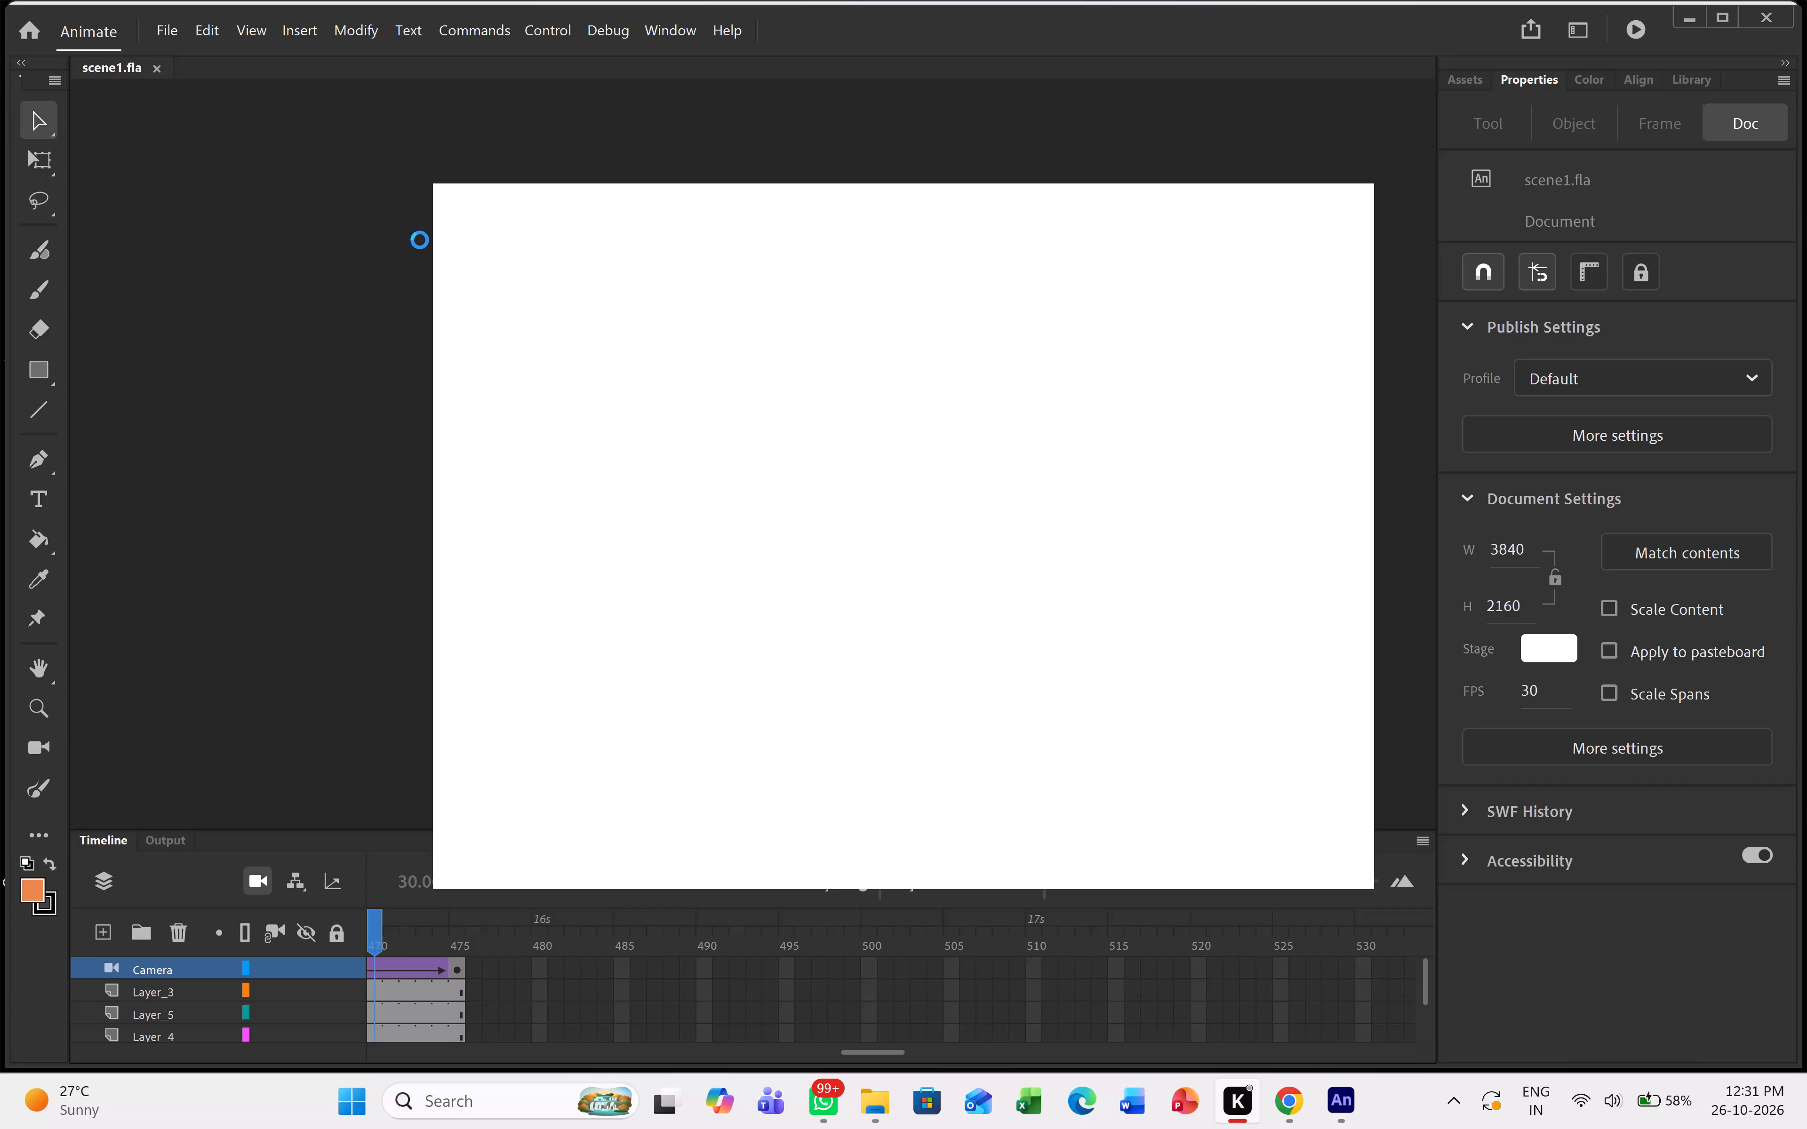
Export only Scene 15 as H.264 video media, keeping the existing render size, preset and output path.
left_click(370, 423)
scroll(374, 418, "down", 4, "ctrl")
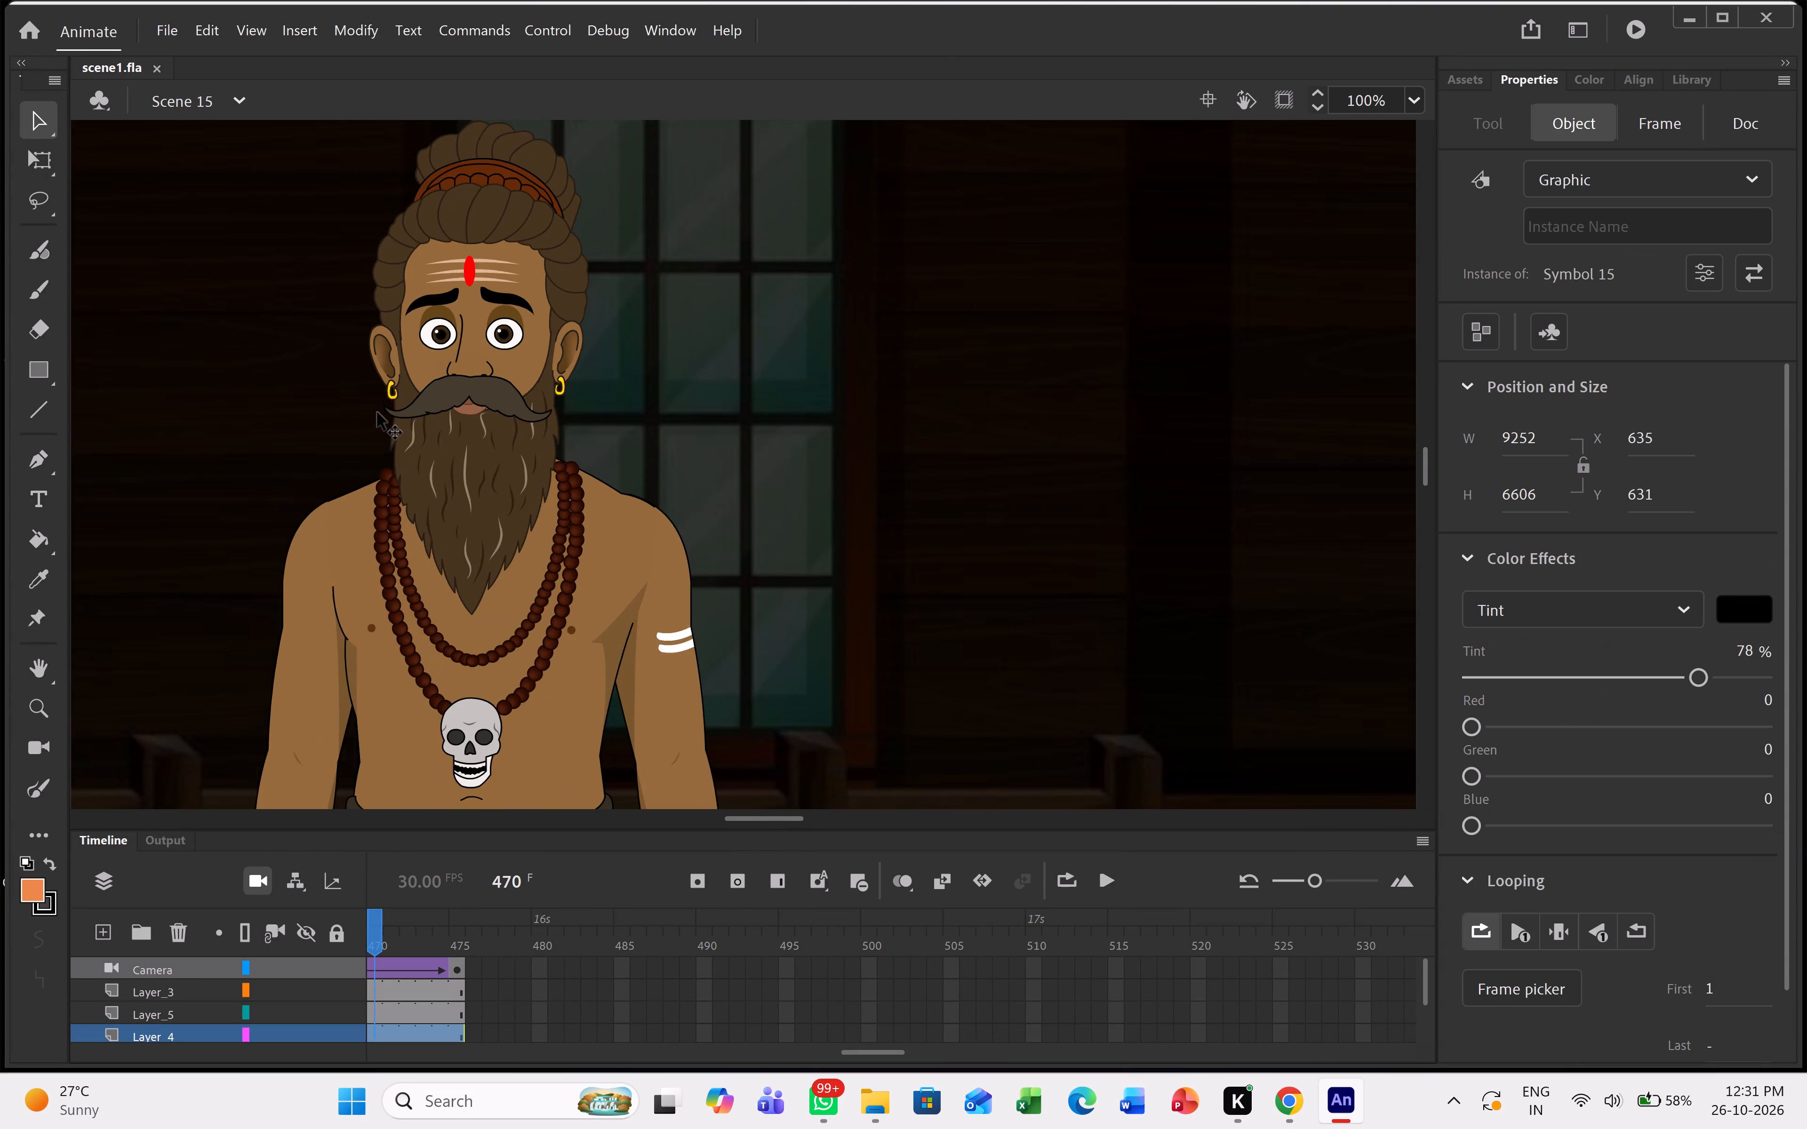
scroll(377, 413, "down", 11, "ctrl")
left_click(163, 18)
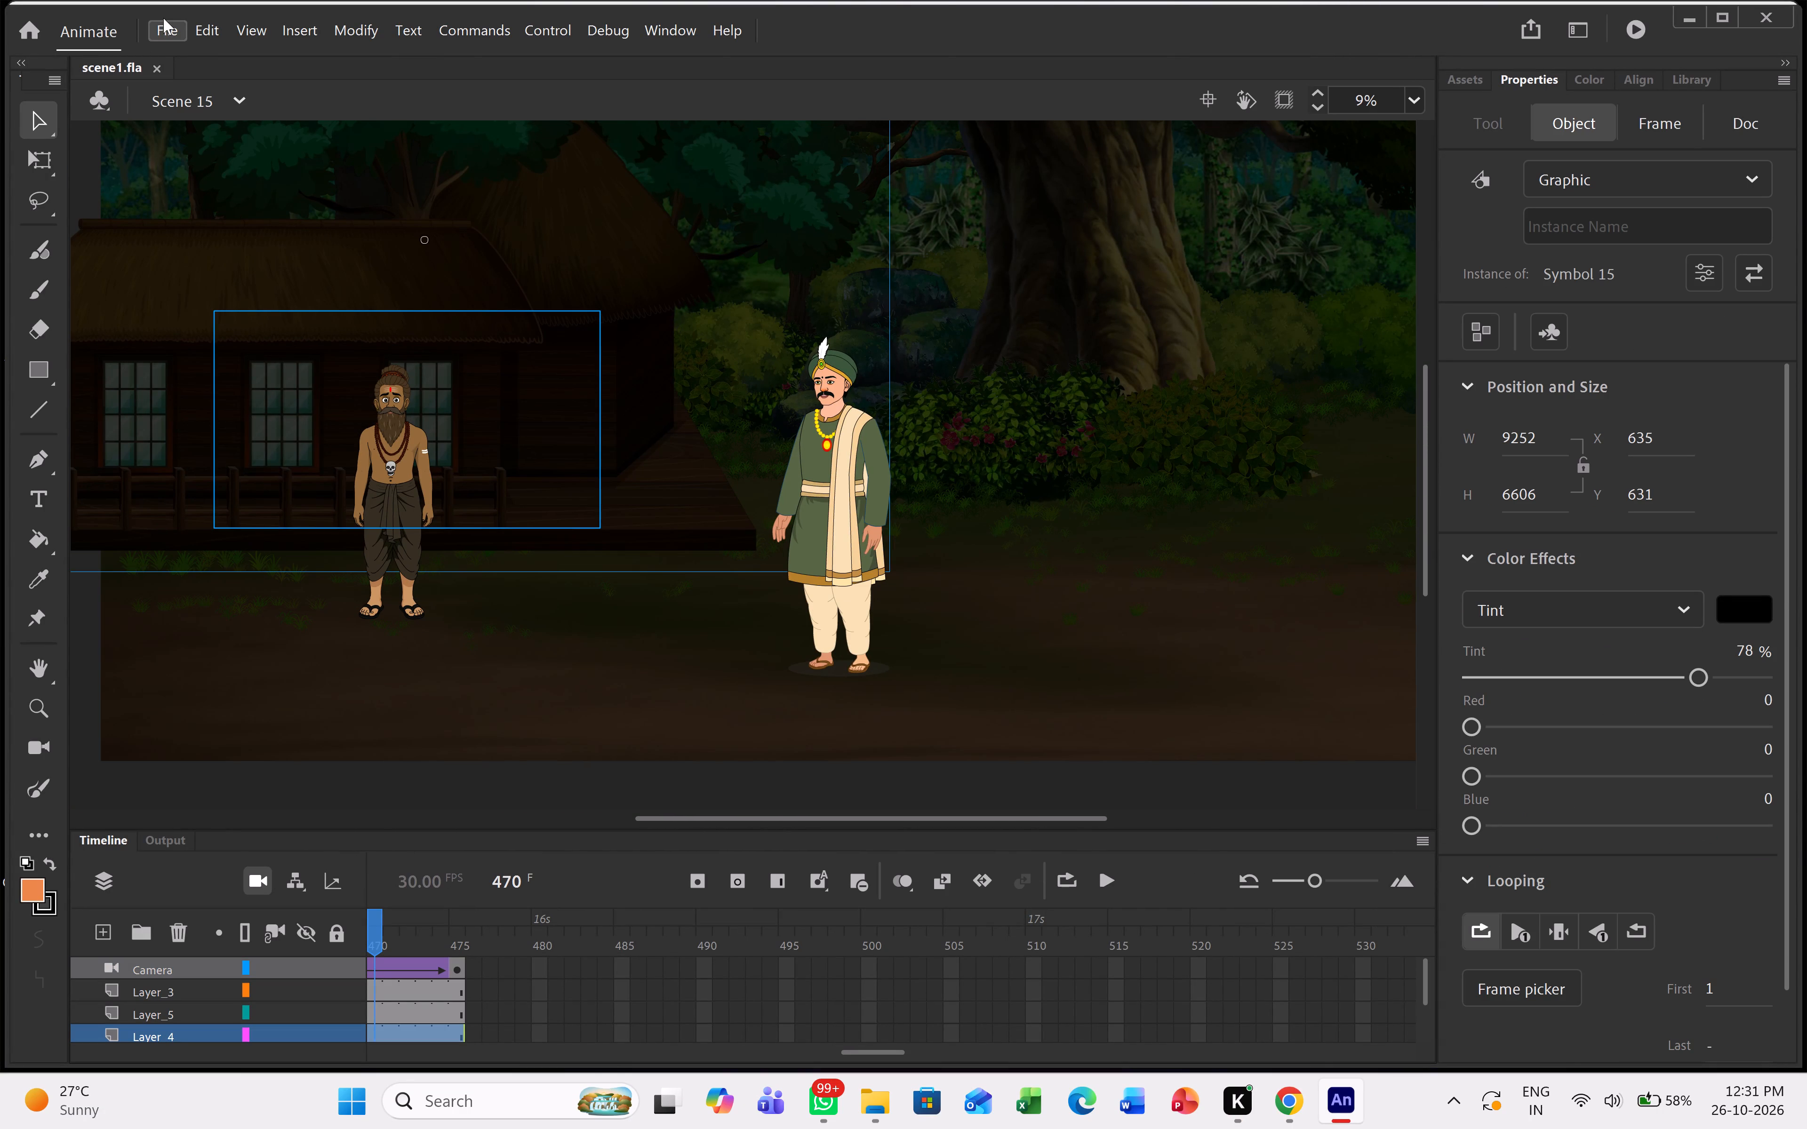
left_click(163, 30)
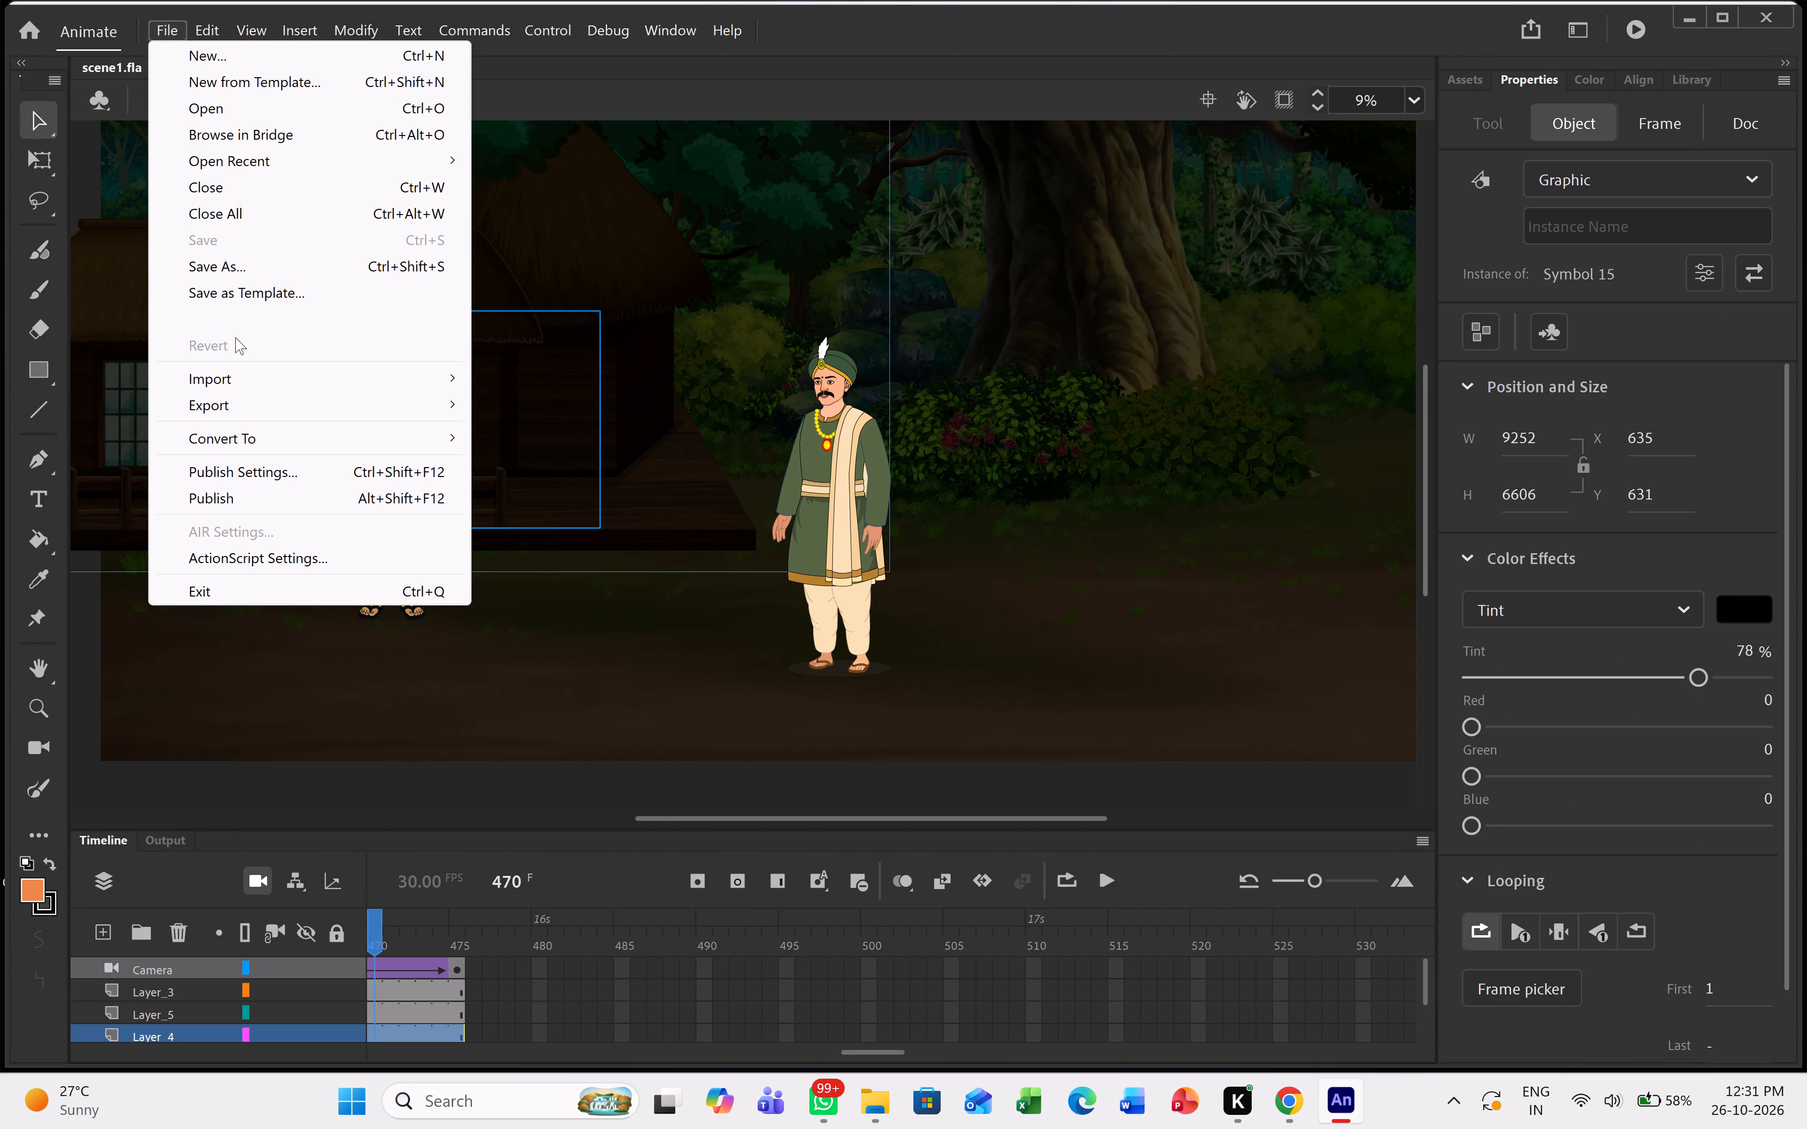
left_click(249, 402)
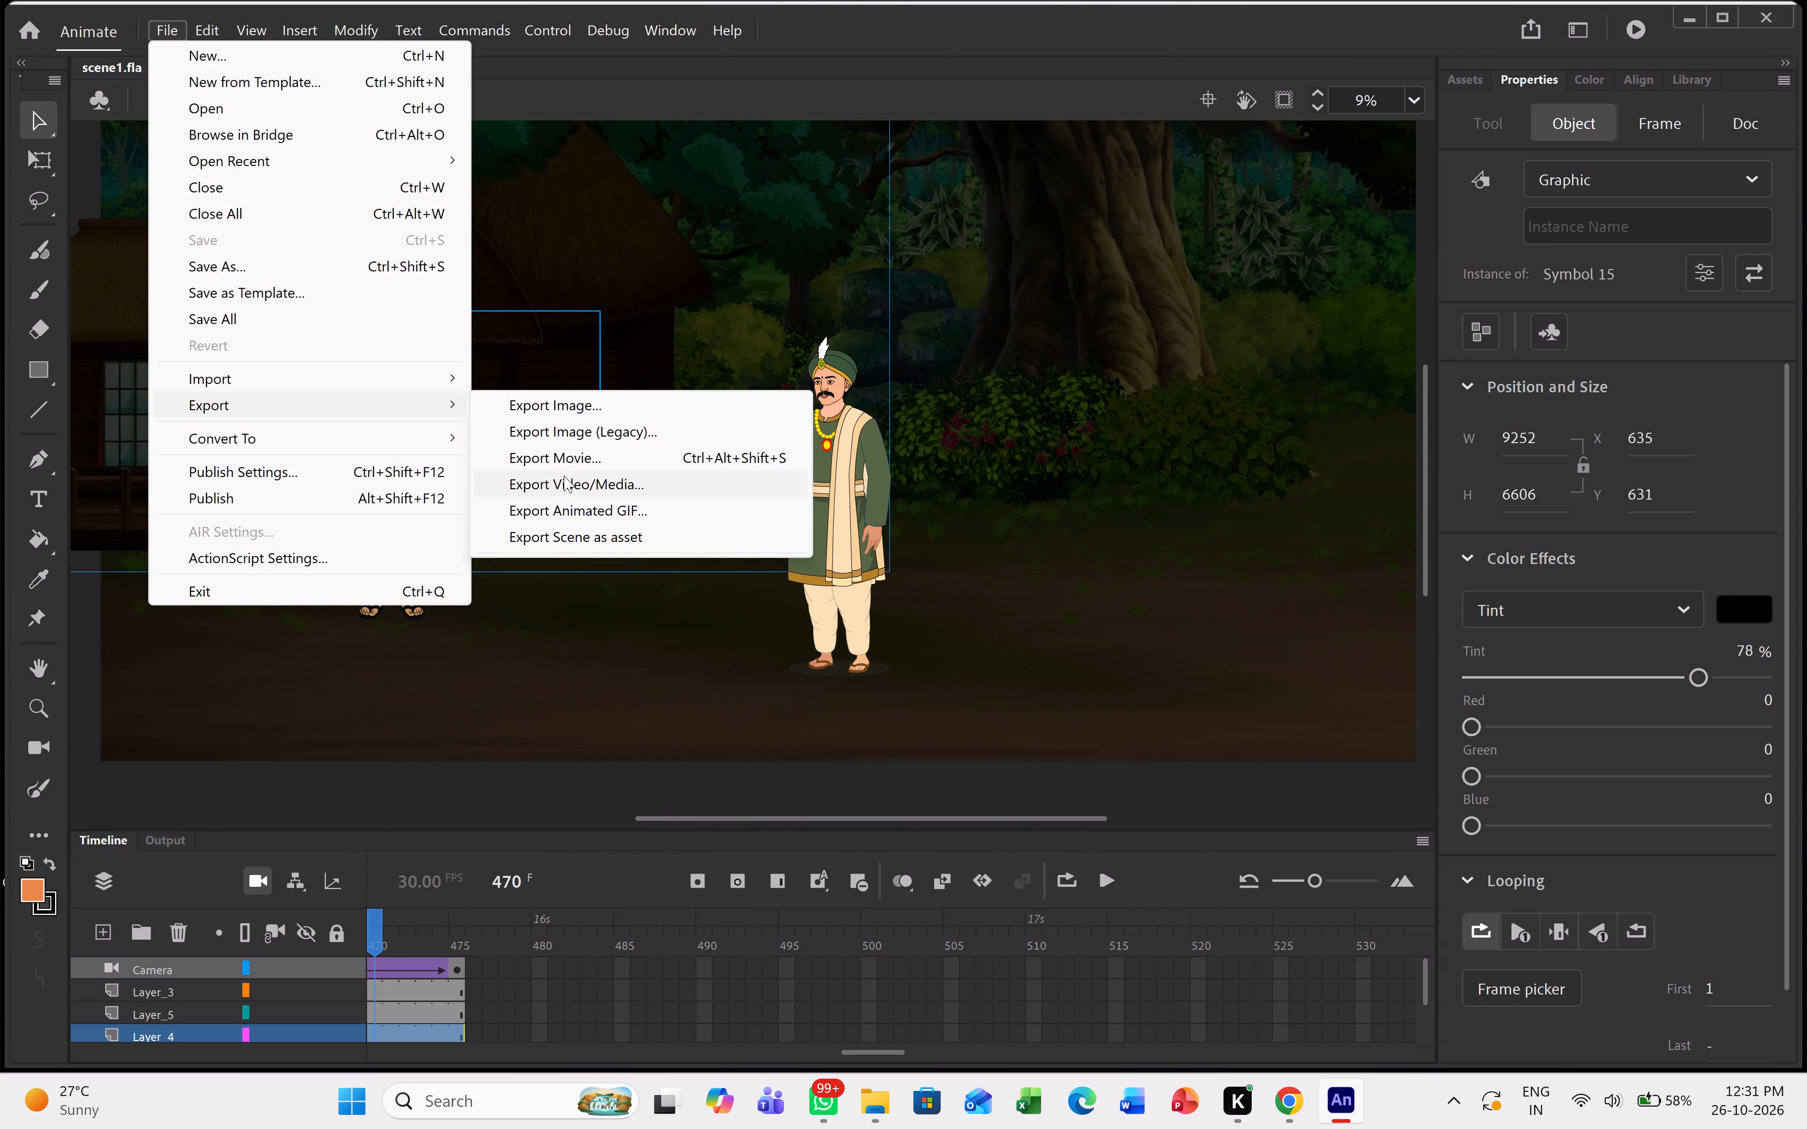
left_click(564, 480)
left_click(726, 437)
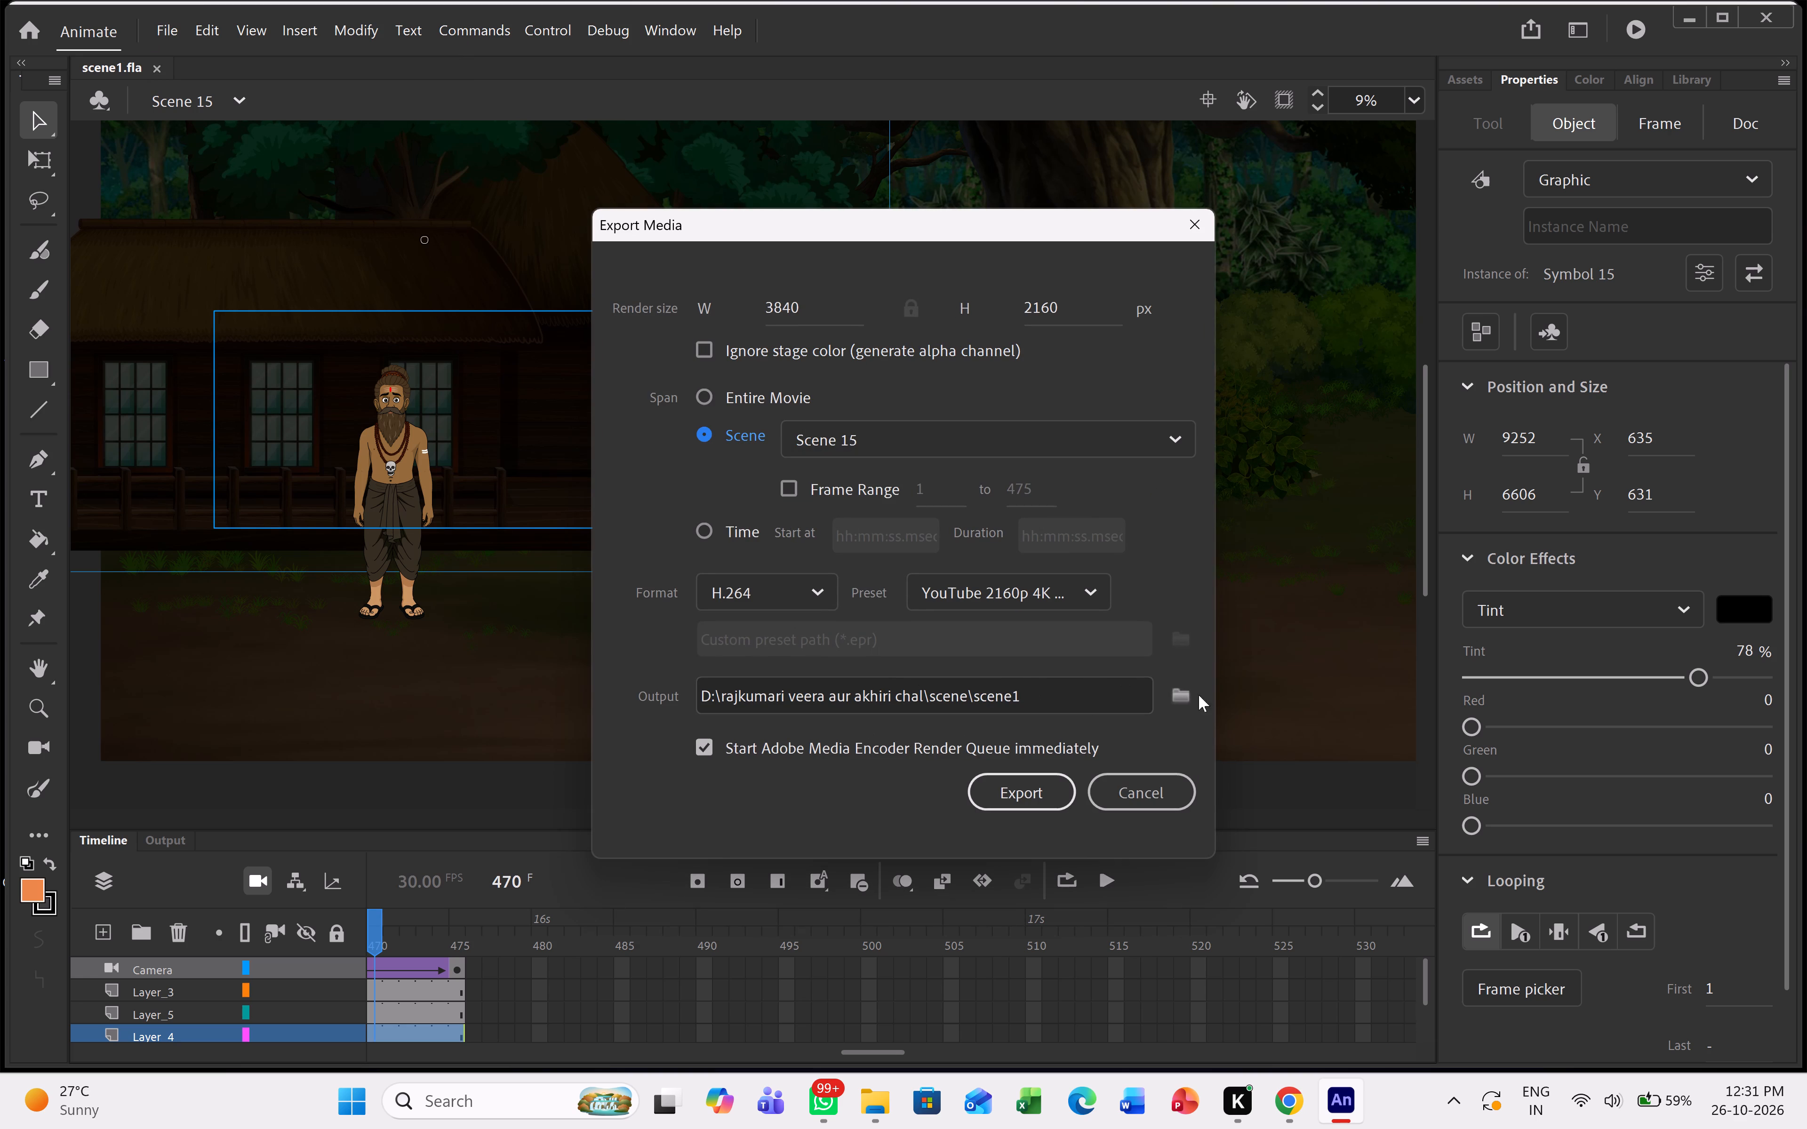
left_click(1022, 804)
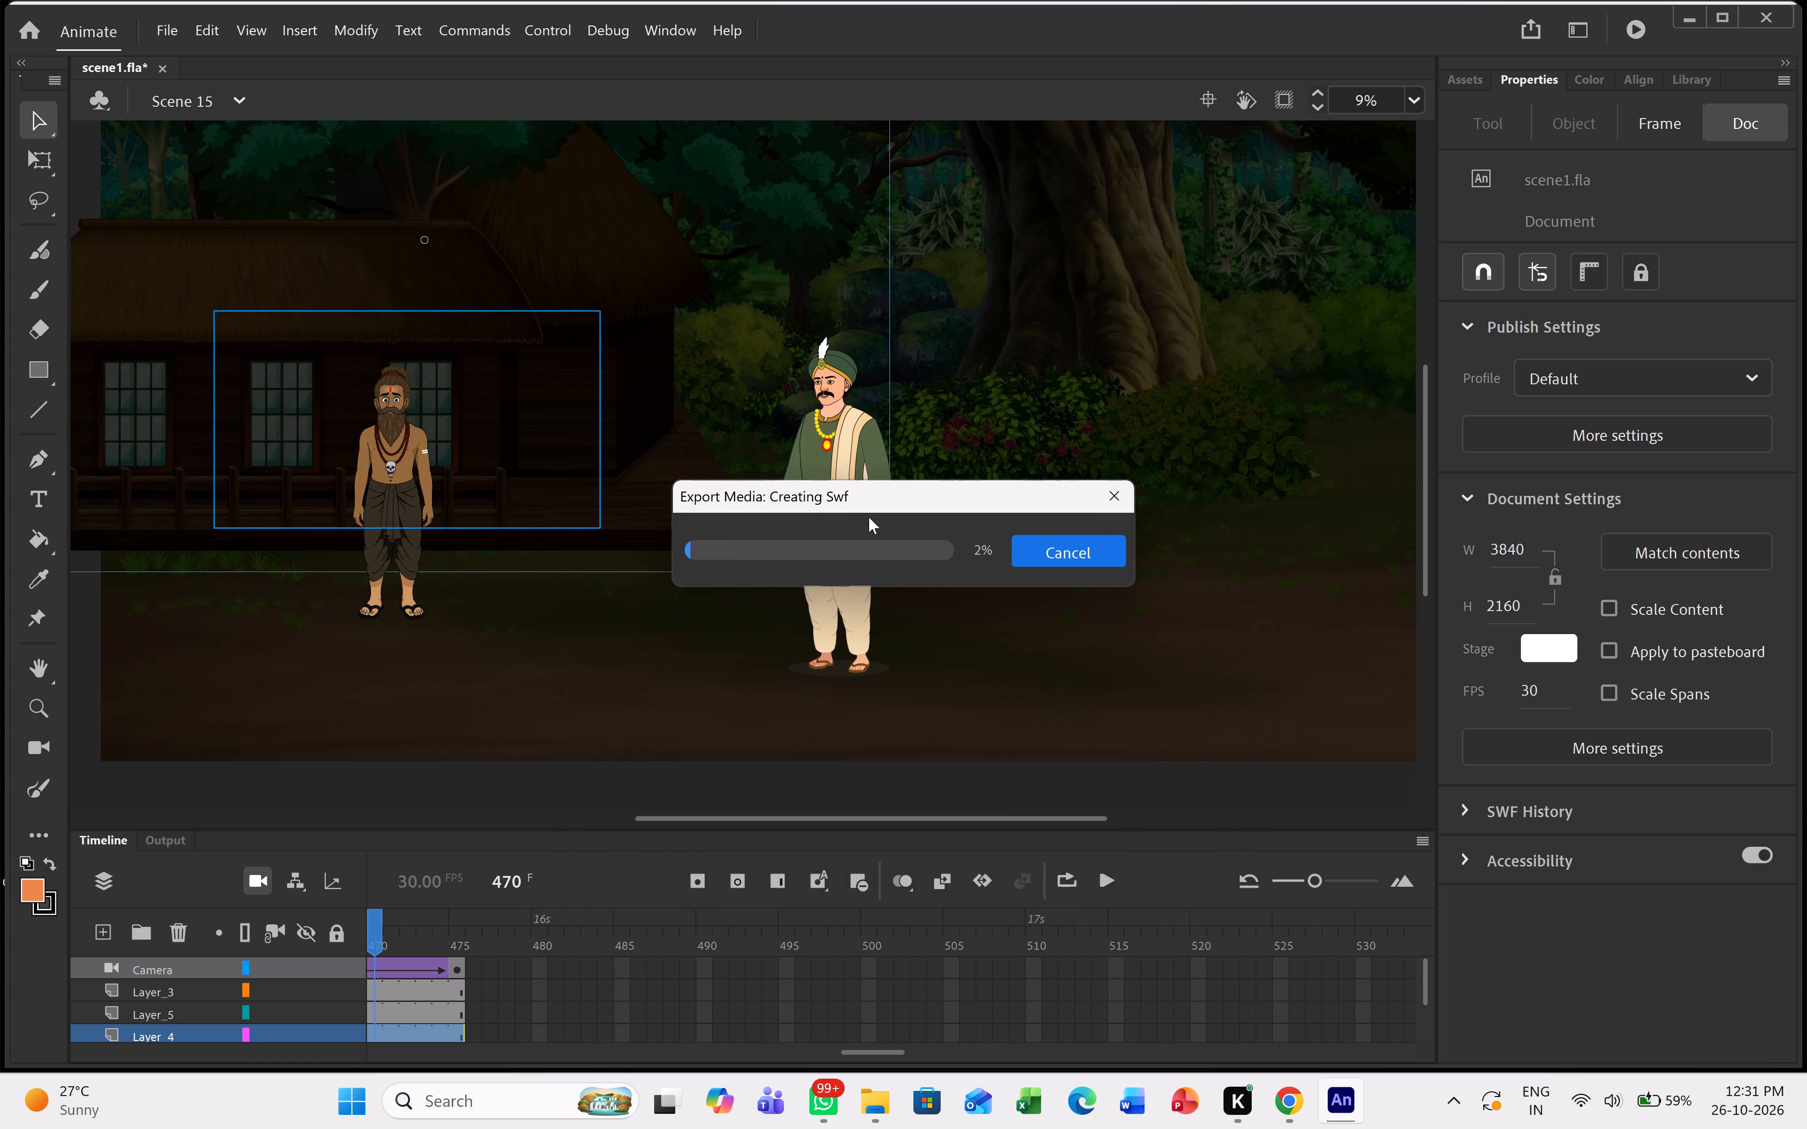
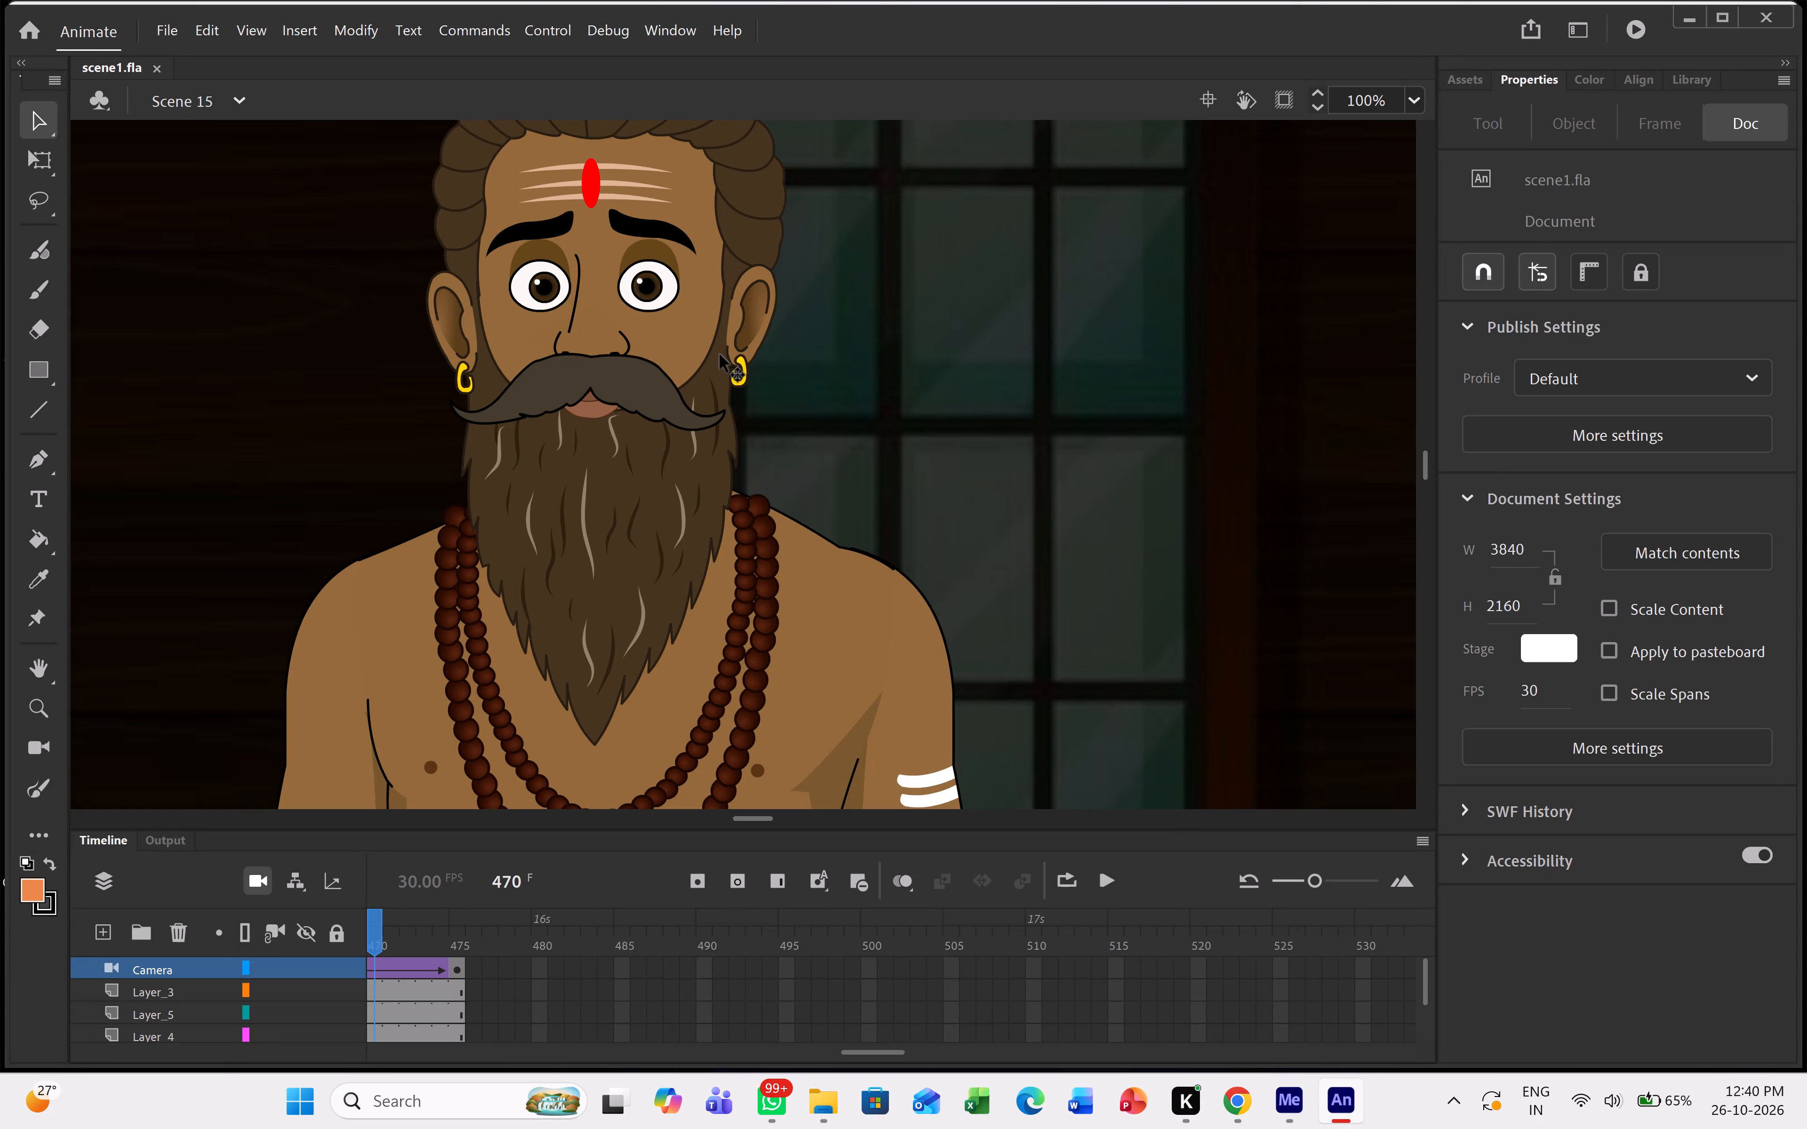
Play the end of Scene 15 with the whole stage in view and examine its timeline back to the first frames.
scroll(840, 432, "down", 10, "ctrl")
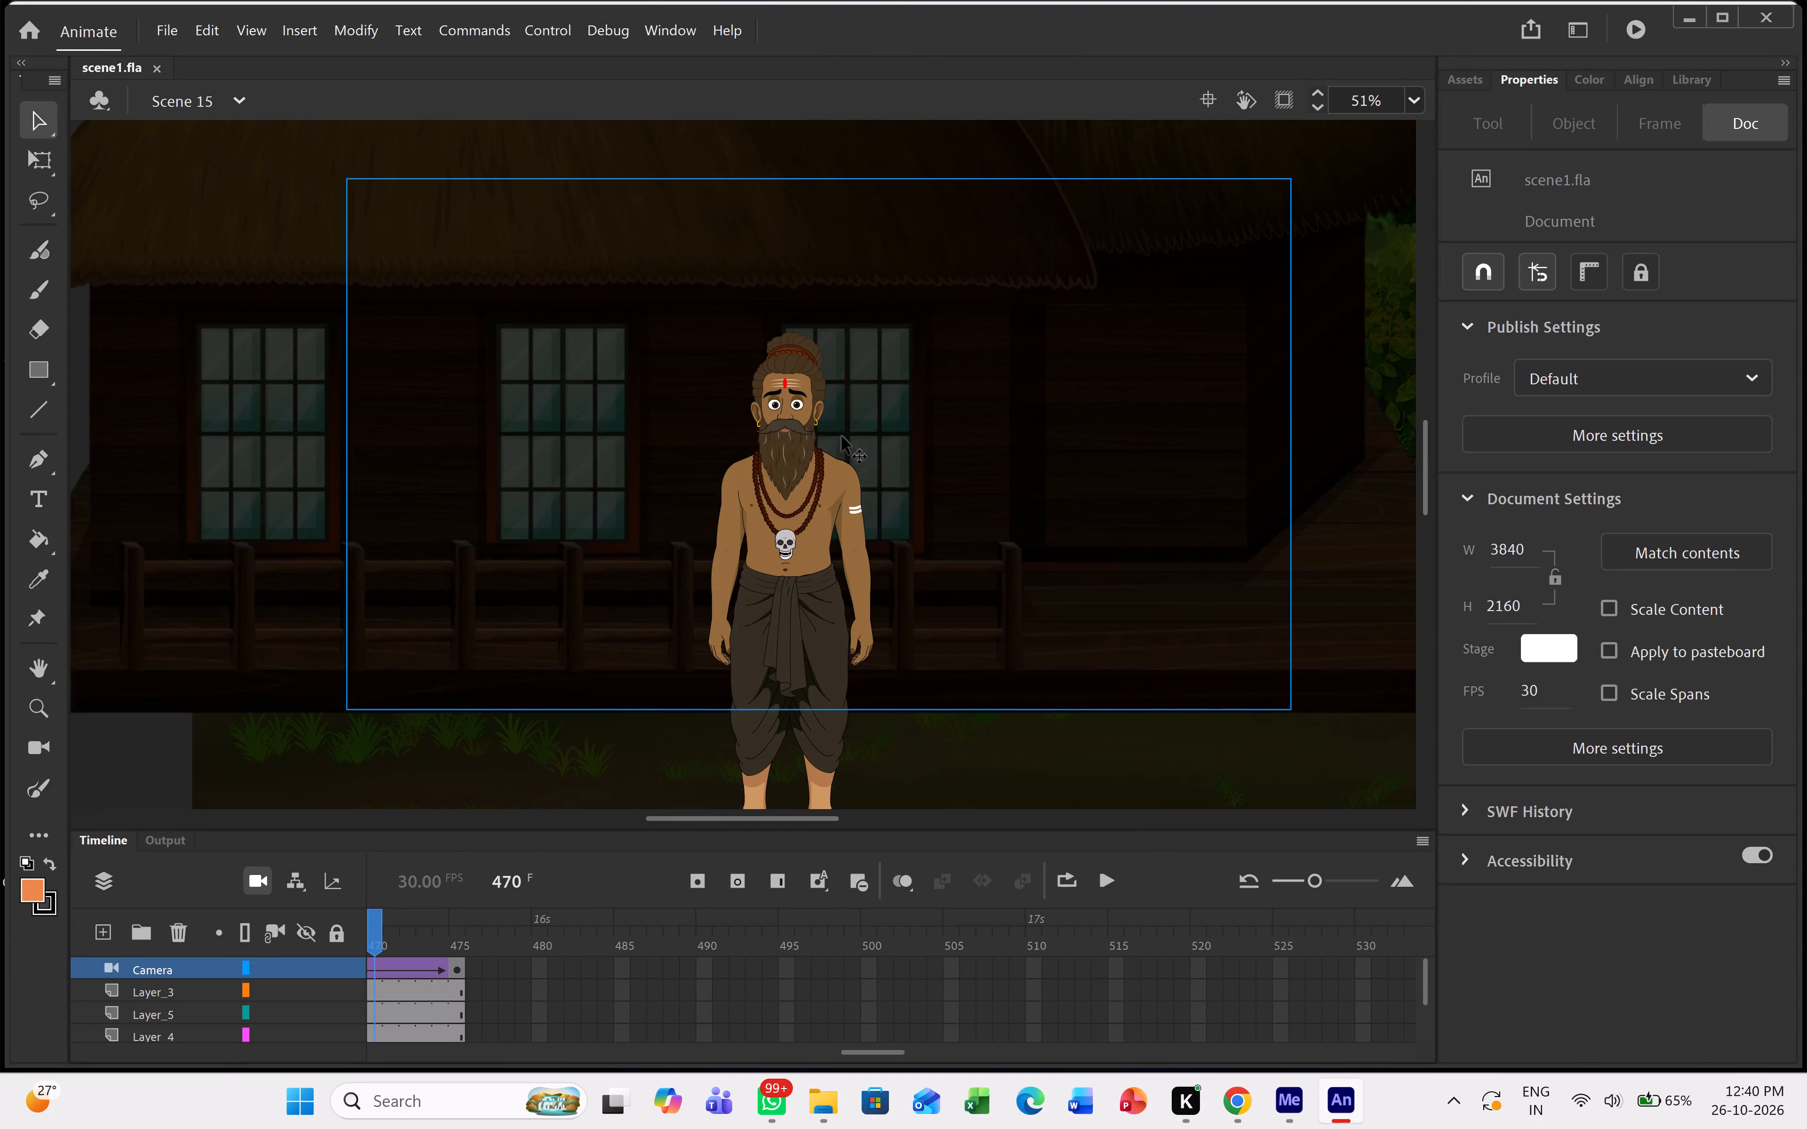
scroll(841, 445, "down", 3, "ctrl")
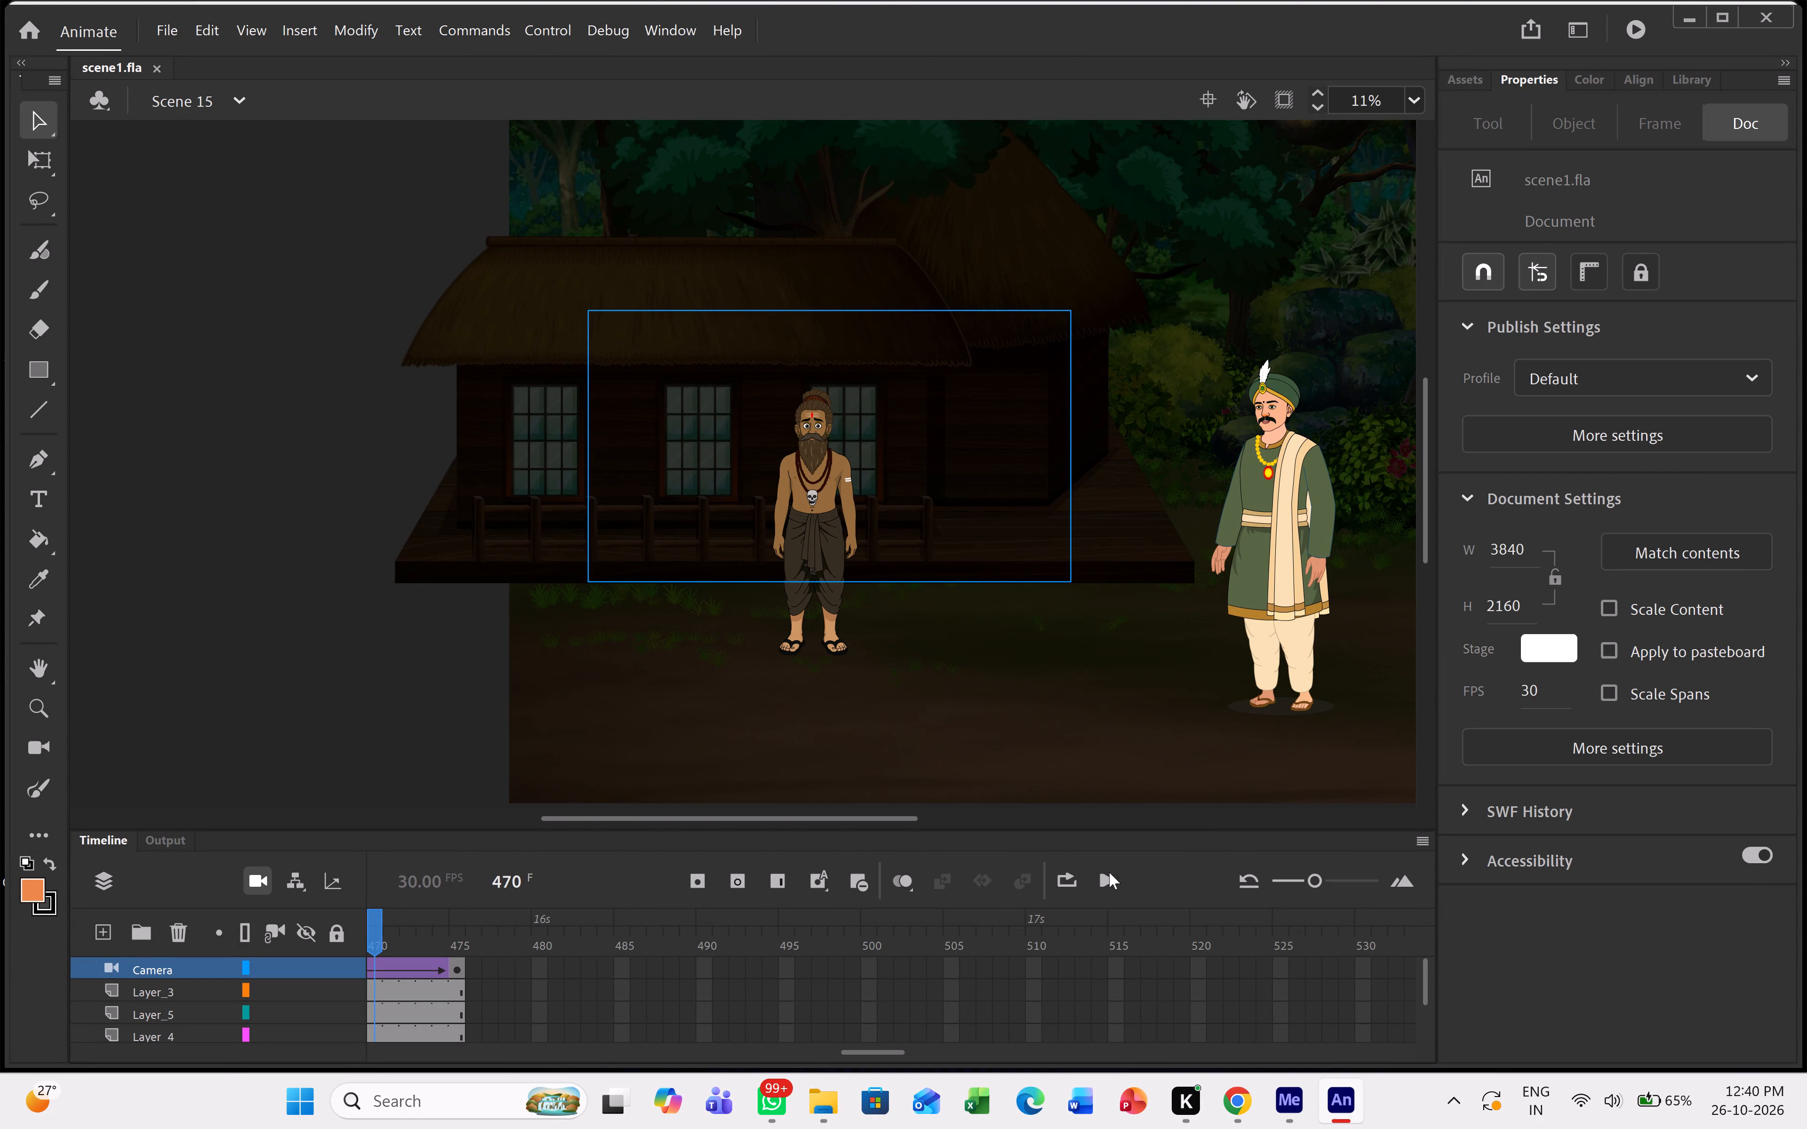
left_click(1113, 885)
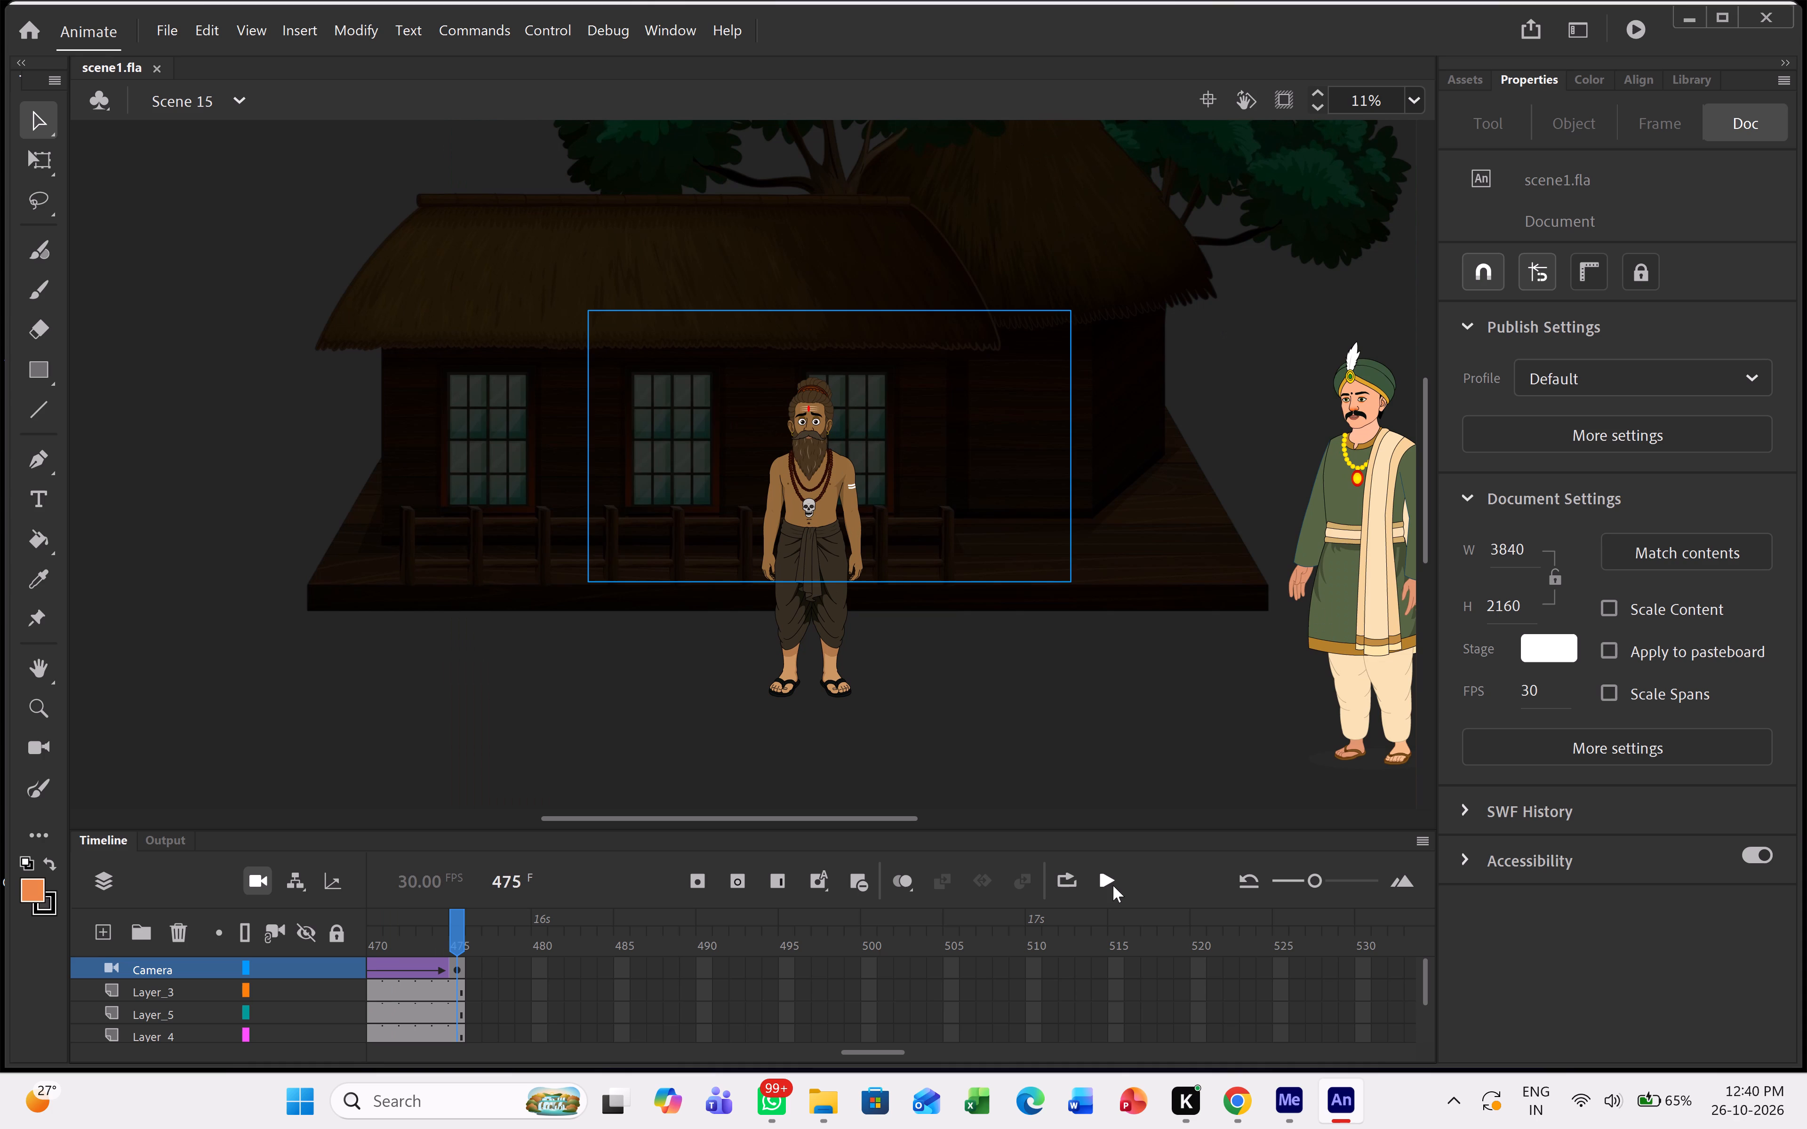
scroll(684, 1029, "down", 5)
scroll(685, 1025, "up", 8)
left_click_drag(881, 1052, 686, 1058)
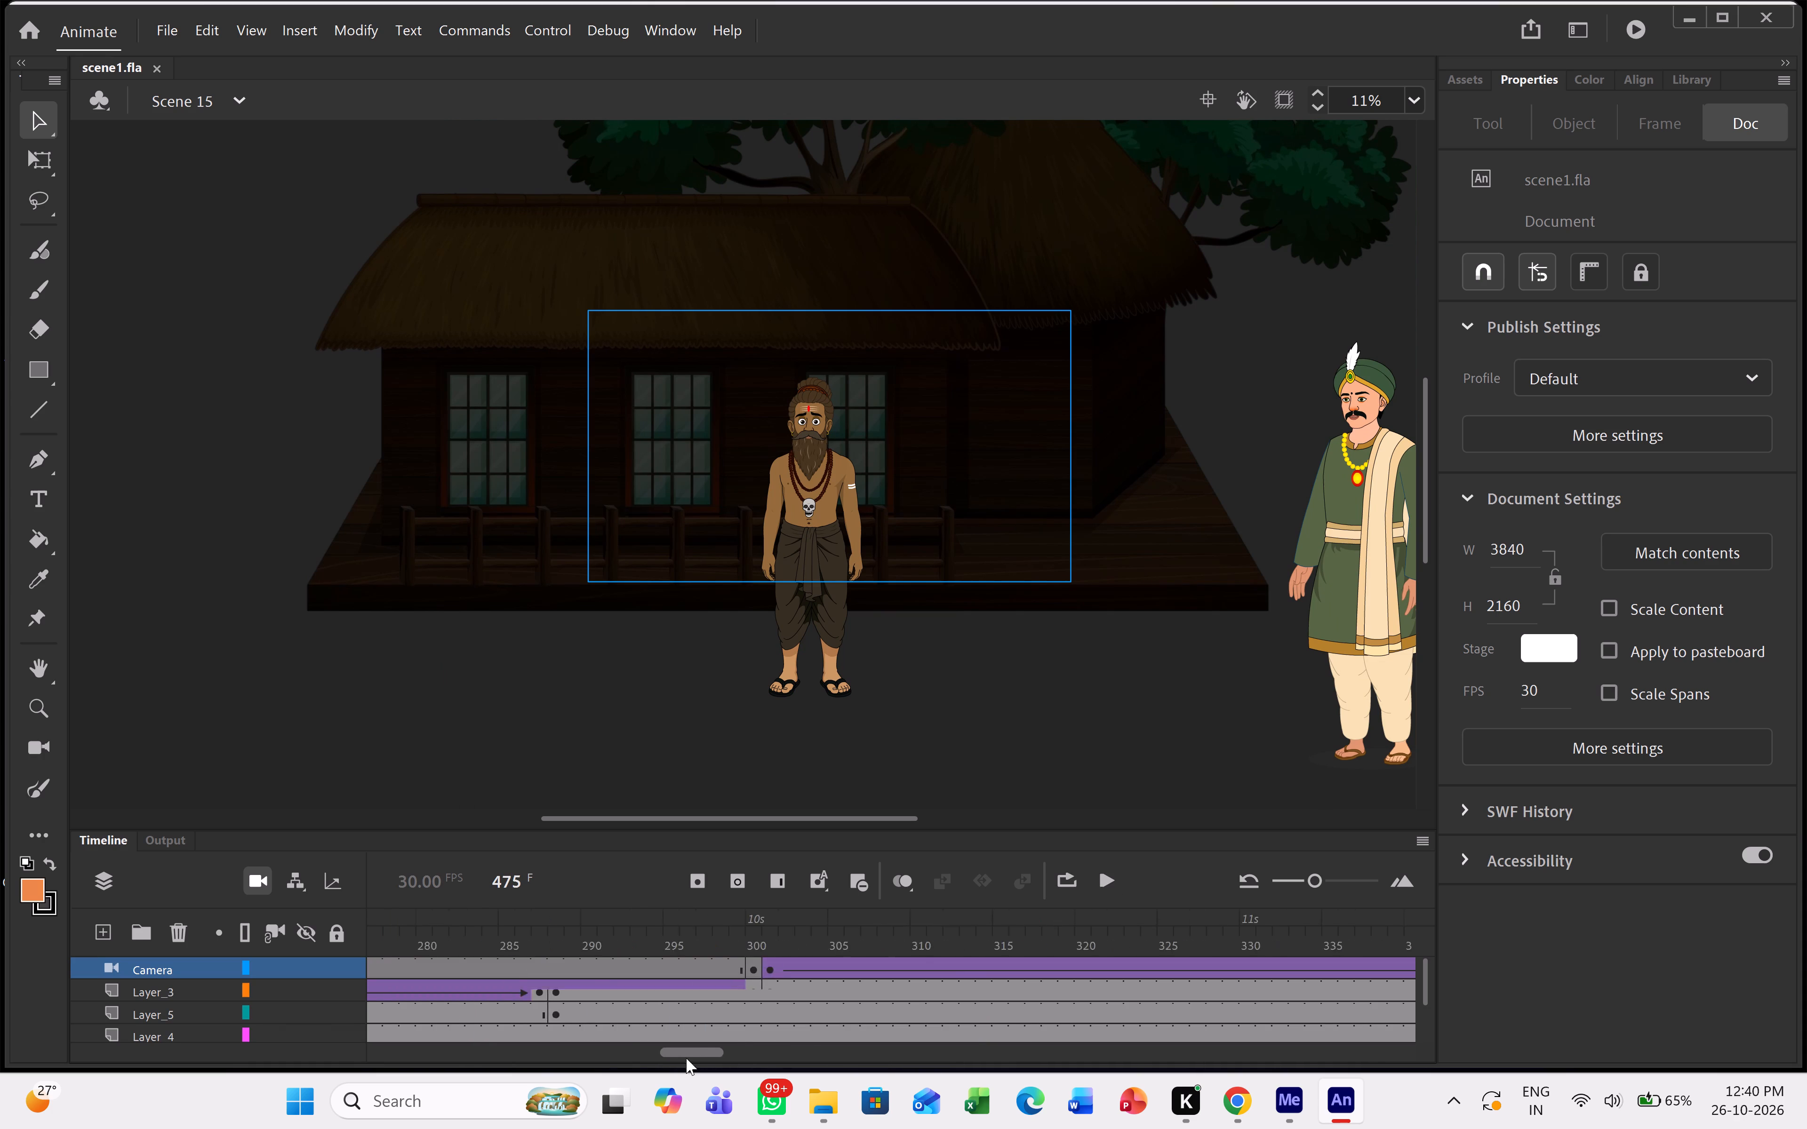
left_click_drag(686, 1058, 637, 1048)
left_click_drag(637, 1049, 282, 1044)
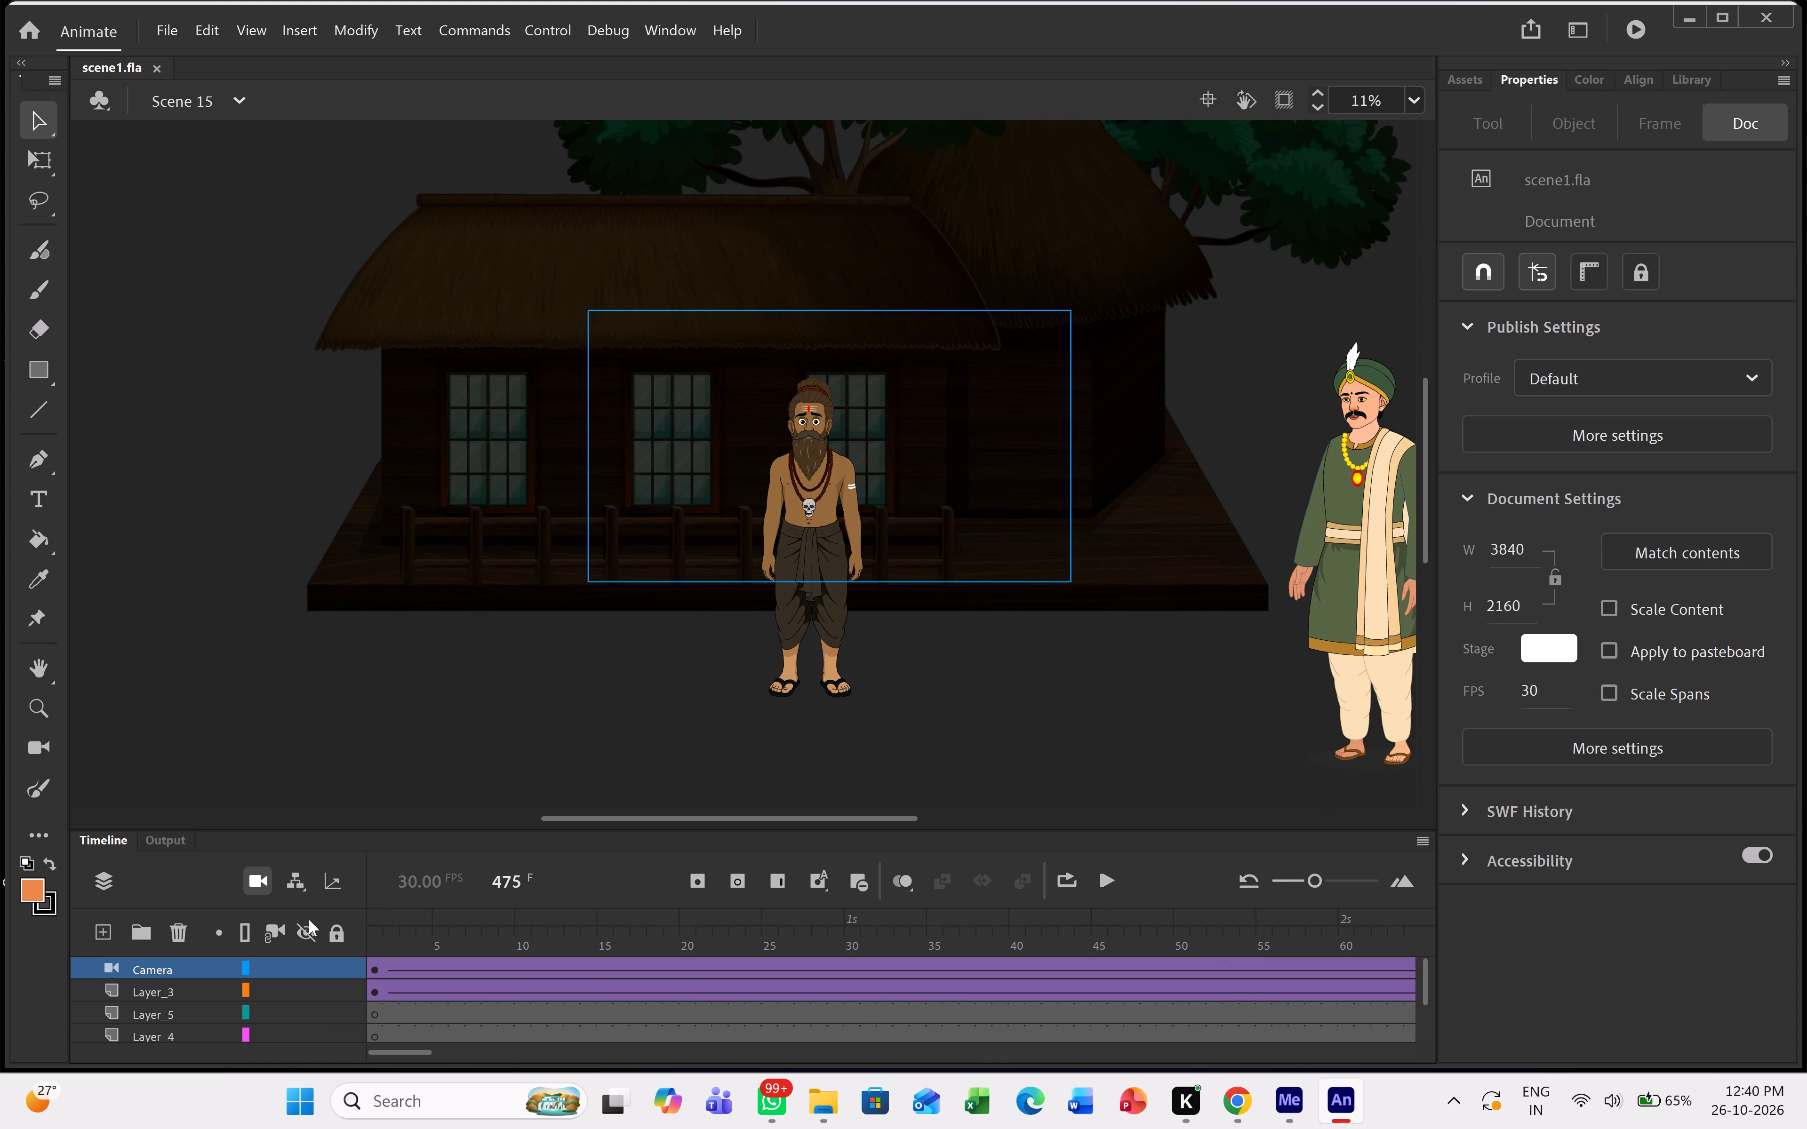
Insert a new scene after Scene 15.
left_click(318, 31)
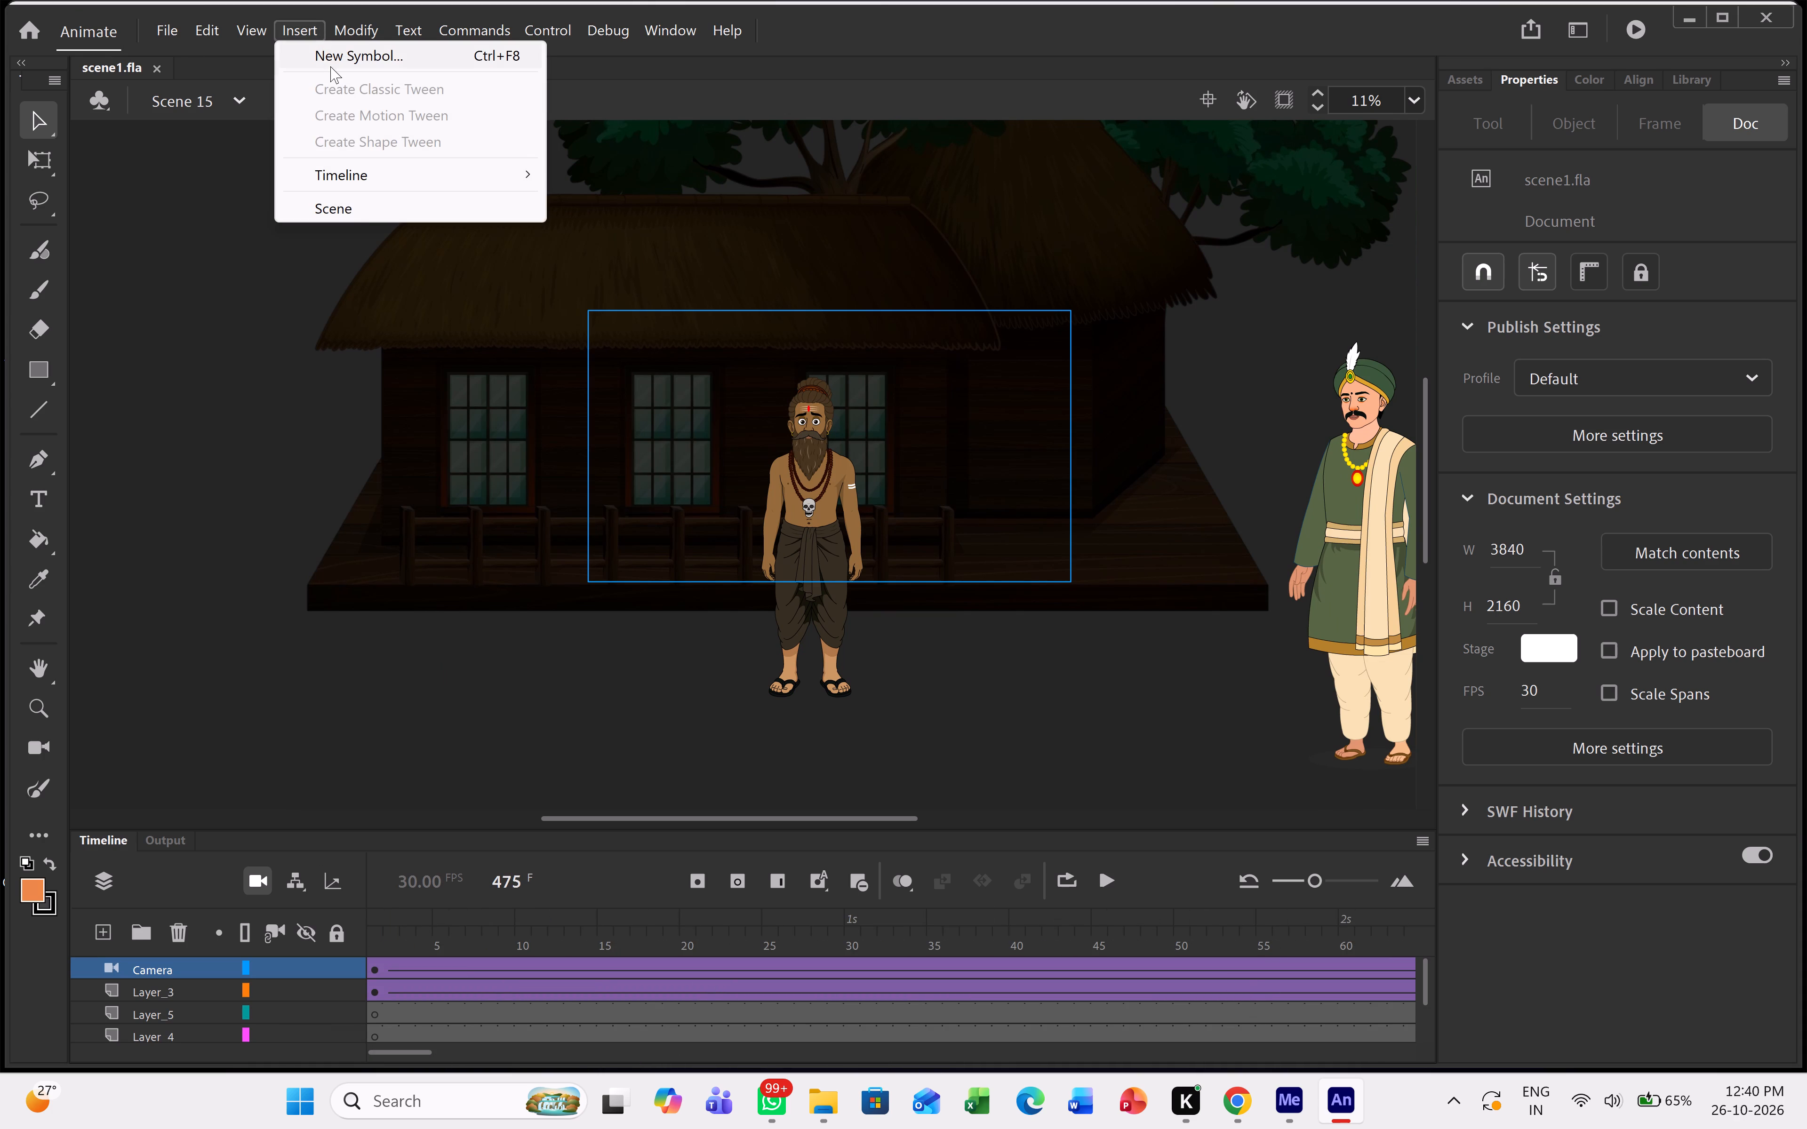
left_click(383, 205)
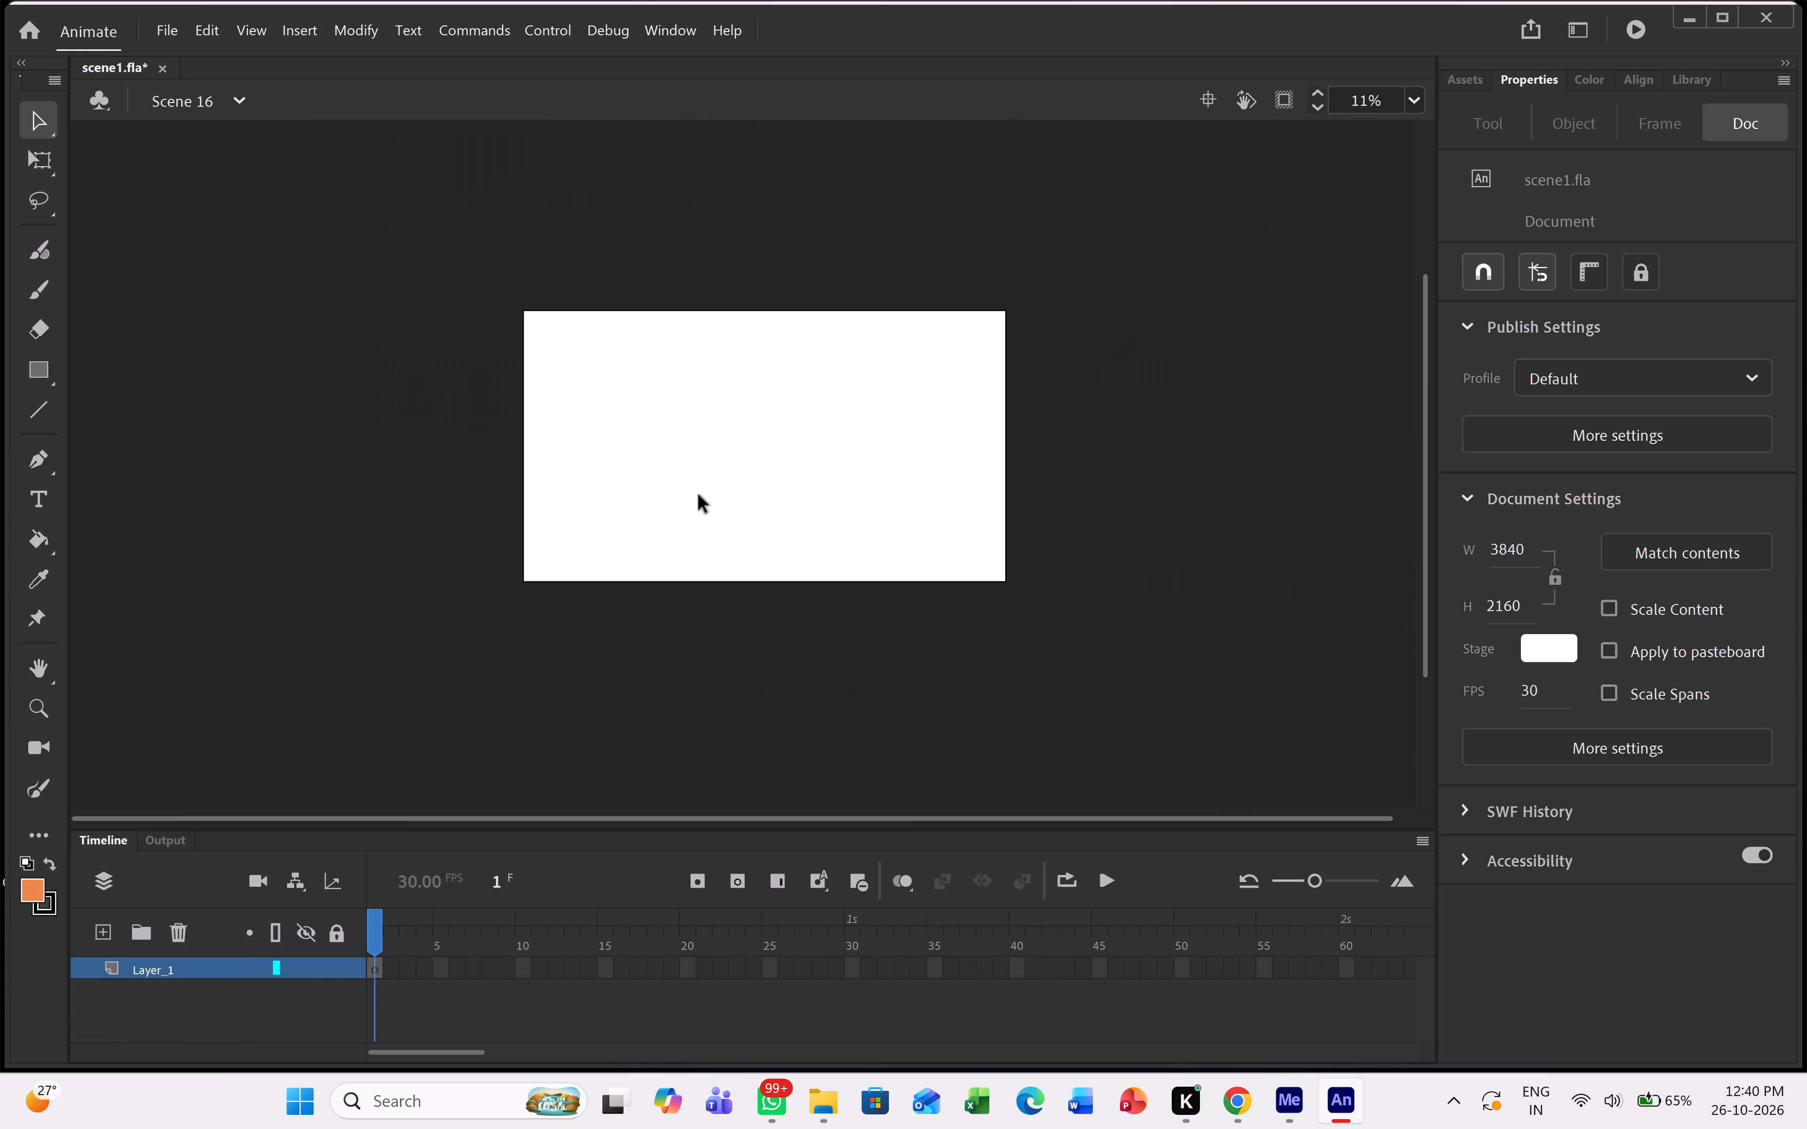
Switch to File Explorer and look through the story project's SCENE and scene video folders for the exported scene files.
left_click(822, 1107)
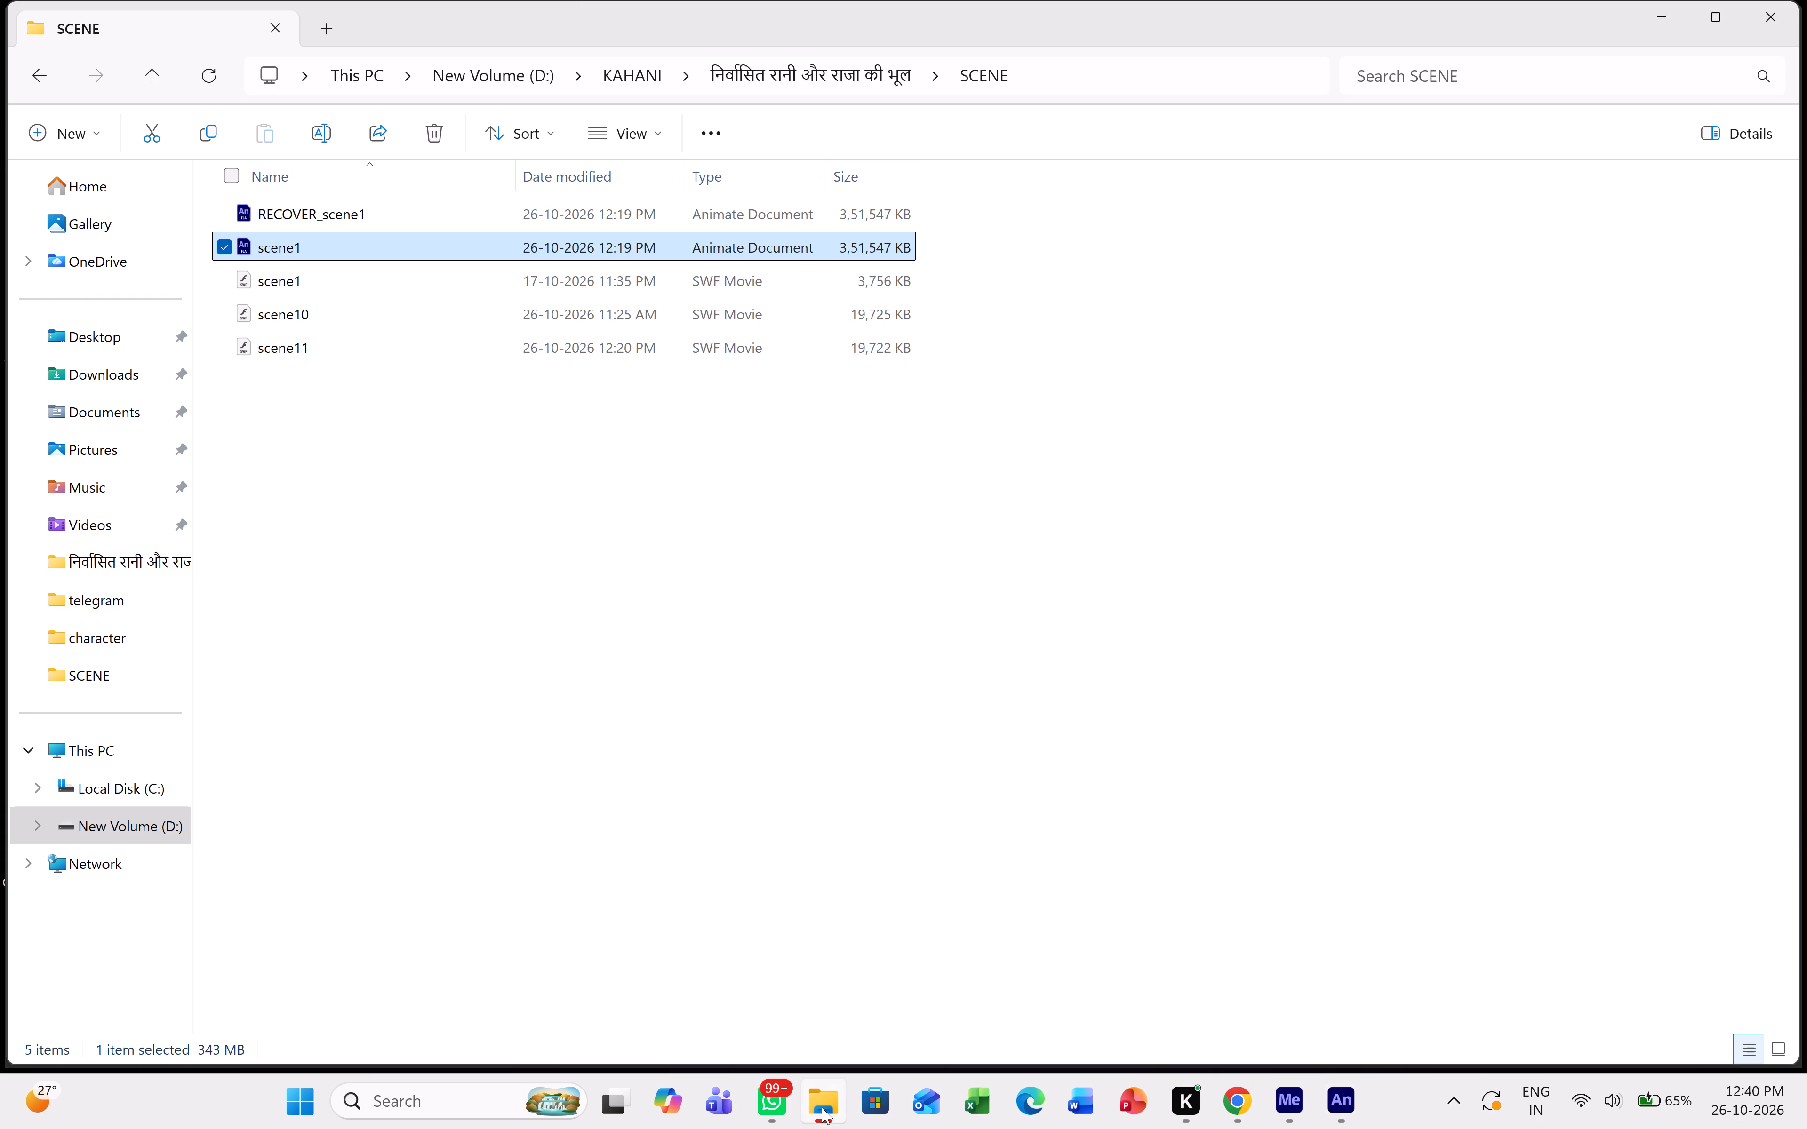
left_click(686, 743)
left_click(775, 74)
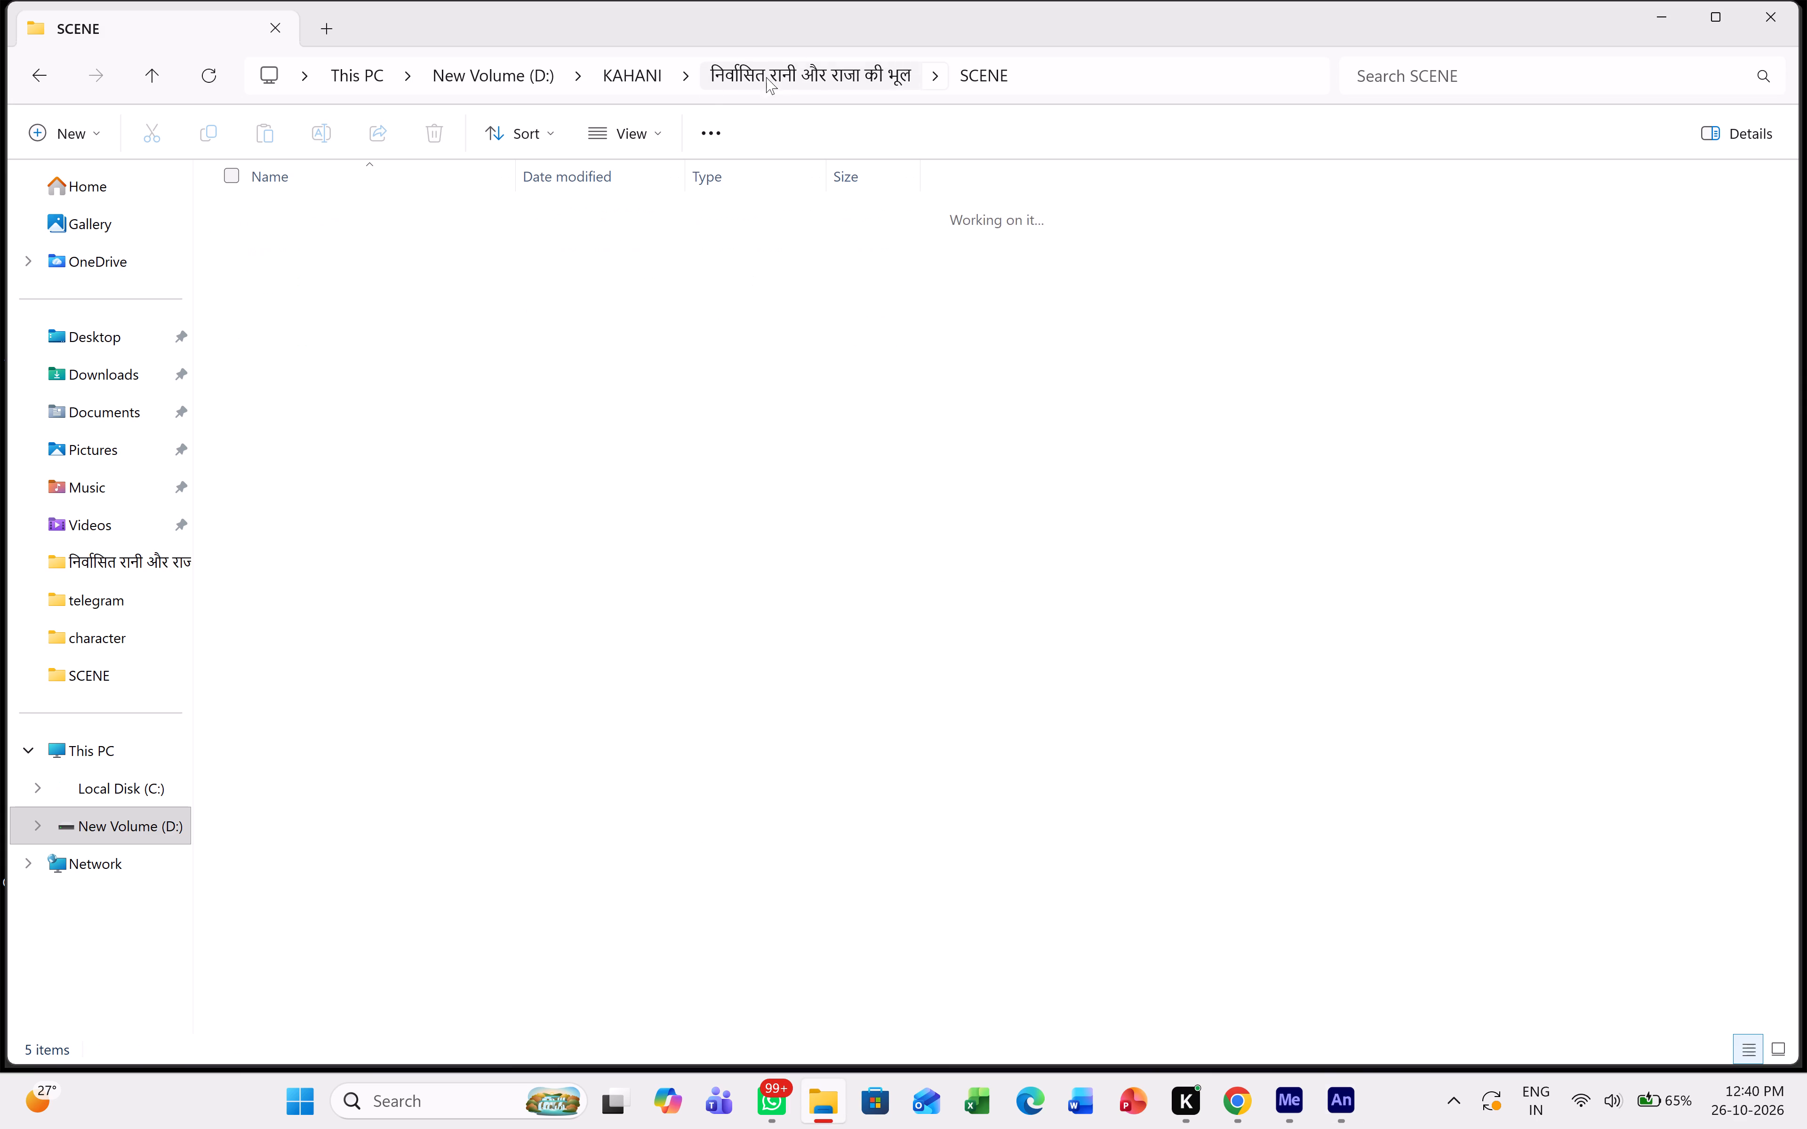
double_click(283, 312)
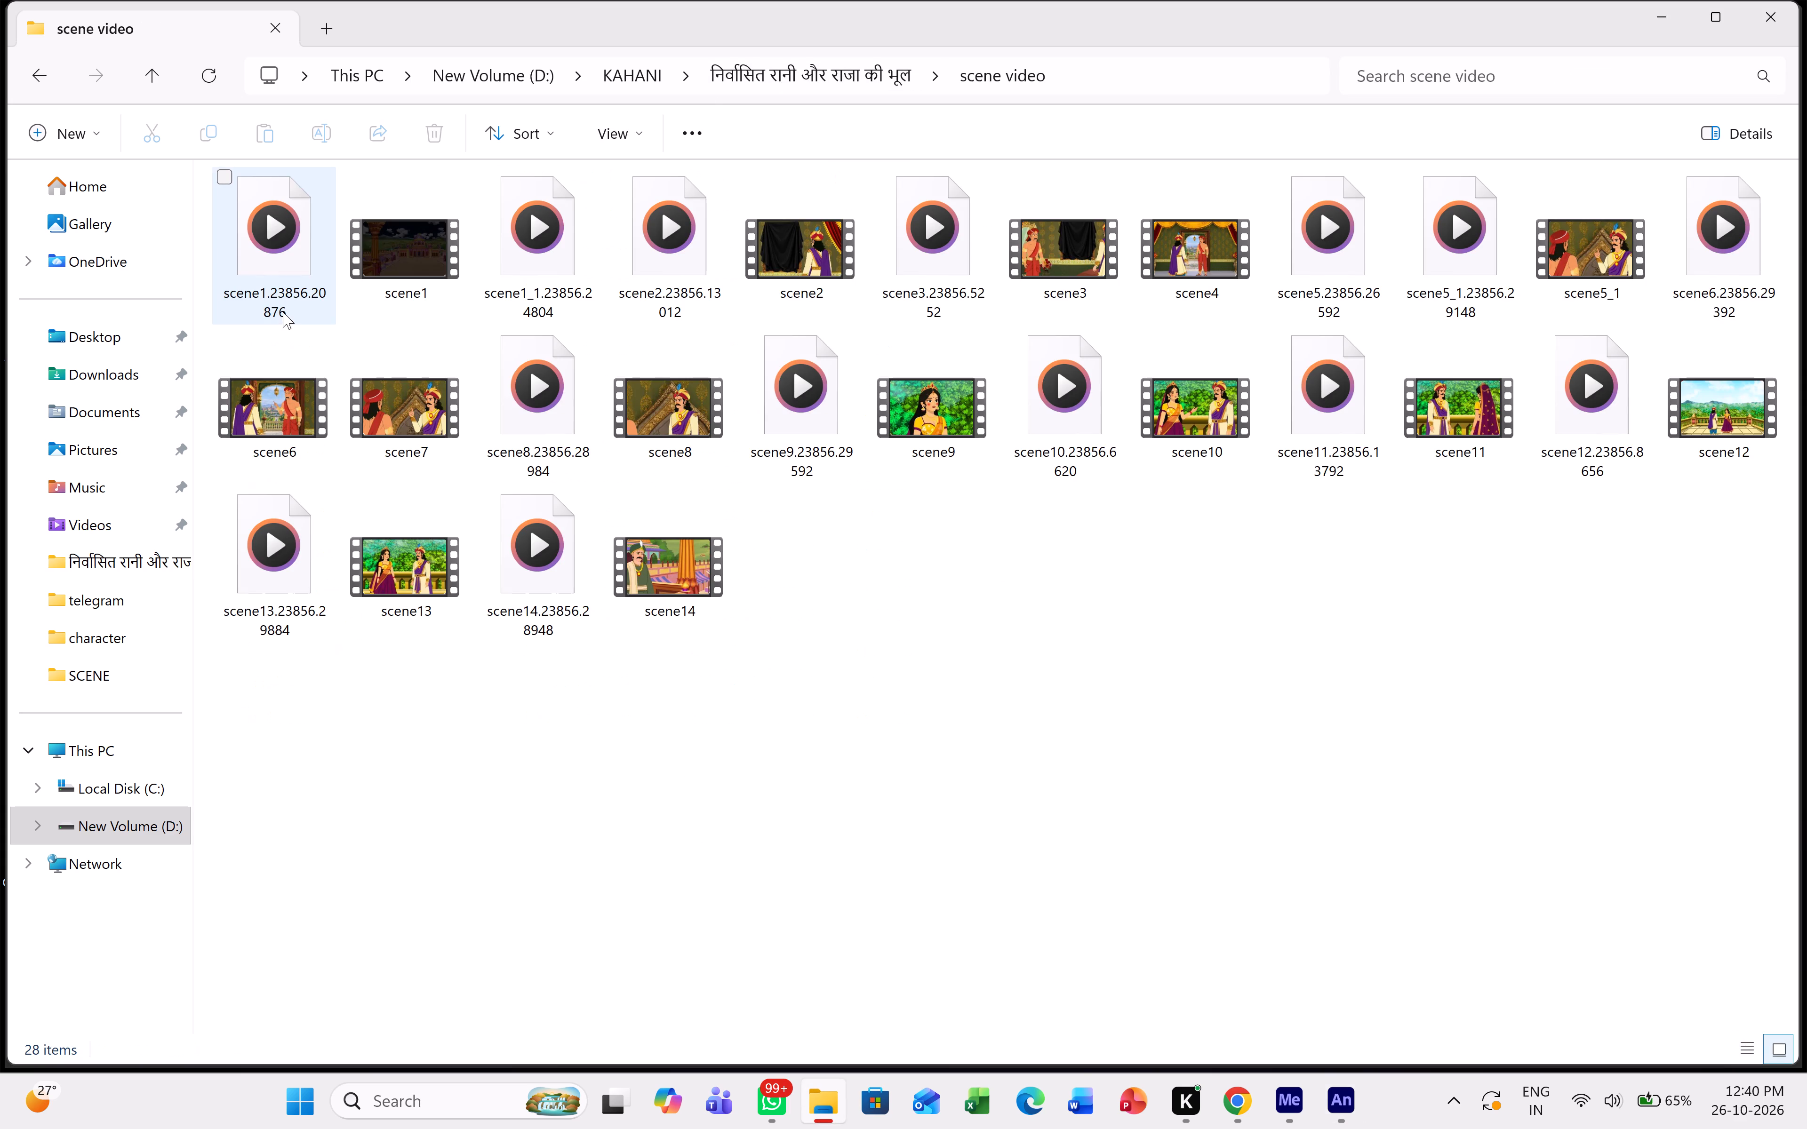
left_click(1108, 792)
left_click(194, 80)
left_click(194, 80)
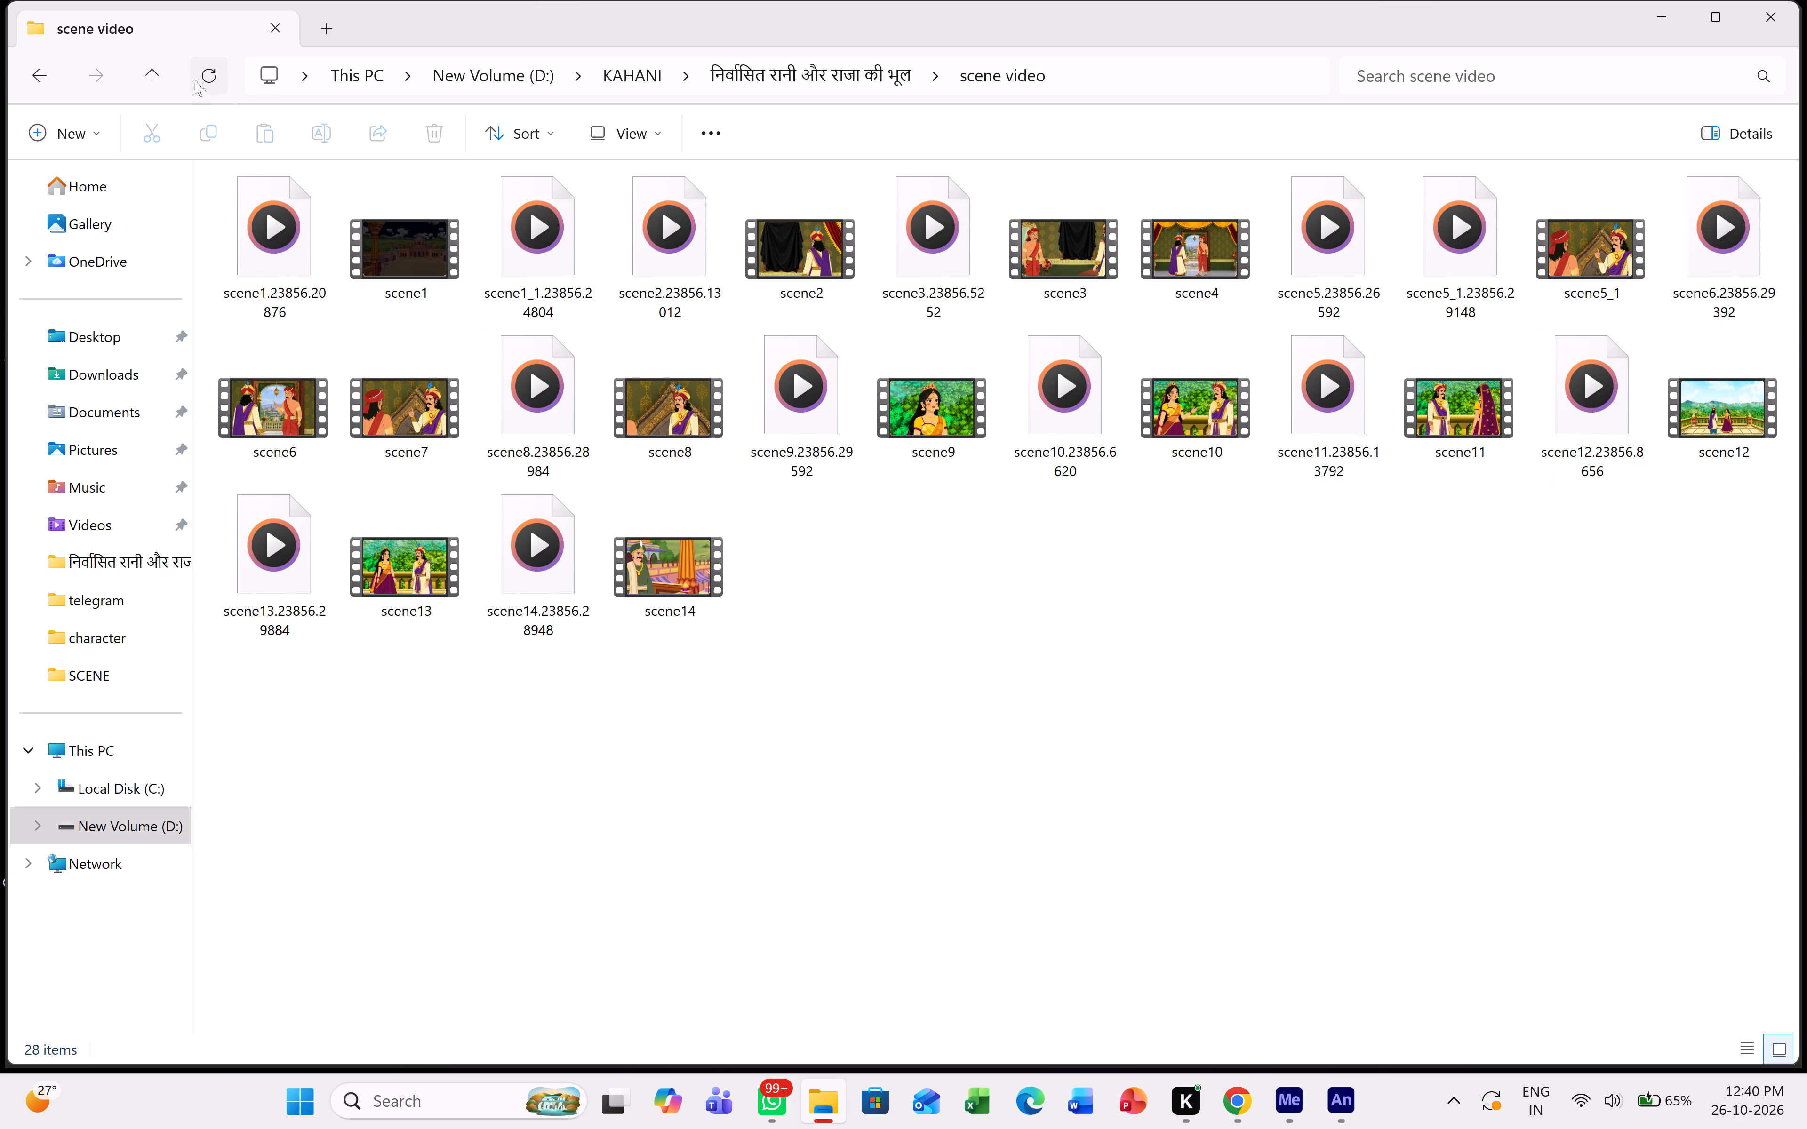
left_click(789, 82)
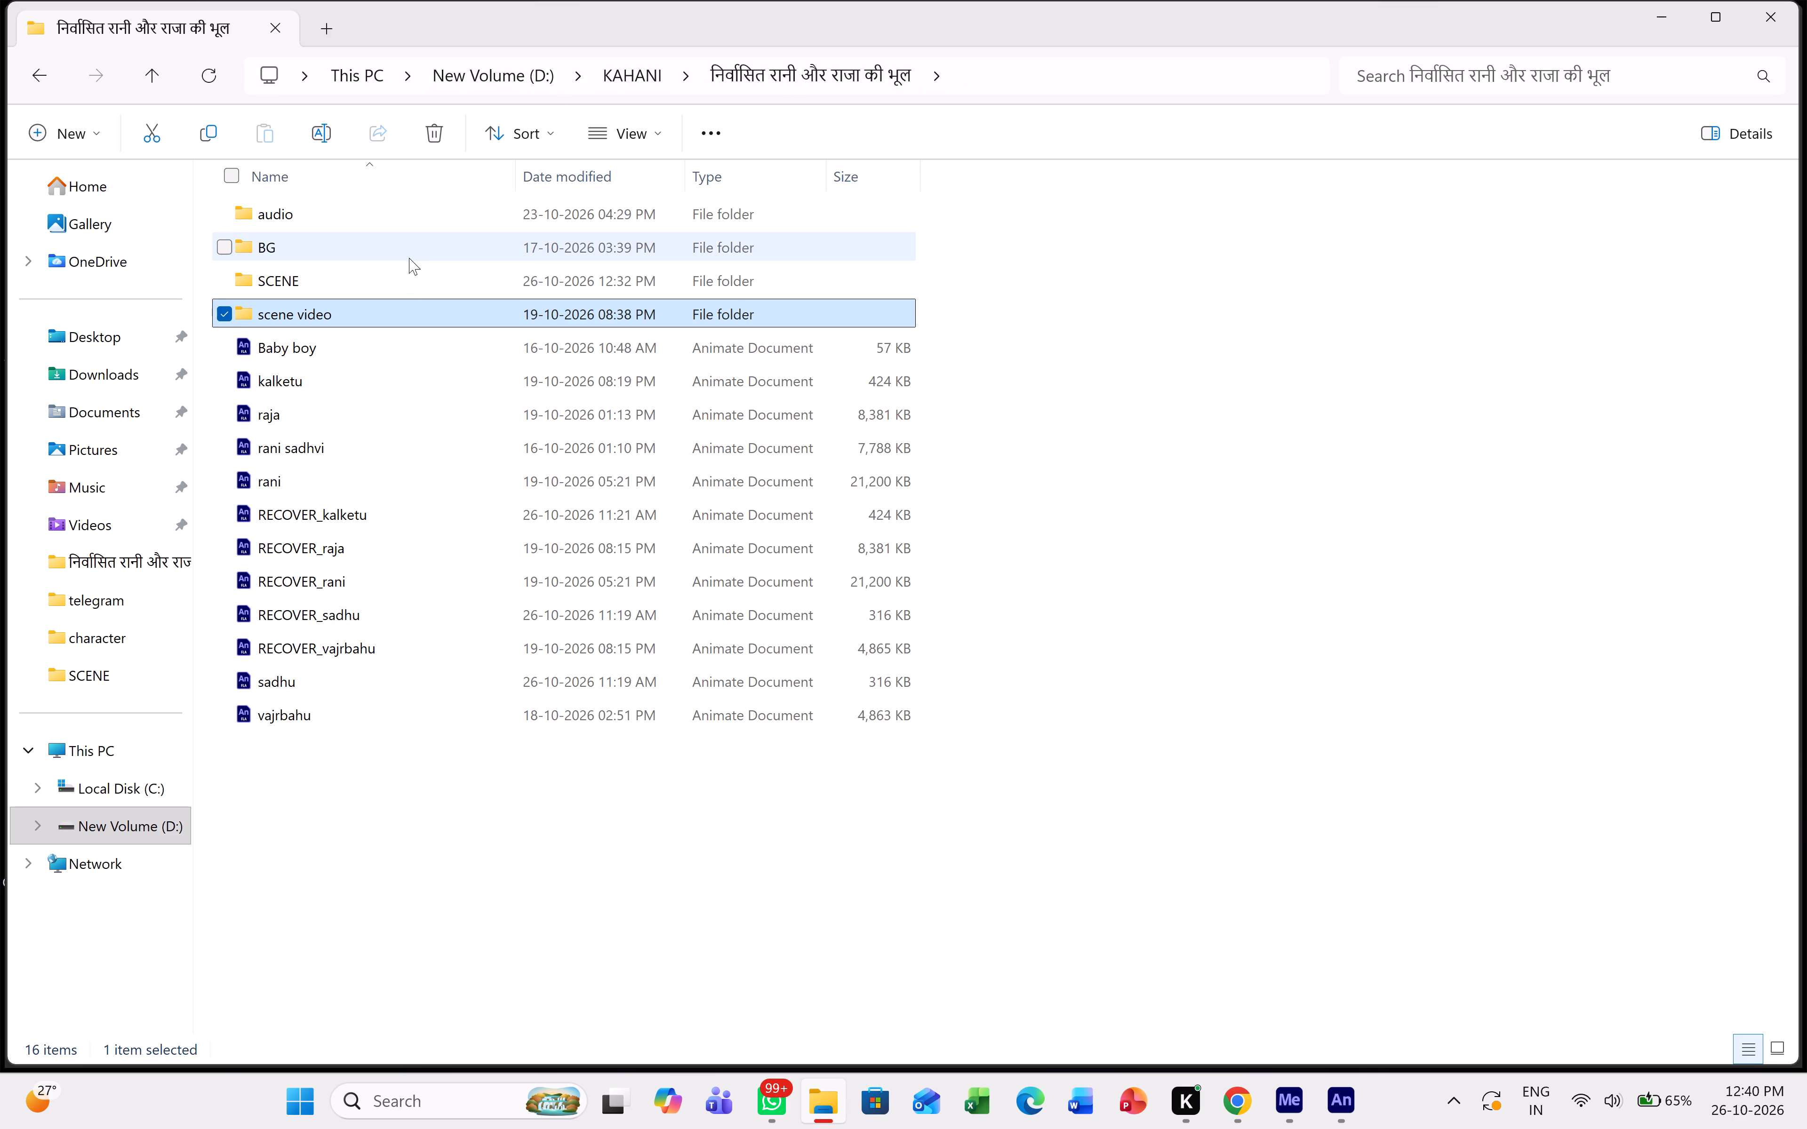
left_click(391, 296)
double_click(400, 274)
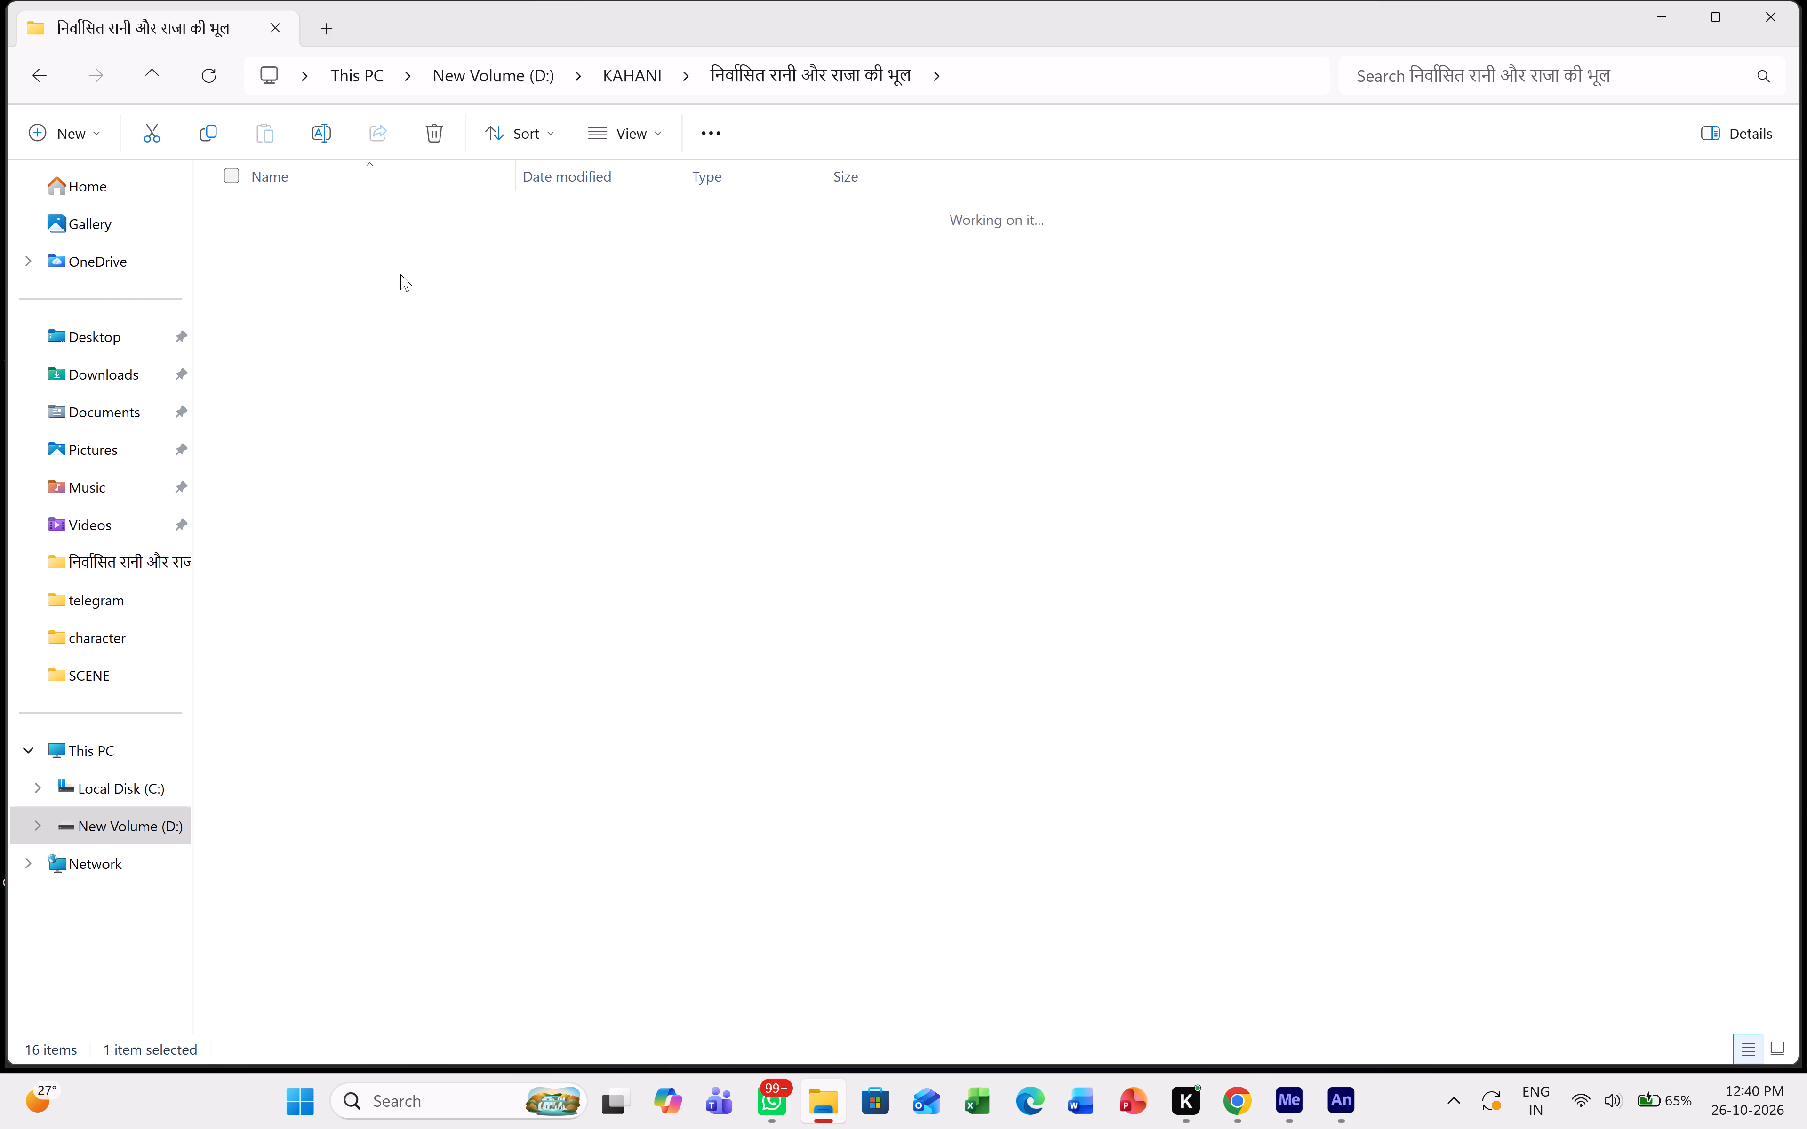
left_click(839, 74)
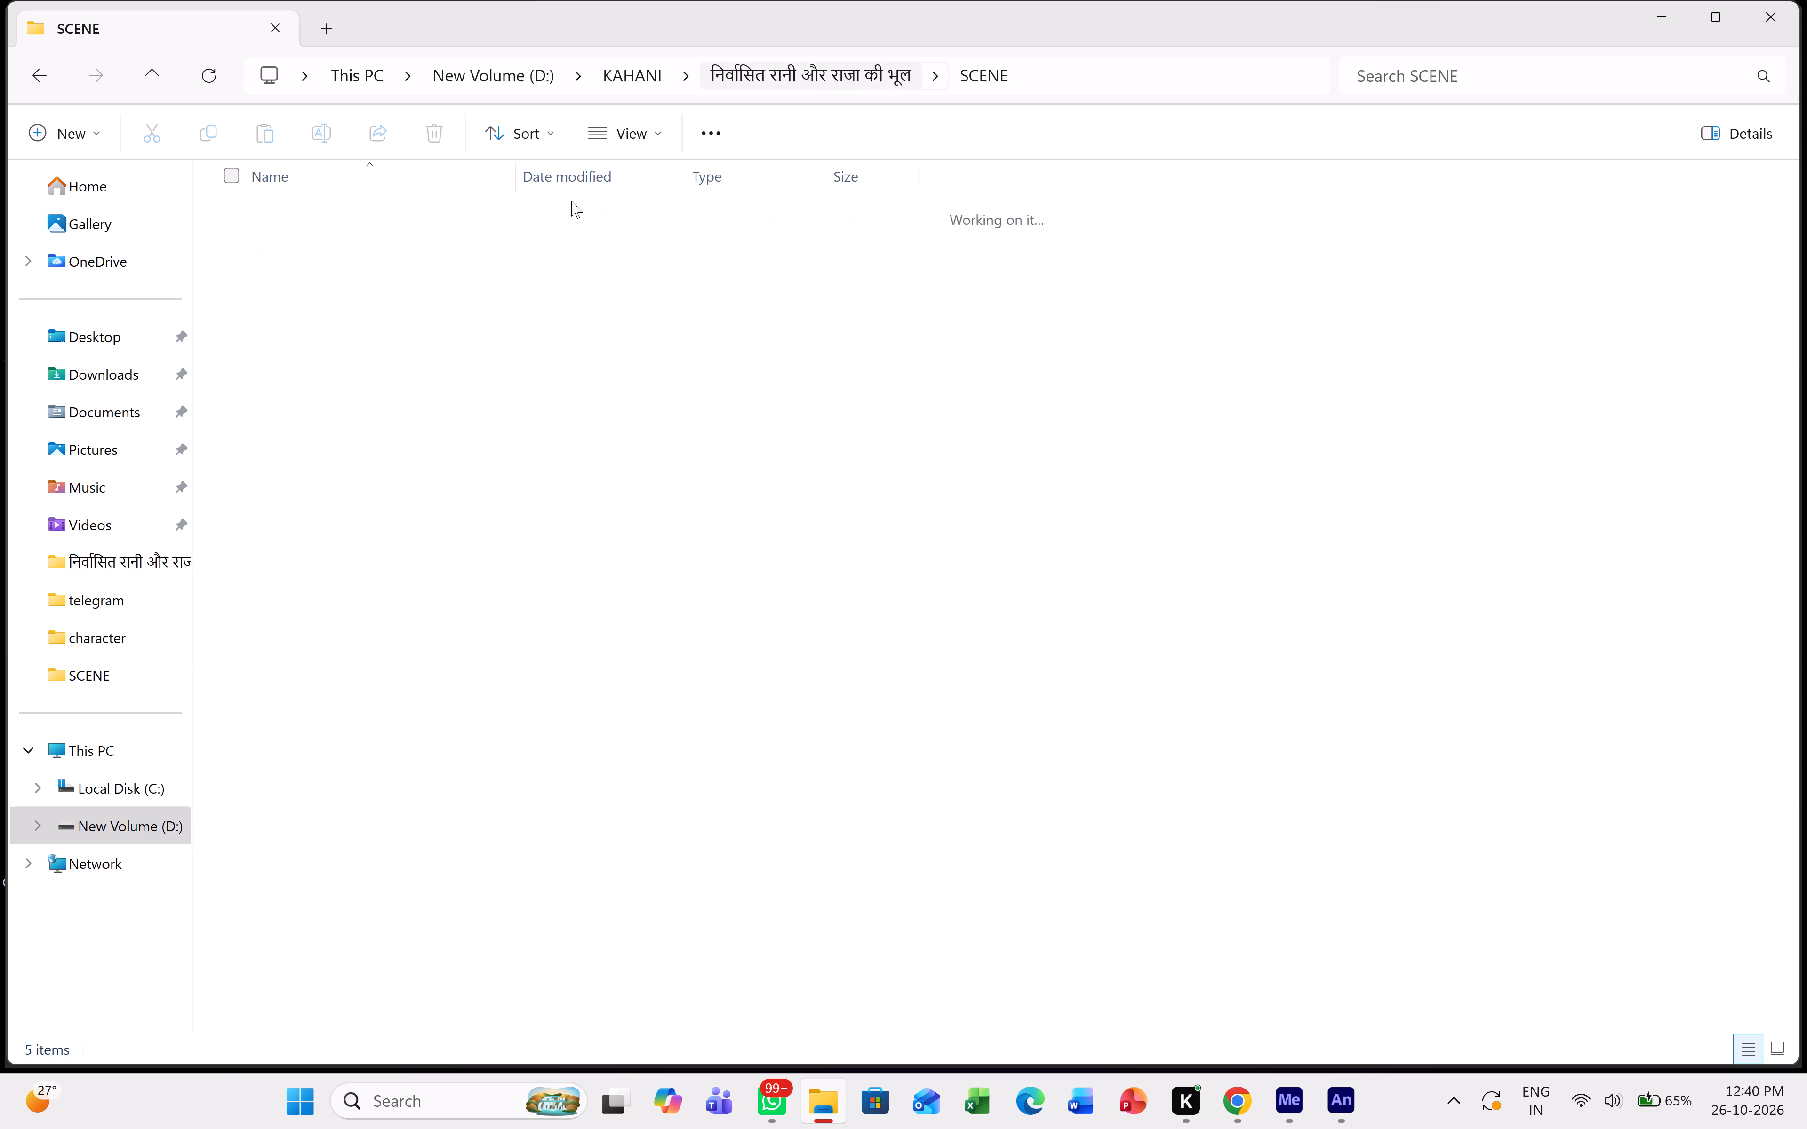
double_click(368, 307)
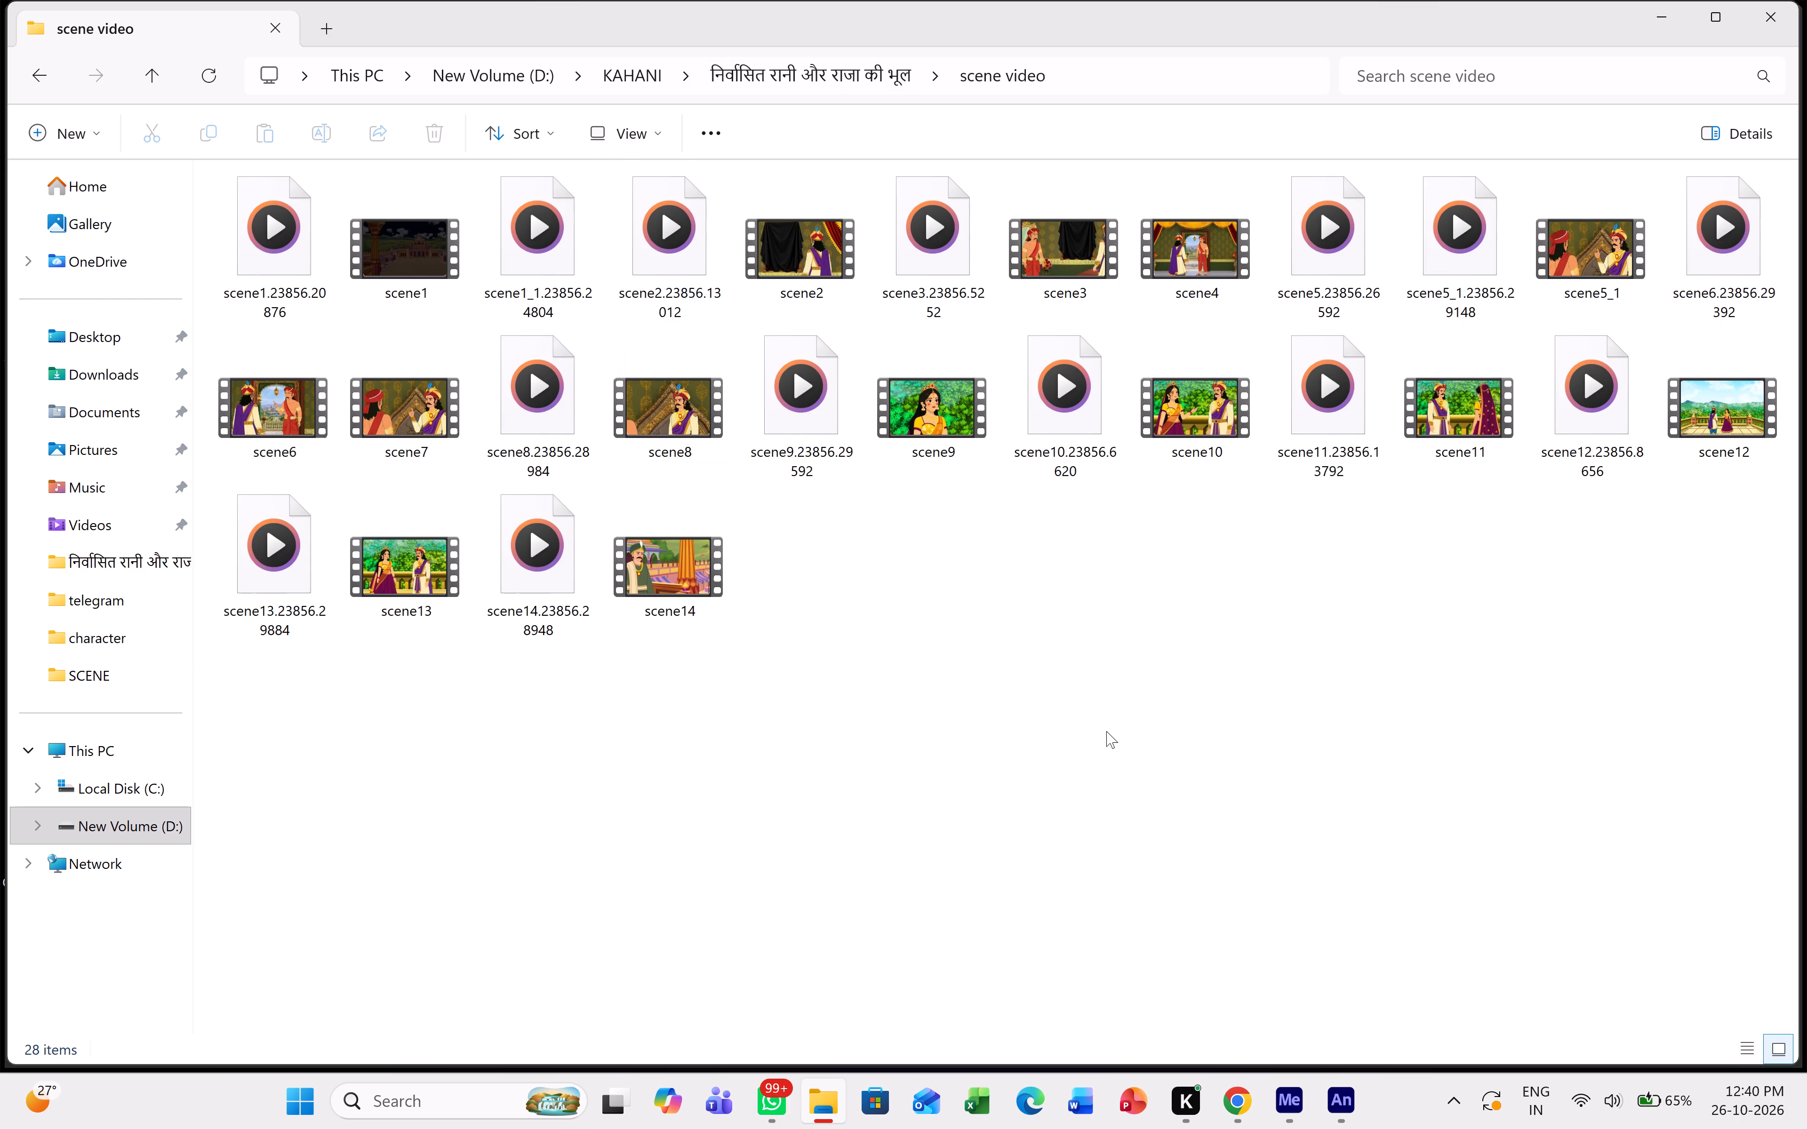
Return to Animate and check the video export settings and output path for the new scene without exporting.
left_click(1351, 1108)
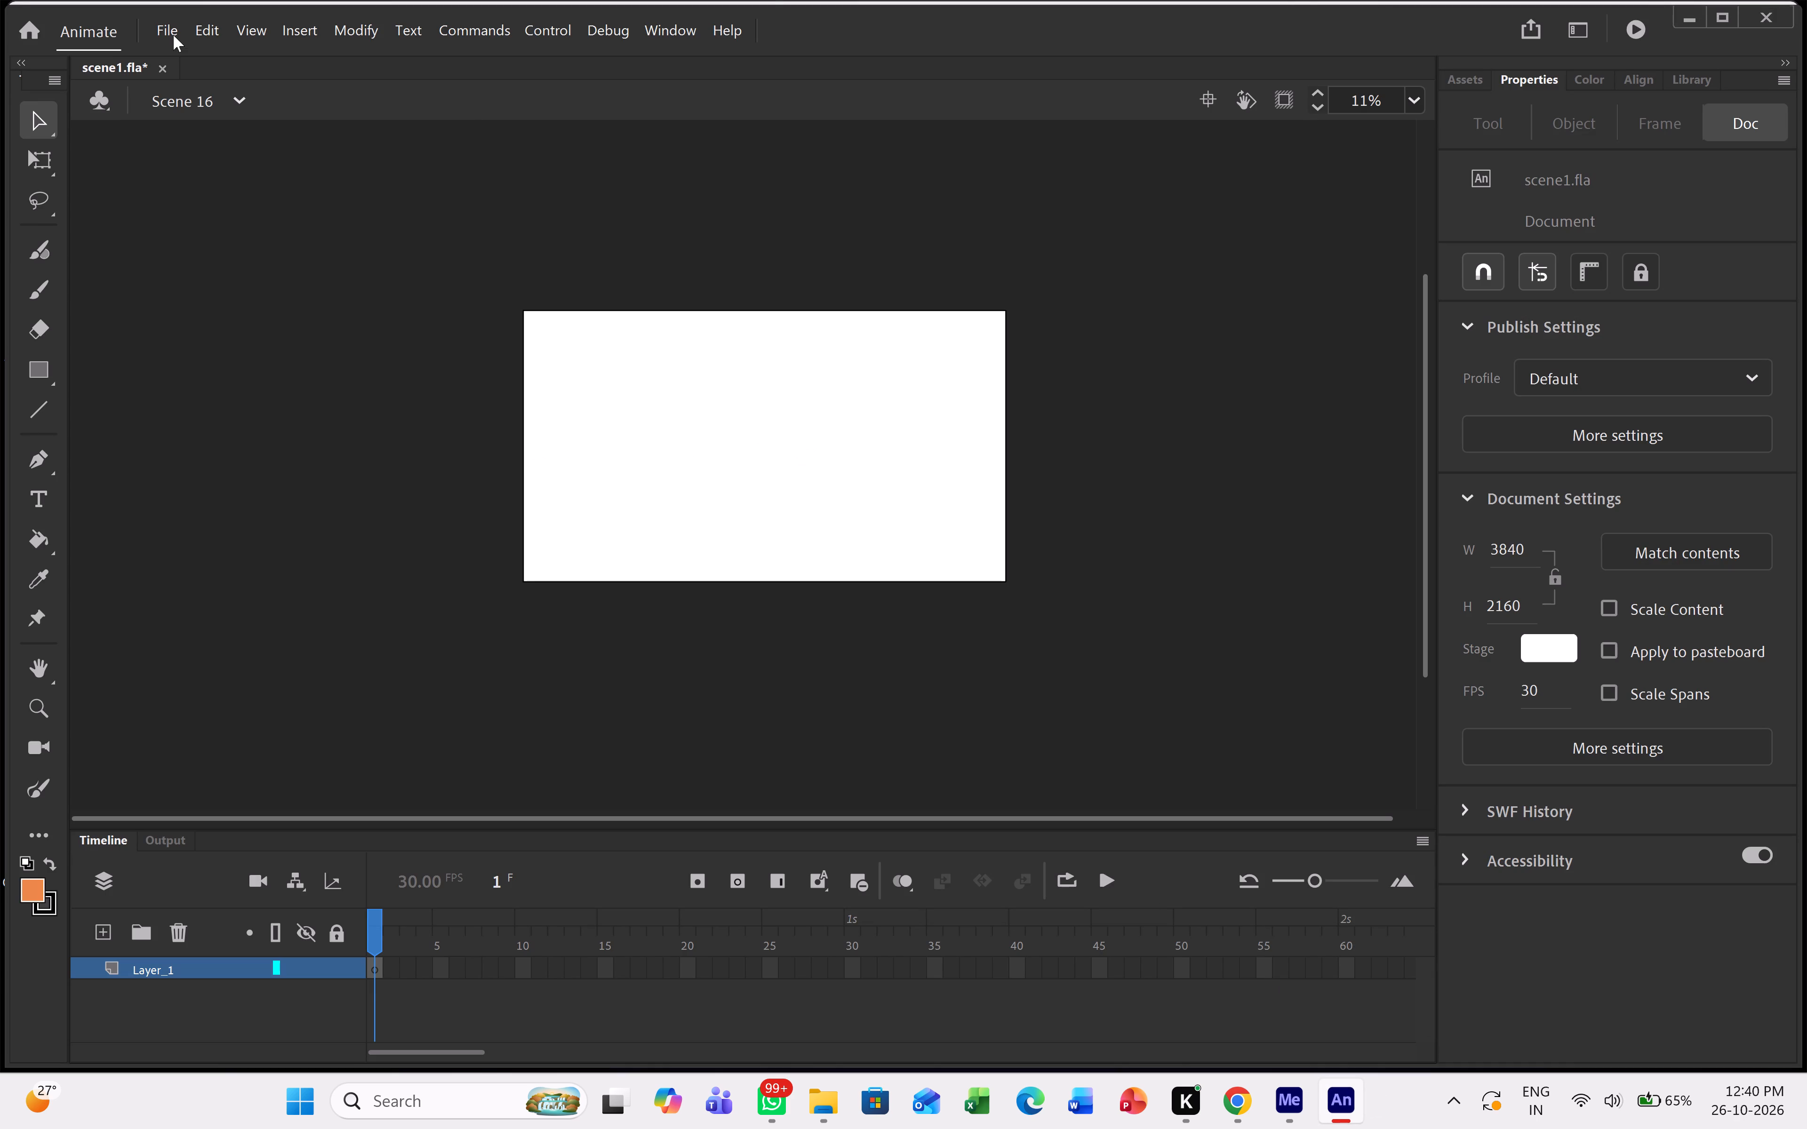
left_click(173, 35)
left_click(280, 398)
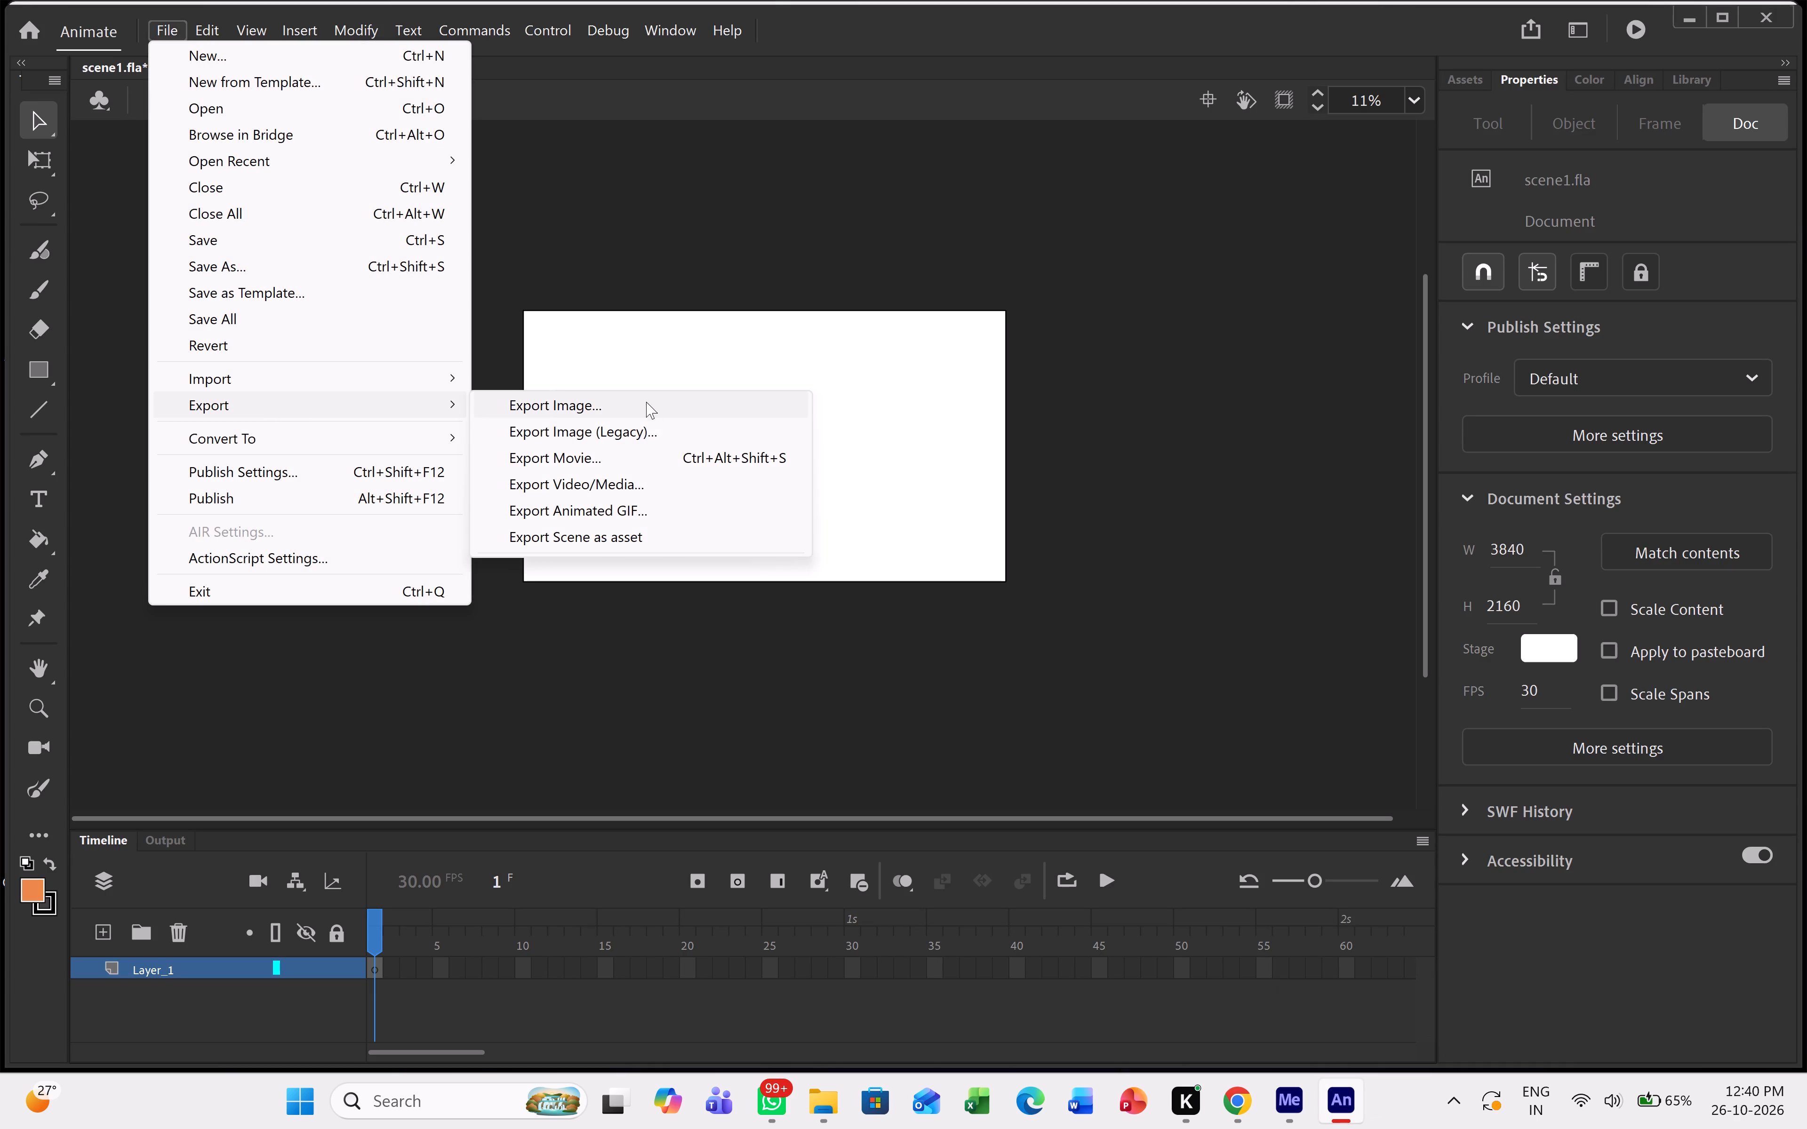
left_click(636, 478)
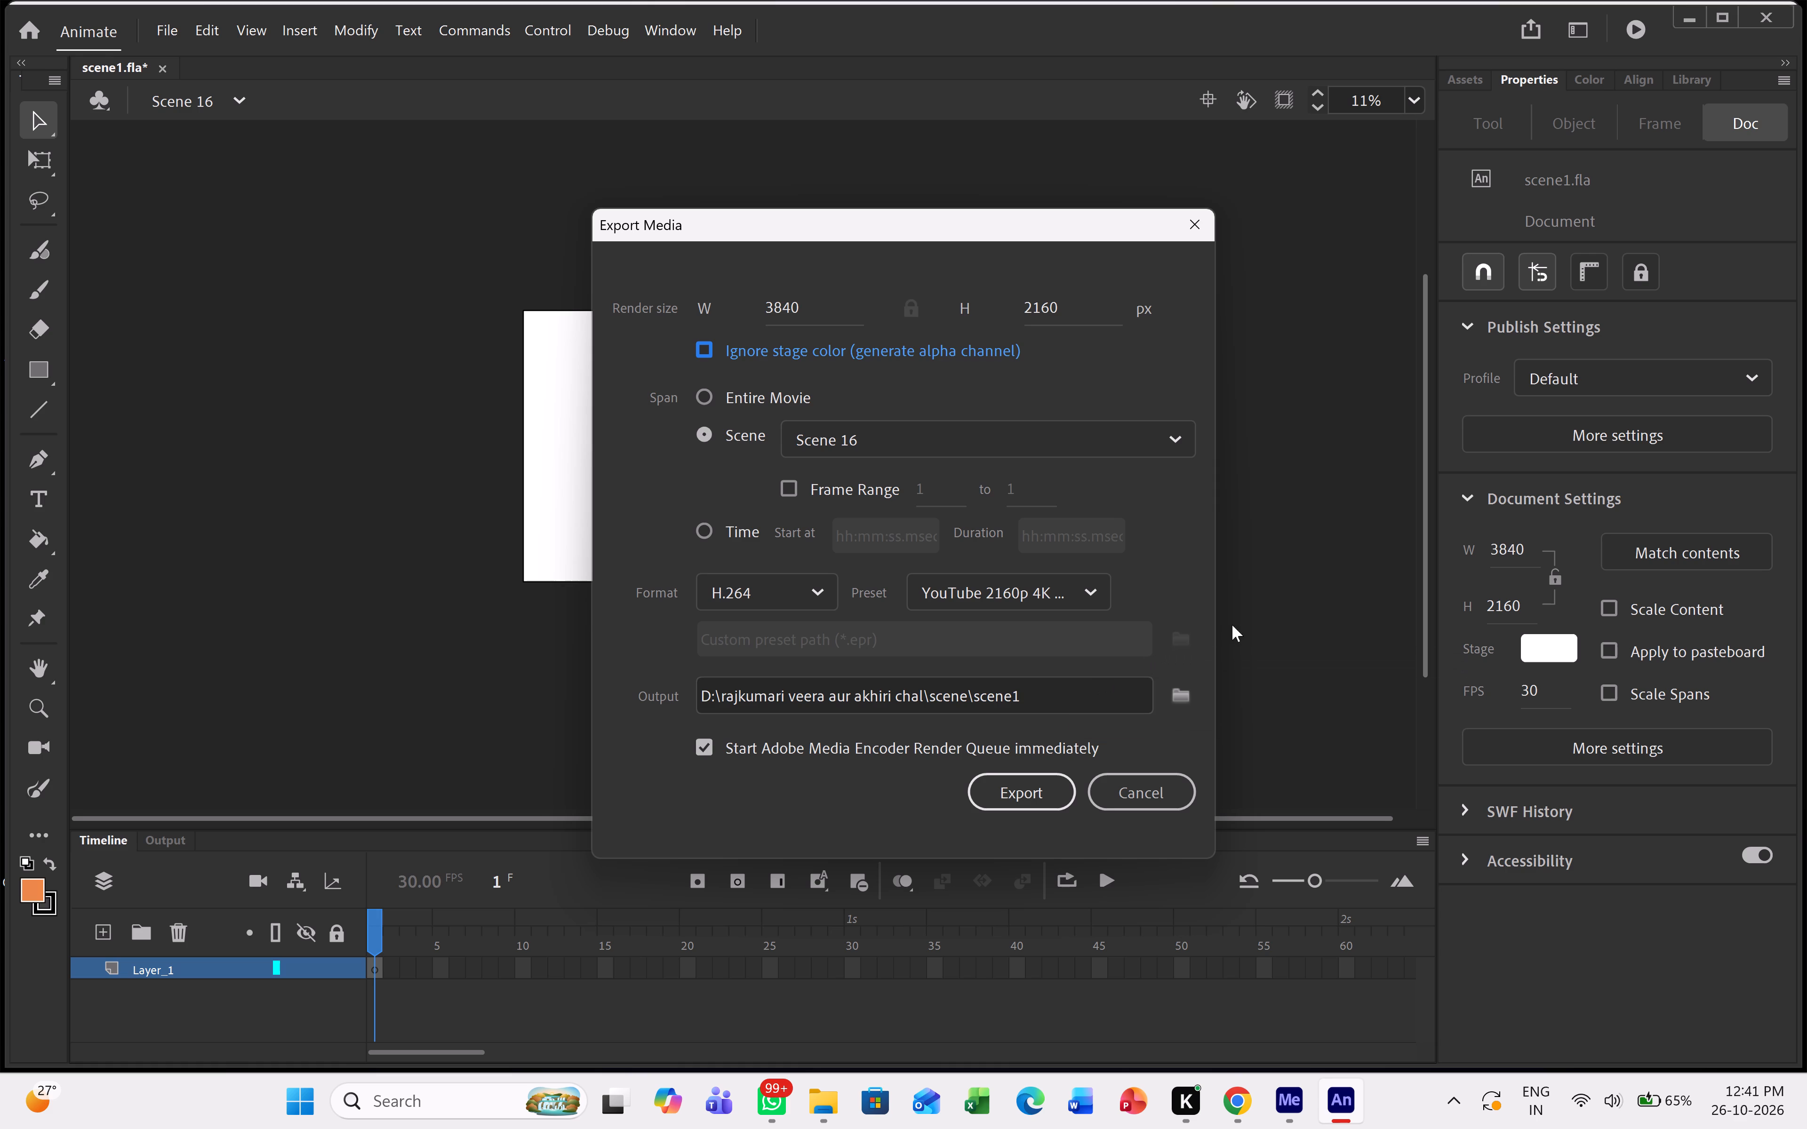
left_click(1282, 609)
left_click(1170, 785)
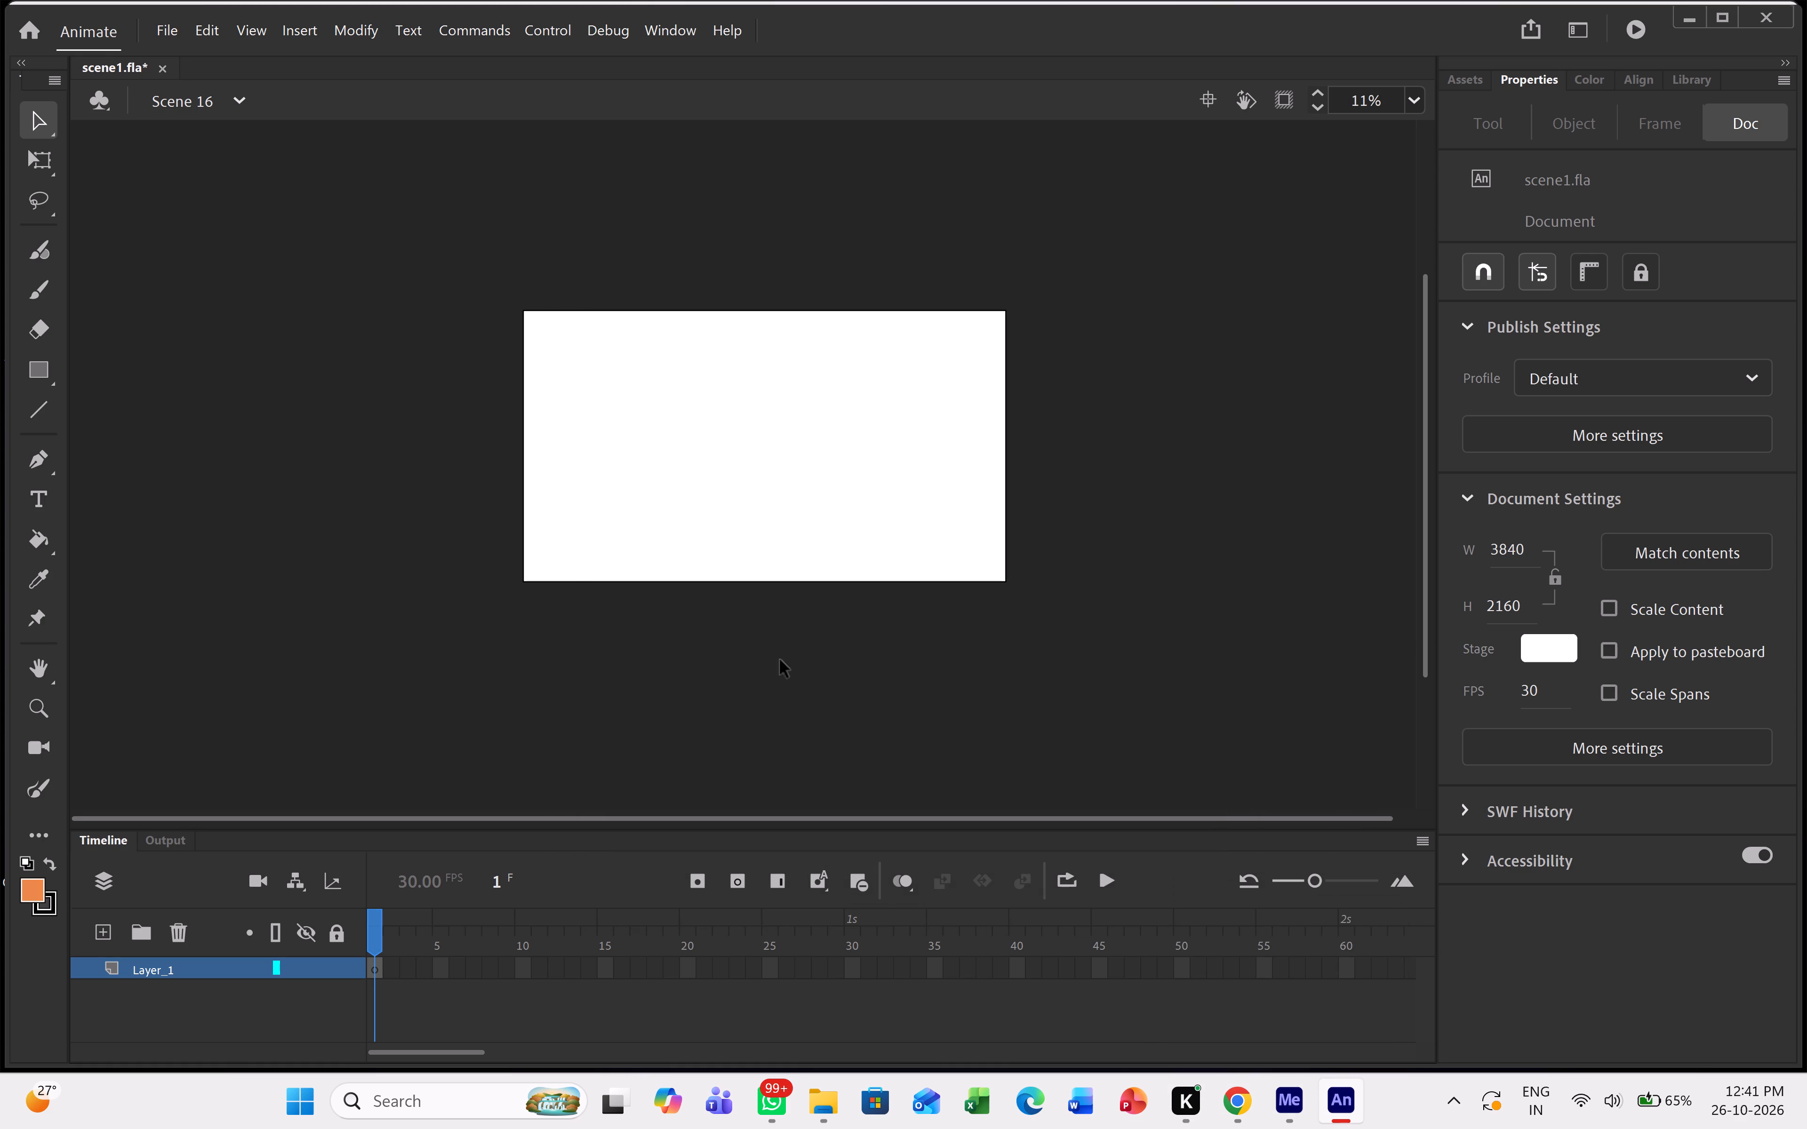
left_click(1295, 1100)
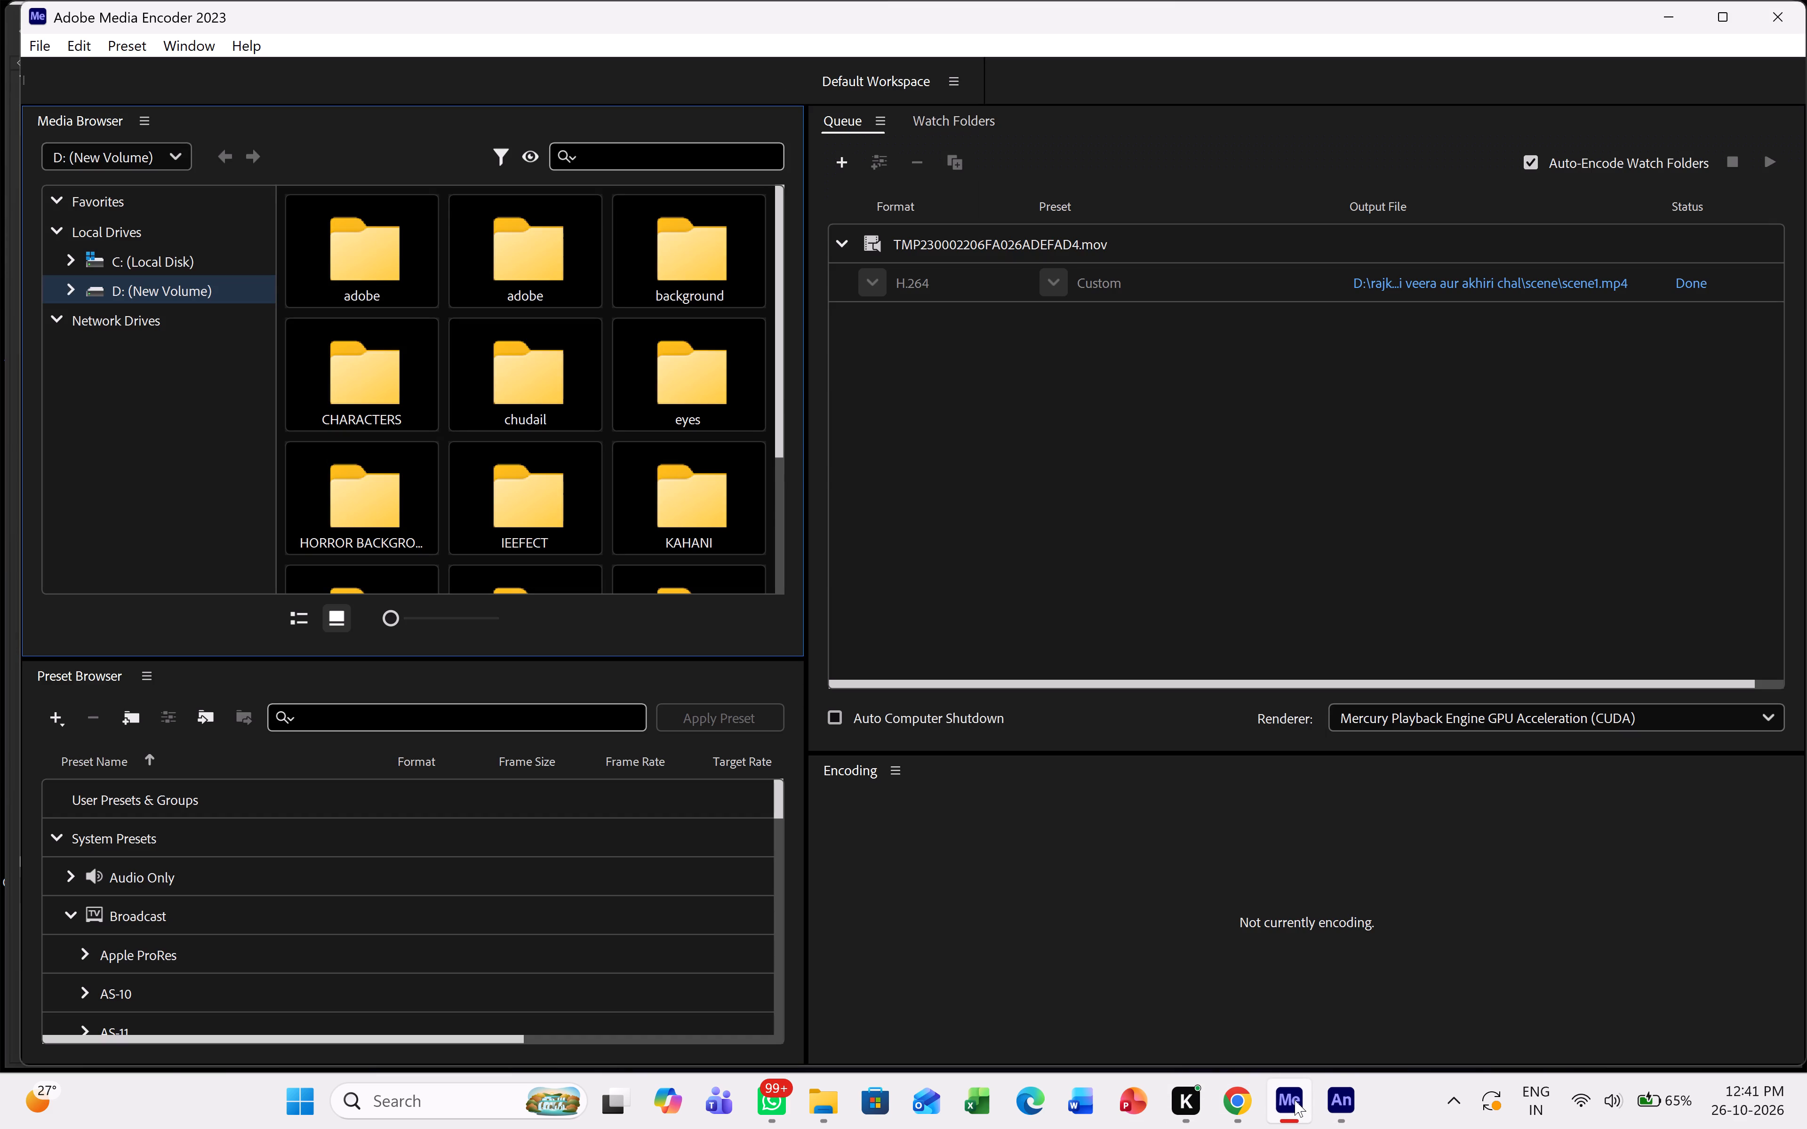
double_click(1295, 1100)
left_click(1238, 1107)
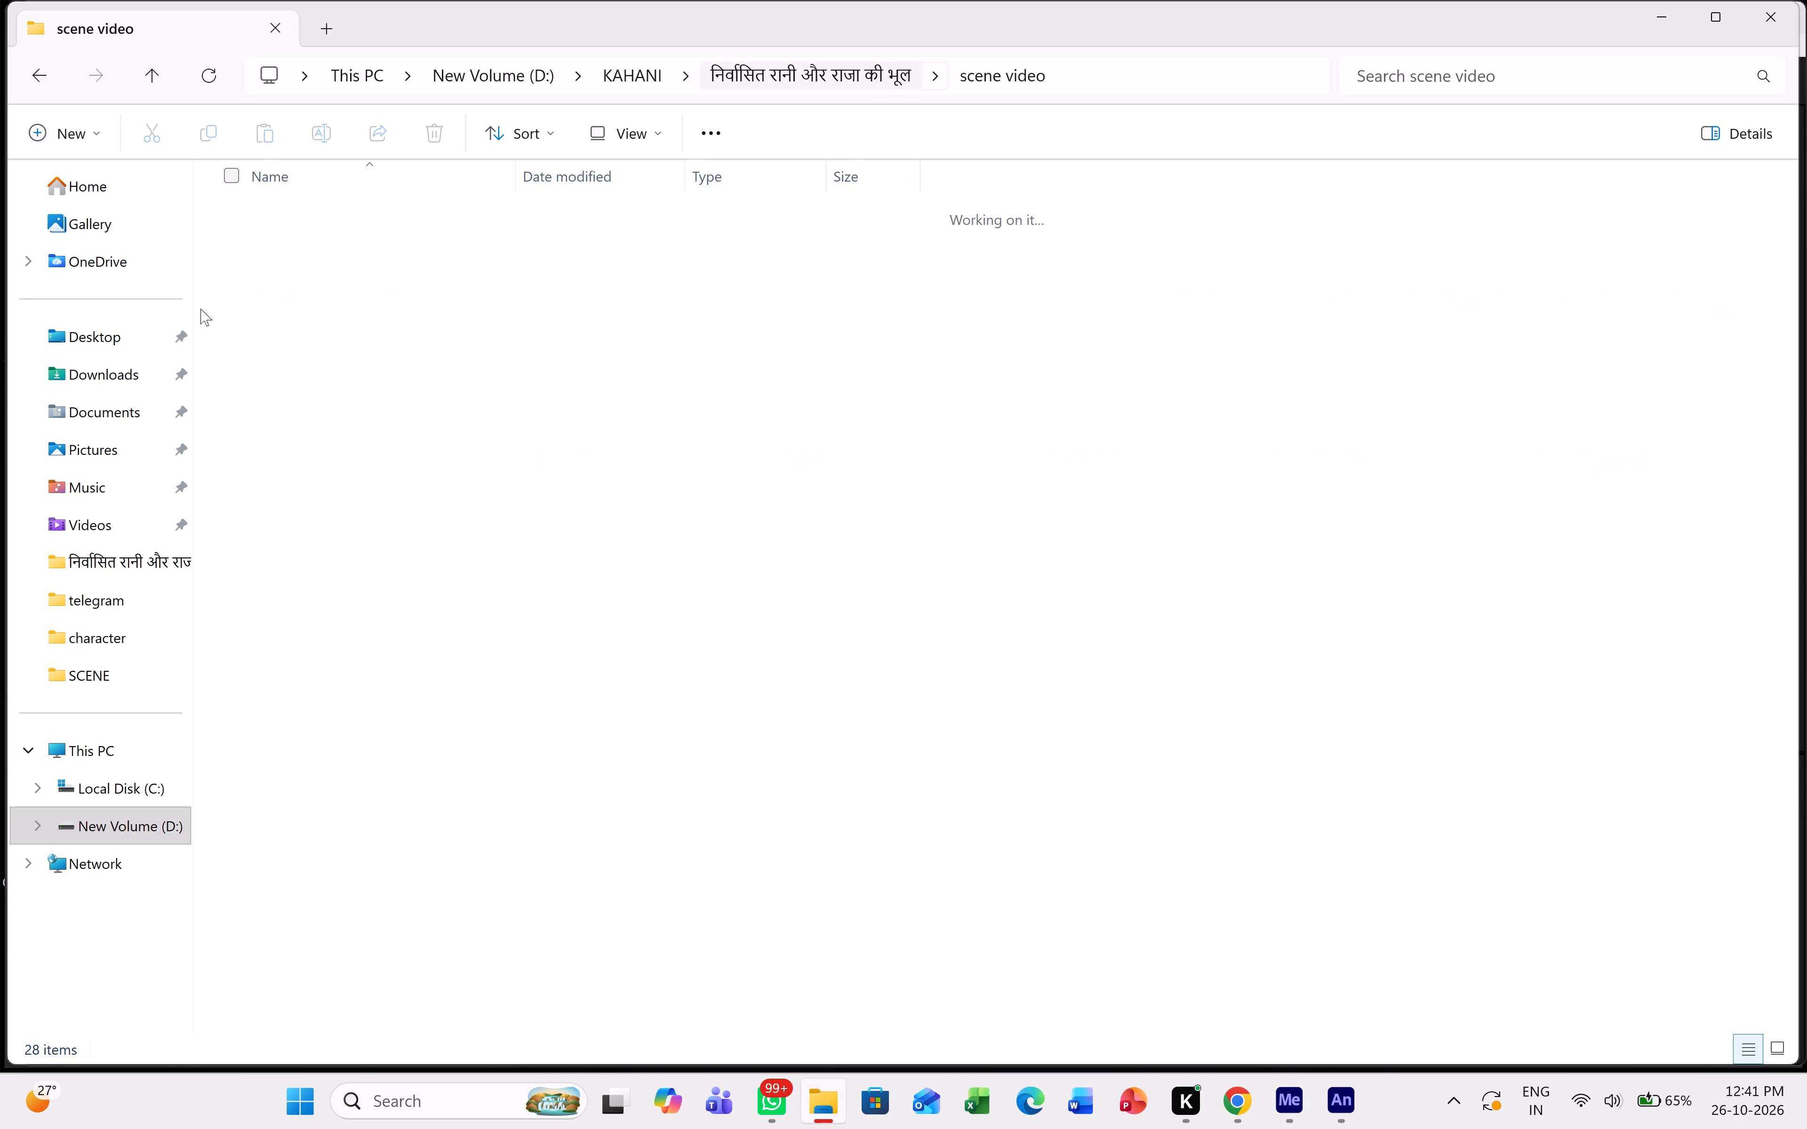
double_click(356, 262)
left_click(339, 292)
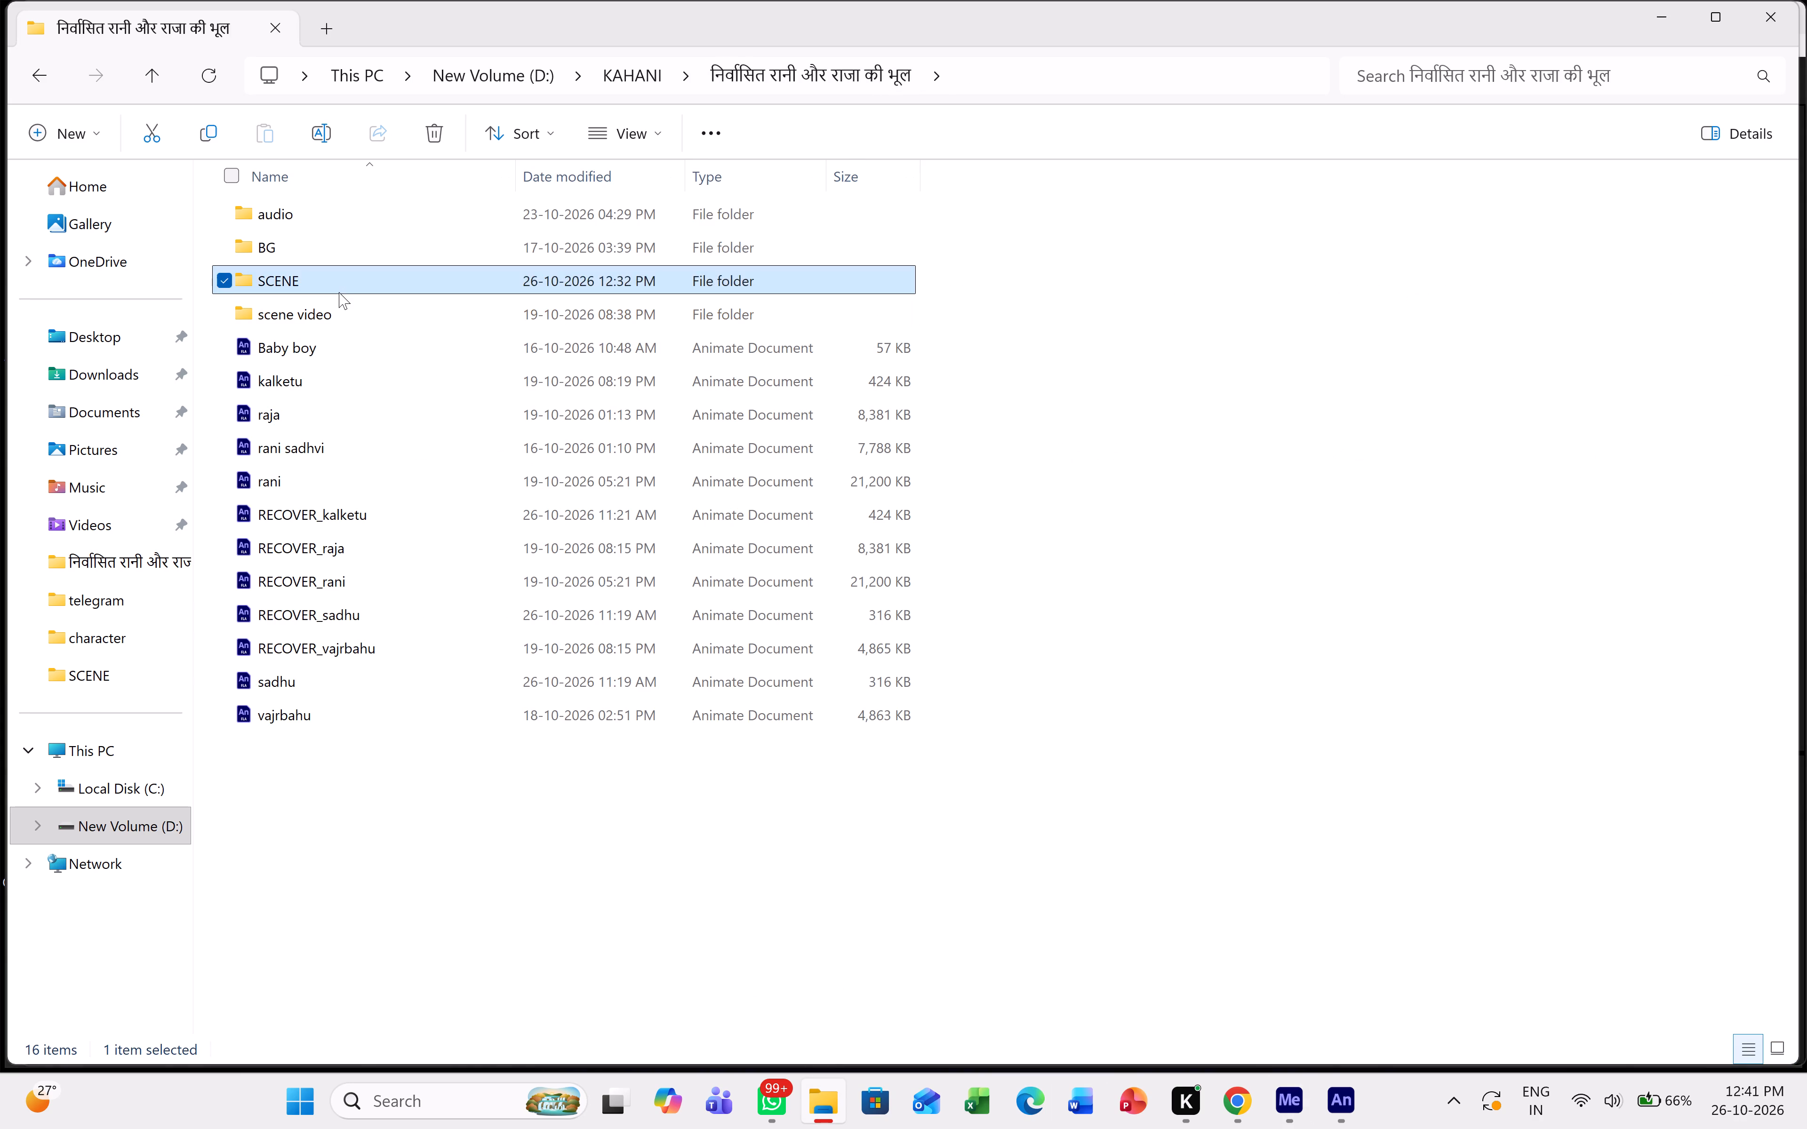
left_click(339, 292)
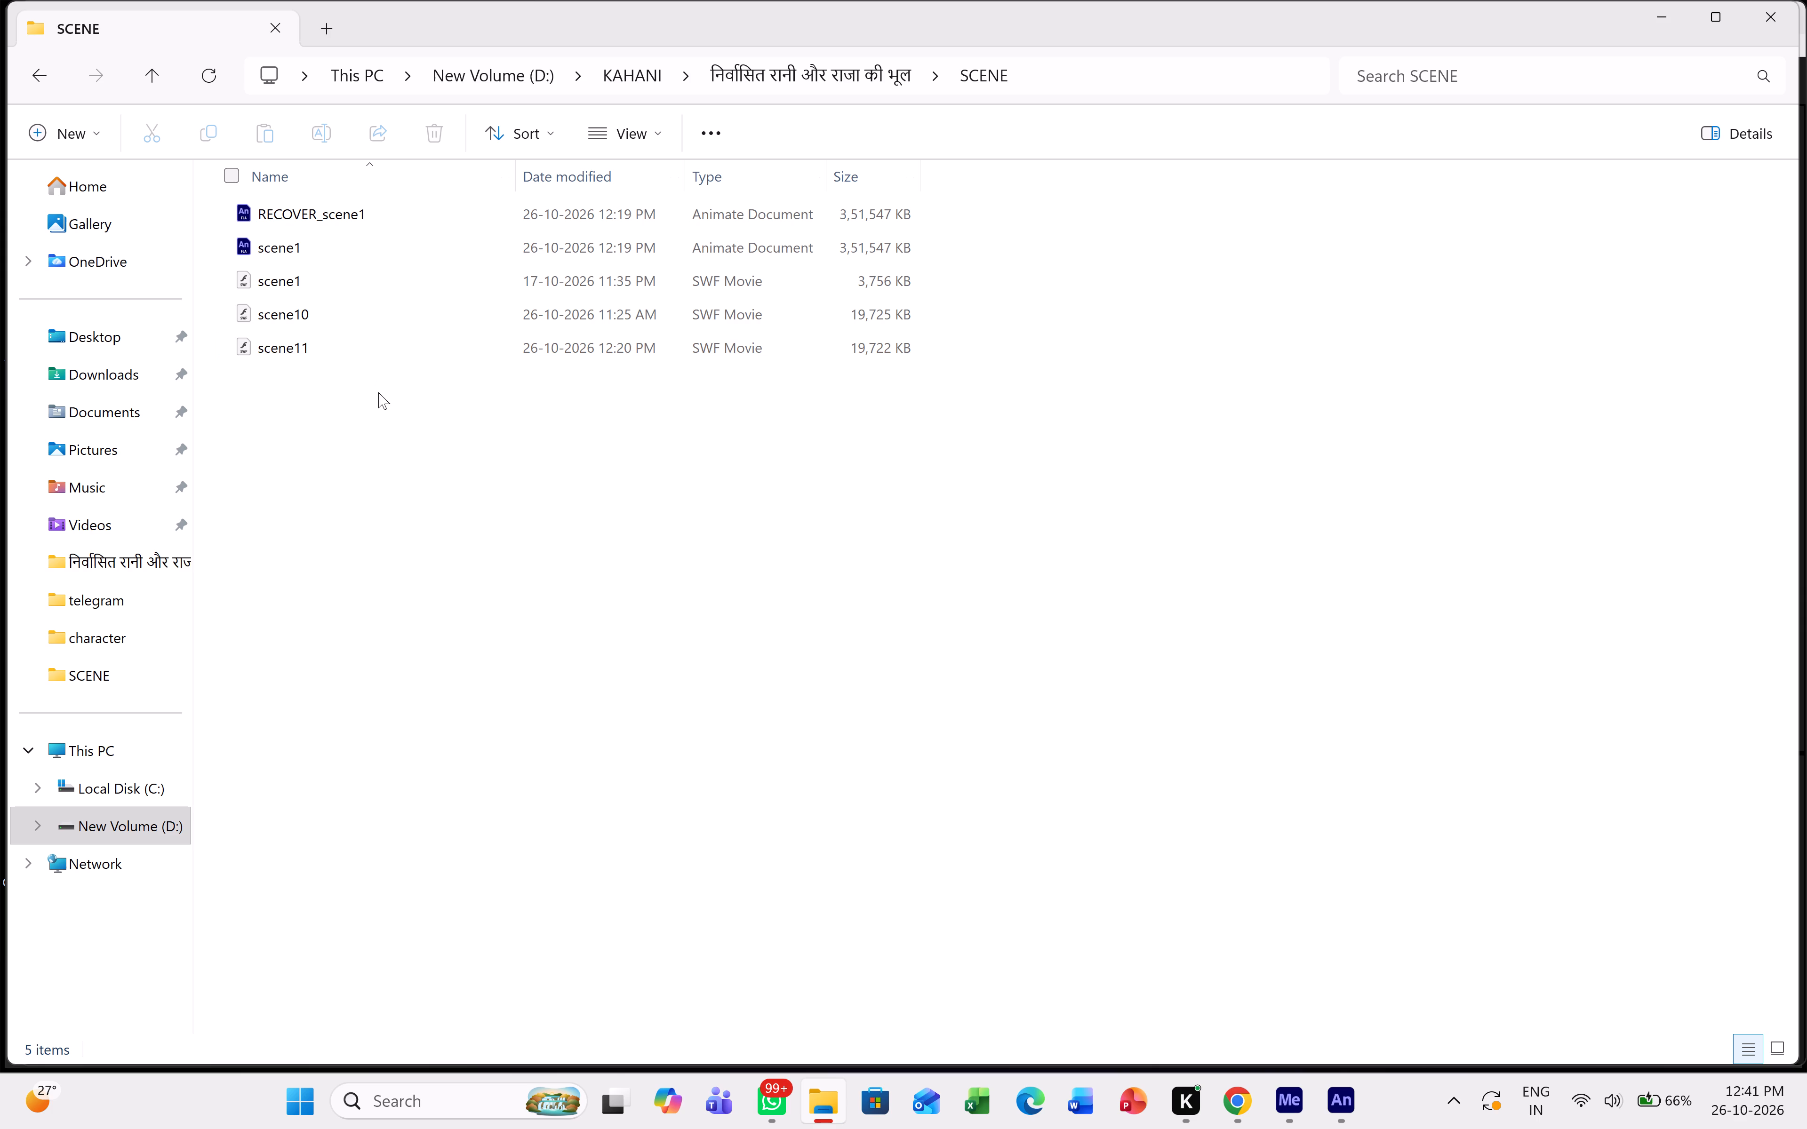
left_click(440, 483)
left_click_drag(718, 434, 384, 308)
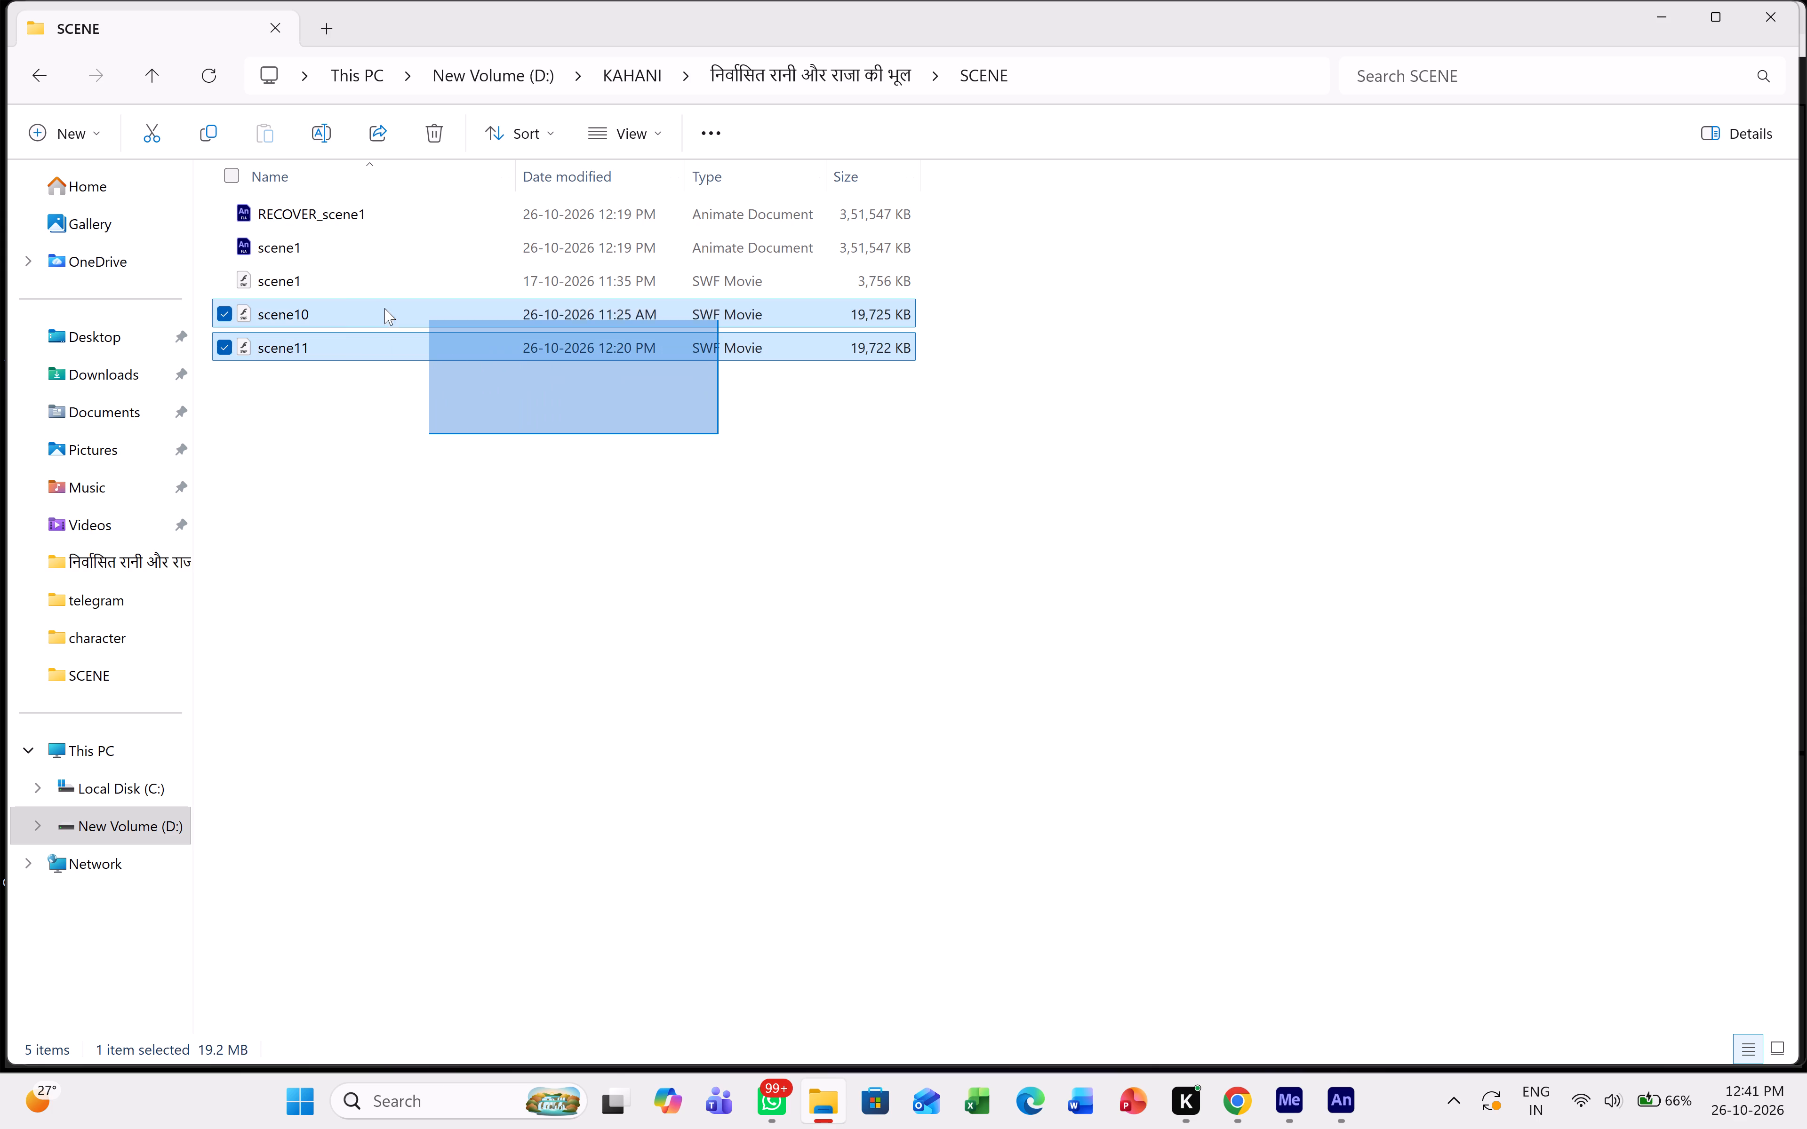
left_click_drag(384, 308, 338, 286)
key("Delete")
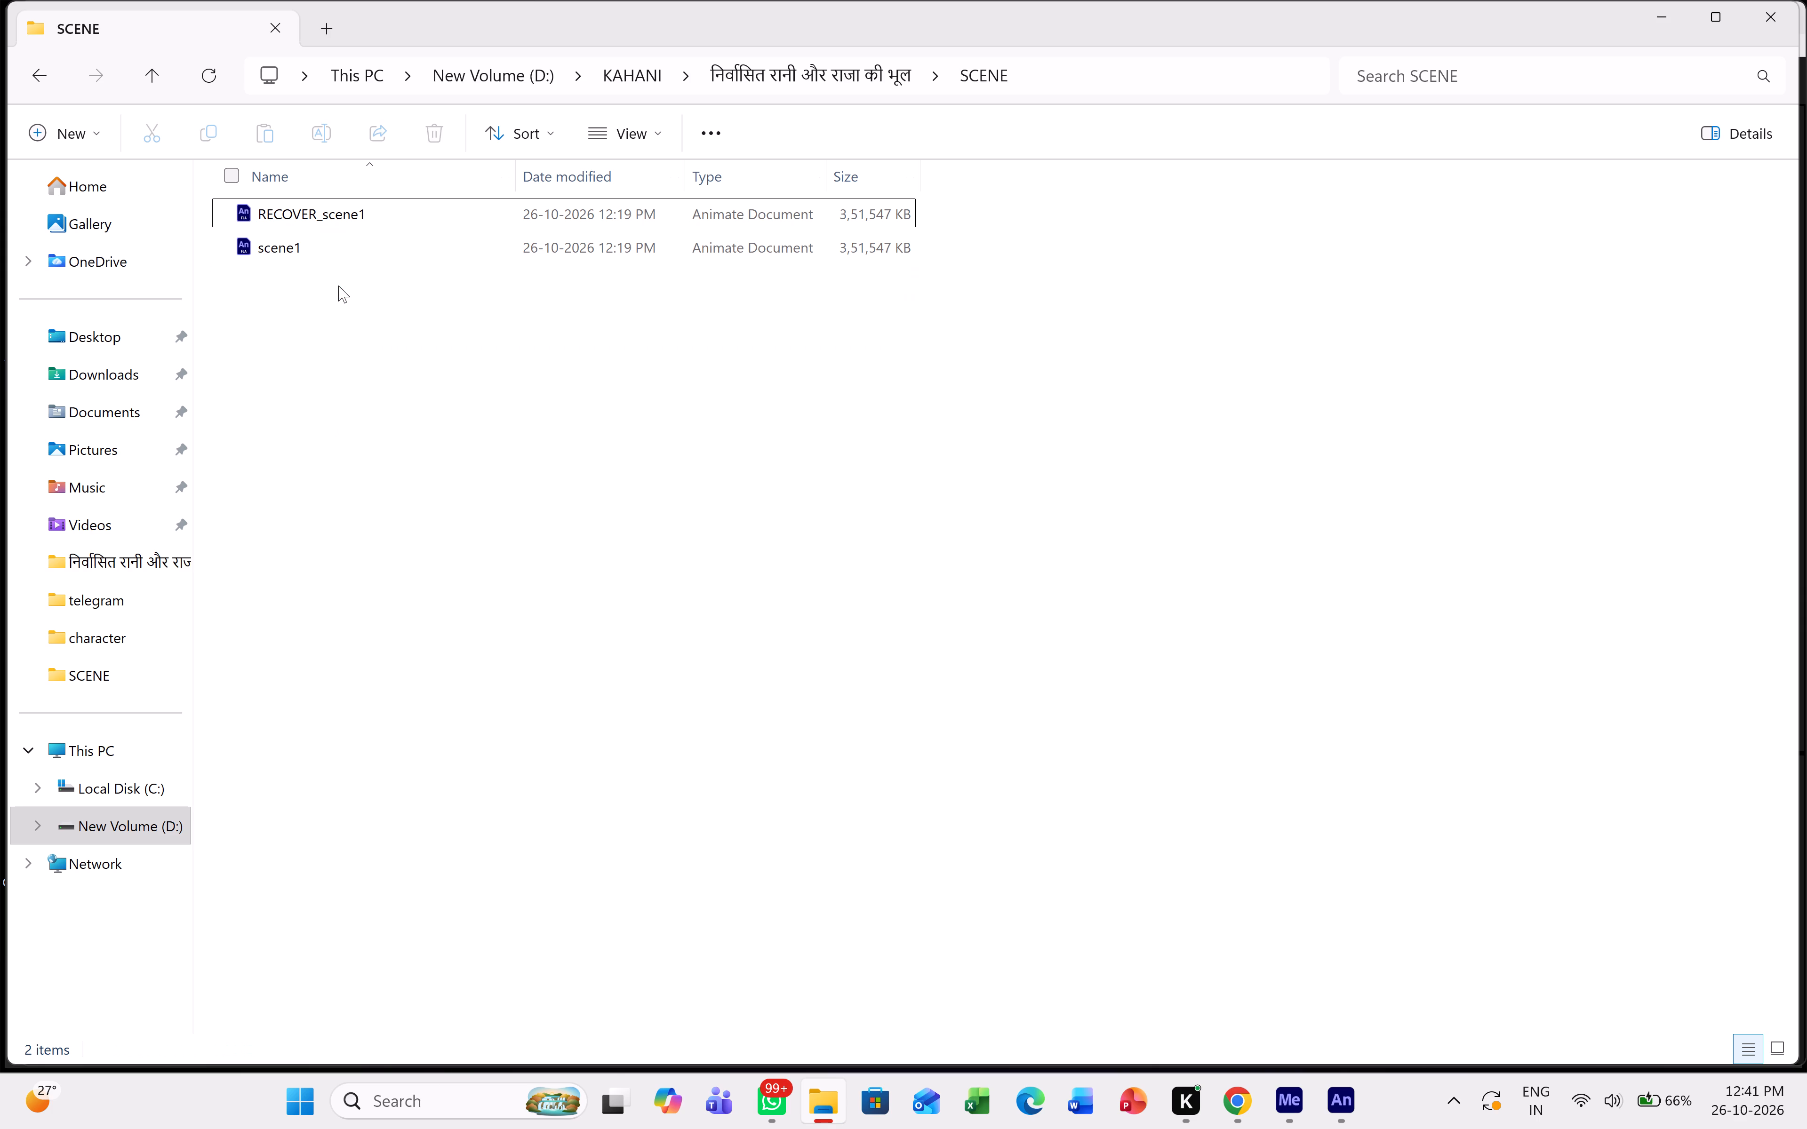
Open the project's scene video folder and play the scene1 and scene4 videos to review them.
left_click(723, 72)
double_click(307, 316)
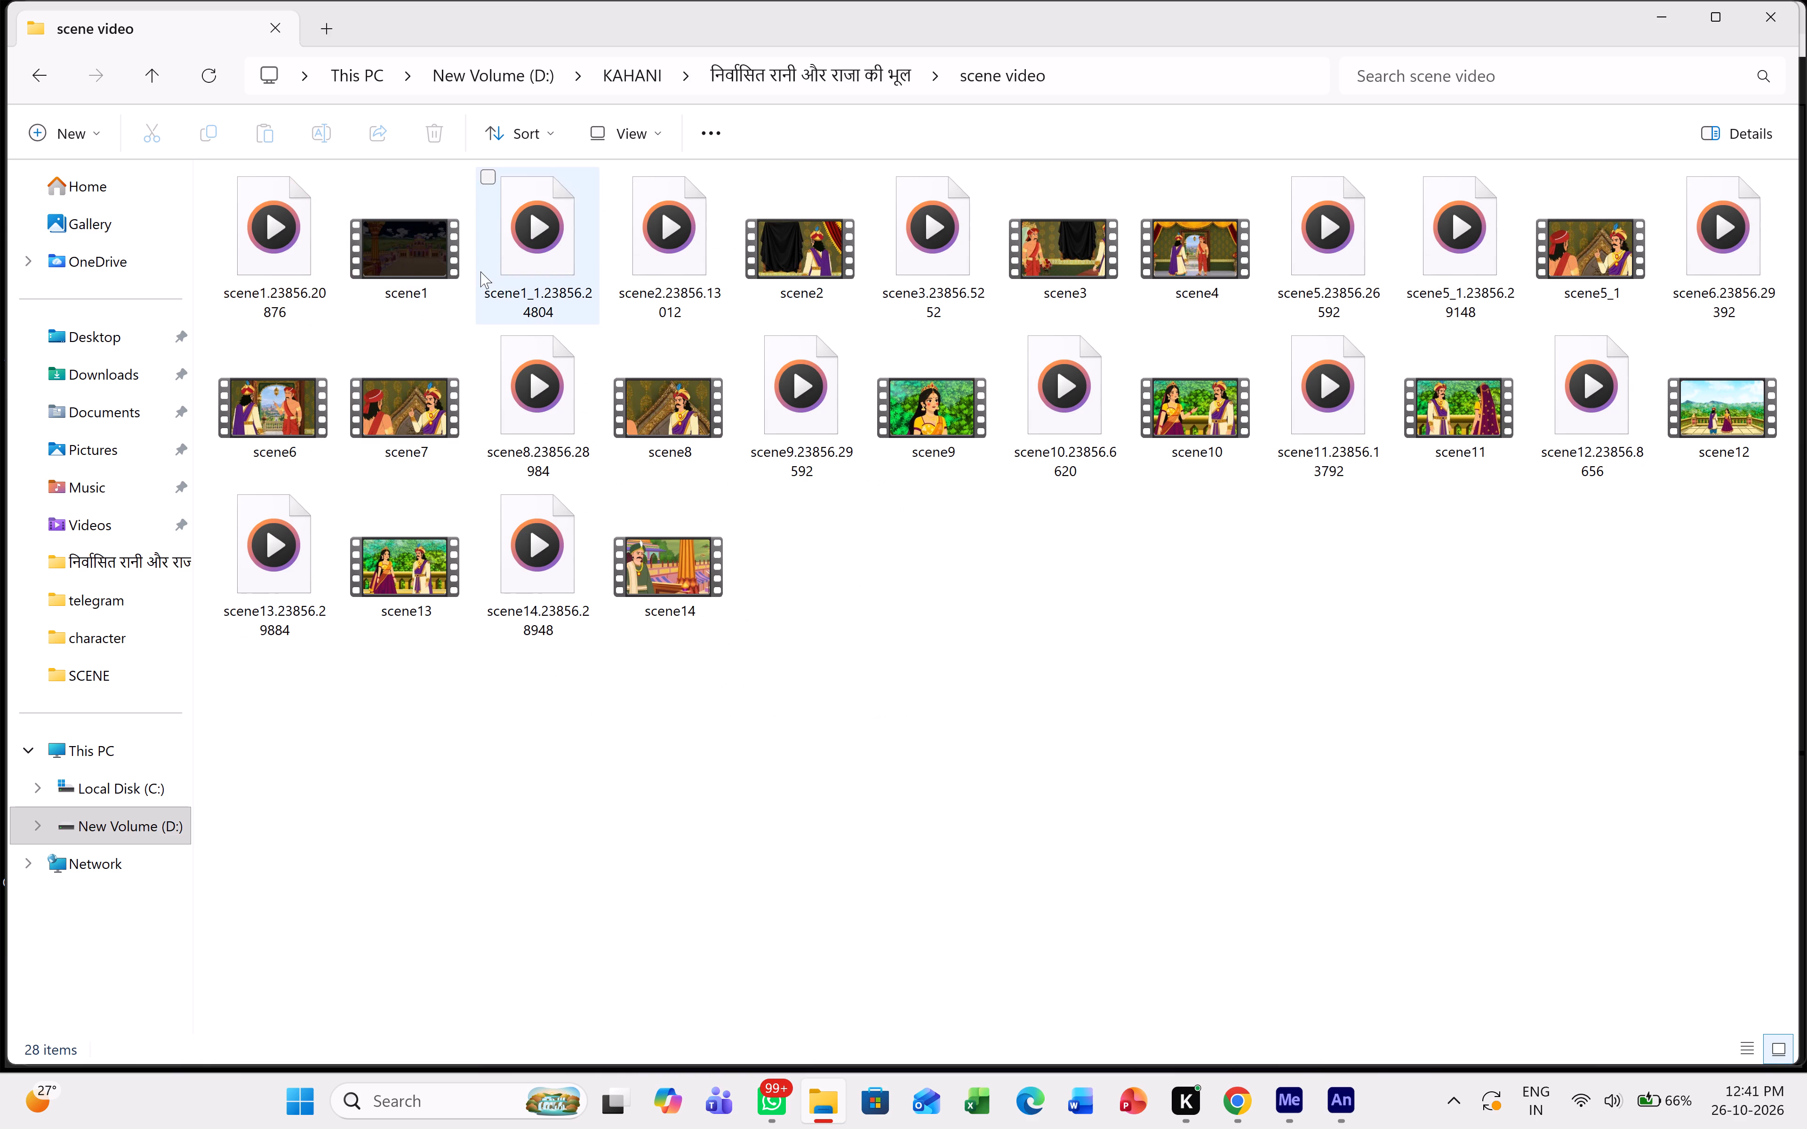
double_click(400, 252)
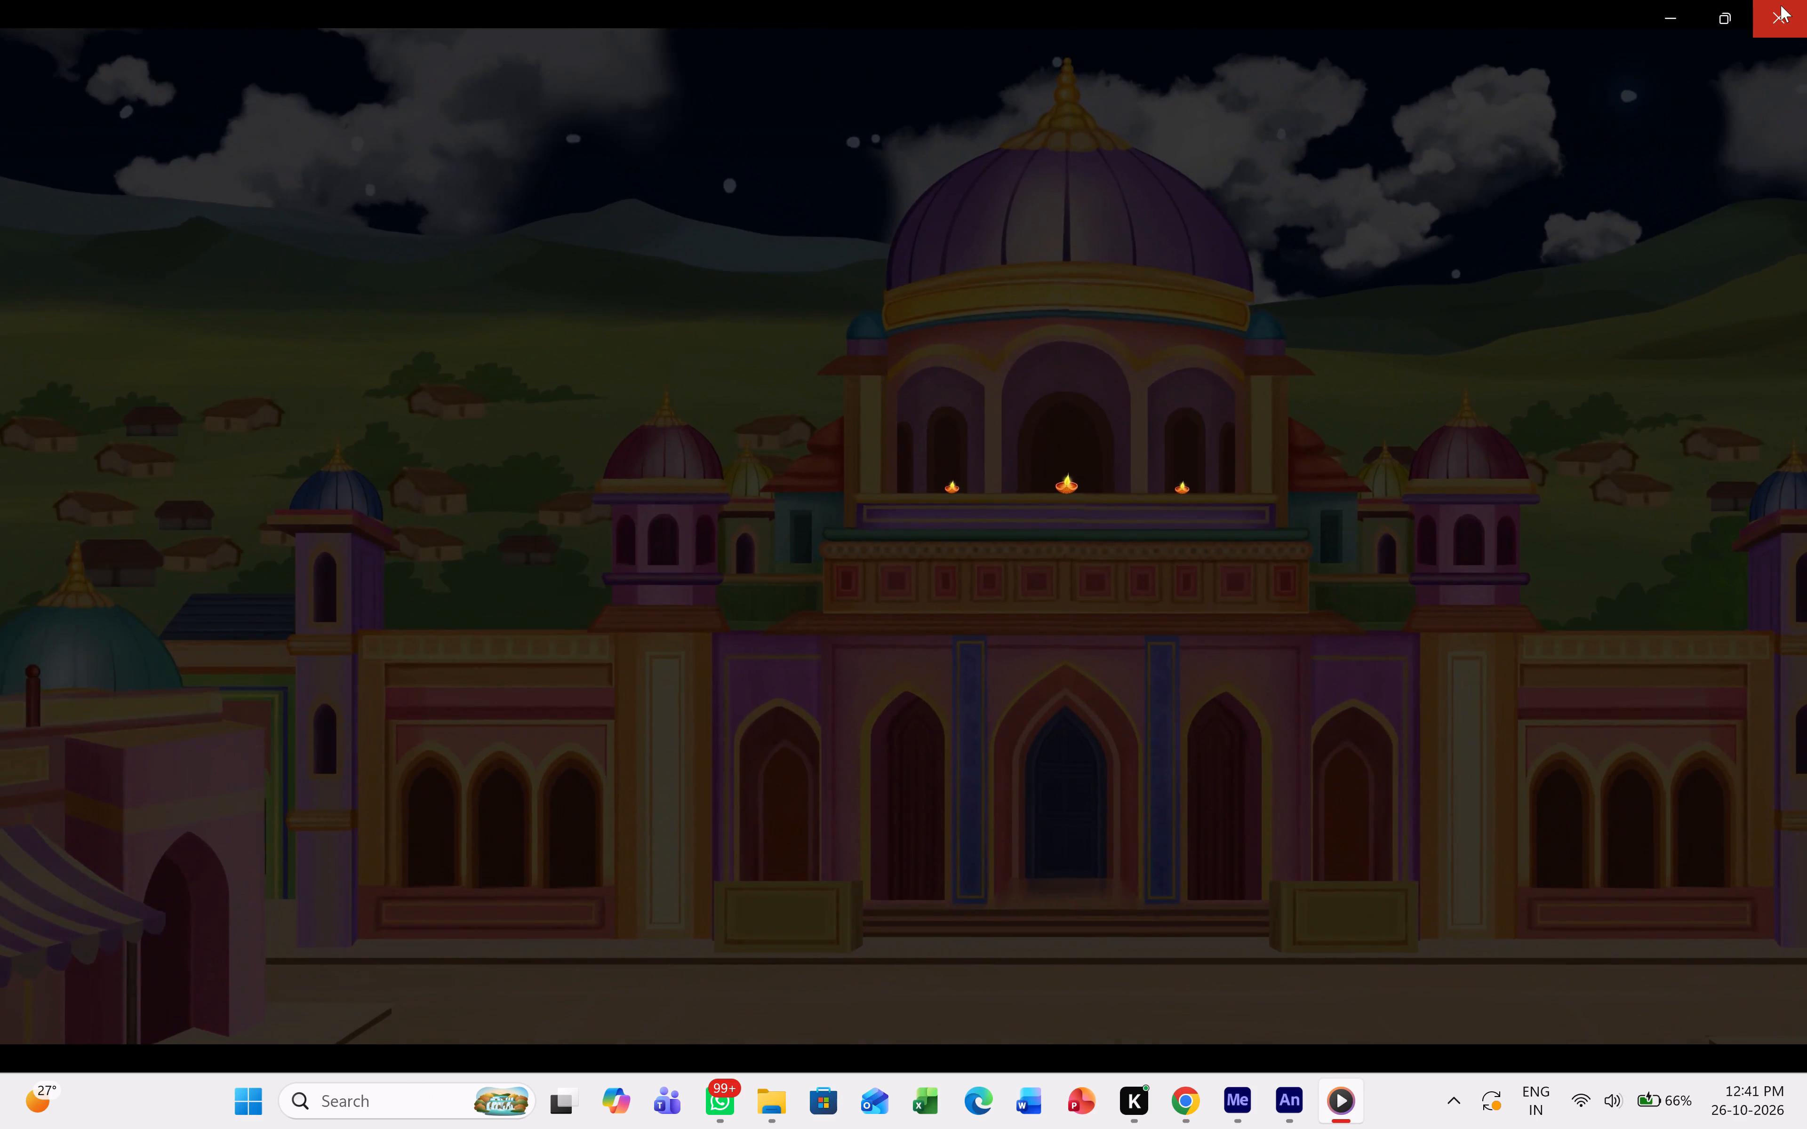
left_click(1779, 9)
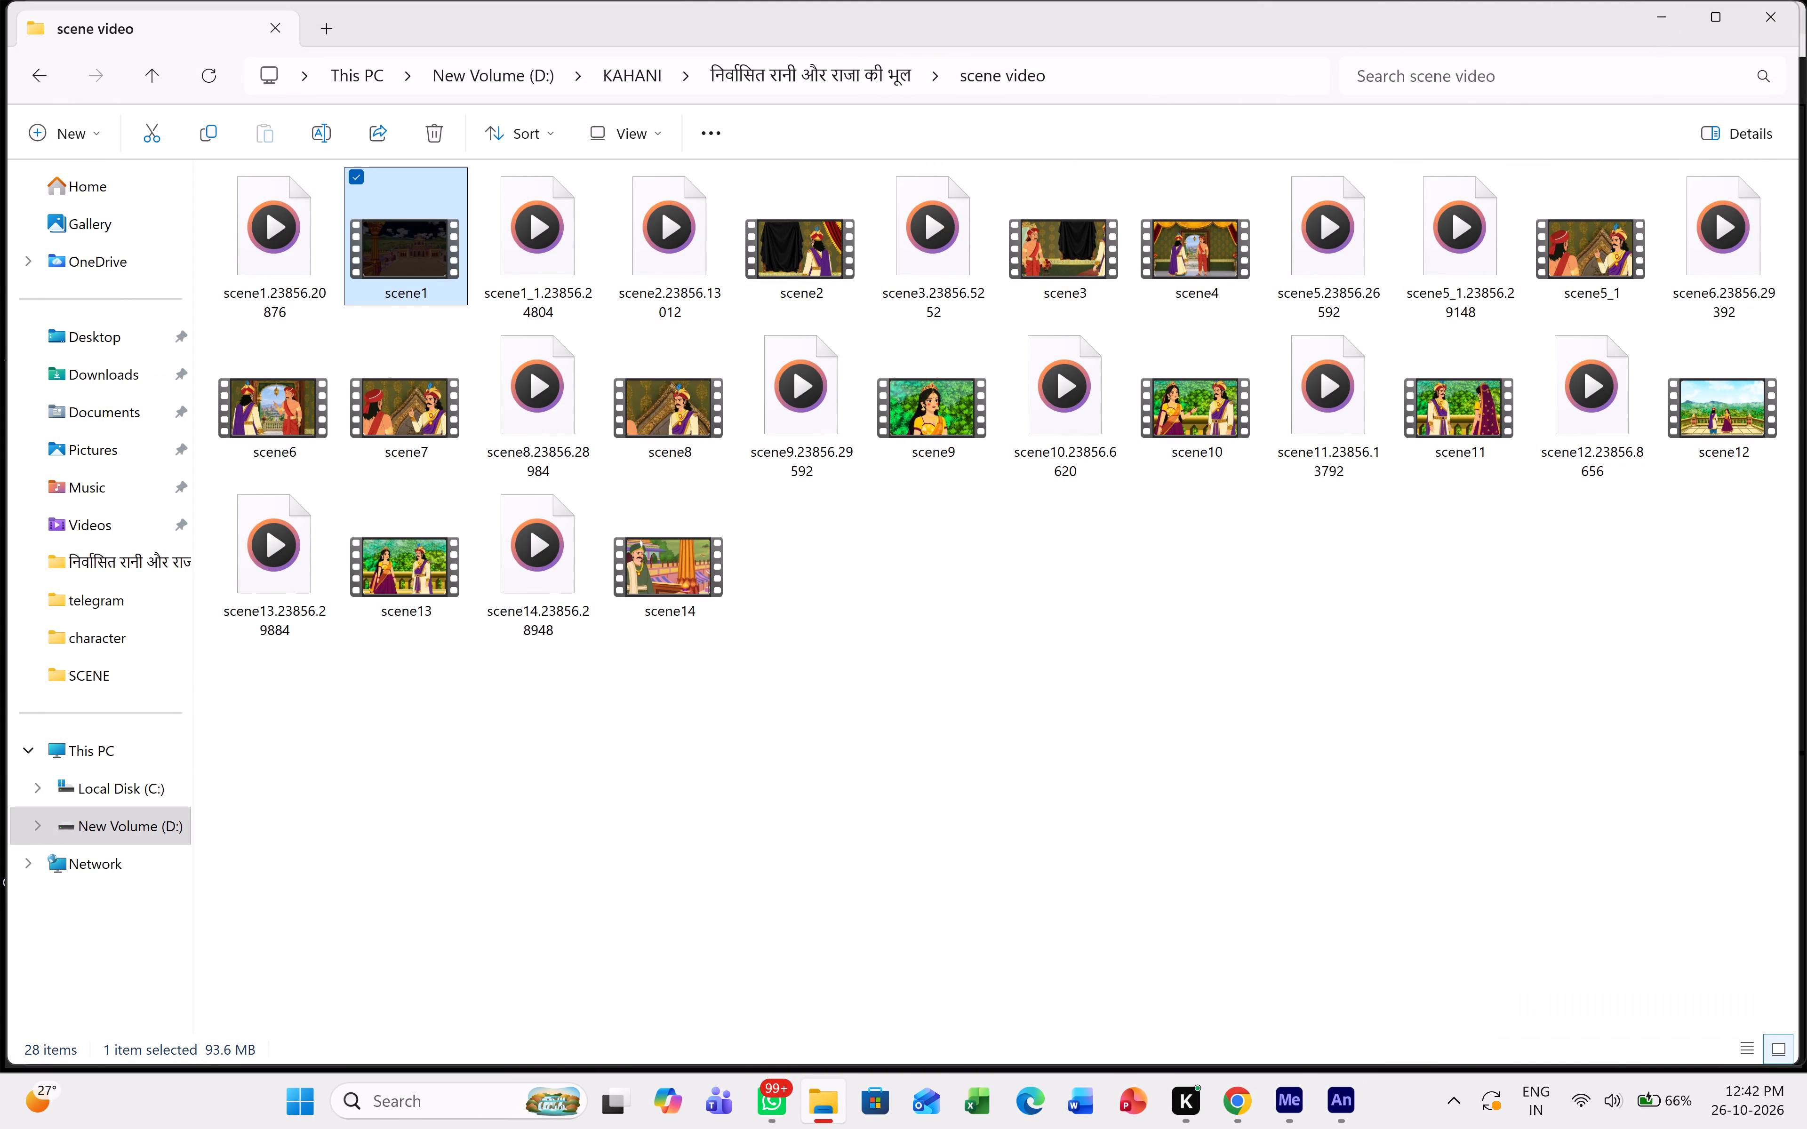
double_click(1166, 286)
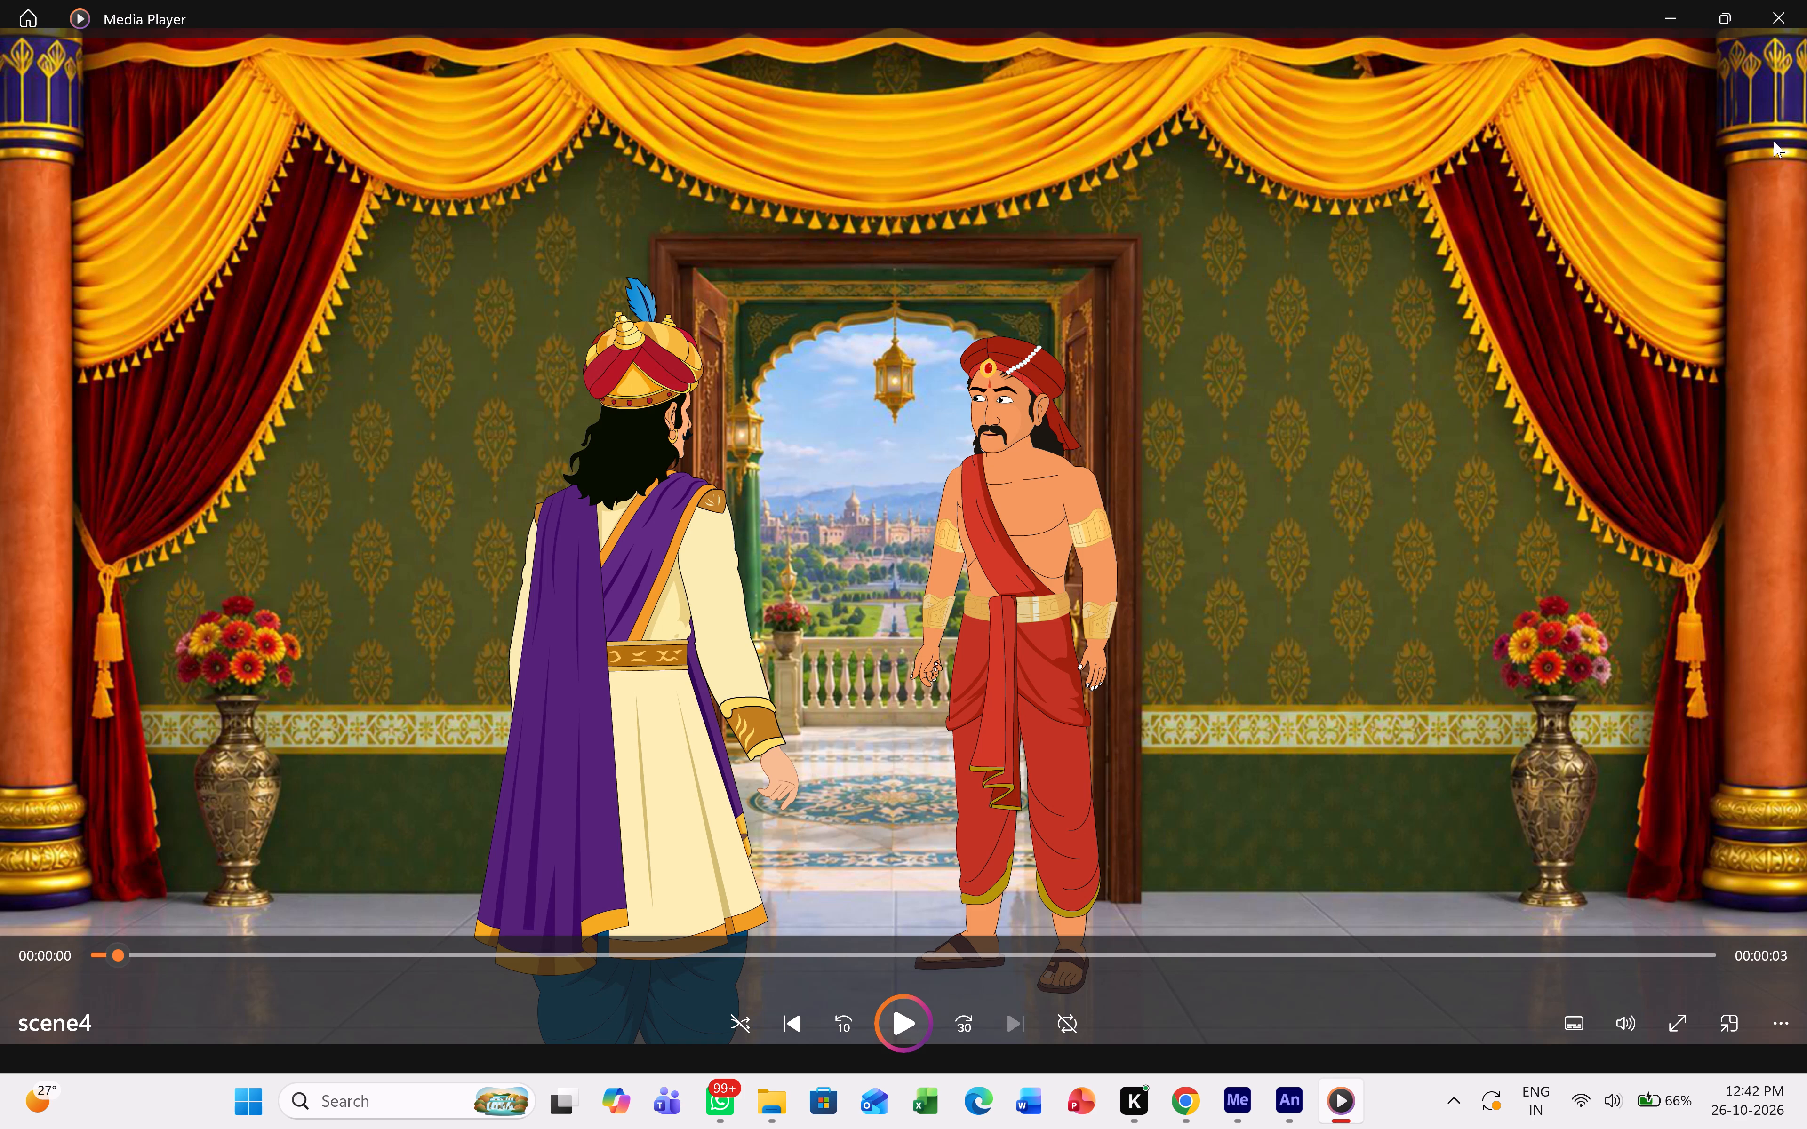
Close the scene4 playback, play the scene5_1 video to review it, and close the player.
right_click(1774, 17)
left_click(1774, 17)
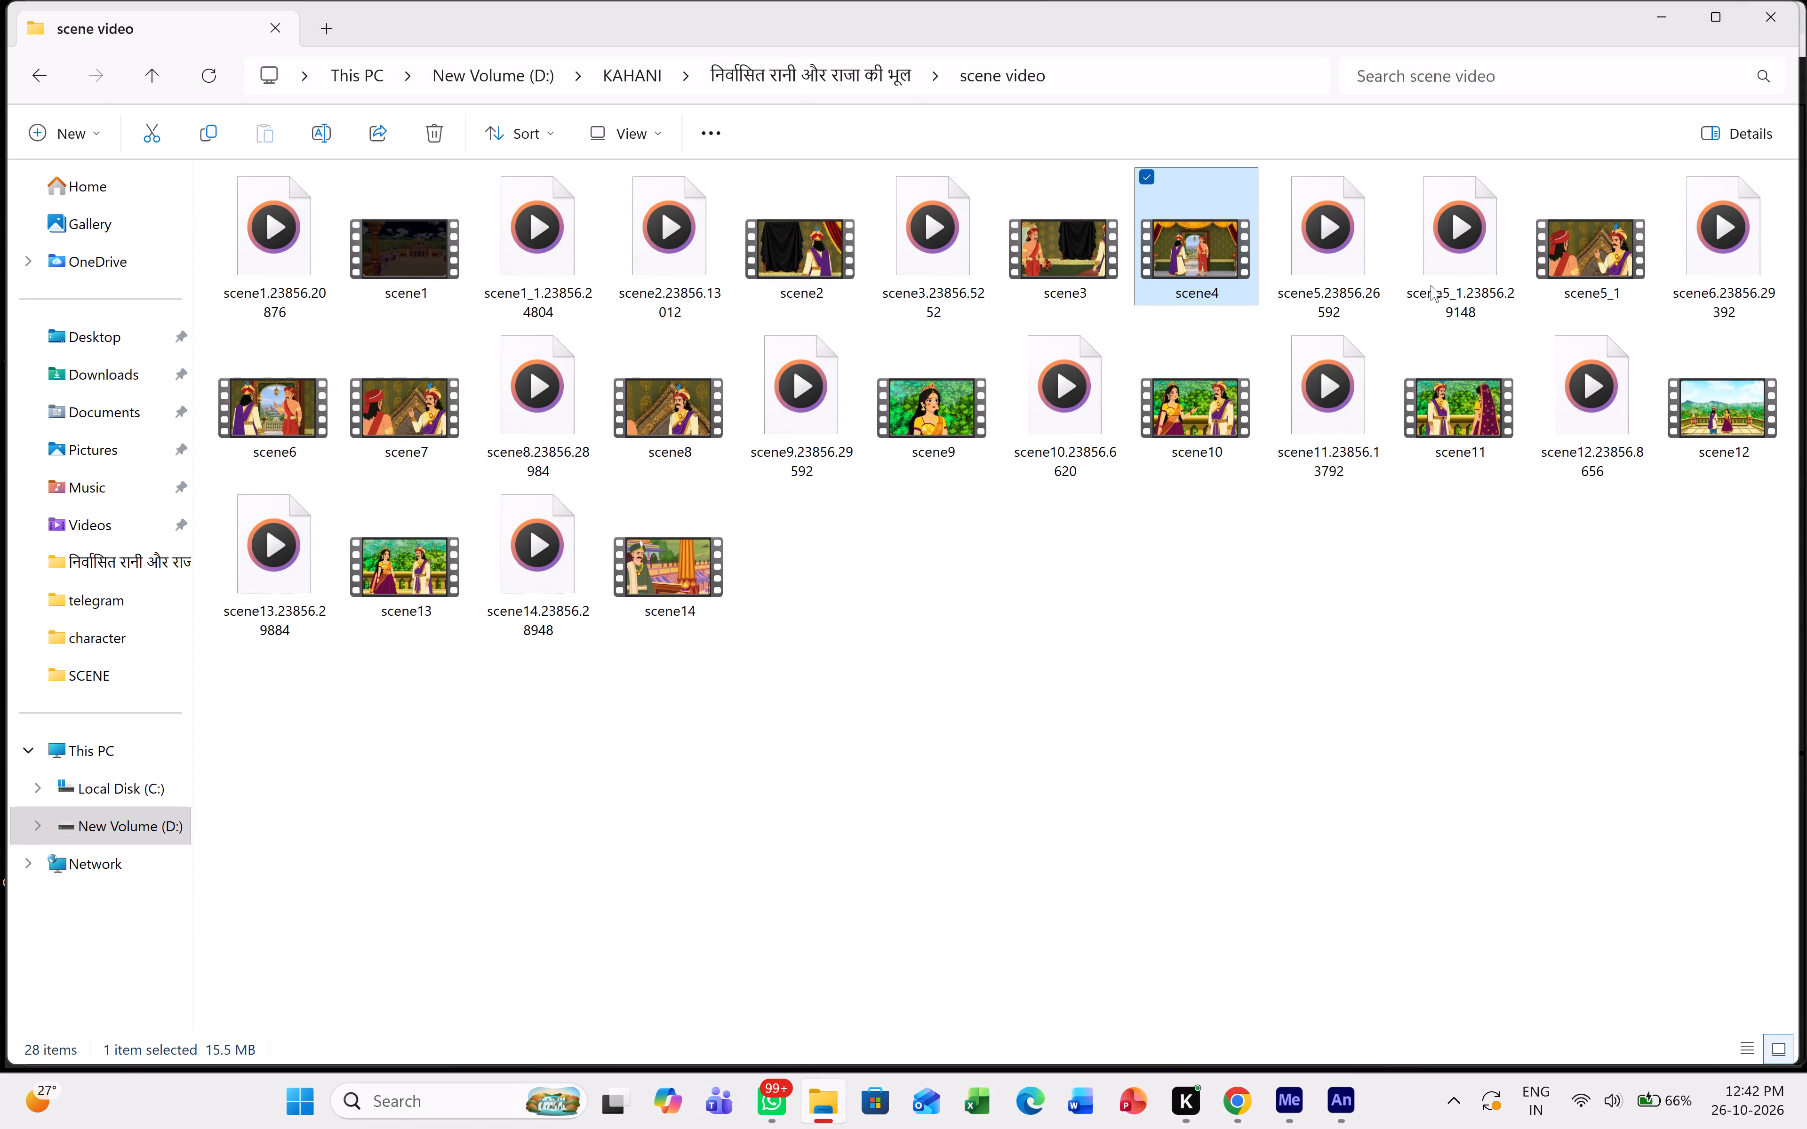
double_click(1594, 260)
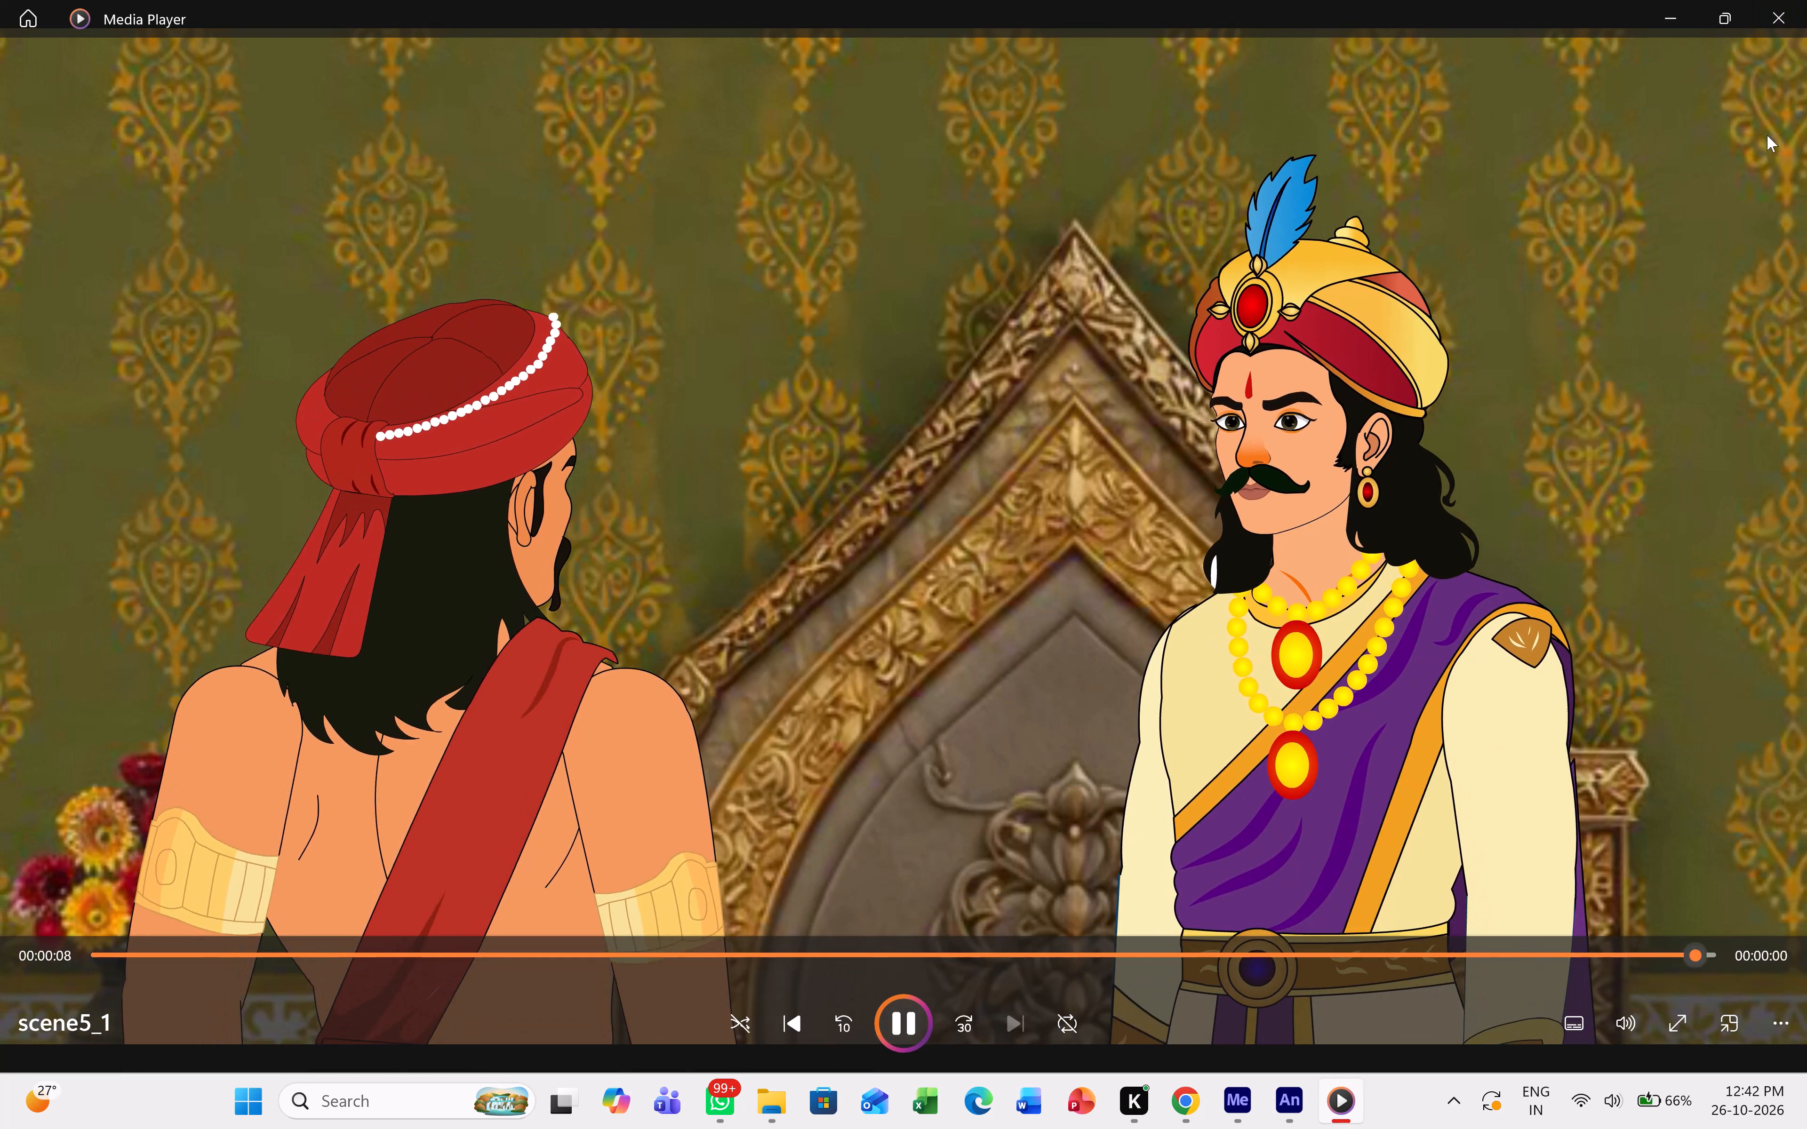
left_click(1791, 30)
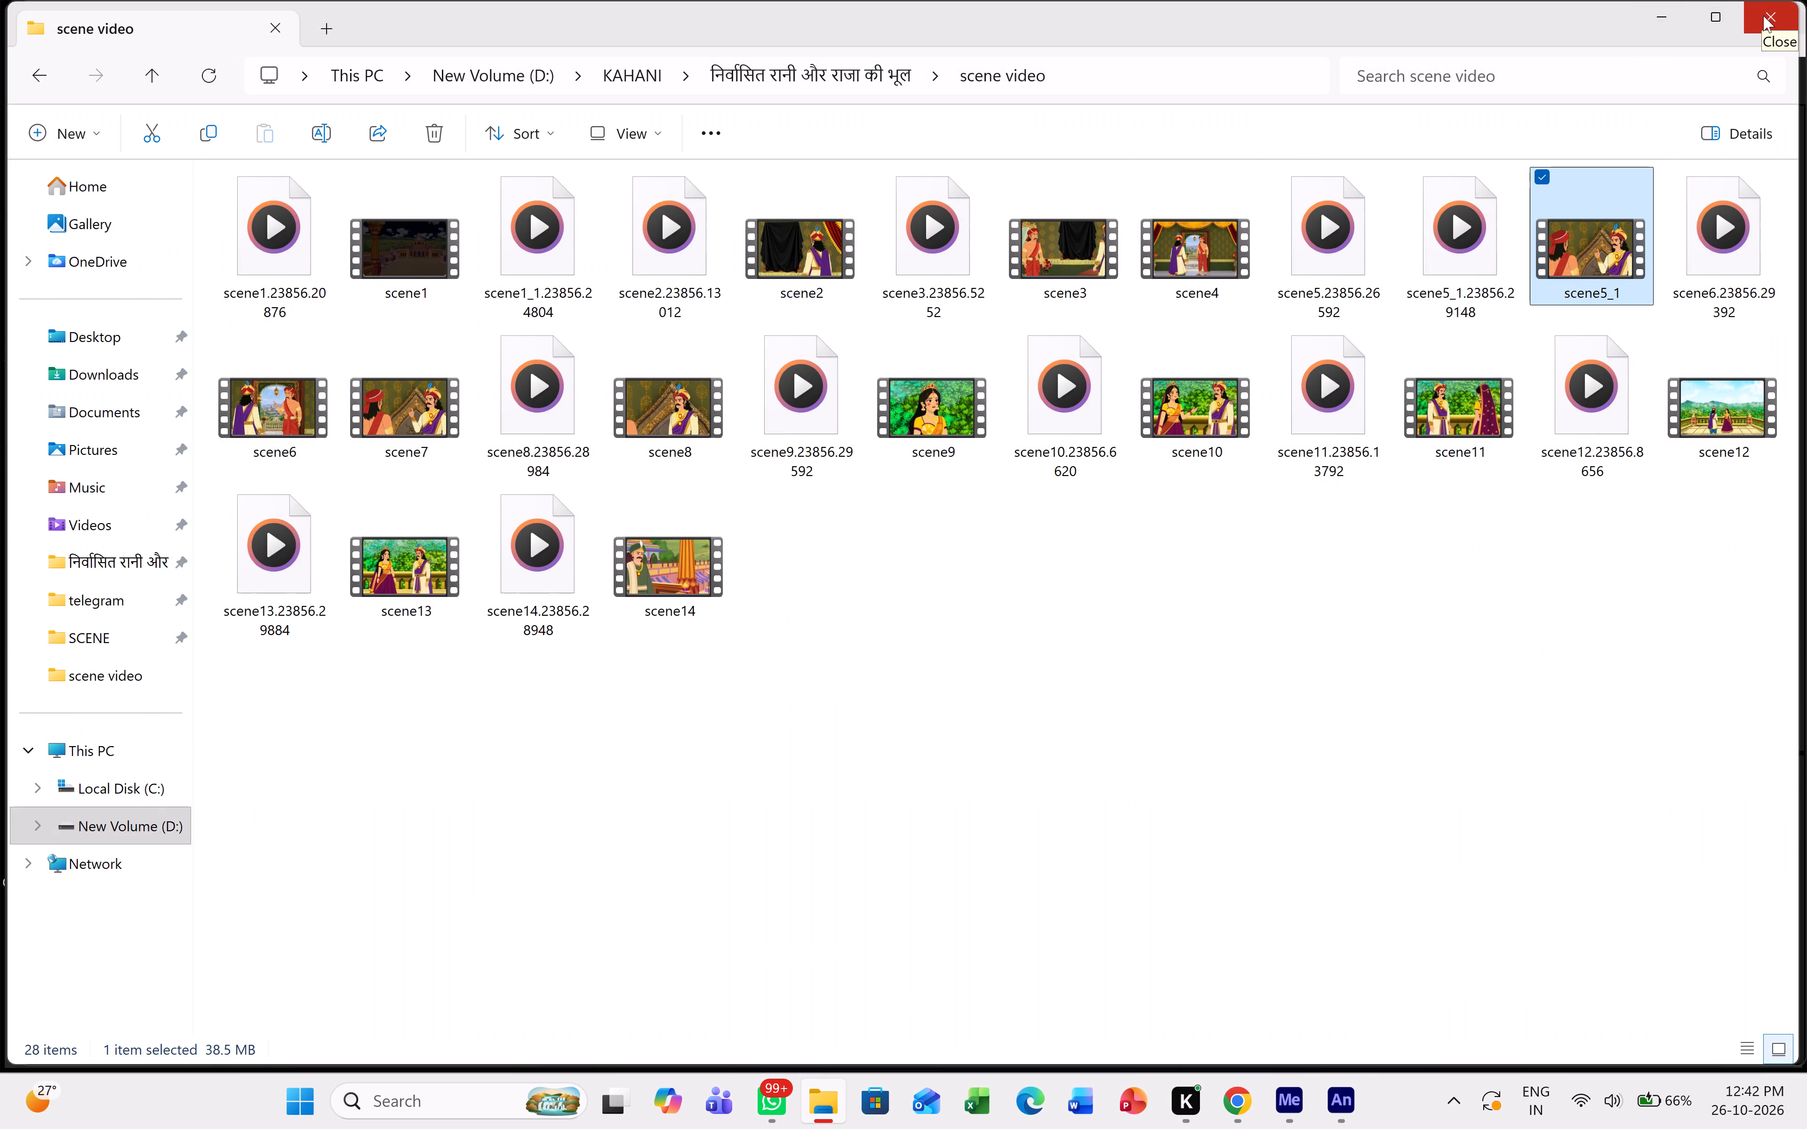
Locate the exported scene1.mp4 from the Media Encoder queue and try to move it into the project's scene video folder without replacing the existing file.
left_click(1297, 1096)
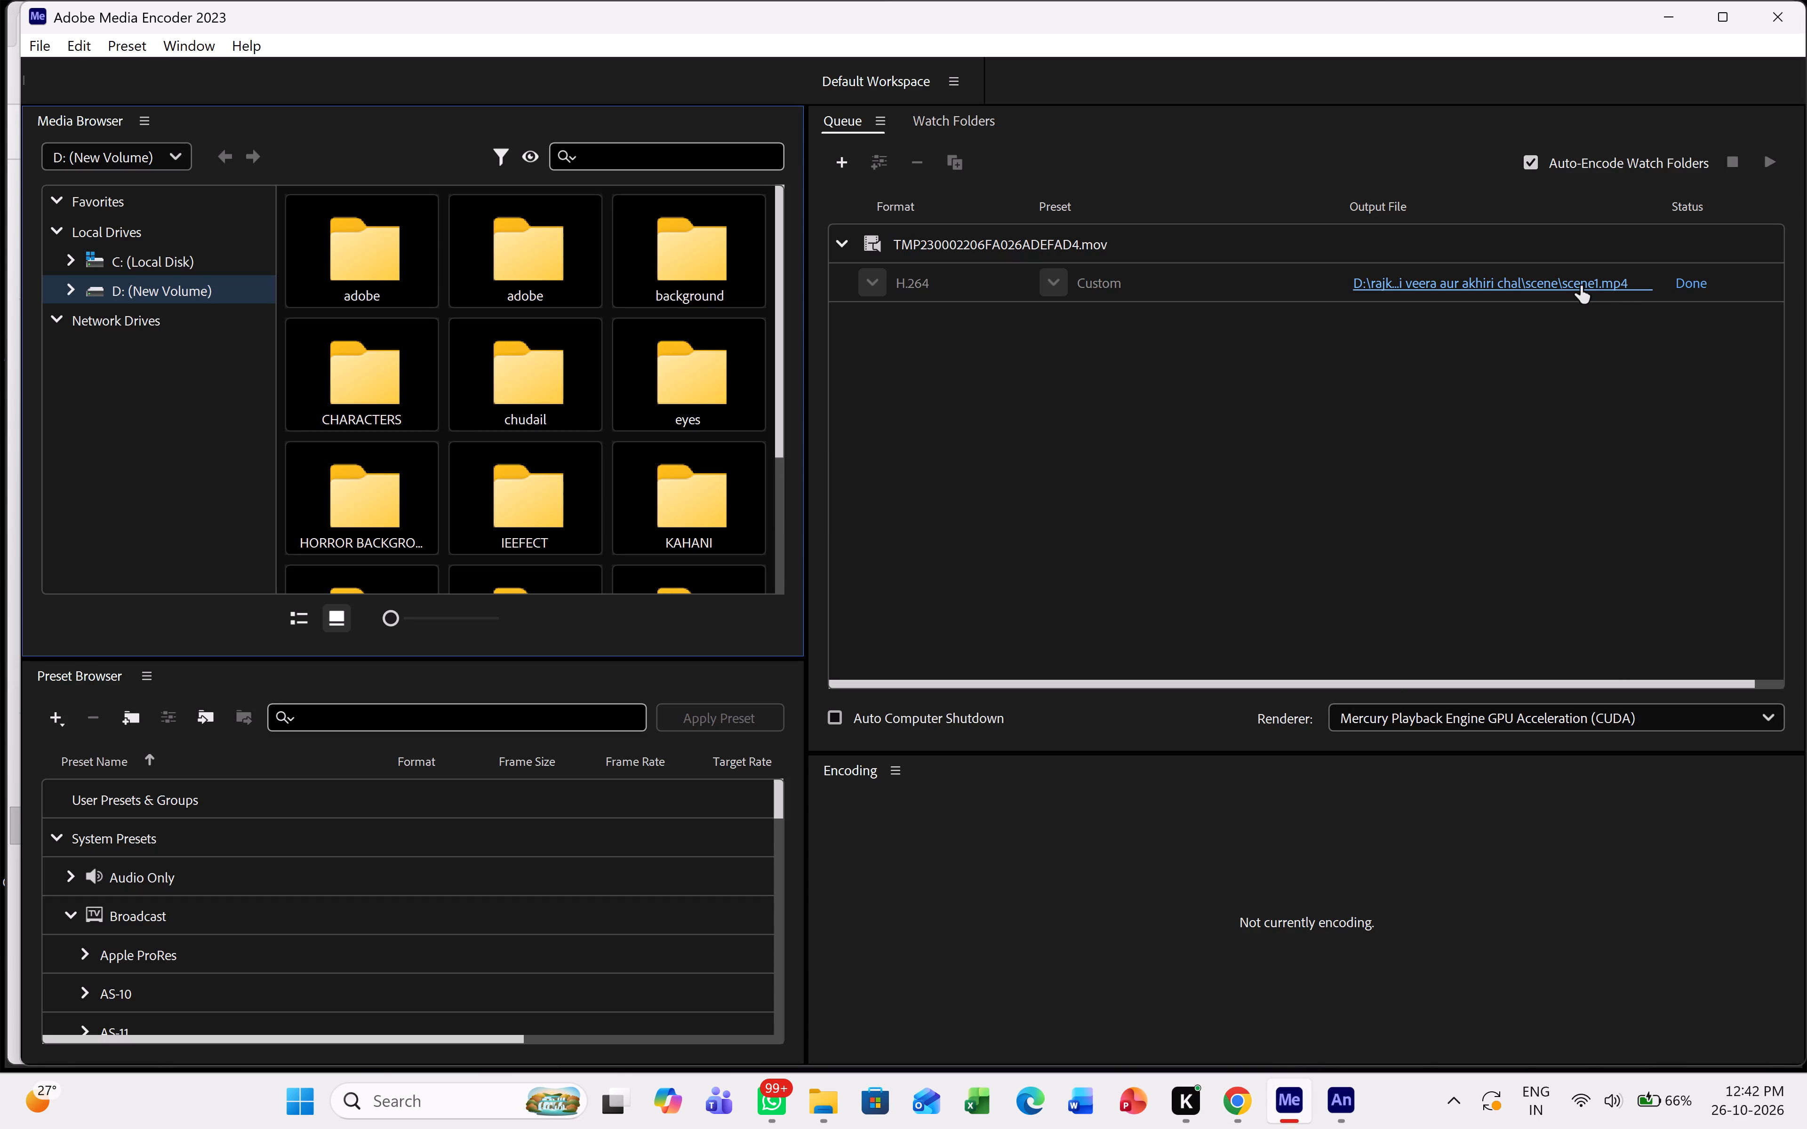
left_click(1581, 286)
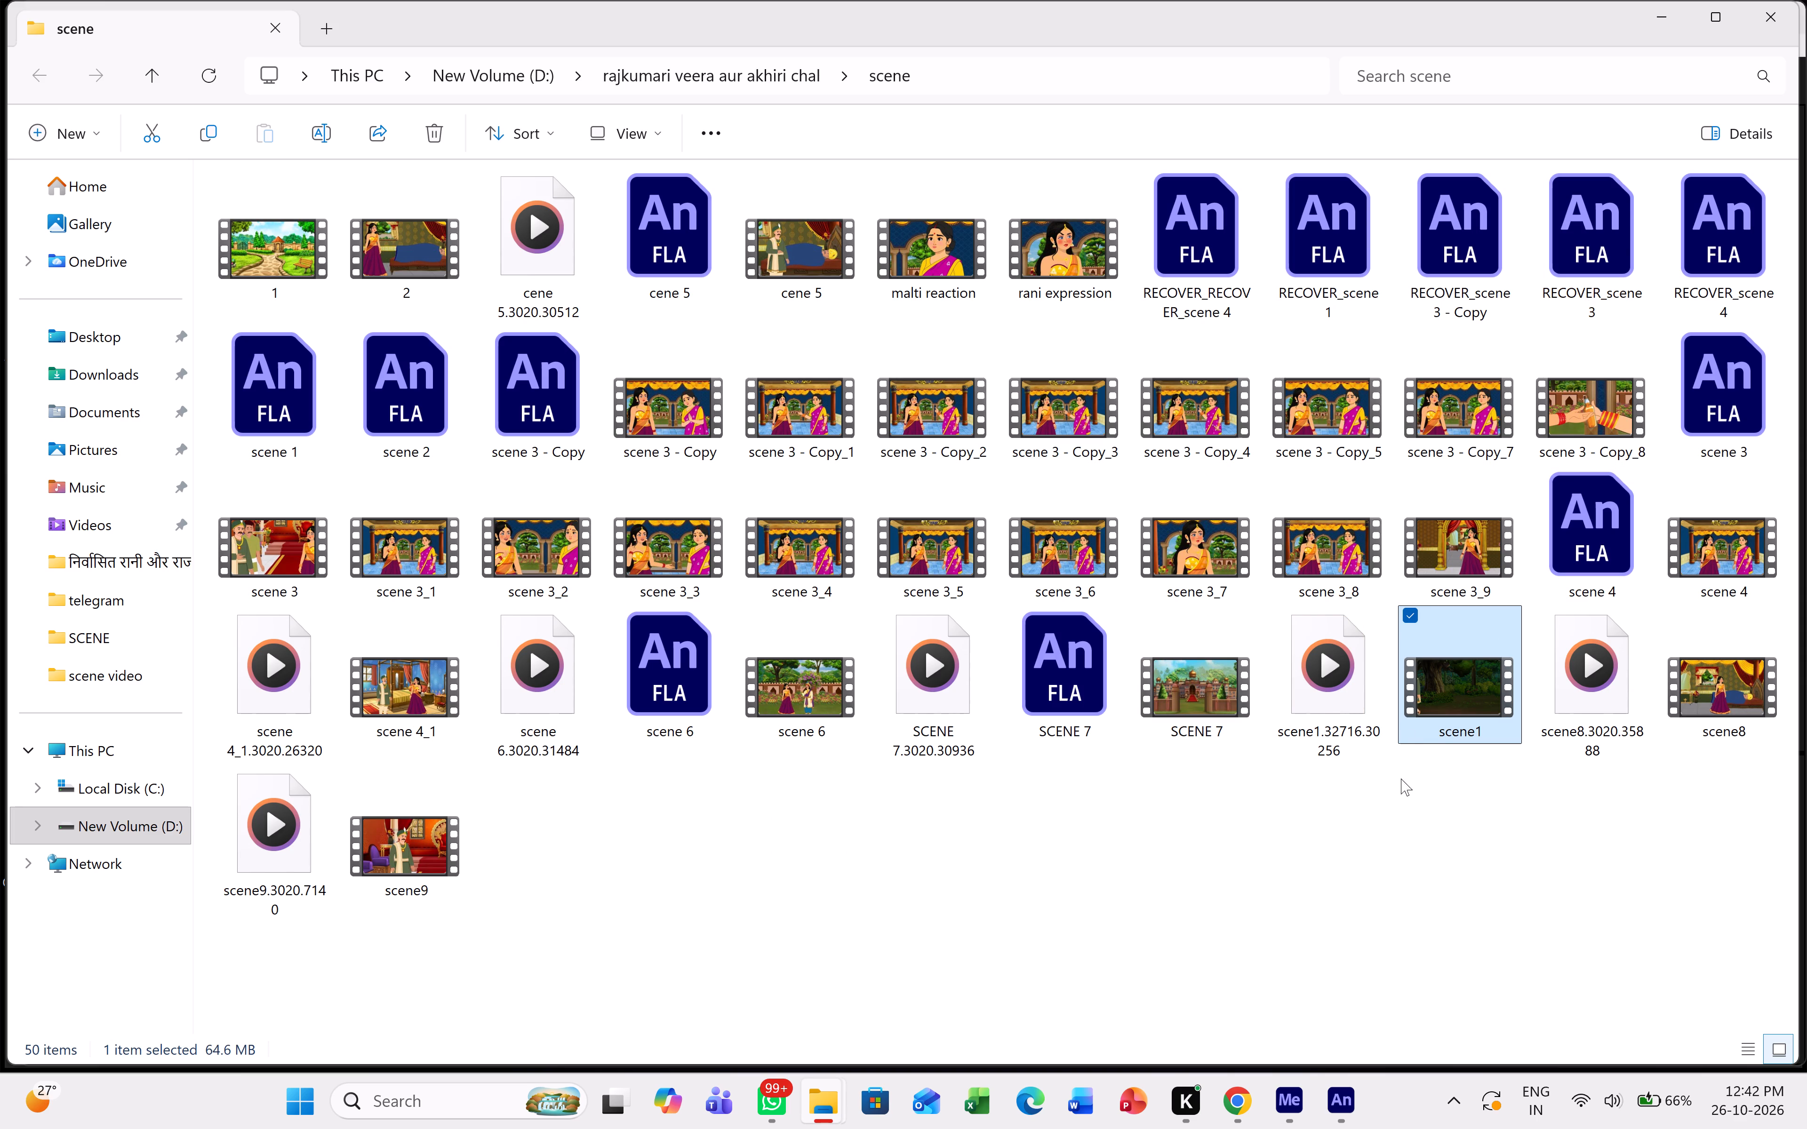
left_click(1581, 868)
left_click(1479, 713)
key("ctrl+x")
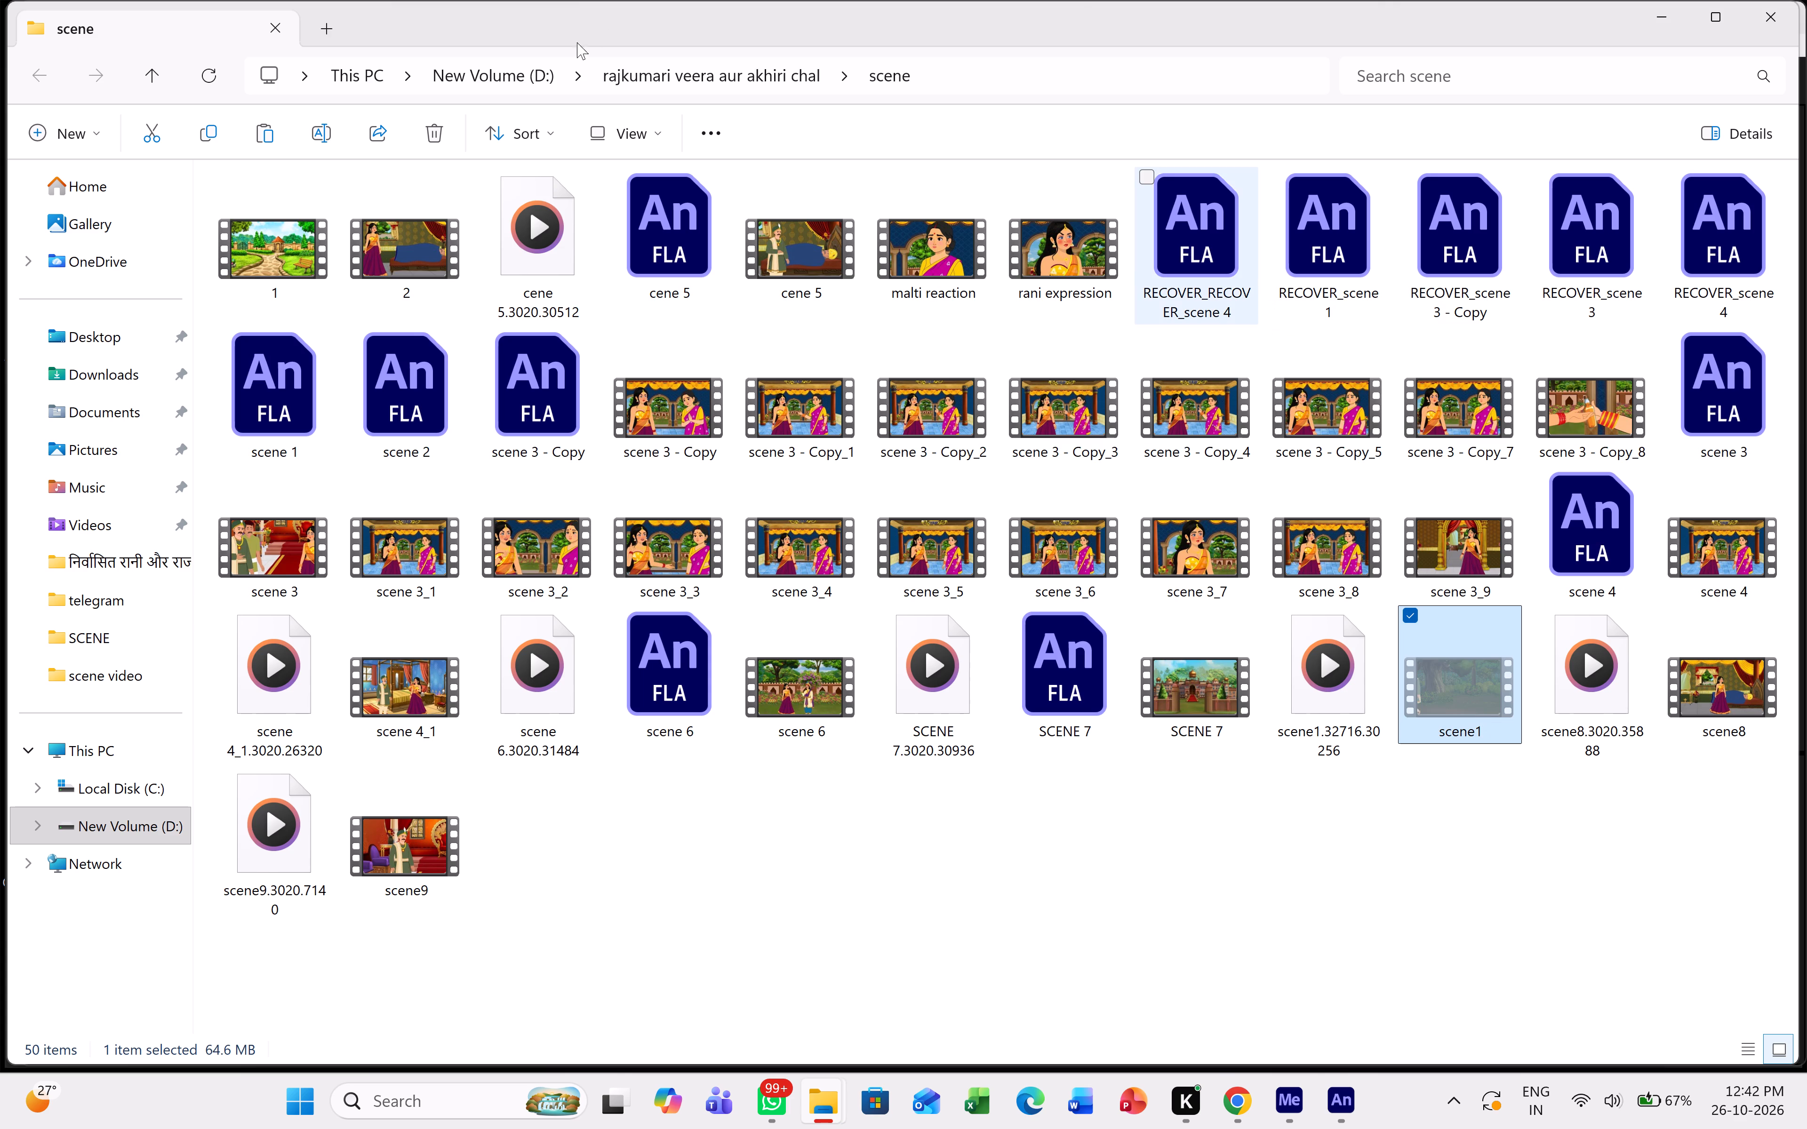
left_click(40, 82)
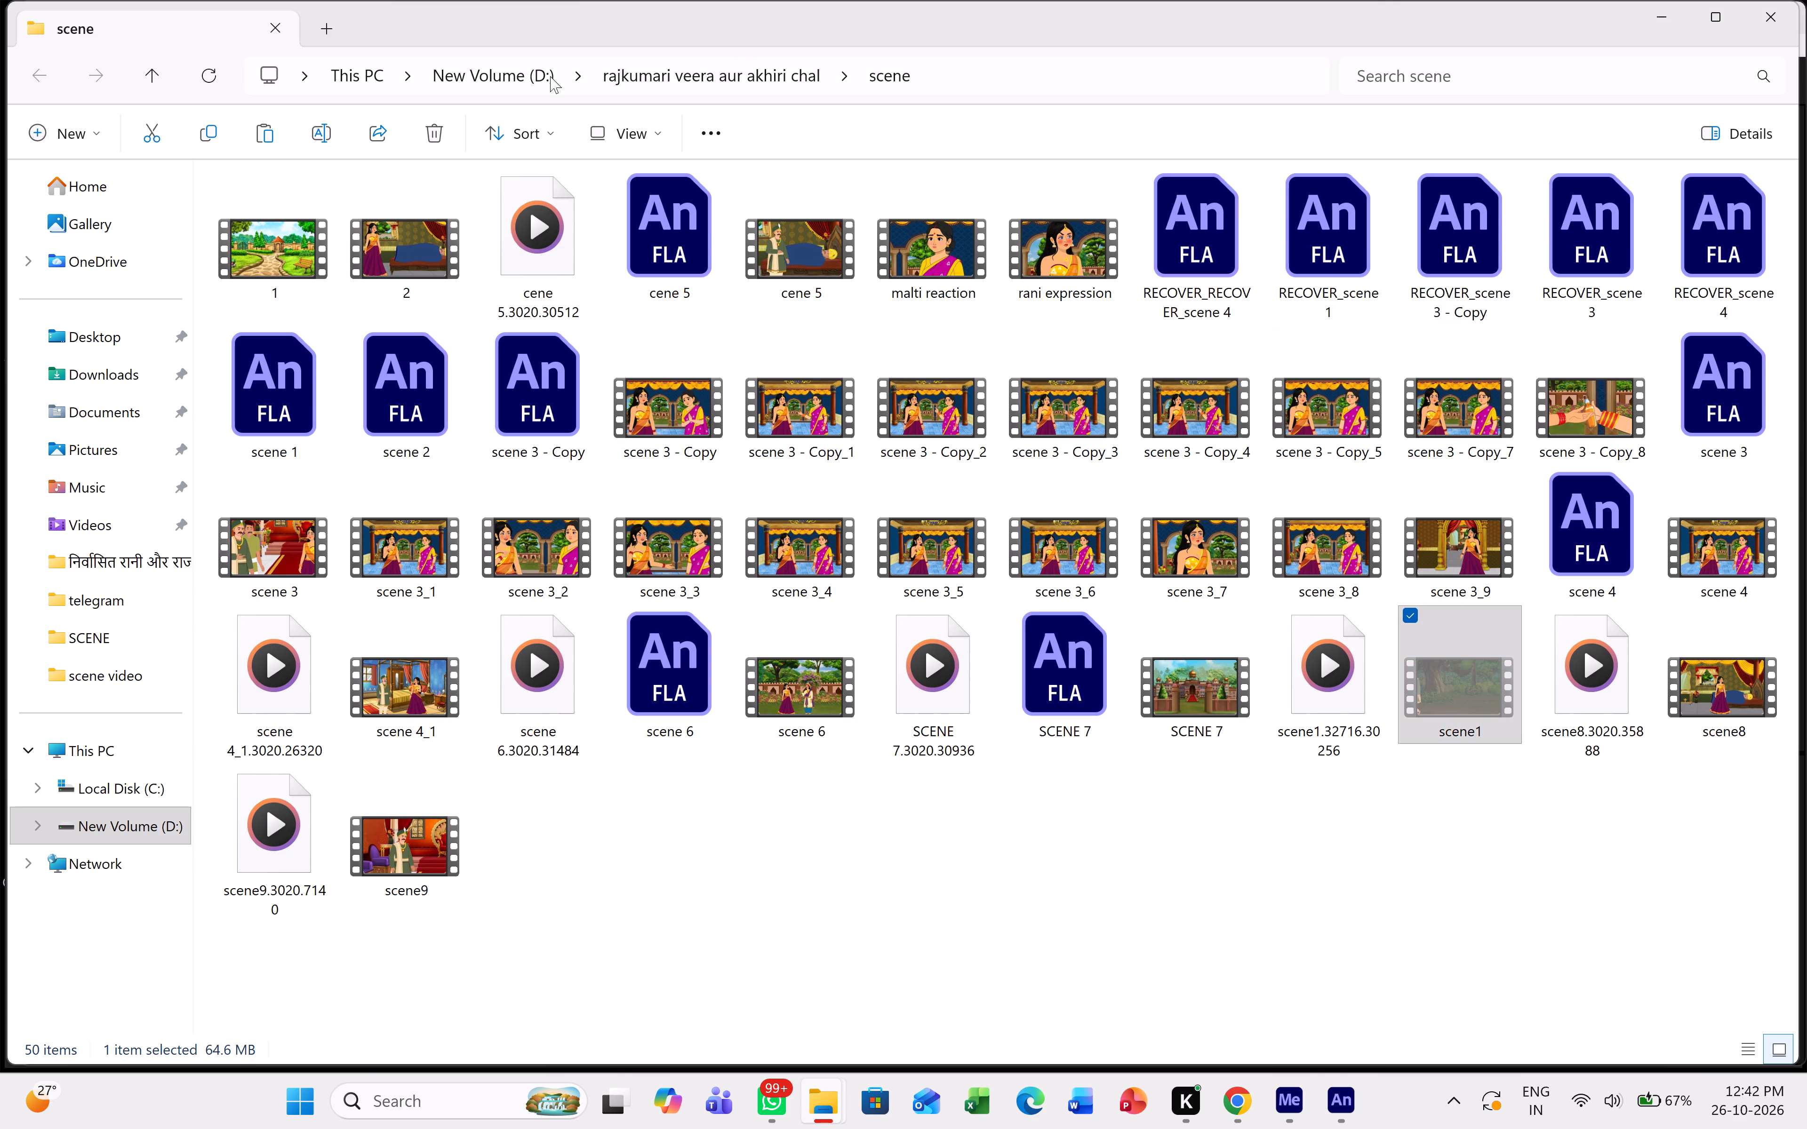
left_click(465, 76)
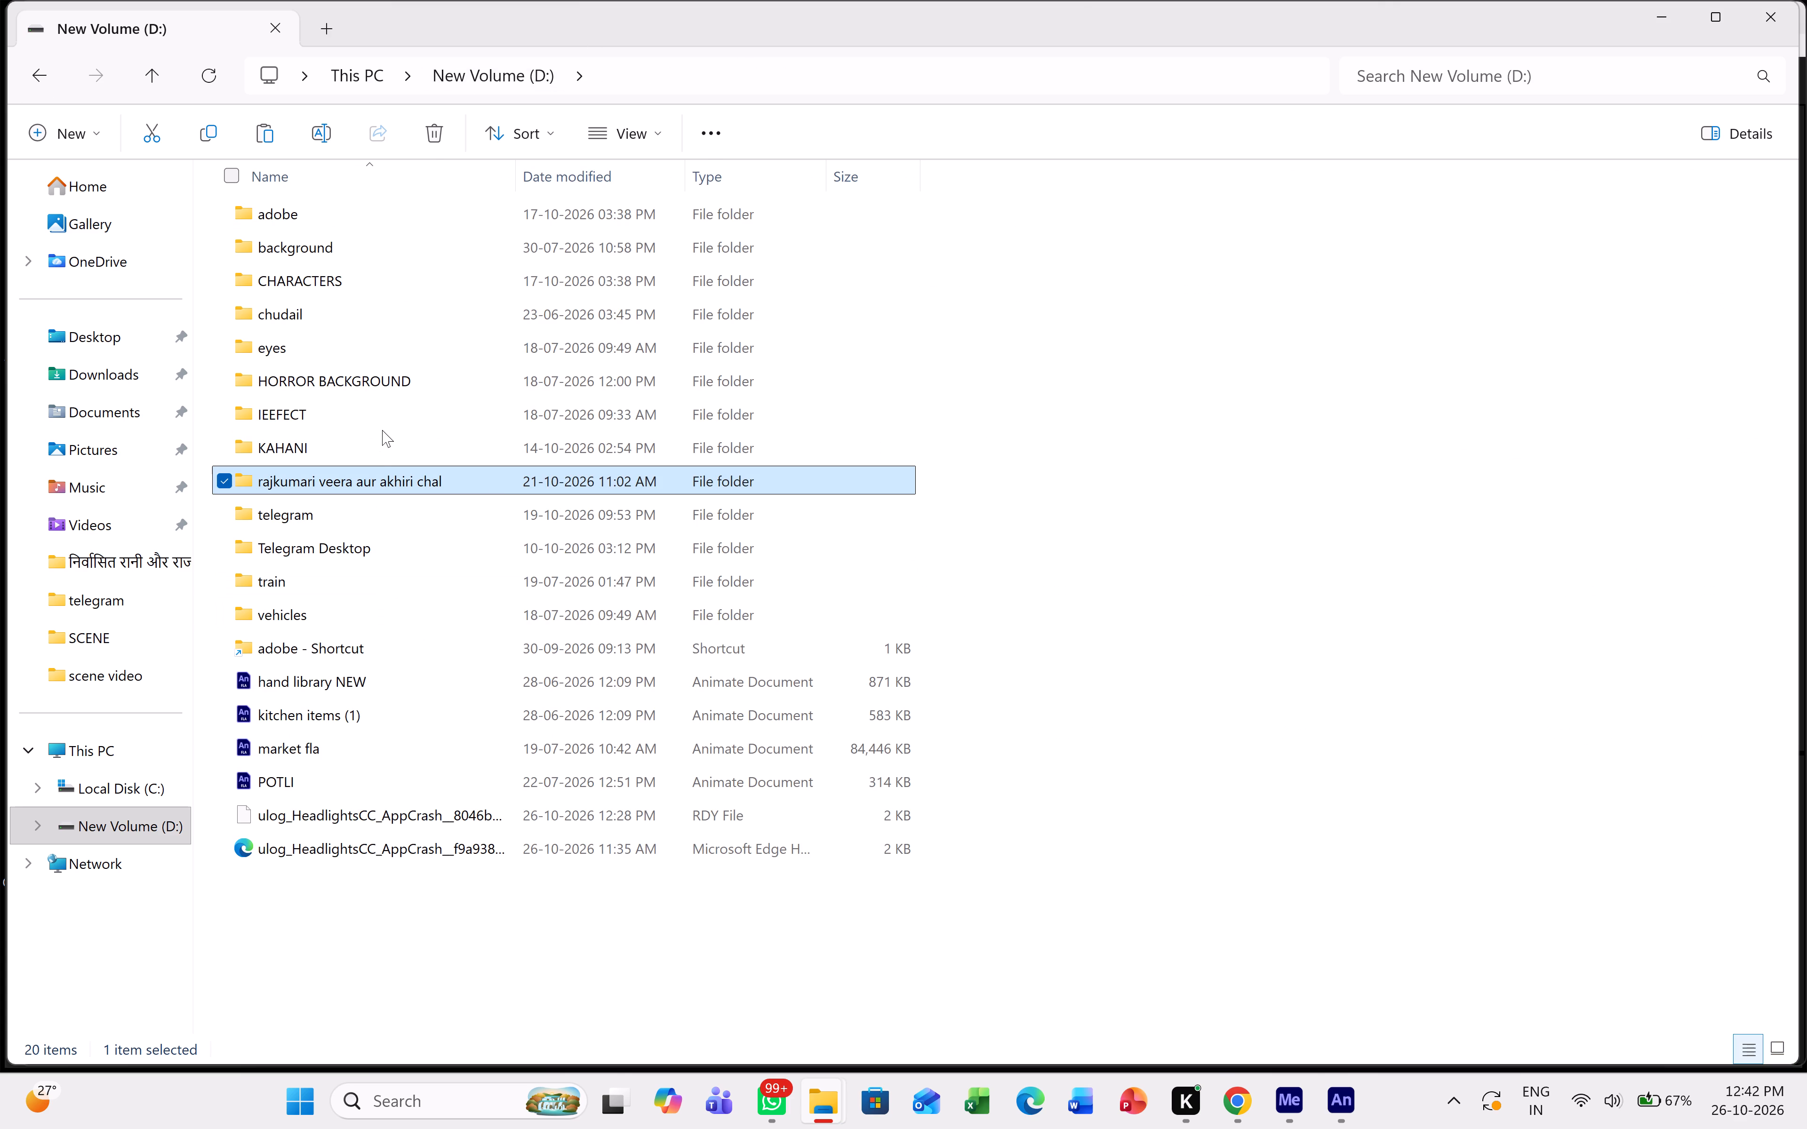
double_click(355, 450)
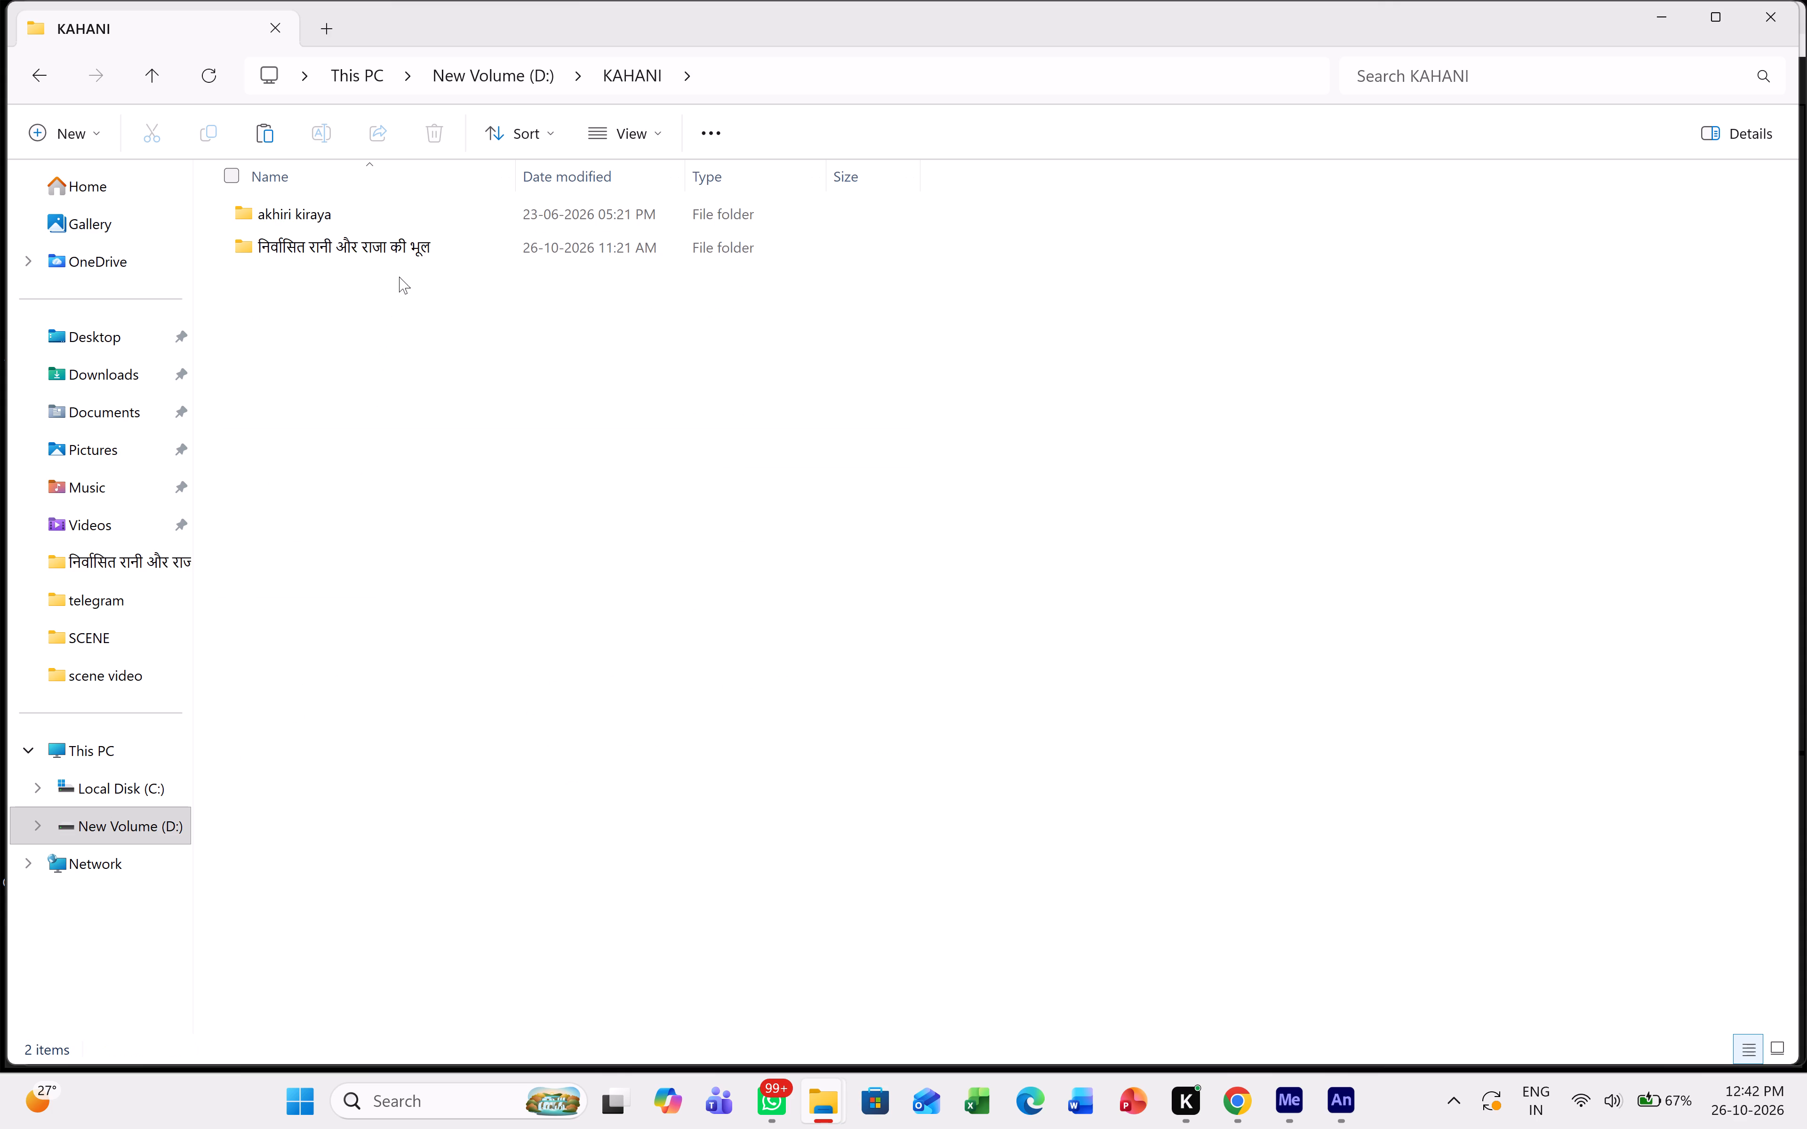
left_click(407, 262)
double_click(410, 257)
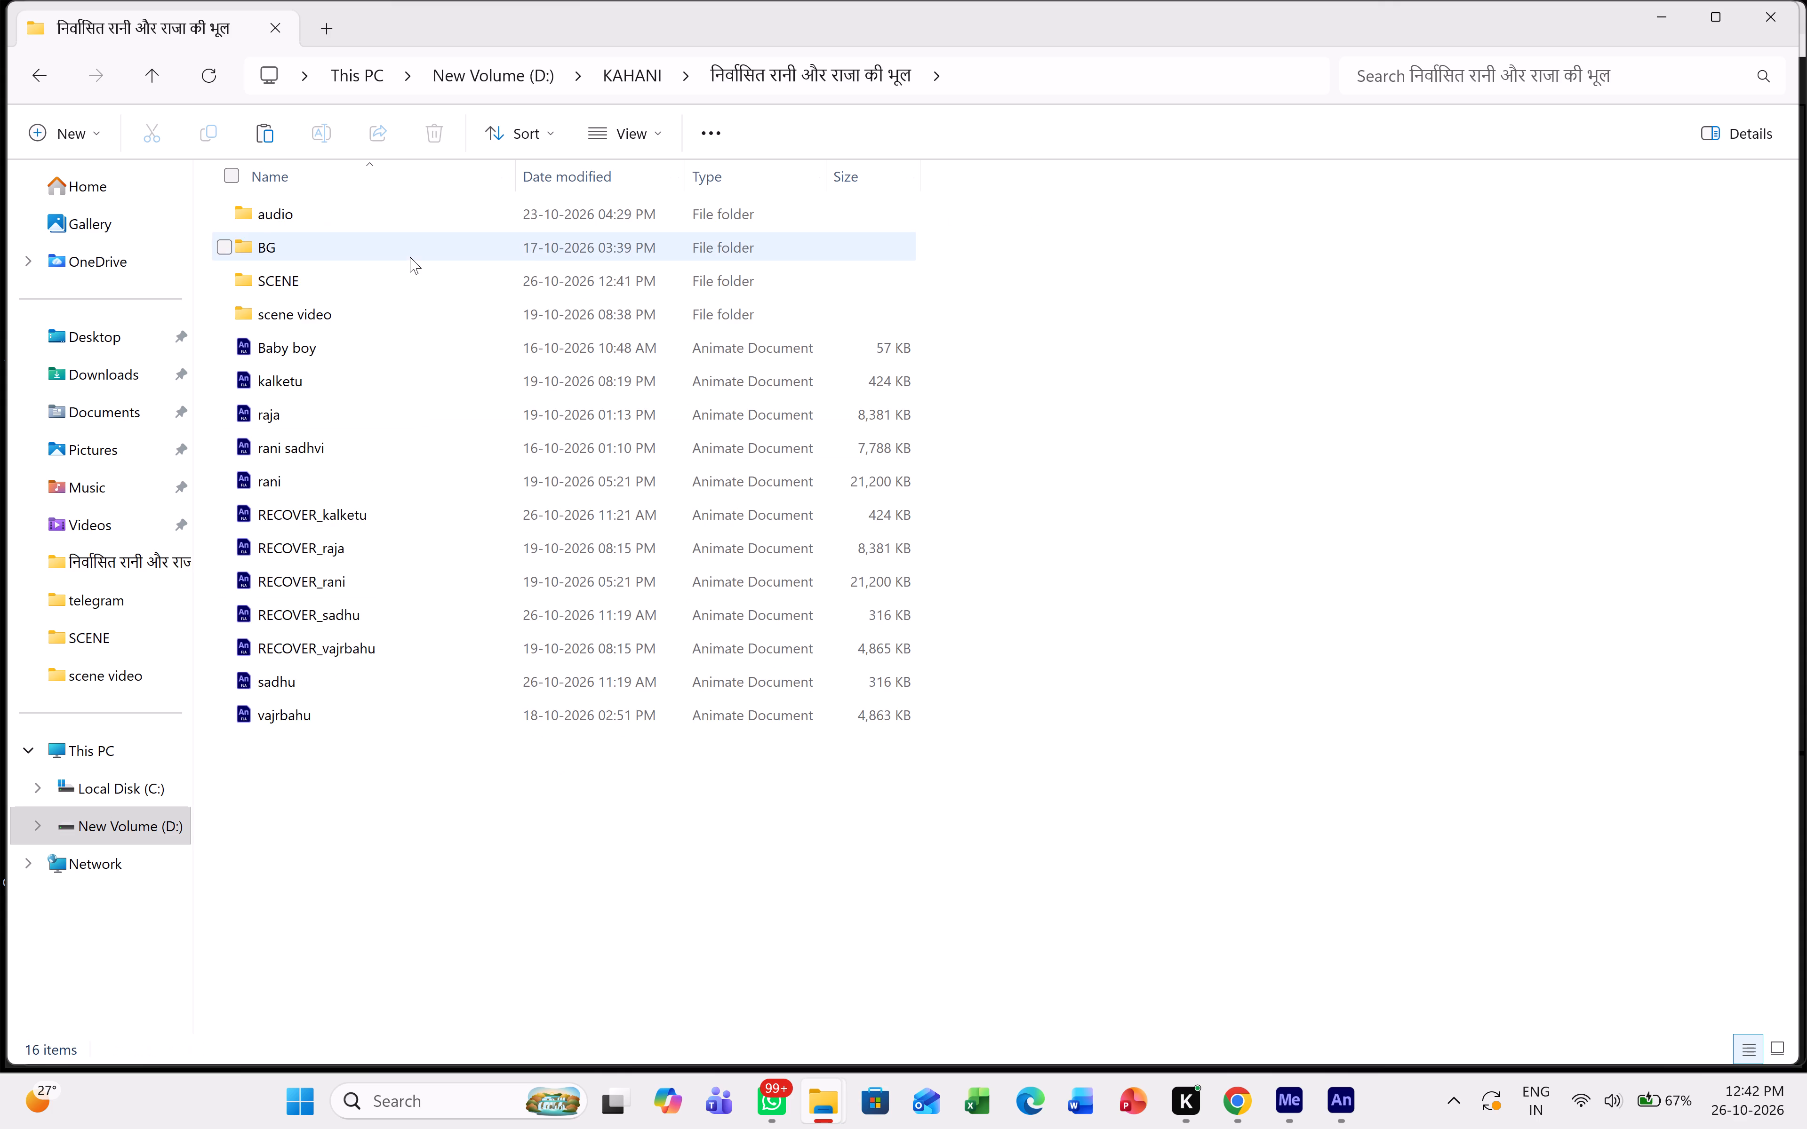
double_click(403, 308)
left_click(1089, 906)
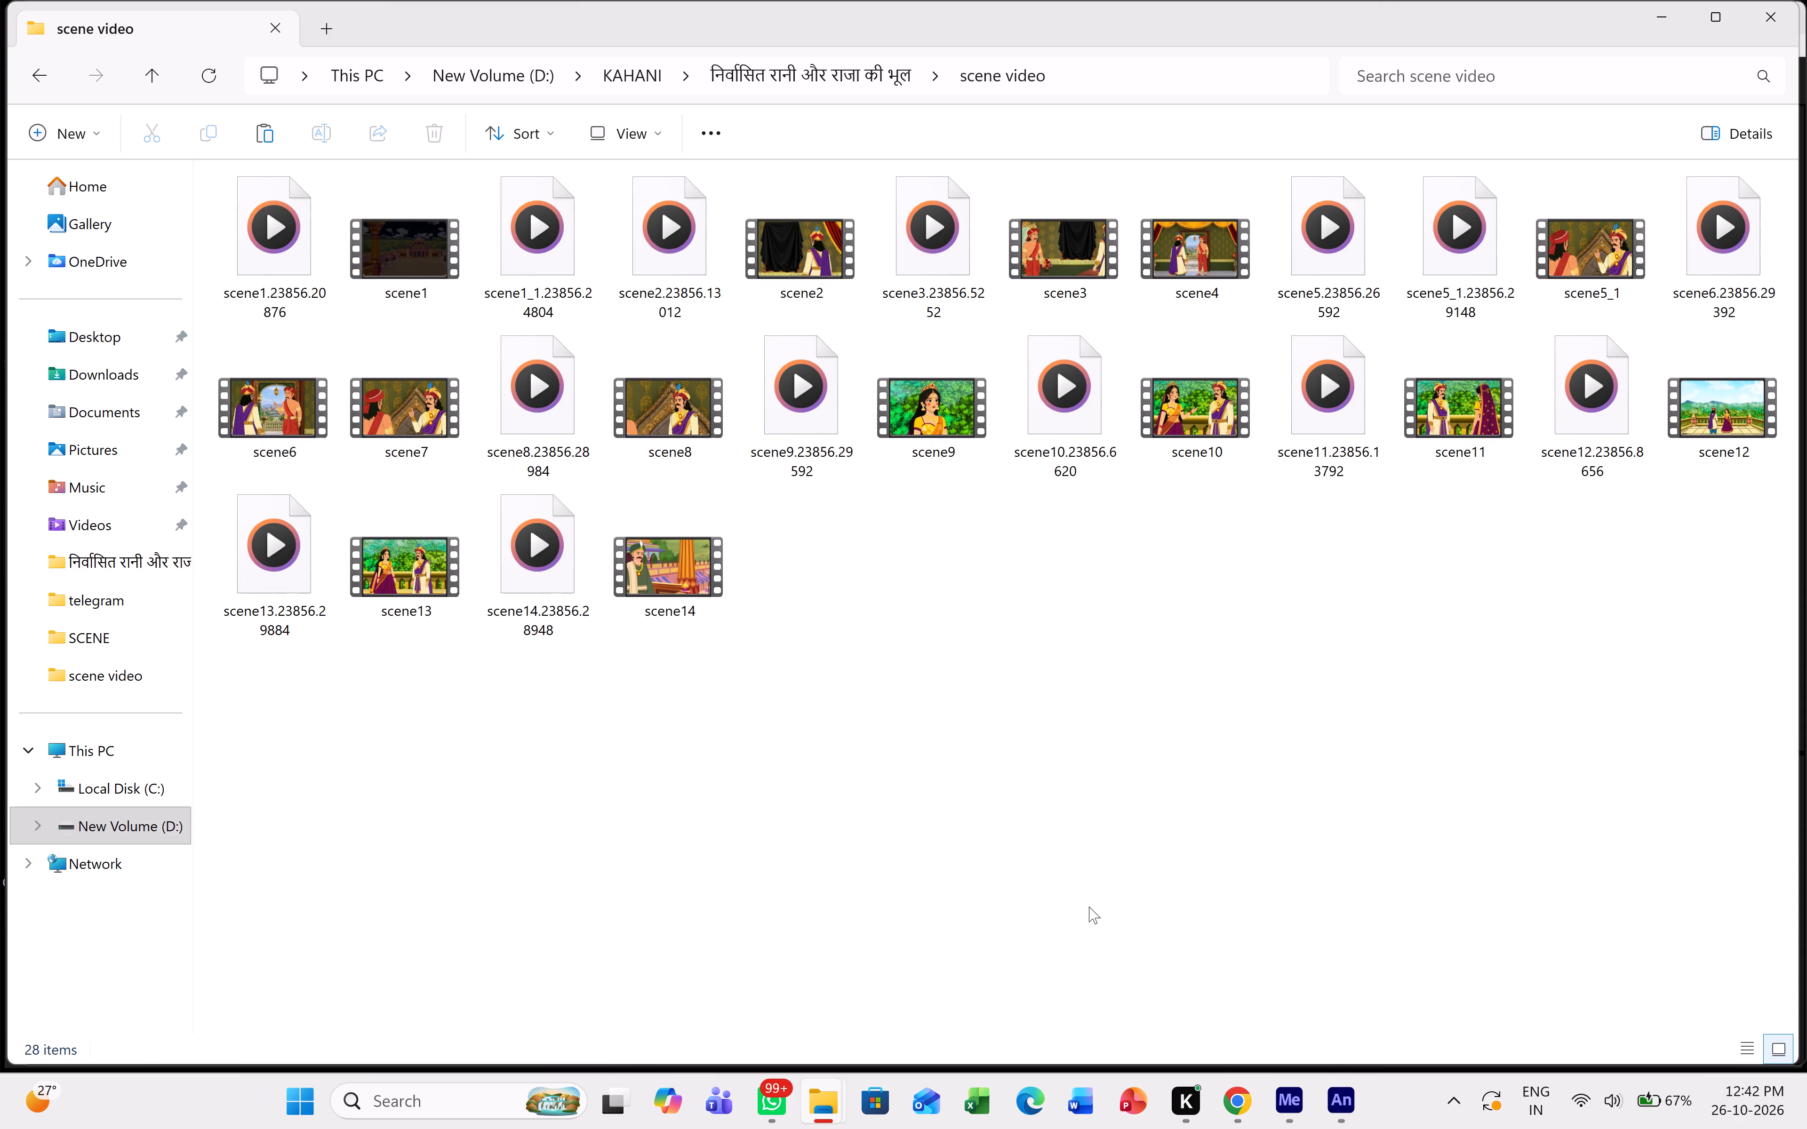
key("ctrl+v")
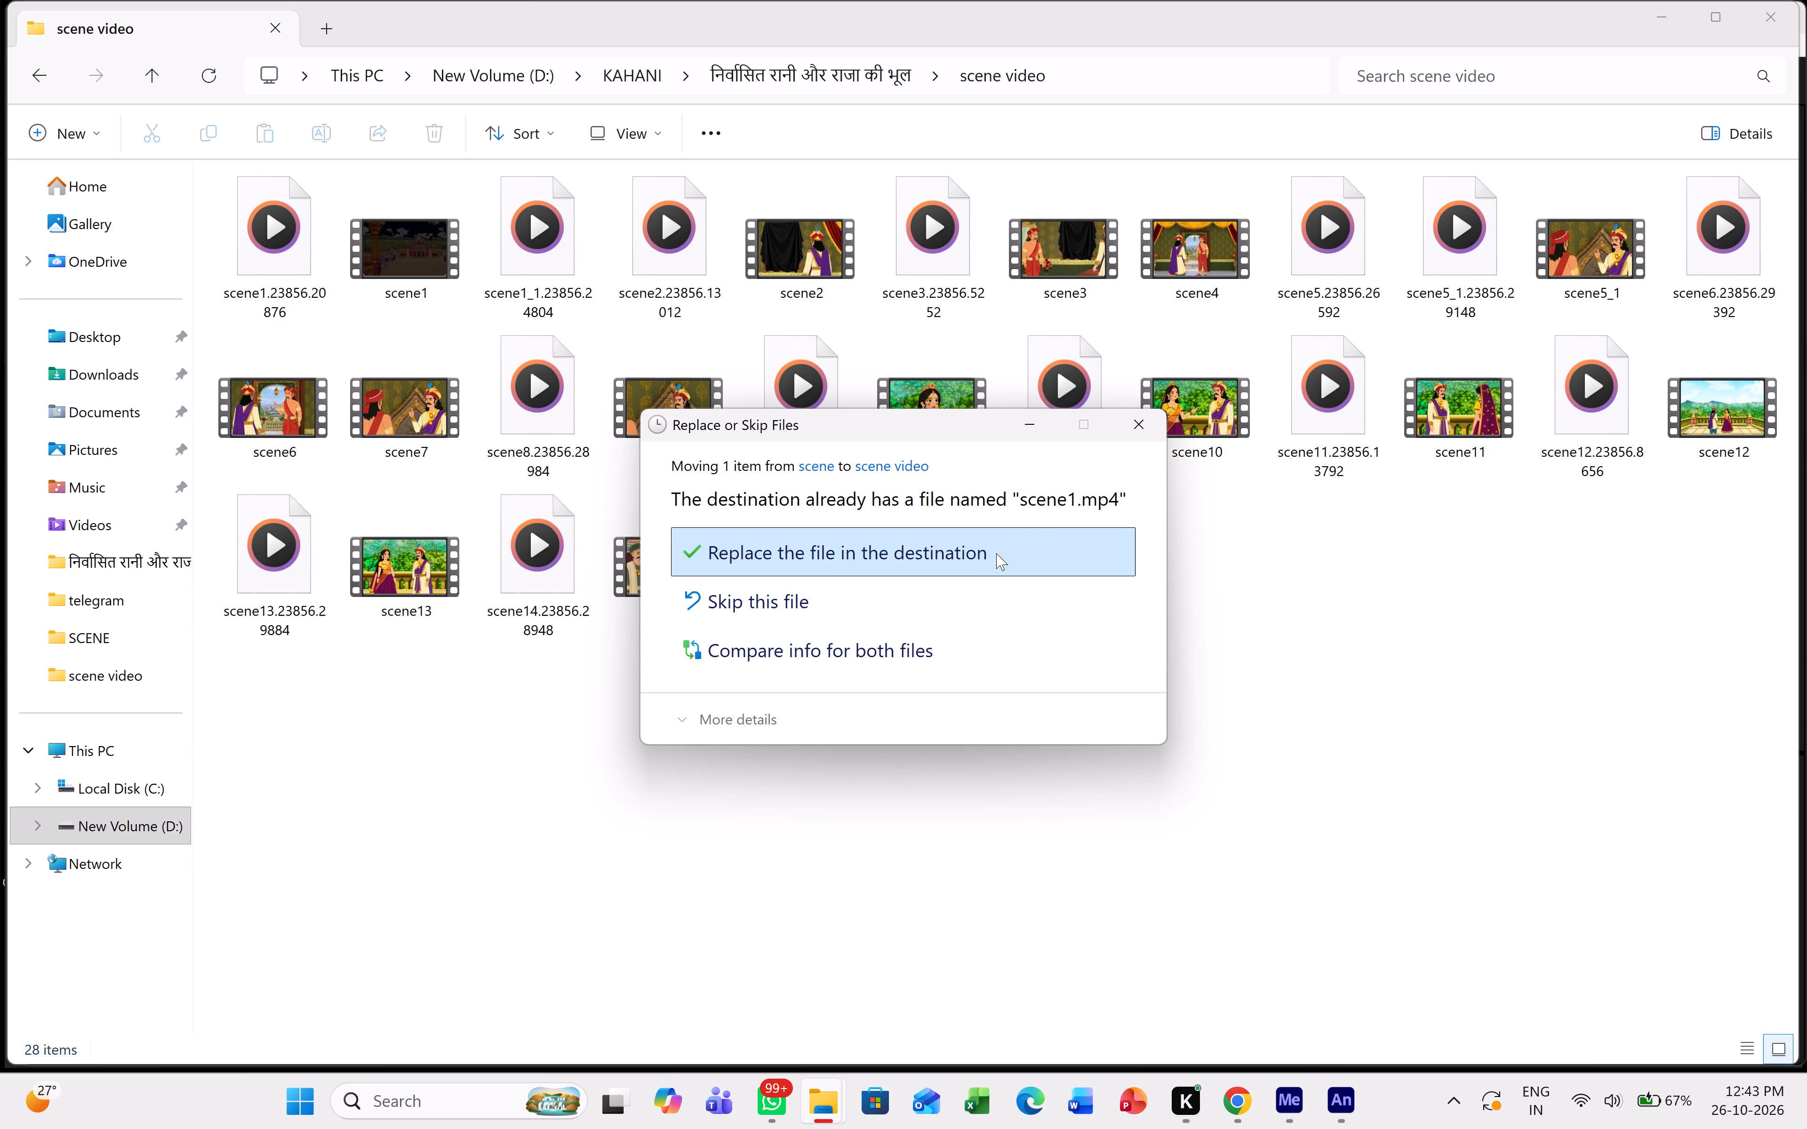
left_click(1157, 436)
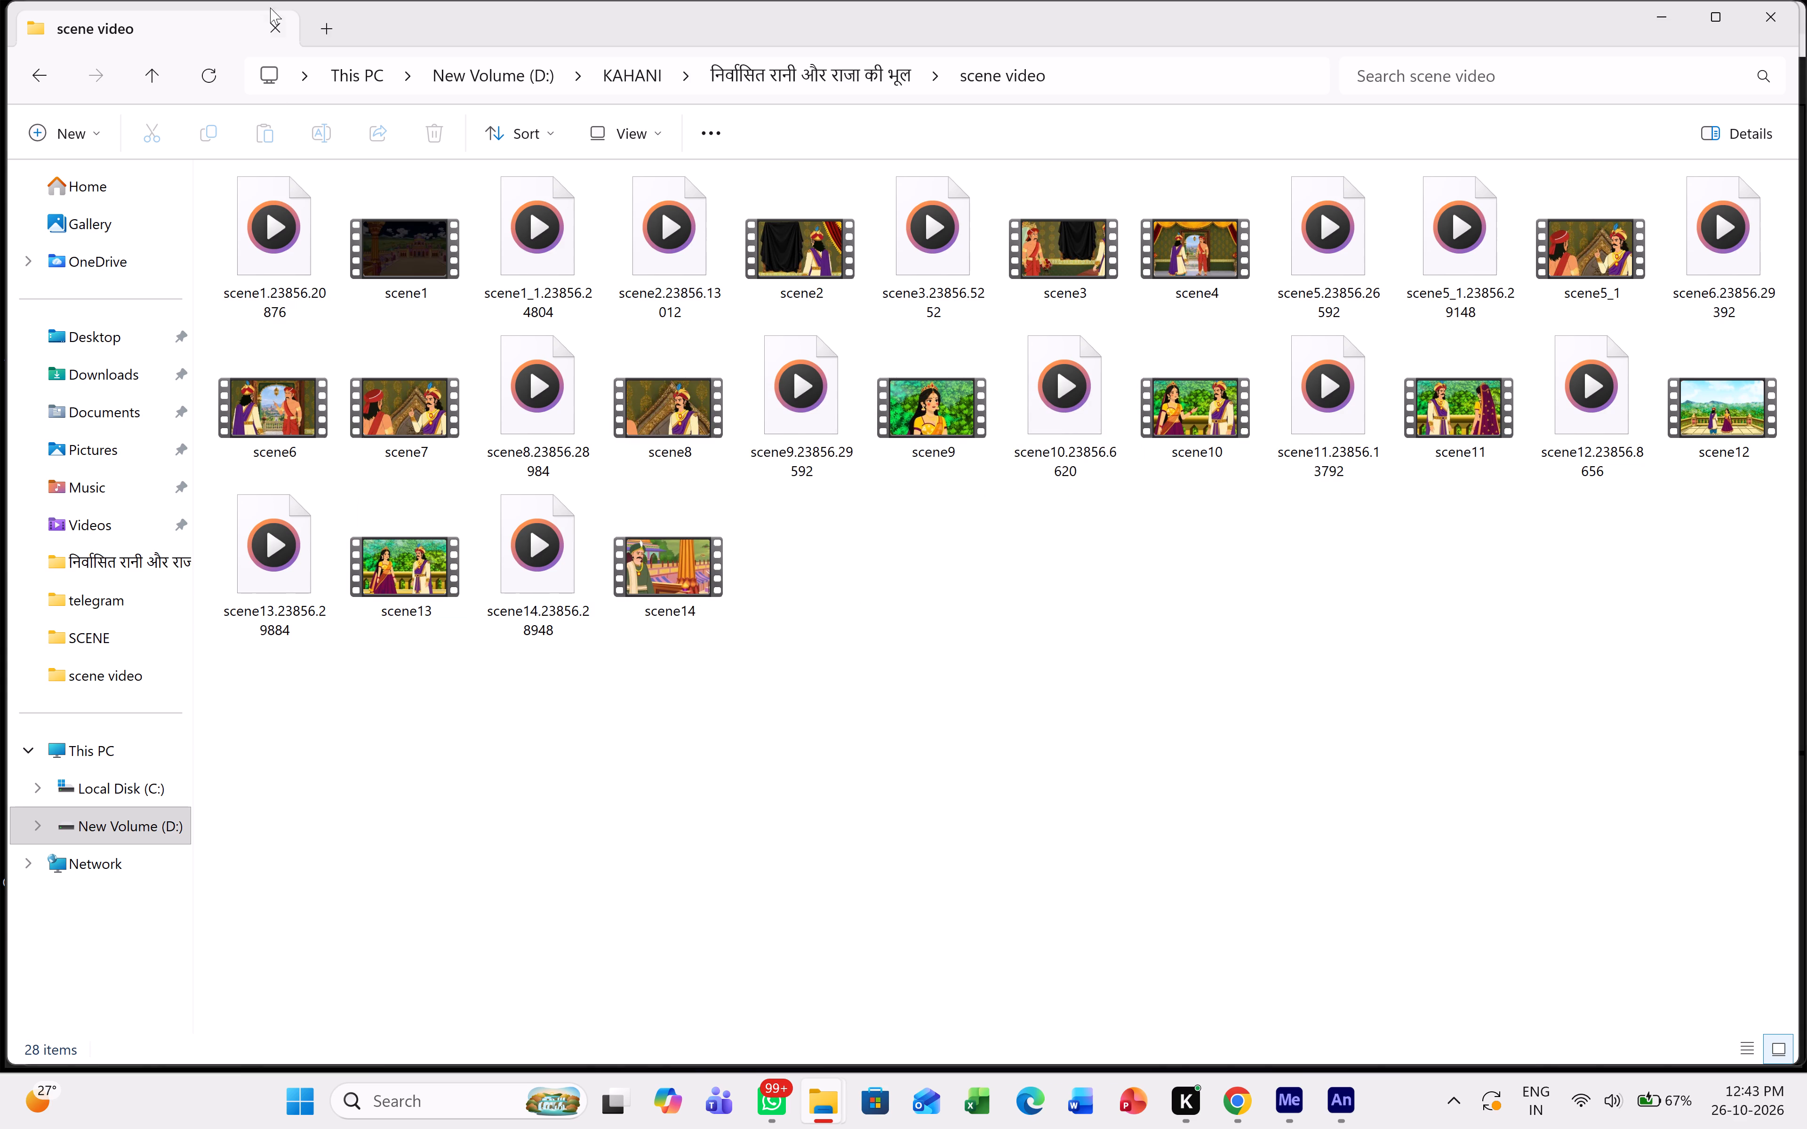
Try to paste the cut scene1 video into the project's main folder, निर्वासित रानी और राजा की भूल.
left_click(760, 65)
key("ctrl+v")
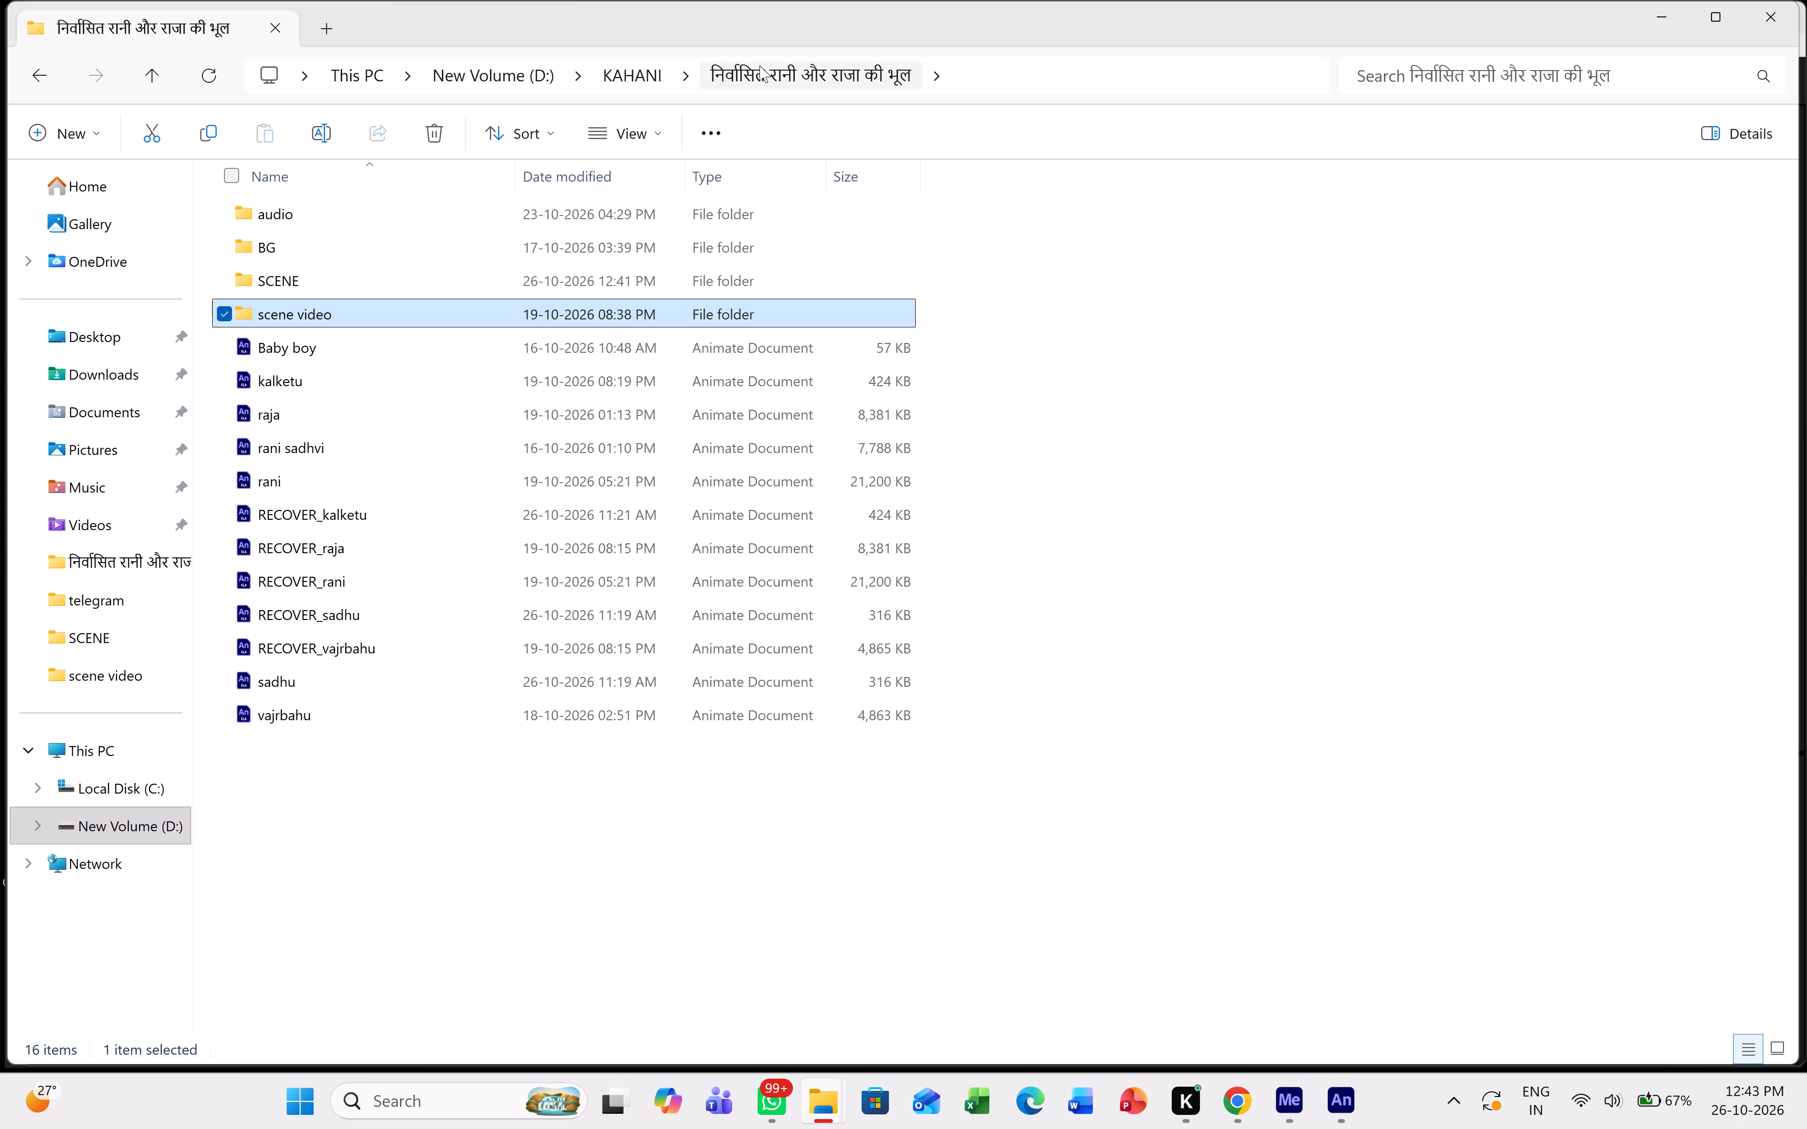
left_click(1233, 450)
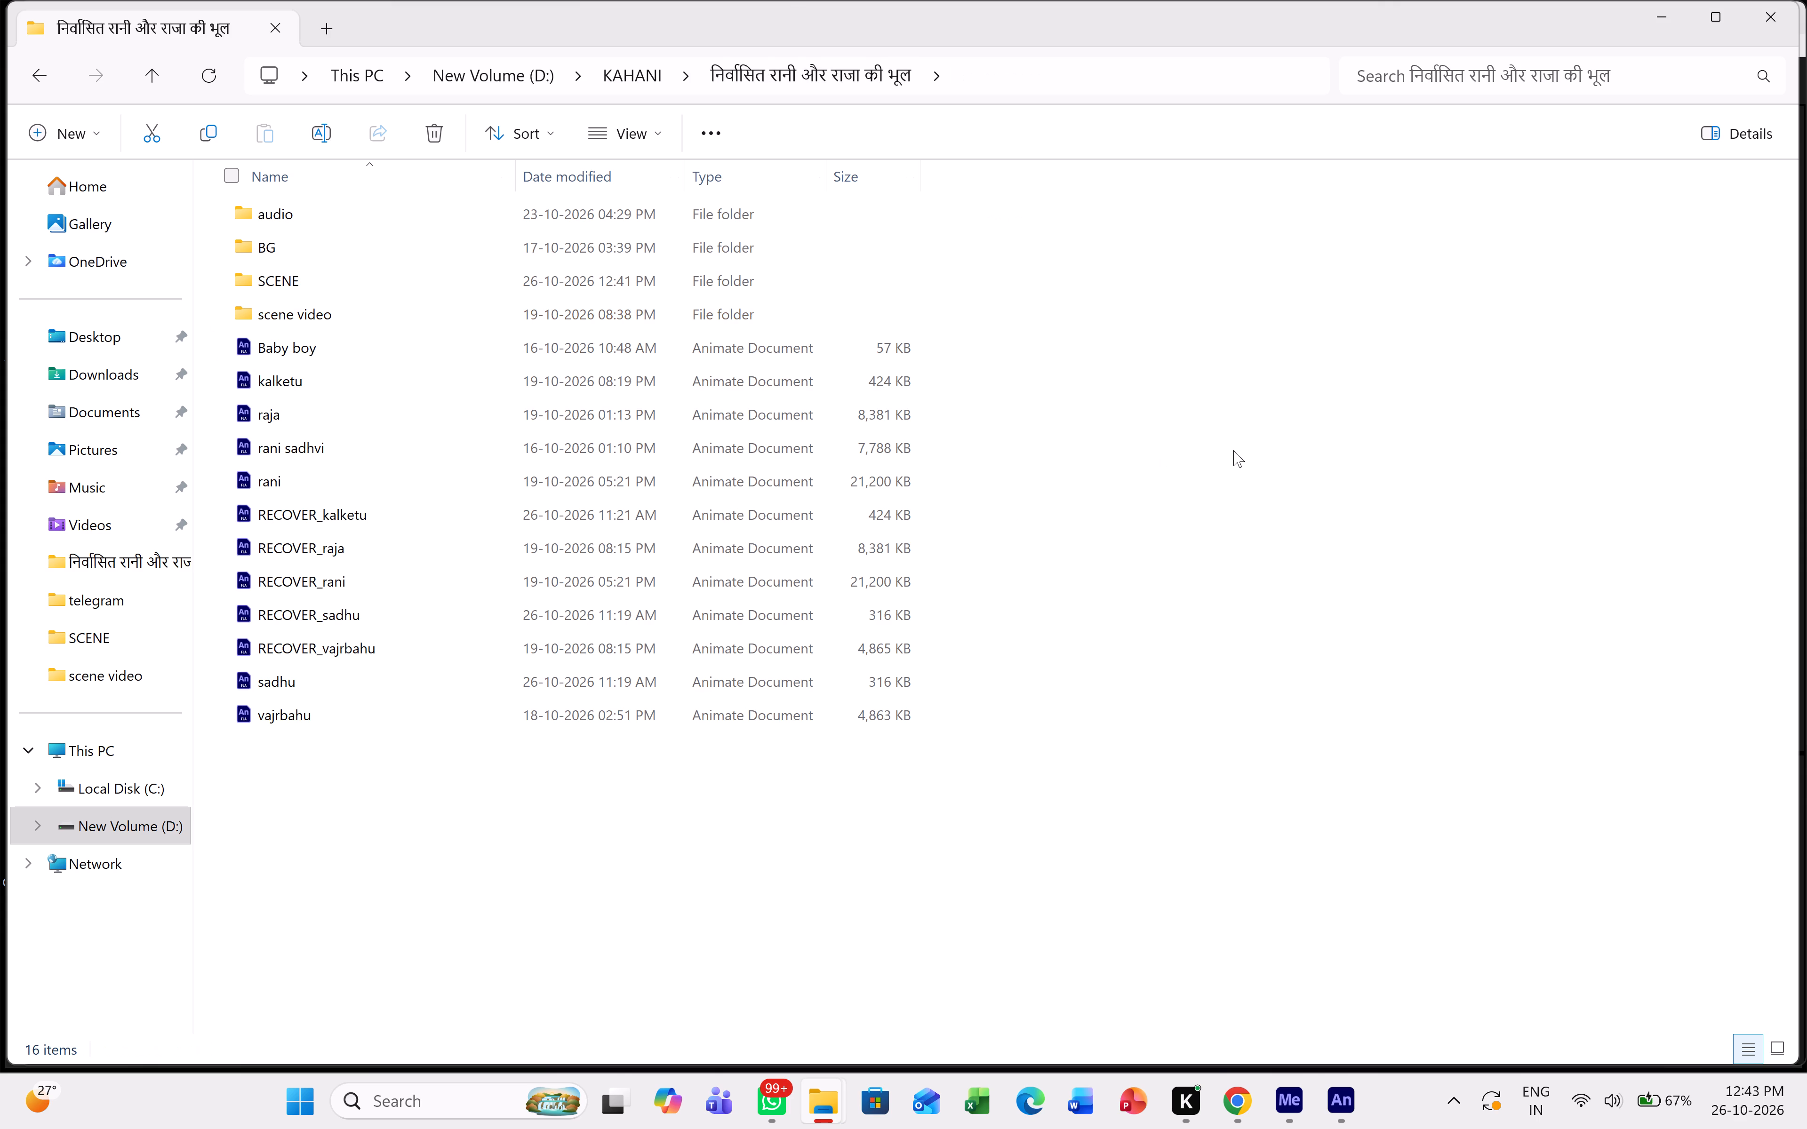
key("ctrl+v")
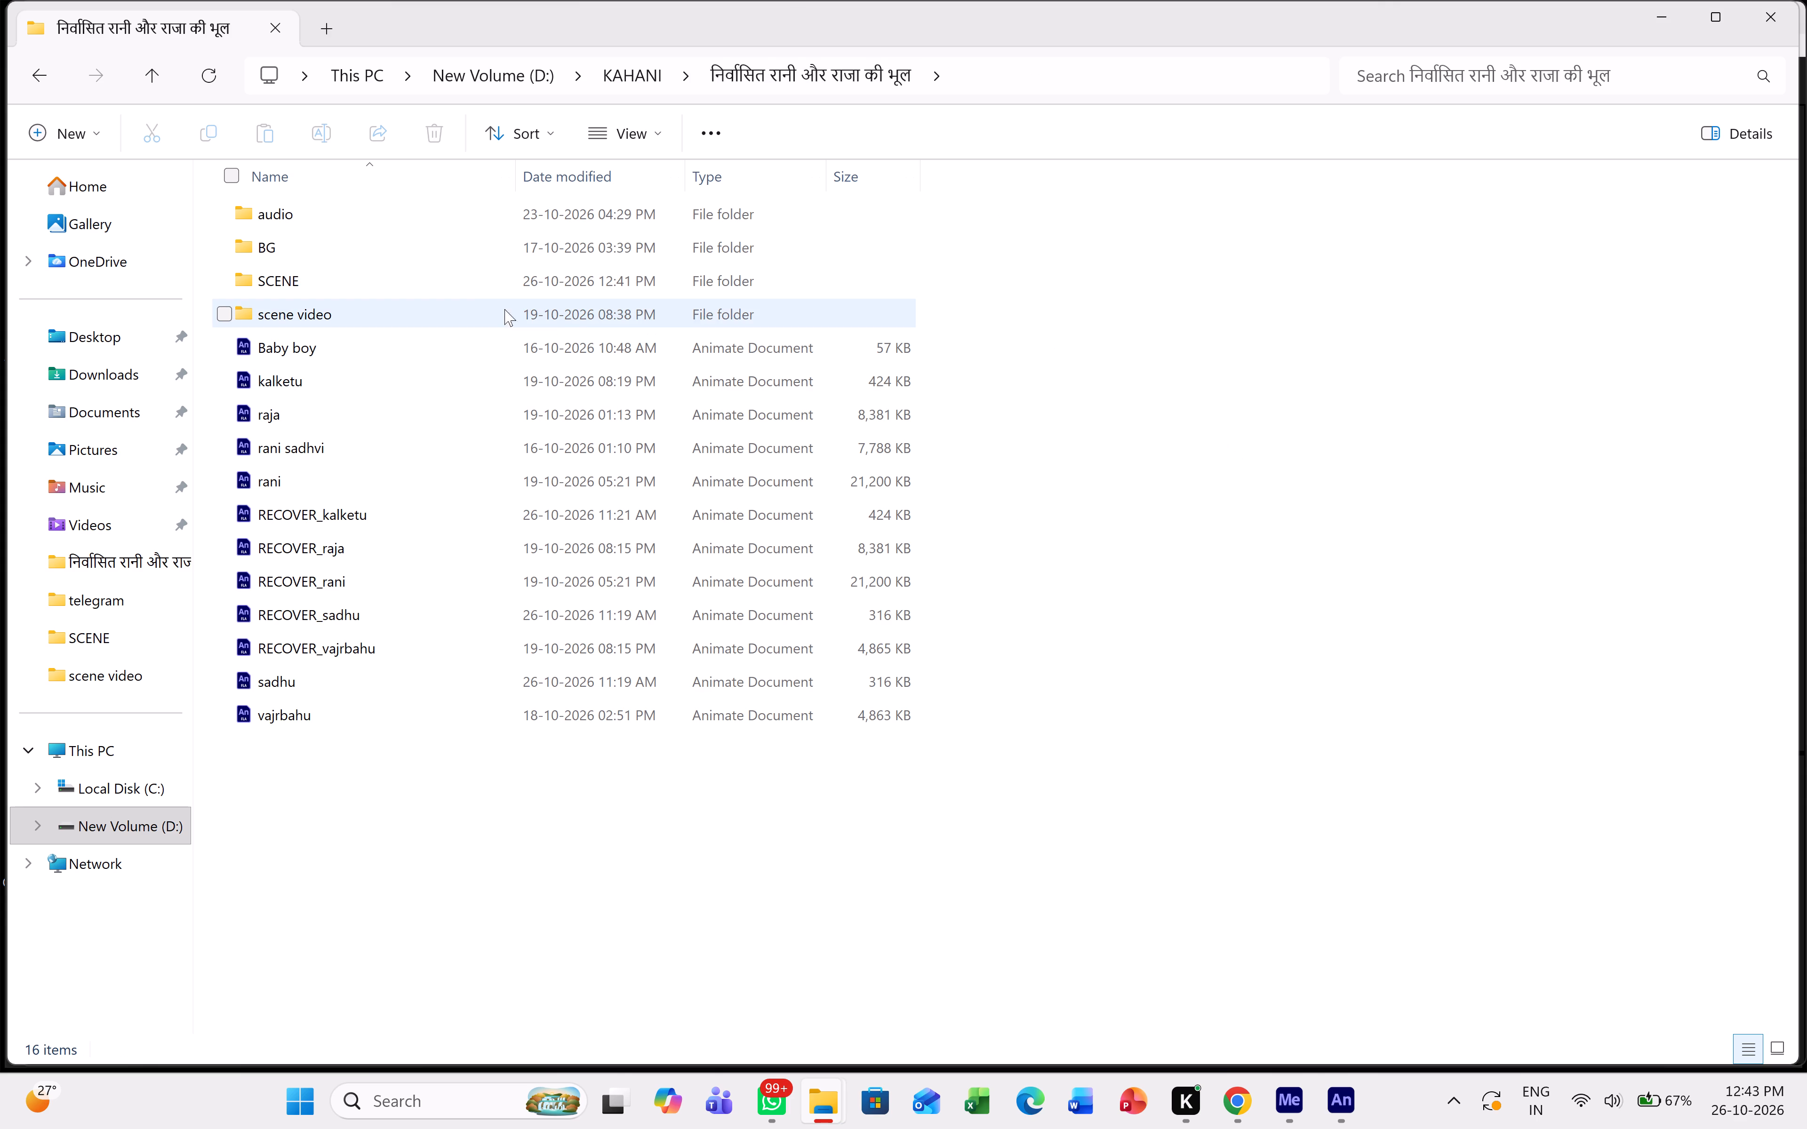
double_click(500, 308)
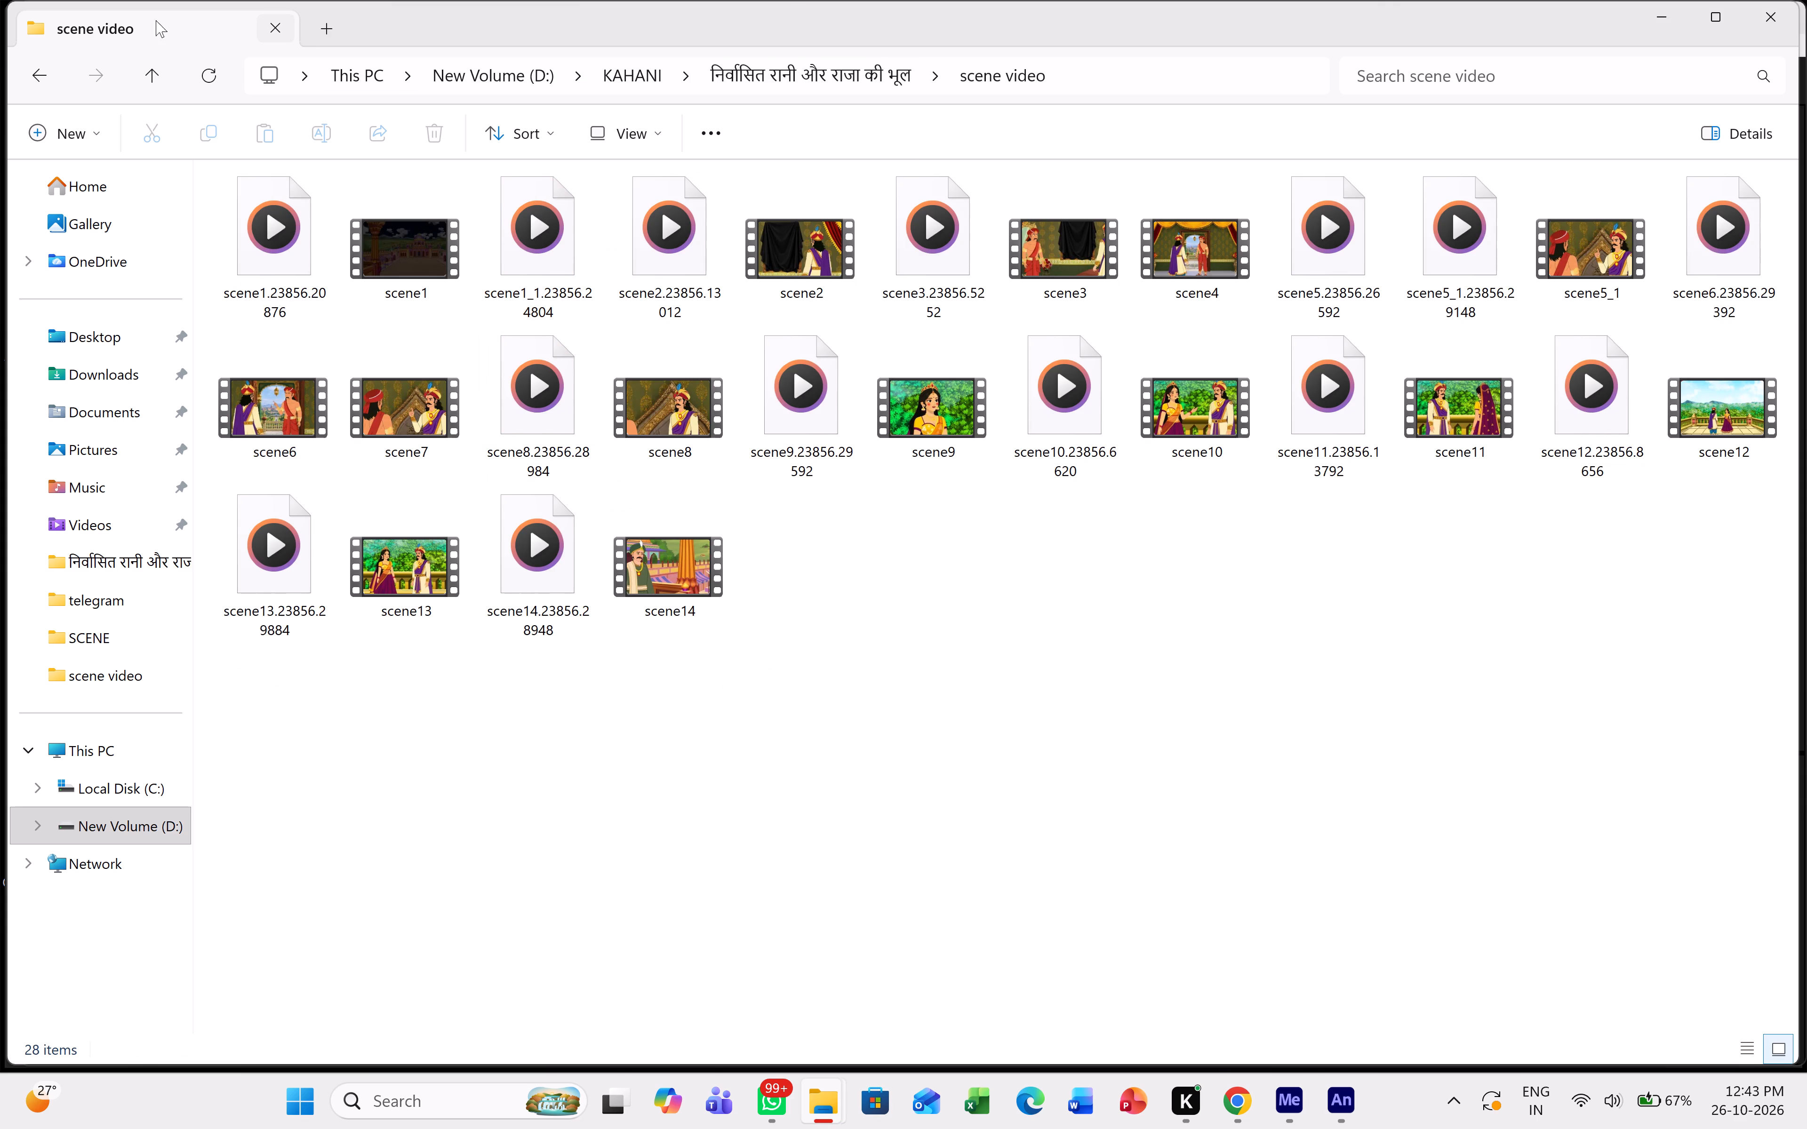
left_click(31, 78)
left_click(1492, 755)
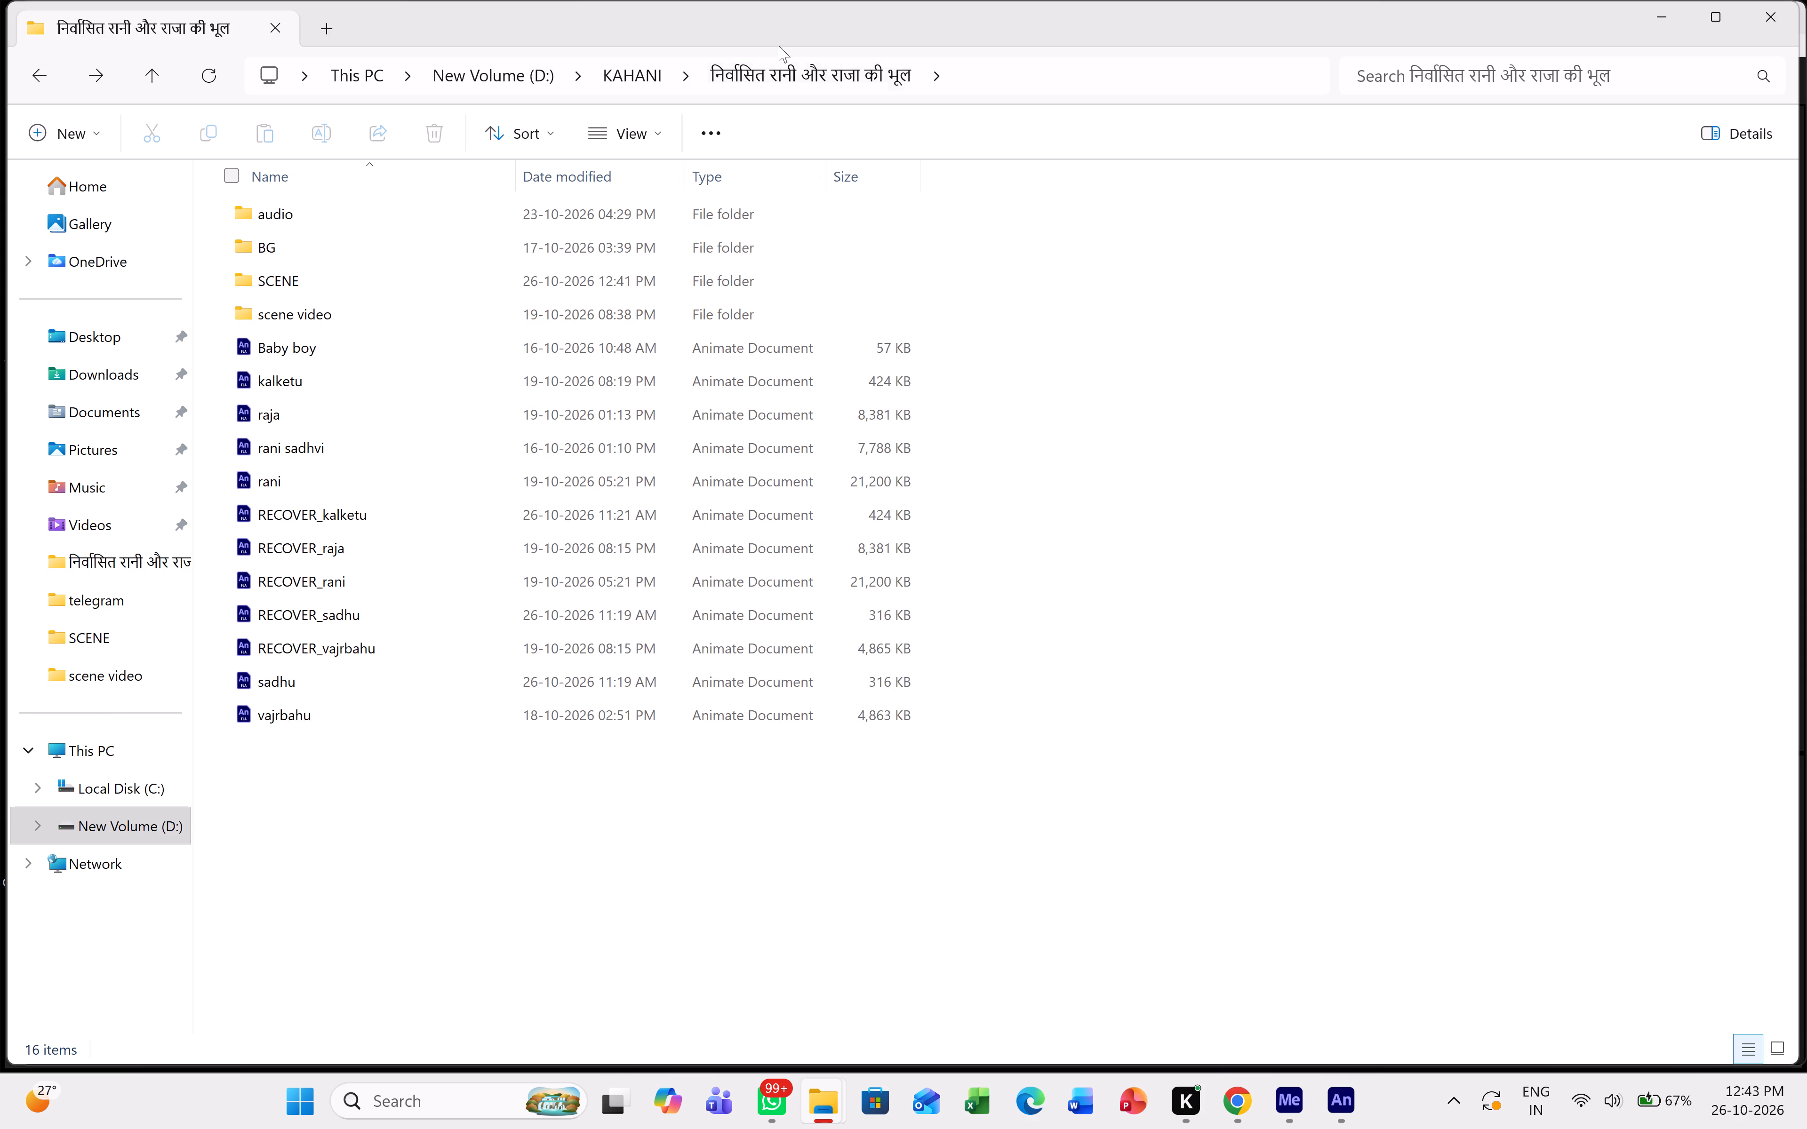
Reopen the export's output folder from Media Encoder and move scene1.mp4 into the निर्वासित रानी और राजा की भूल folder.
left_click(1285, 1097)
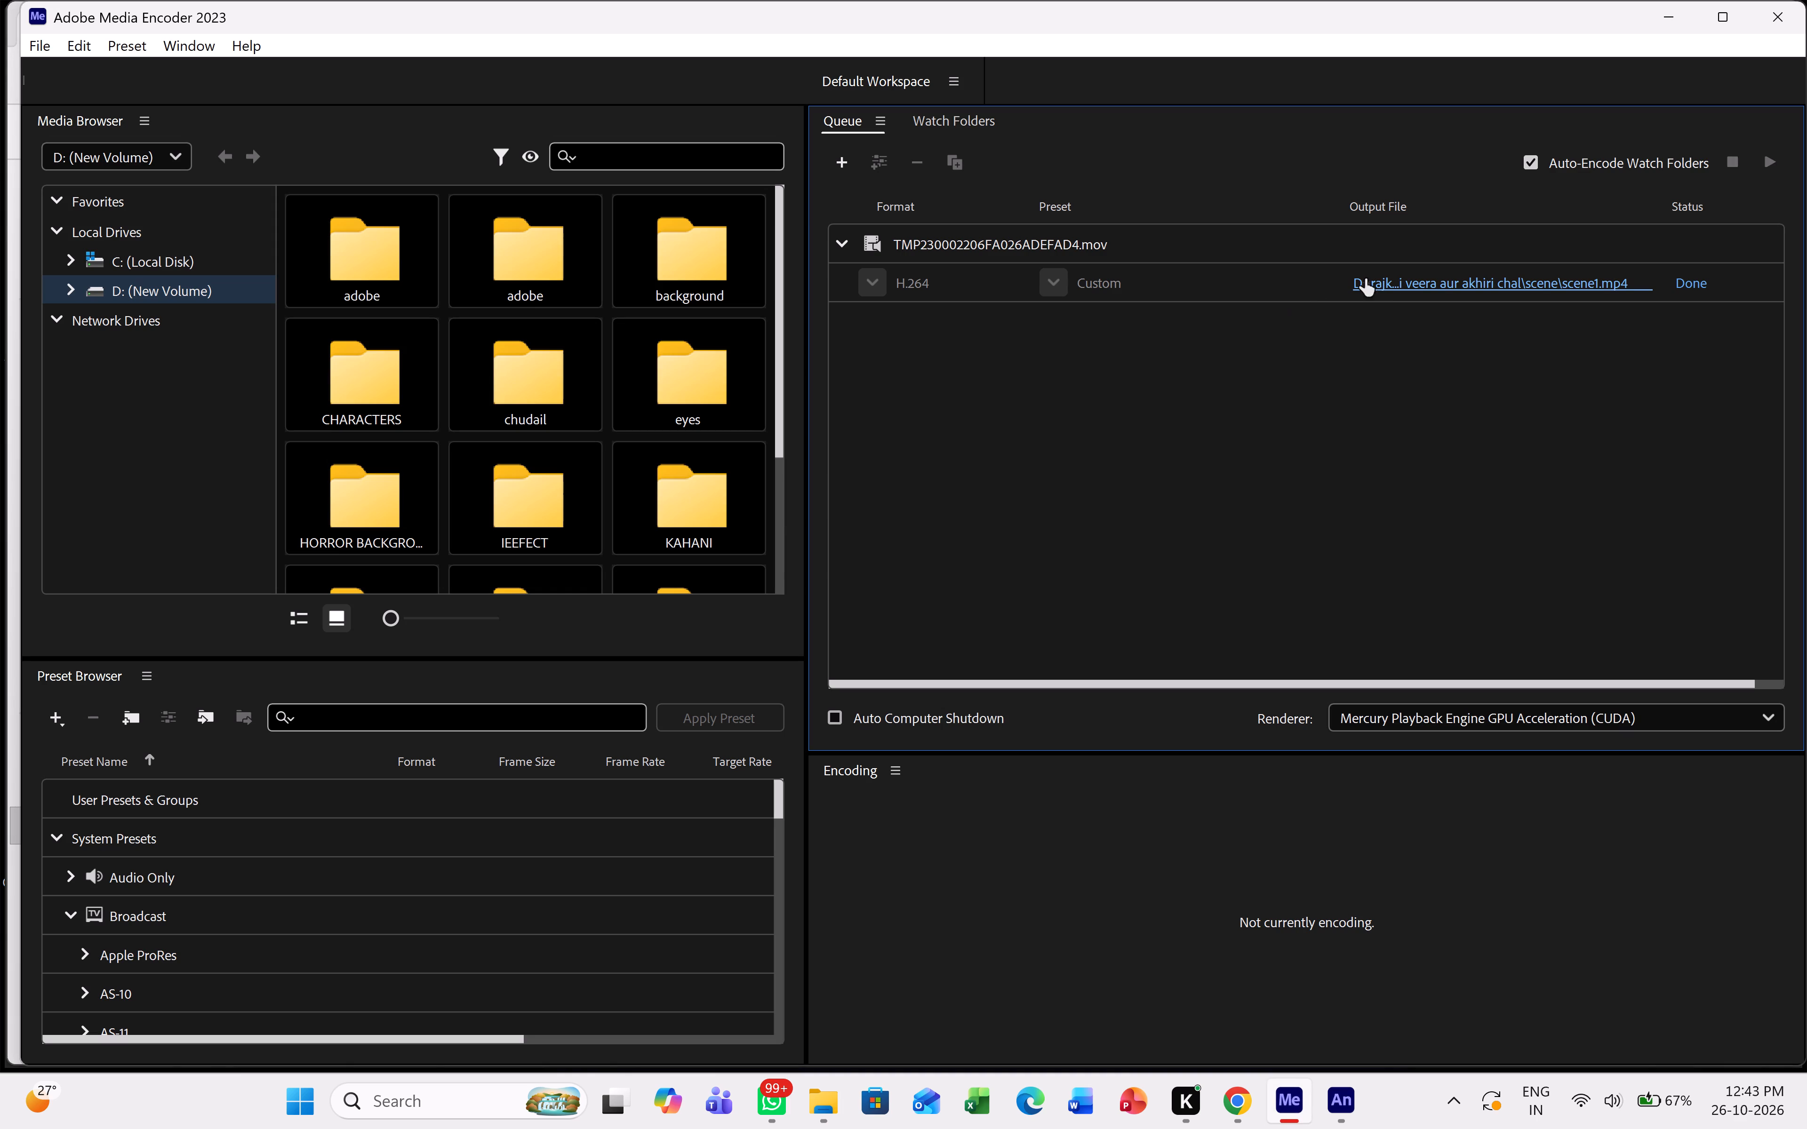
left_click(1399, 279)
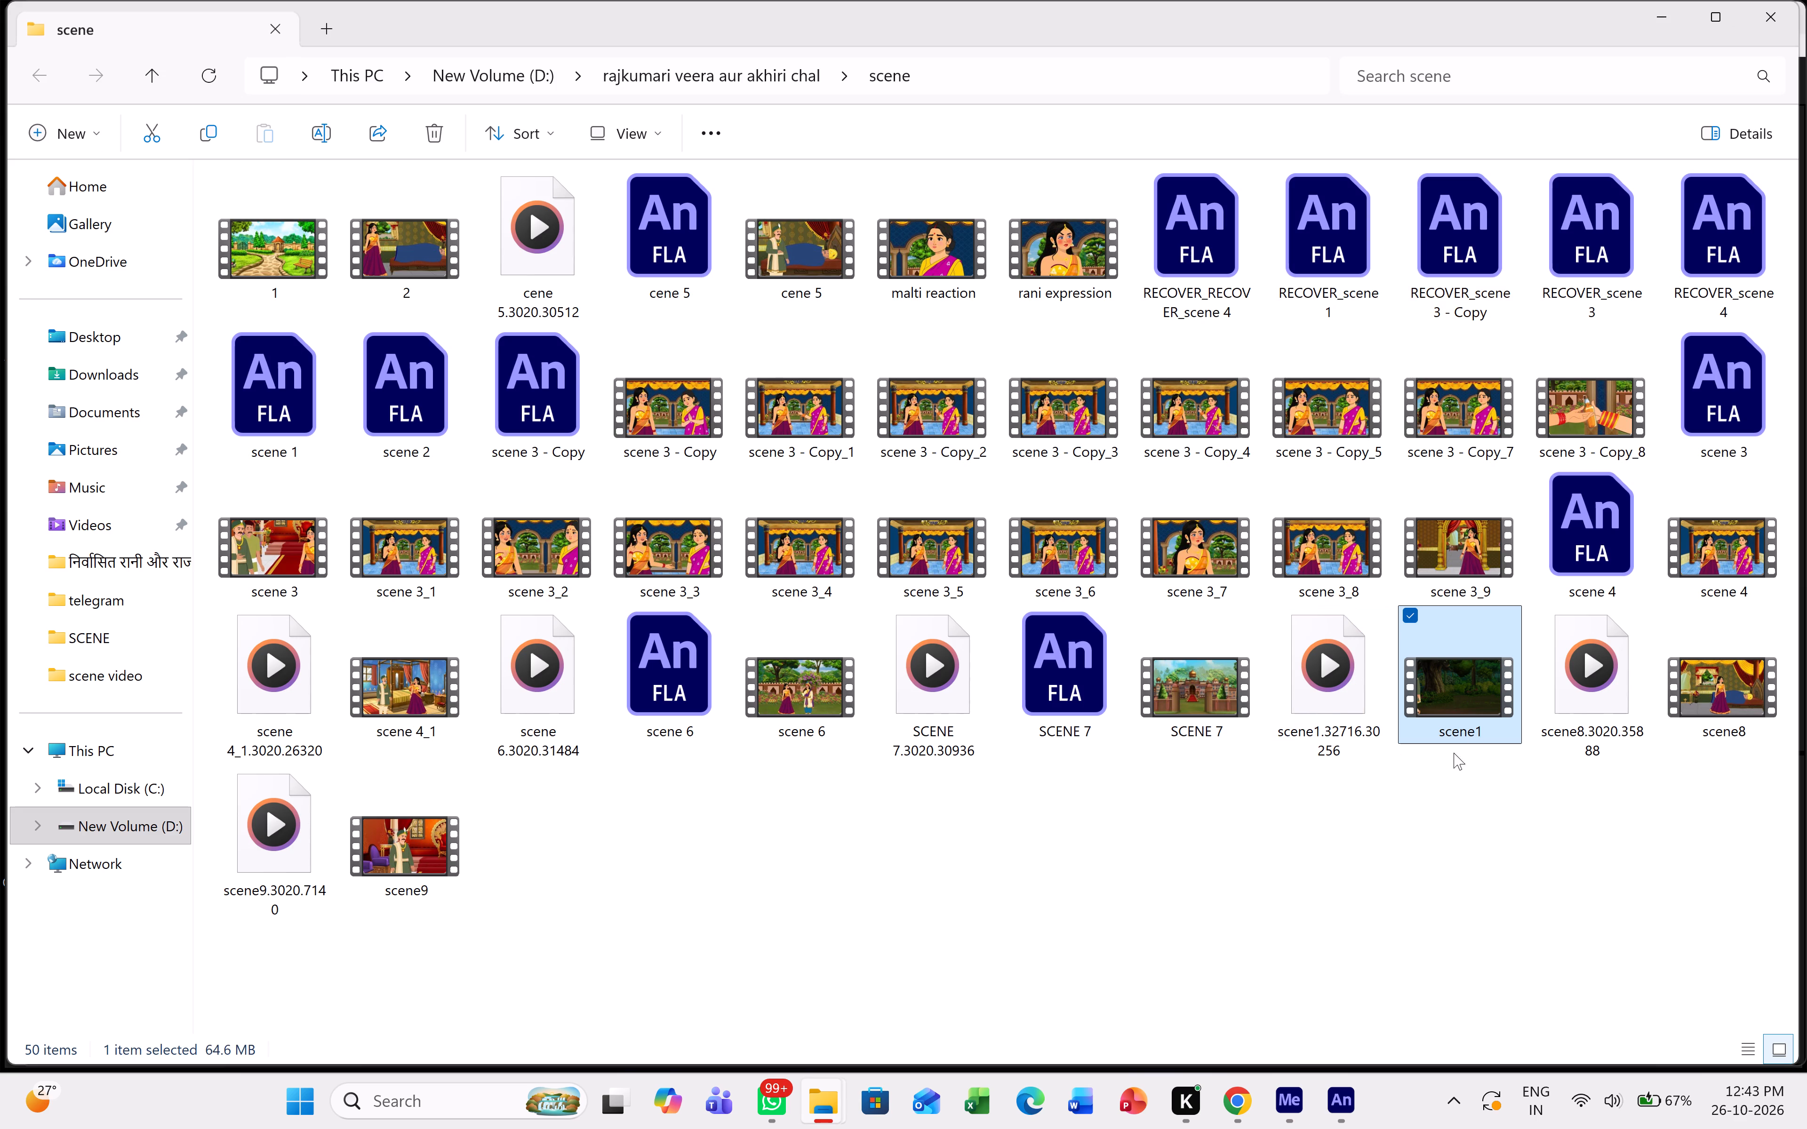
left_click(1498, 687)
right_click(1498, 687)
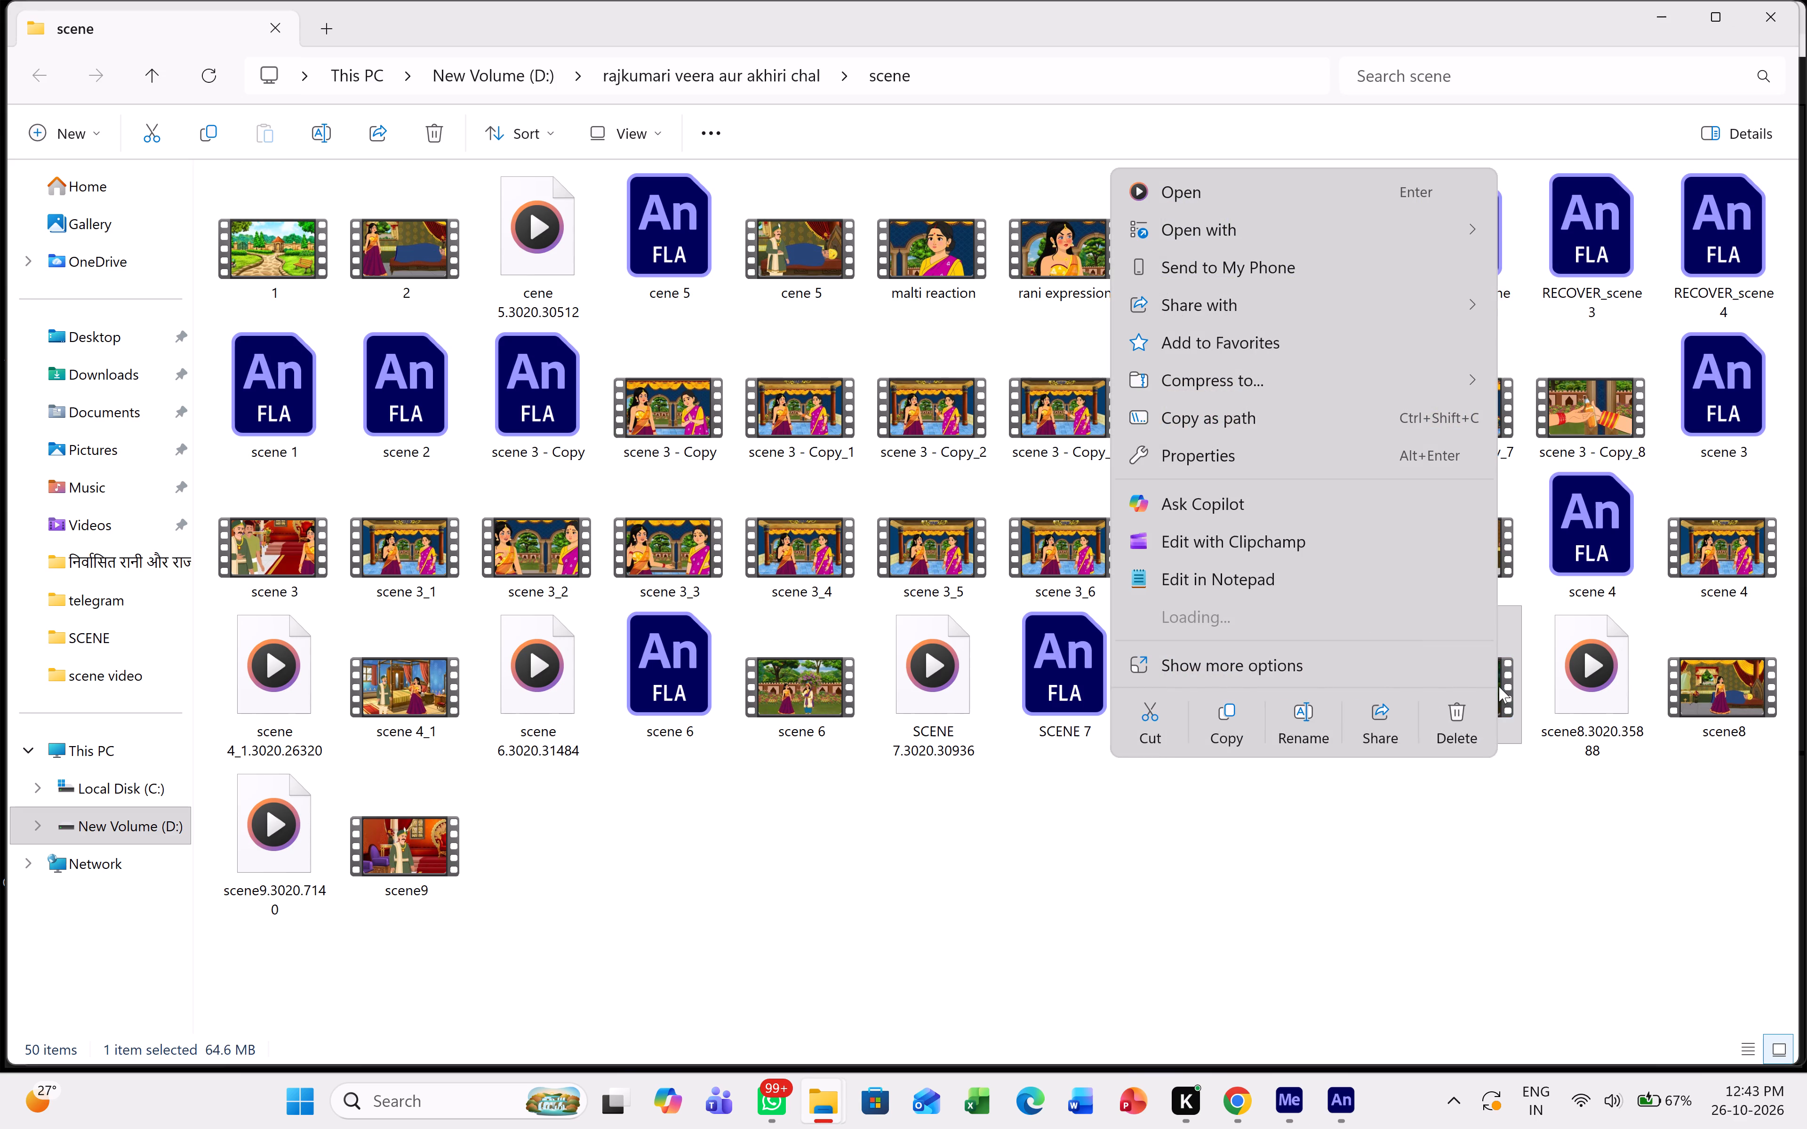
left_click(1162, 730)
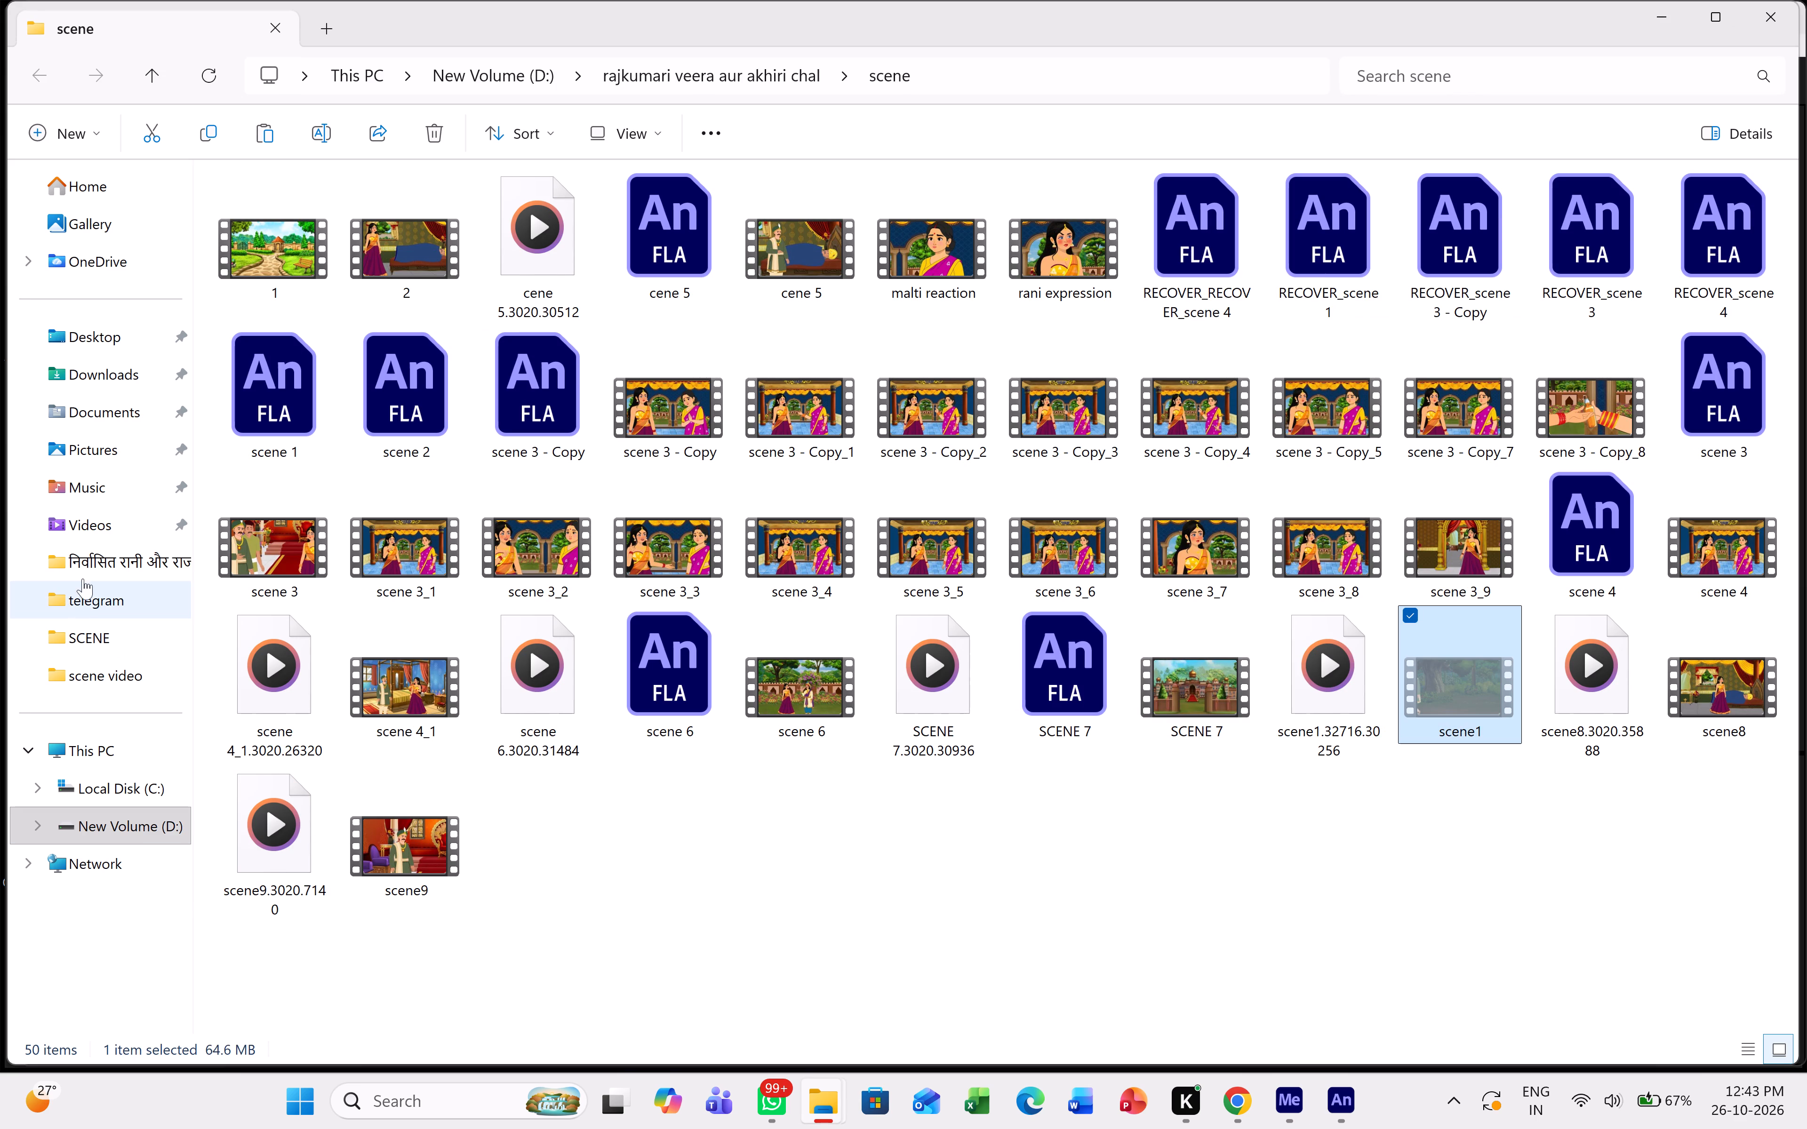
left_click(90, 564)
right_click(1371, 615)
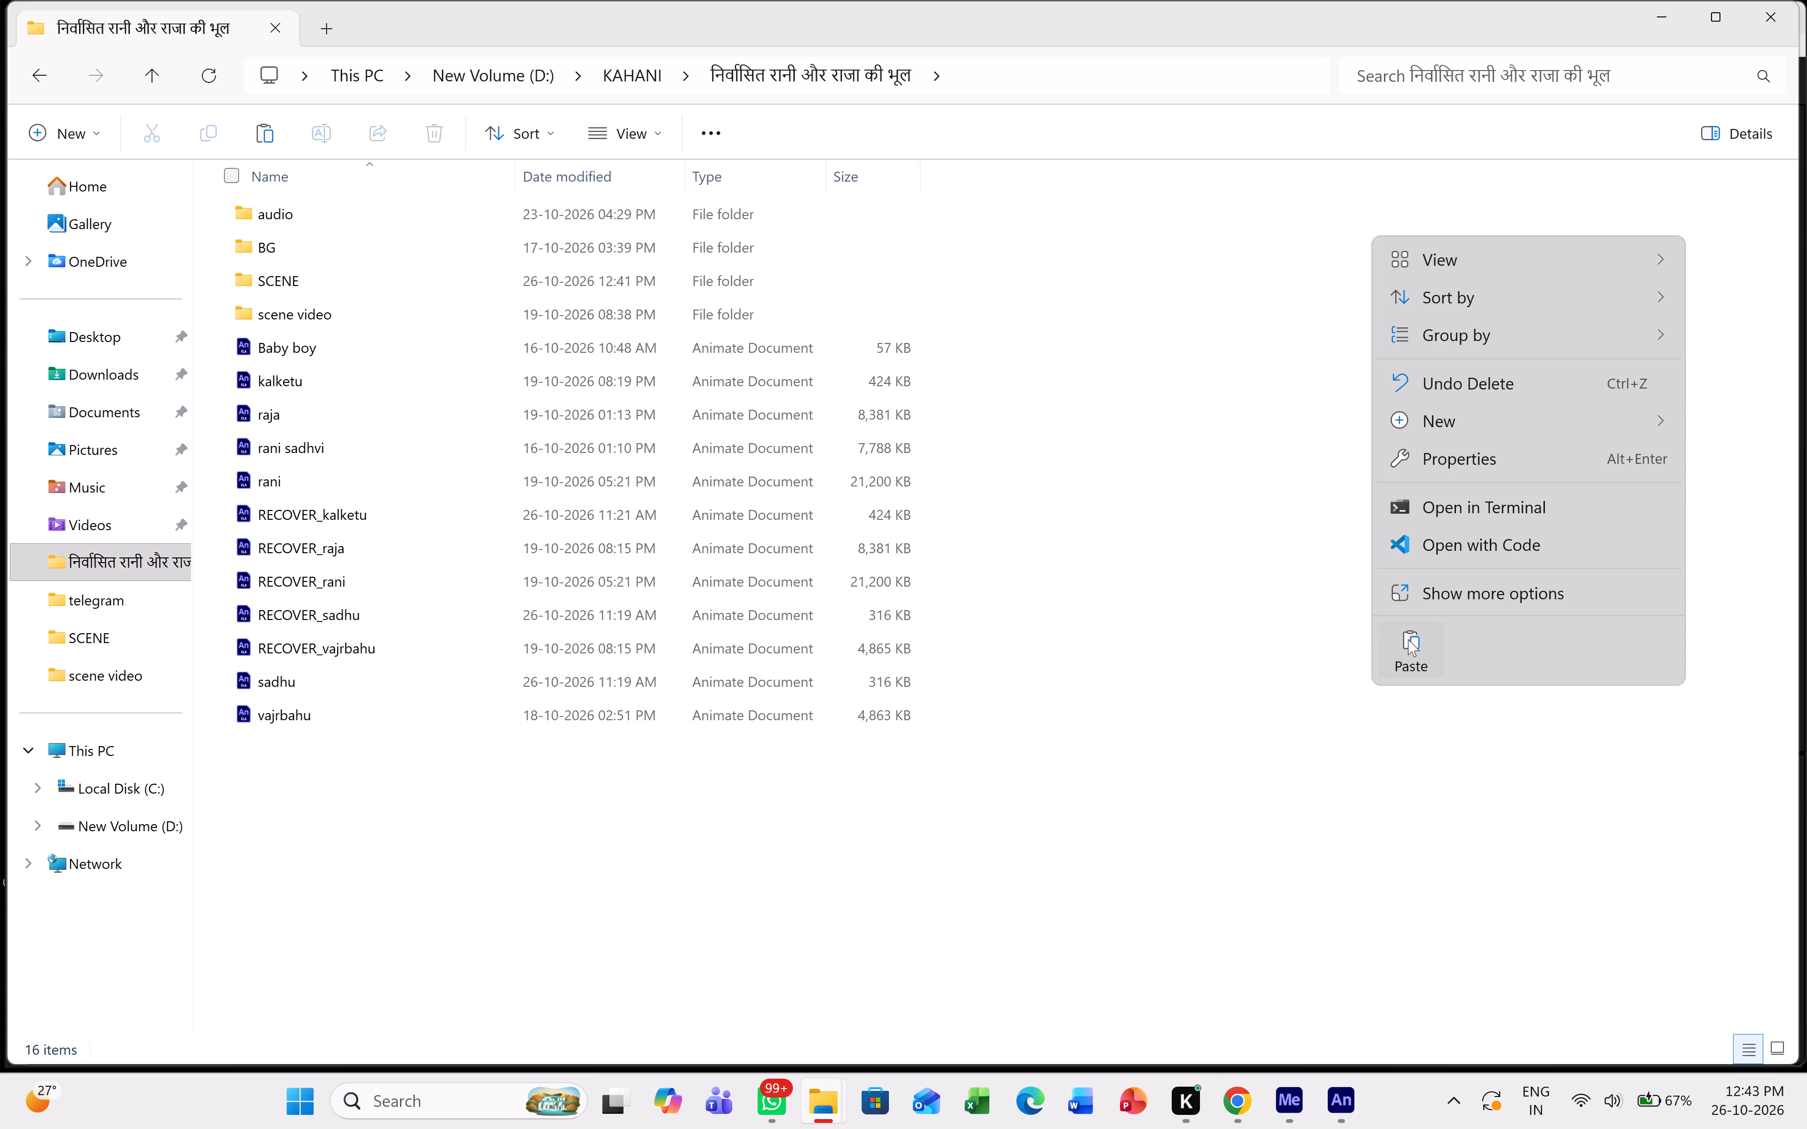
left_click(1418, 665)
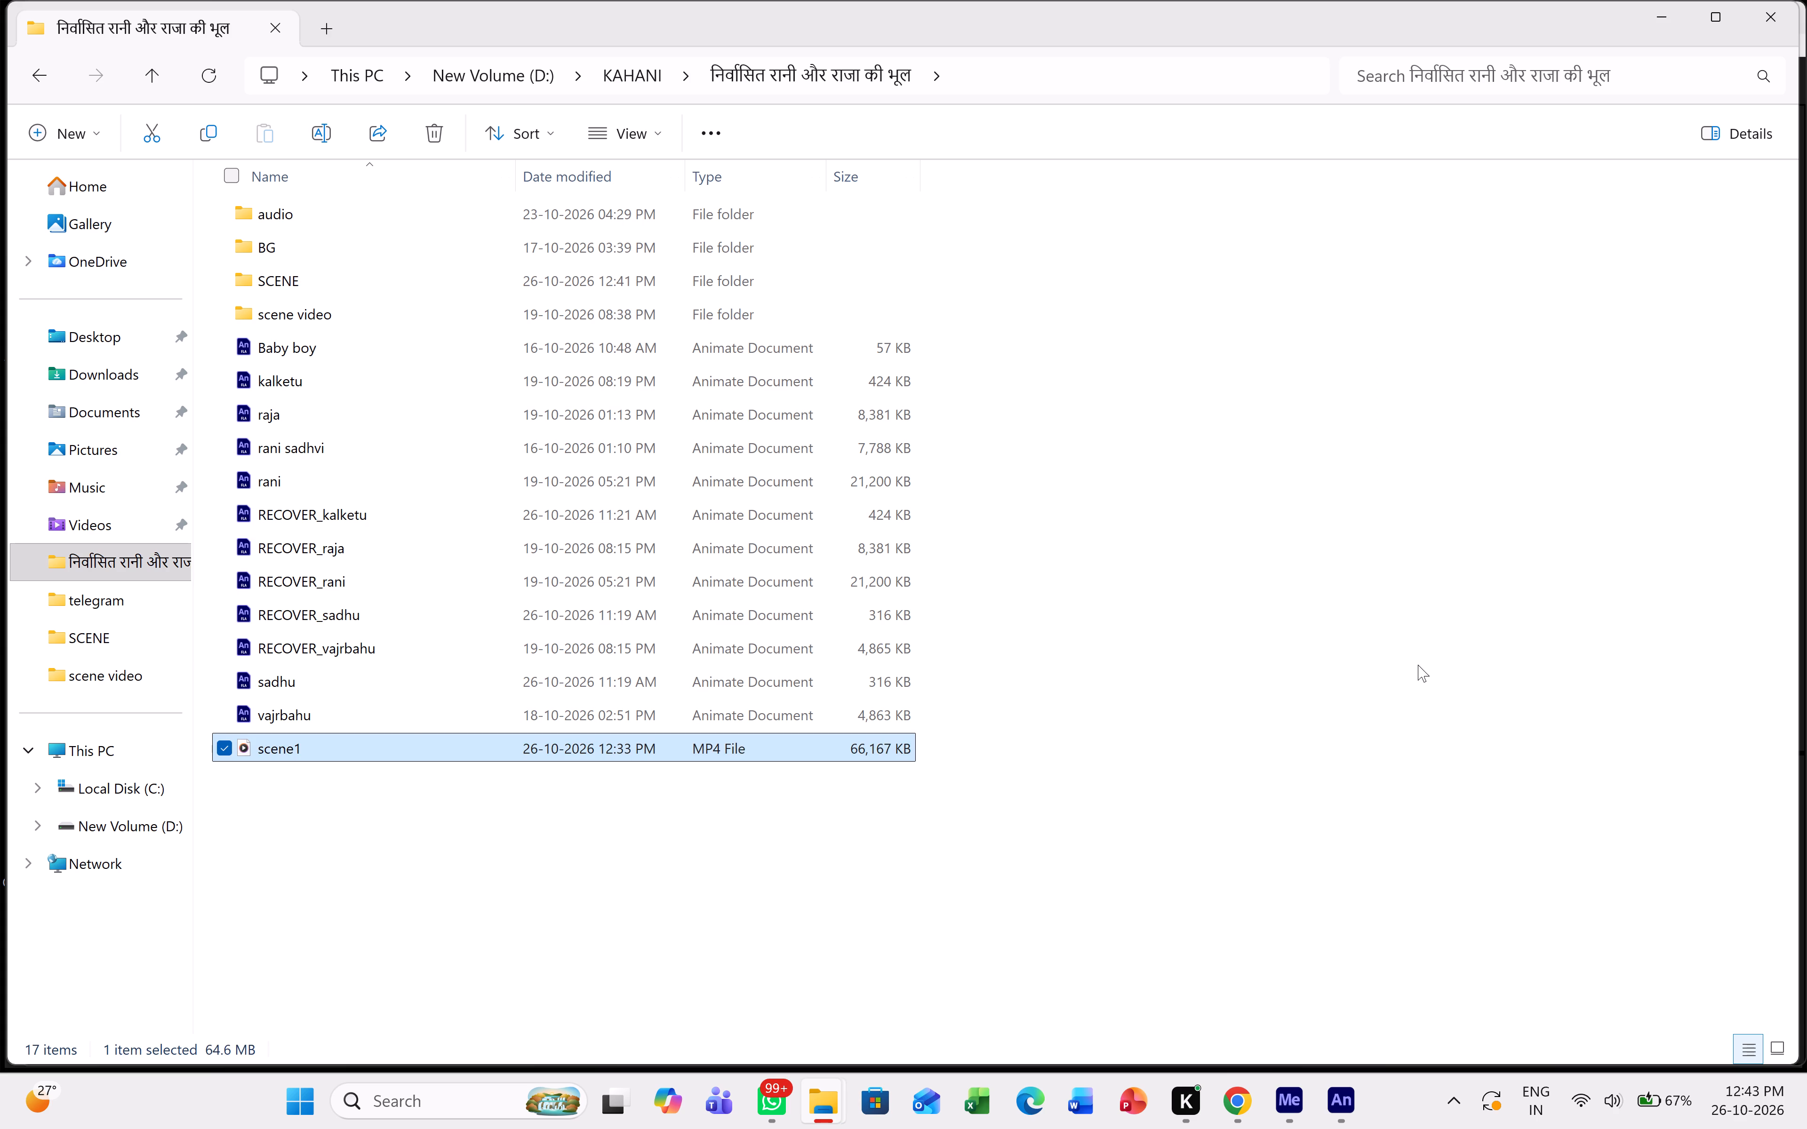
Rename the moved scene1 video in the project's main folder as scene15.
right_click(320, 753)
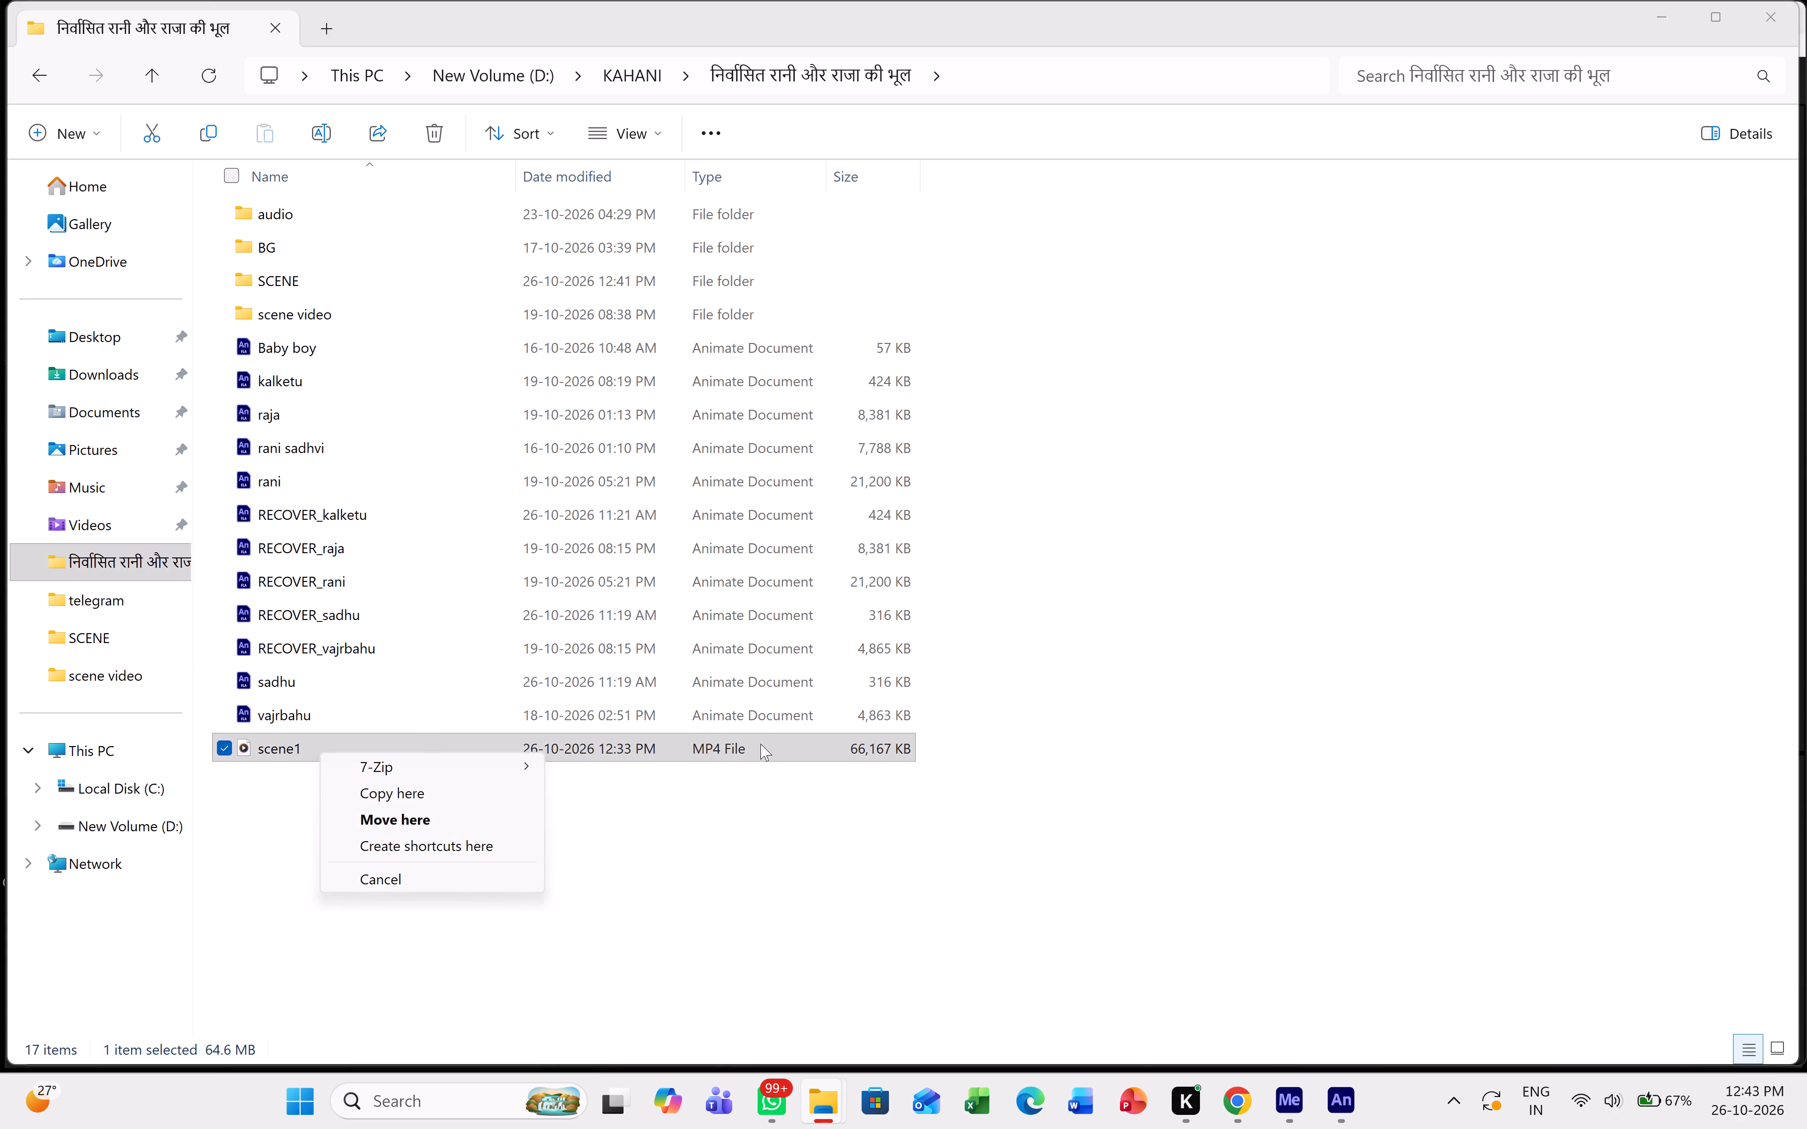
right_click(765, 762)
right_click_drag(760, 756, 752, 757)
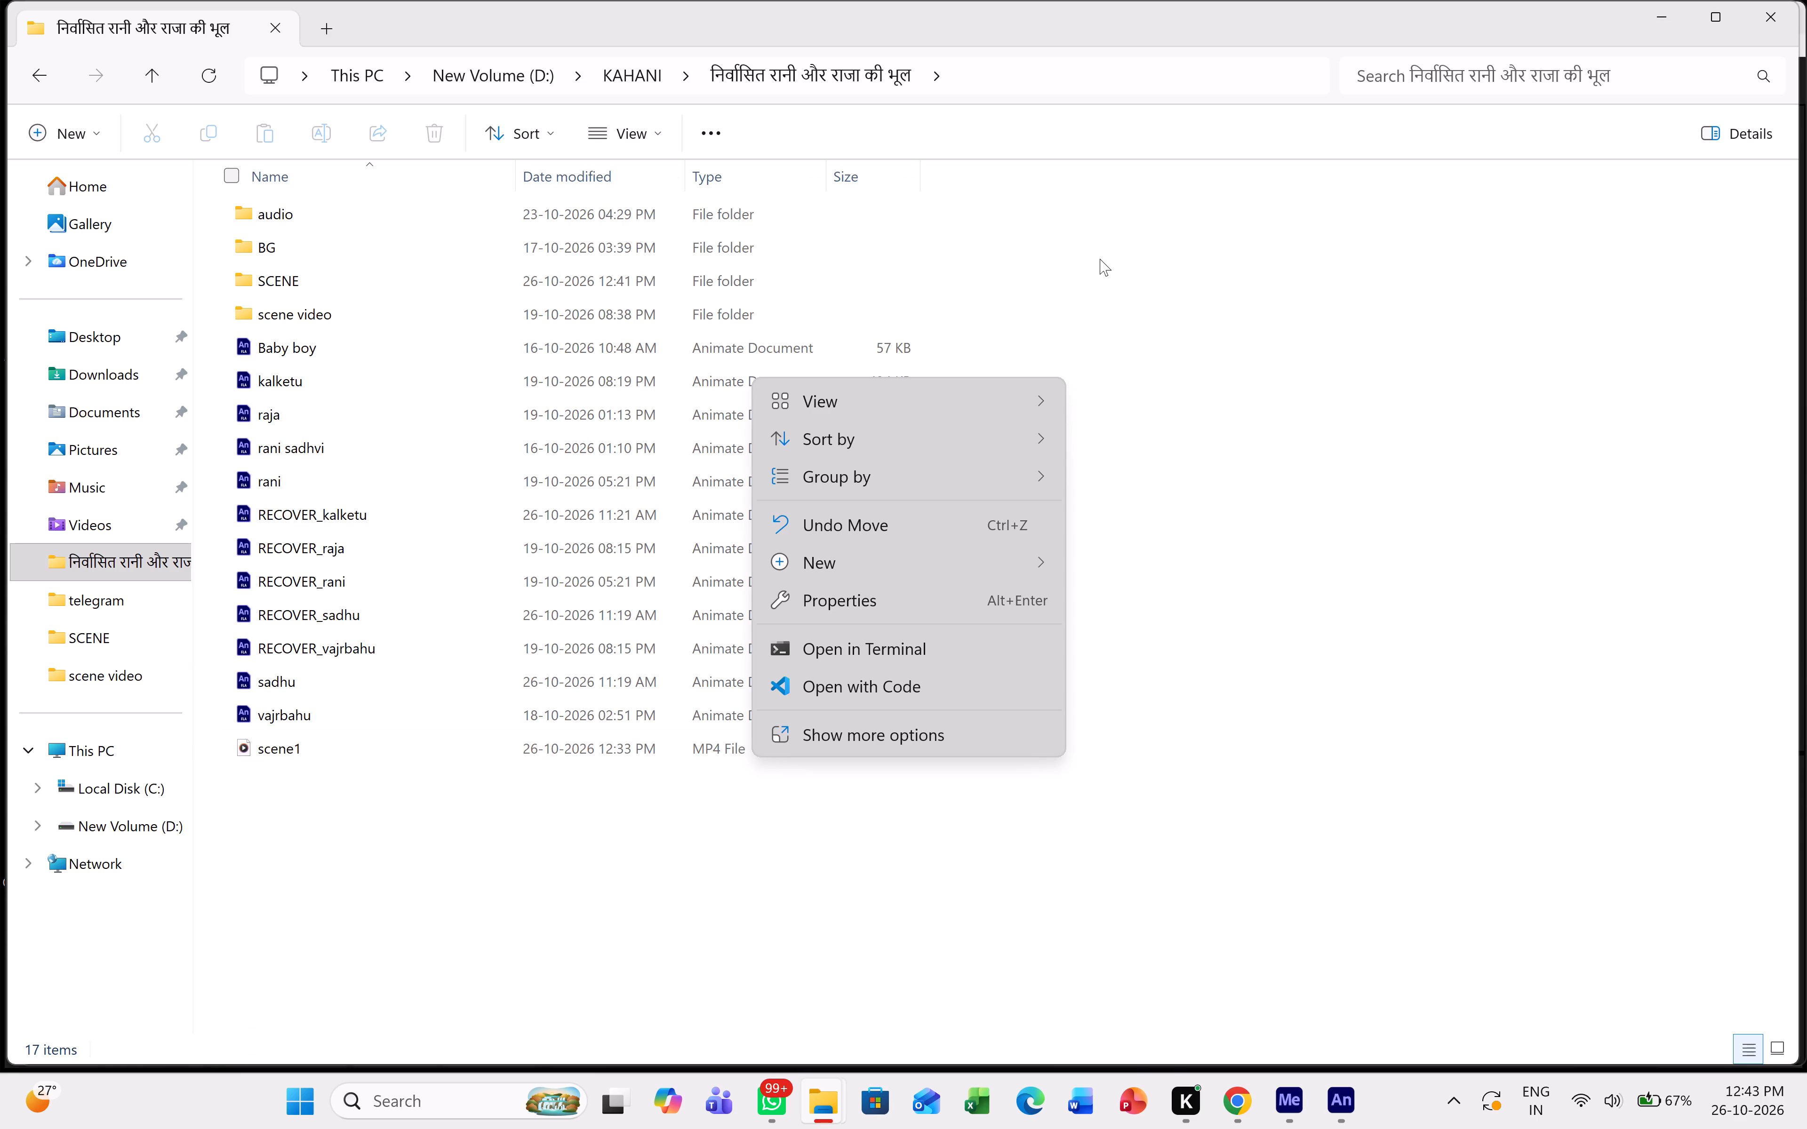
right_click(599, 756)
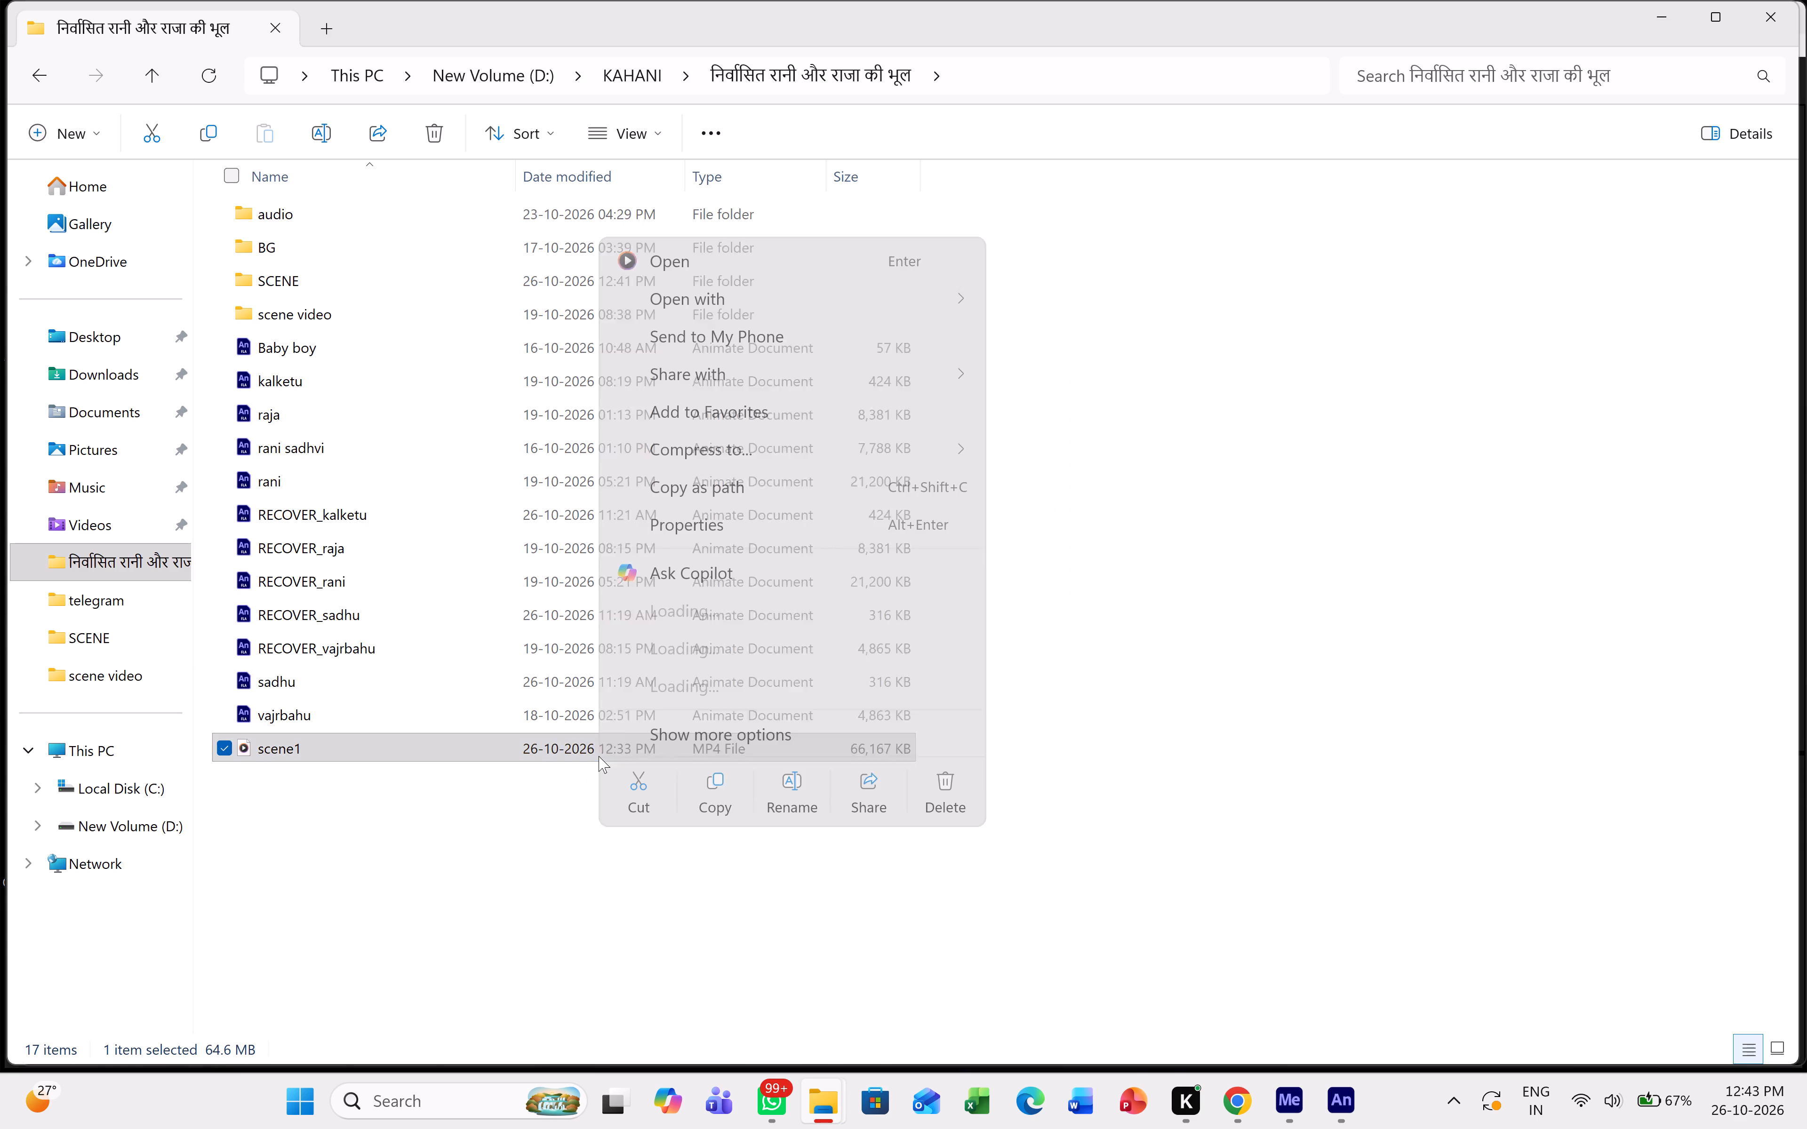
left_click(802, 817)
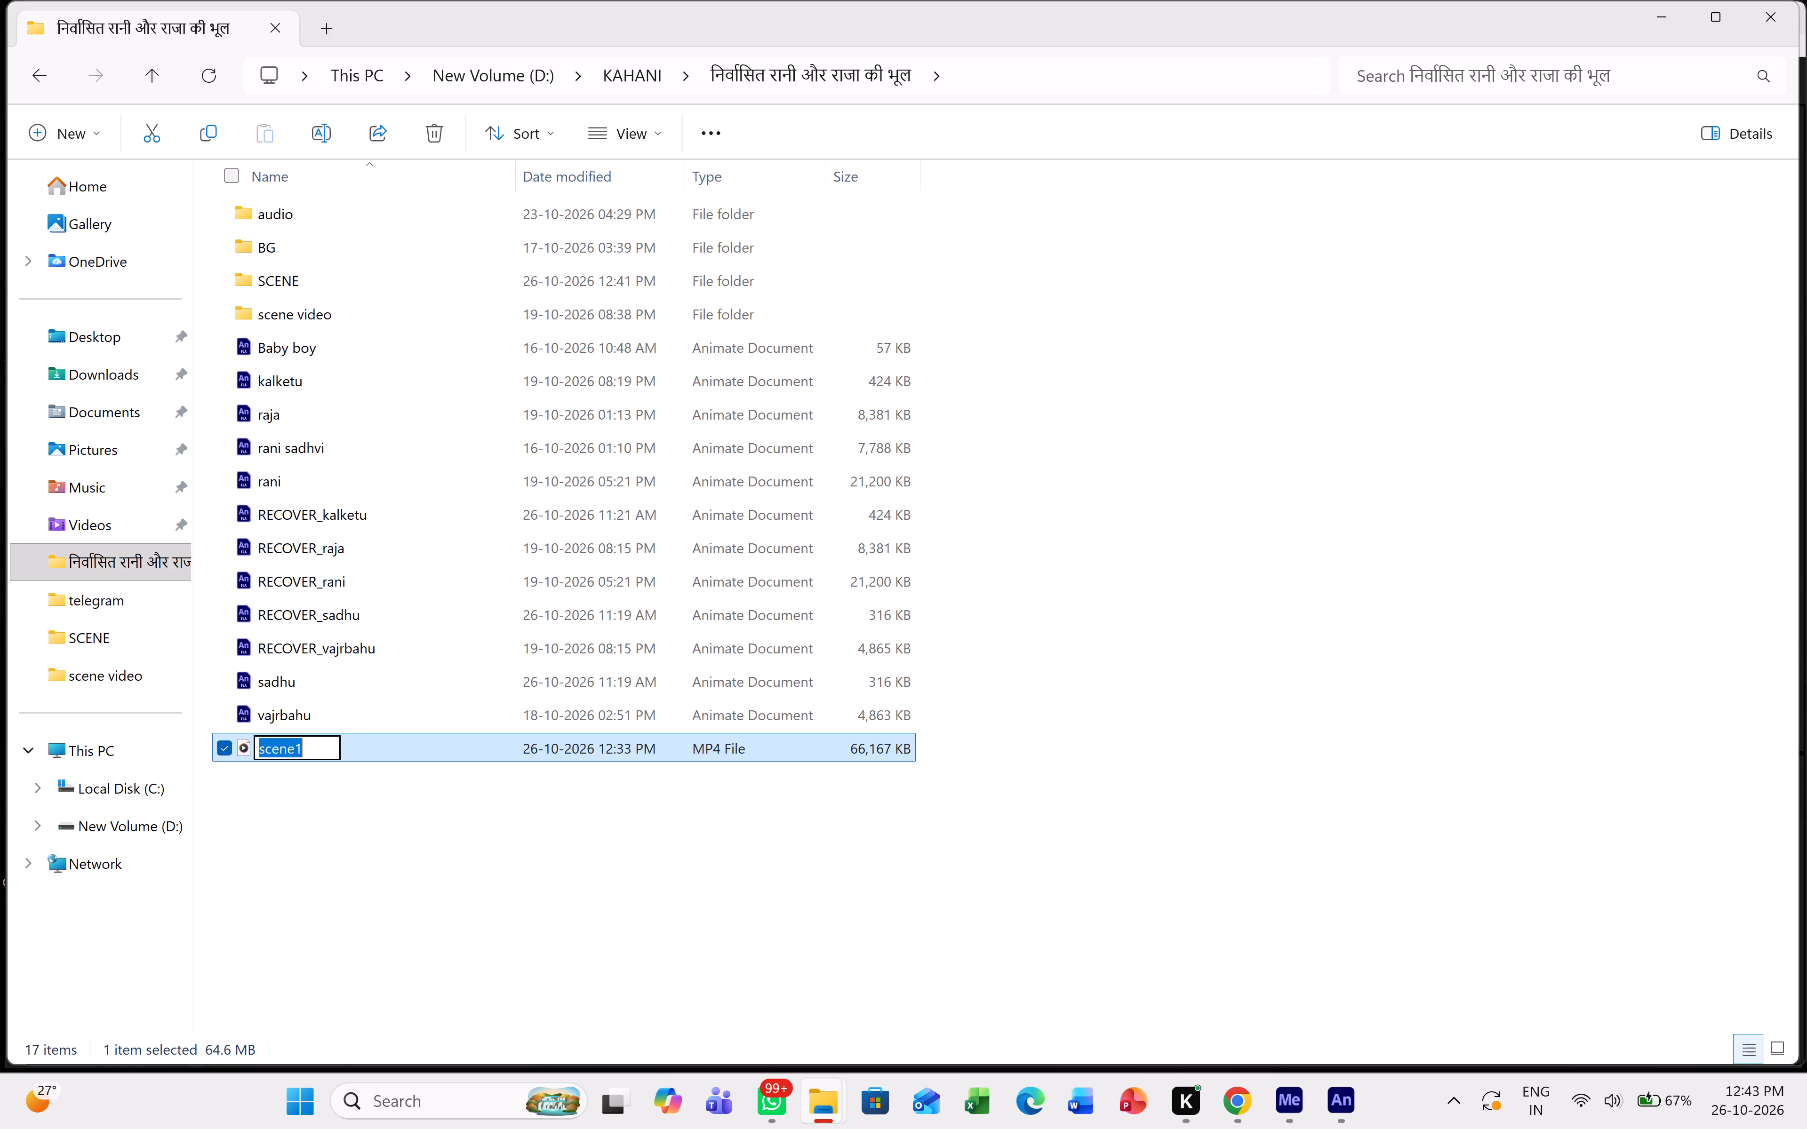
left_click(321, 756)
key("5")
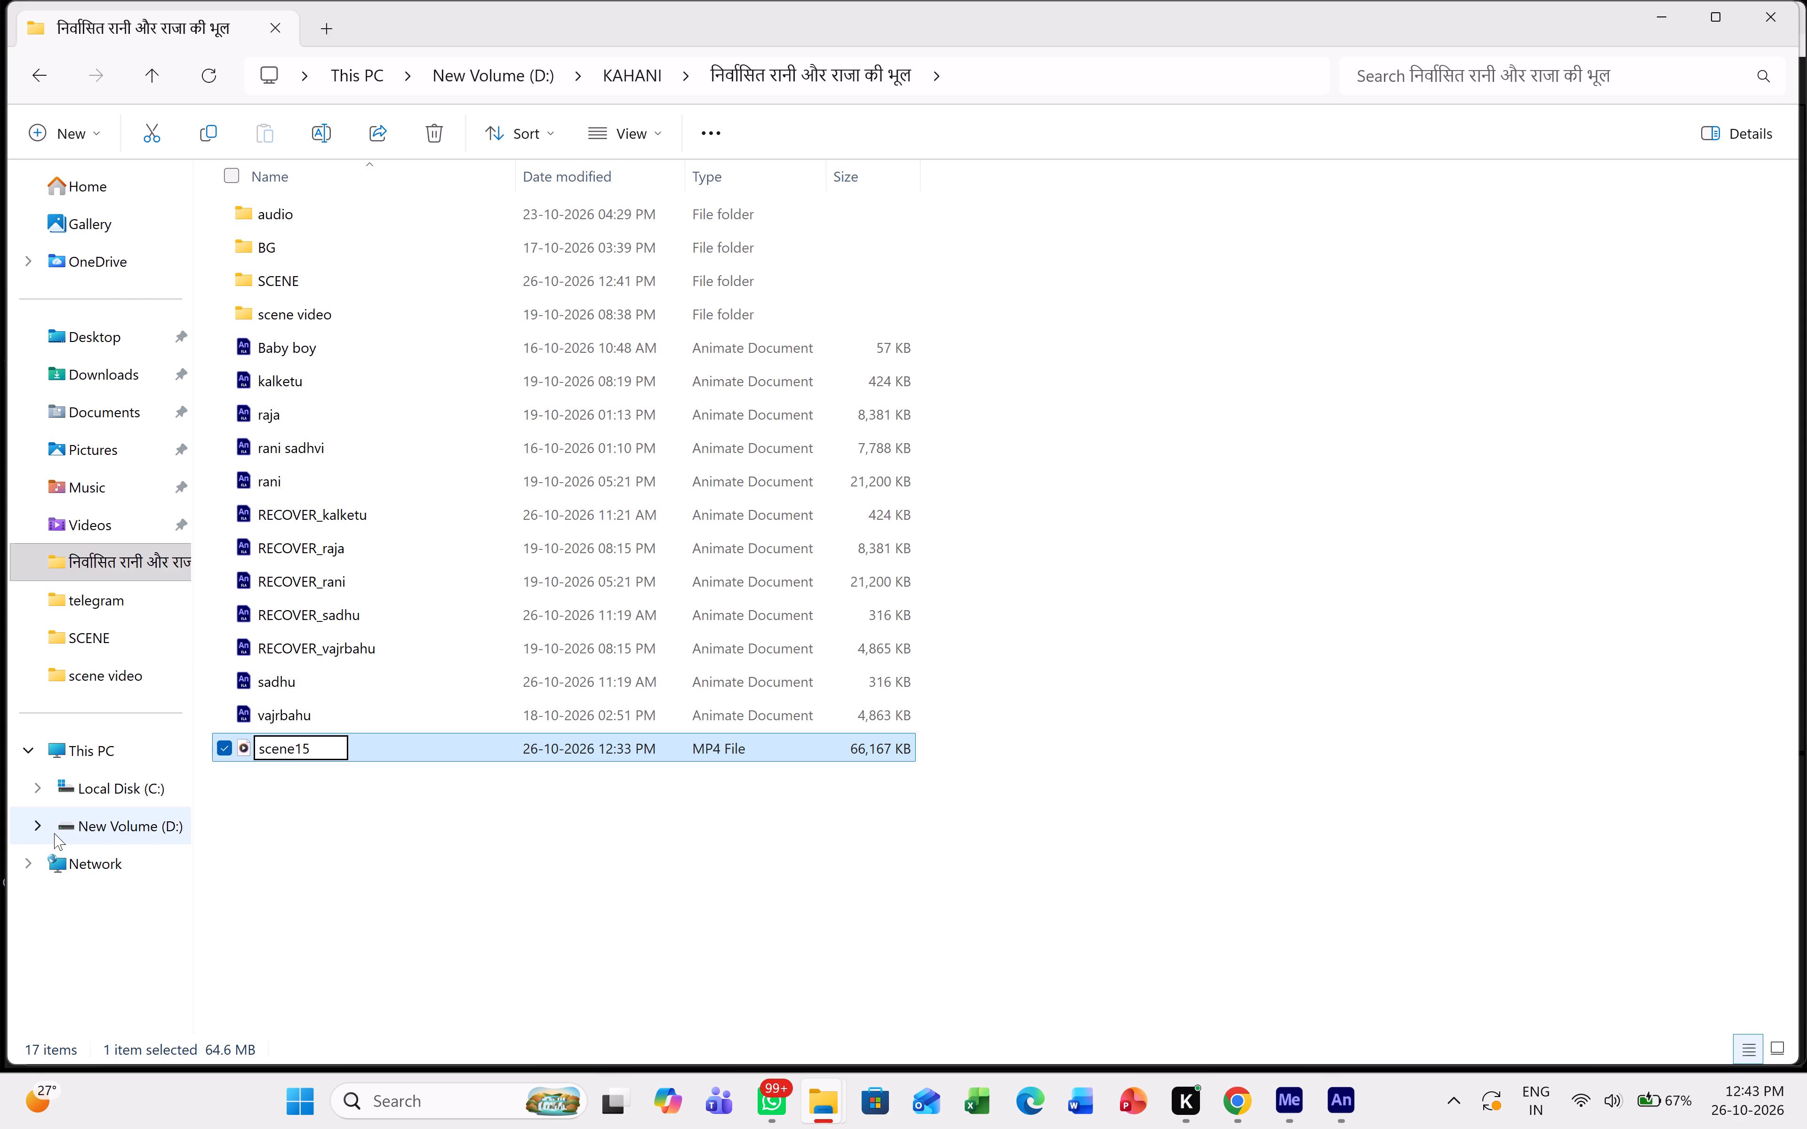
key("Return")
Move the scene15 video from the project's main folder into its scene video subfolder.
key("ctrl+x")
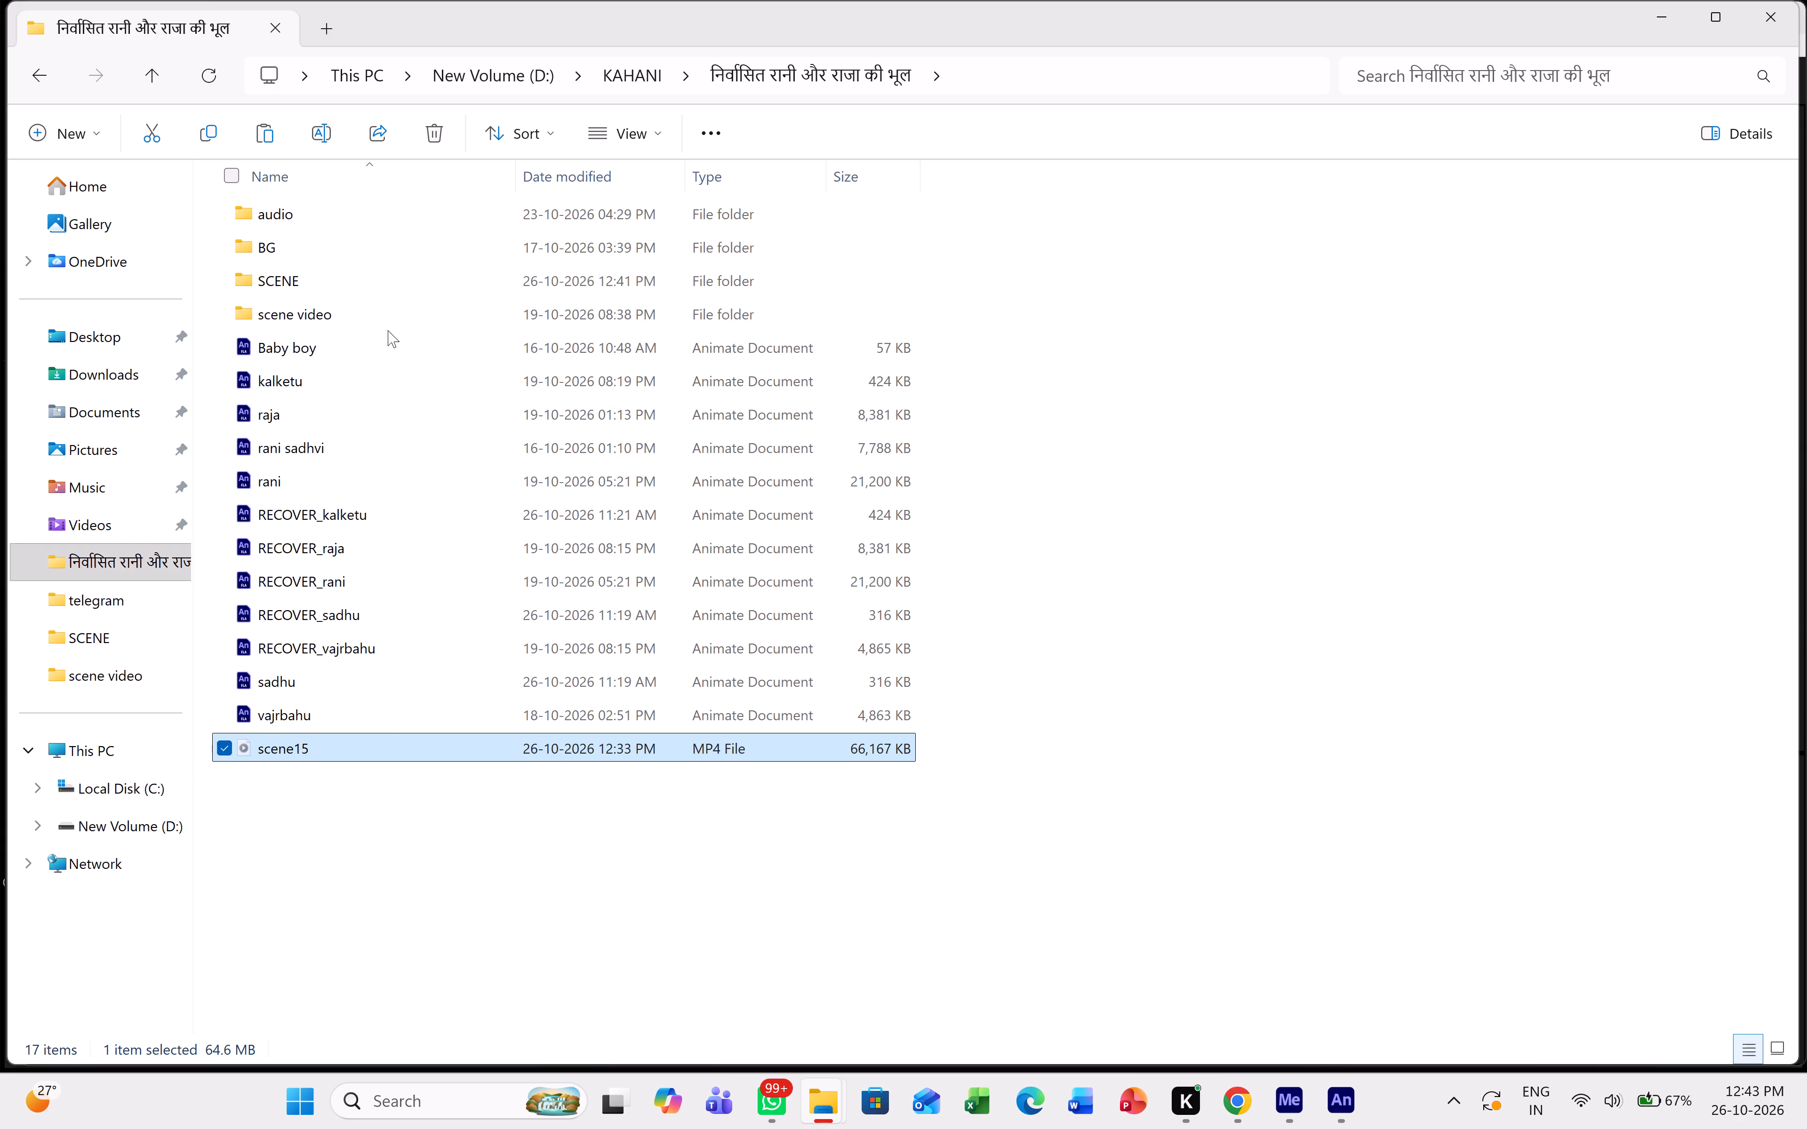
double_click(398, 324)
left_click(1142, 661)
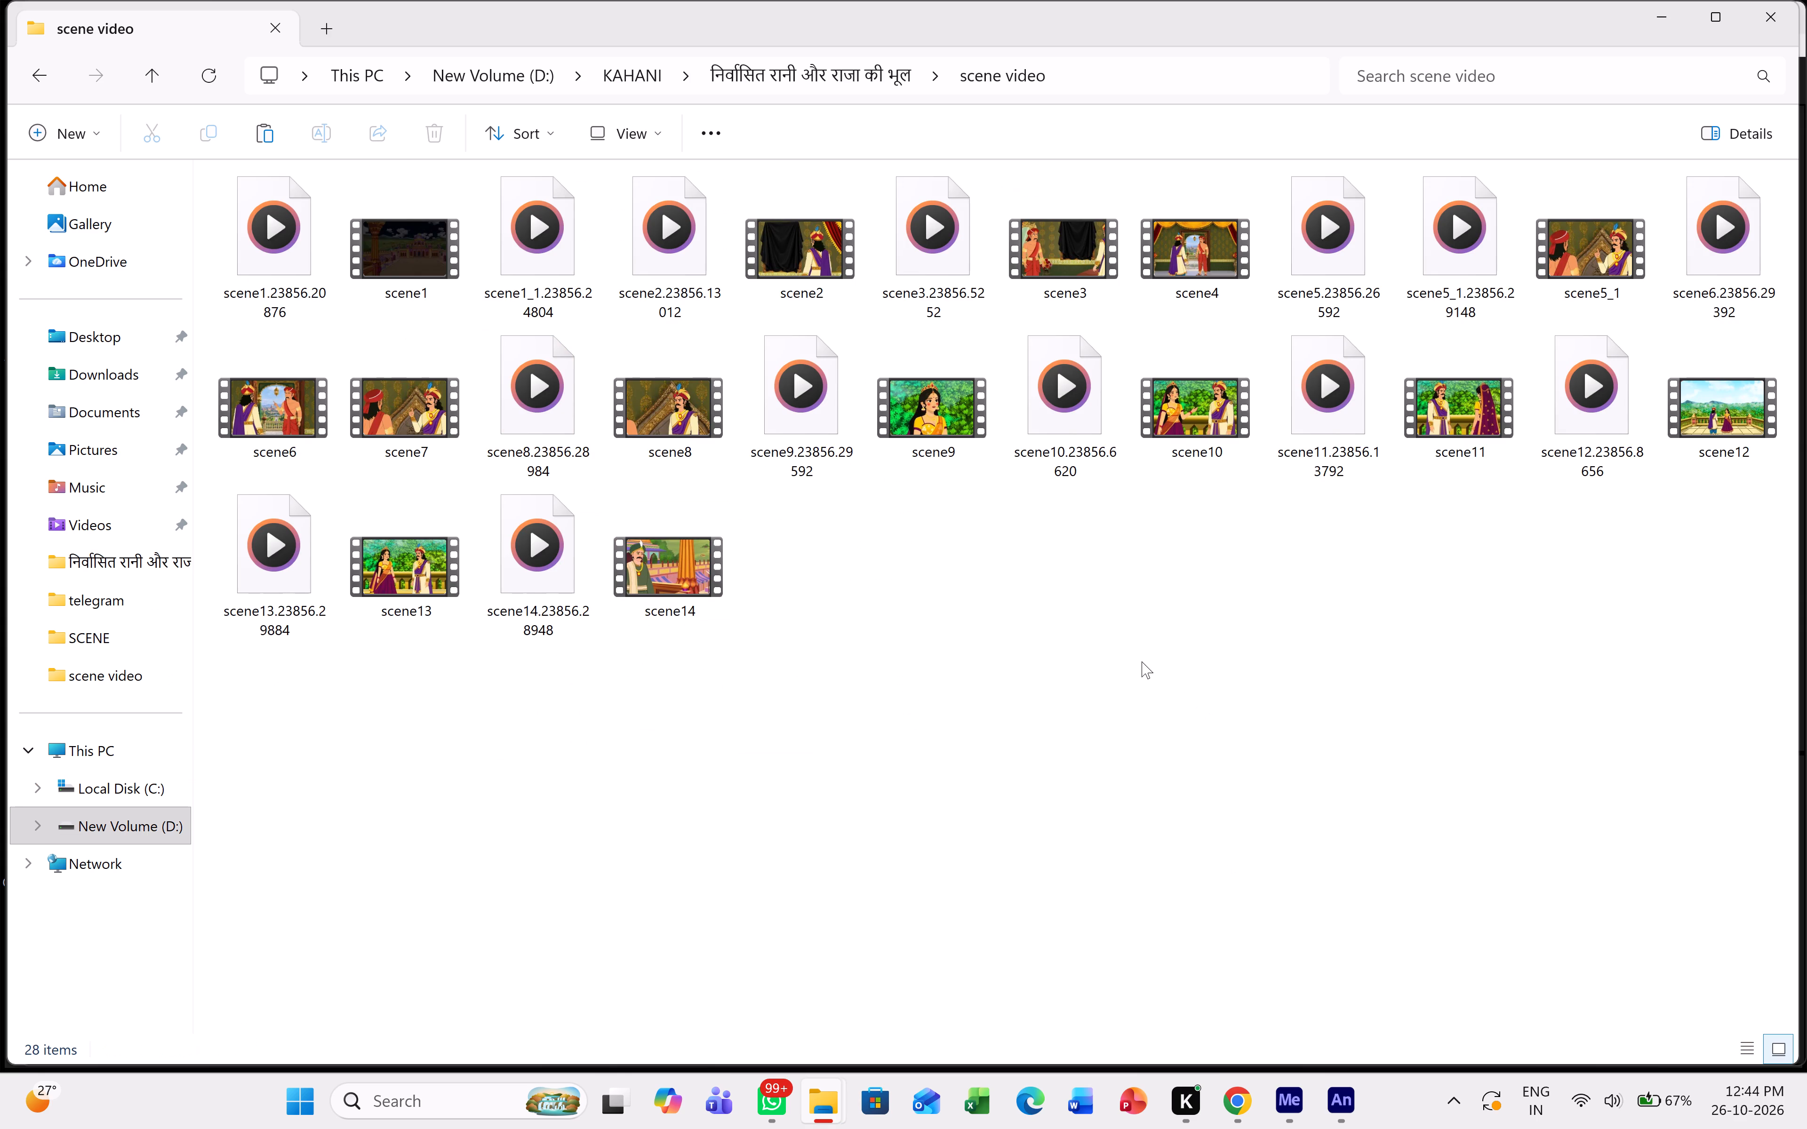
key("ctrl+v")
Play the scene15 video from the scene video folder to check the export, then close the player.
left_click(1120, 617)
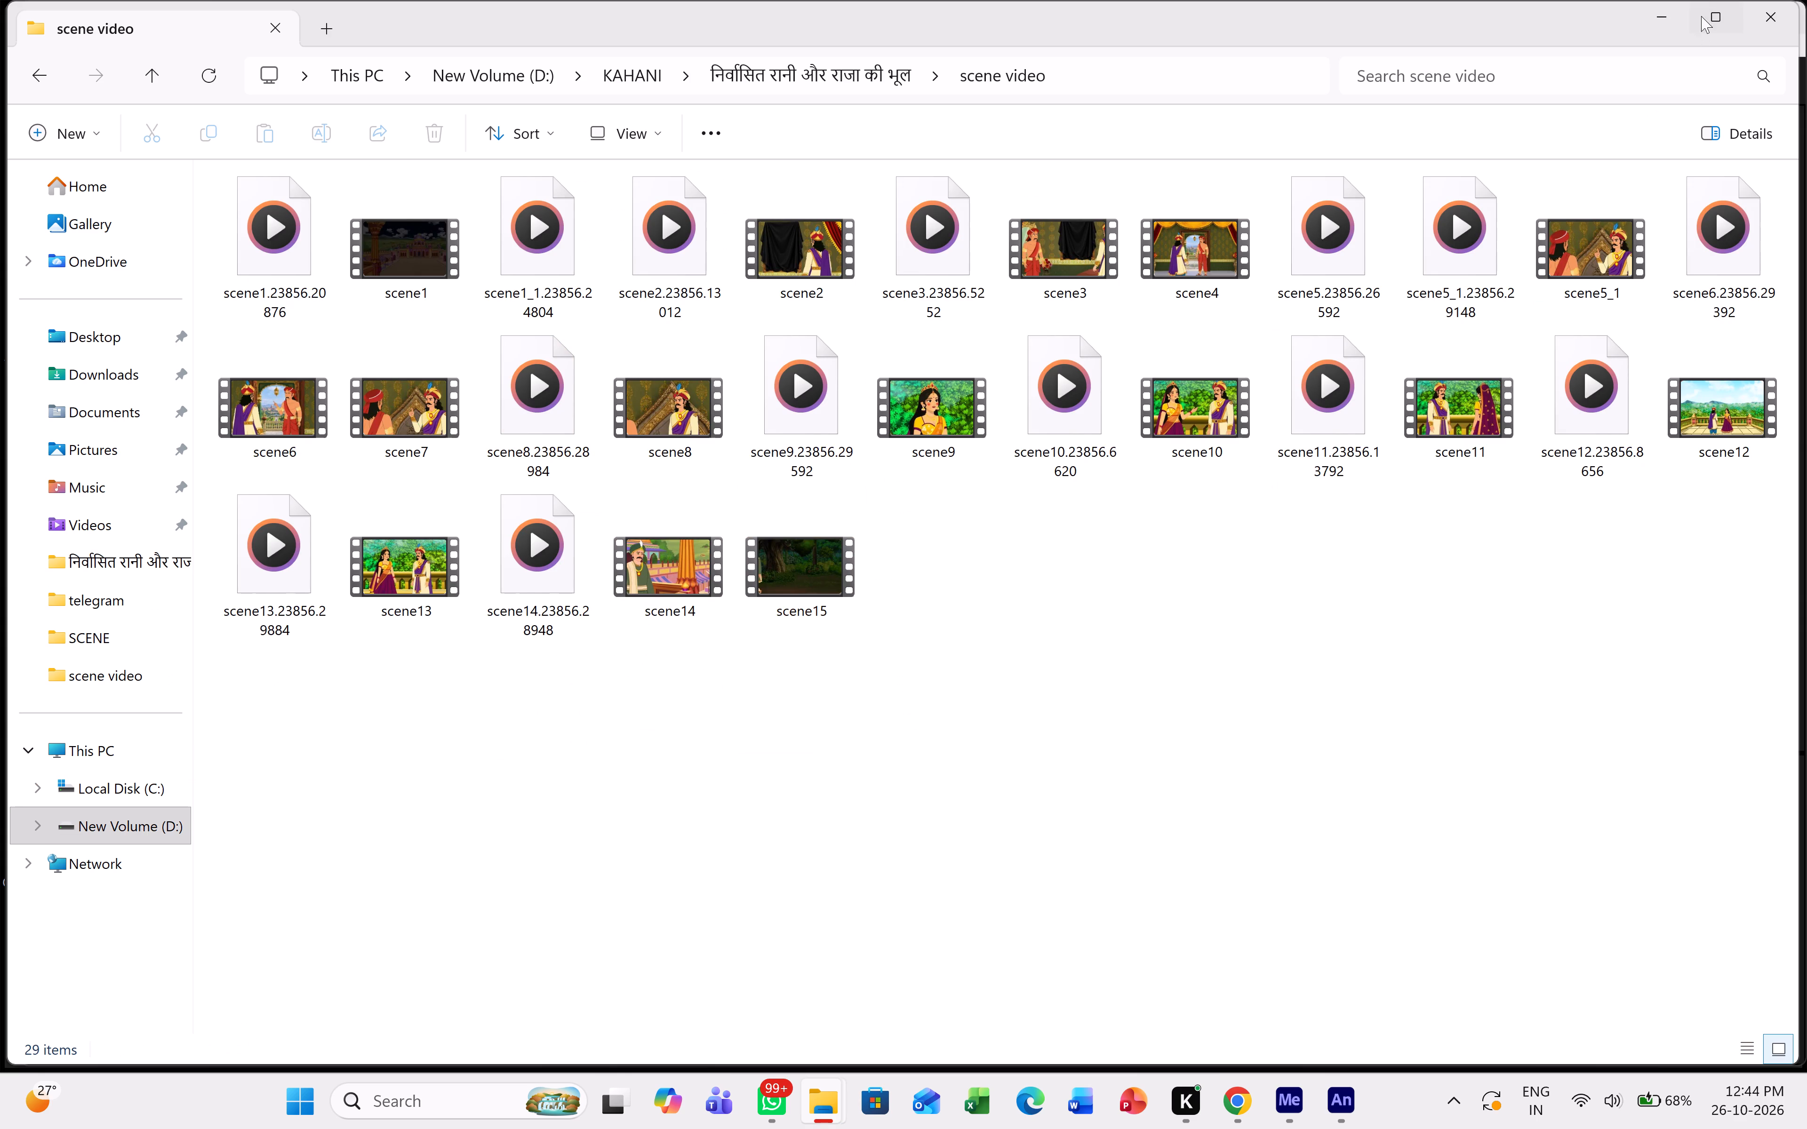
double_click(810, 541)
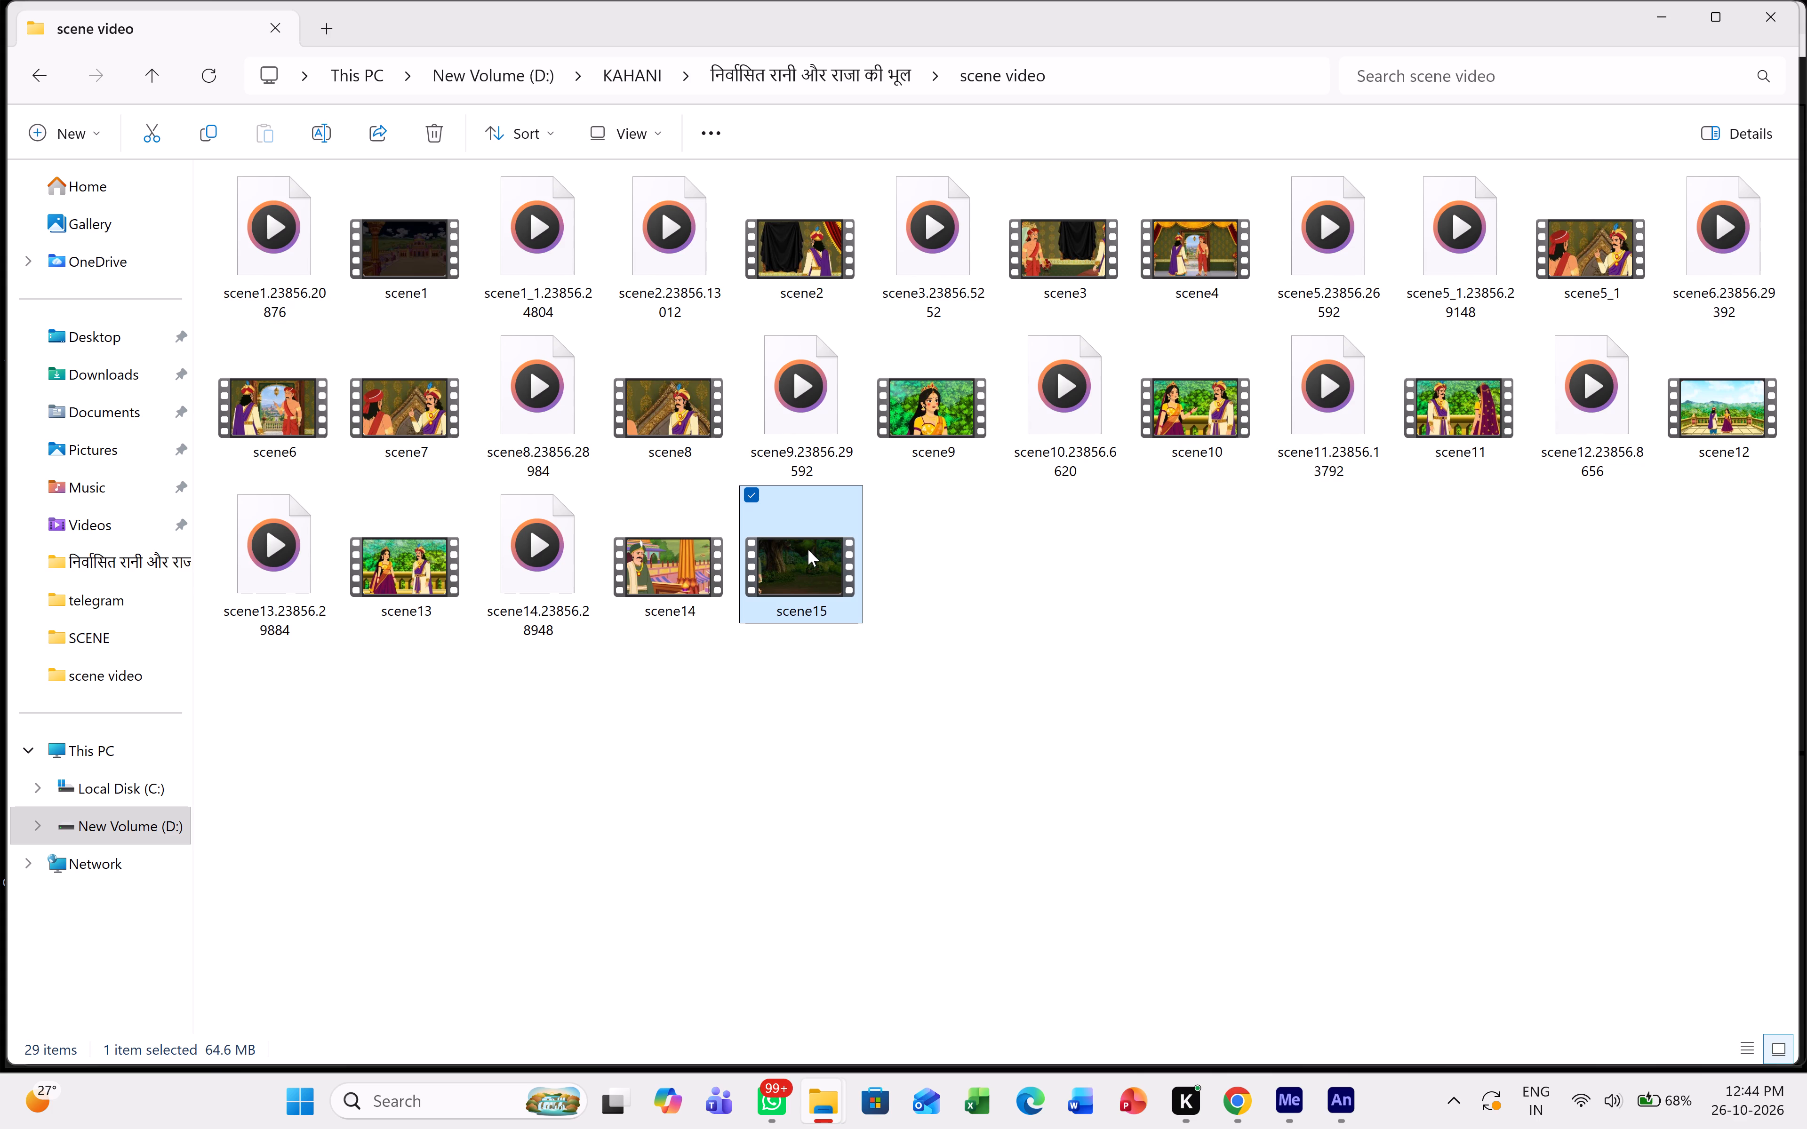
double_click(824, 545)
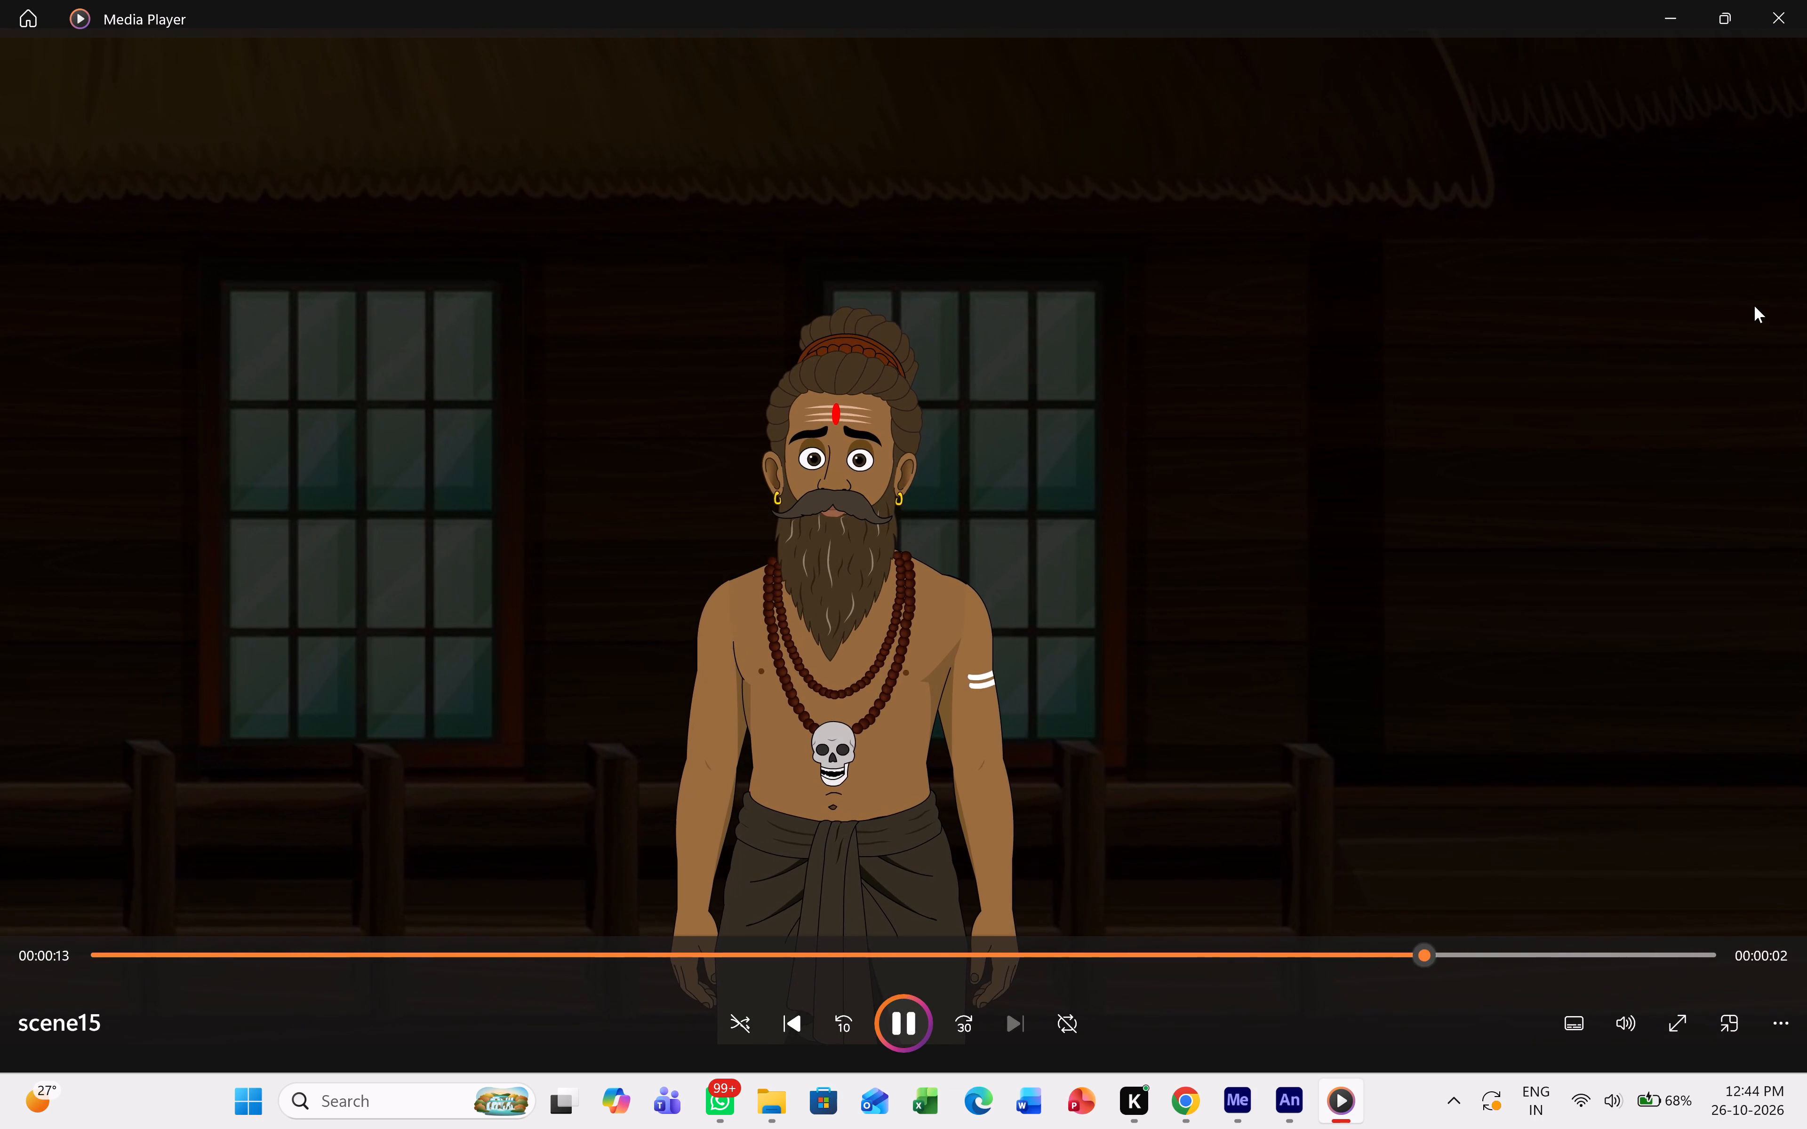
left_click(1775, 24)
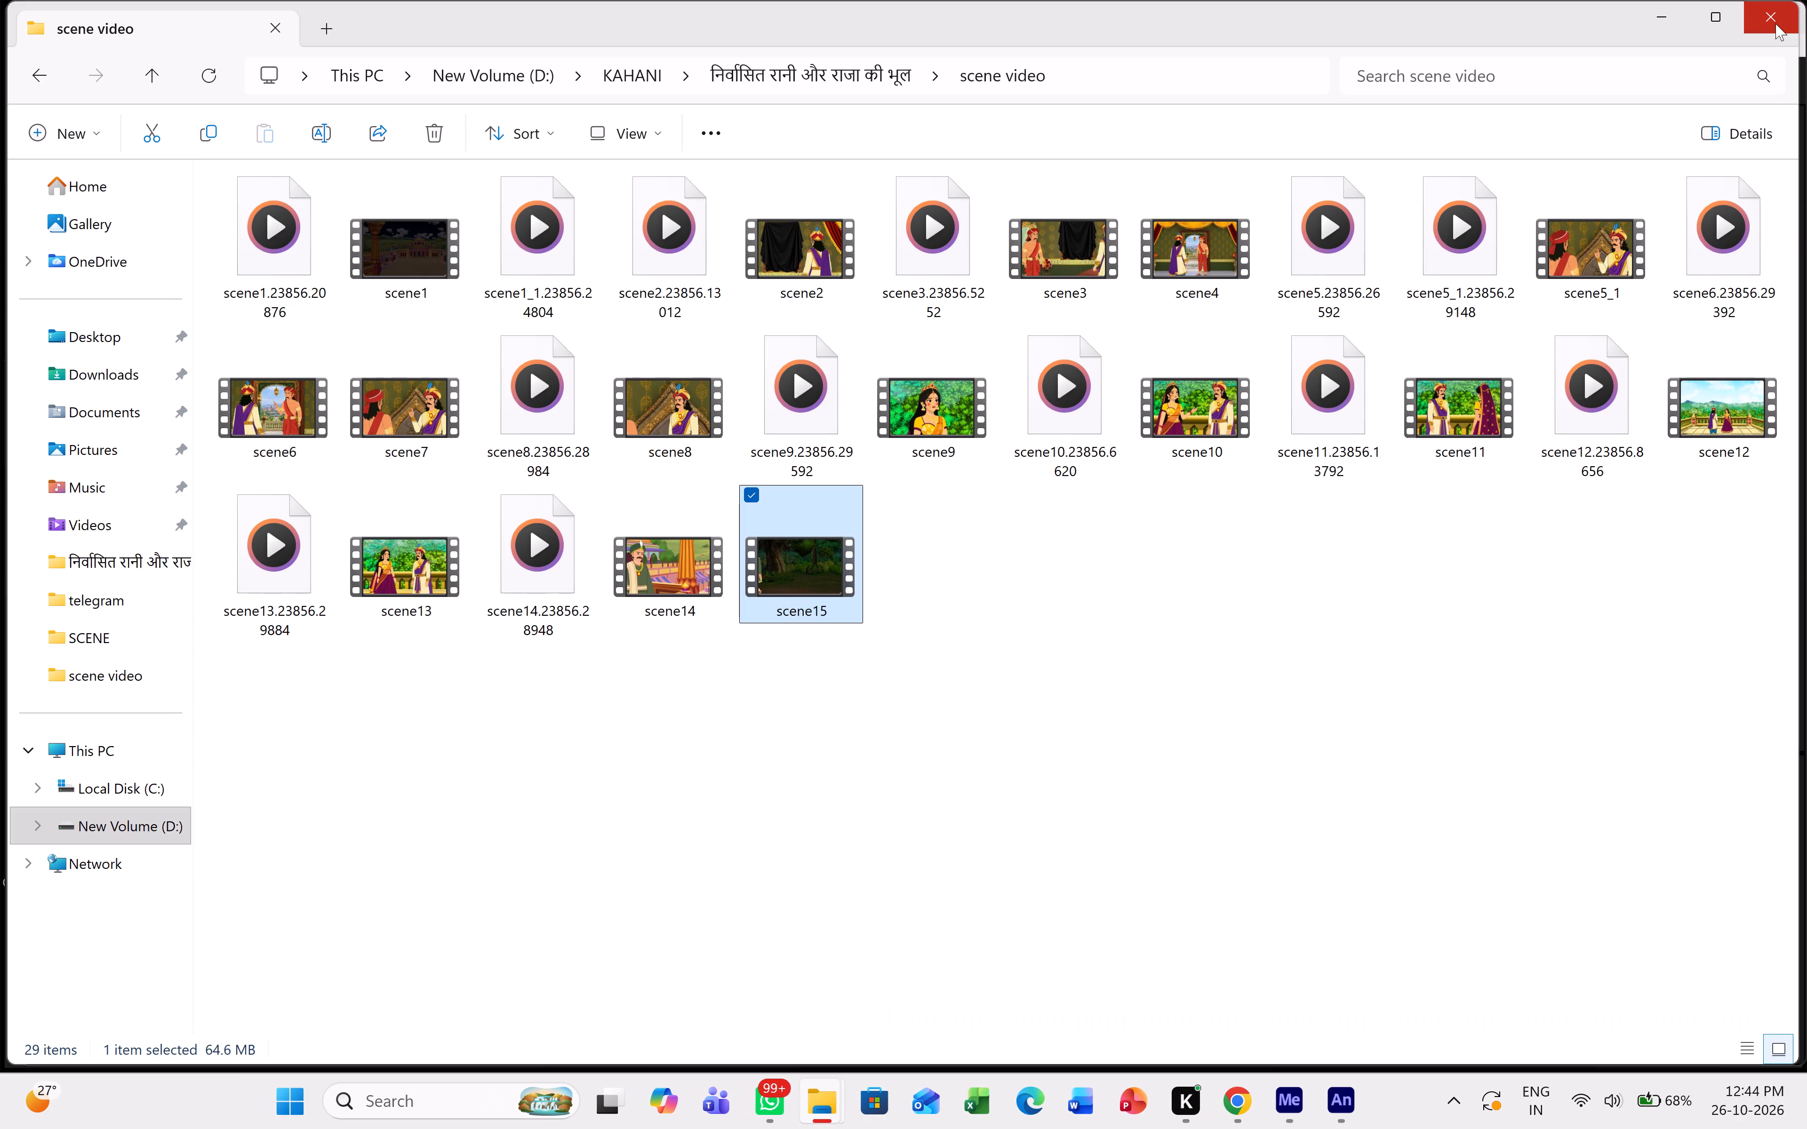
Put away the scene video folder and Media Encoder windows and switch back to Scene 16 in Animate.
left_click(1645, 22)
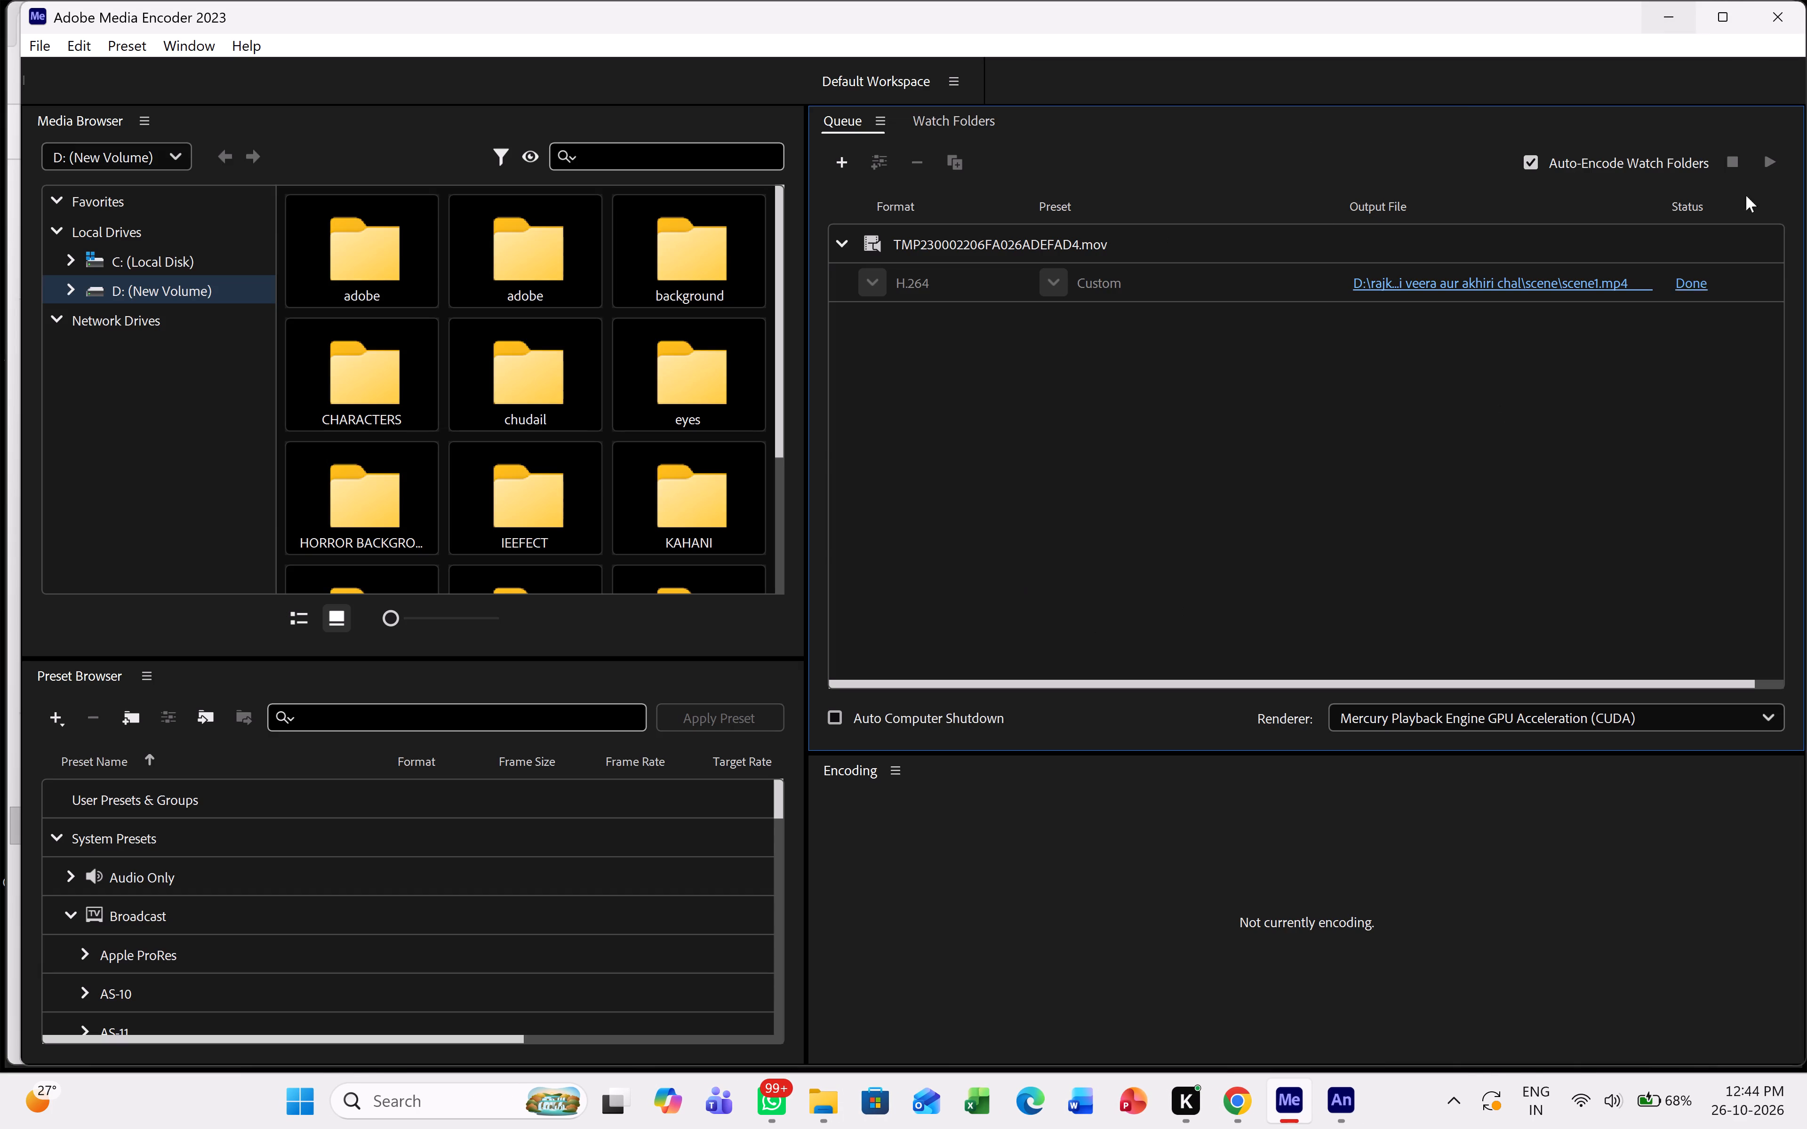
left_click(1675, 10)
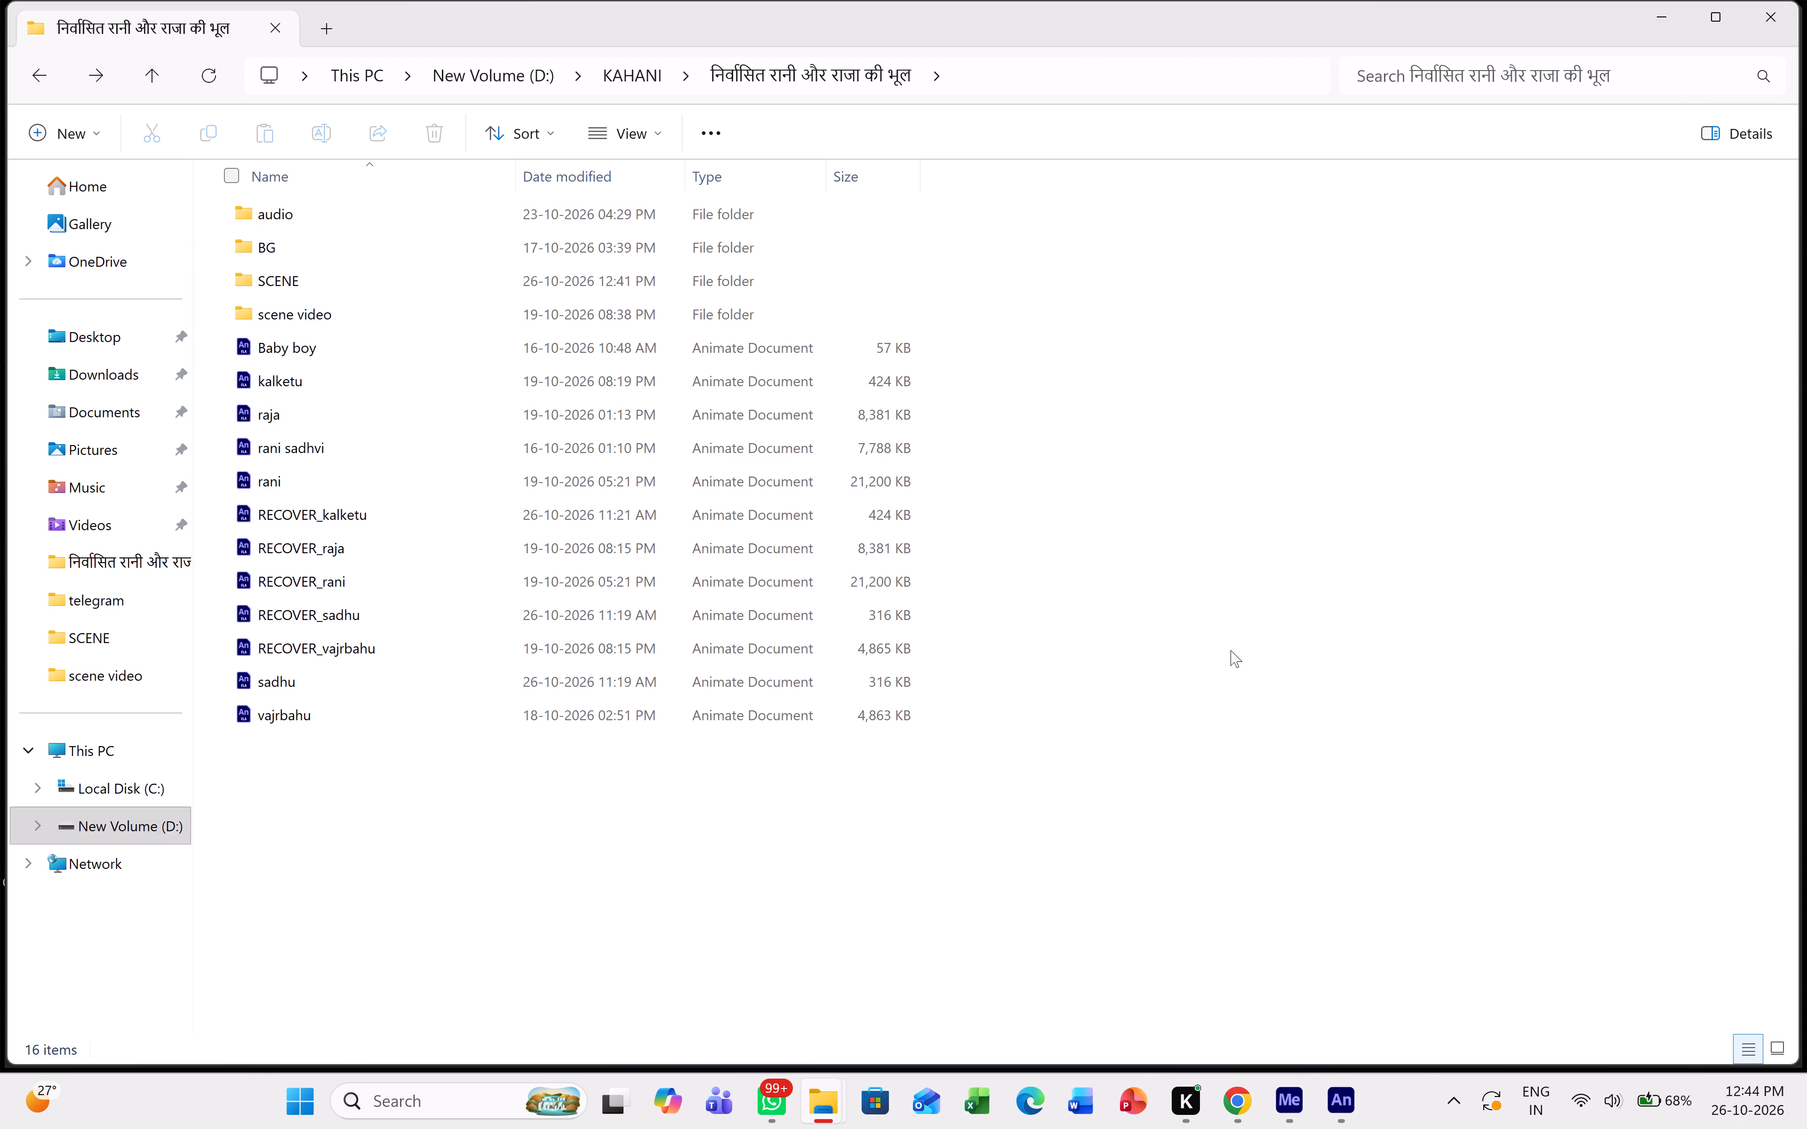
left_click(1311, 583)
left_click(1288, 1100)
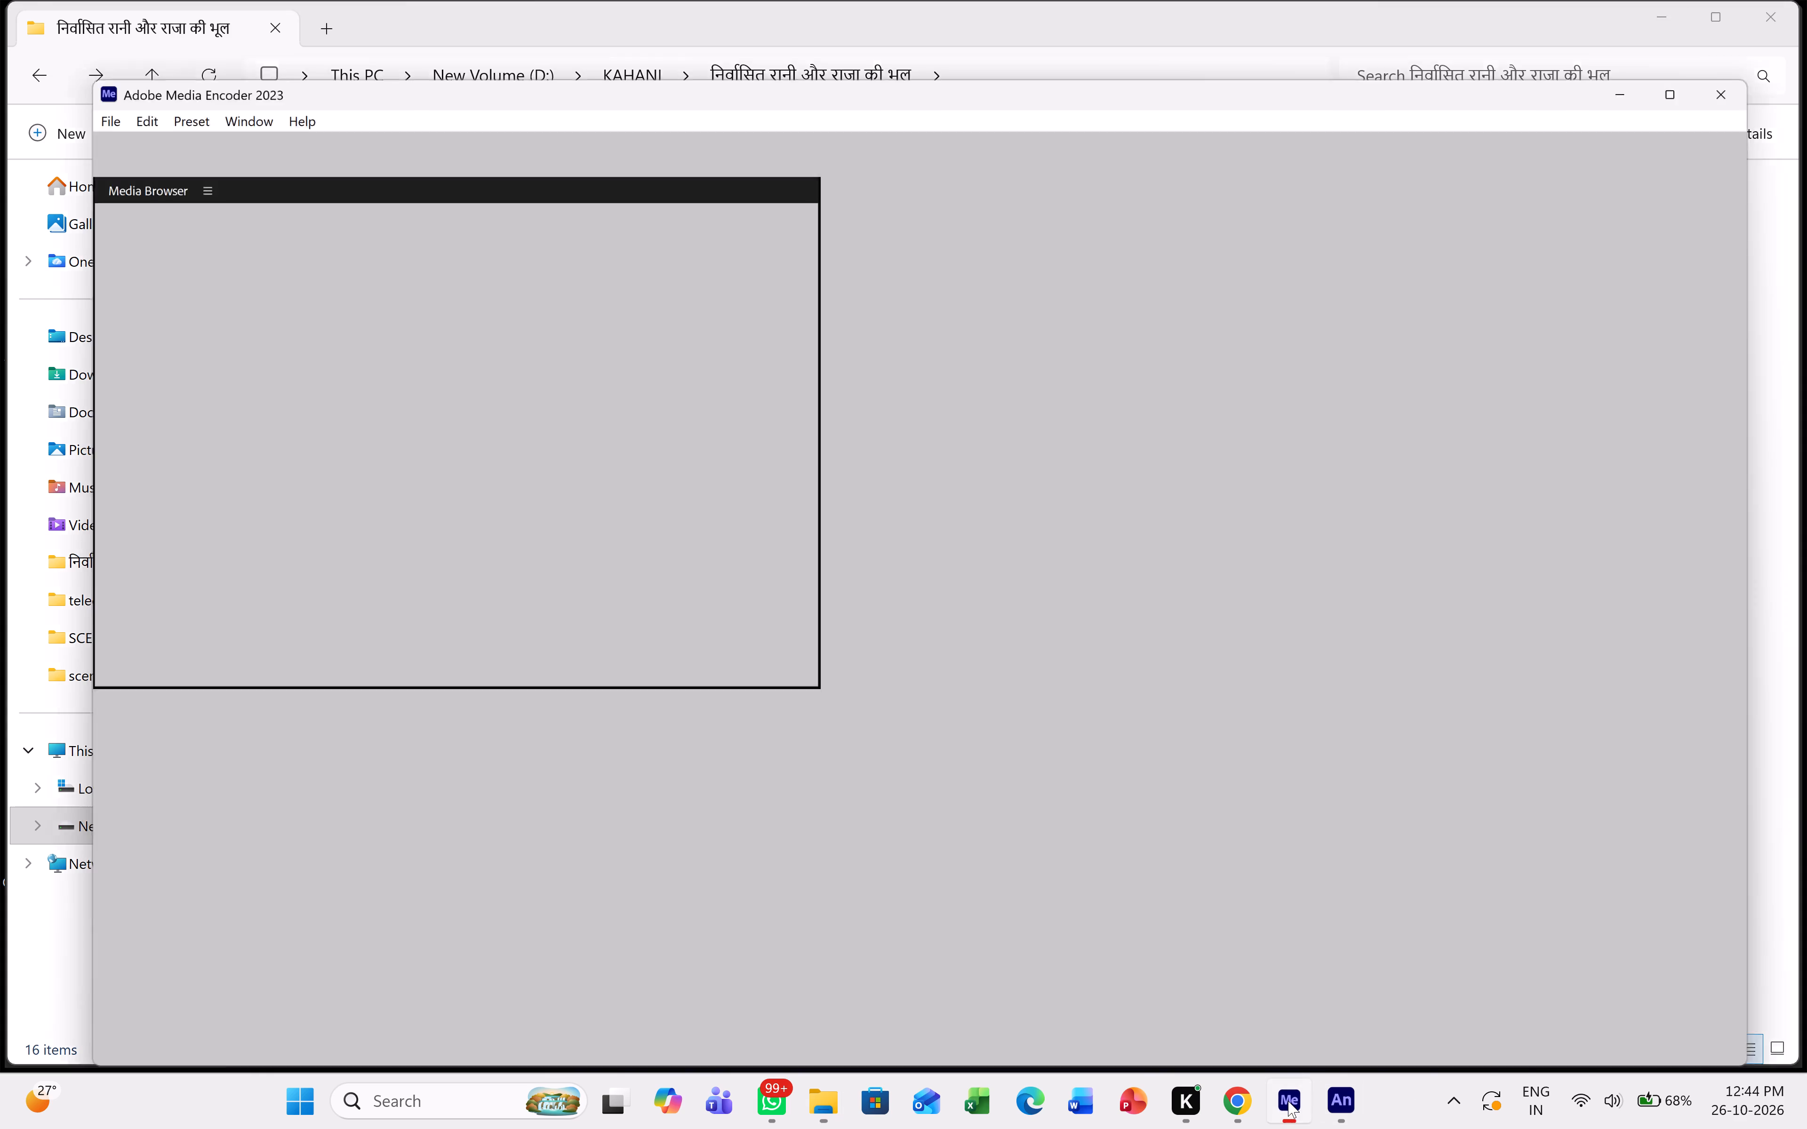
left_click(1288, 1101)
left_click(1344, 1101)
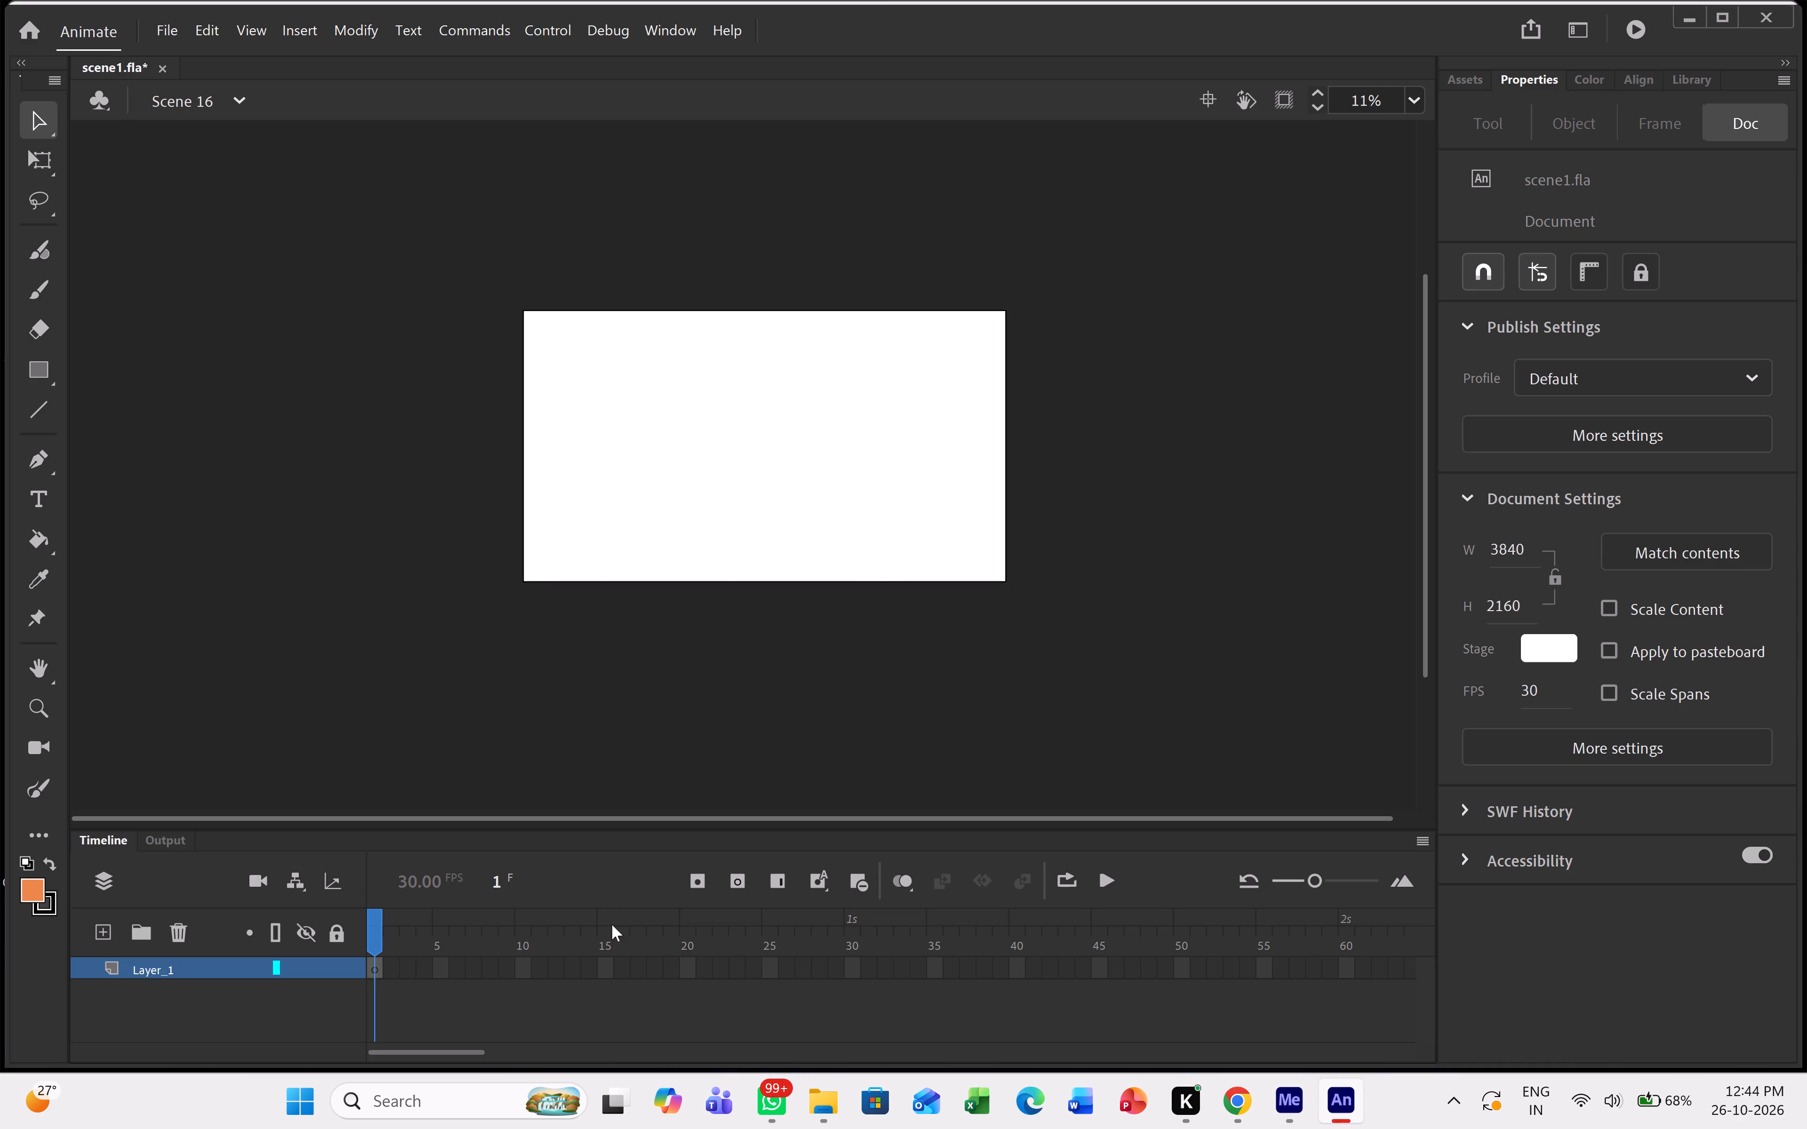
left_click(814, 1096)
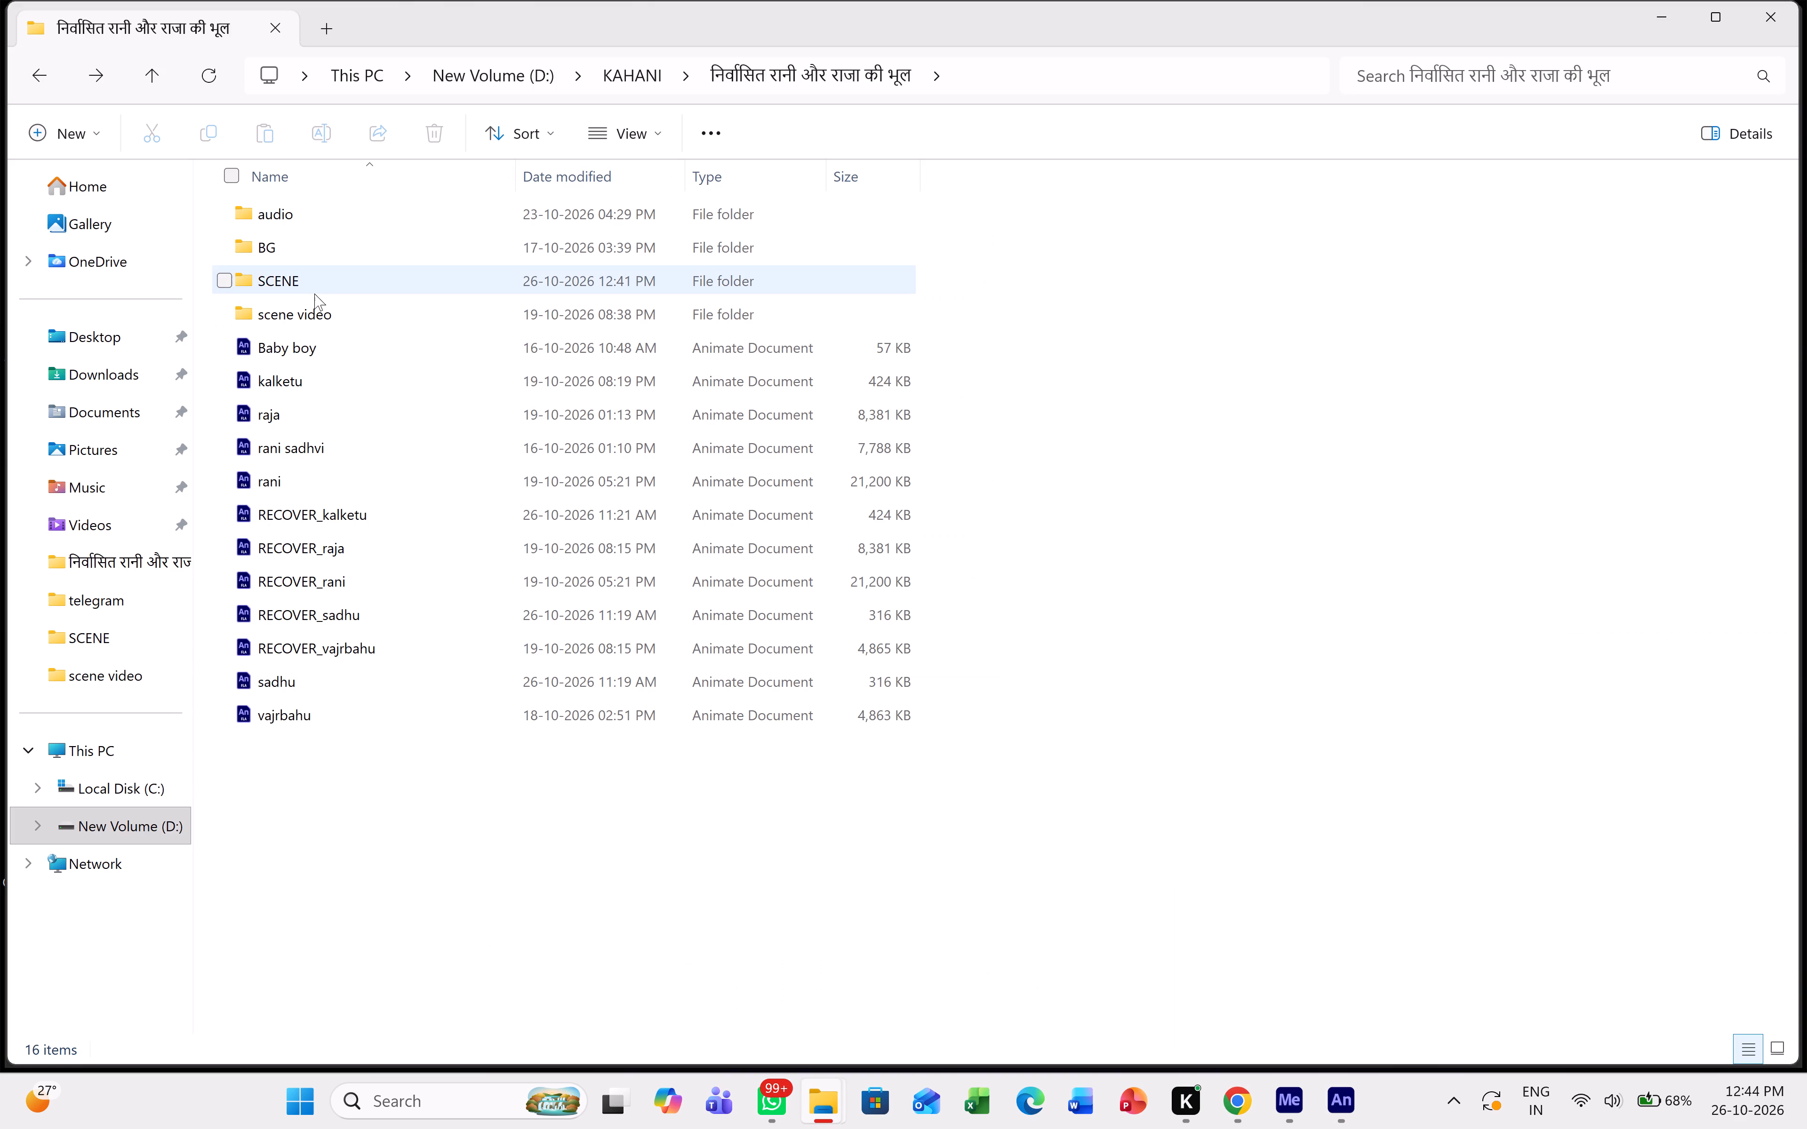
double_click(359, 226)
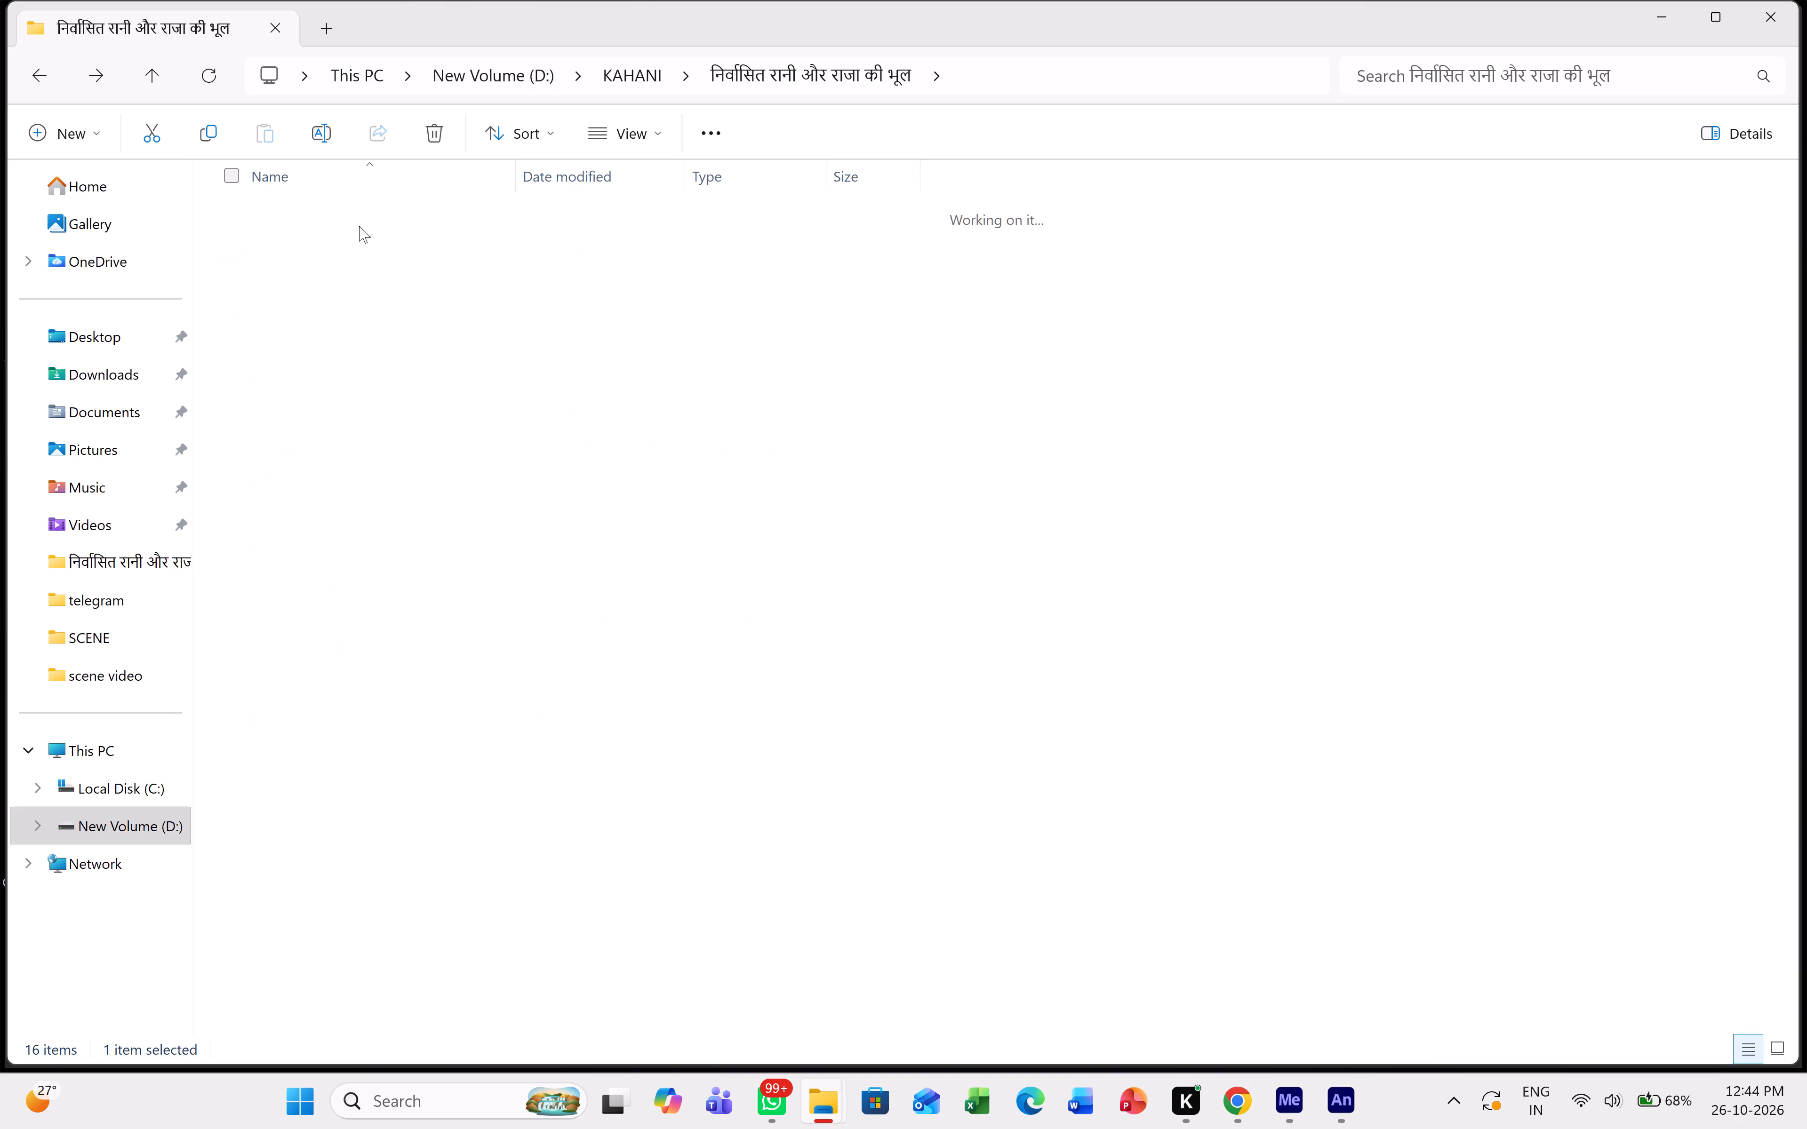
double_click(368, 222)
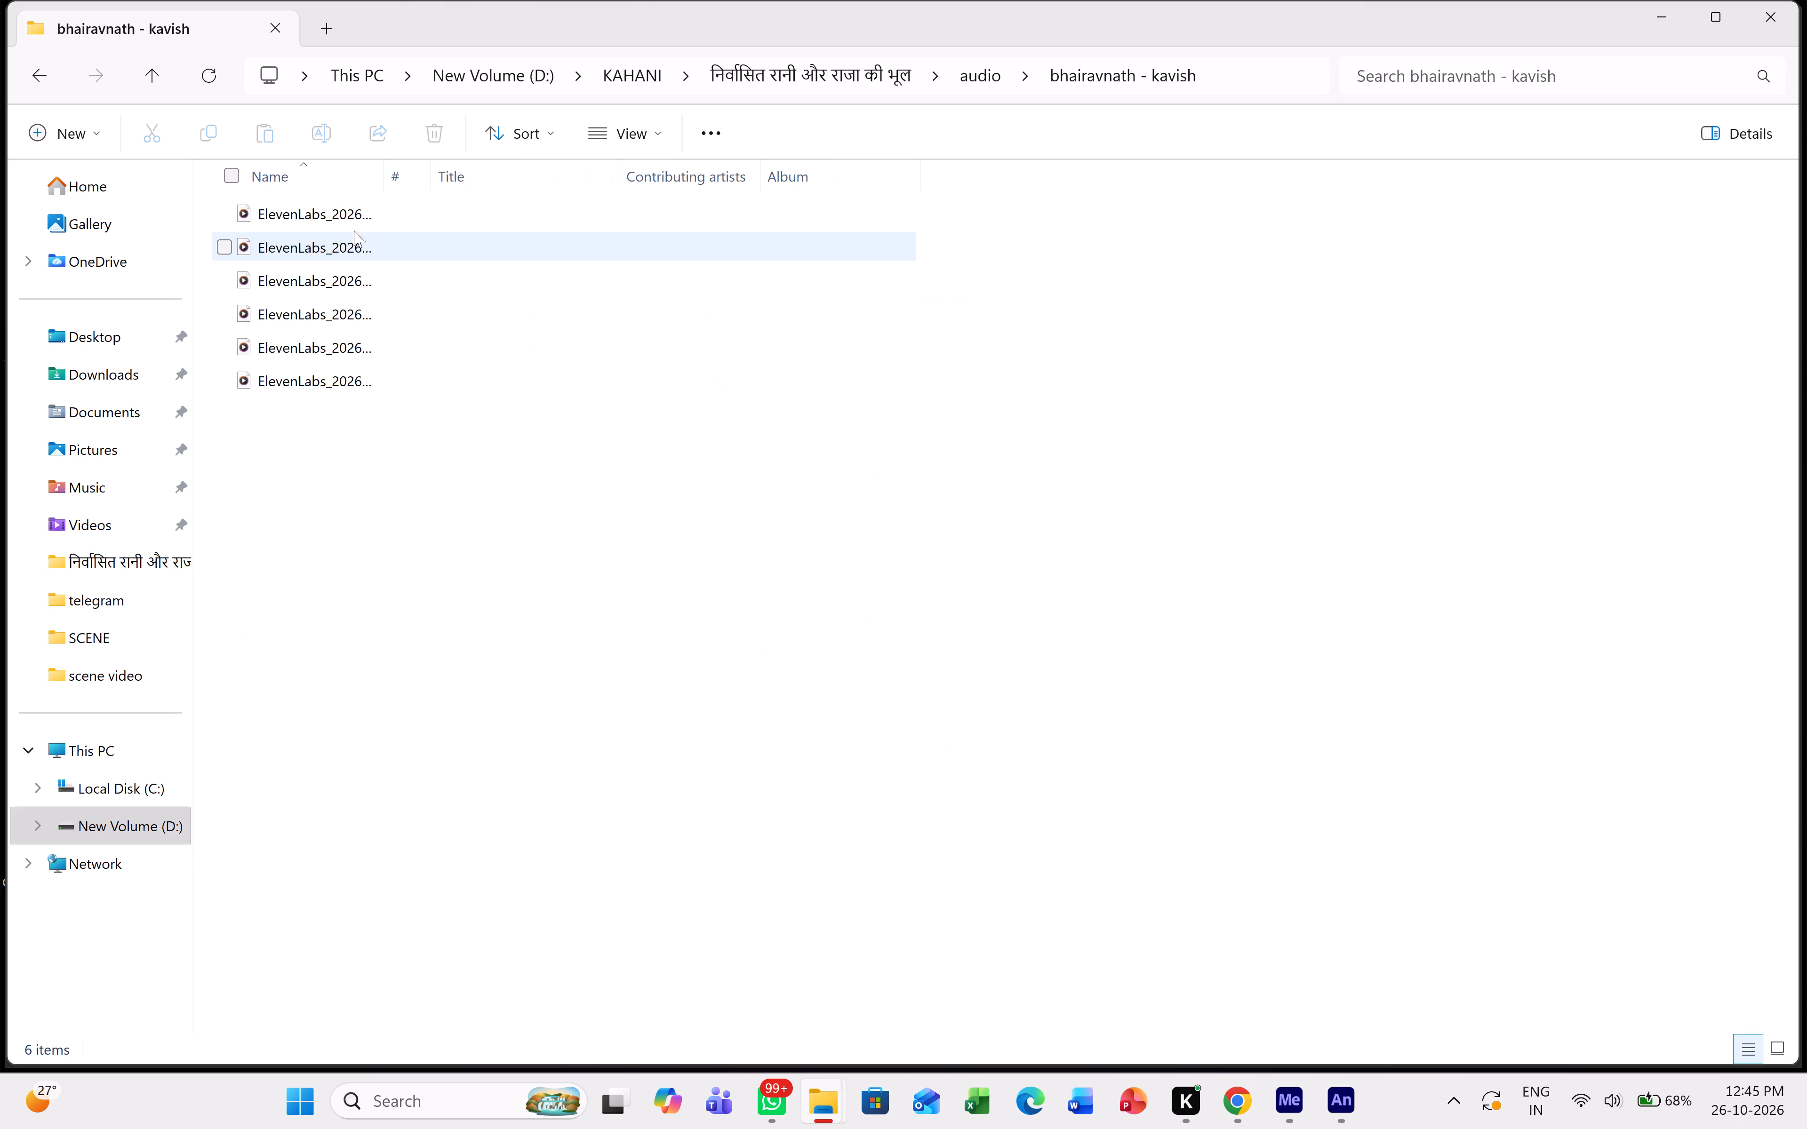
left_click(359, 224)
left_click_drag(323, 212, 1073, 631)
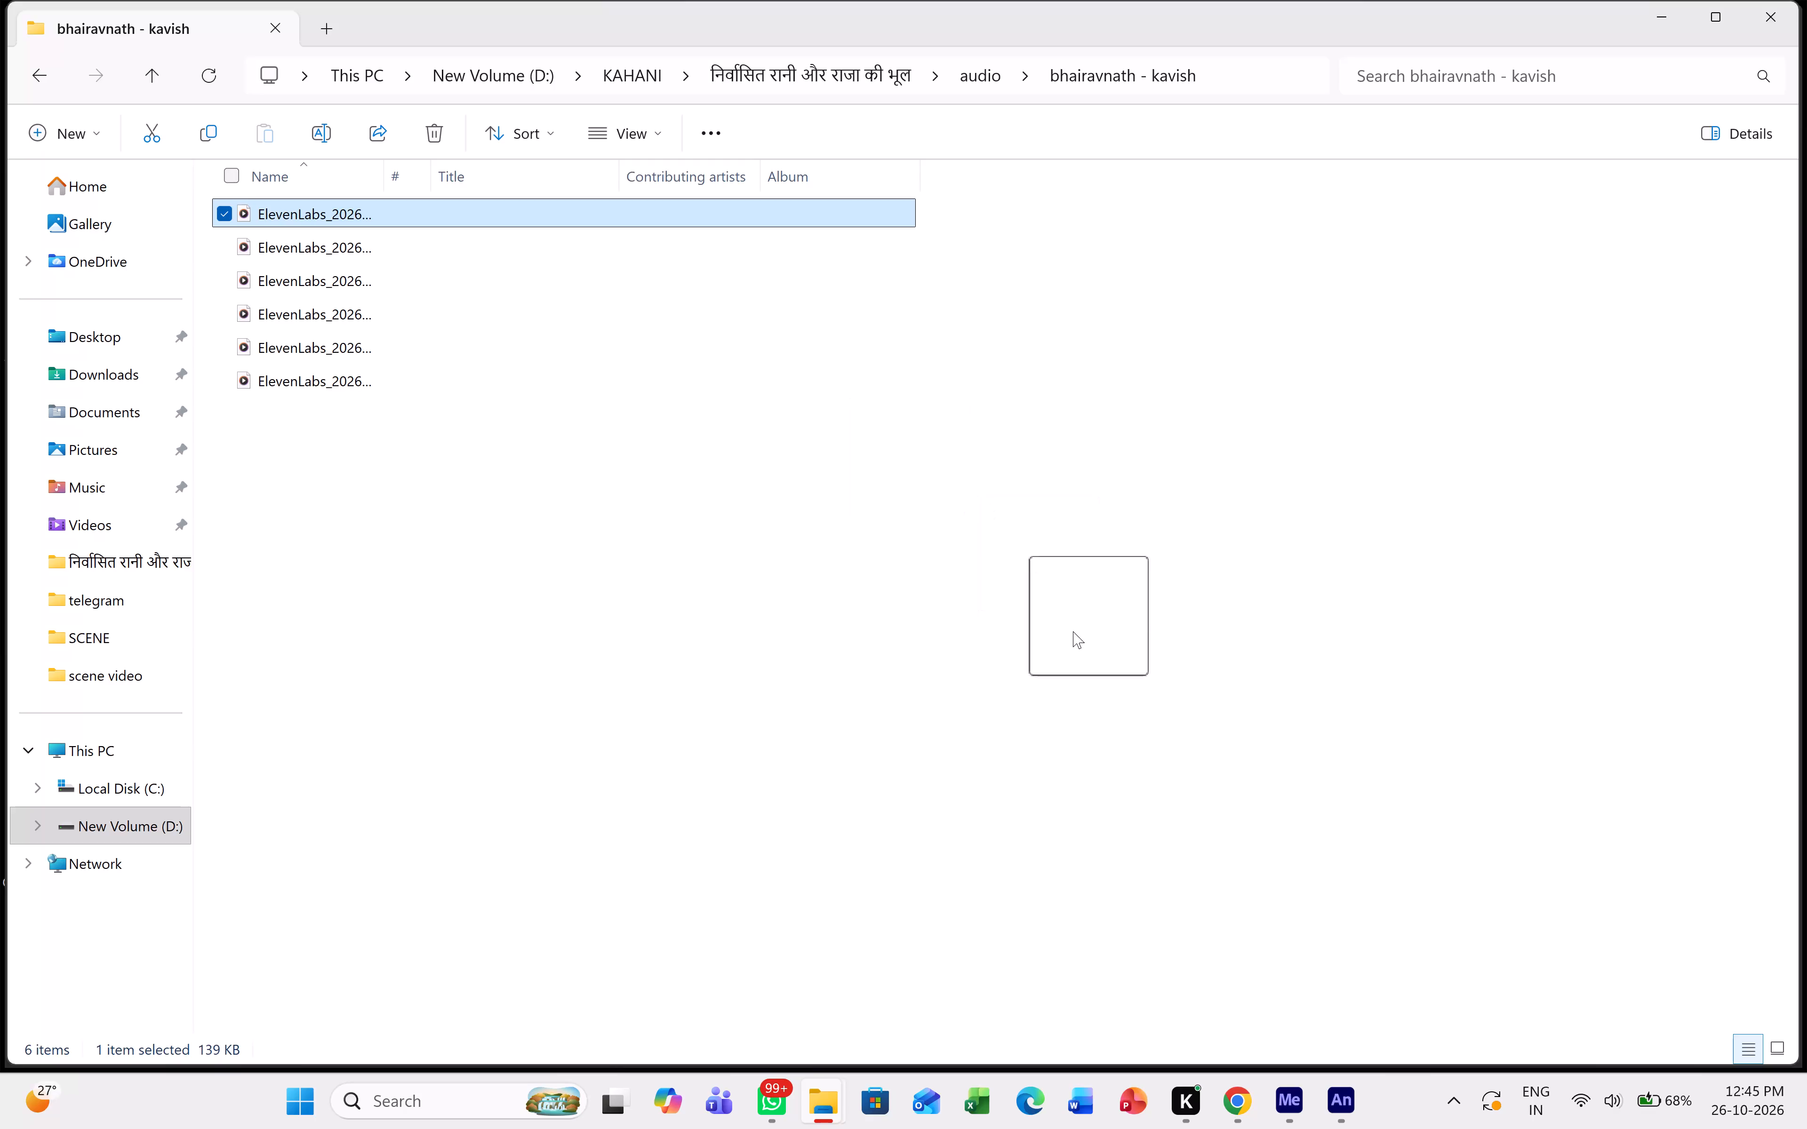
left_click_drag(1073, 631, 1193, 915)
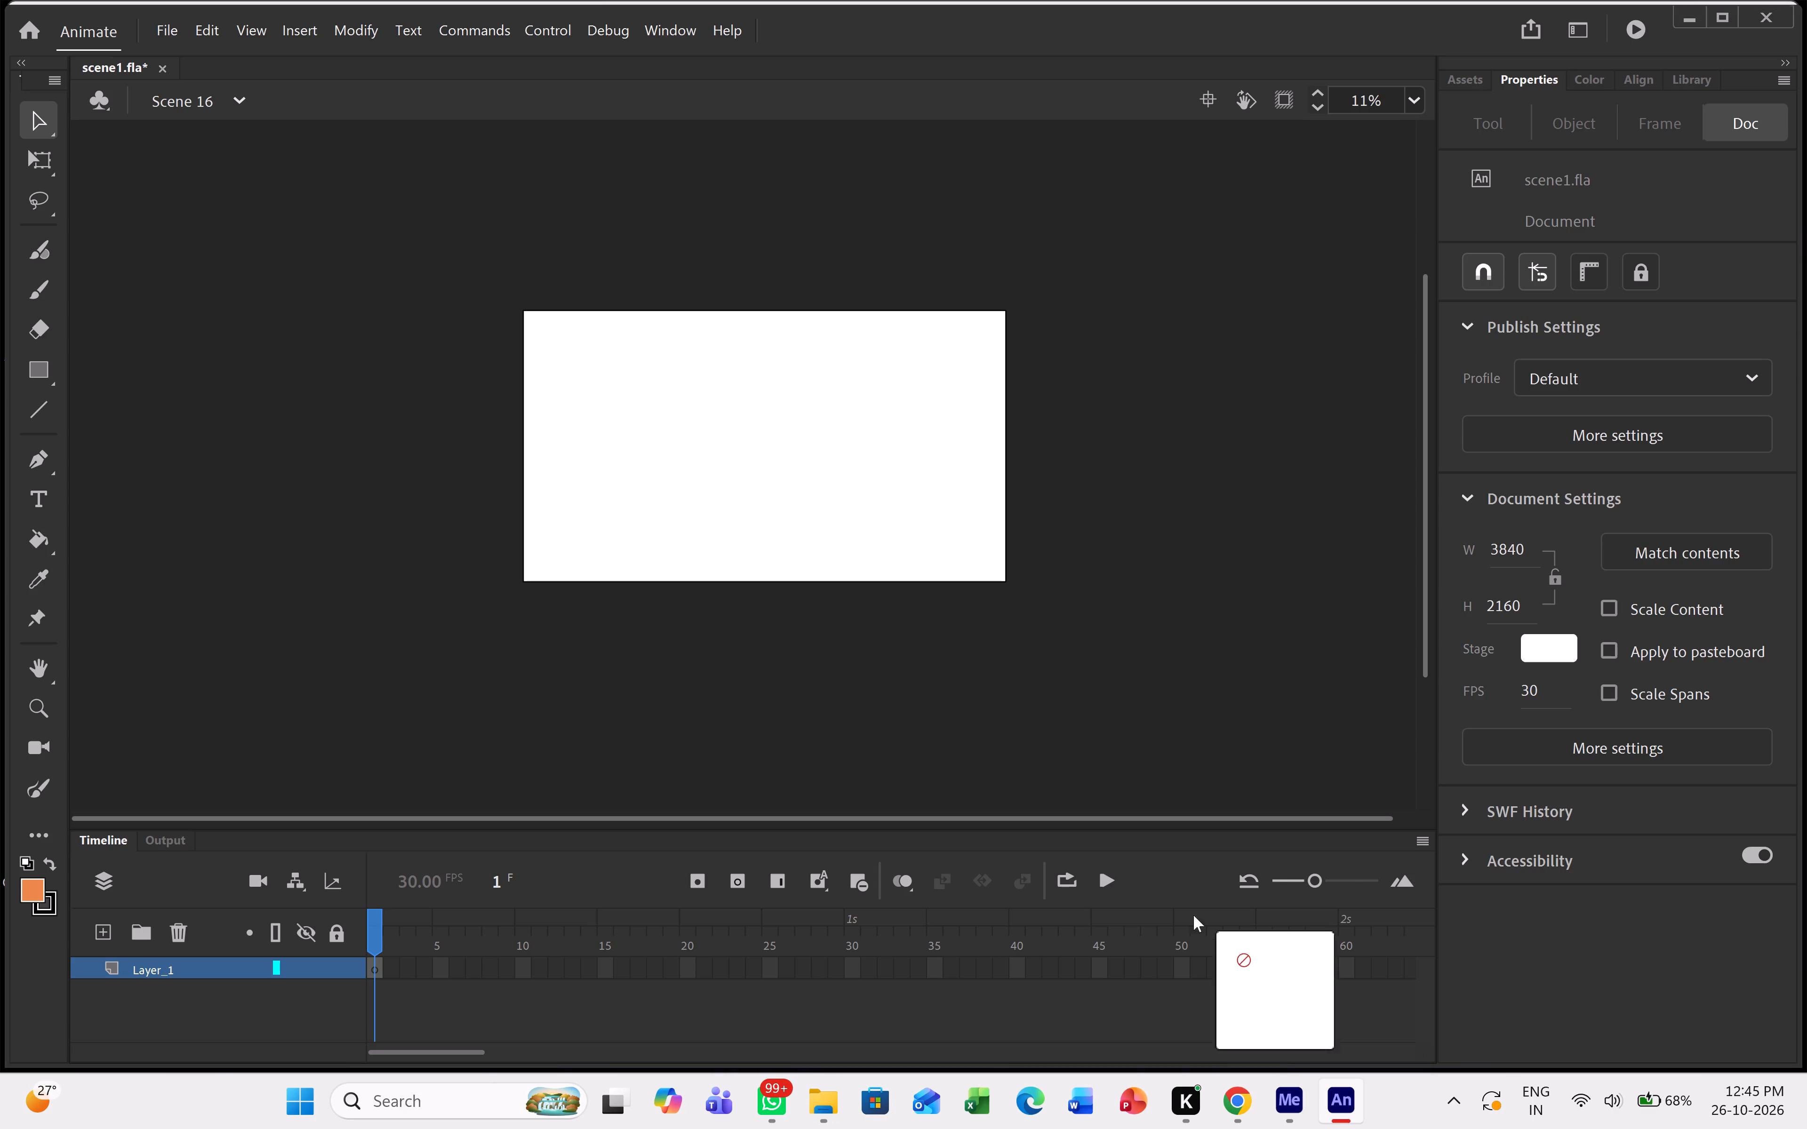
left_click_drag(1193, 915, 727, 453)
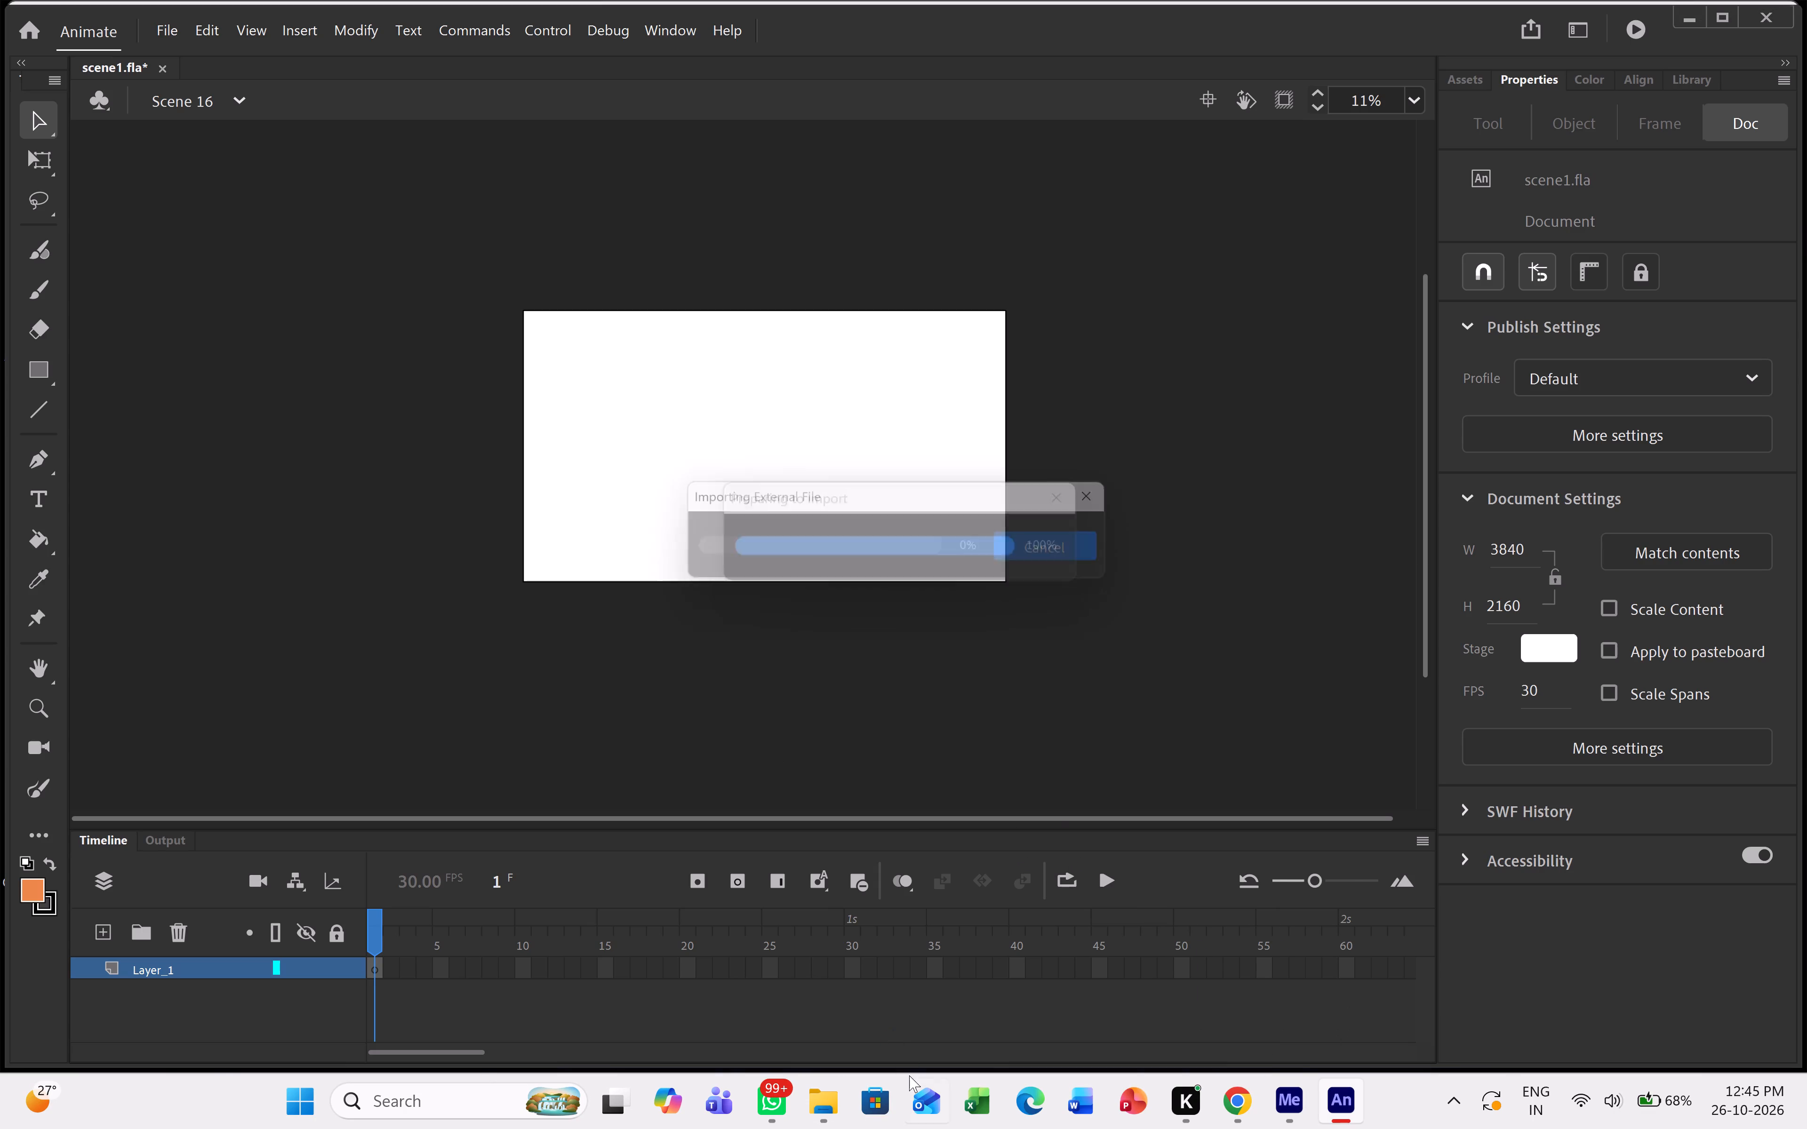
Extend Layer_1 in stages to frames 167, 220 and 270 so that it covers the whole voice clip.
left_click_drag(460, 1059, 537, 1070)
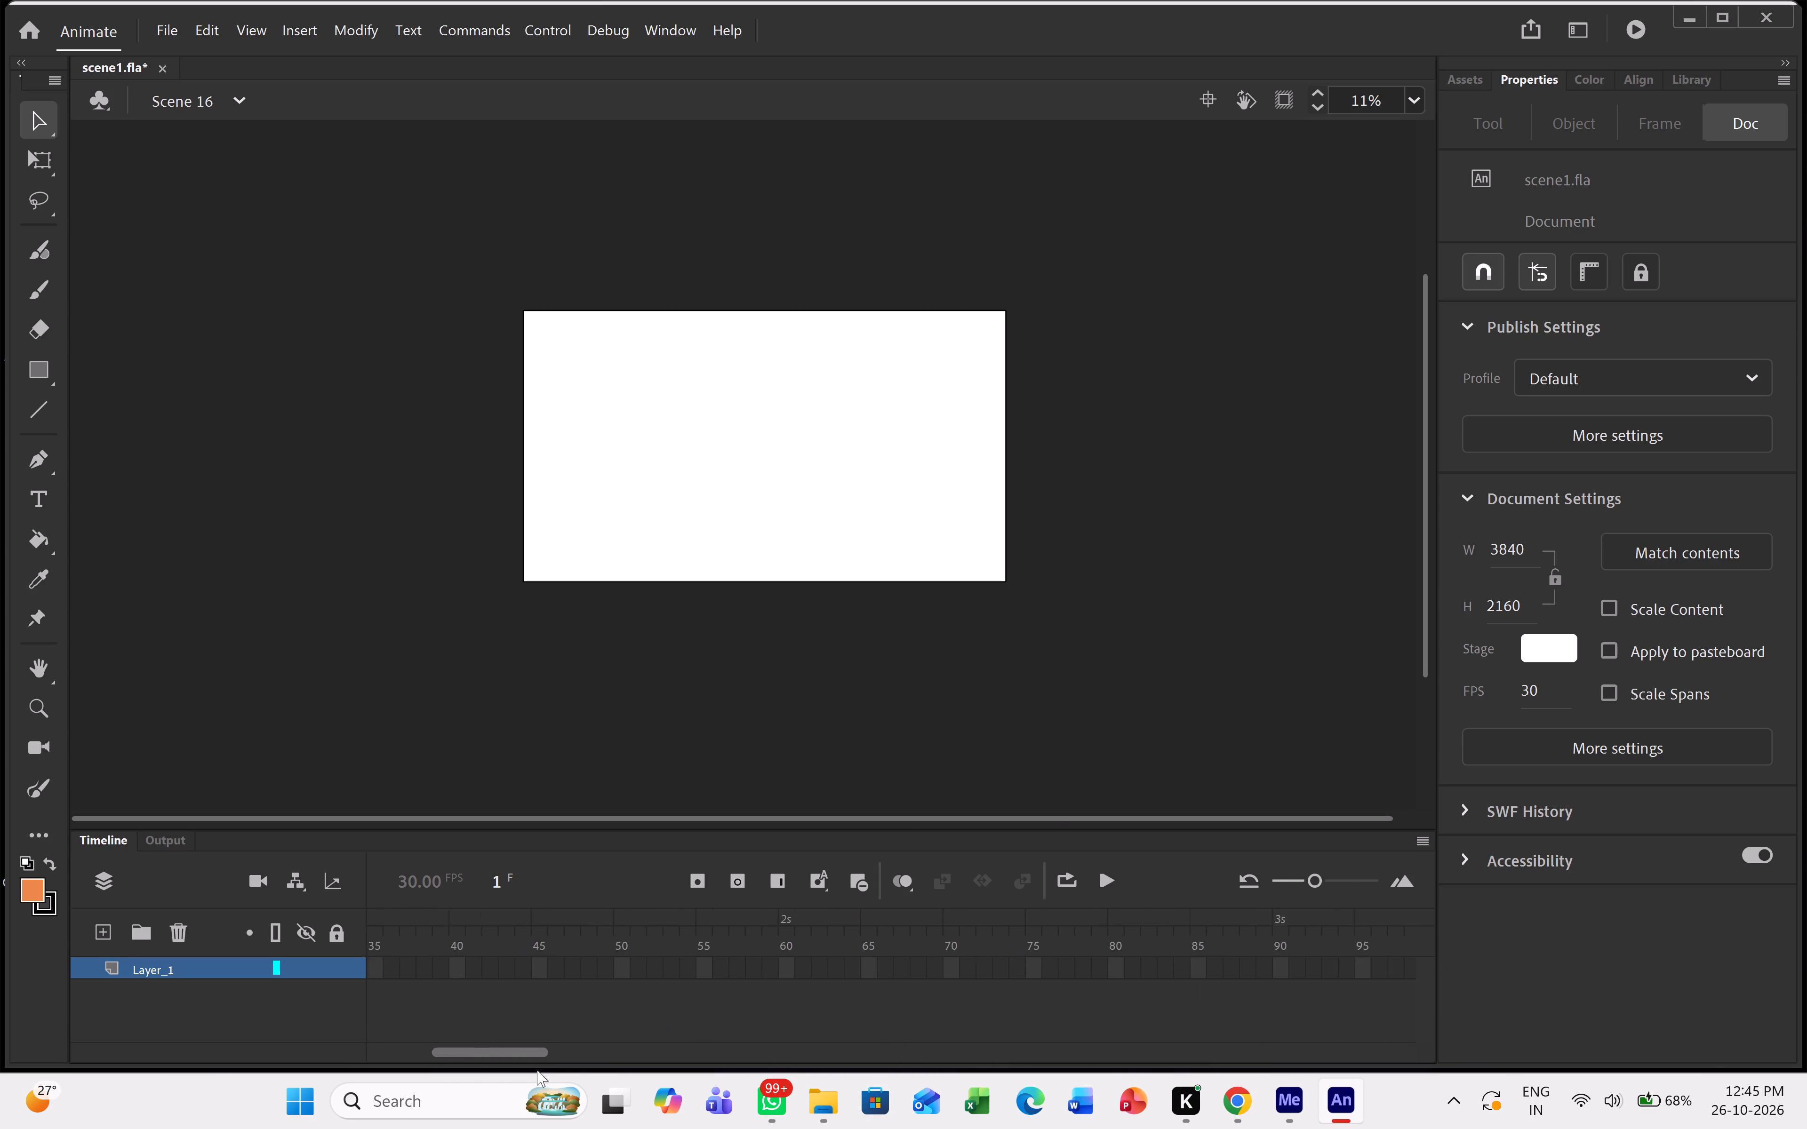
left_click_drag(537, 1070, 683, 1083)
left_click(1124, 977)
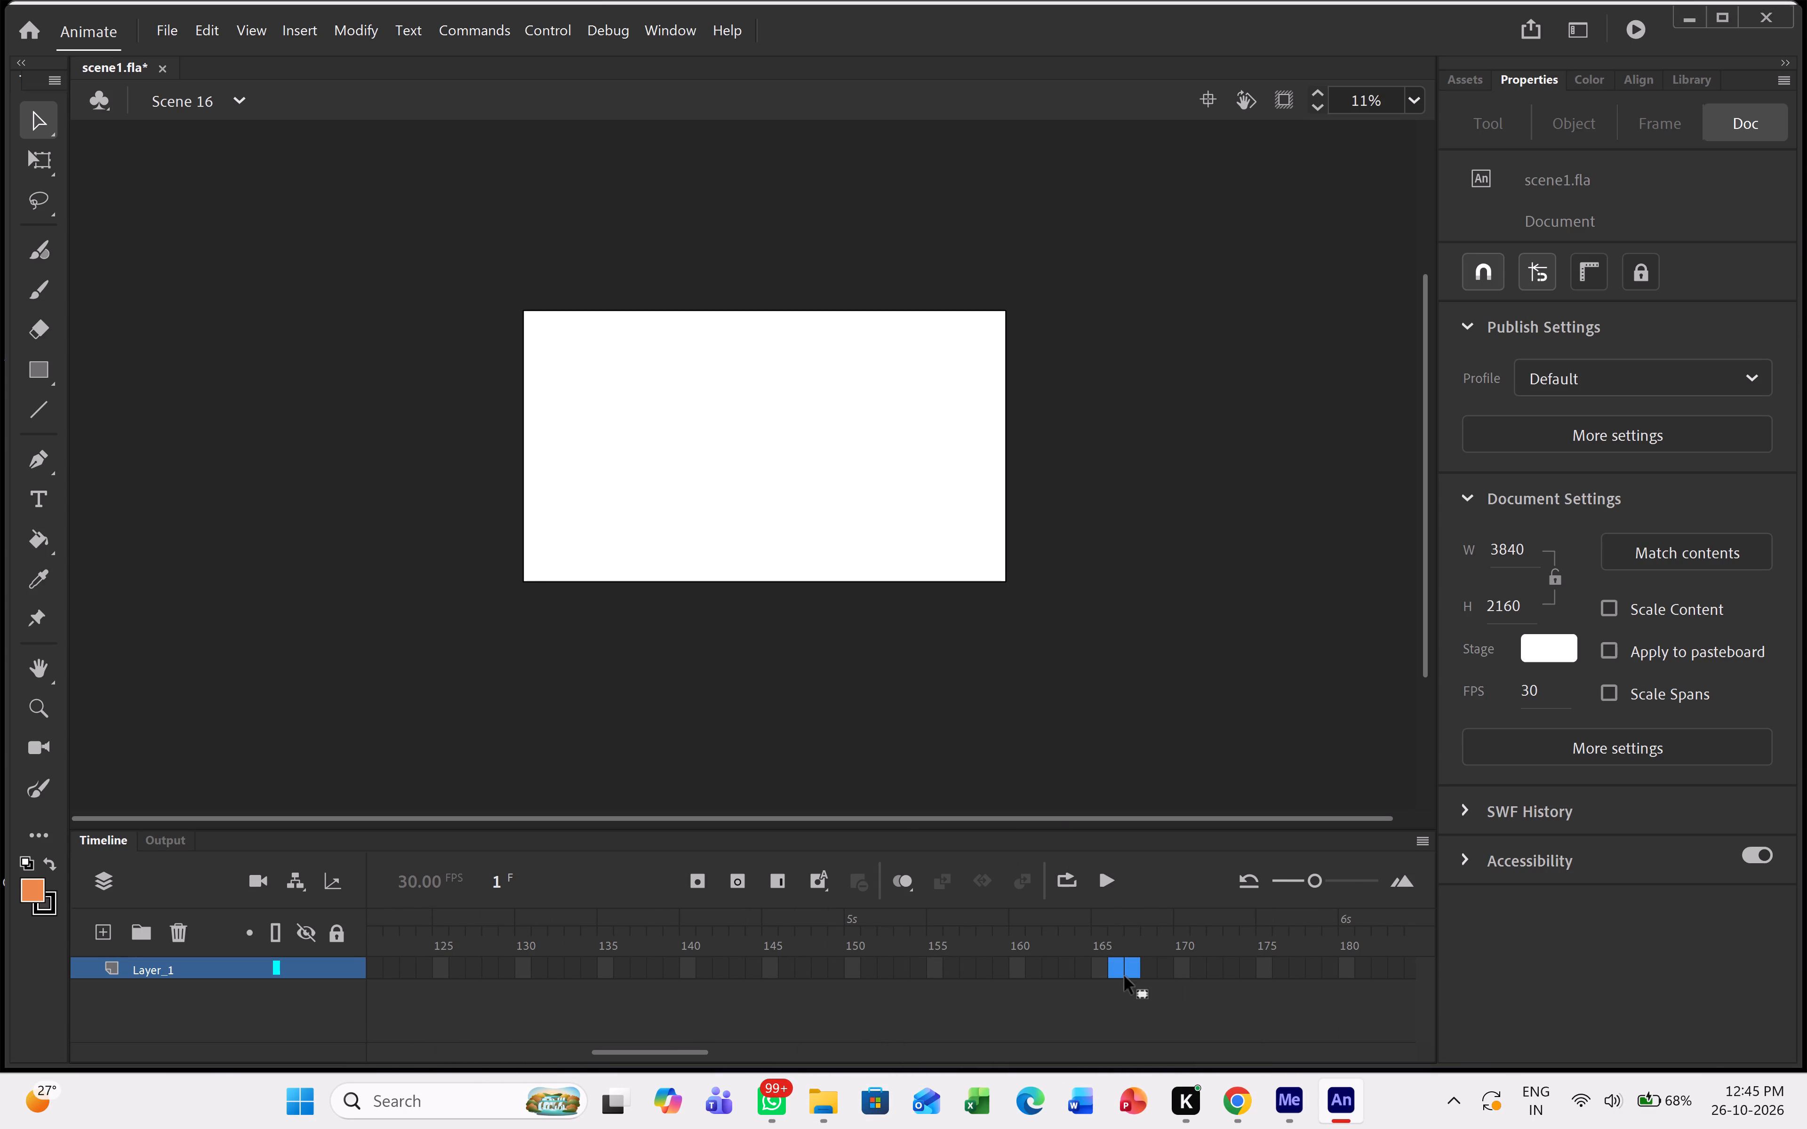
key("F5")
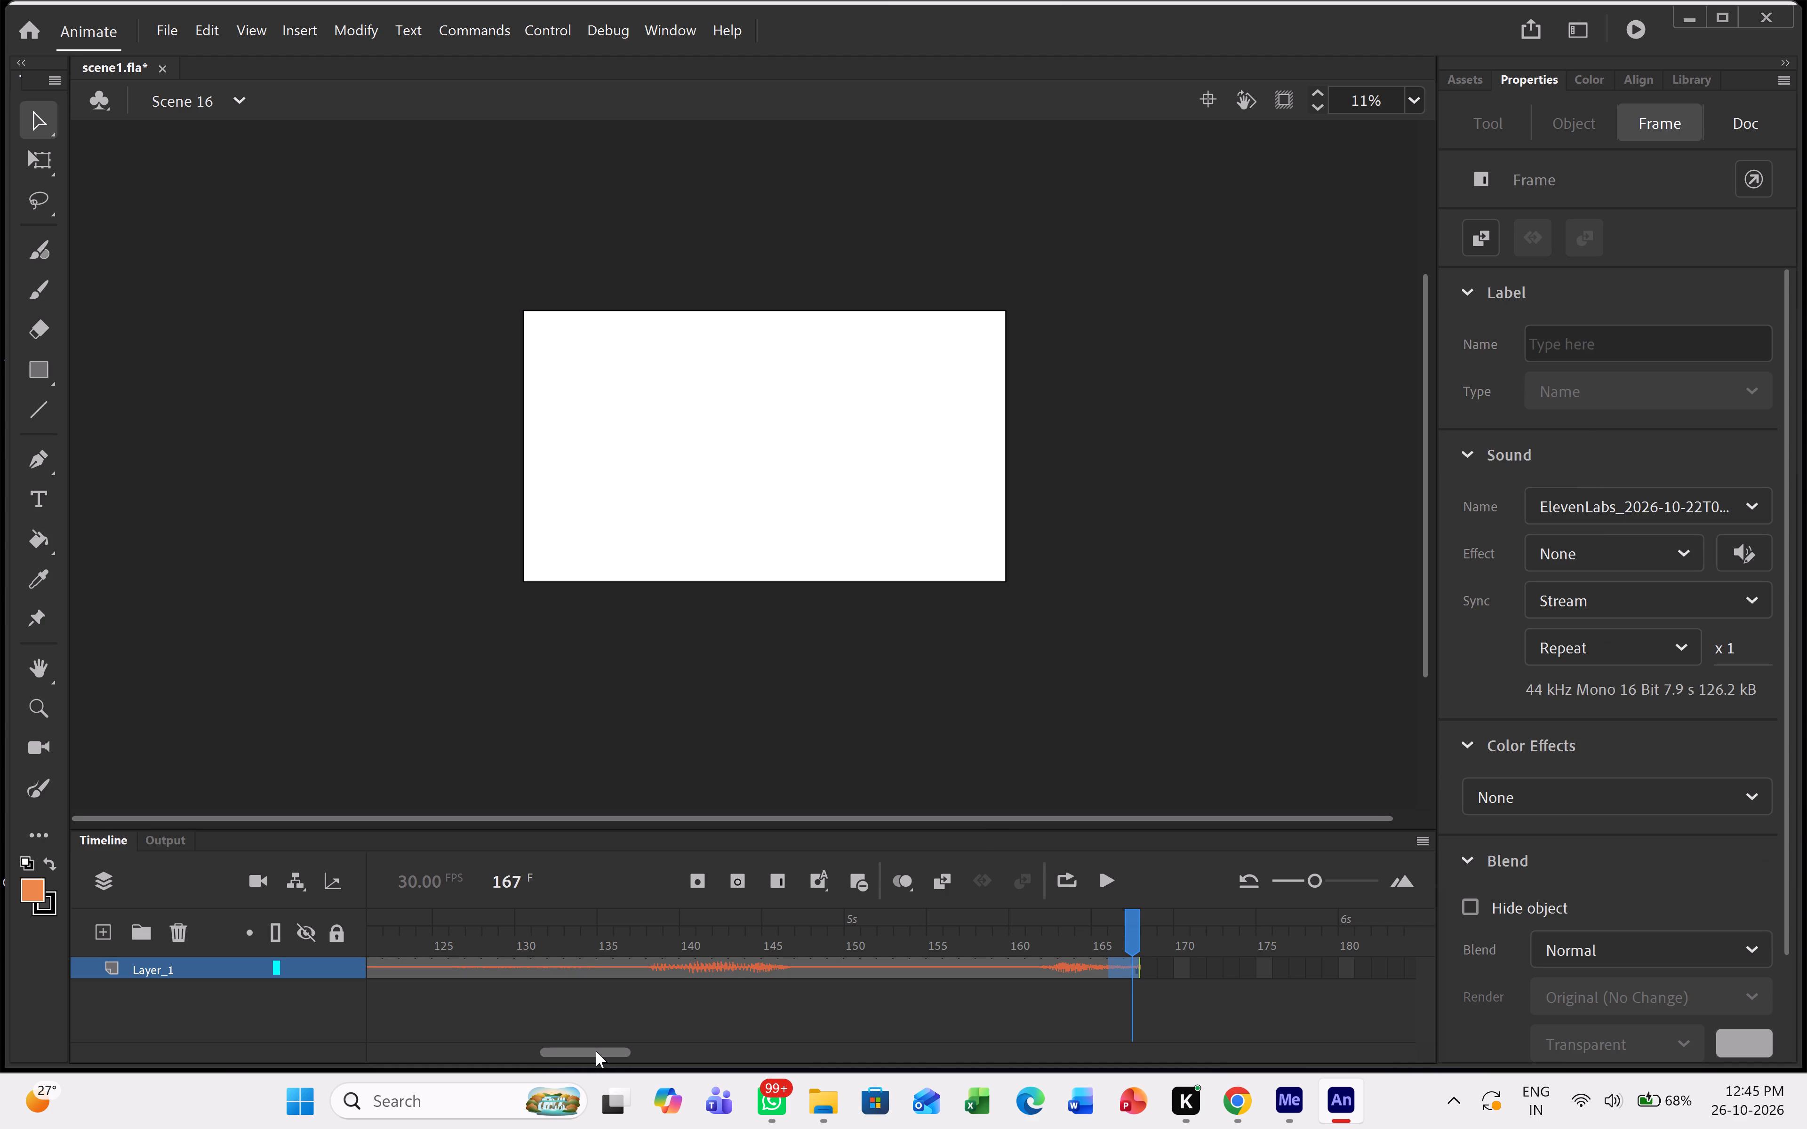
left_click_drag(627, 1065, 594, 1072)
left_click(600, 1065)
left_click_drag(607, 1060, 626, 1056)
right_click(607, 1060)
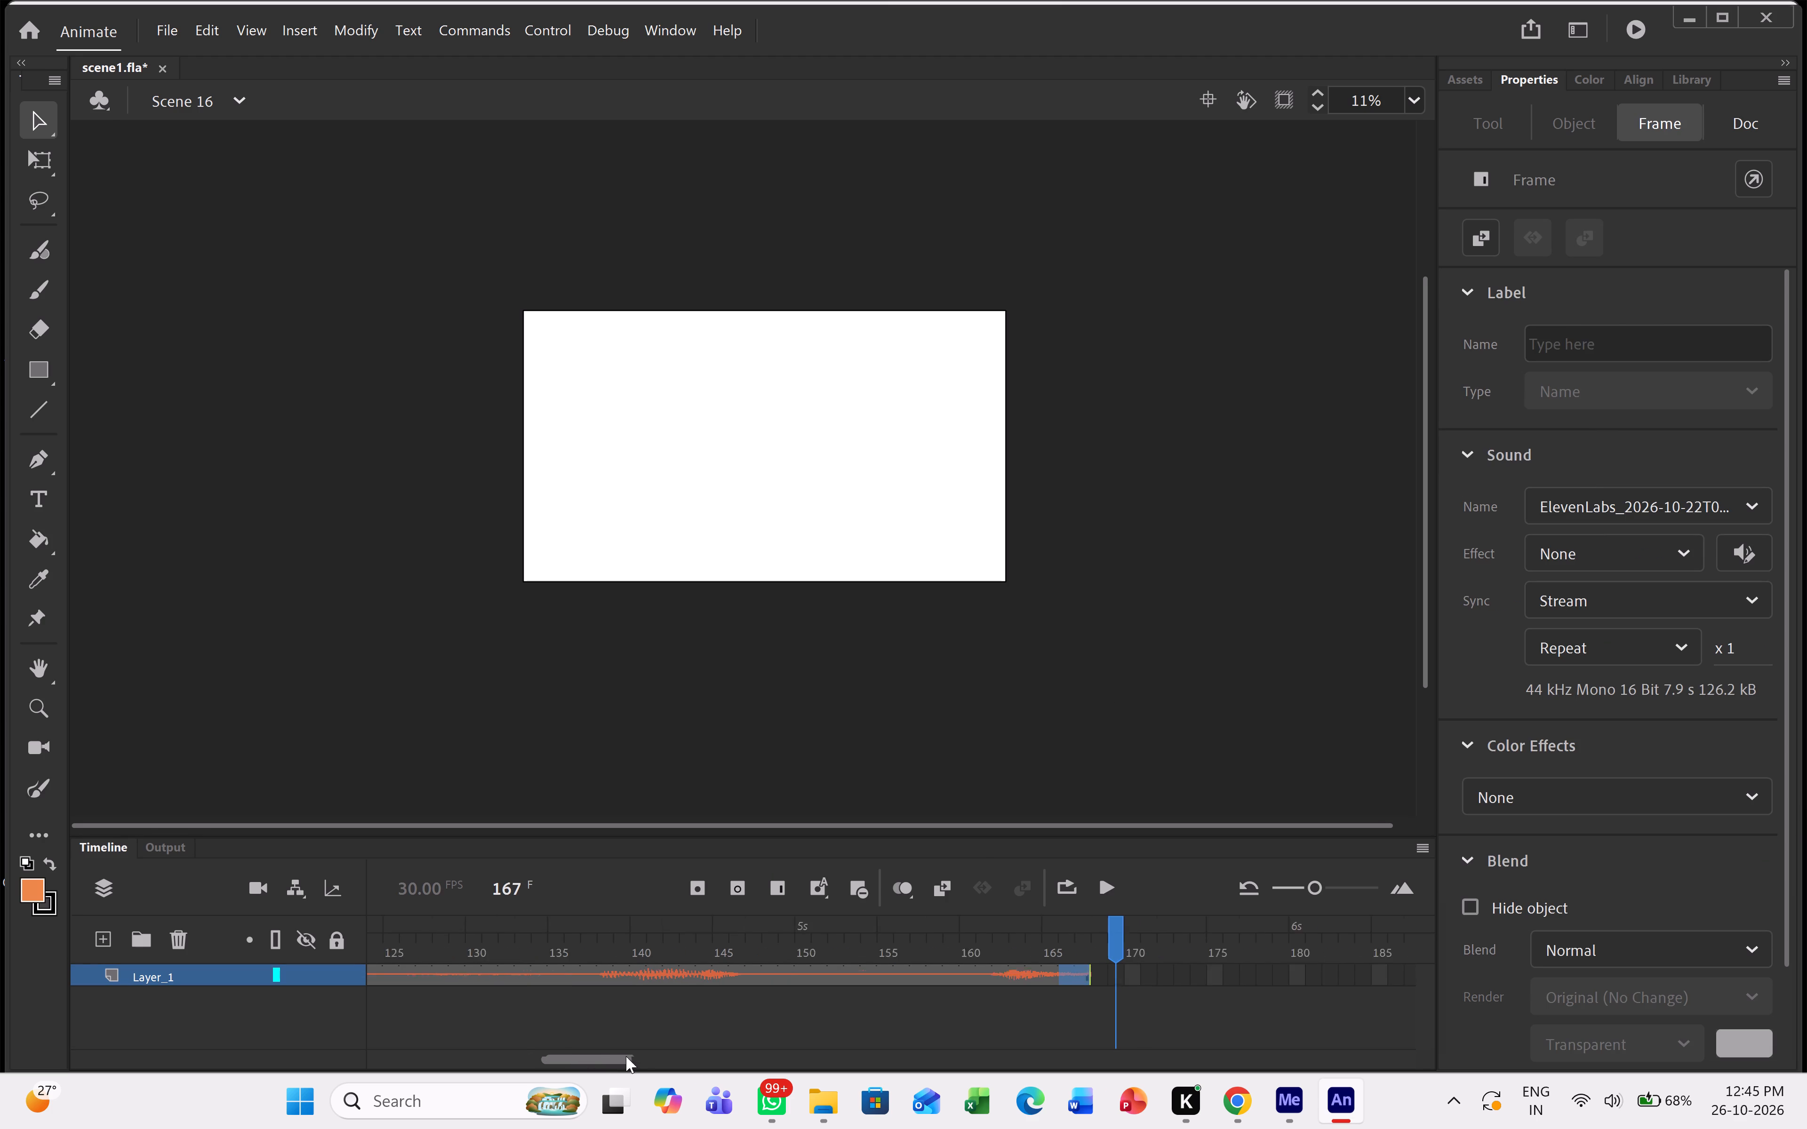
left_click_drag(626, 1056, 681, 1054)
right_click_drag(659, 1054, 672, 1054)
right_click(678, 1054)
left_click(1129, 975)
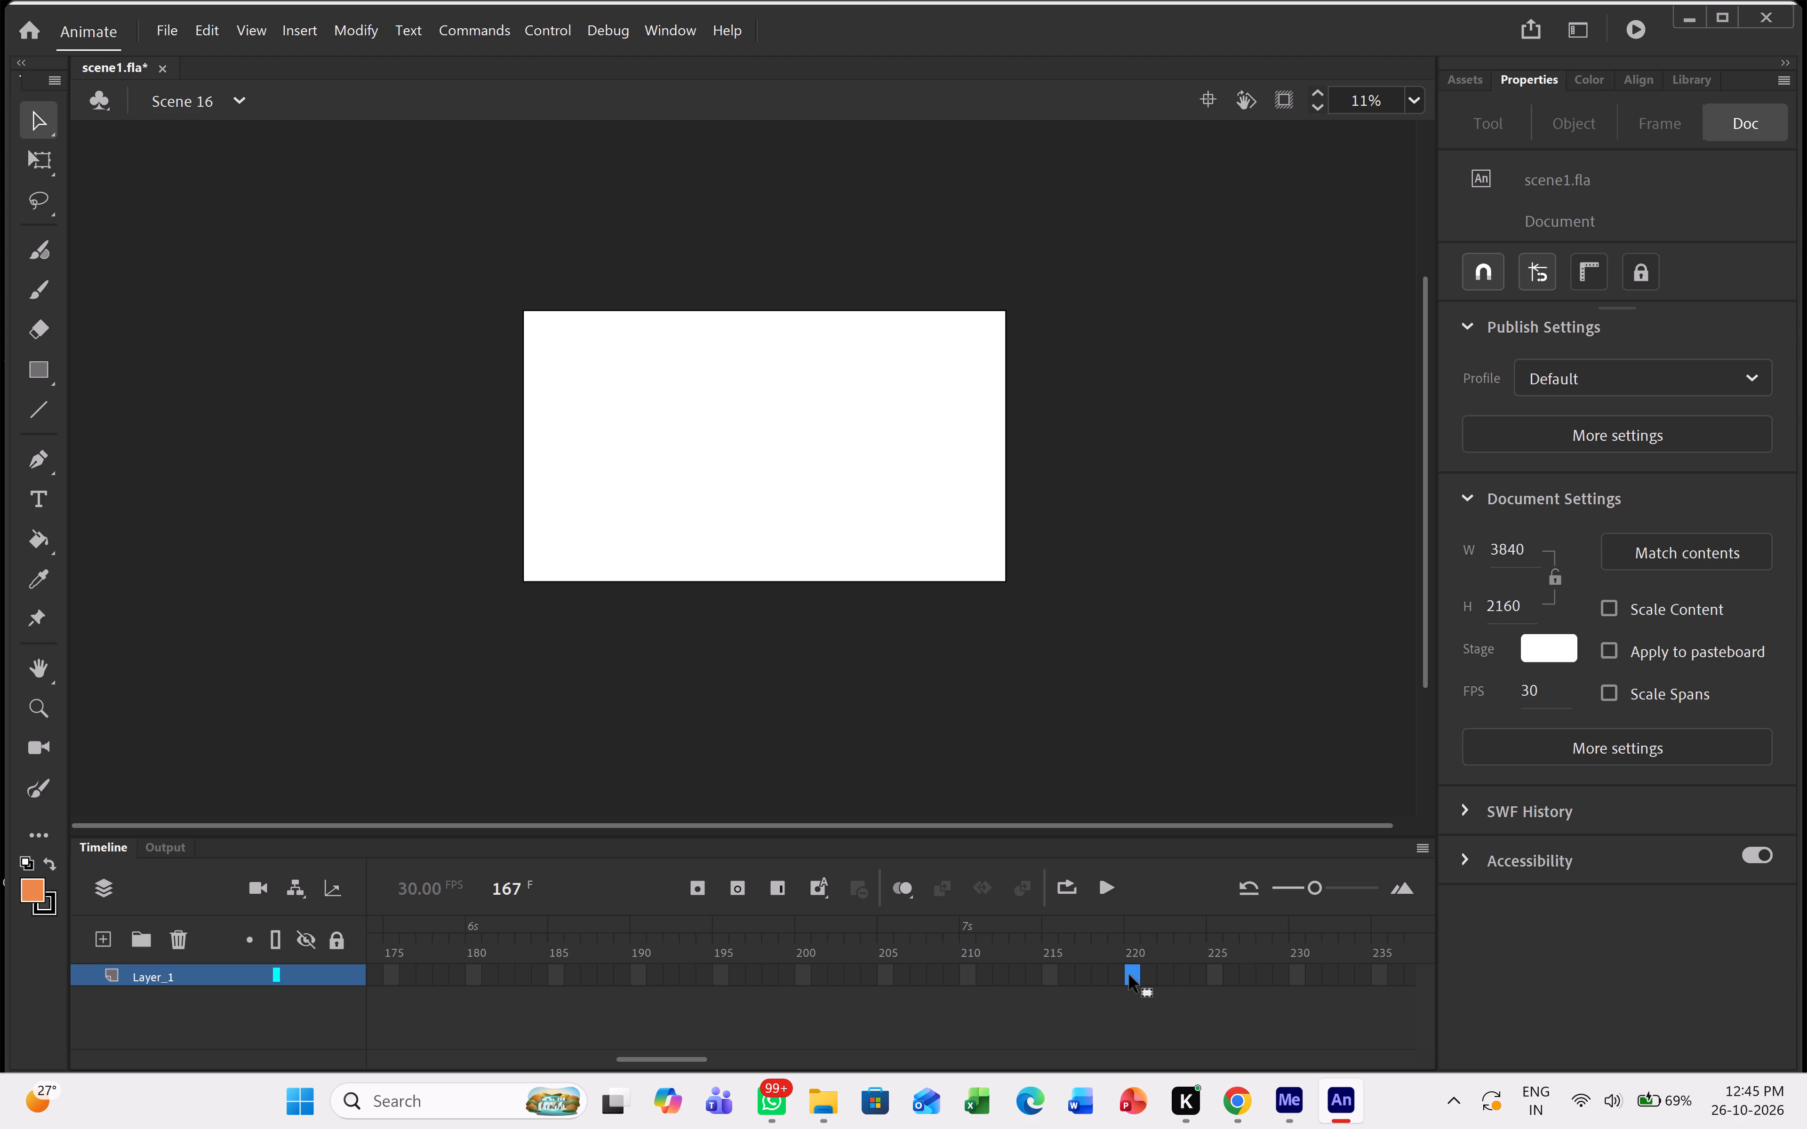
key("F5")
left_click_drag(668, 1064, 722, 1072)
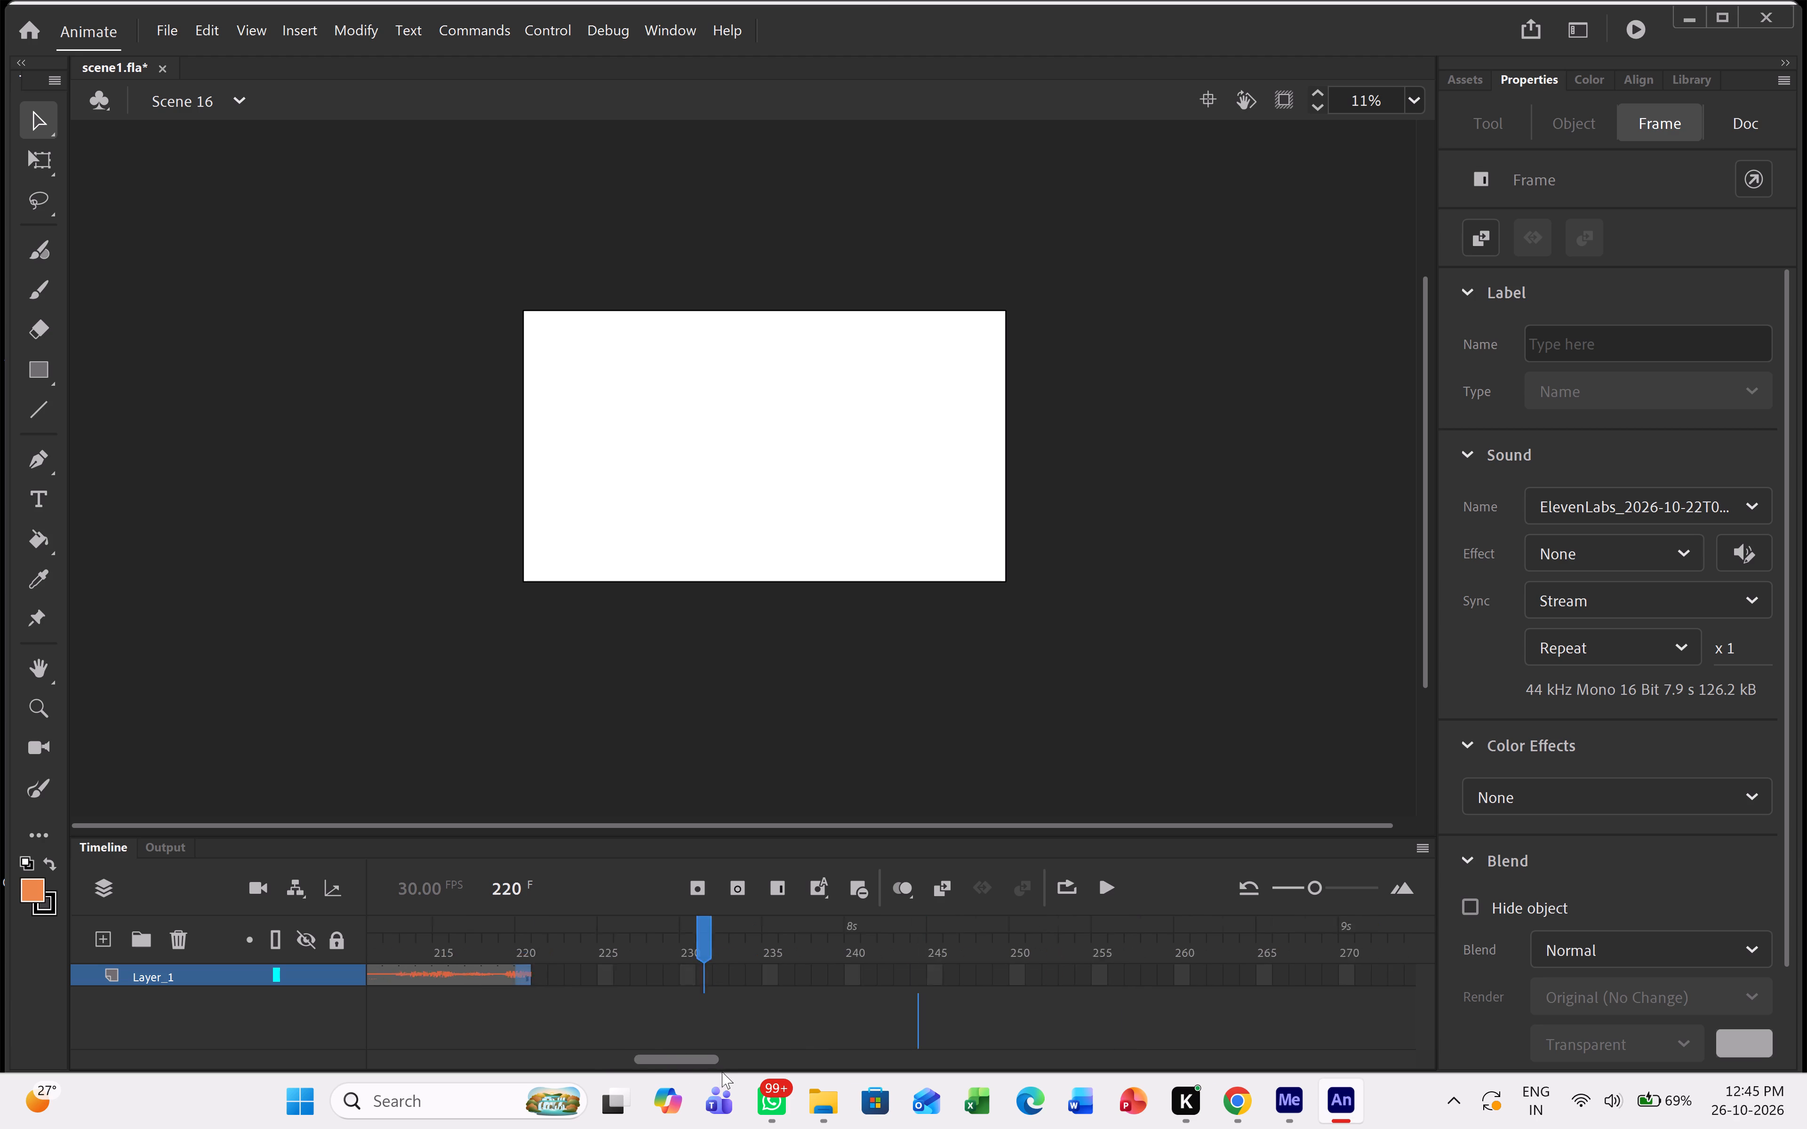
left_click_drag(722, 1072, 727, 1073)
left_click(1229, 973)
key("F5")
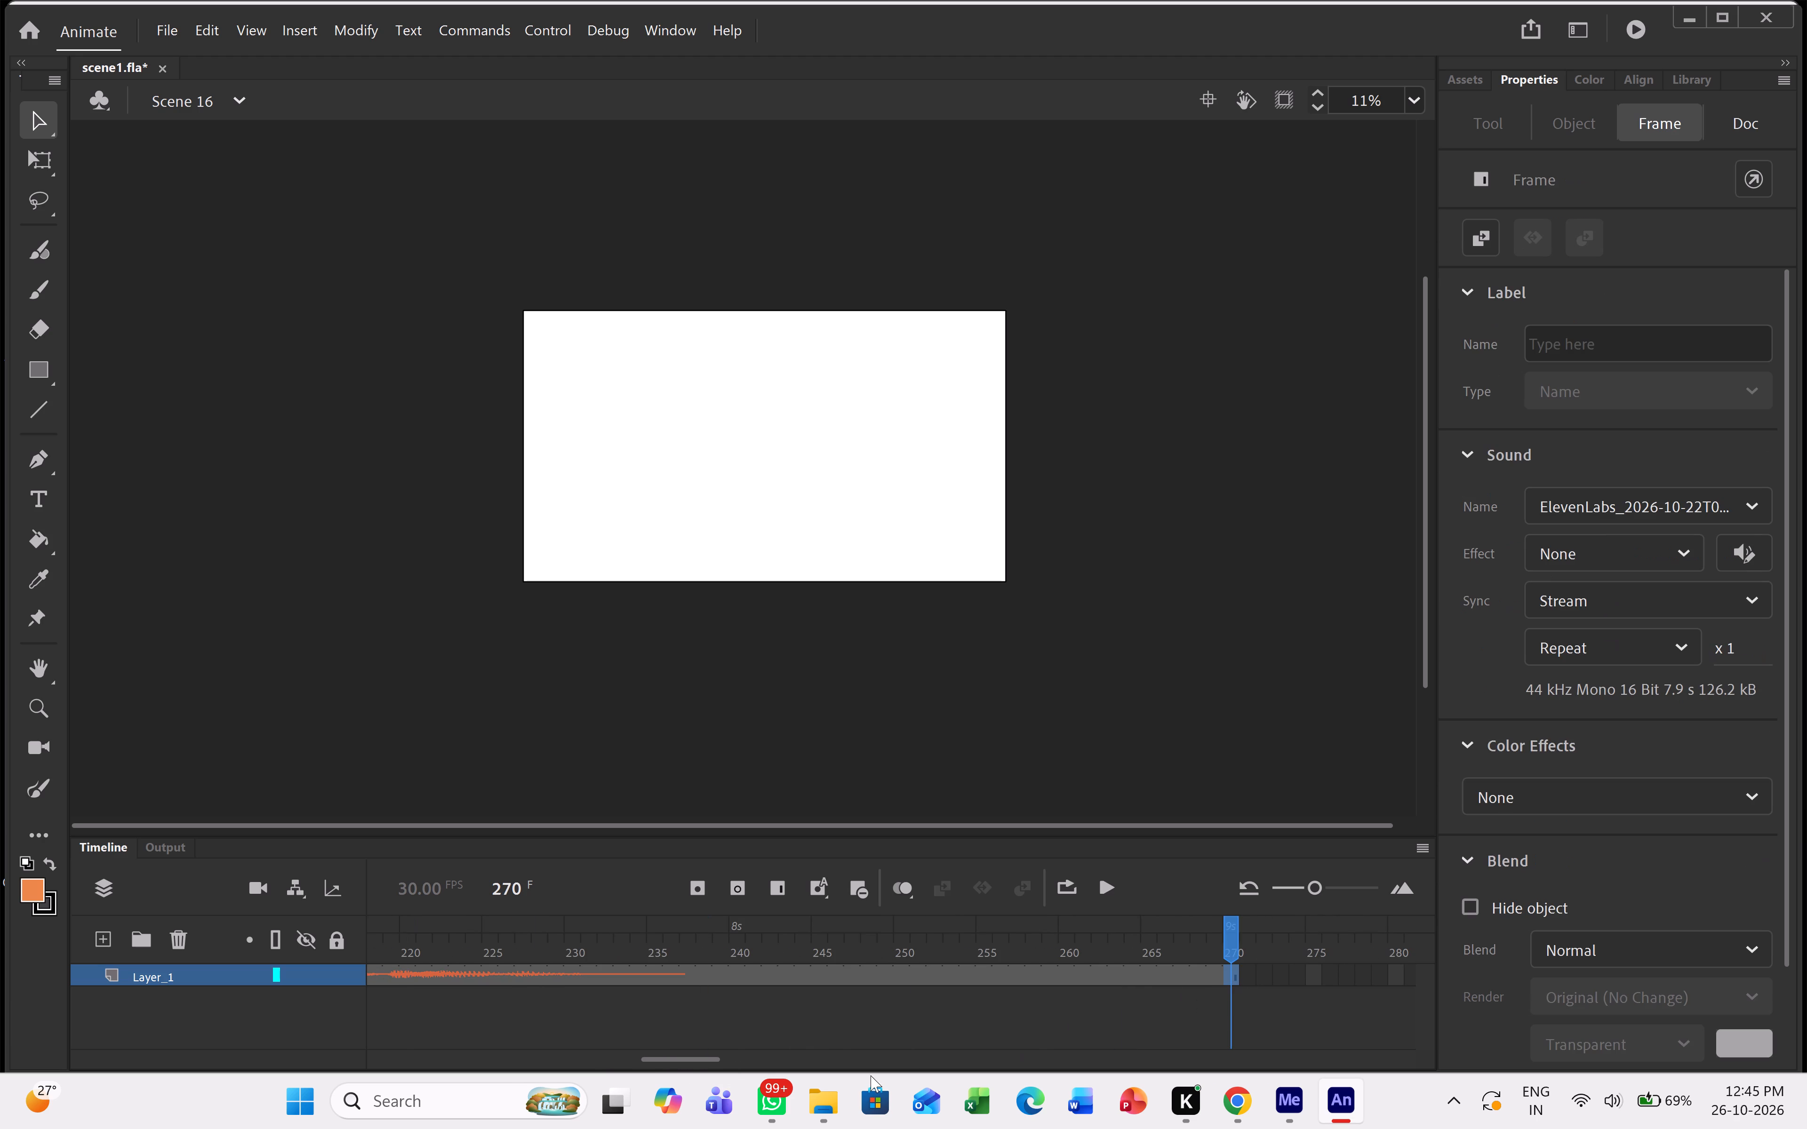
Remove the surplus Layer_1 frames from frame 240 onward, beyond the end of the voice clip.
left_click_drag(731, 973, 1295, 992)
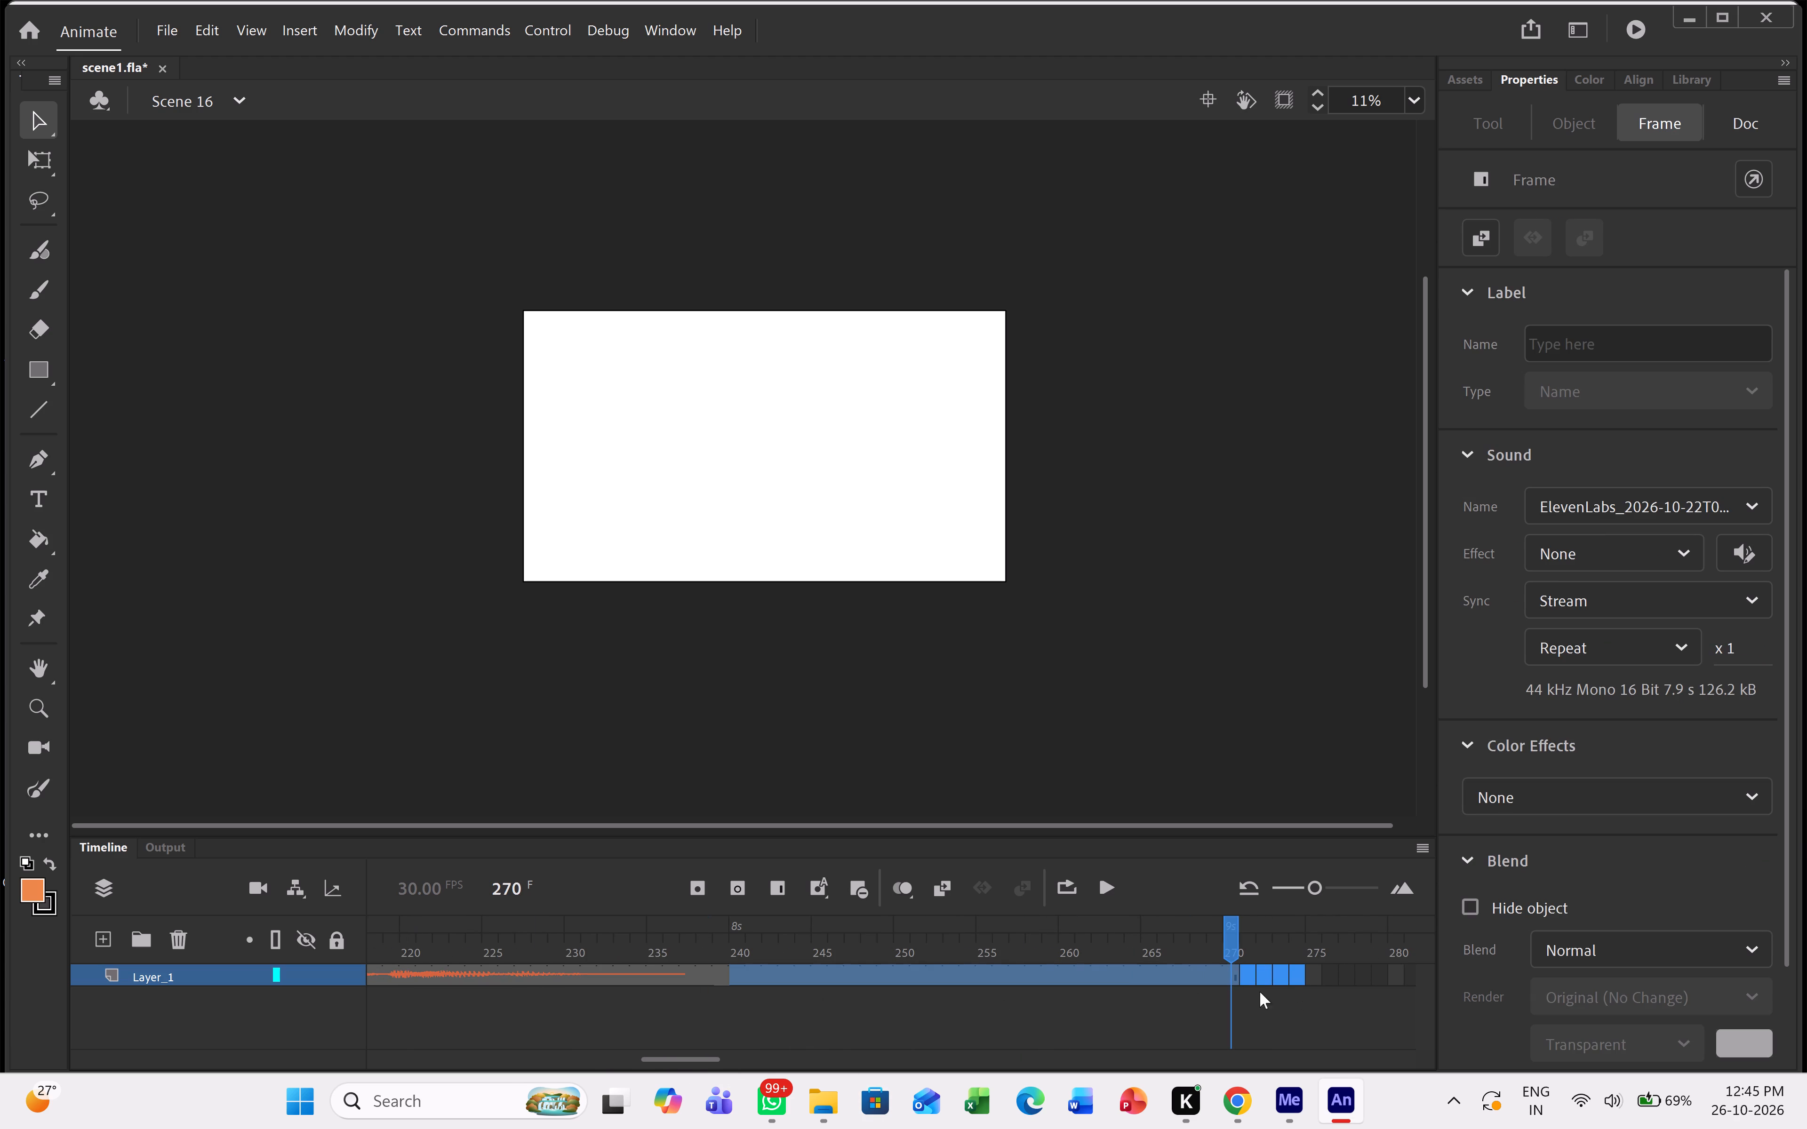
key("shift+F5")
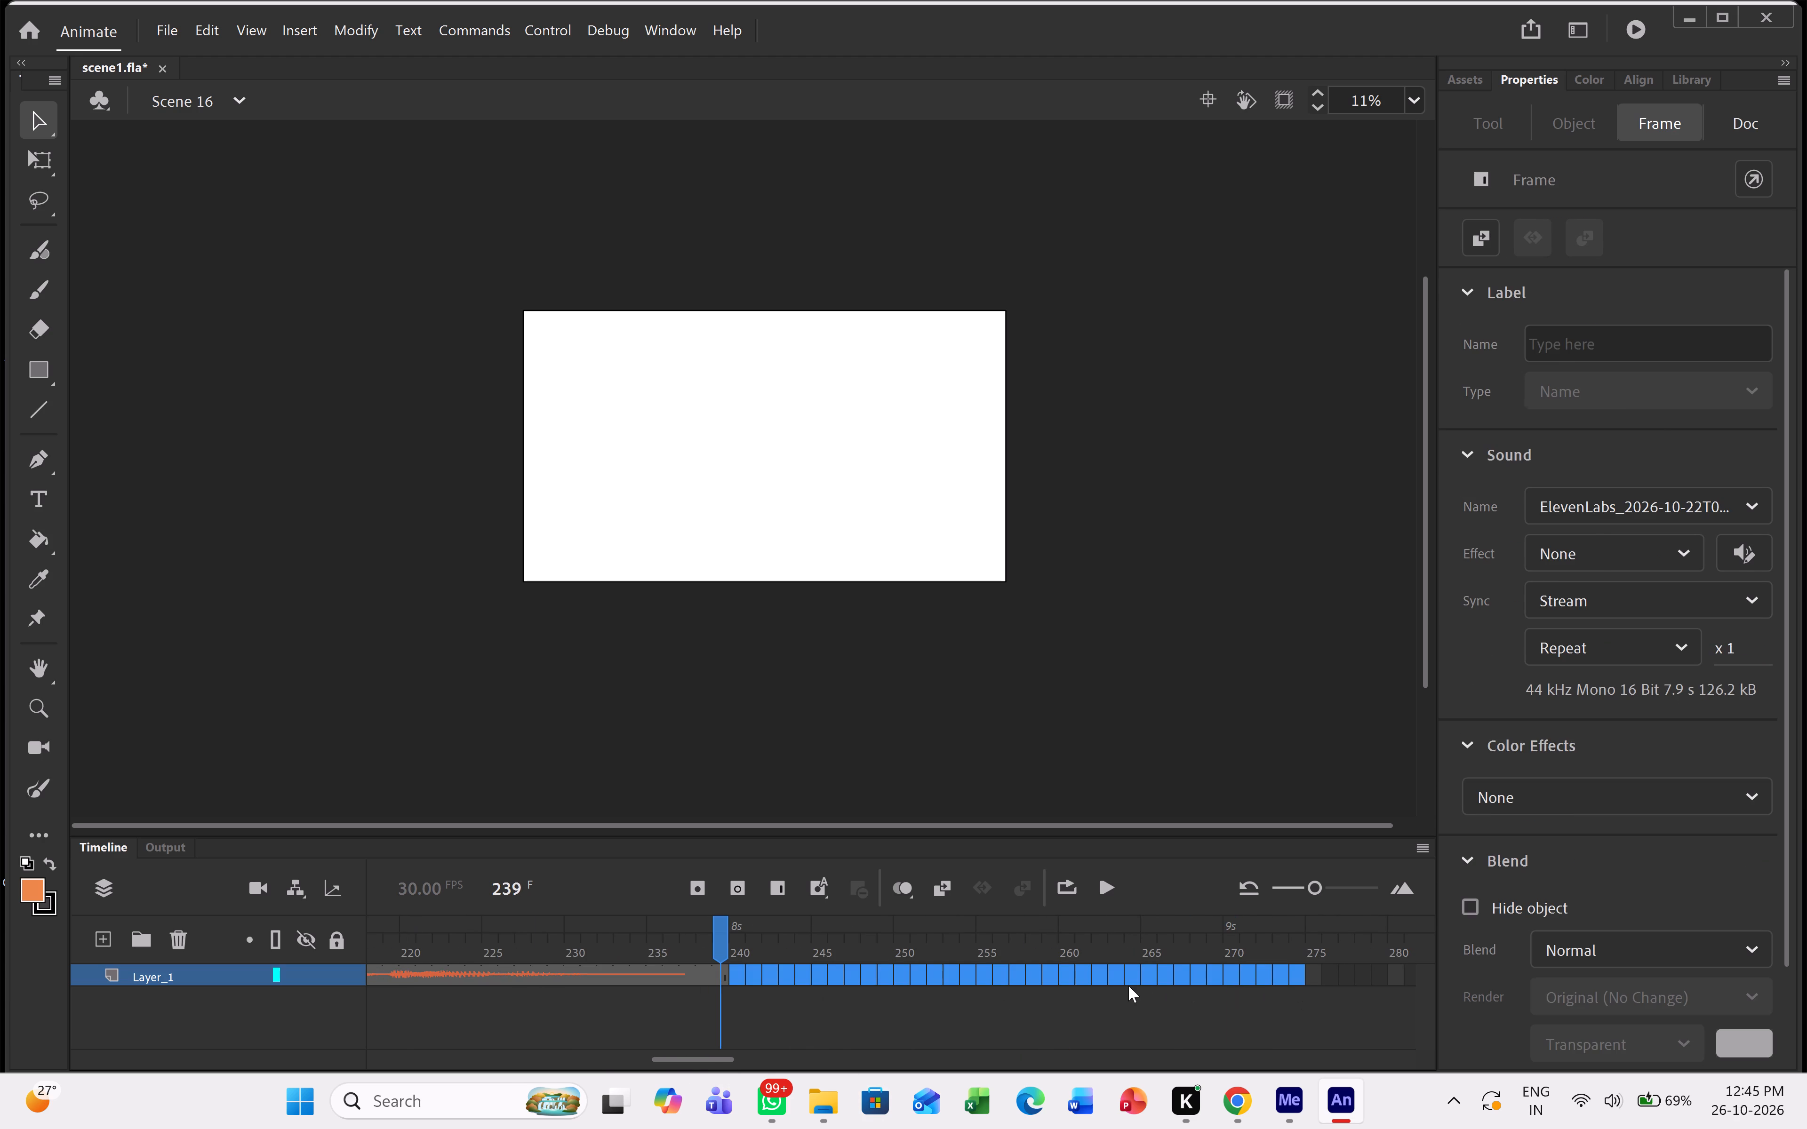
Play the start of Scene 16 from frame 1 to hear the voice clip, then return the playhead to frame 1.
left_click_drag(718, 1059, 274, 1101)
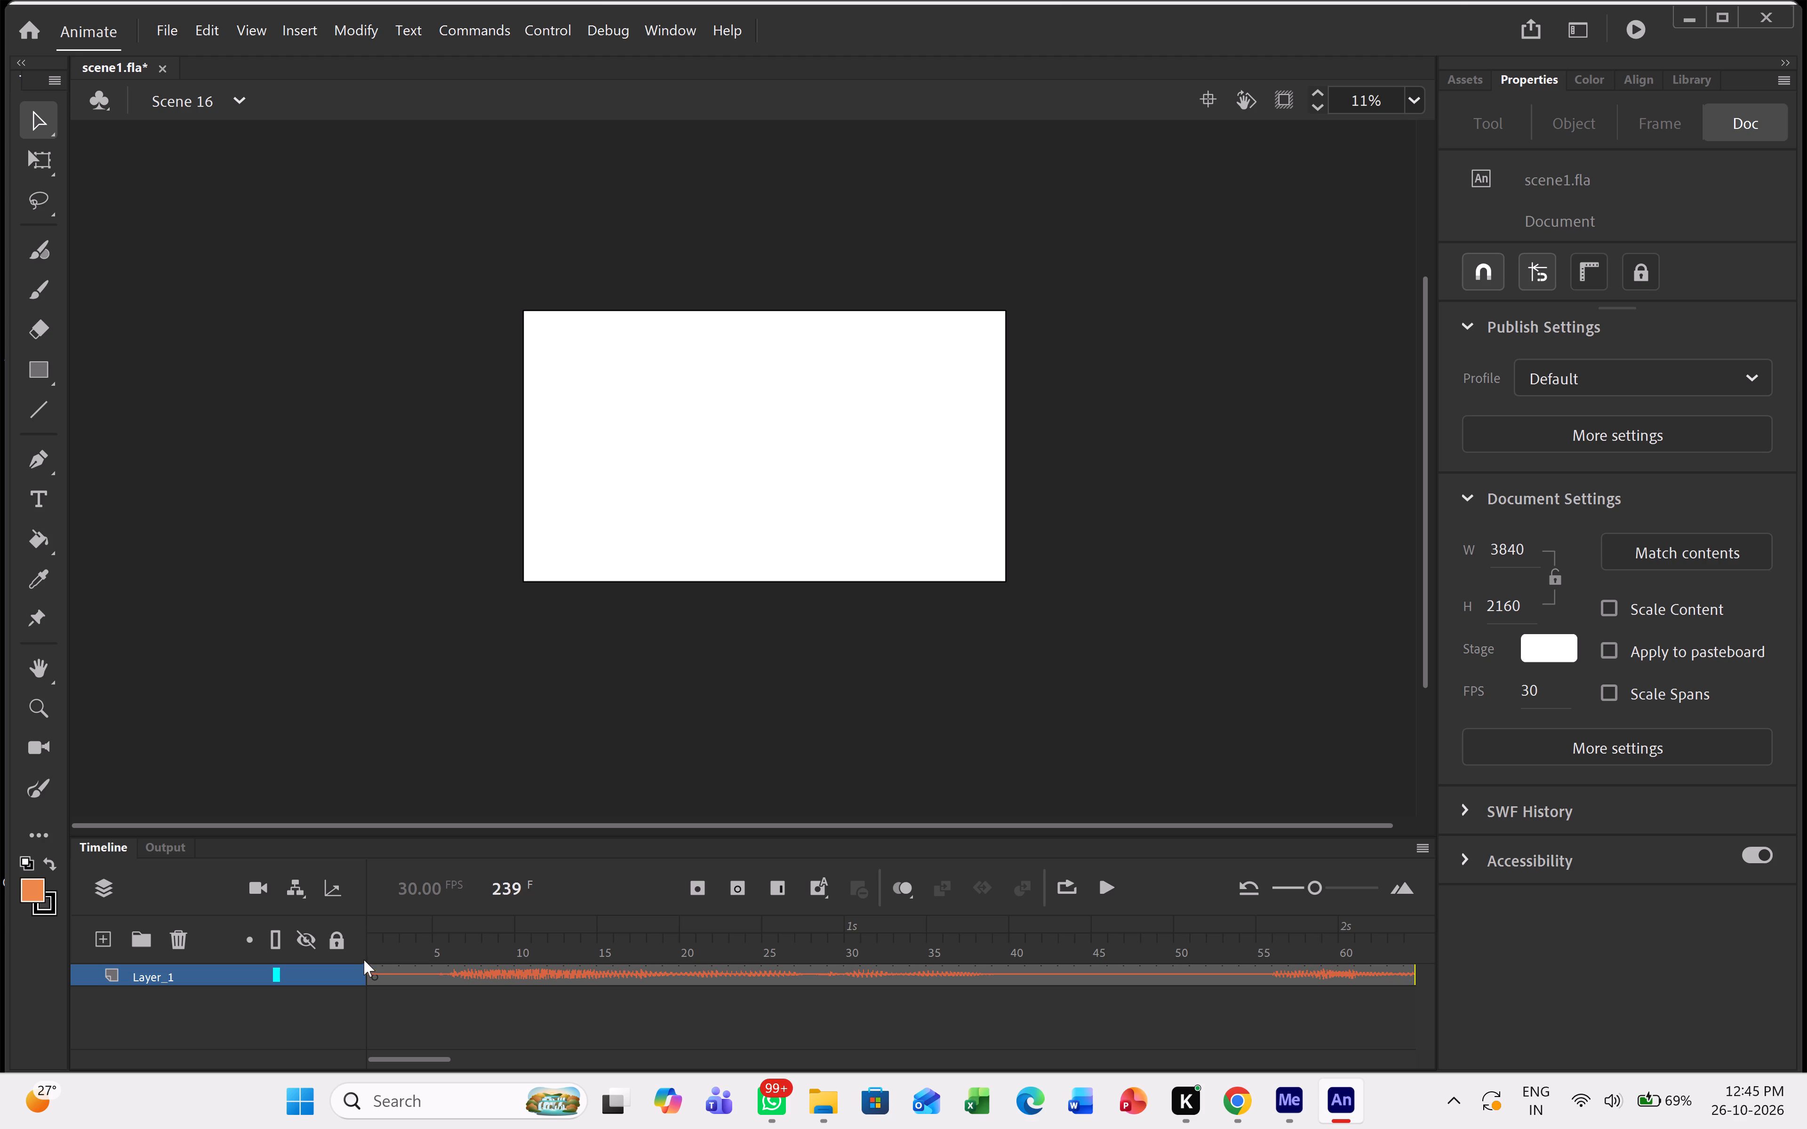
left_click(376, 947)
right_click(376, 947)
left_click(1112, 884)
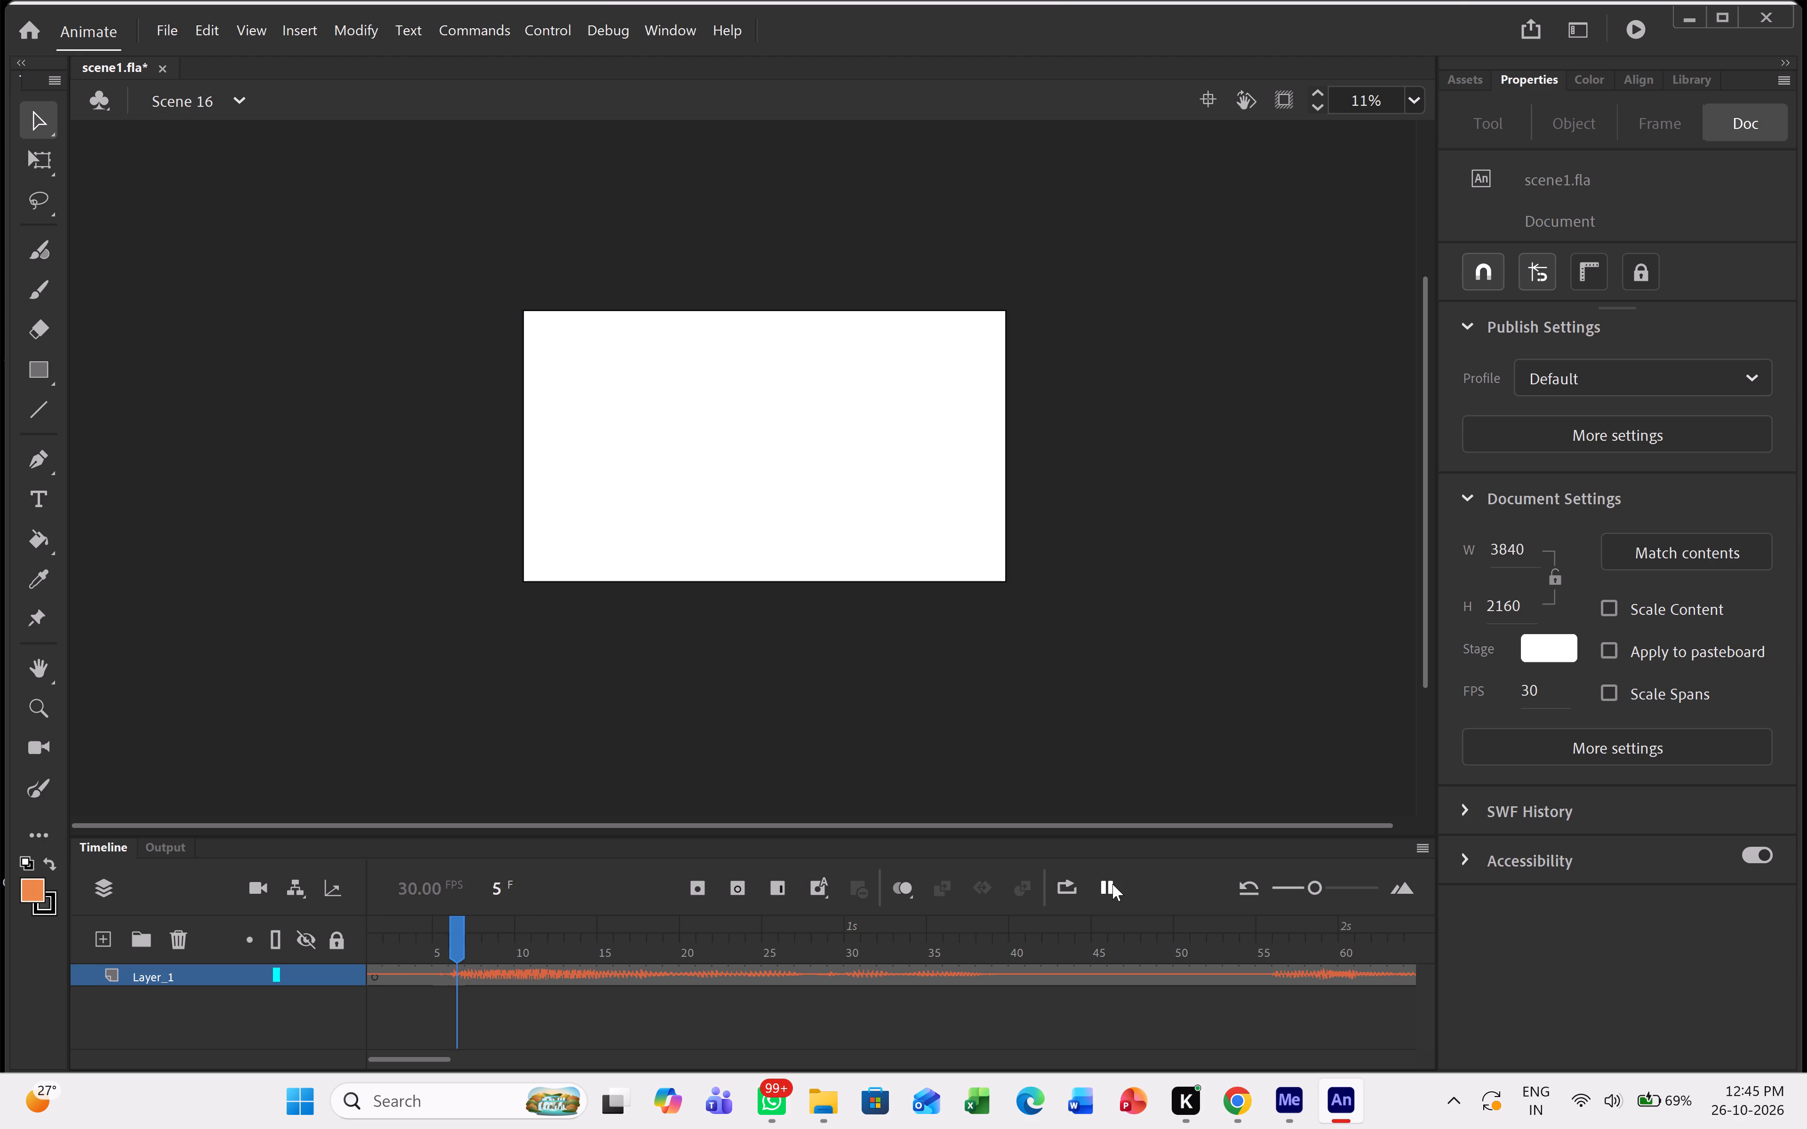
left_click(1112, 884)
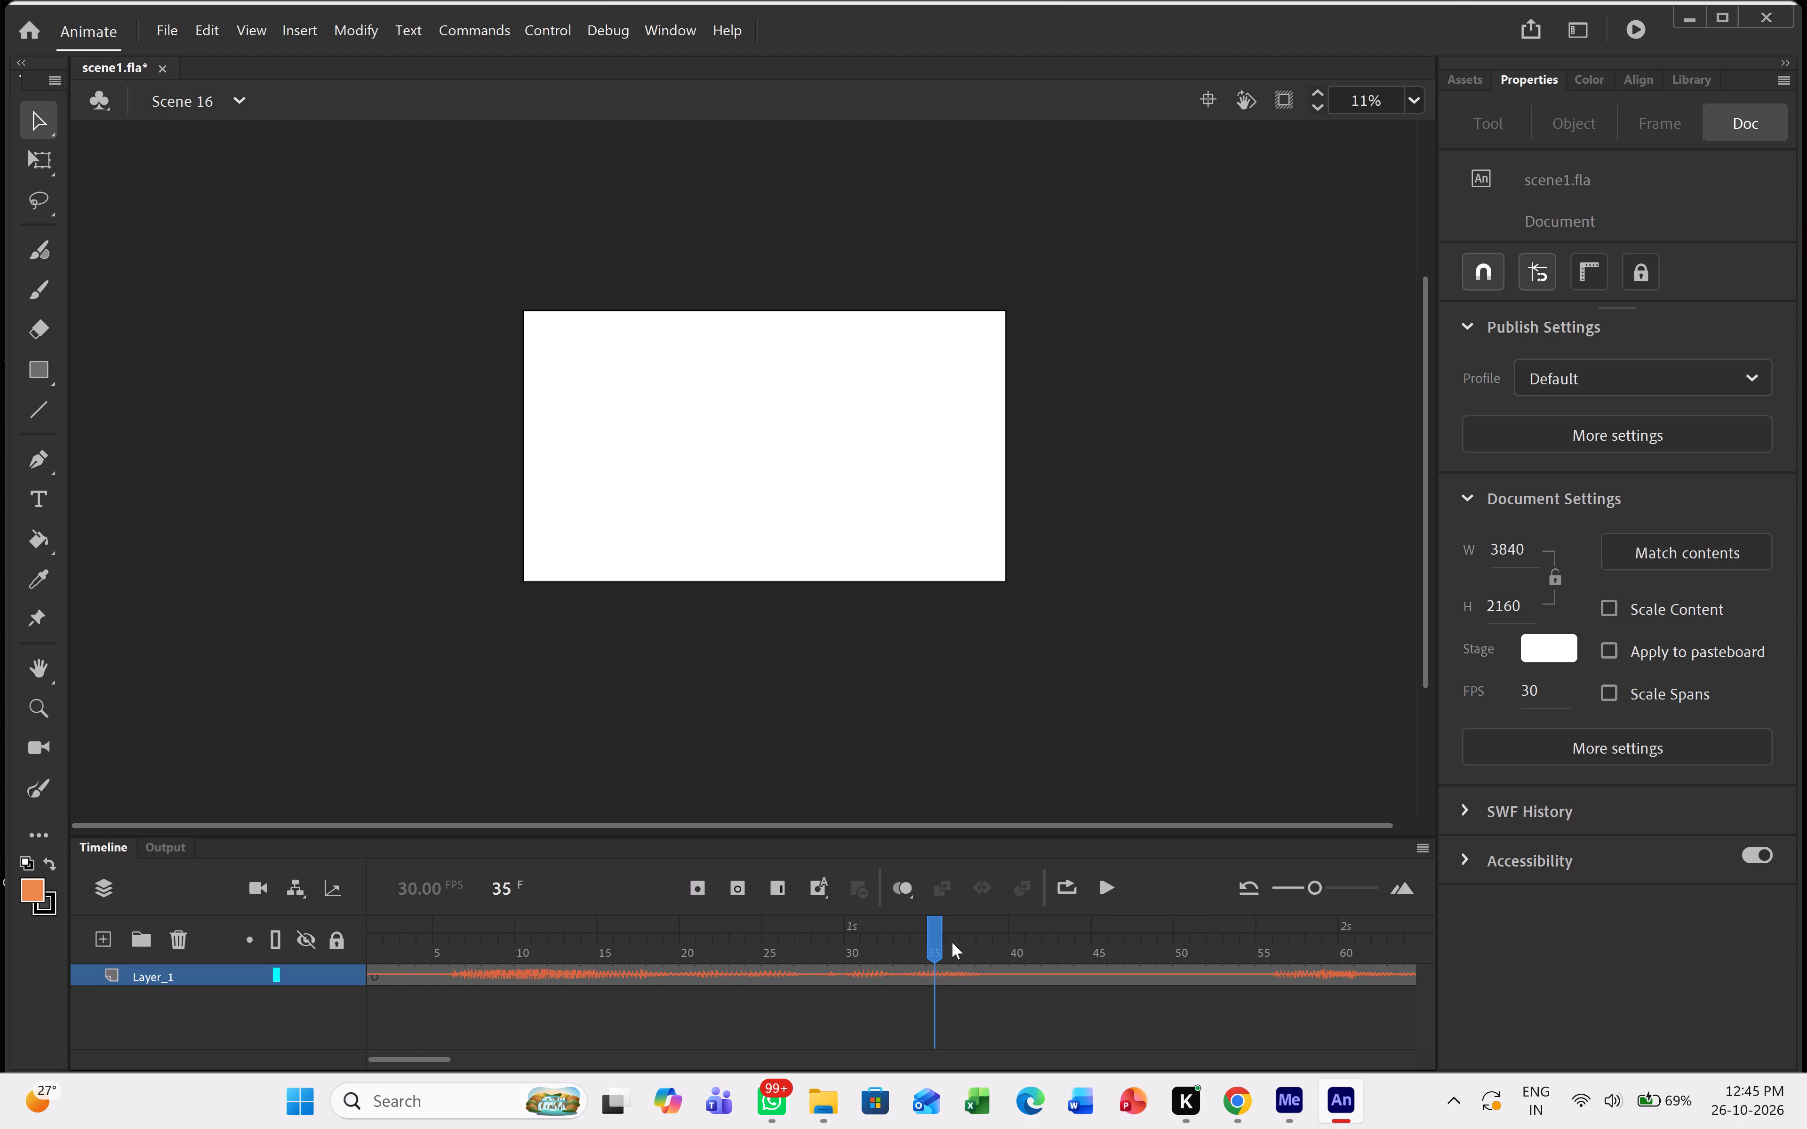
left_click_drag(932, 945, 278, 952)
right_click_drag(401, 952, 396, 952)
right_click_drag(301, 951, 282, 951)
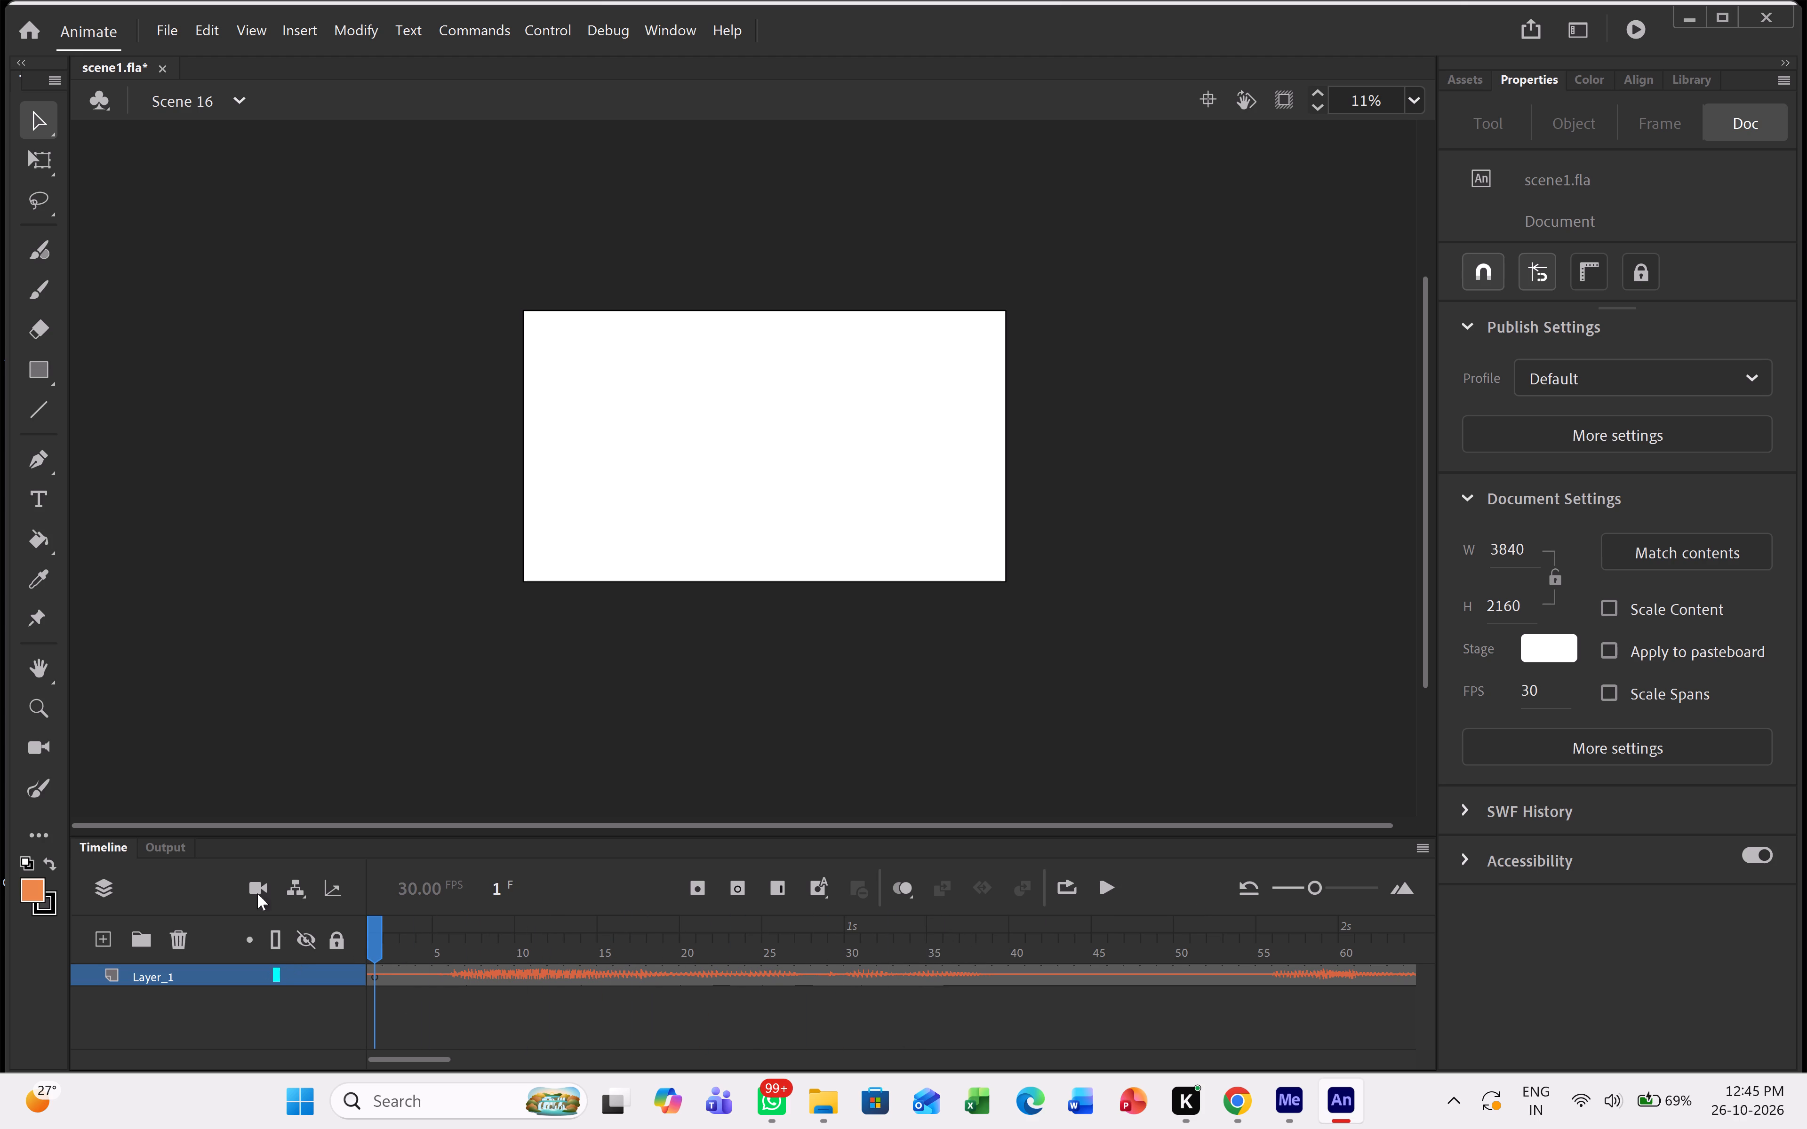
Go back to Scene 15 and move the playhead to frame 335, within the forest and hut shot.
left_click(238, 95)
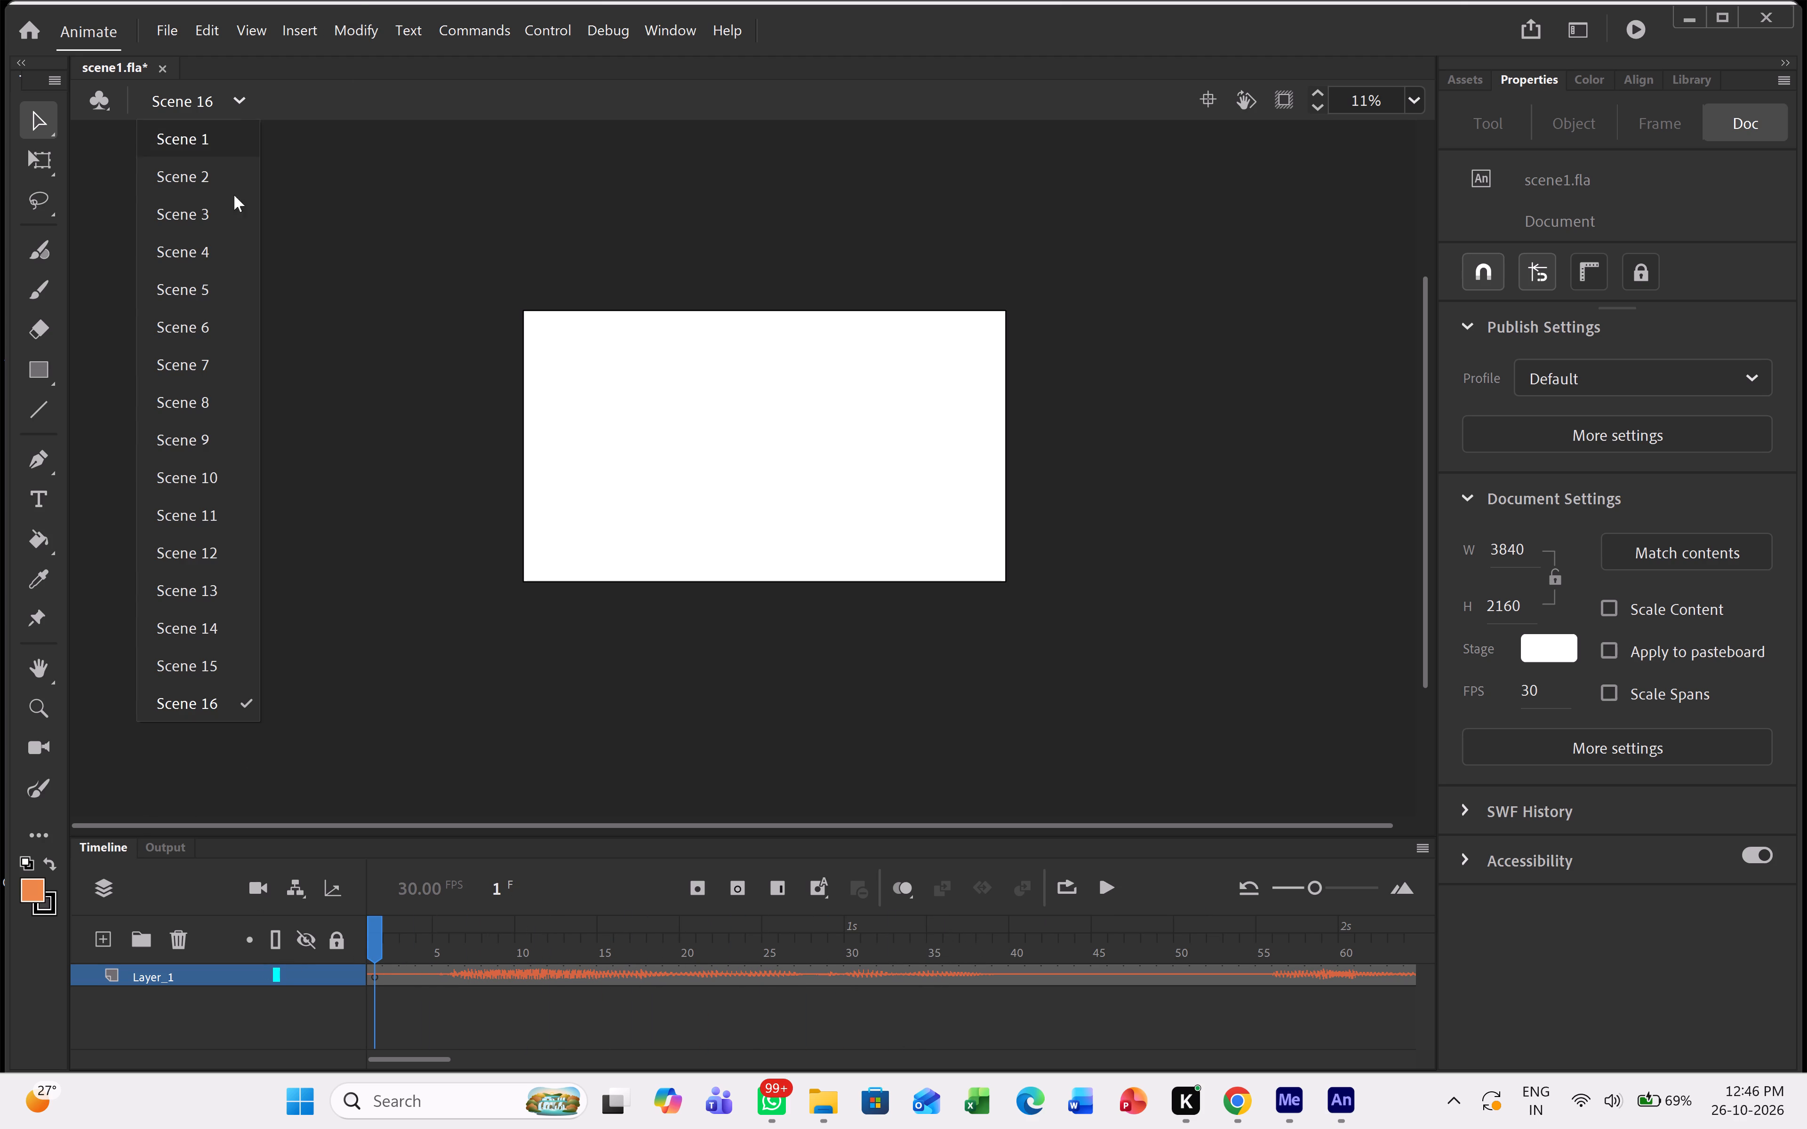
left_click(199, 669)
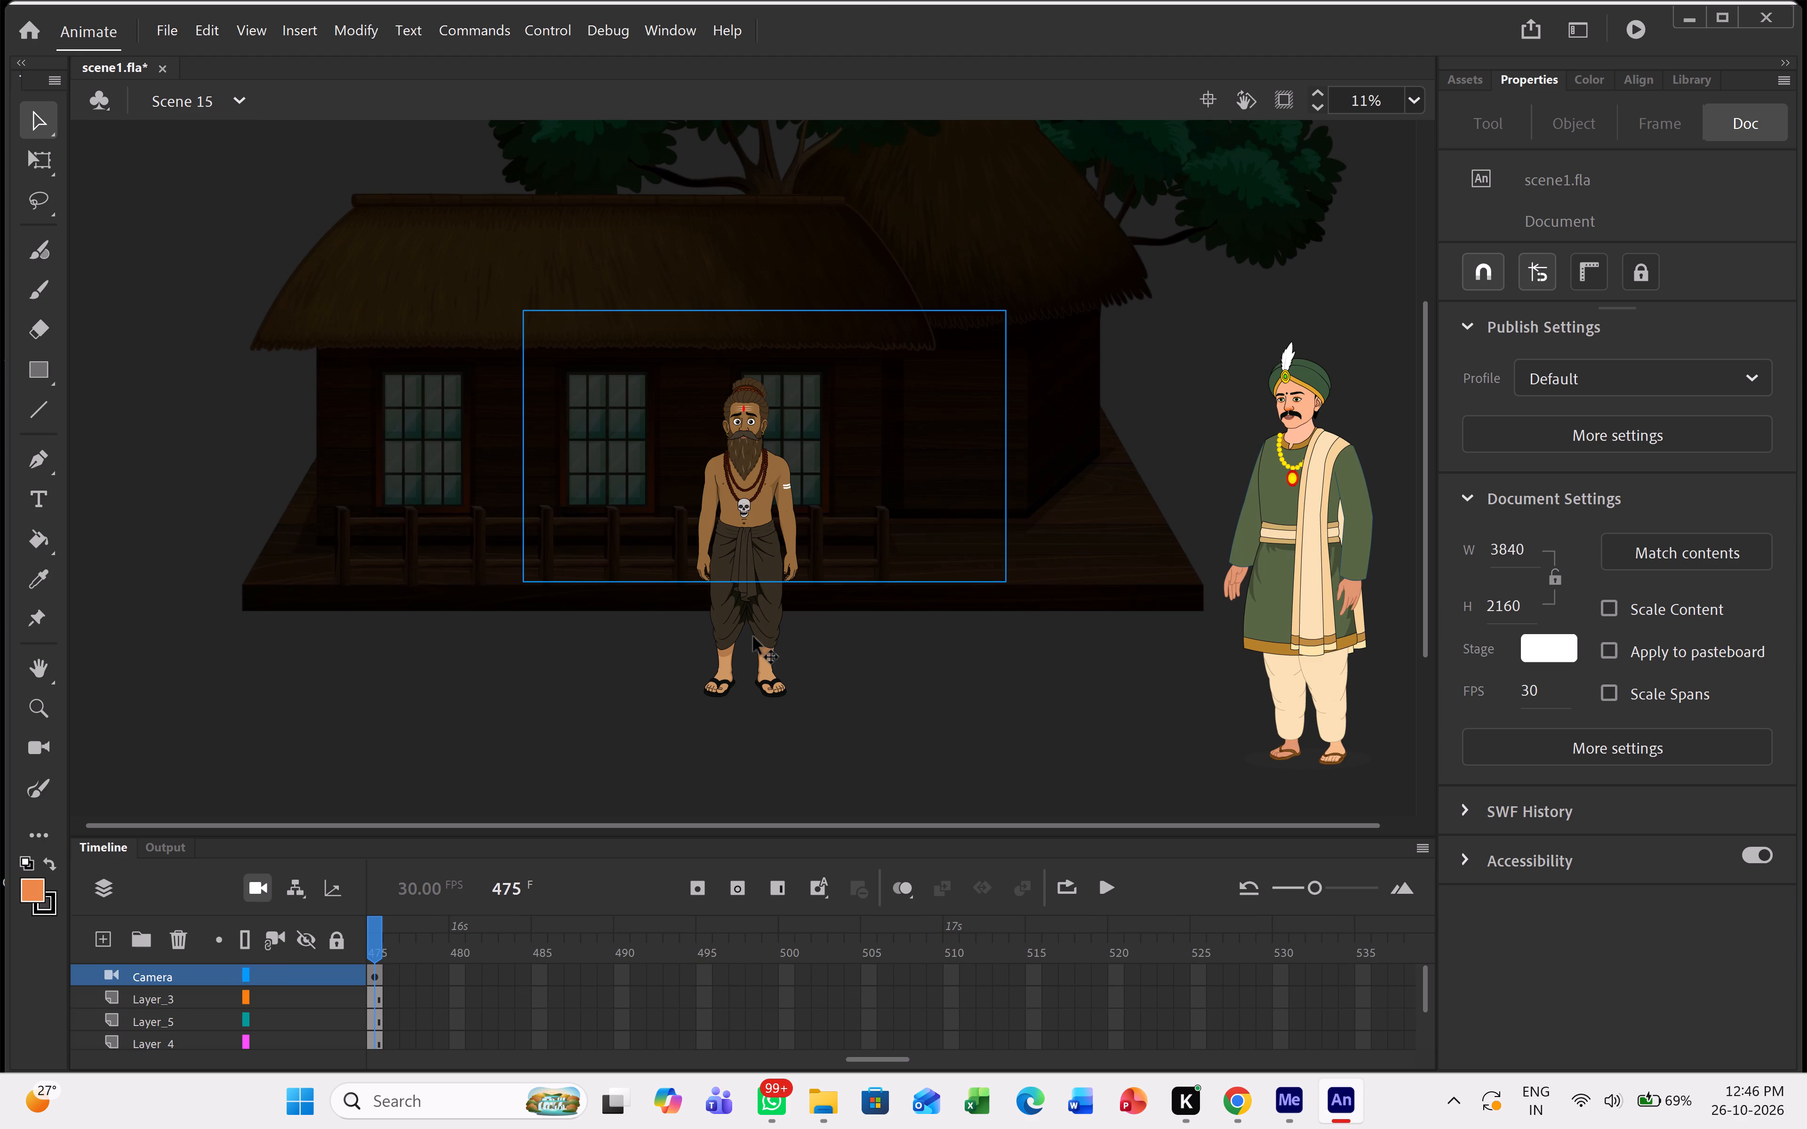
scroll(788, 639, "down", 7, "ctrl")
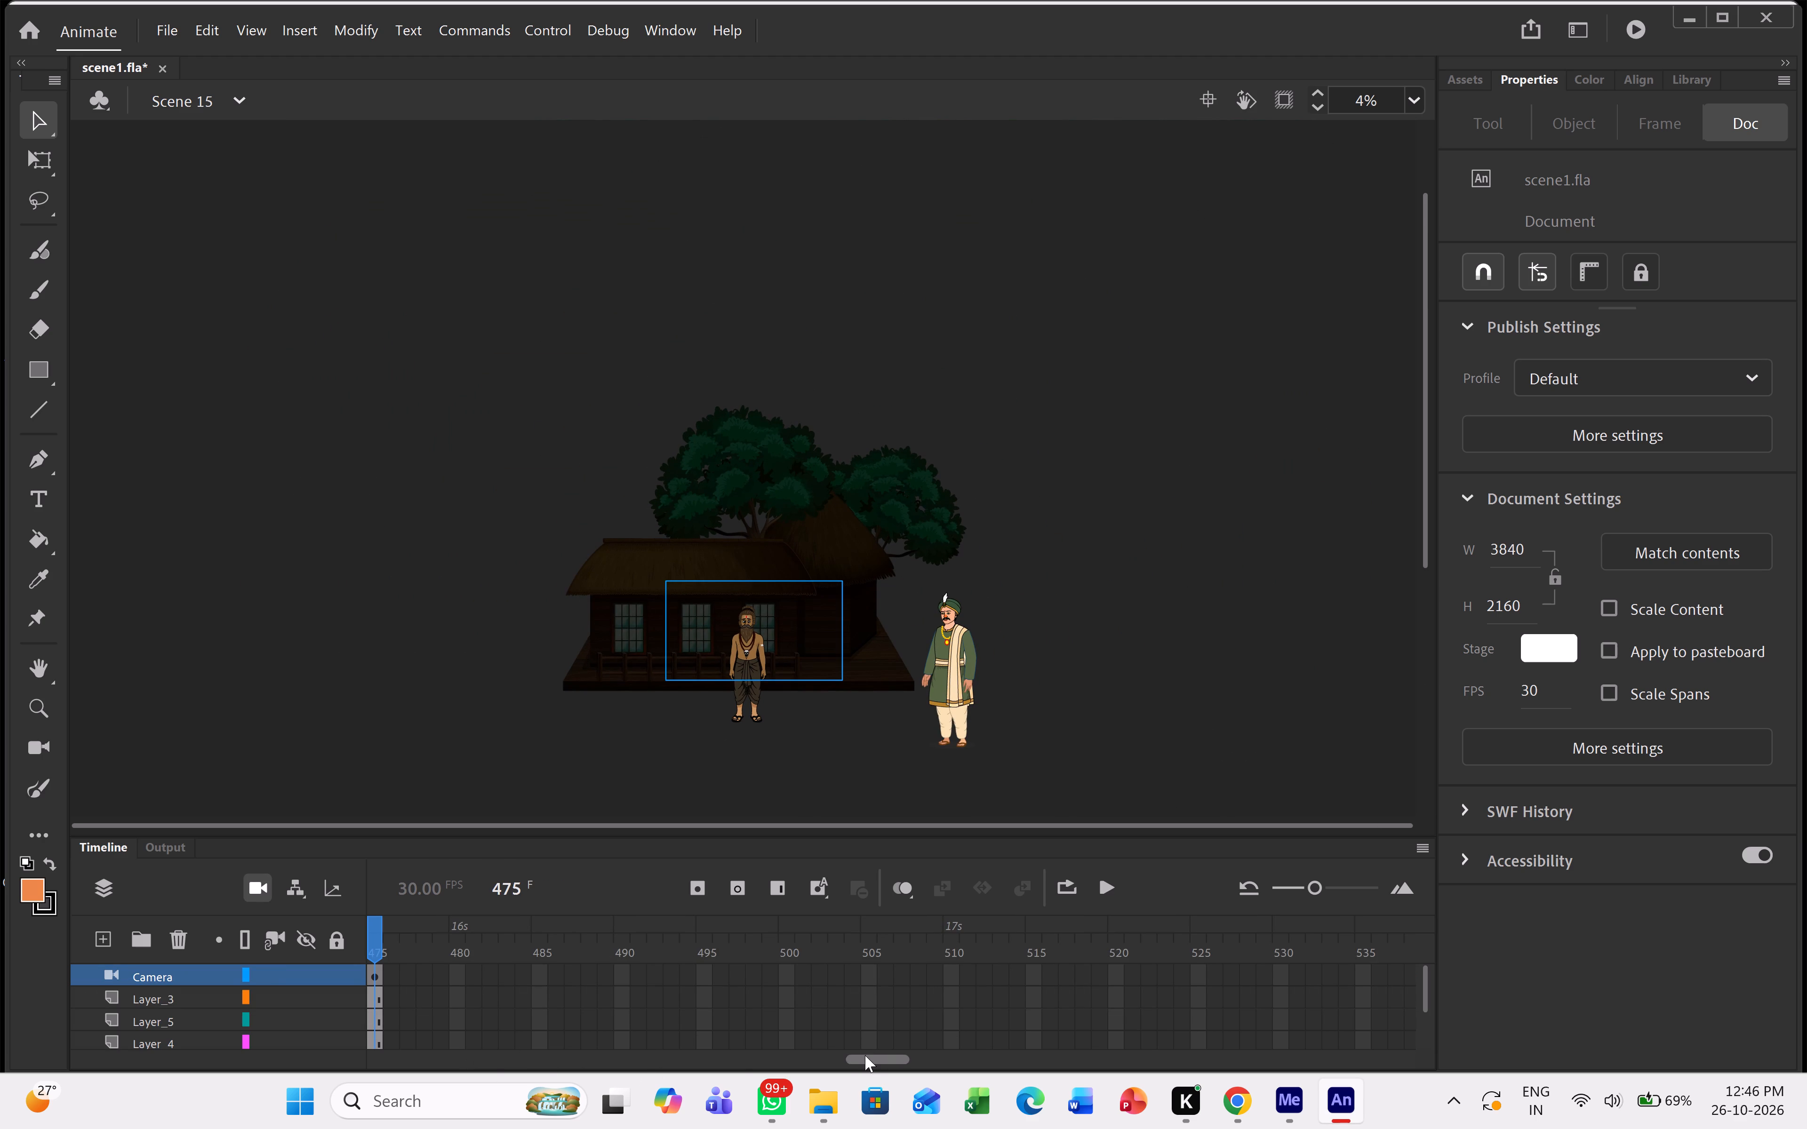
left_click_drag(865, 1055, 698, 1043)
left_click(779, 936)
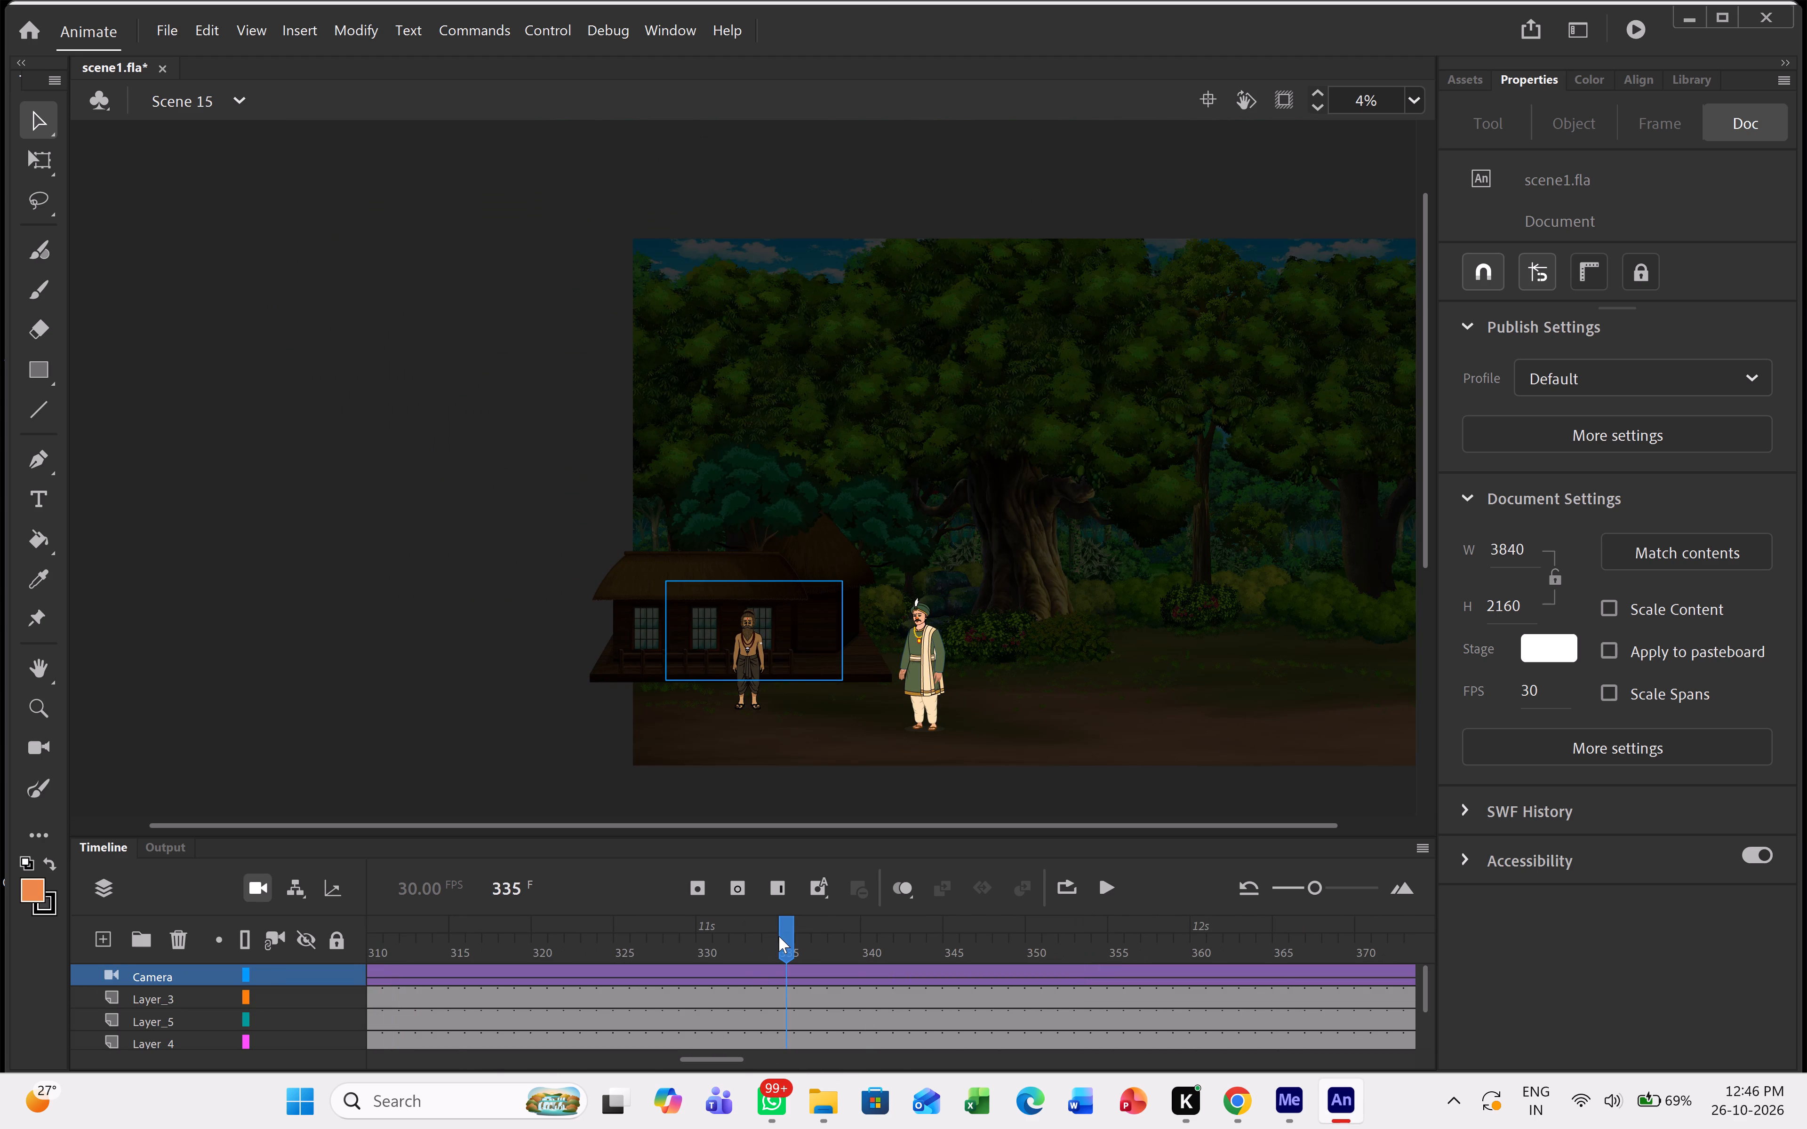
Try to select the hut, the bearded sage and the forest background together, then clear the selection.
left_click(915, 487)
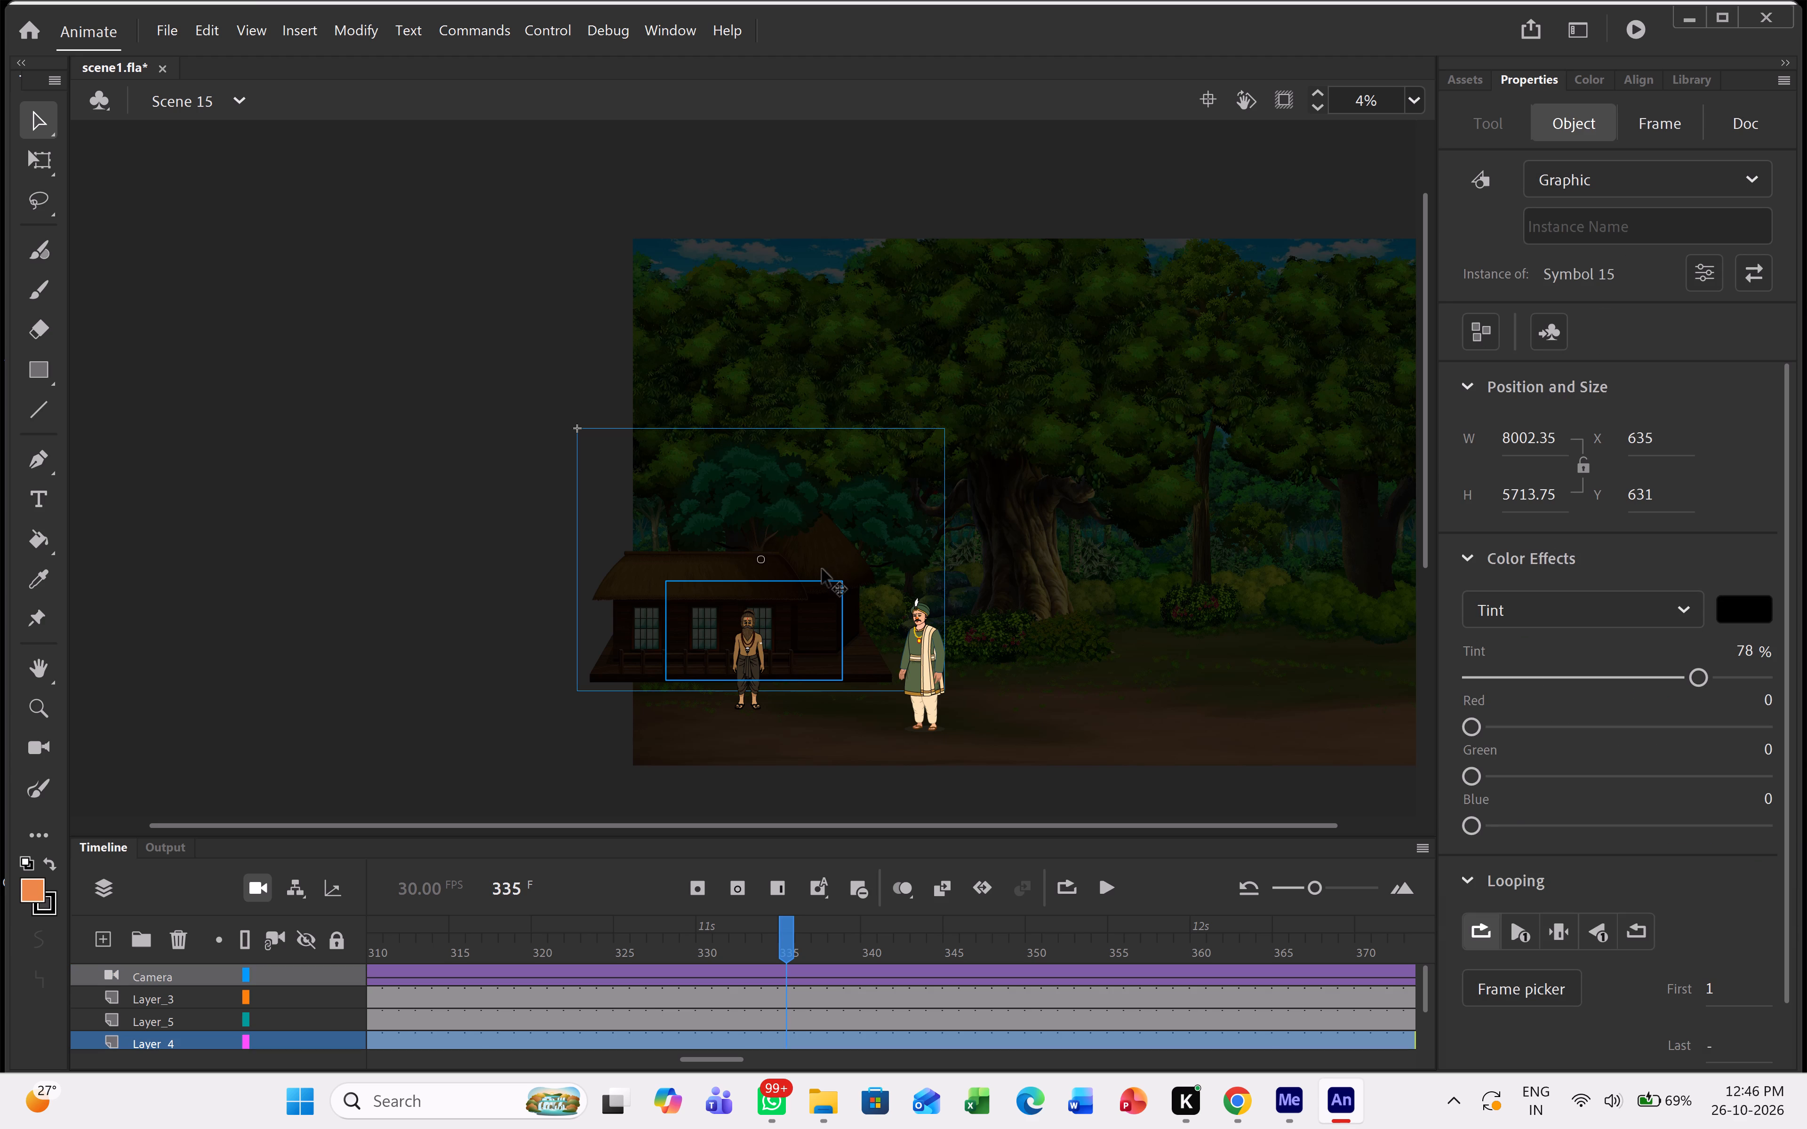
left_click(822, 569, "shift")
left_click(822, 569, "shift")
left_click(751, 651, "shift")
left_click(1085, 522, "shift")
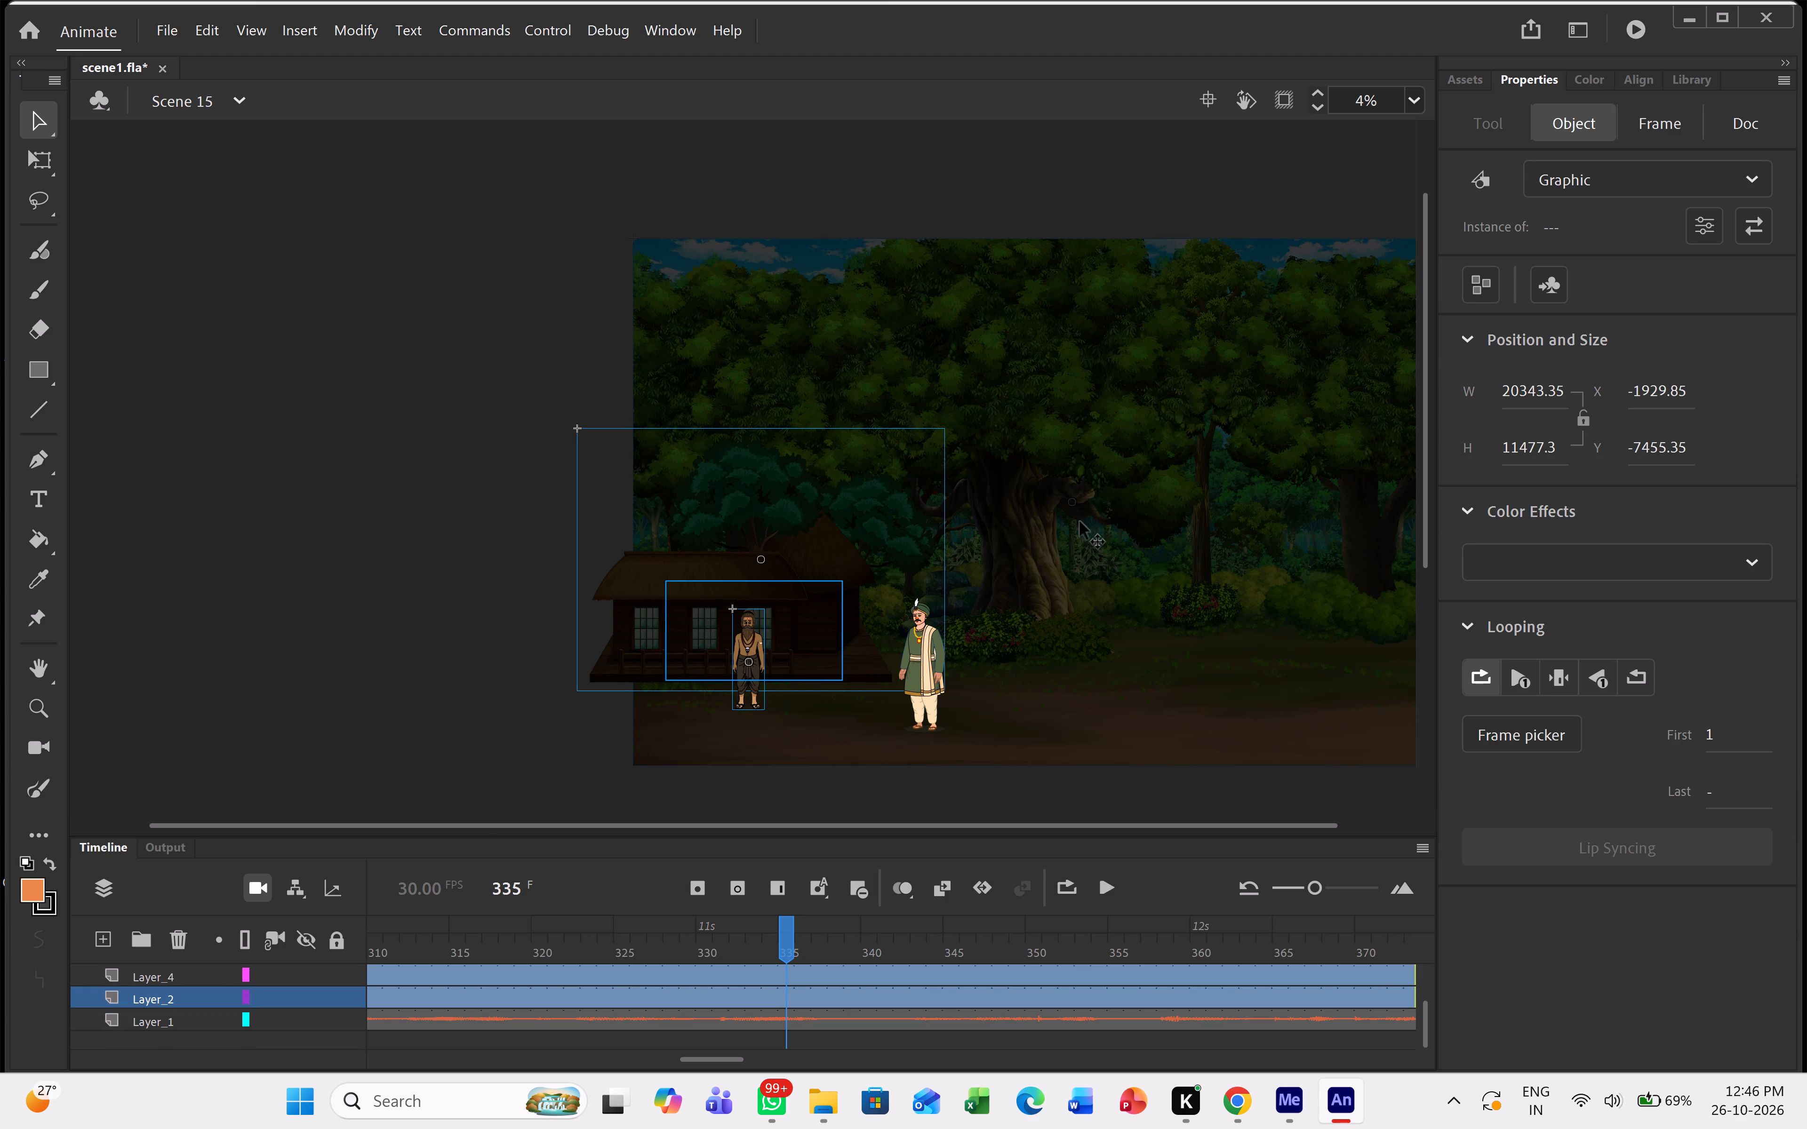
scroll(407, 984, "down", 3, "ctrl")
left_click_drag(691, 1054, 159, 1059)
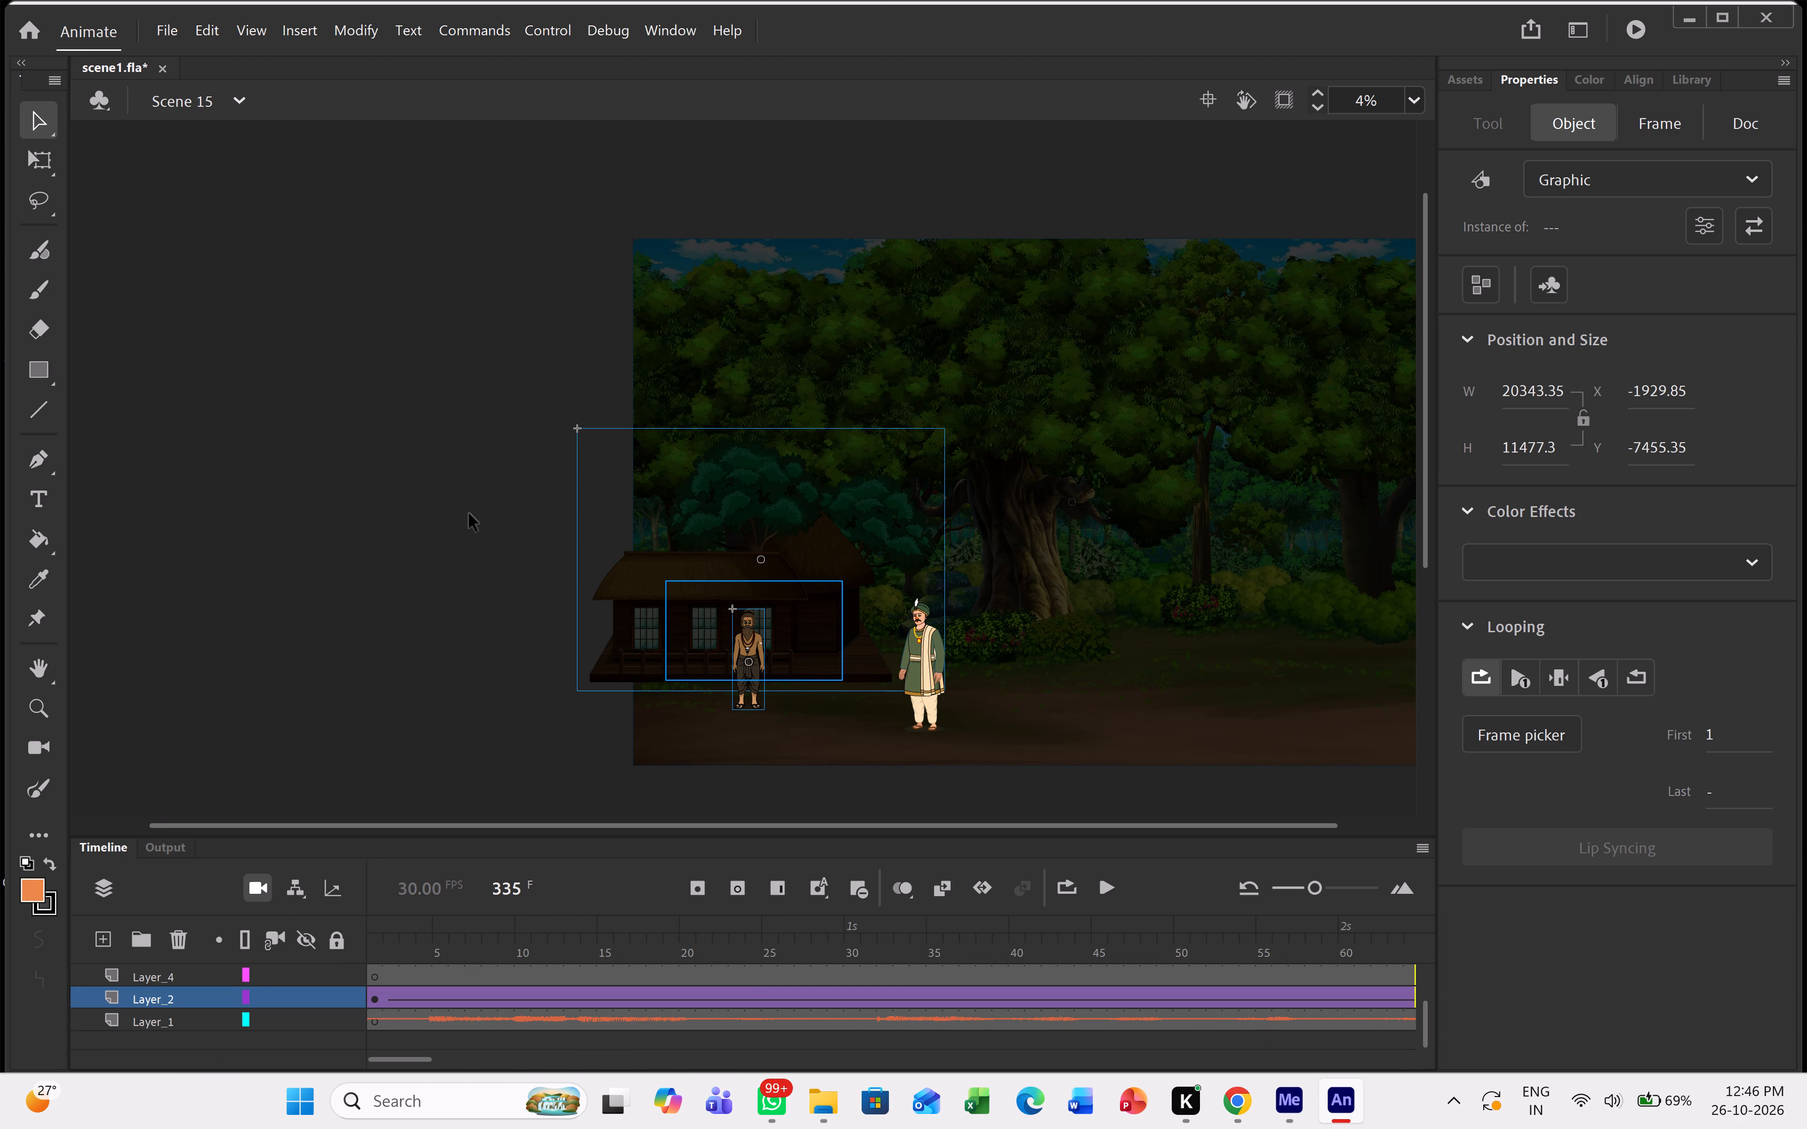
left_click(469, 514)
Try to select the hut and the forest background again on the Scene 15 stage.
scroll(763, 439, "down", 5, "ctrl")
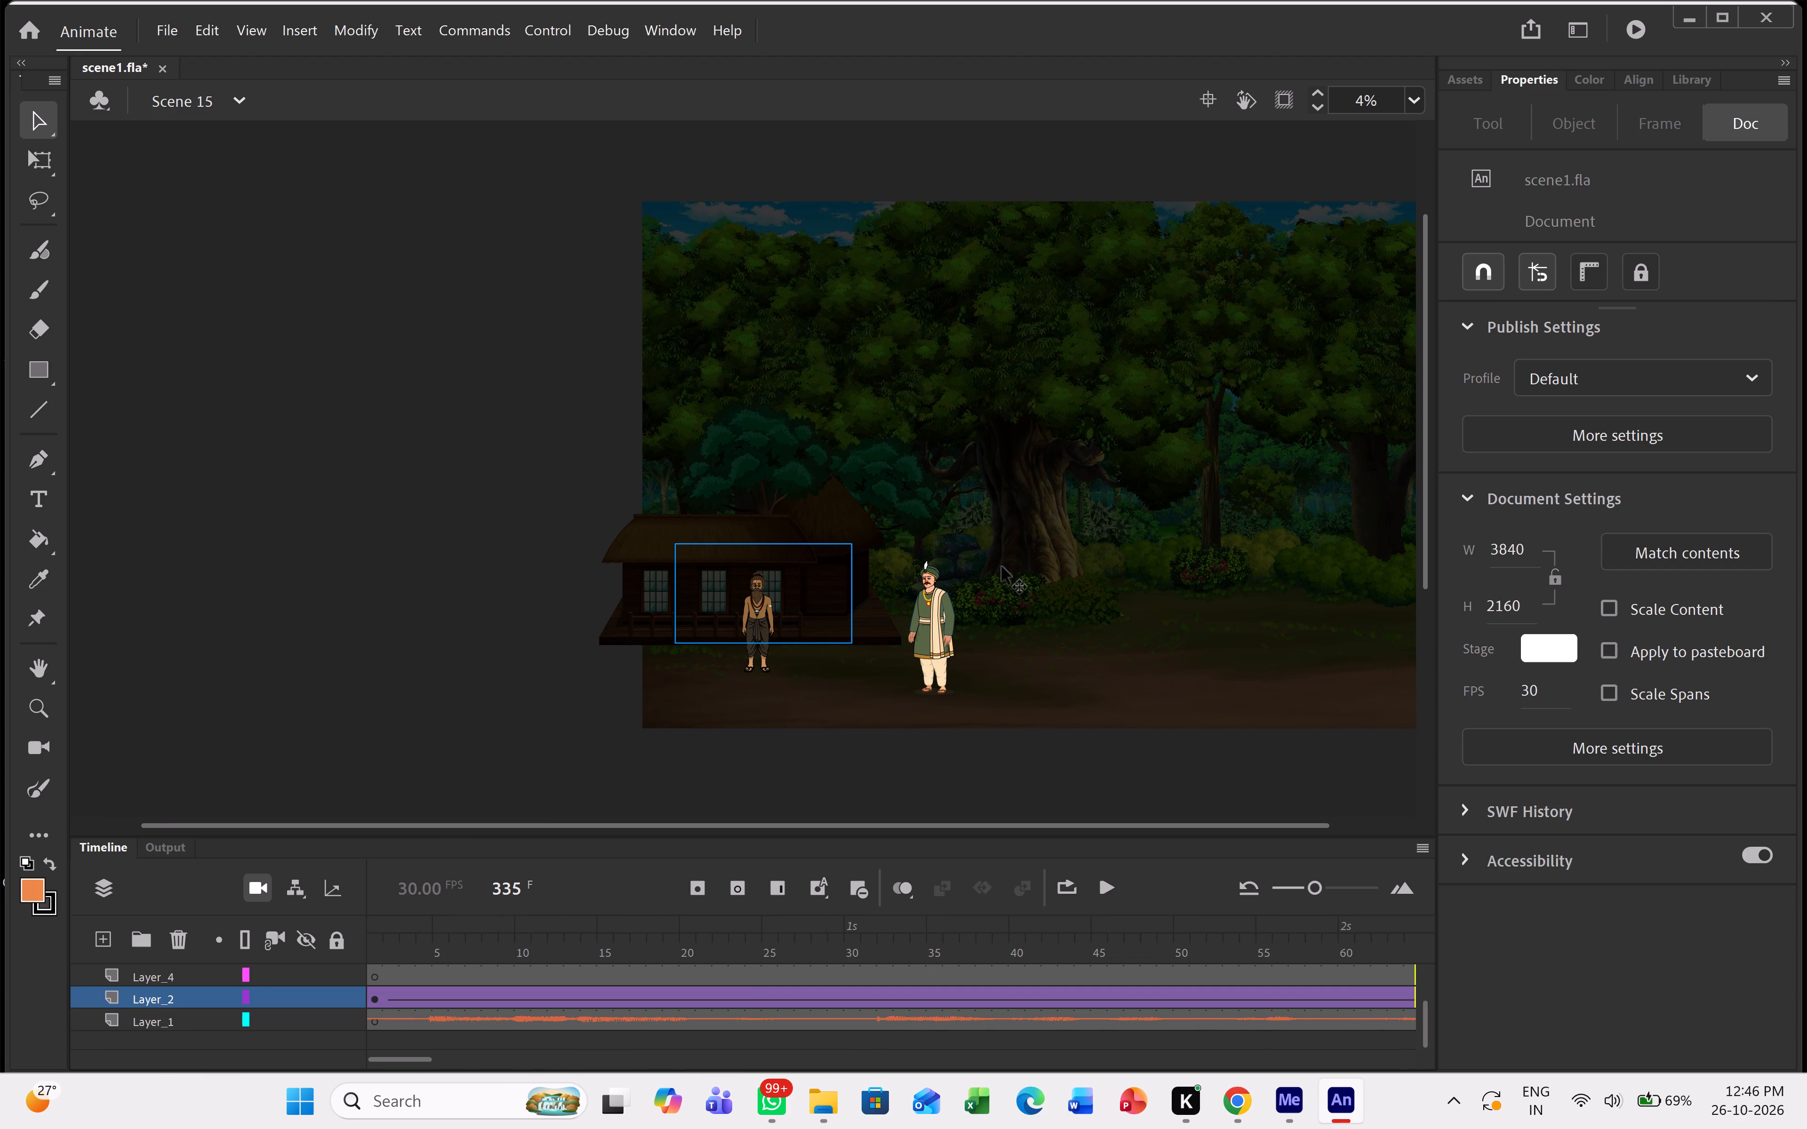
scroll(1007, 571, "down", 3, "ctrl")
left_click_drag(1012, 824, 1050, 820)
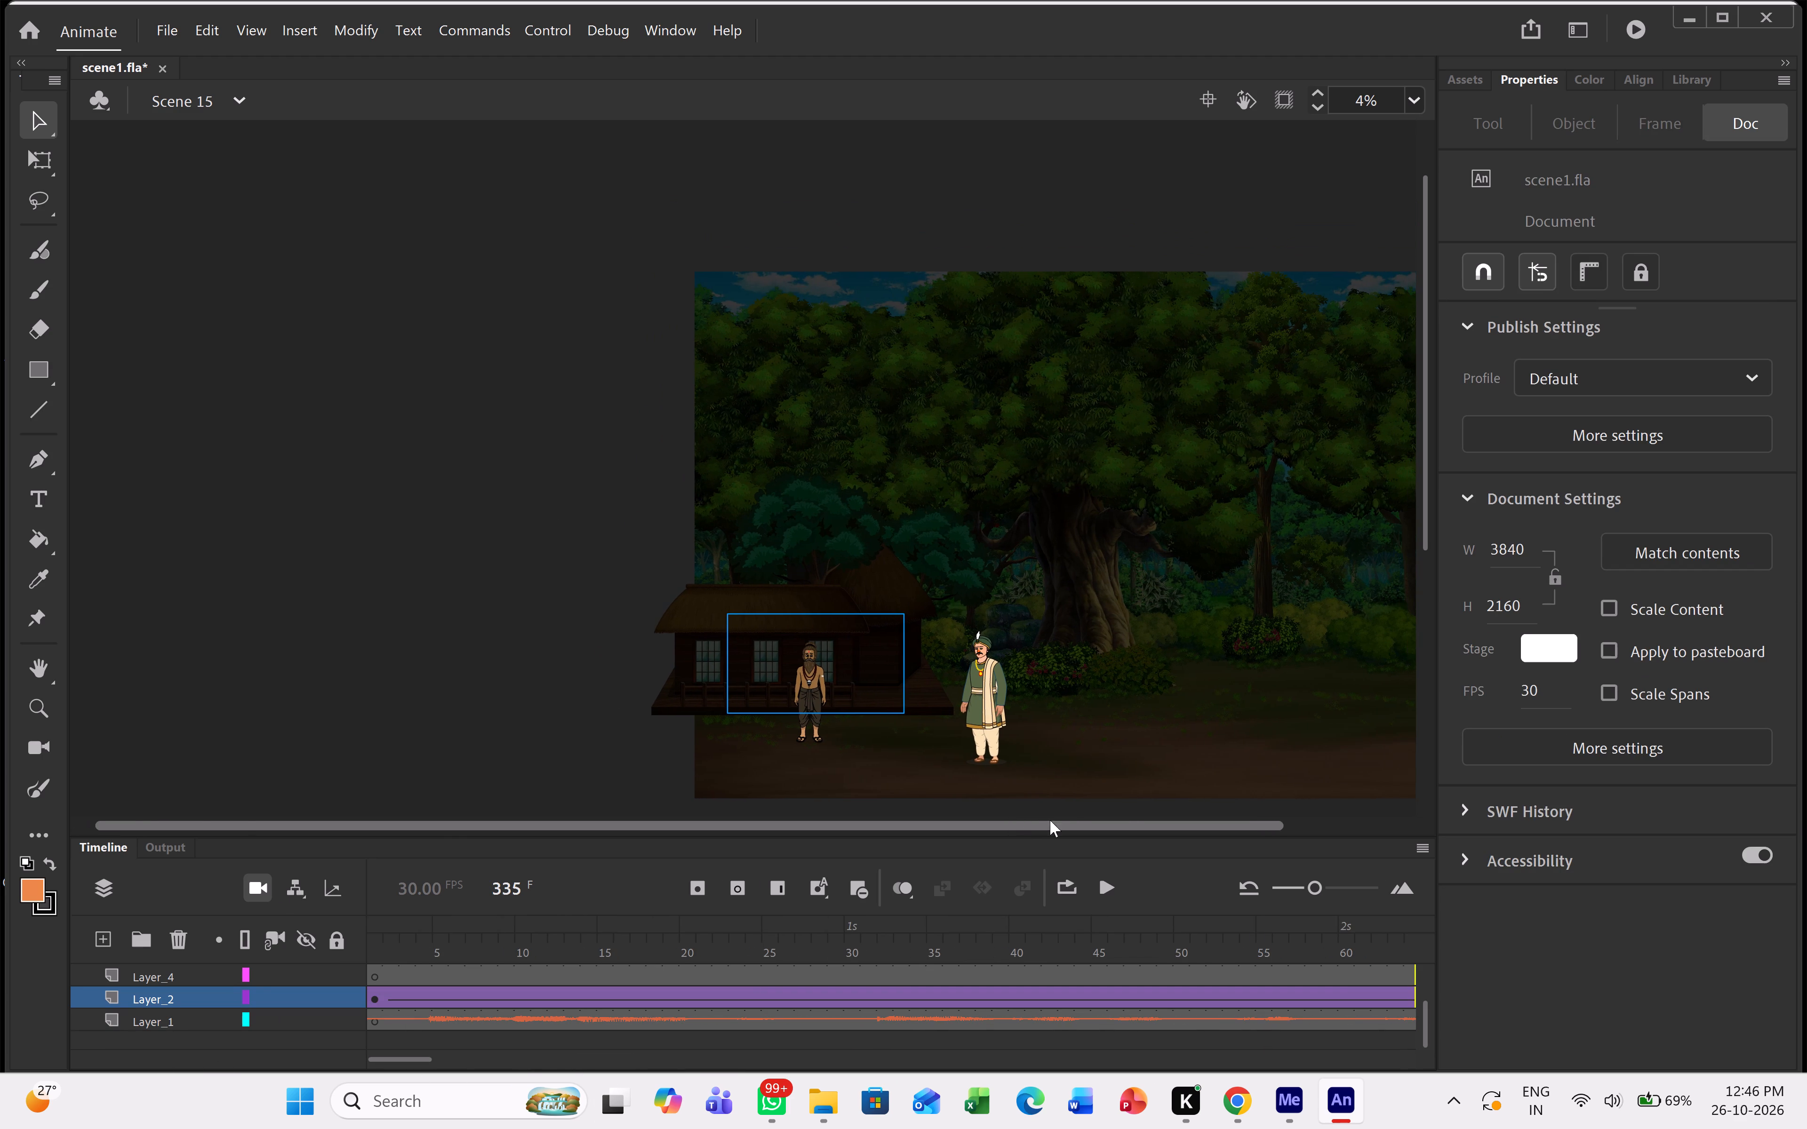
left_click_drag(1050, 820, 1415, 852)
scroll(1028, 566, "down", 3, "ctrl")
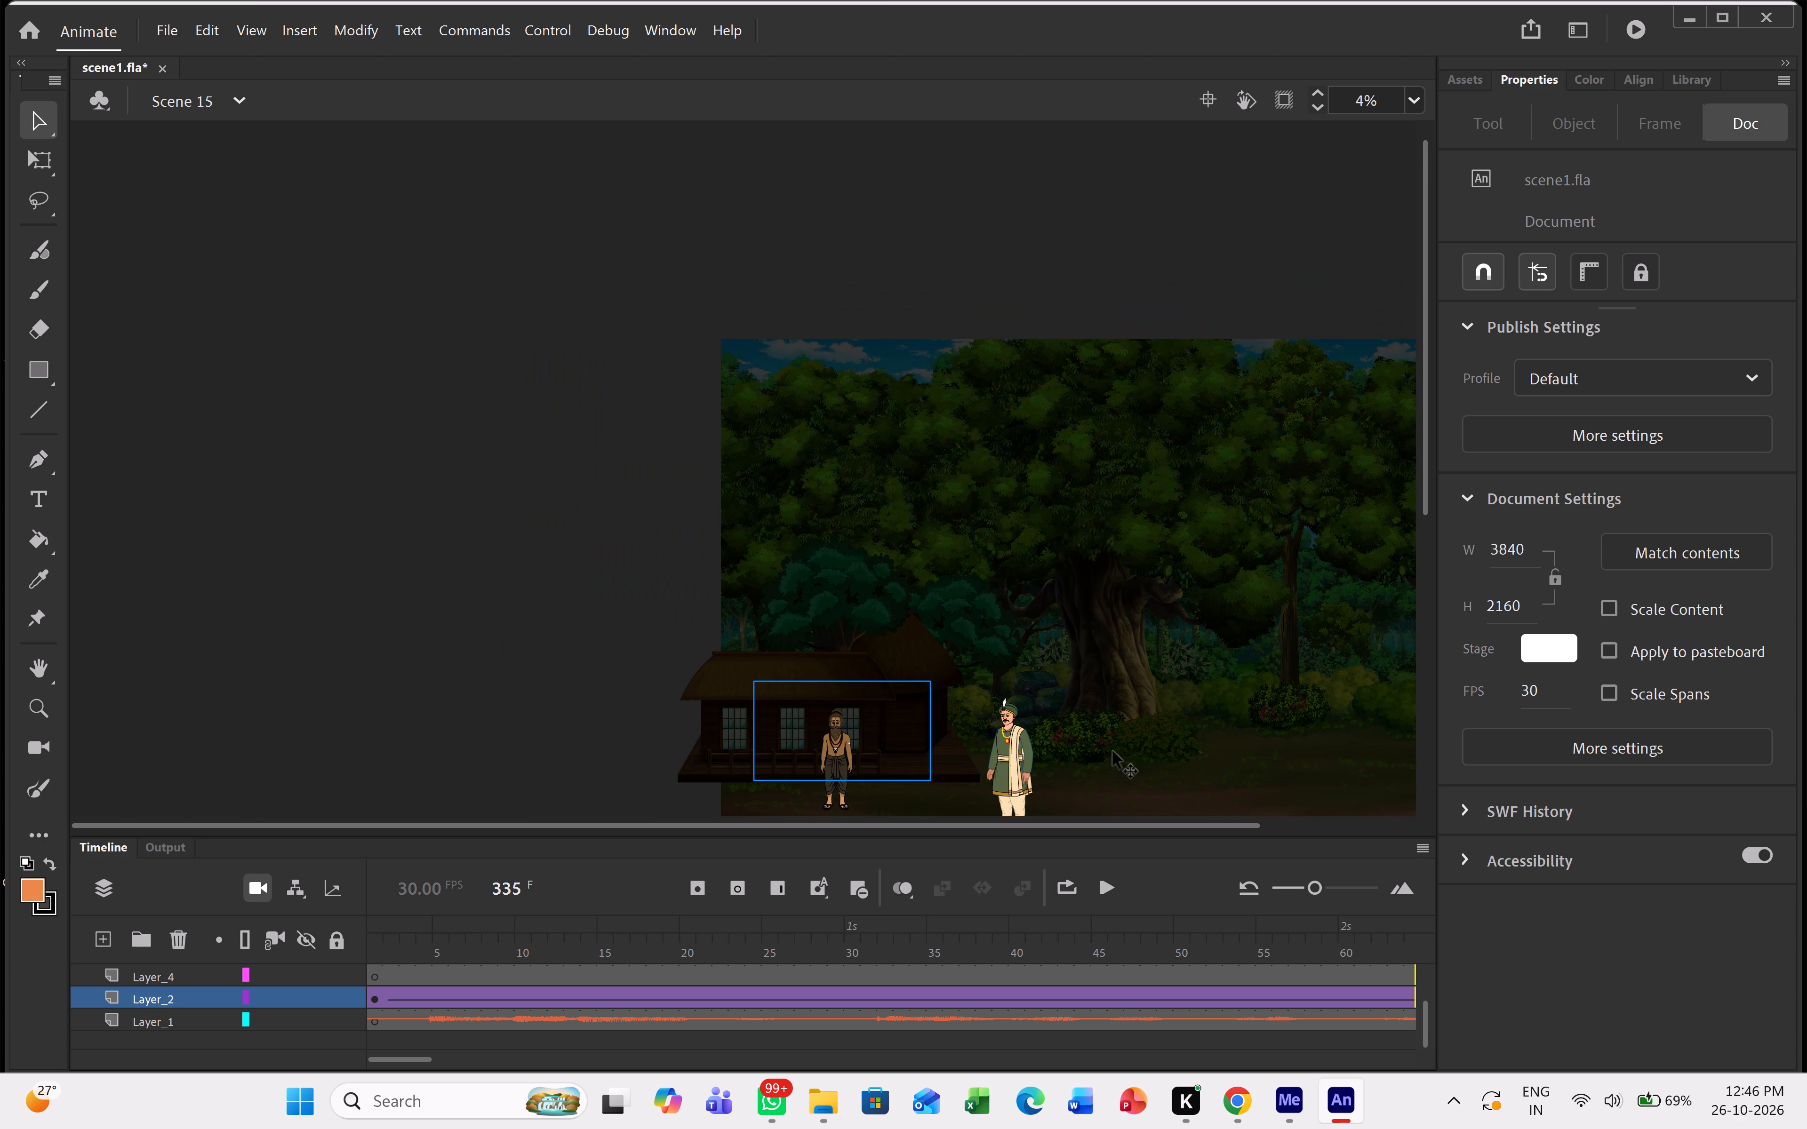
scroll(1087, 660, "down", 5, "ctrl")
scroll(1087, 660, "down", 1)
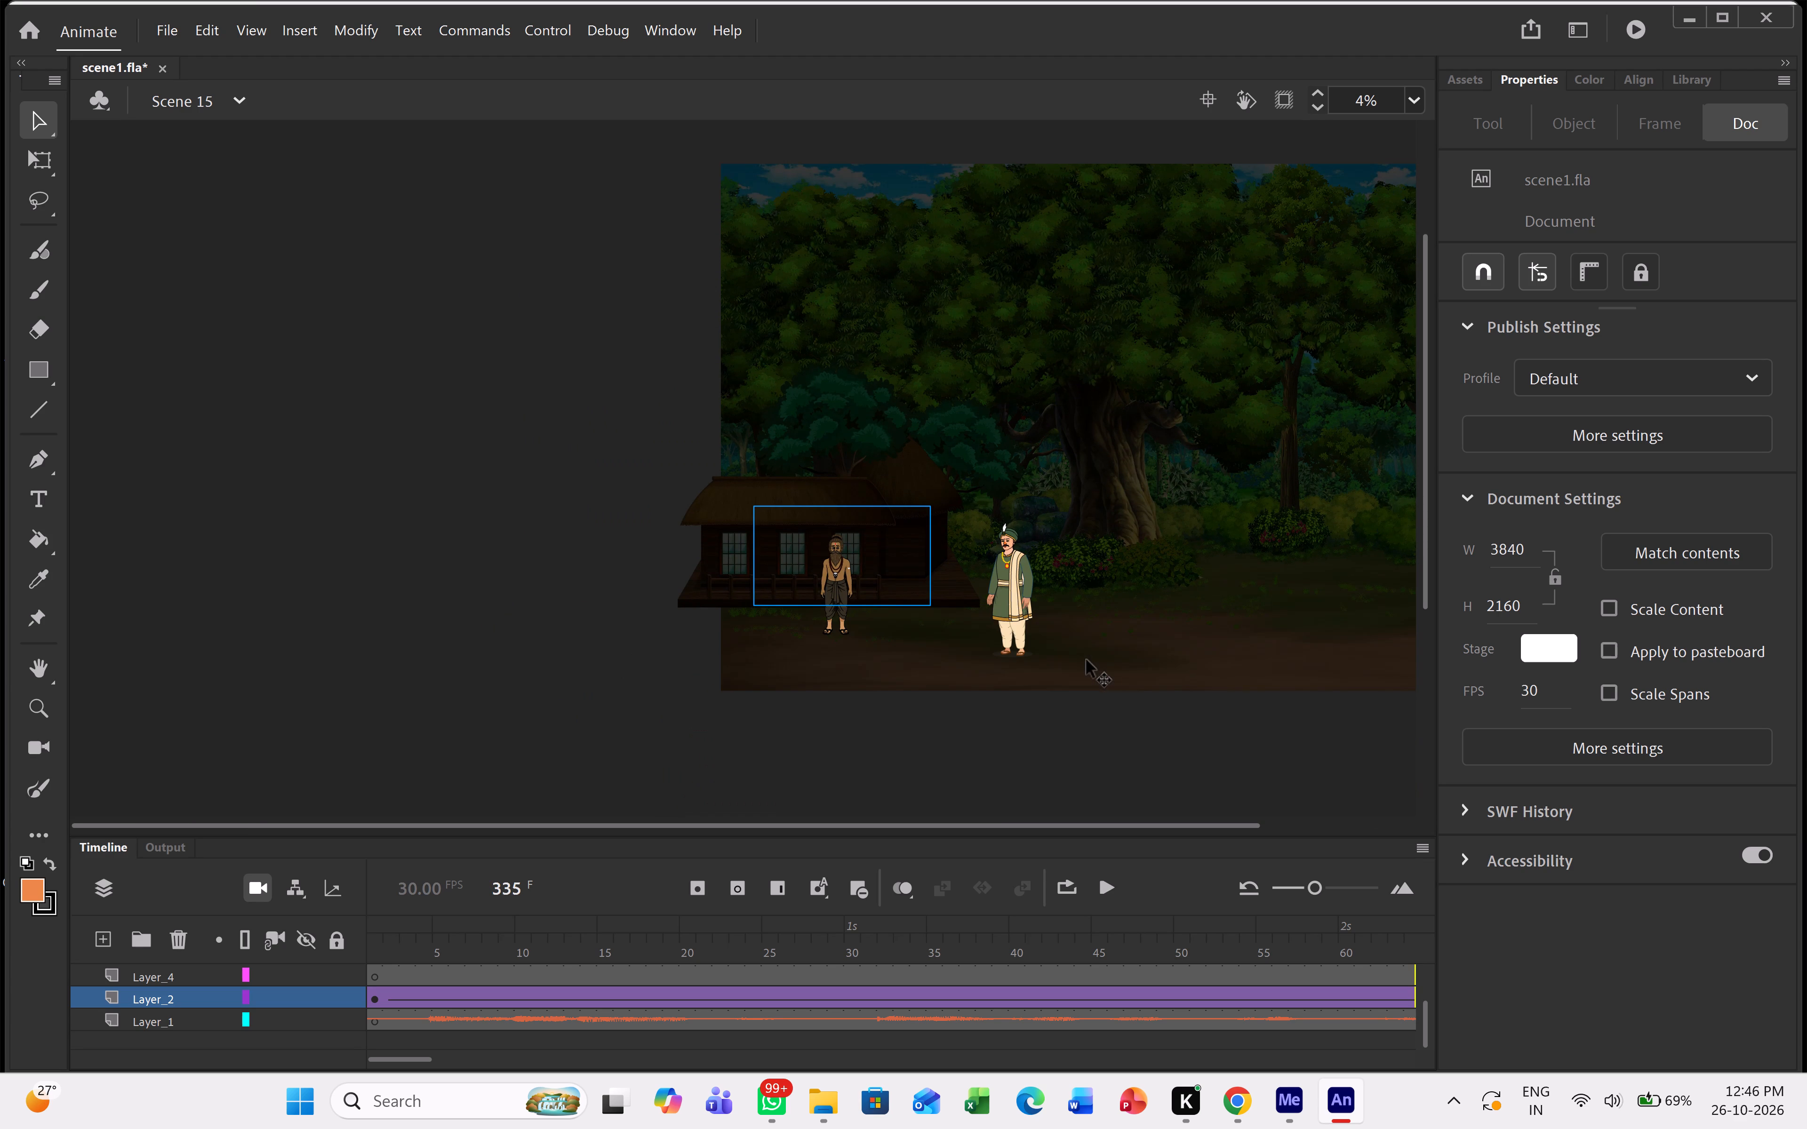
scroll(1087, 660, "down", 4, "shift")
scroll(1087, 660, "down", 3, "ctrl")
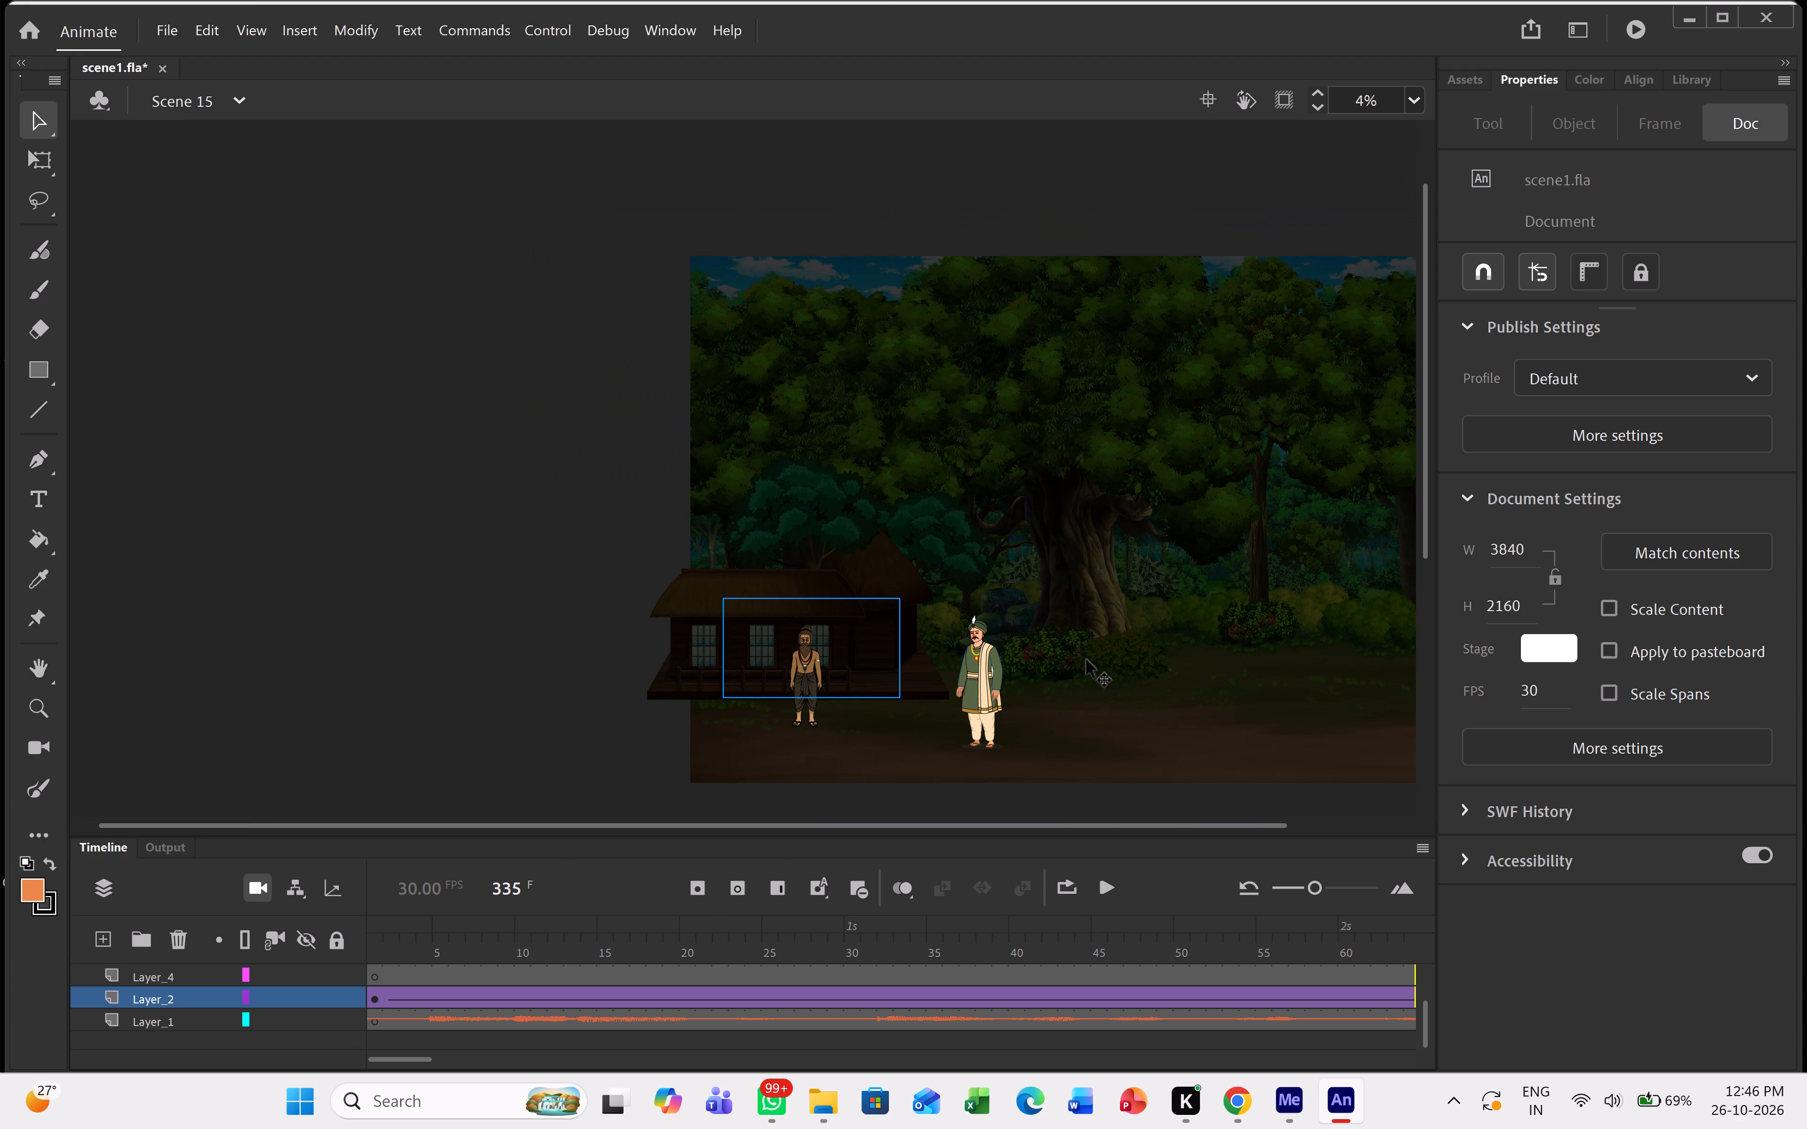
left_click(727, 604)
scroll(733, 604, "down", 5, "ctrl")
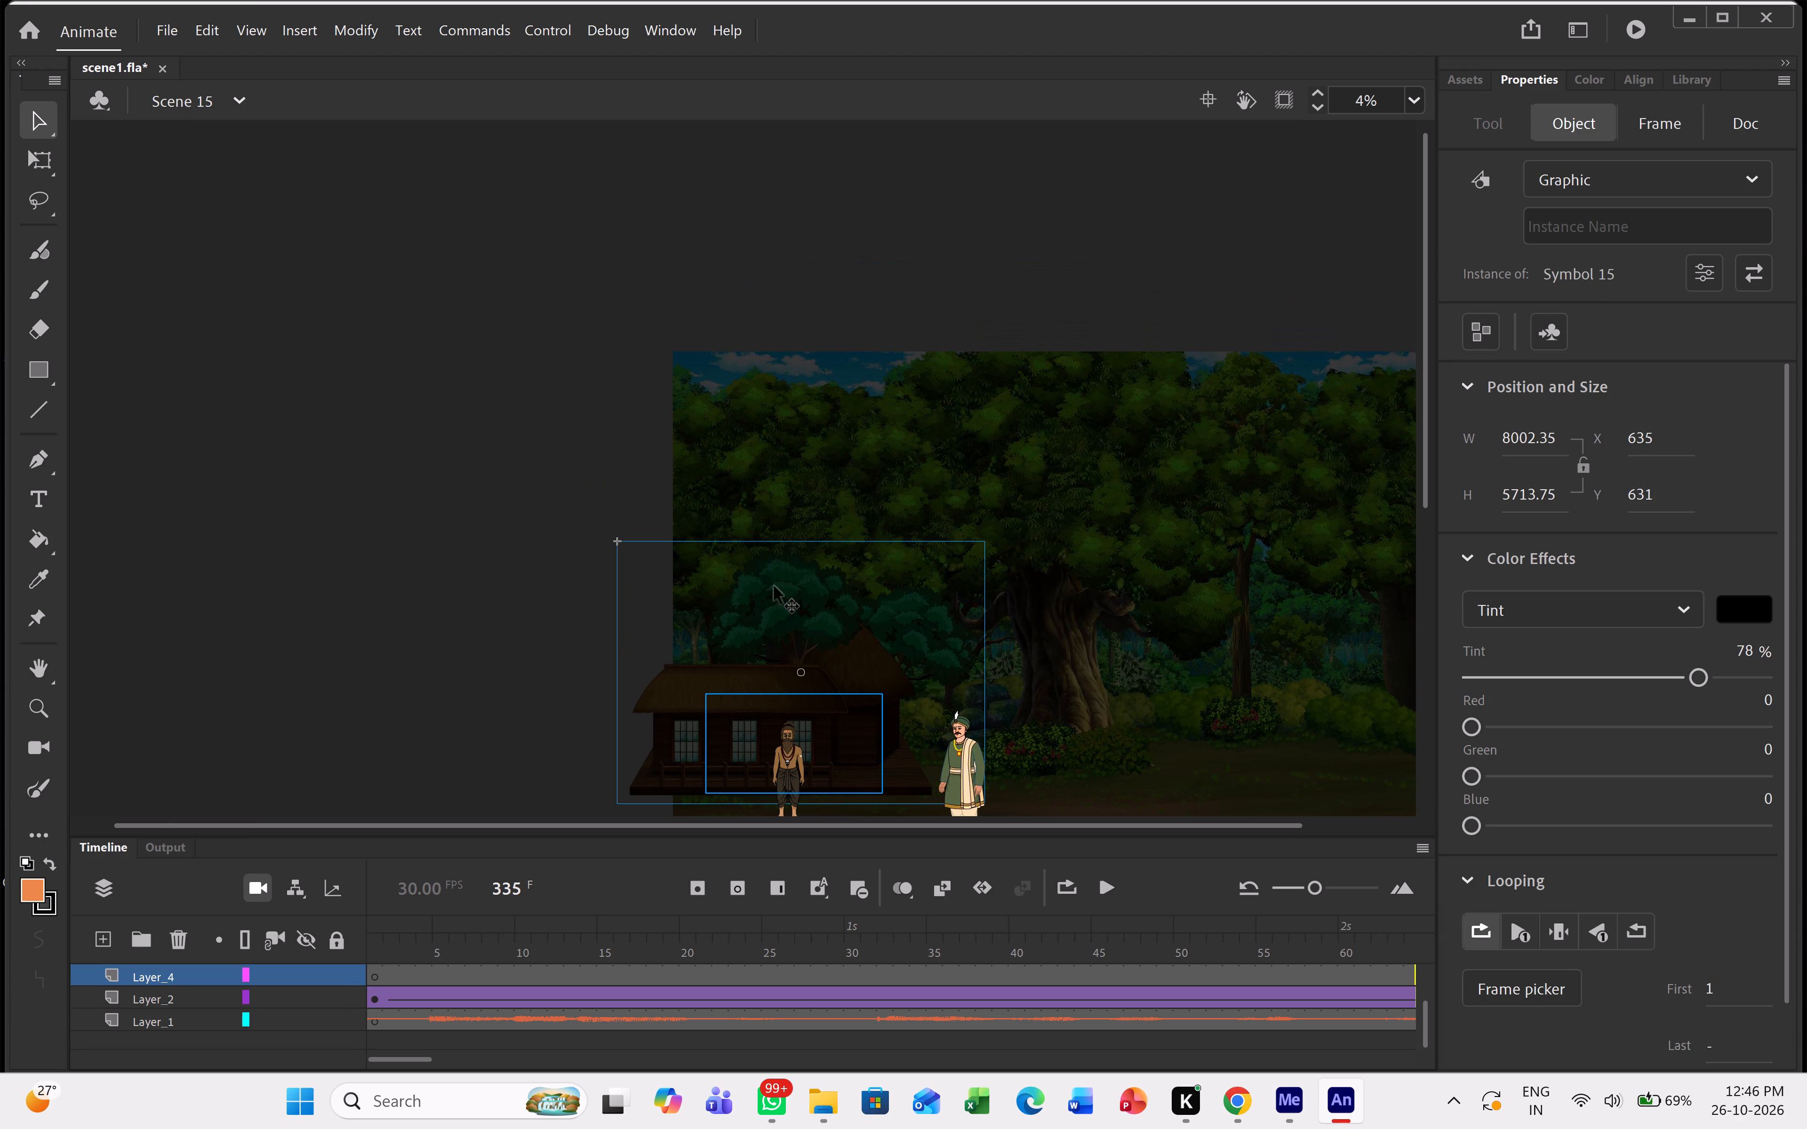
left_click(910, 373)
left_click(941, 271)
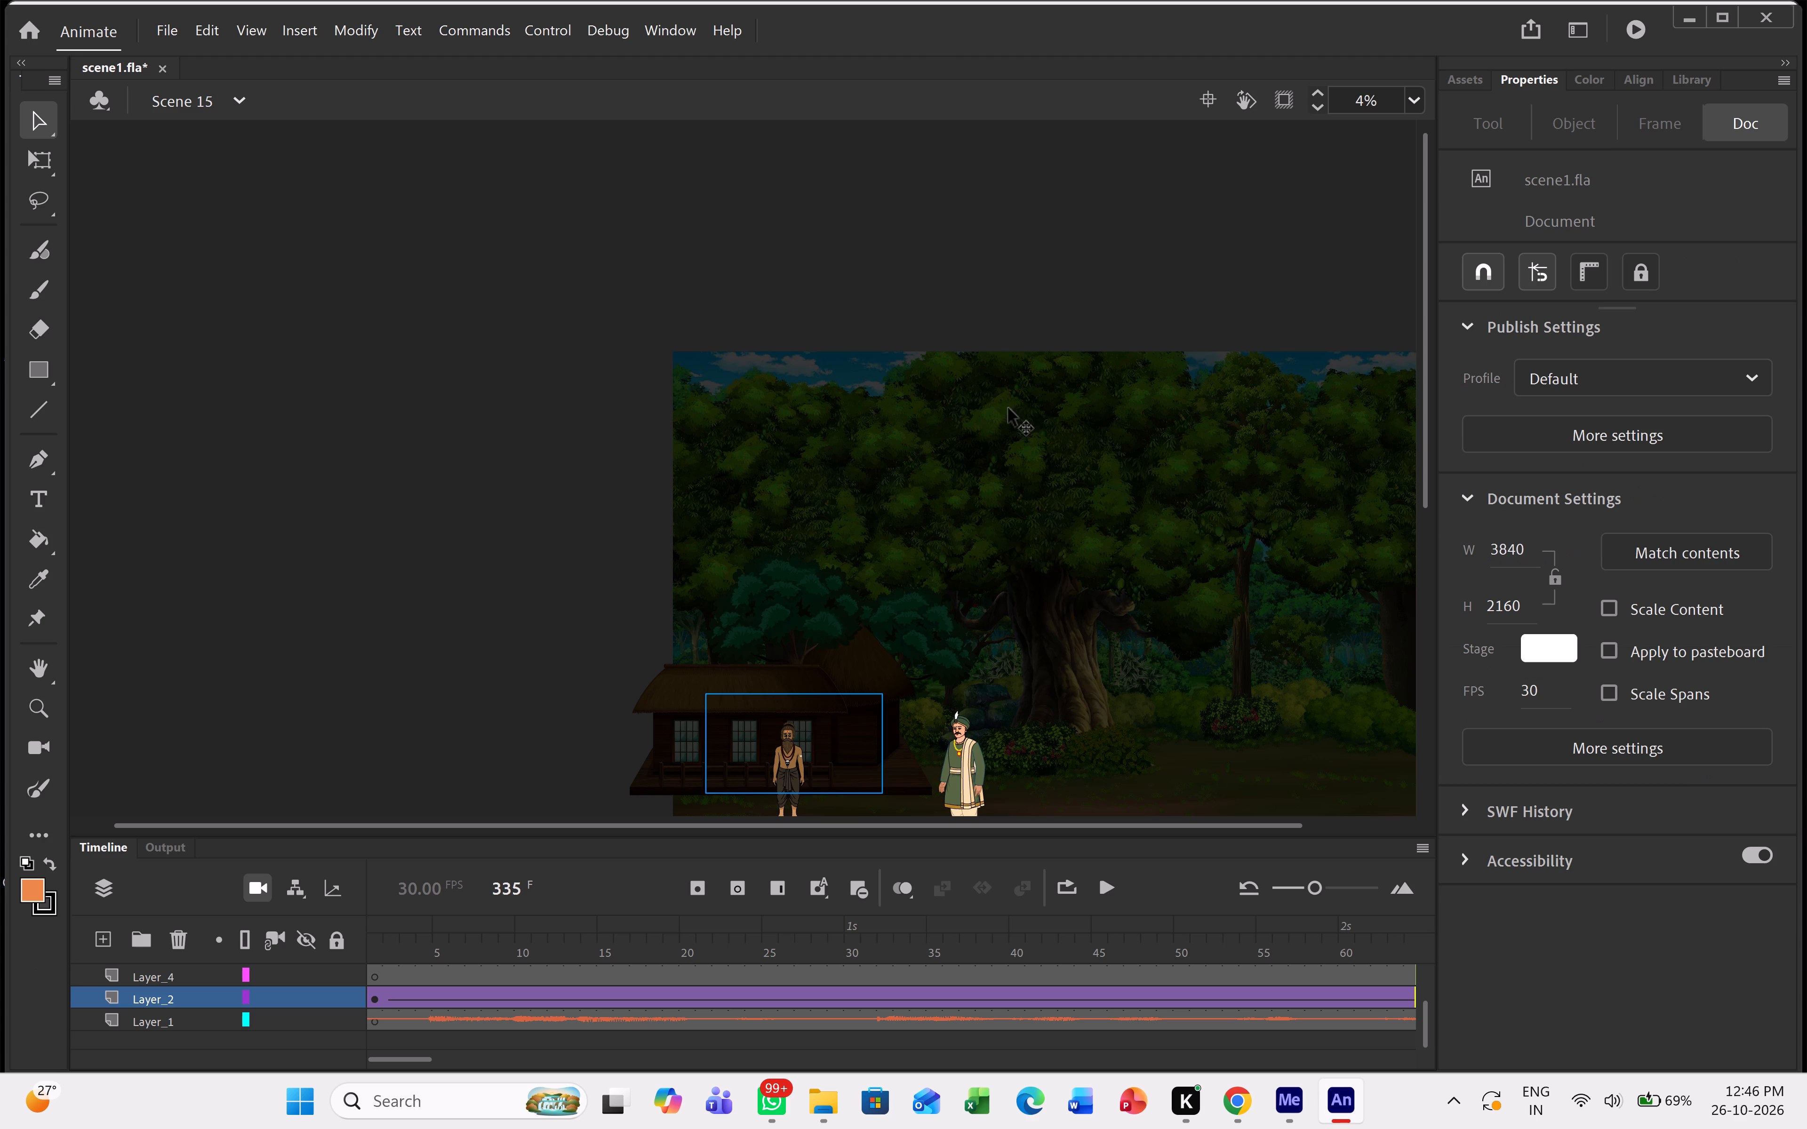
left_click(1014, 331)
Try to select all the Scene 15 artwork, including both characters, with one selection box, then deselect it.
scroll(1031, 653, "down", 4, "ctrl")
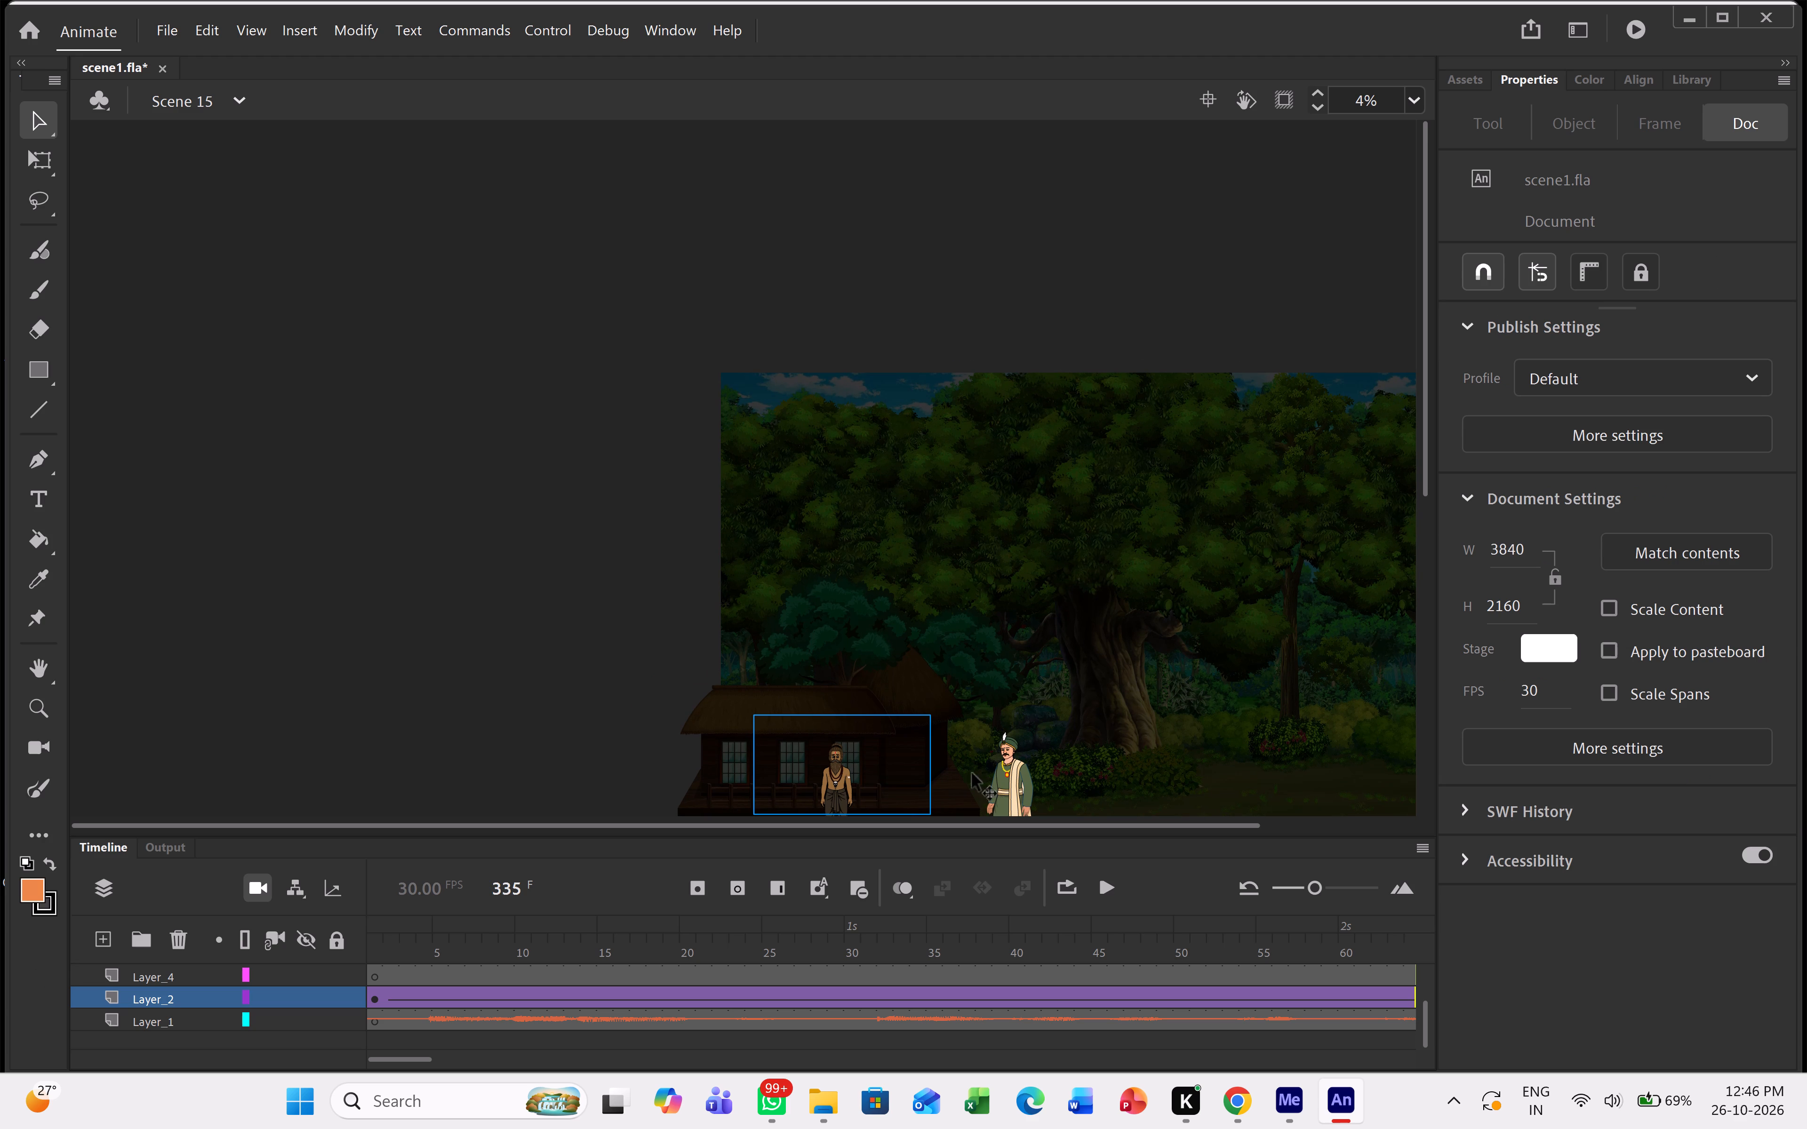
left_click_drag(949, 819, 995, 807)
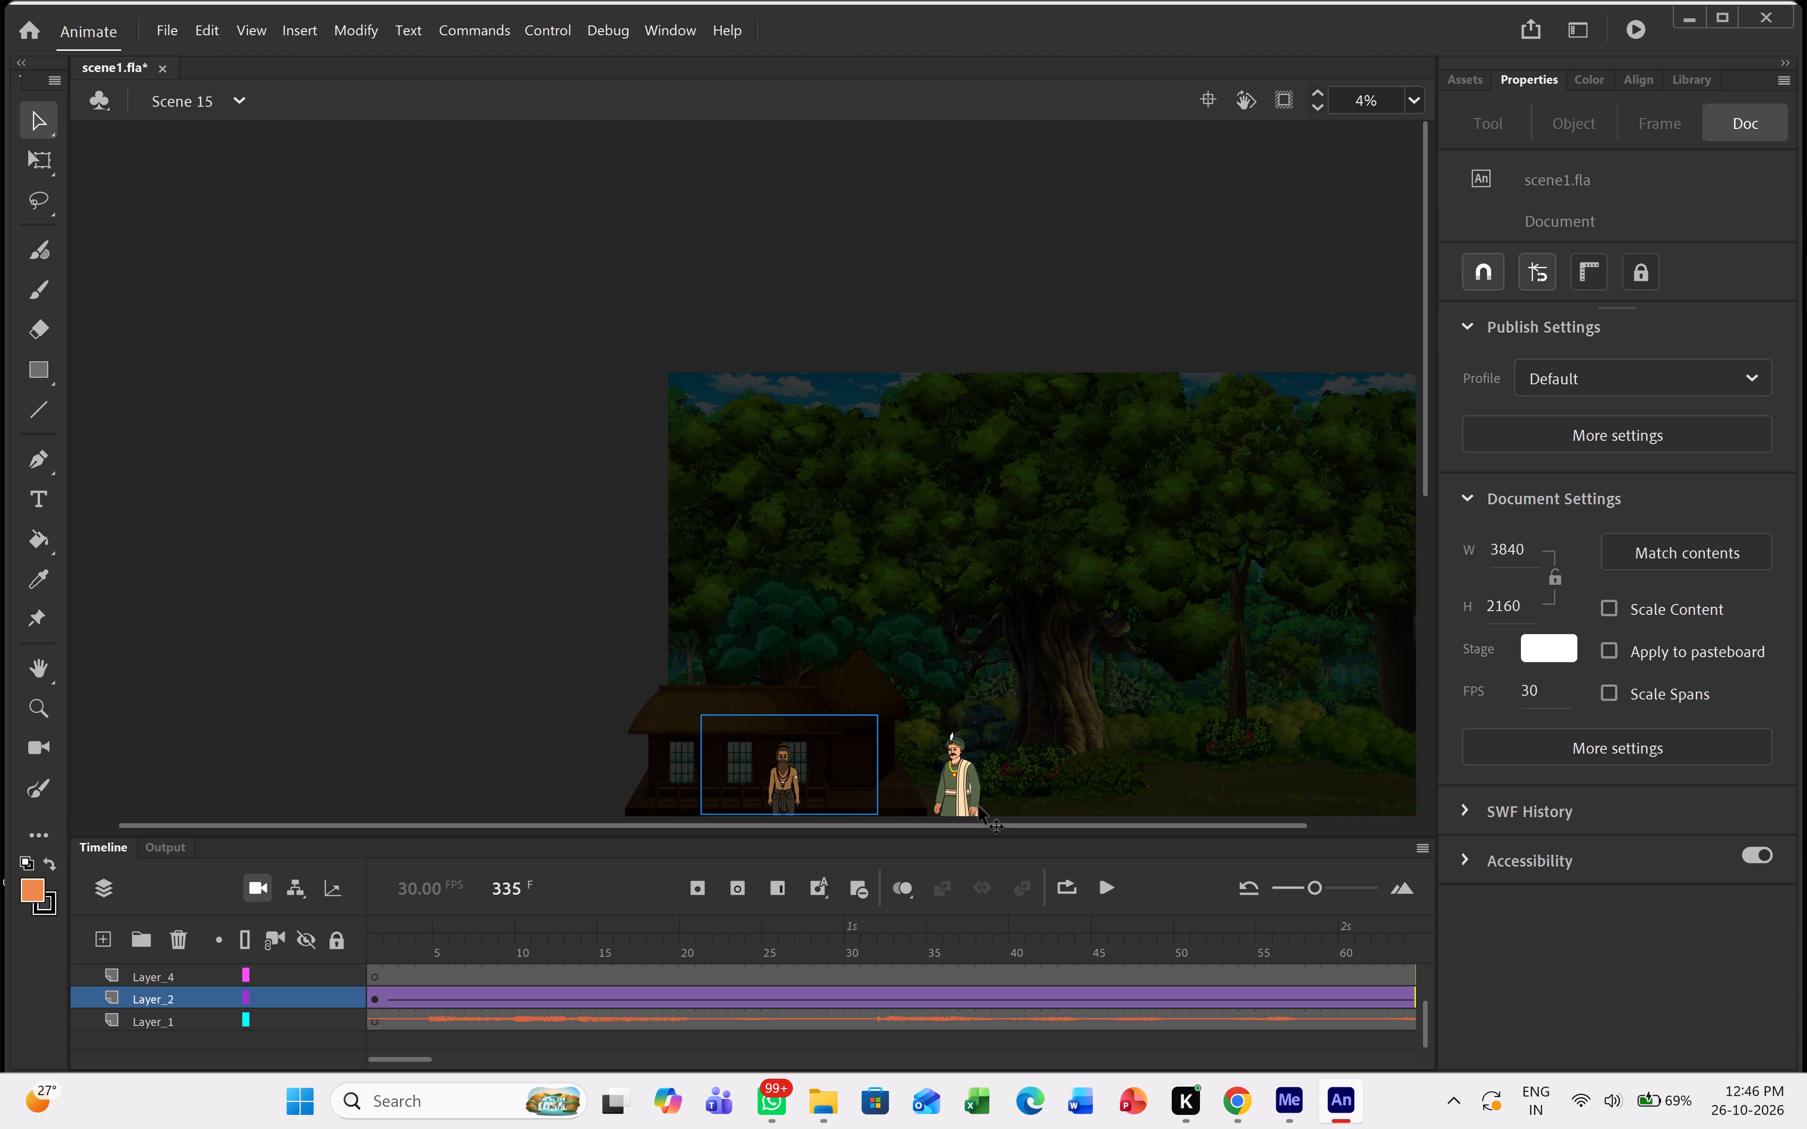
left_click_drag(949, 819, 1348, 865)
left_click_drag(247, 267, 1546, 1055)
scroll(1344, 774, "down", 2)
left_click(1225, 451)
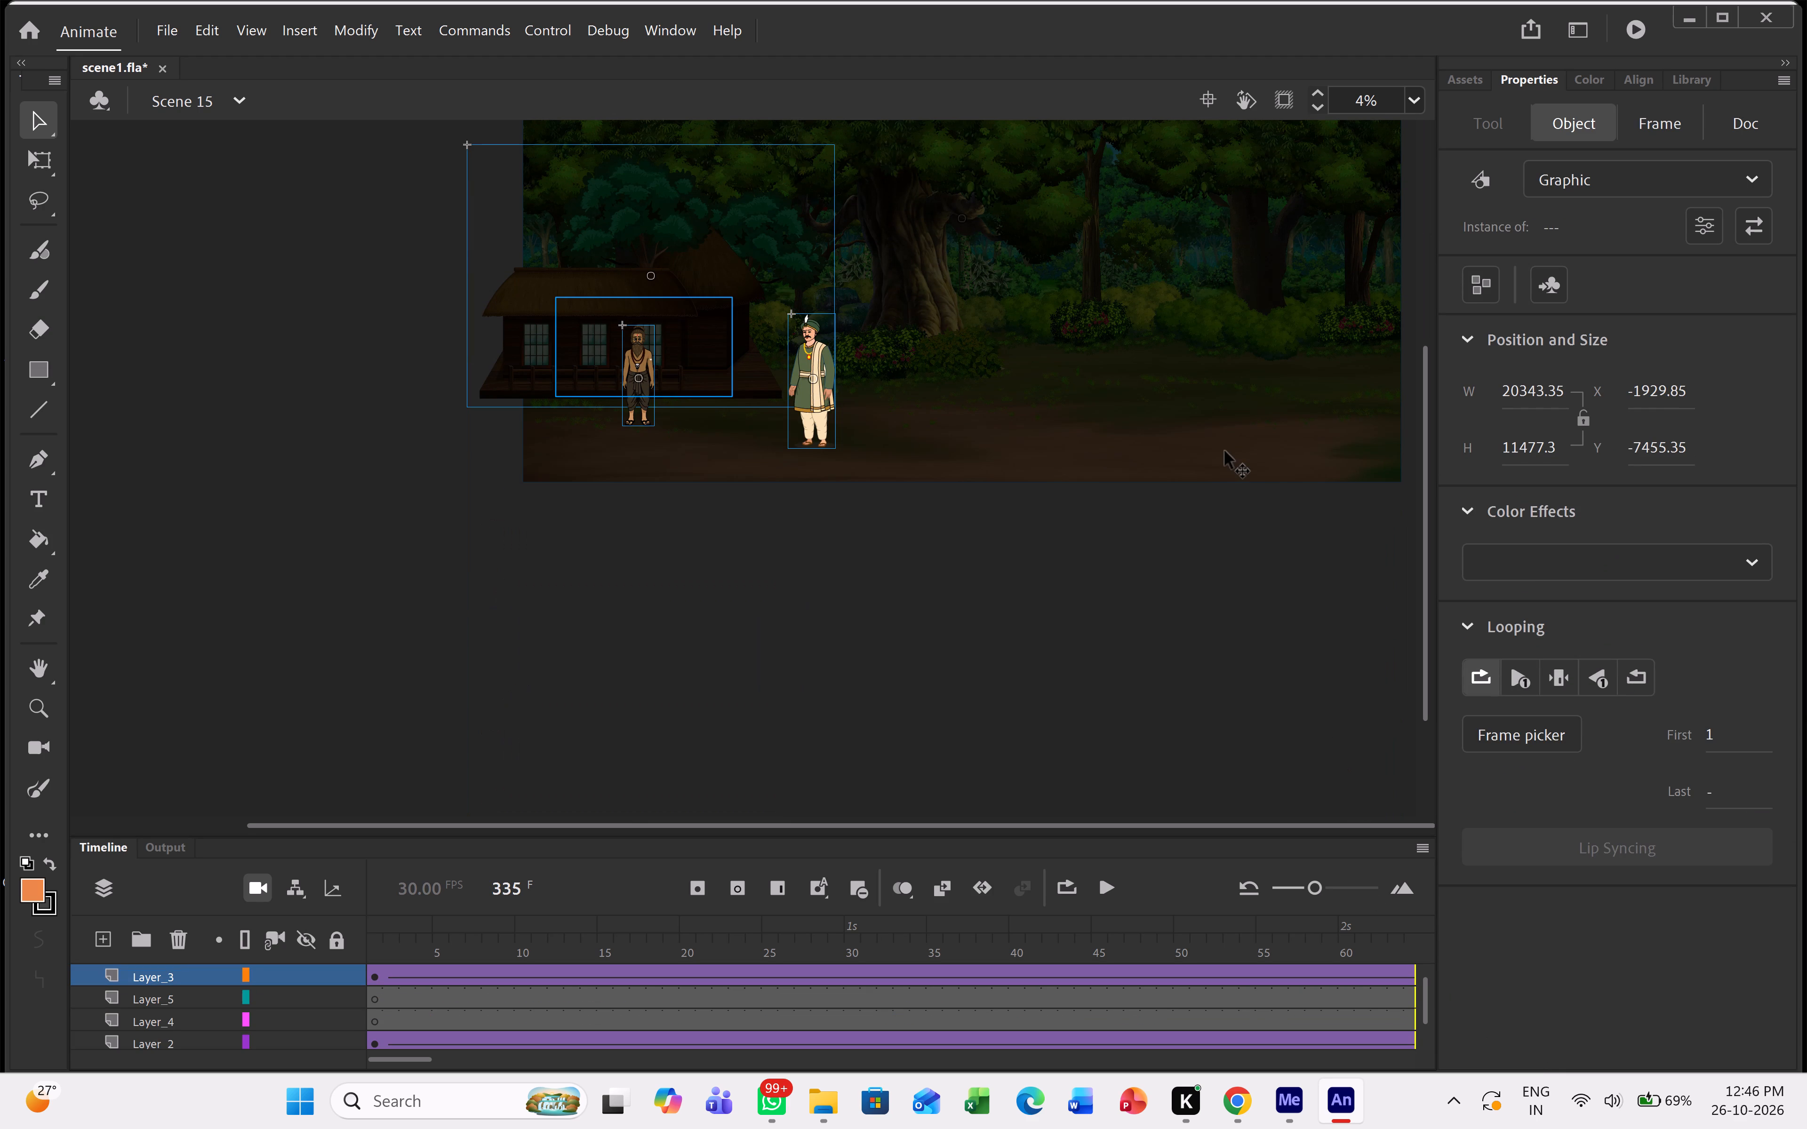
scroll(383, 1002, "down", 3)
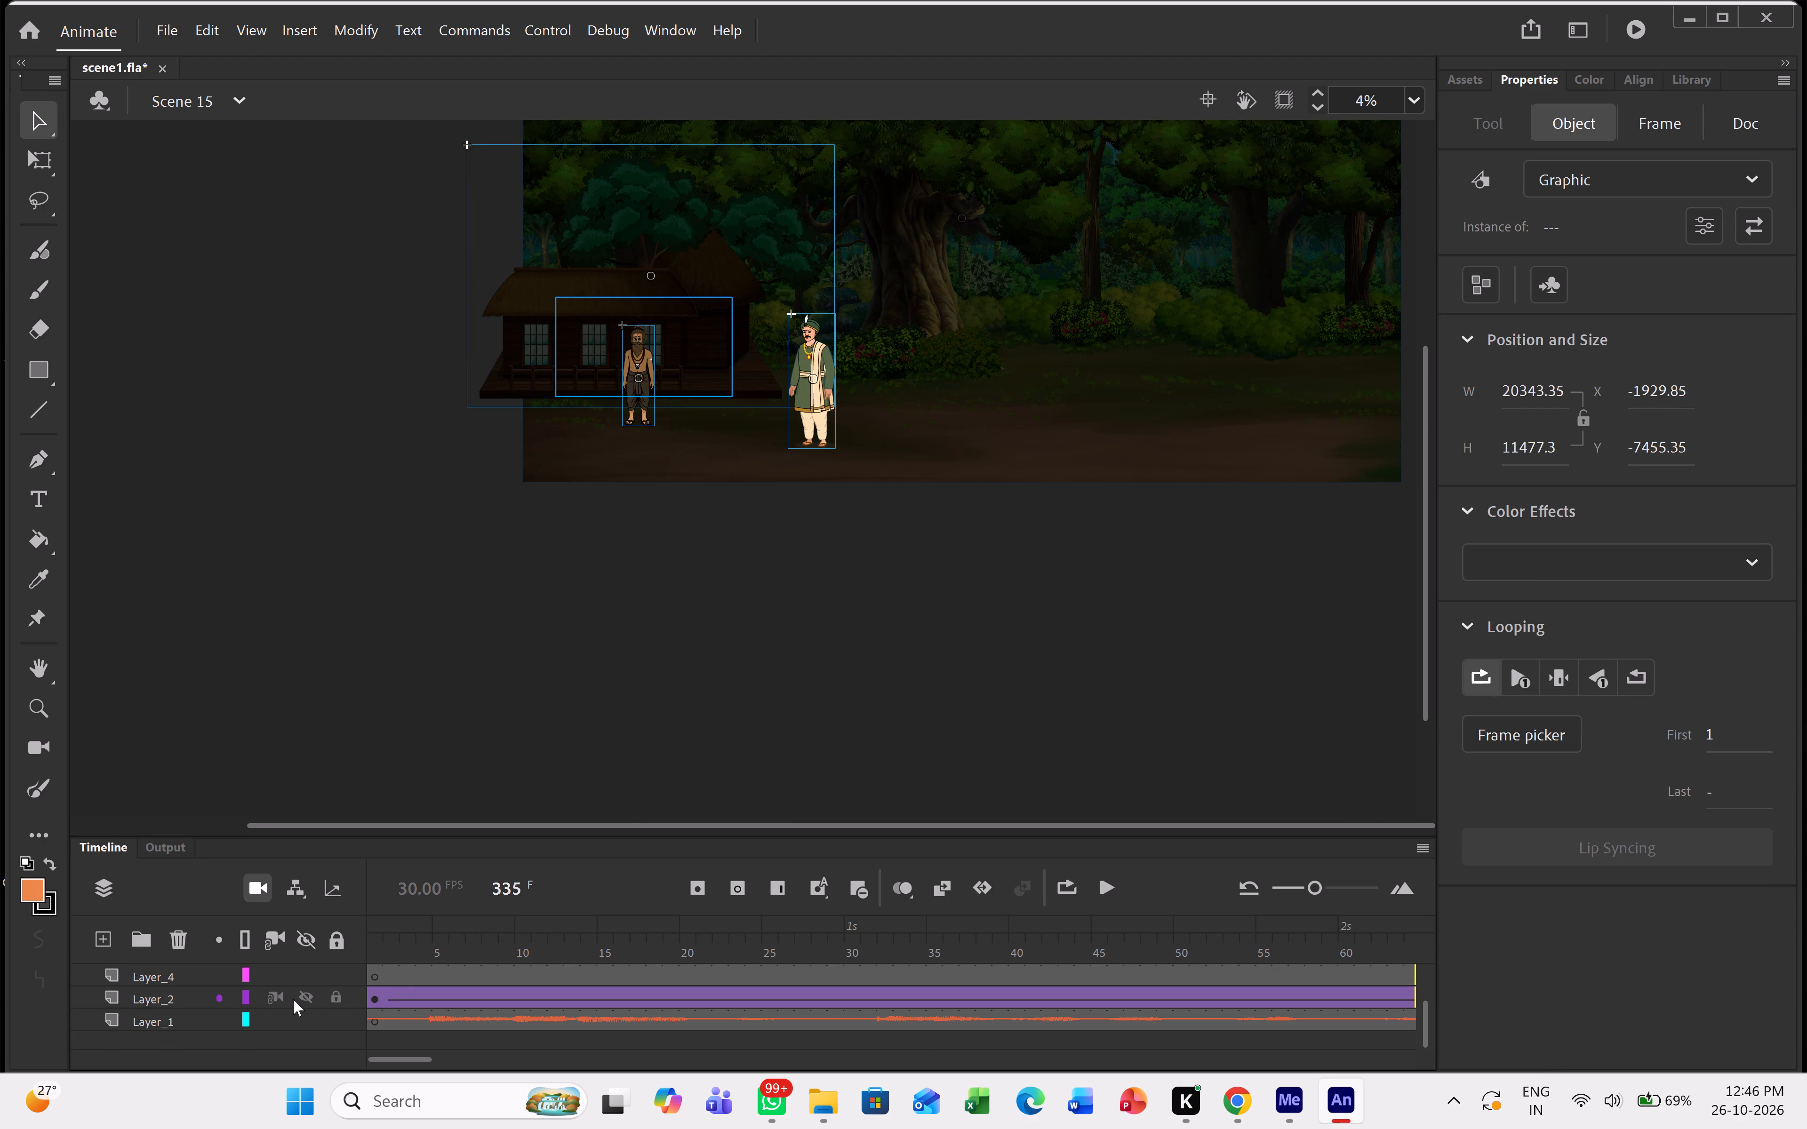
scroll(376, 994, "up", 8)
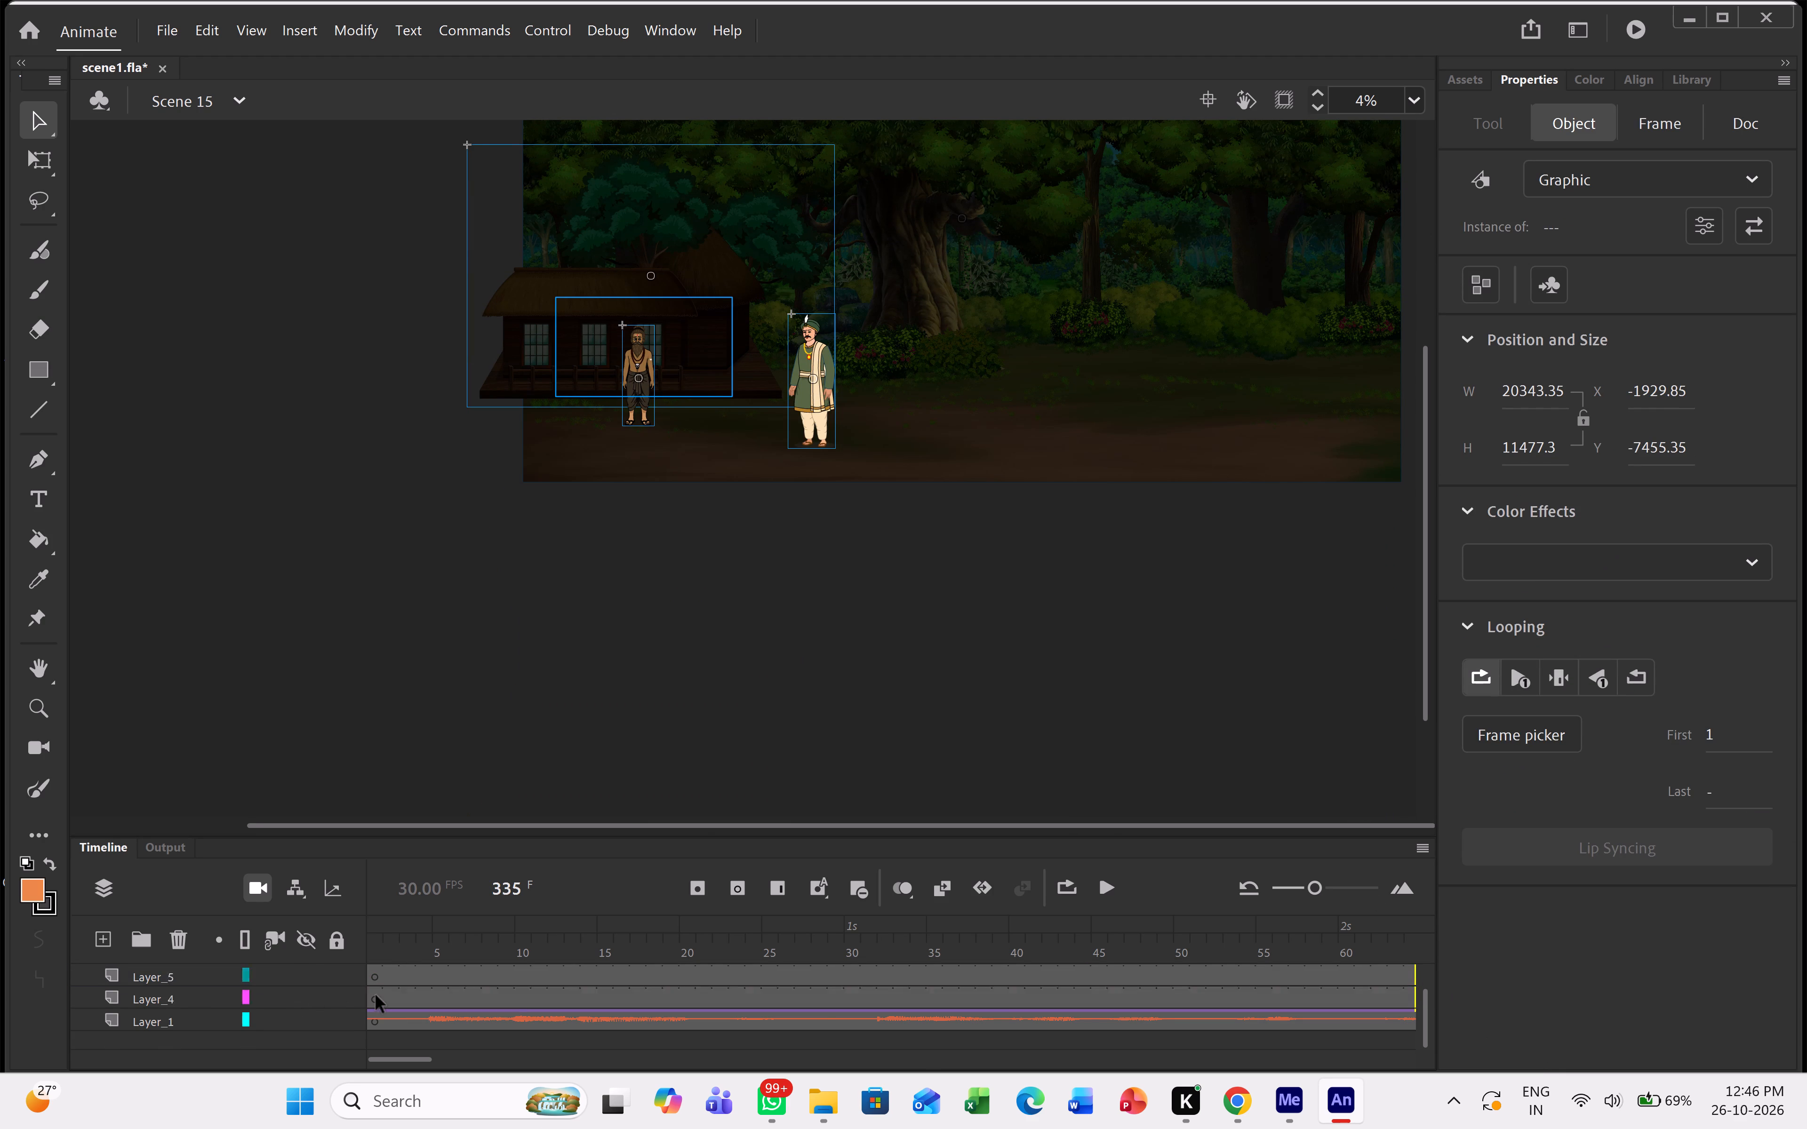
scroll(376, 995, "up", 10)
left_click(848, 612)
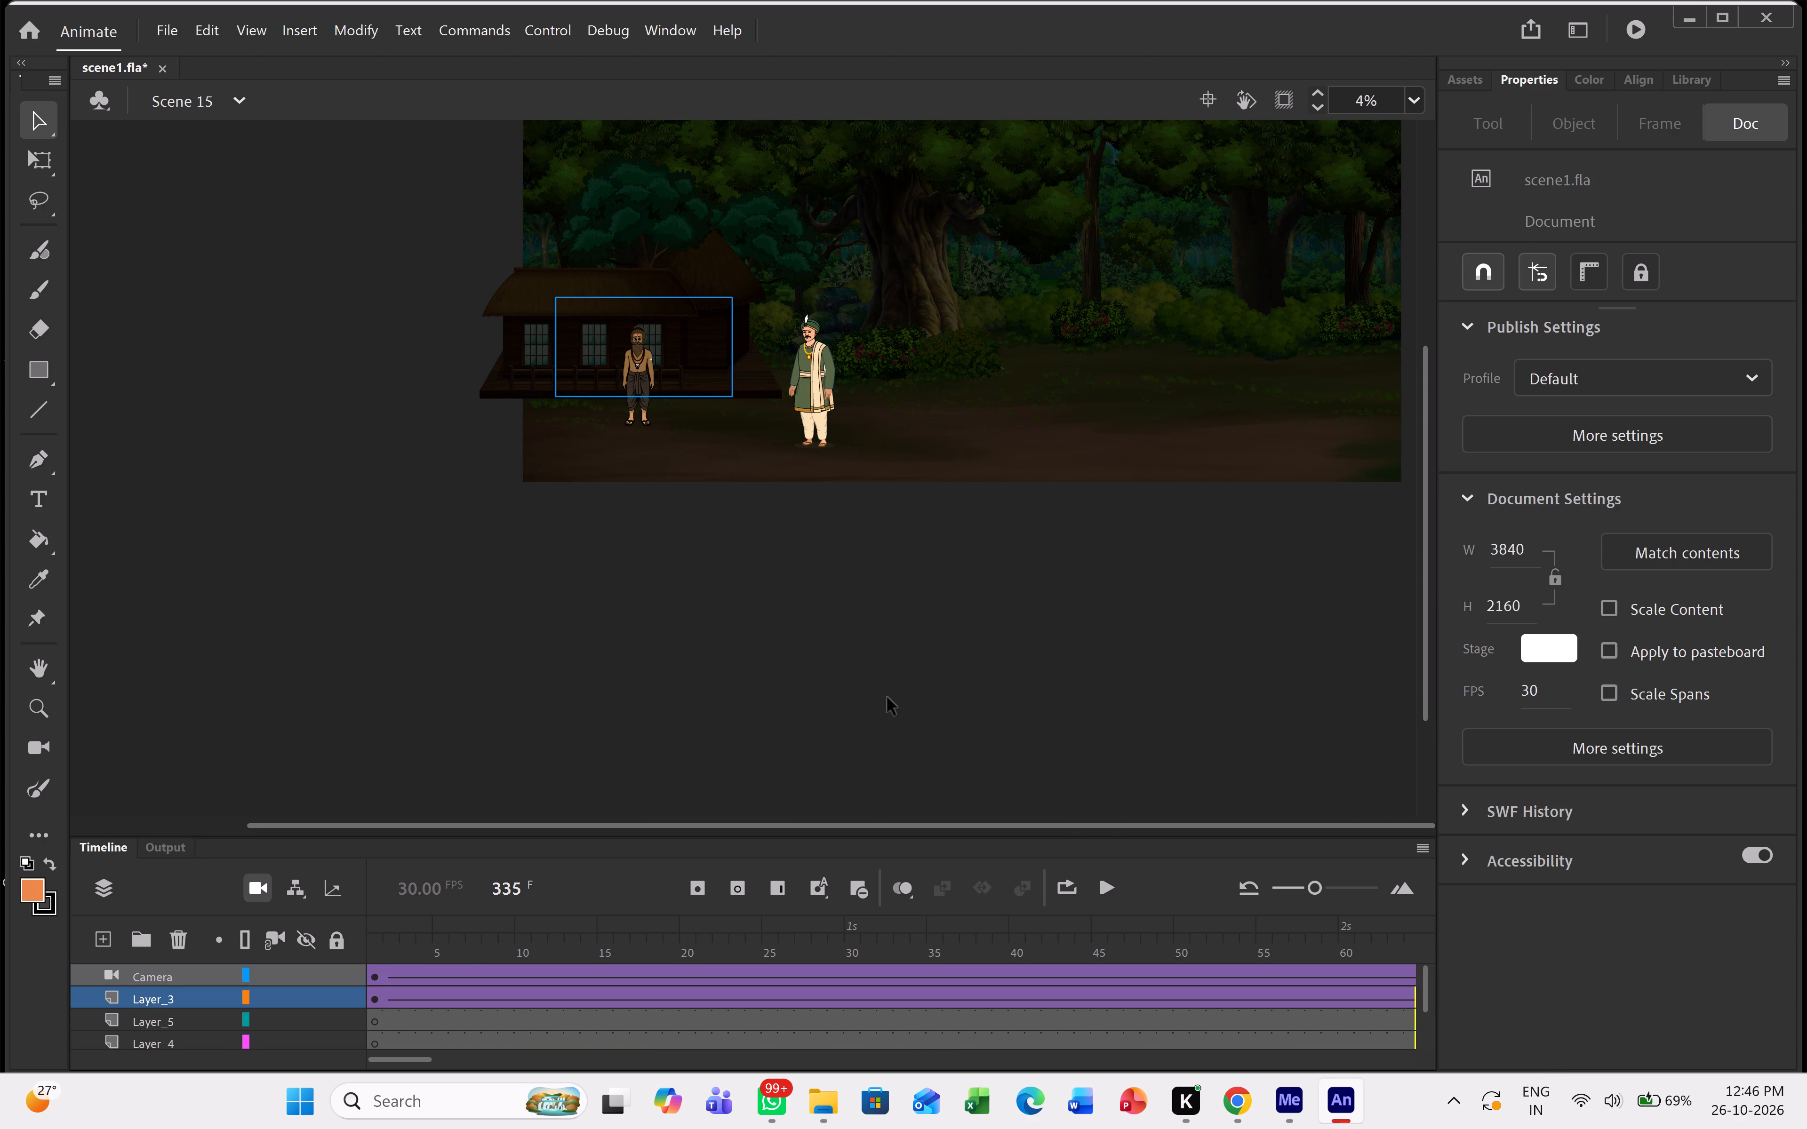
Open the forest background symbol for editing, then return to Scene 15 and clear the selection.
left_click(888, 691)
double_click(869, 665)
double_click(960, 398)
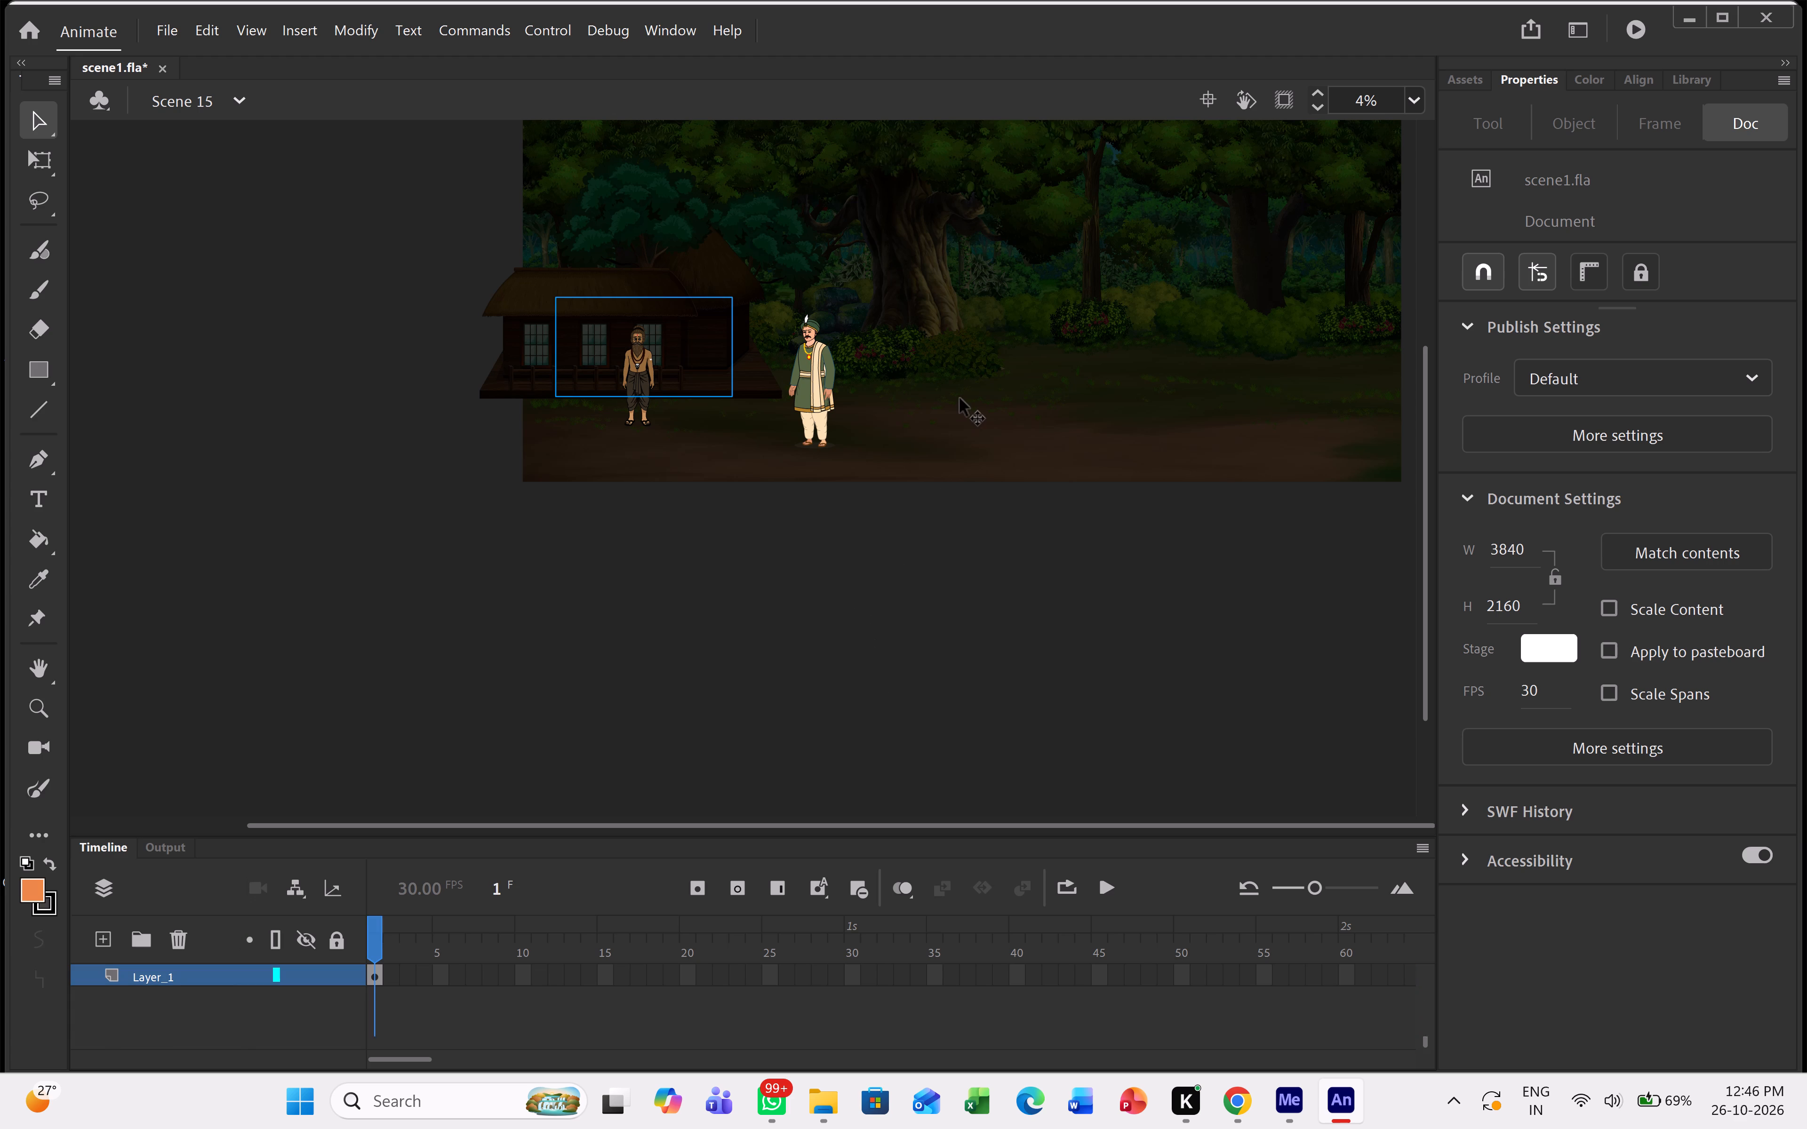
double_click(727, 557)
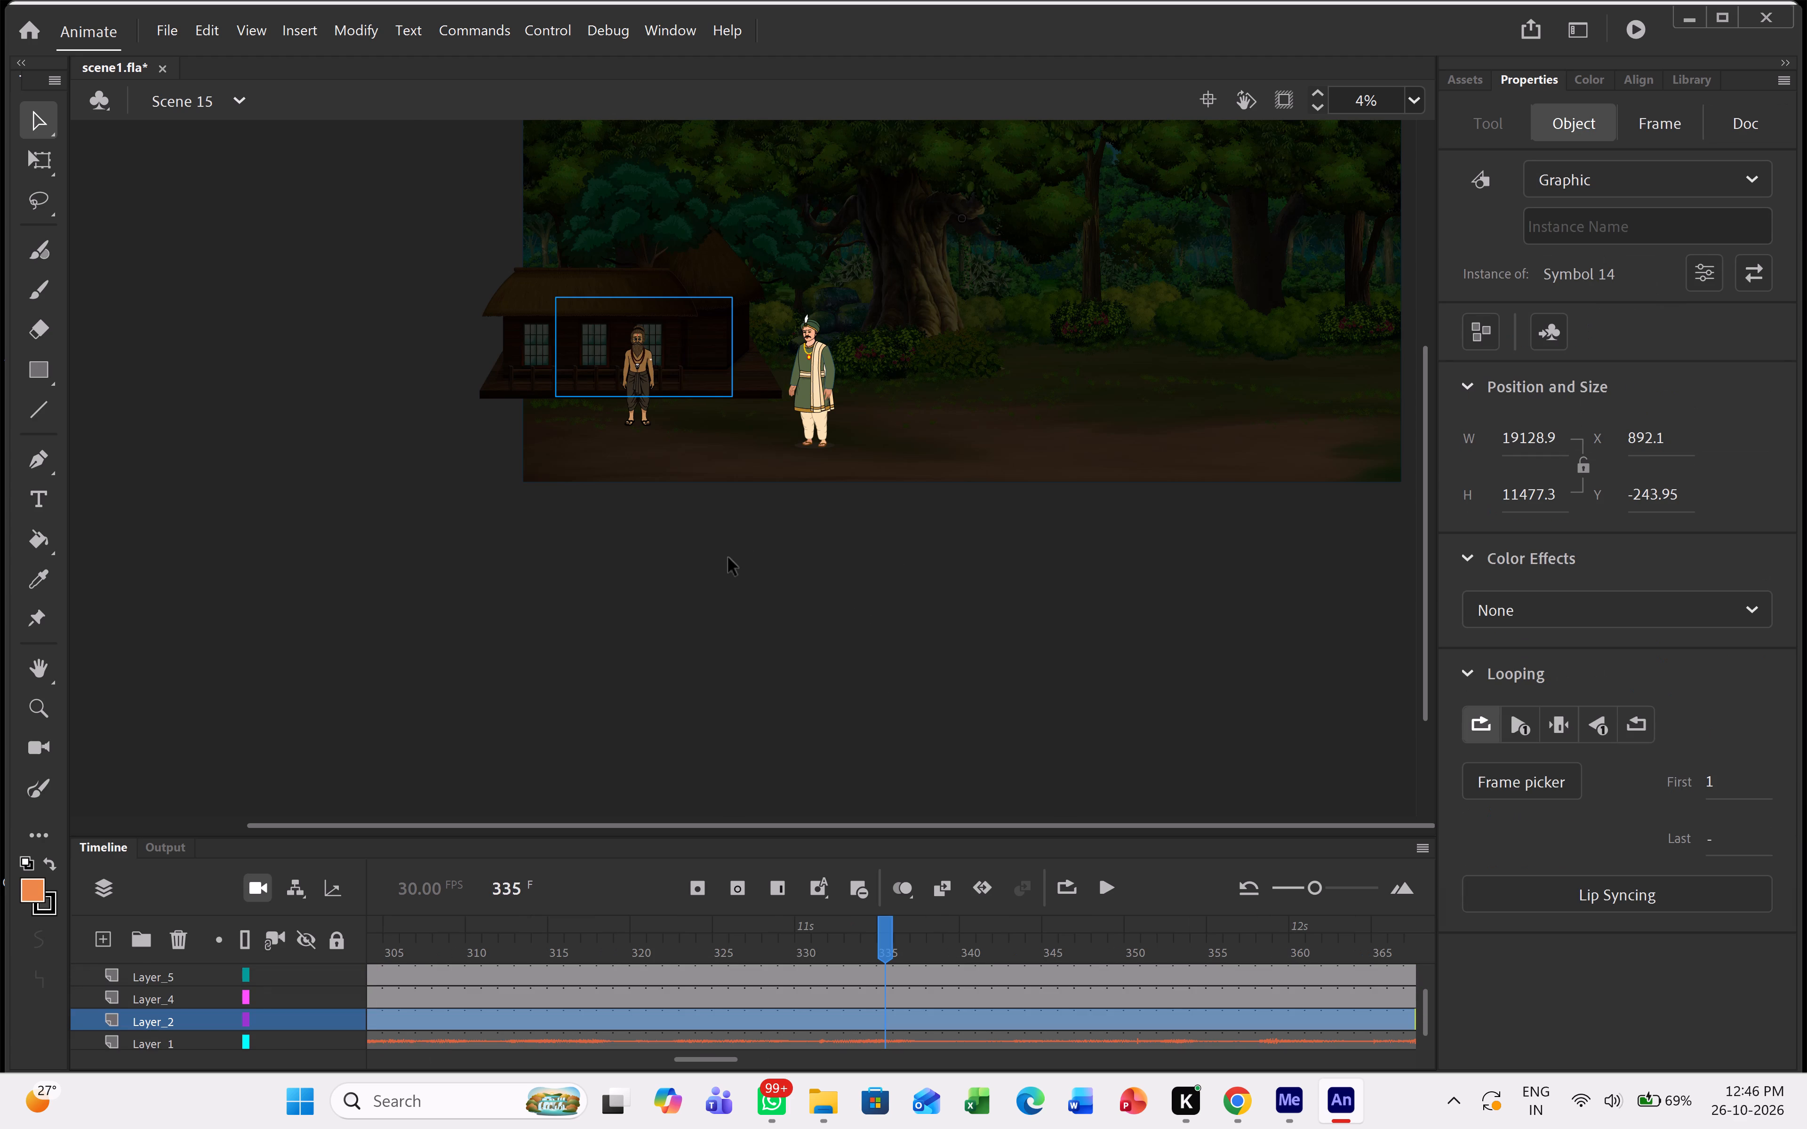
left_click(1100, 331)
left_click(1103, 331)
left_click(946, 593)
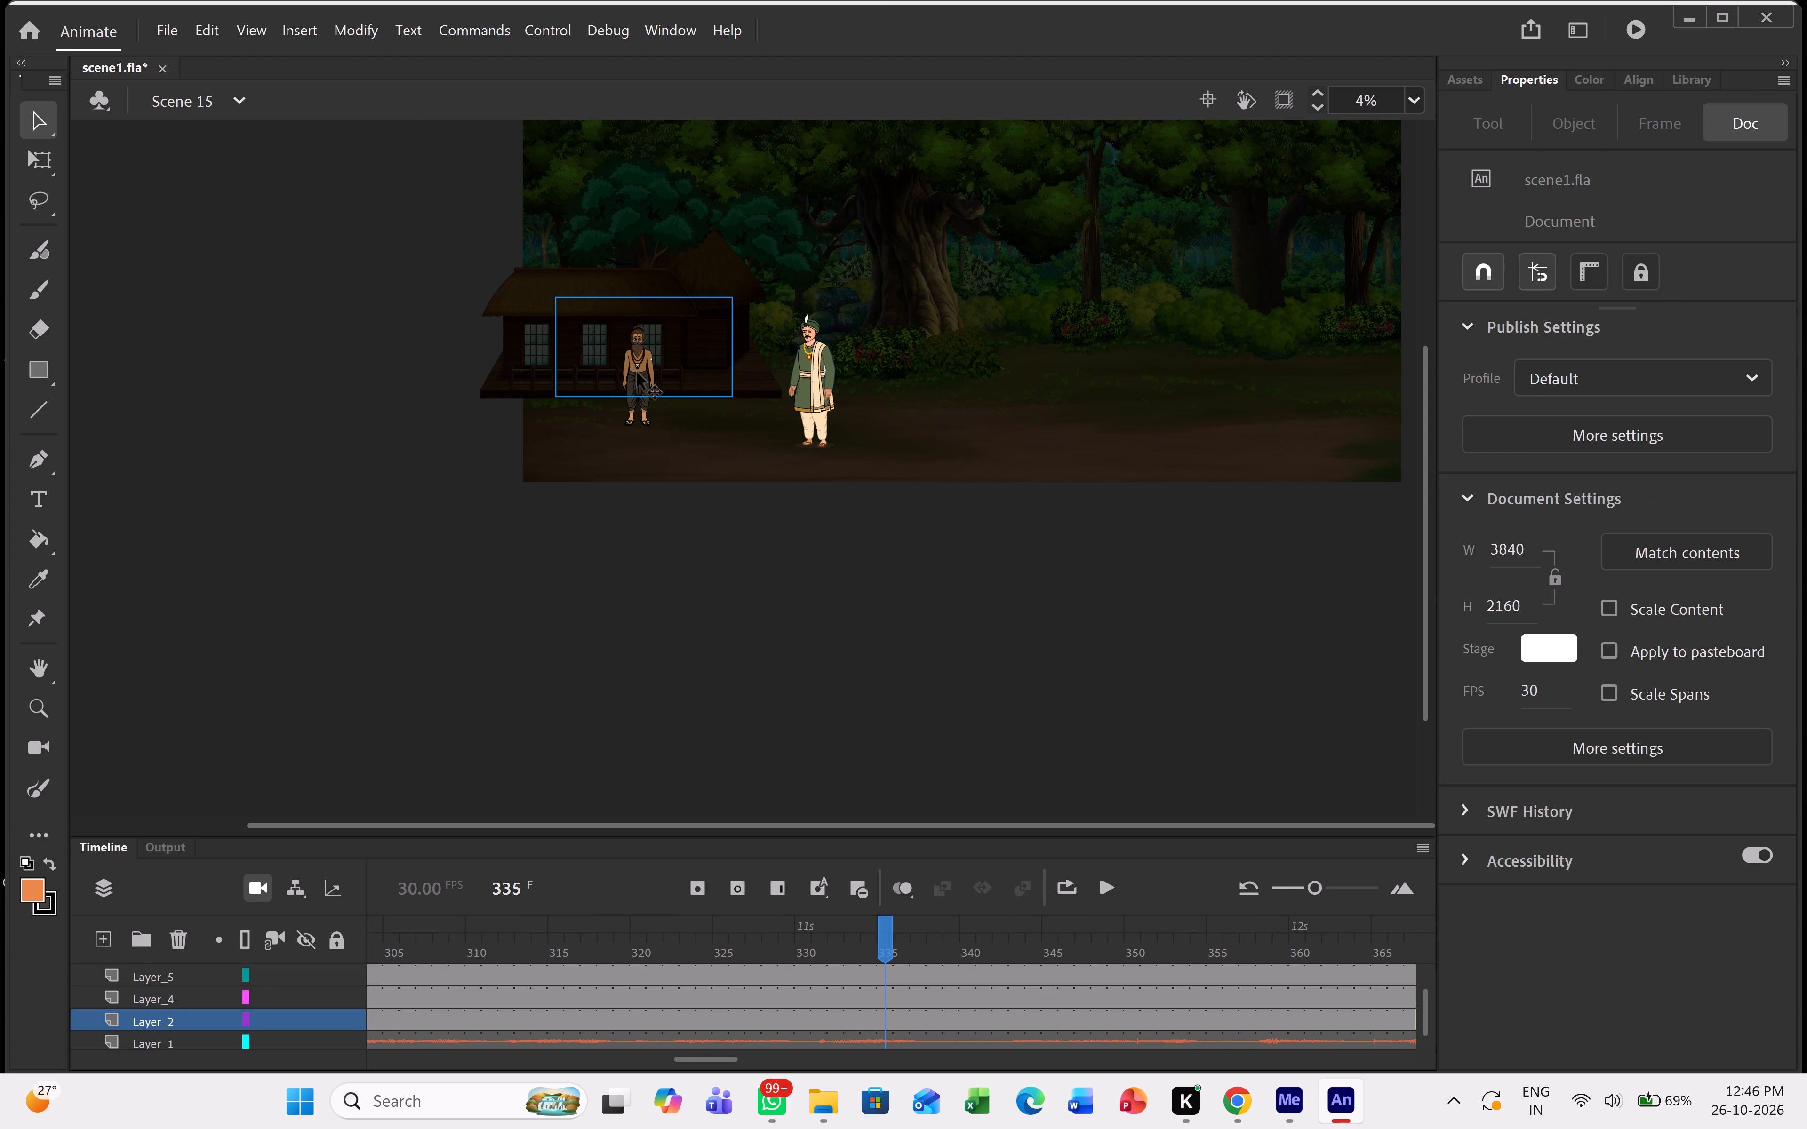
Copy the forest background, the hut and the bearded sage from frame 335 of Scene 15, leaving out the turbaned man.
left_click(640, 373)
left_click(1183, 342)
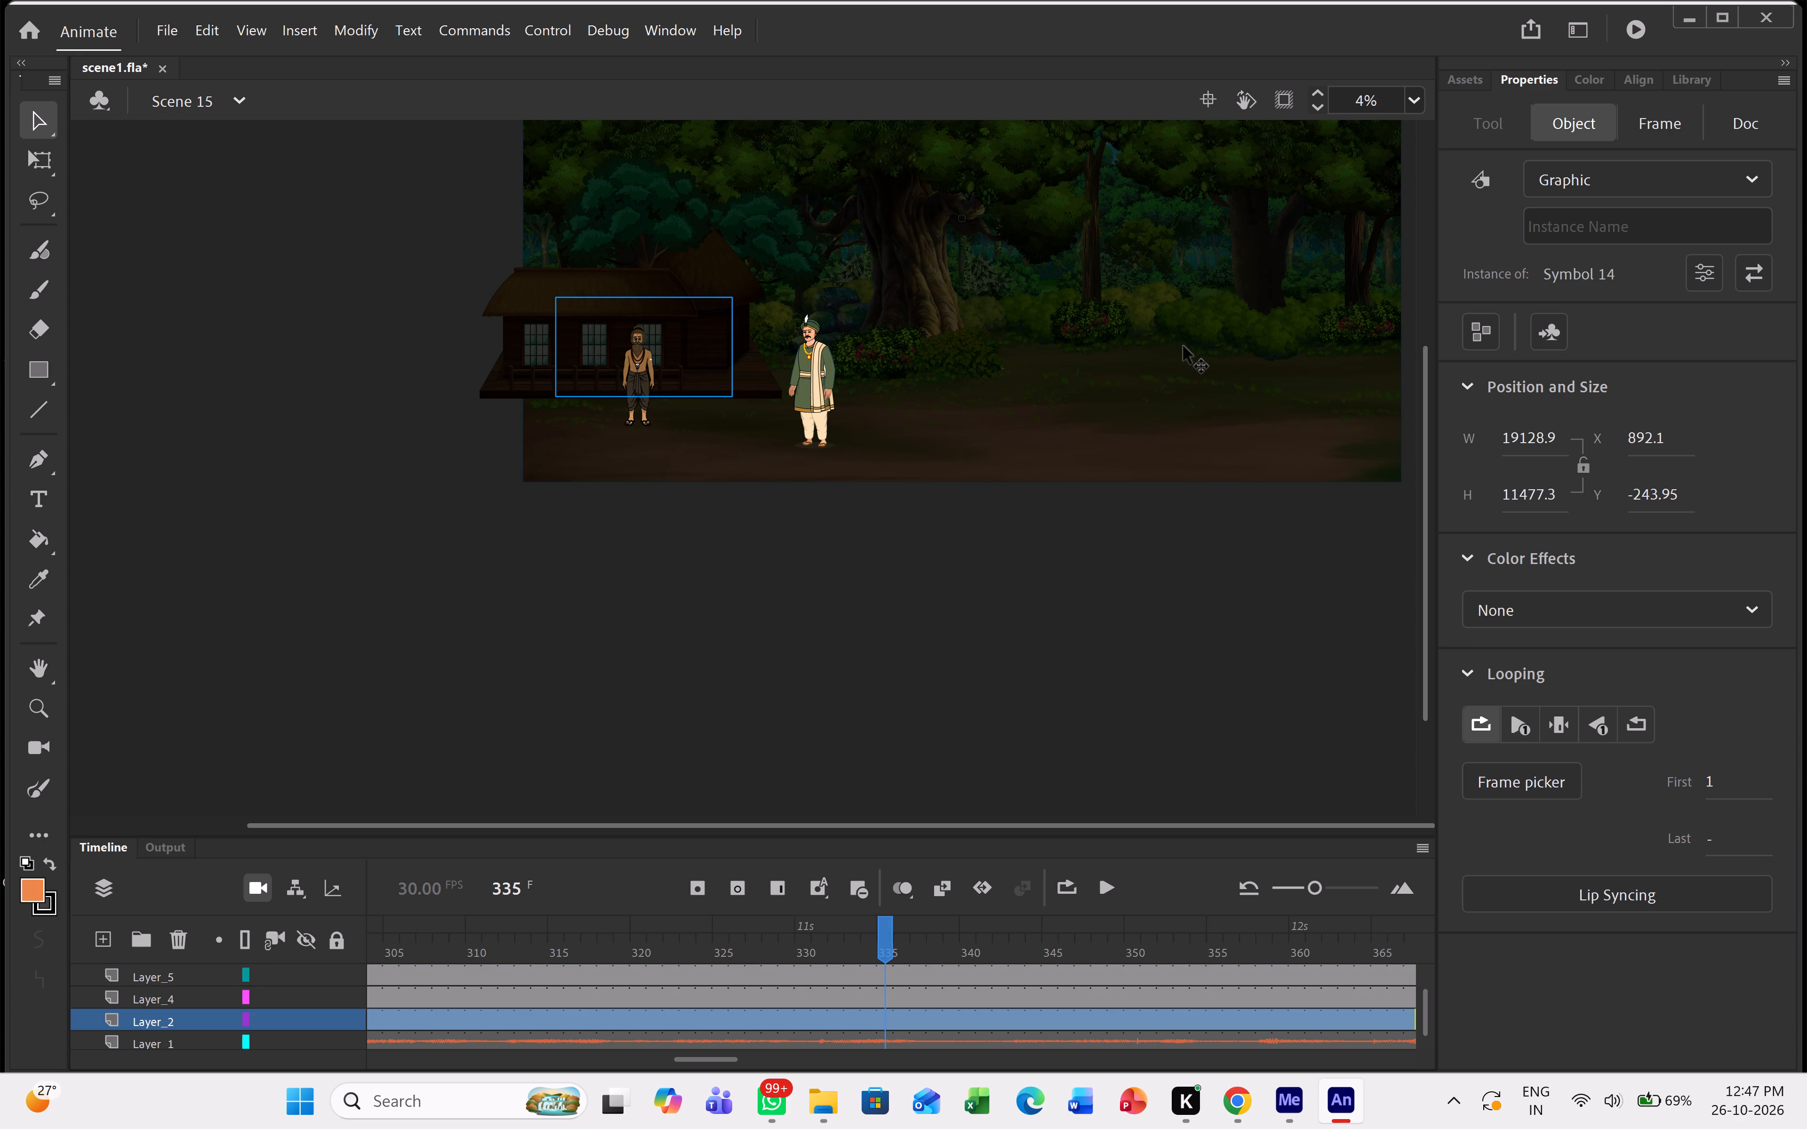
scroll(1184, 350, "up", 1)
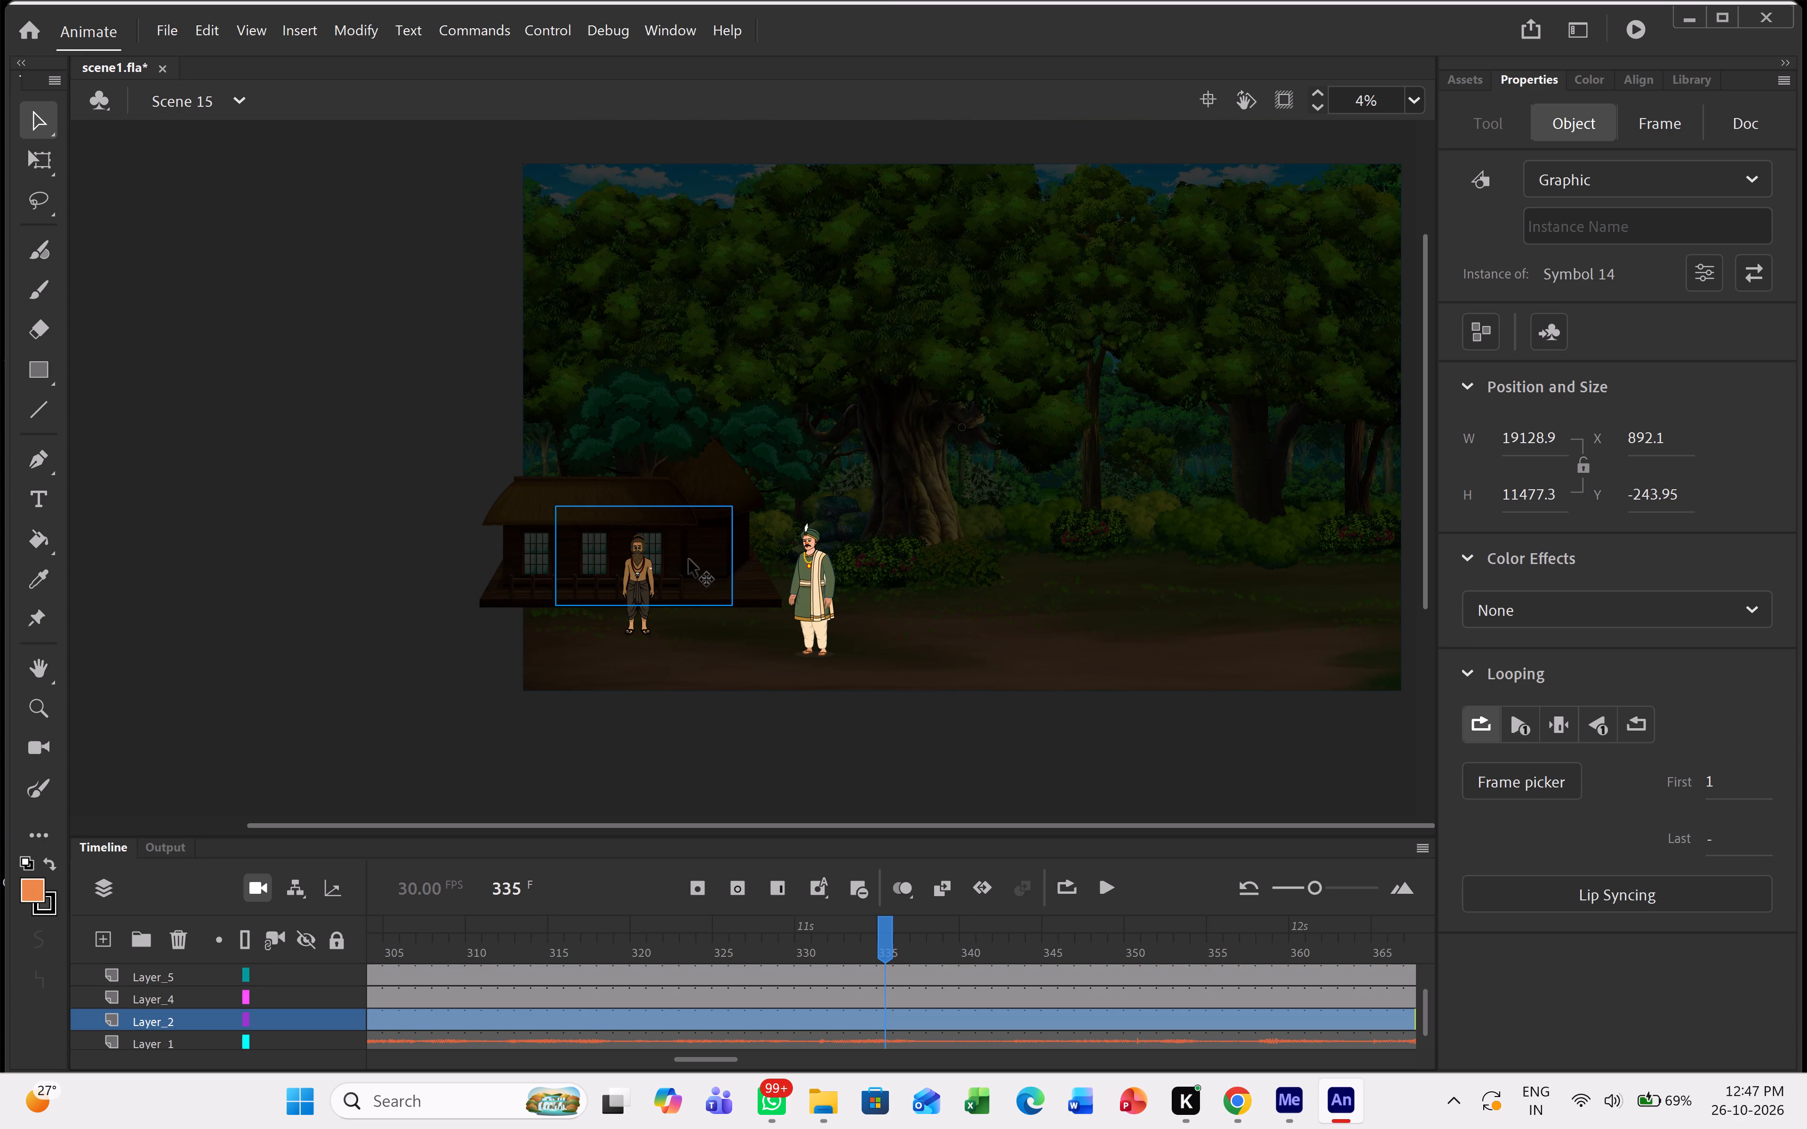
left_click(709, 467, "shift")
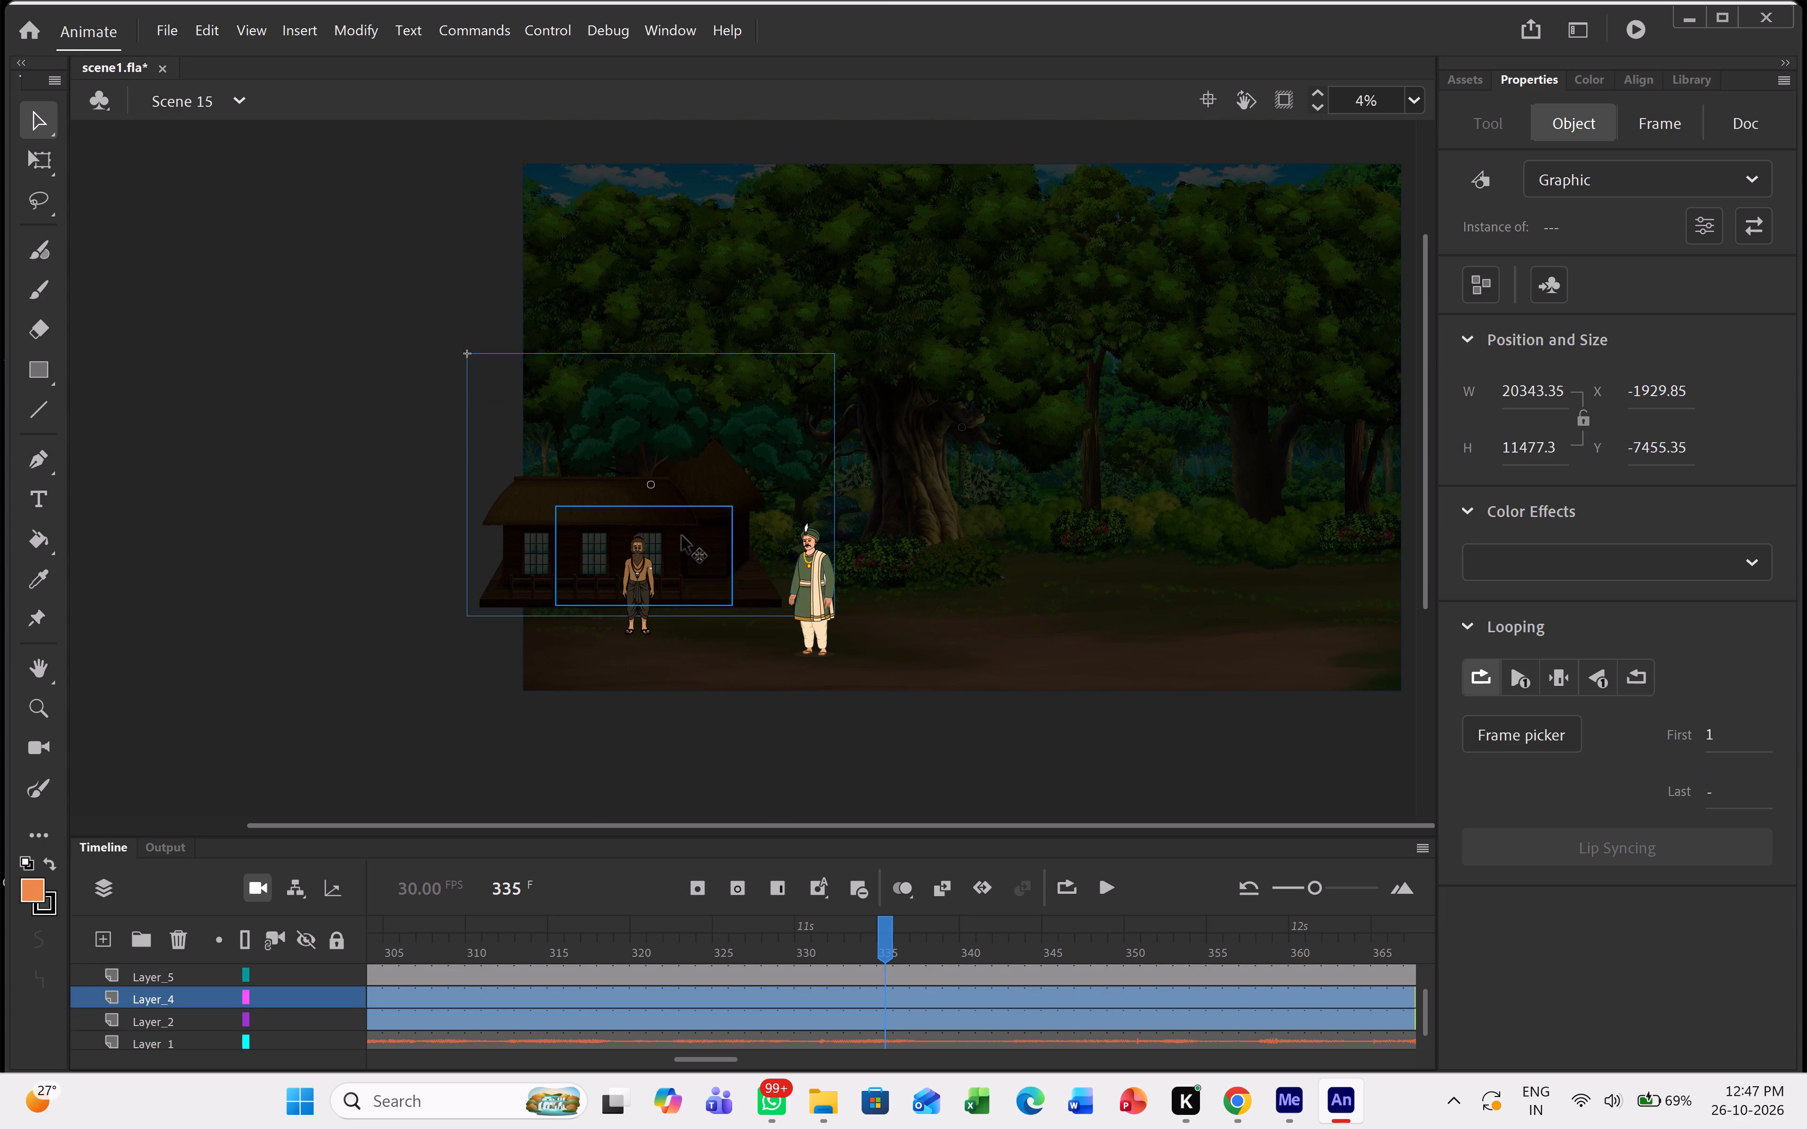
left_click(642, 580, "shift")
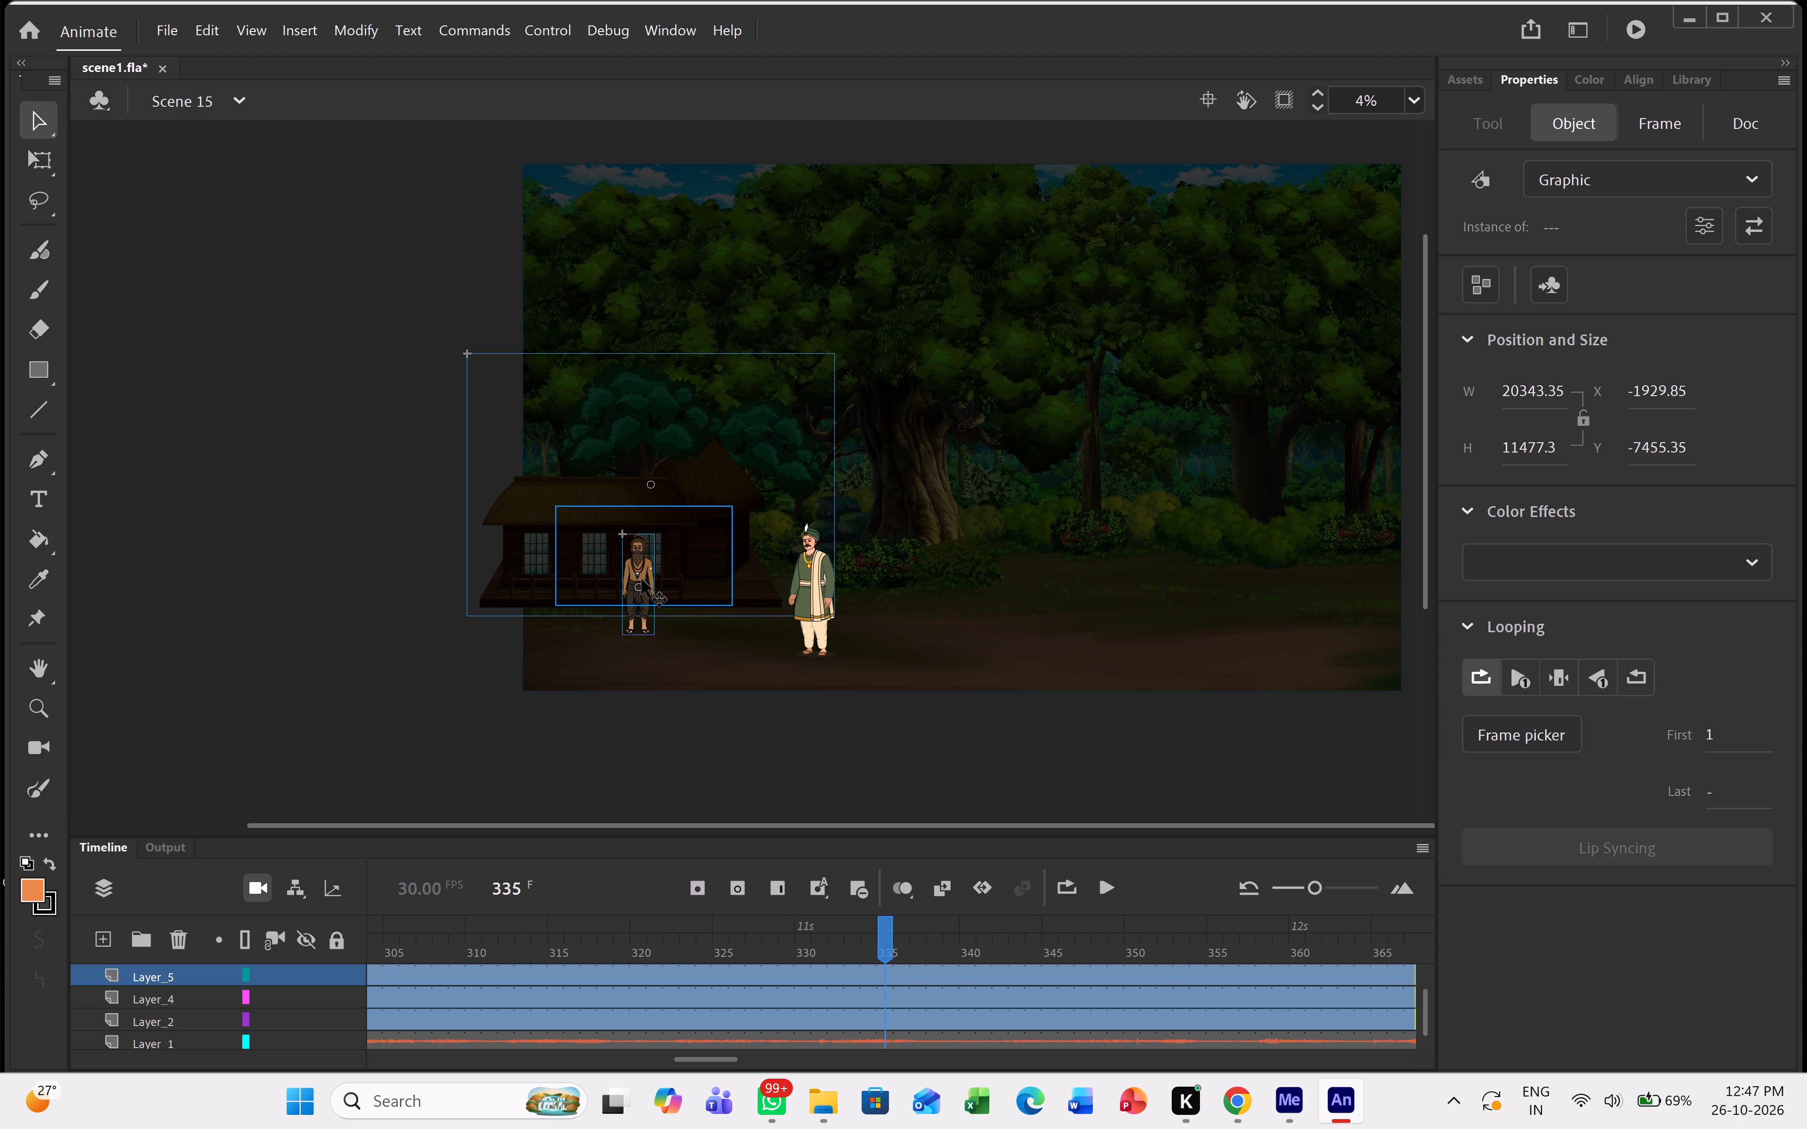
key("ctrl+c")
key("ctrl+c")
key("ctrl+c")
Switch to Scene 16 and paste the copied forest, hut and sage into frame 1 of a new layer above Layer_1.
left_click(204, 118)
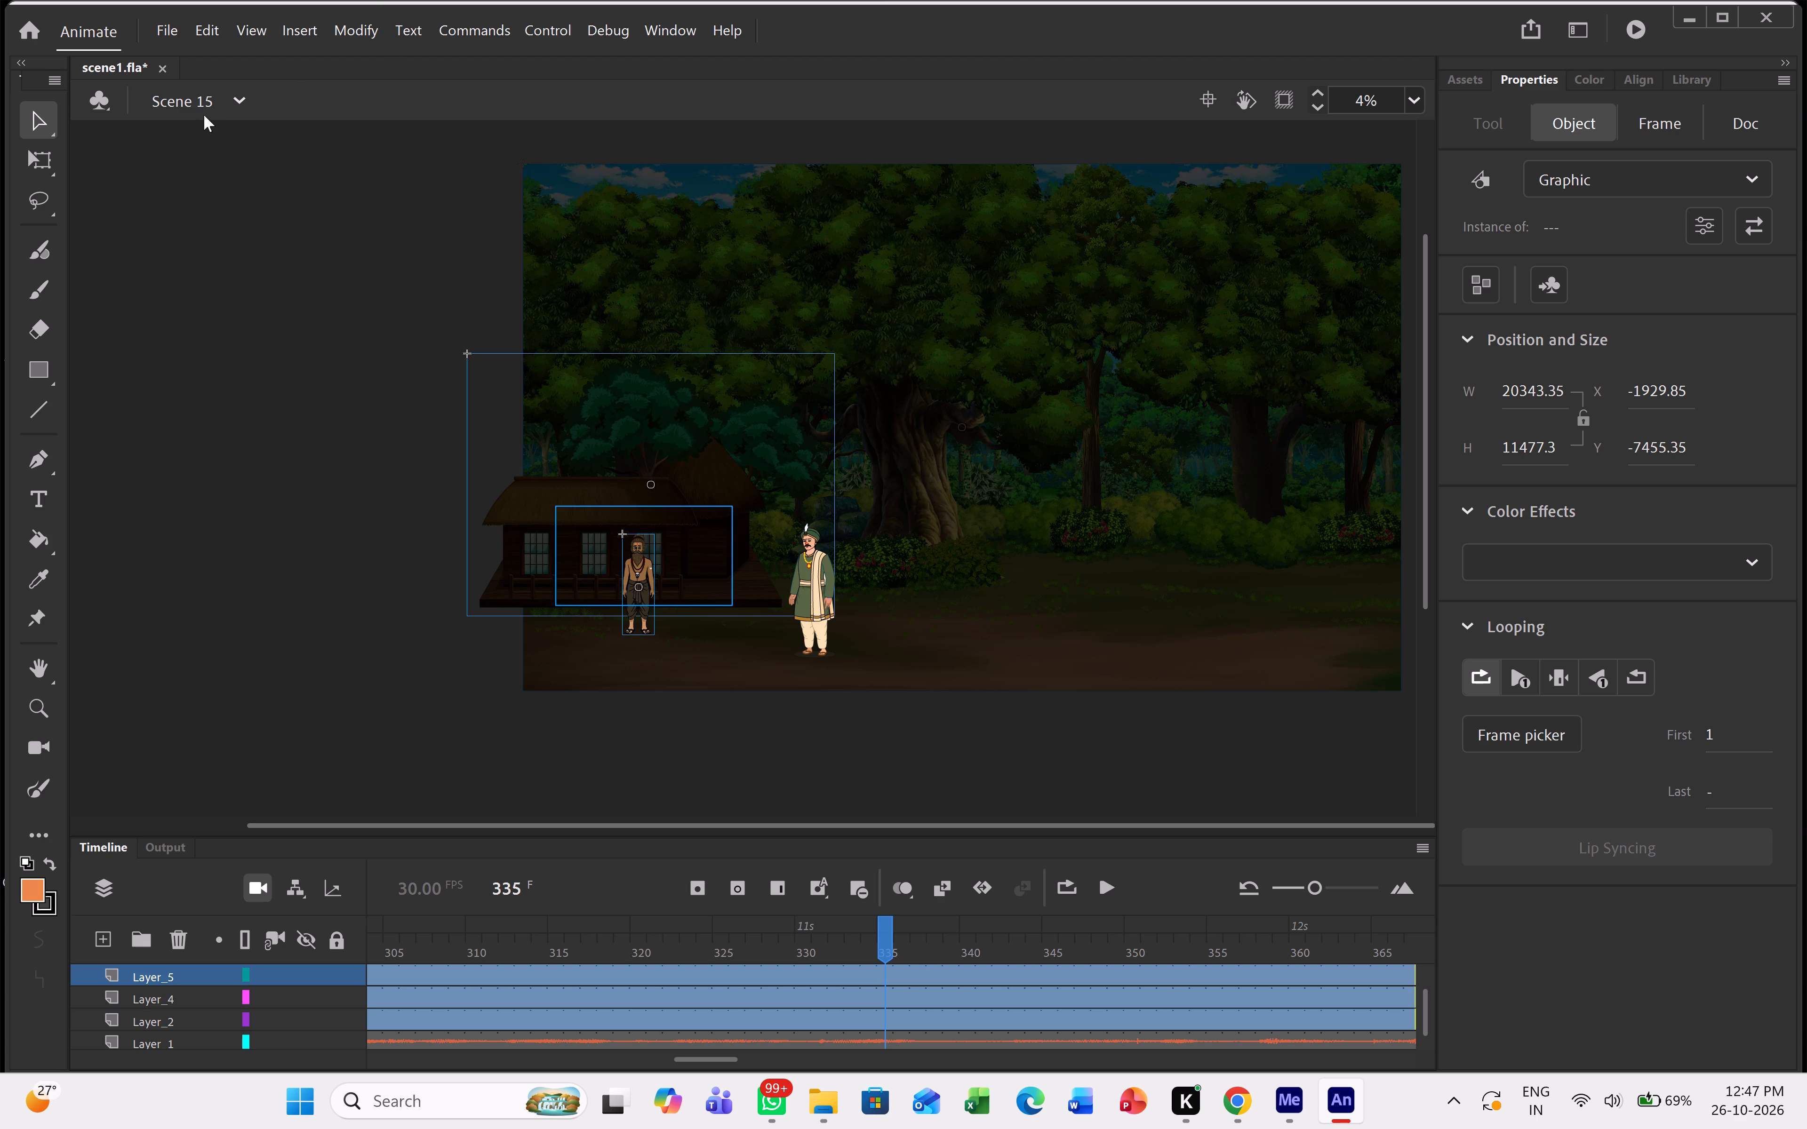
left_click(206, 107)
left_click(238, 103)
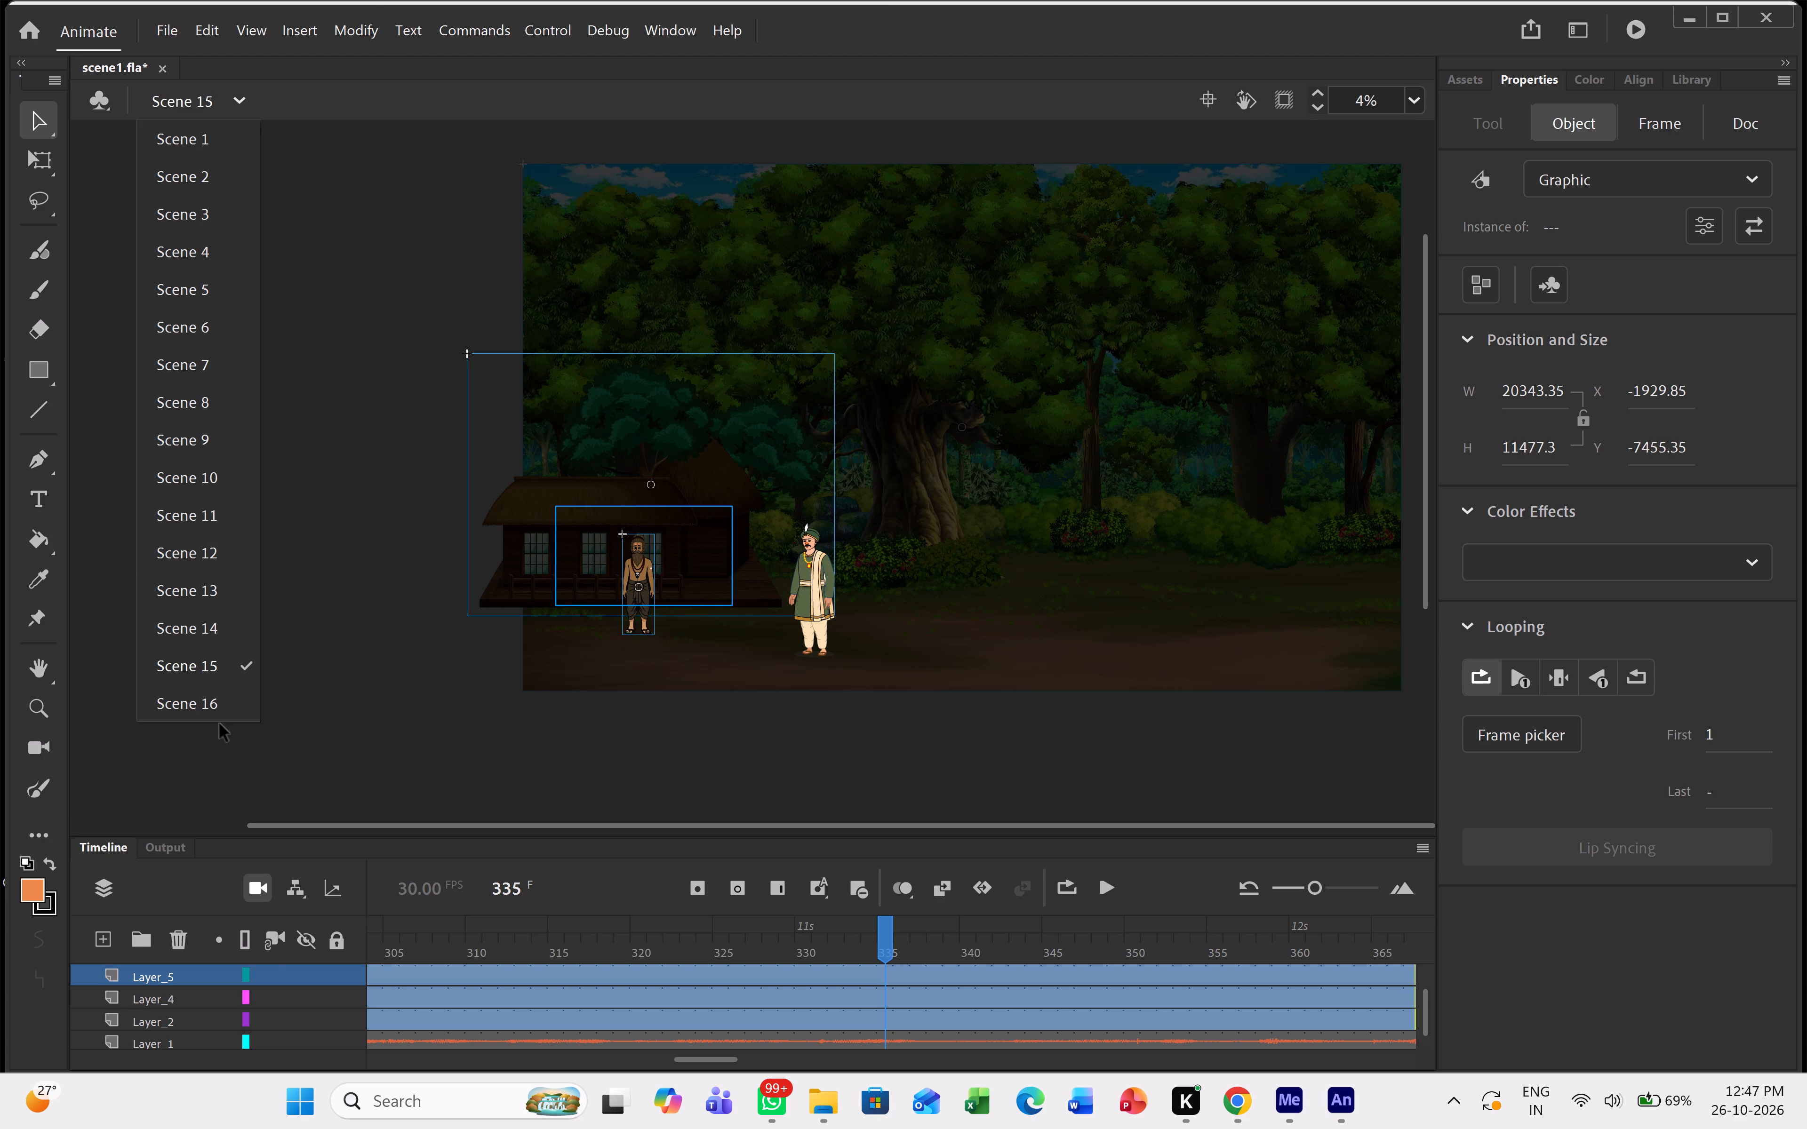
left_click(220, 706)
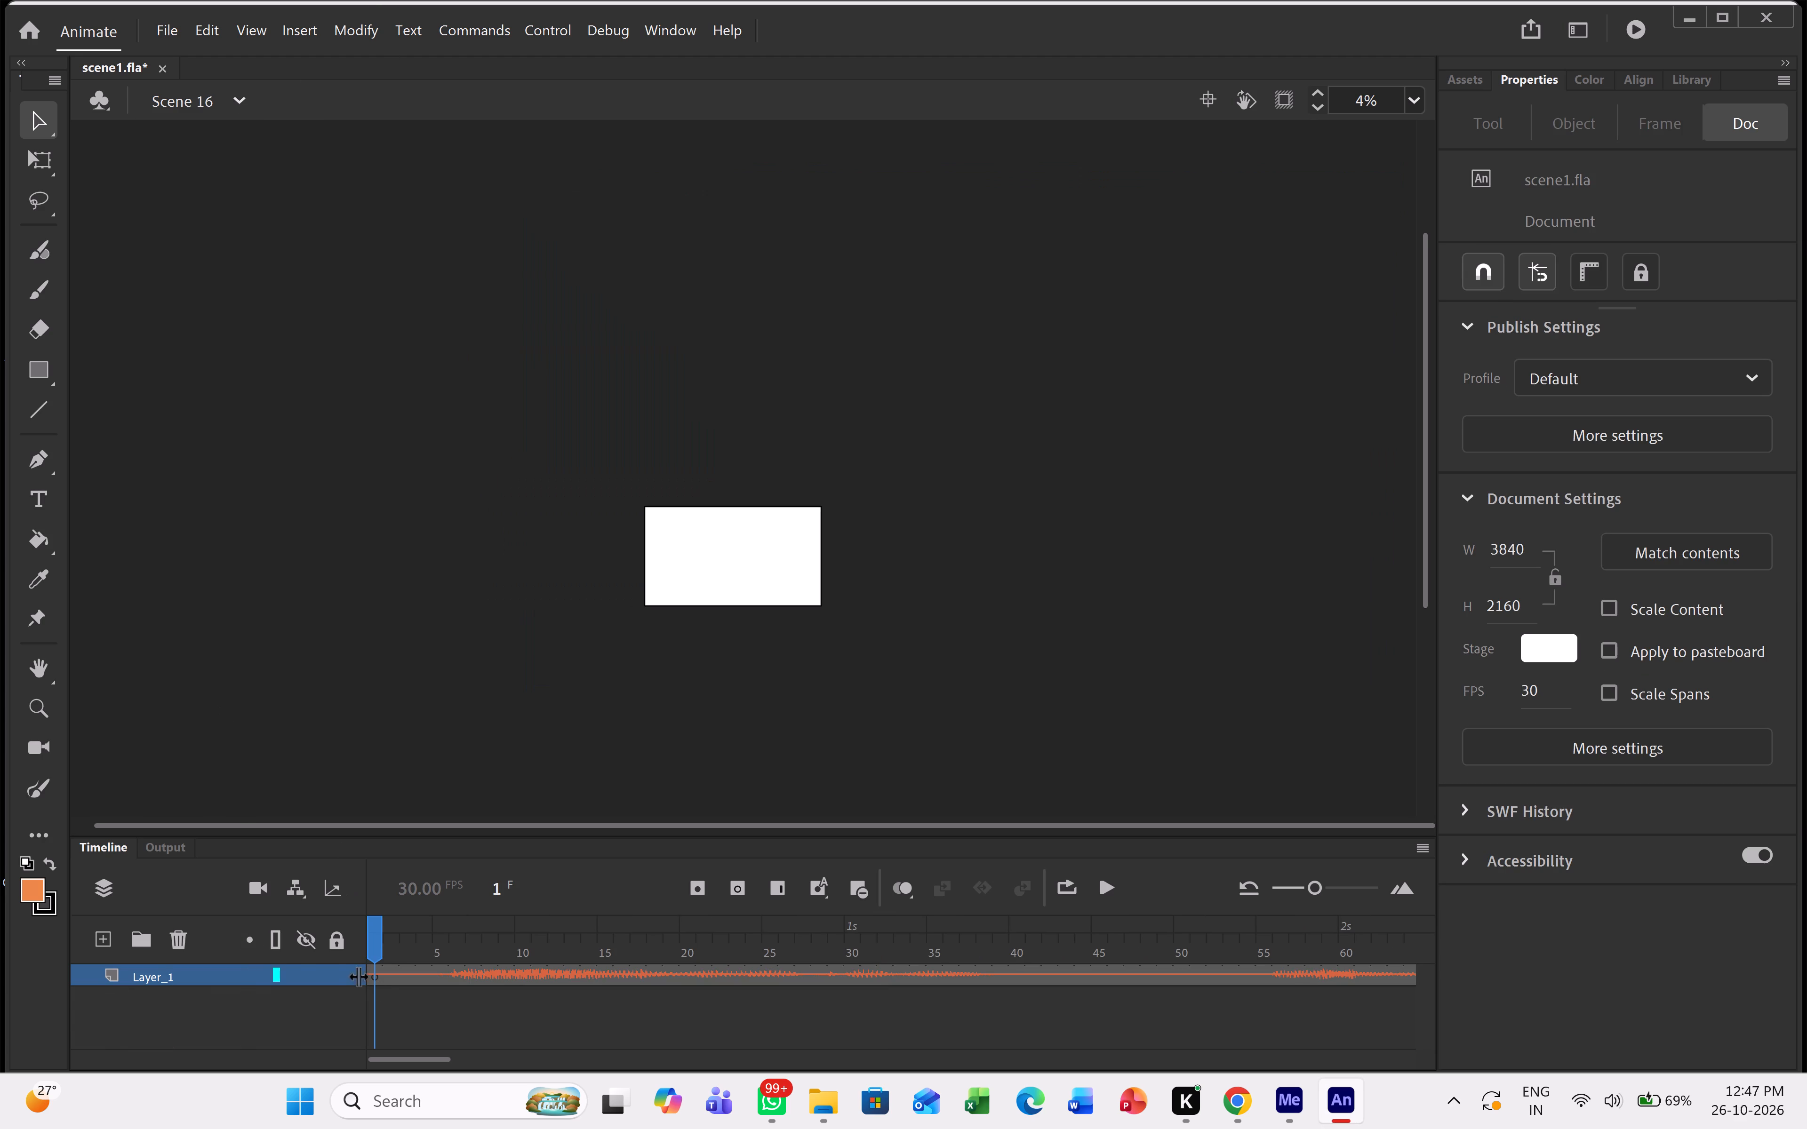
left_click(106, 936)
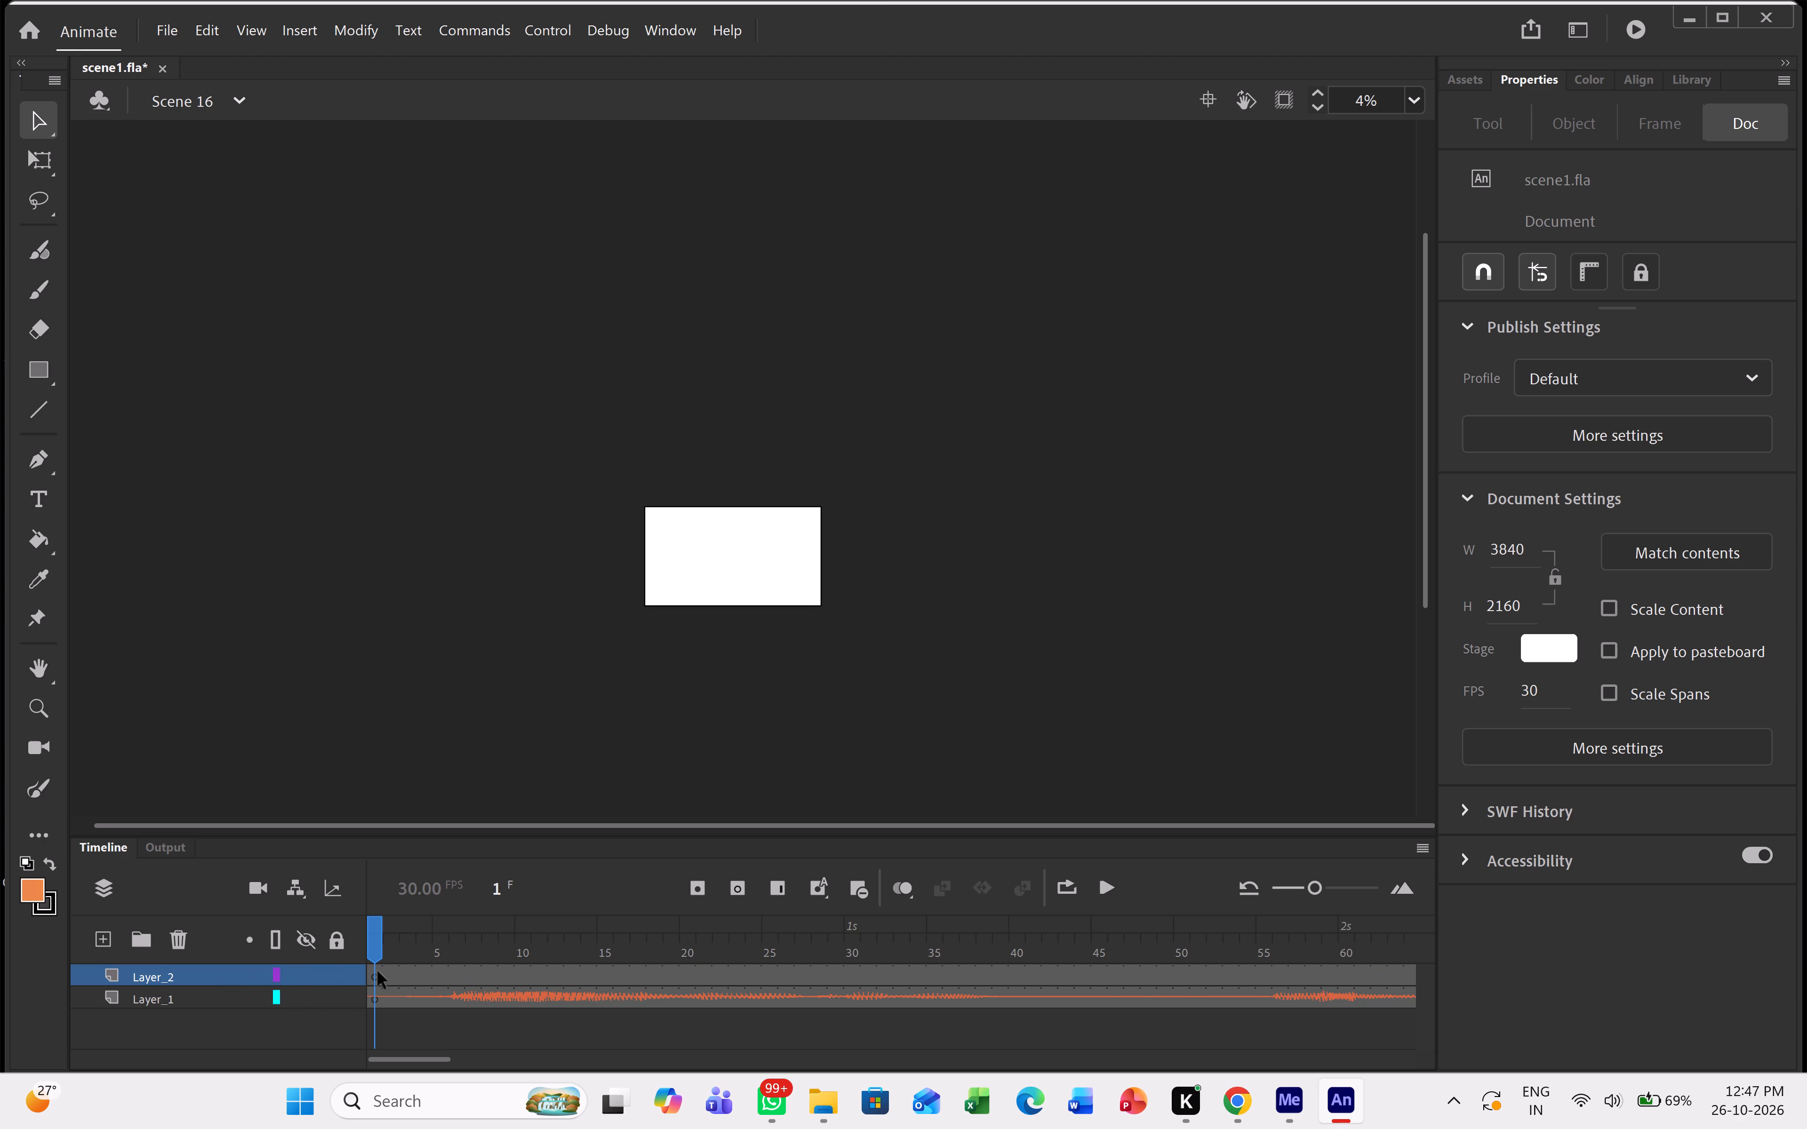
left_click(378, 971)
key("ctrl+v")
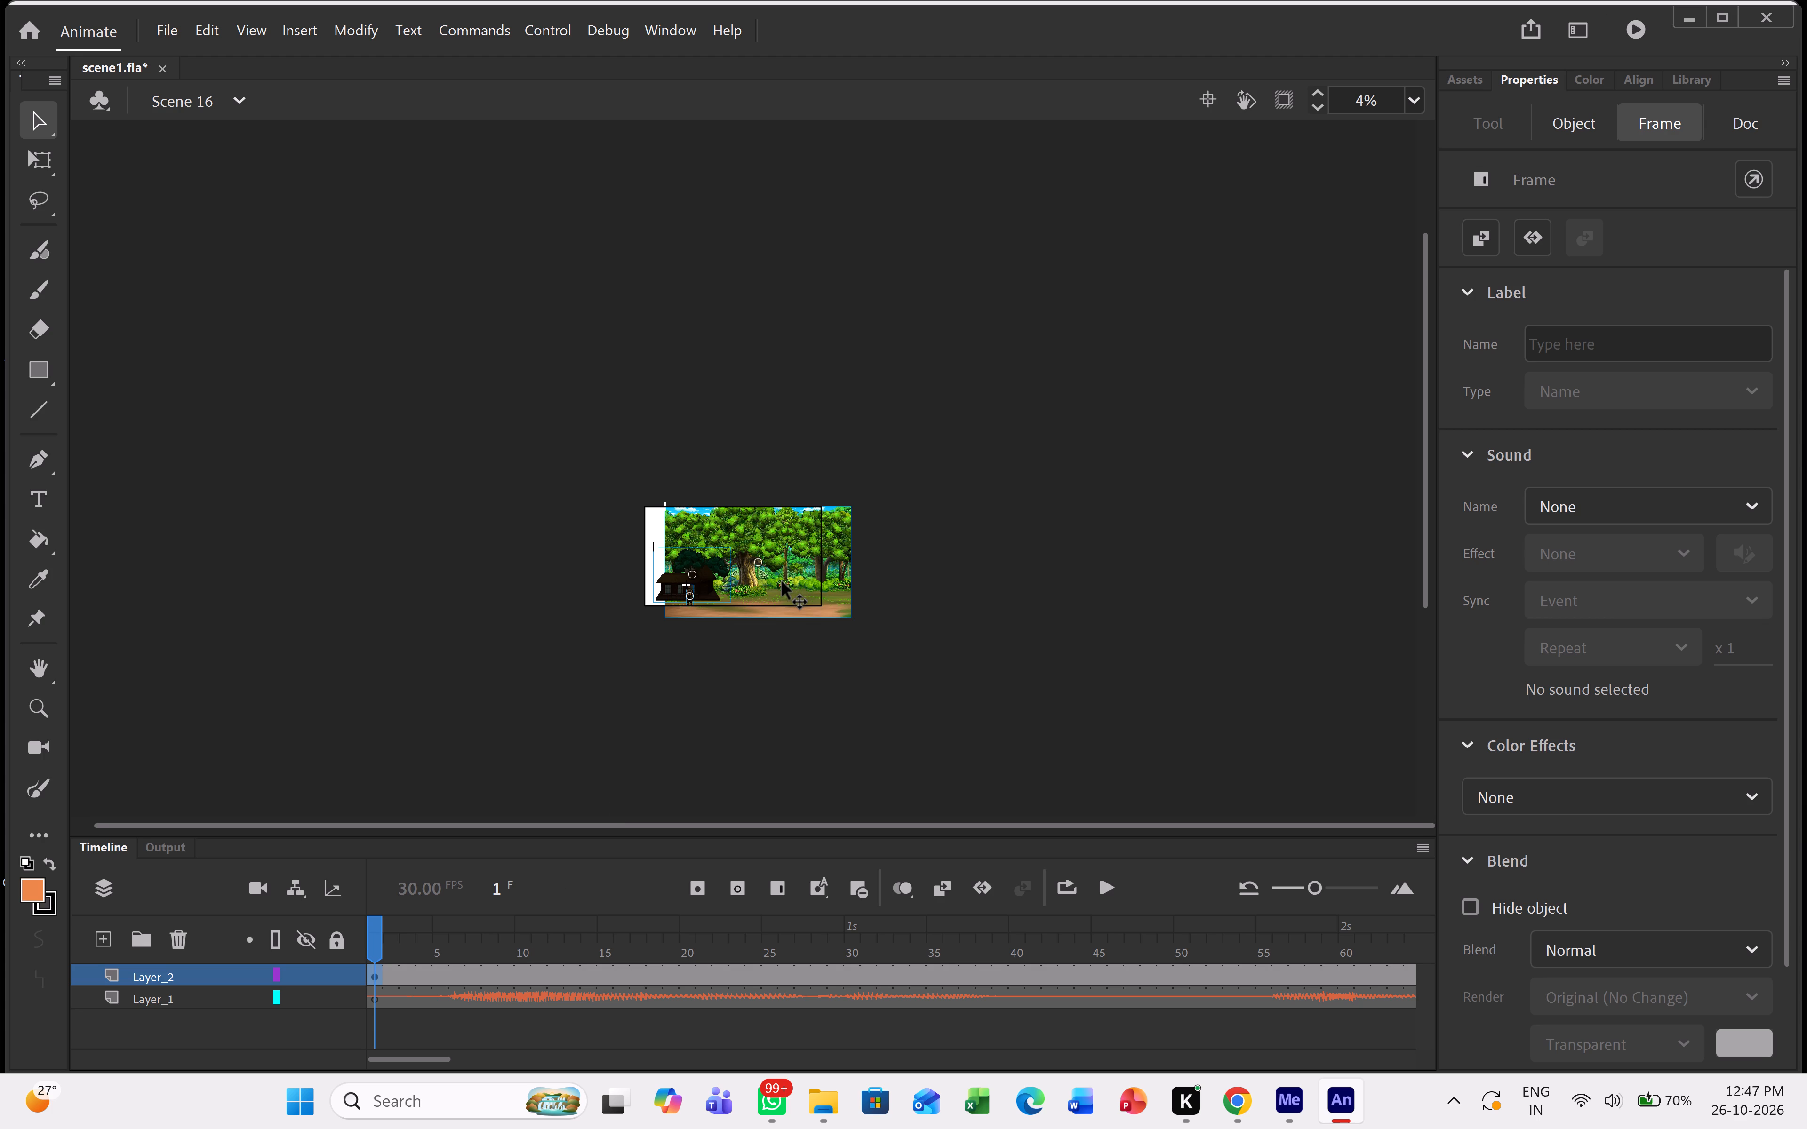
Move the pasted forest, hut and sage together so the forest covers the whole stage, at about X -336, Y -101.
scroll(782, 582, "up", 10, "ctrl")
left_click_drag(801, 610, 801, 611)
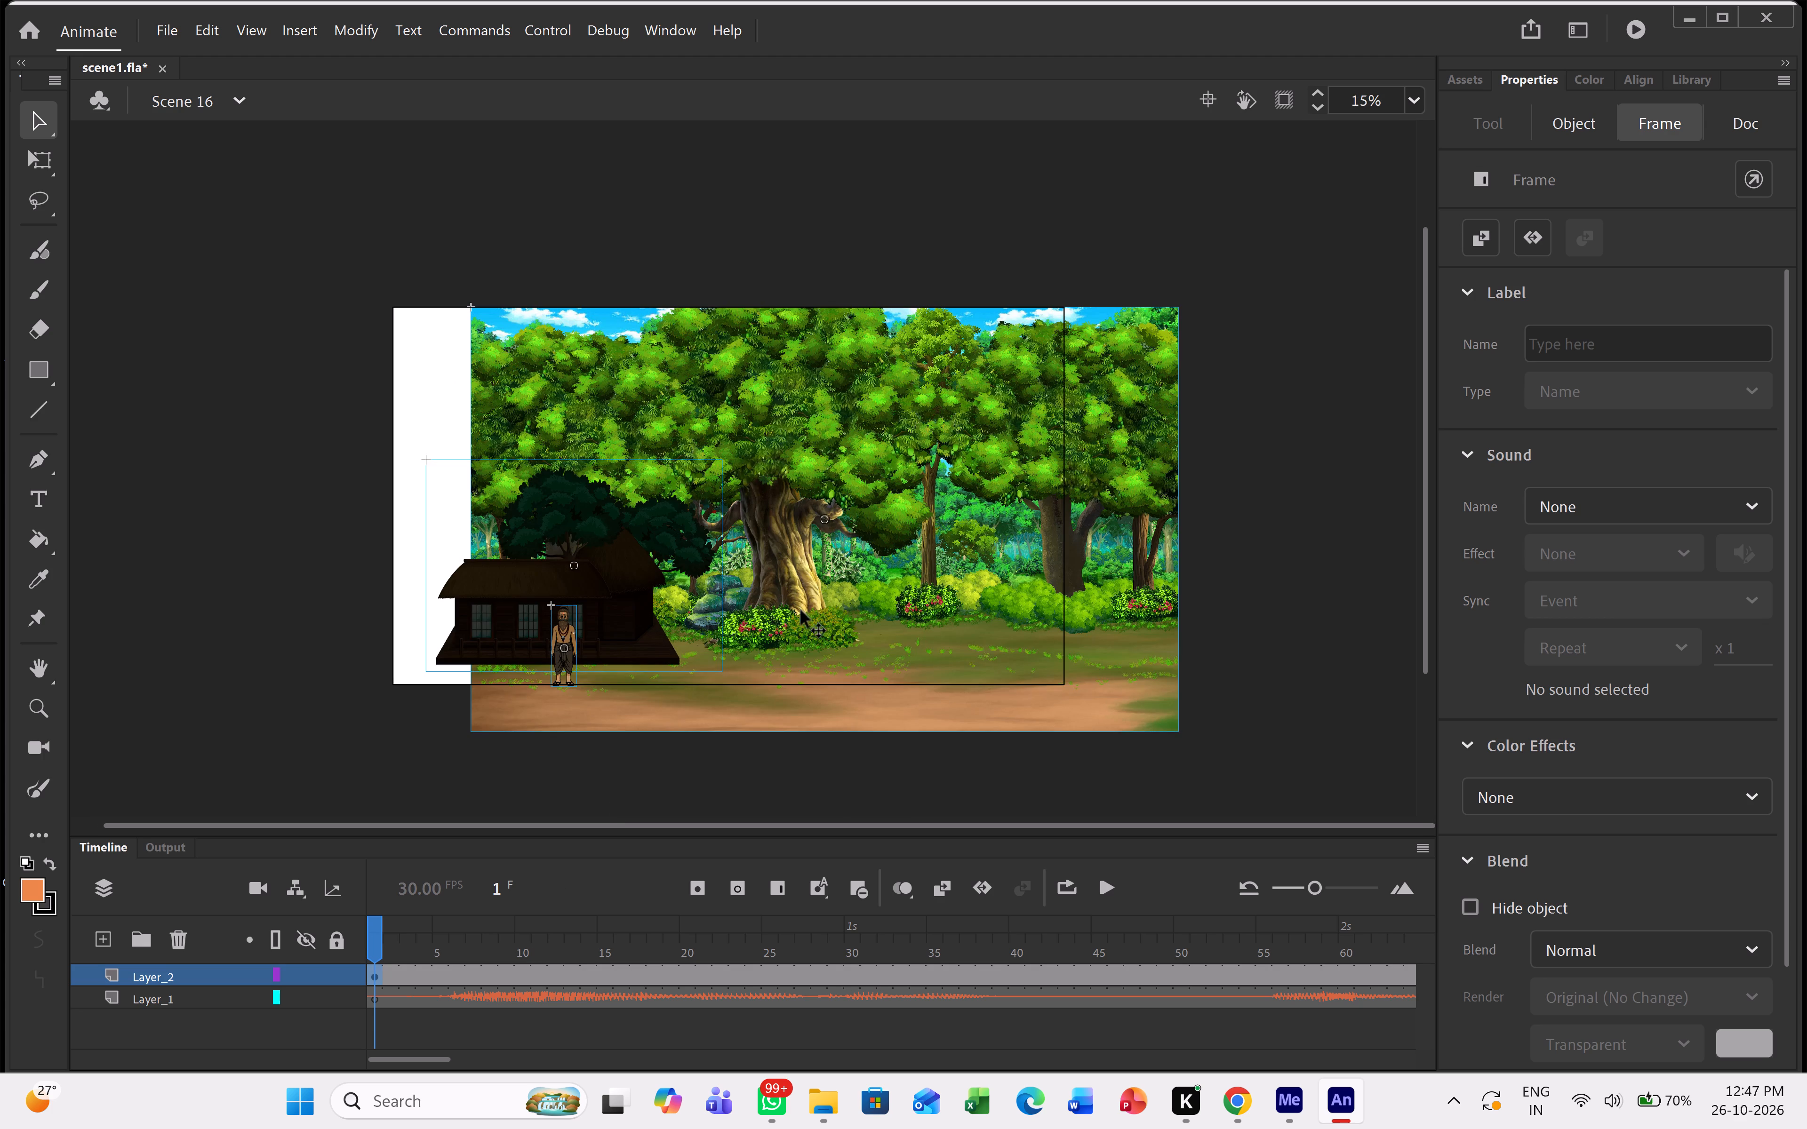
left_click_drag(801, 611, 710, 592)
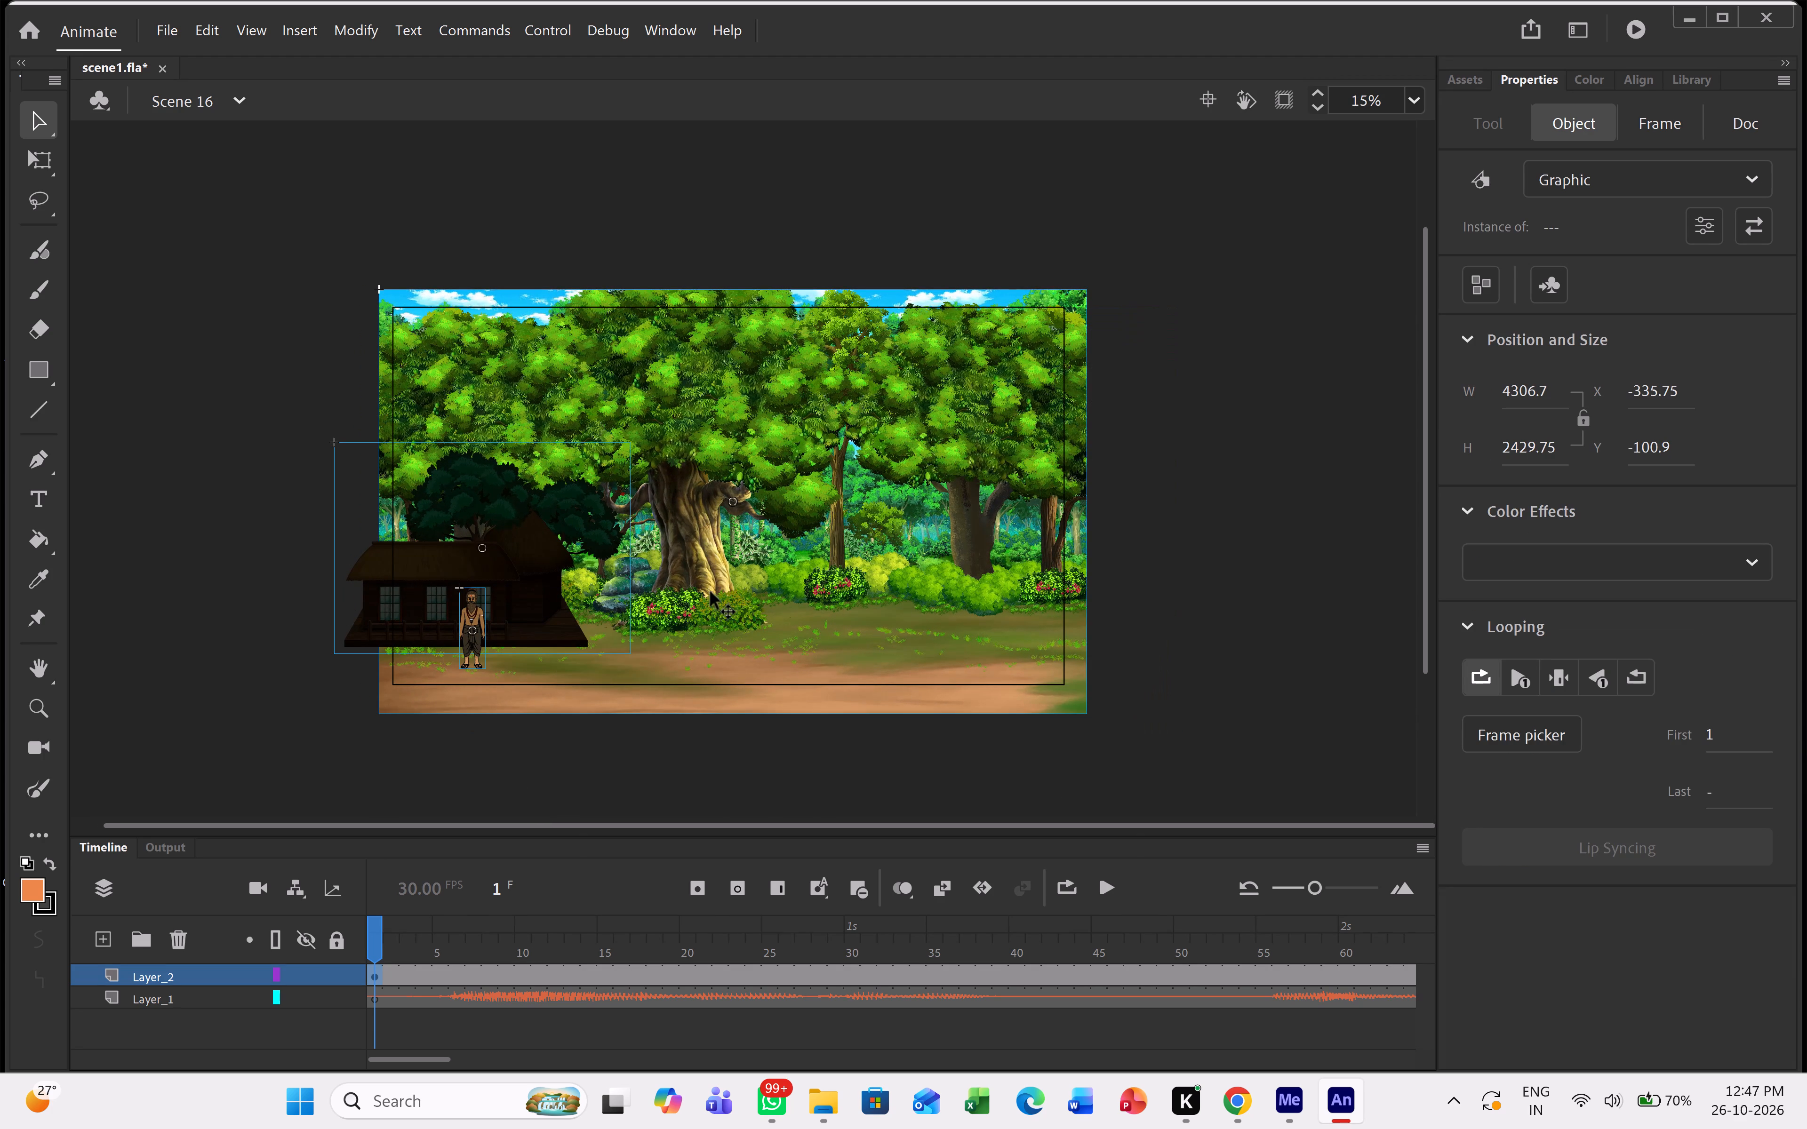
left_click(1231, 564)
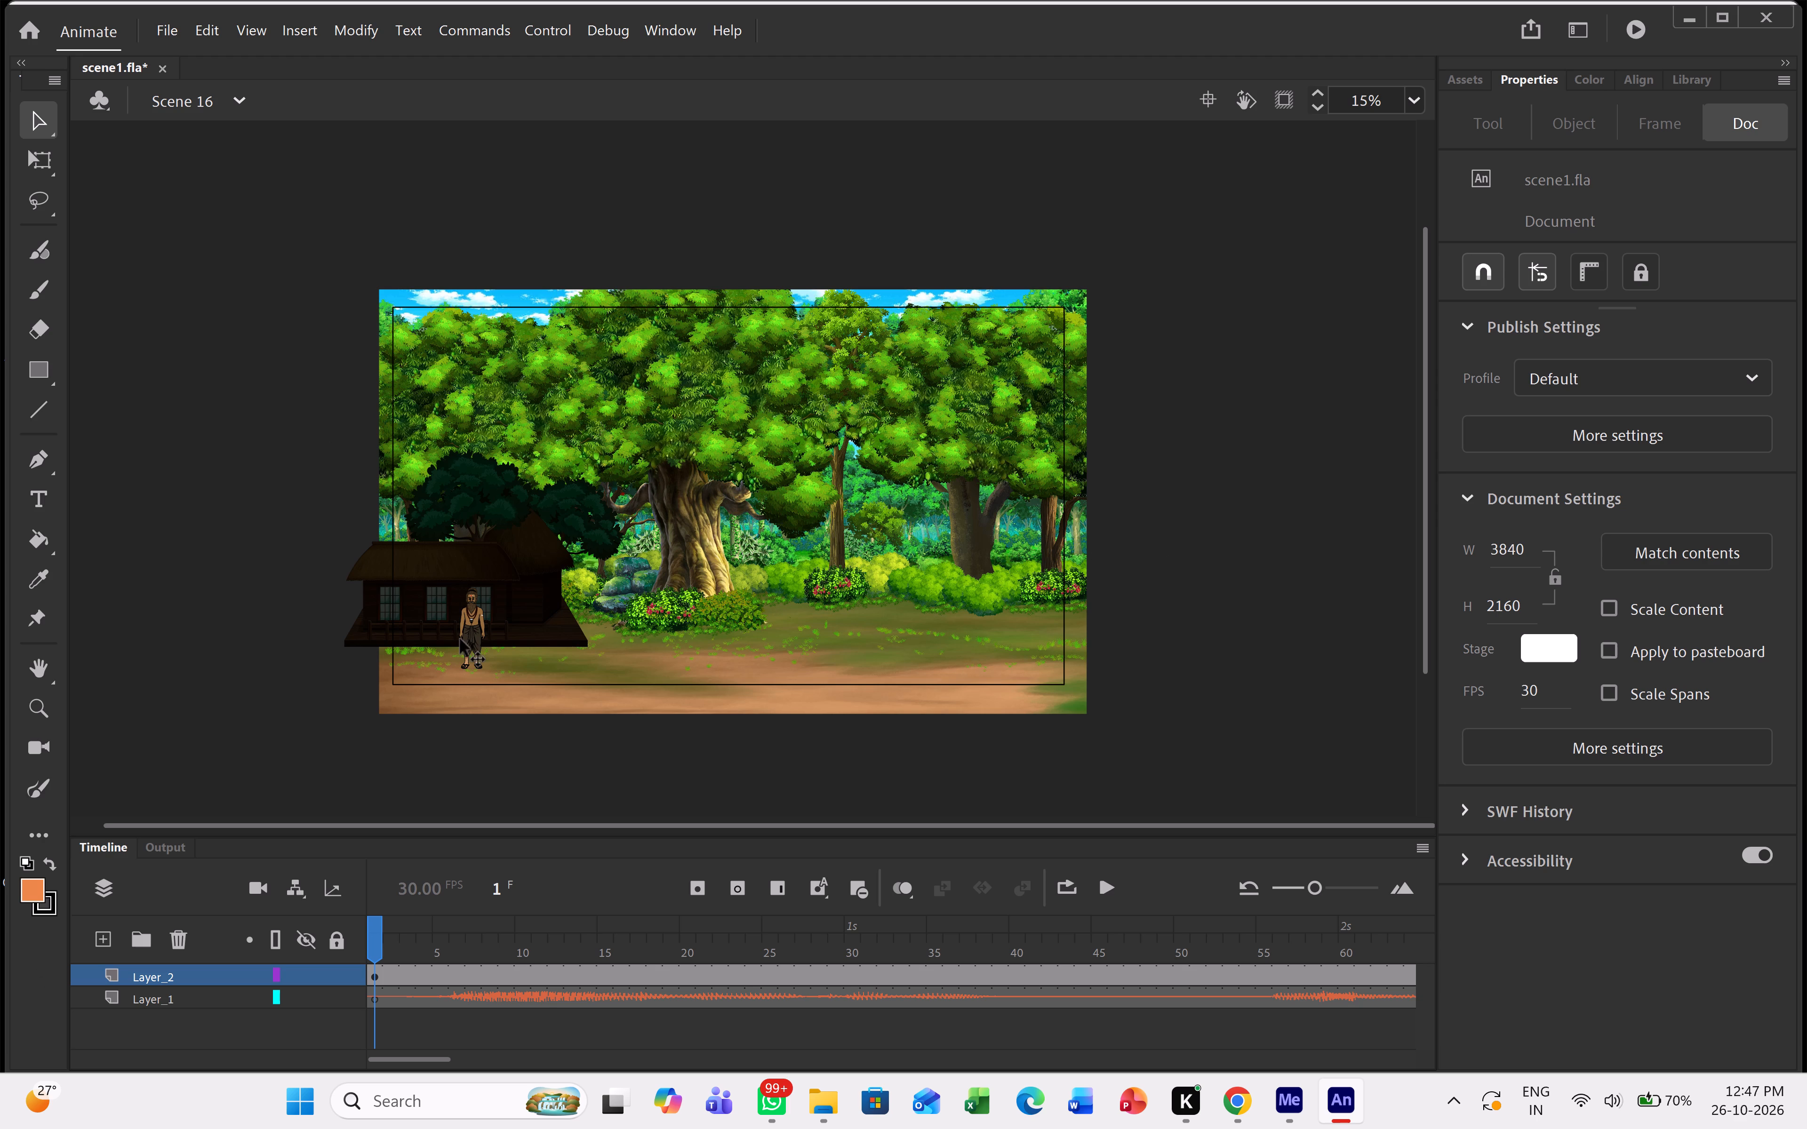
Move the hut fully inside the stage, to about X 0, Y 861.
left_click(520, 576)
left_click_drag(536, 594, 632, 606)
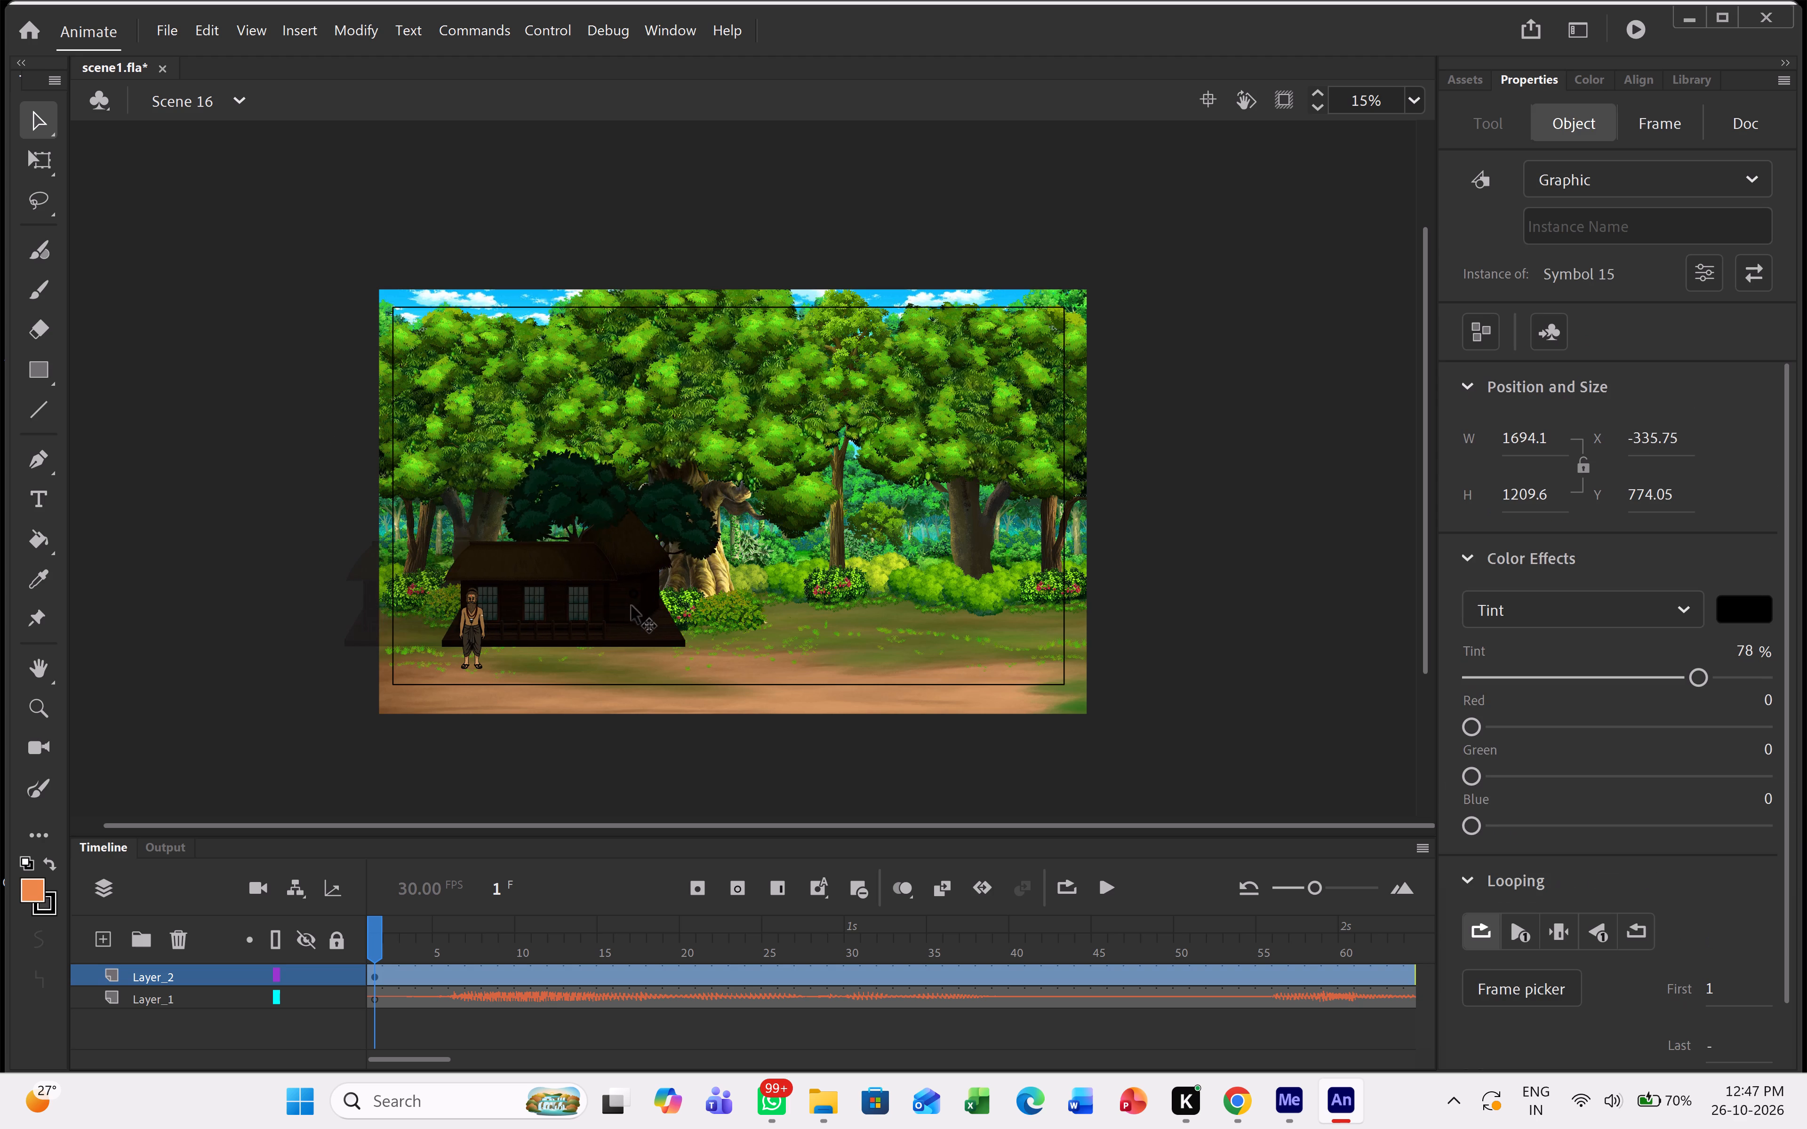
left_click_drag(632, 606, 597, 608)
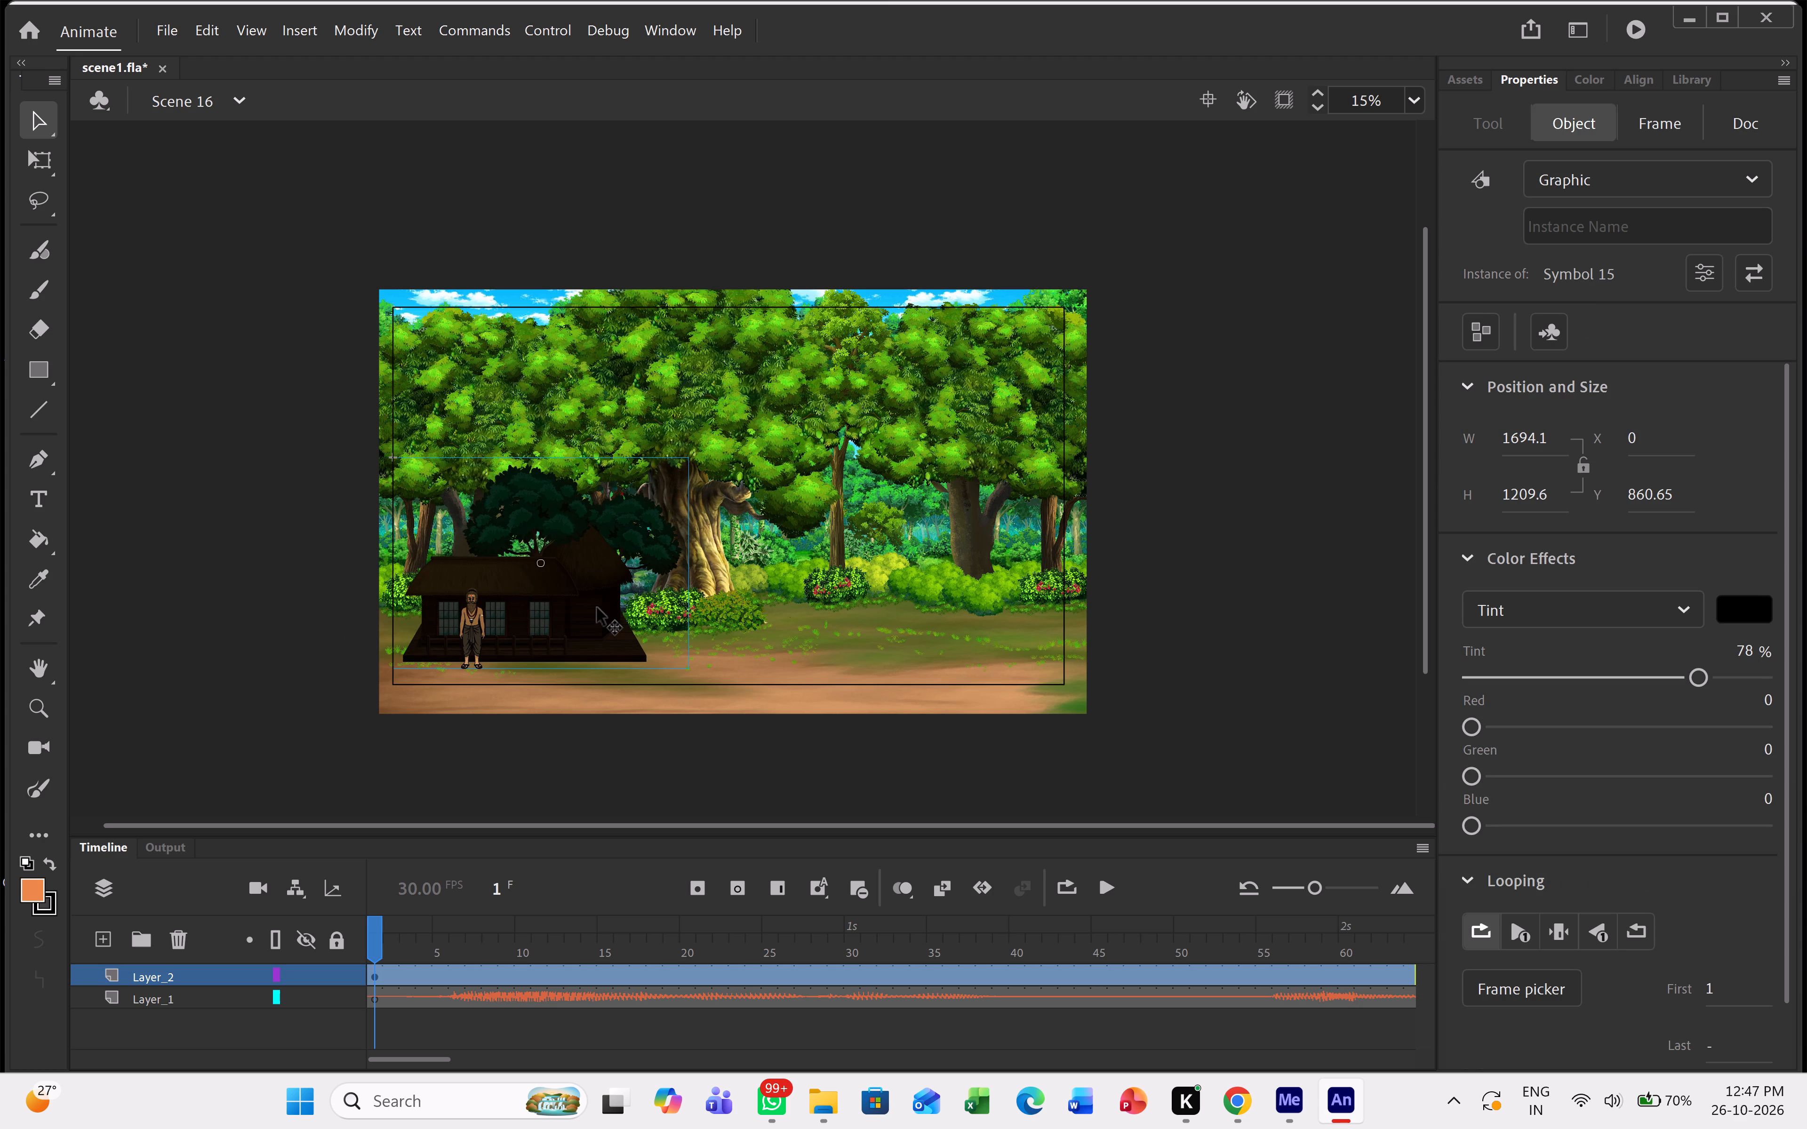
Apply a black Tint color effect at 78% to the forest background.
right_click(852, 552)
left_click(852, 552)
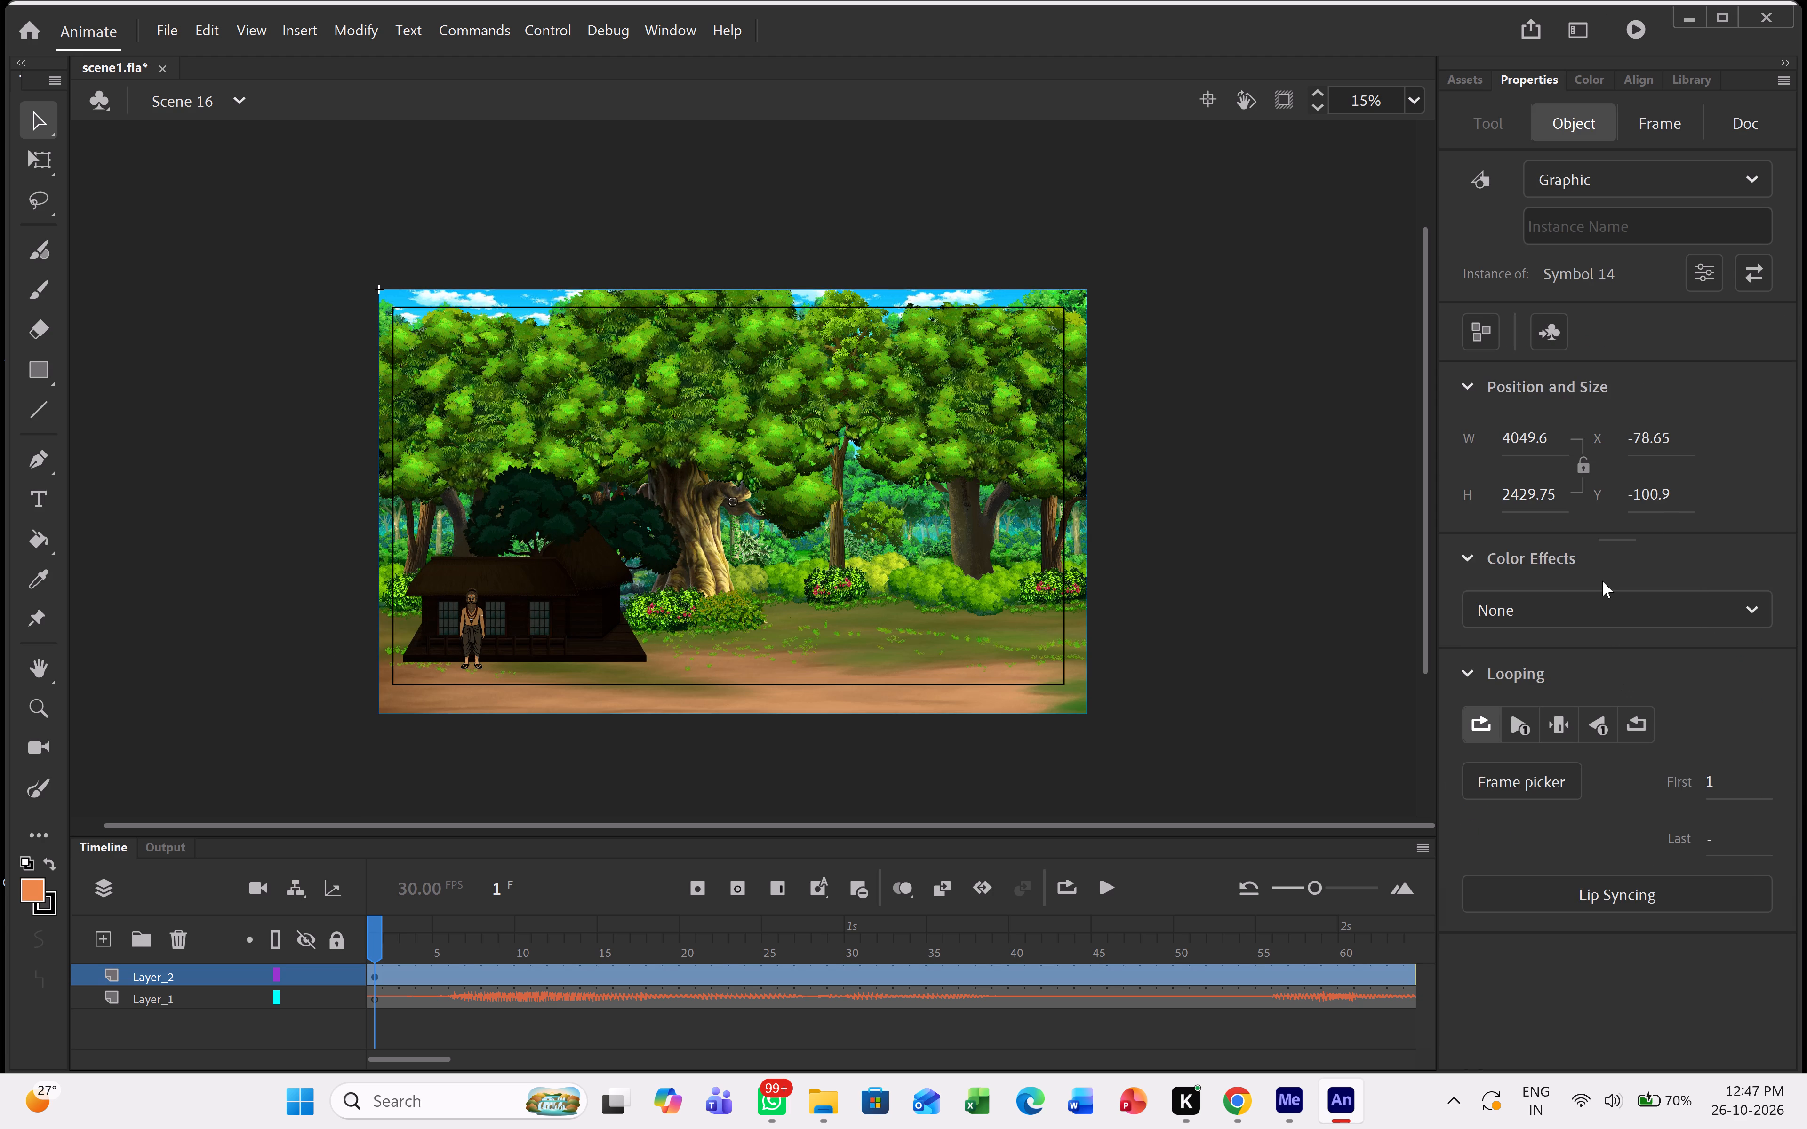
left_click(1597, 608)
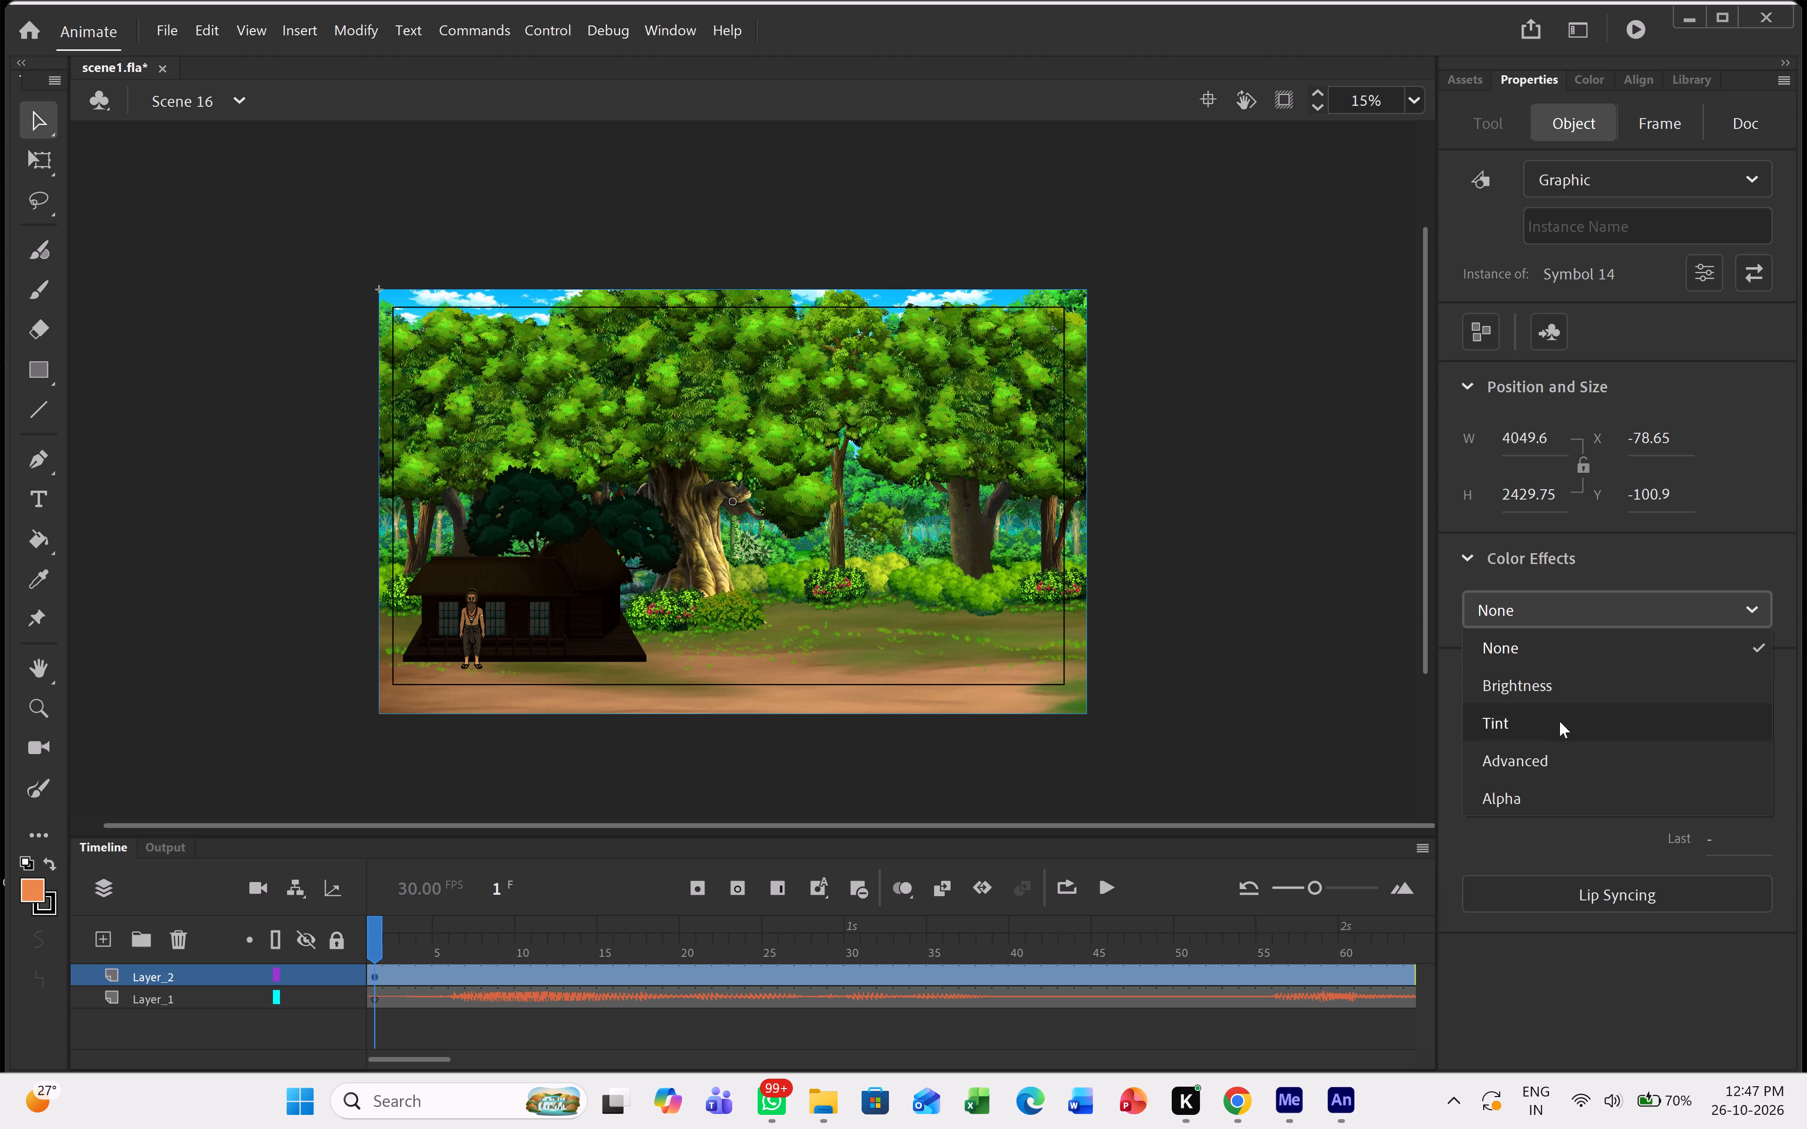
left_click(1559, 721)
right_click(1559, 721)
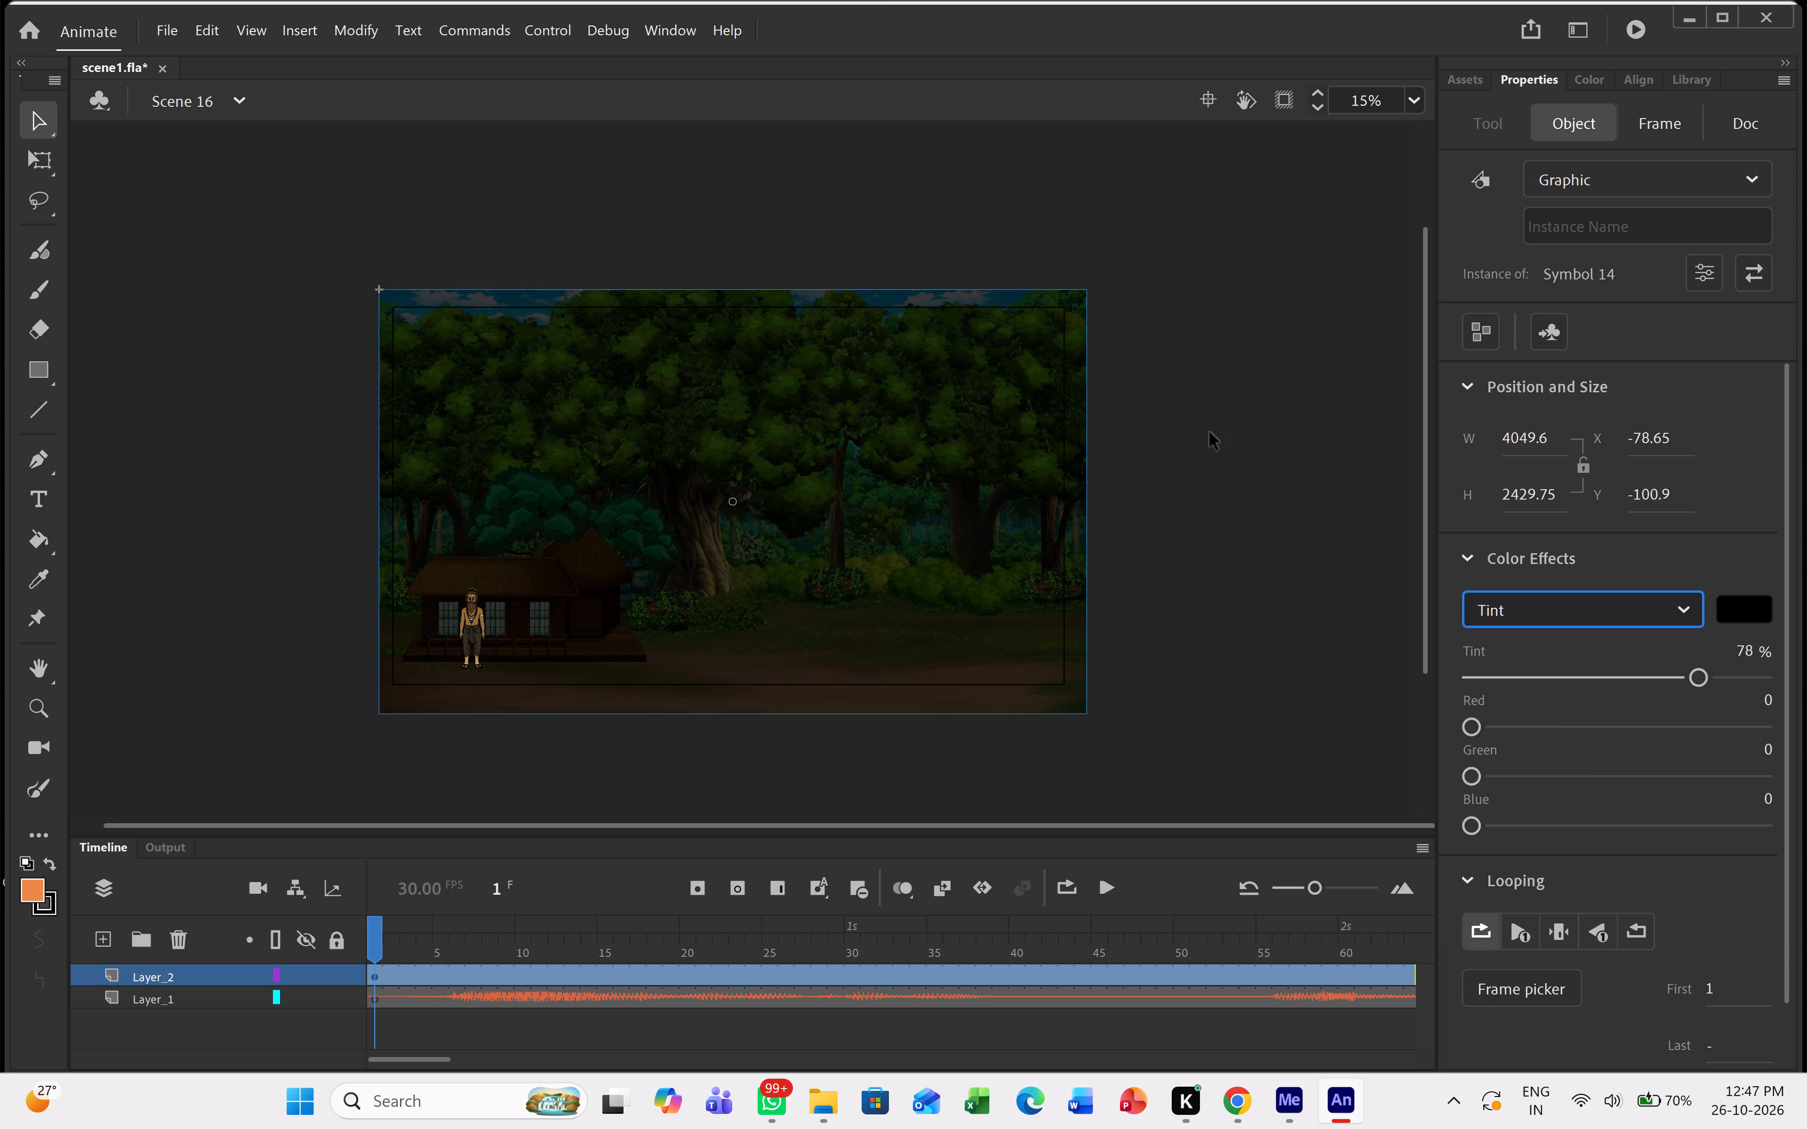
left_click(1229, 431)
Move the bearded sage onto the ground in front of the hut, at about X 615, Y 1708.
scroll(477, 580, "up", 6, "ctrl")
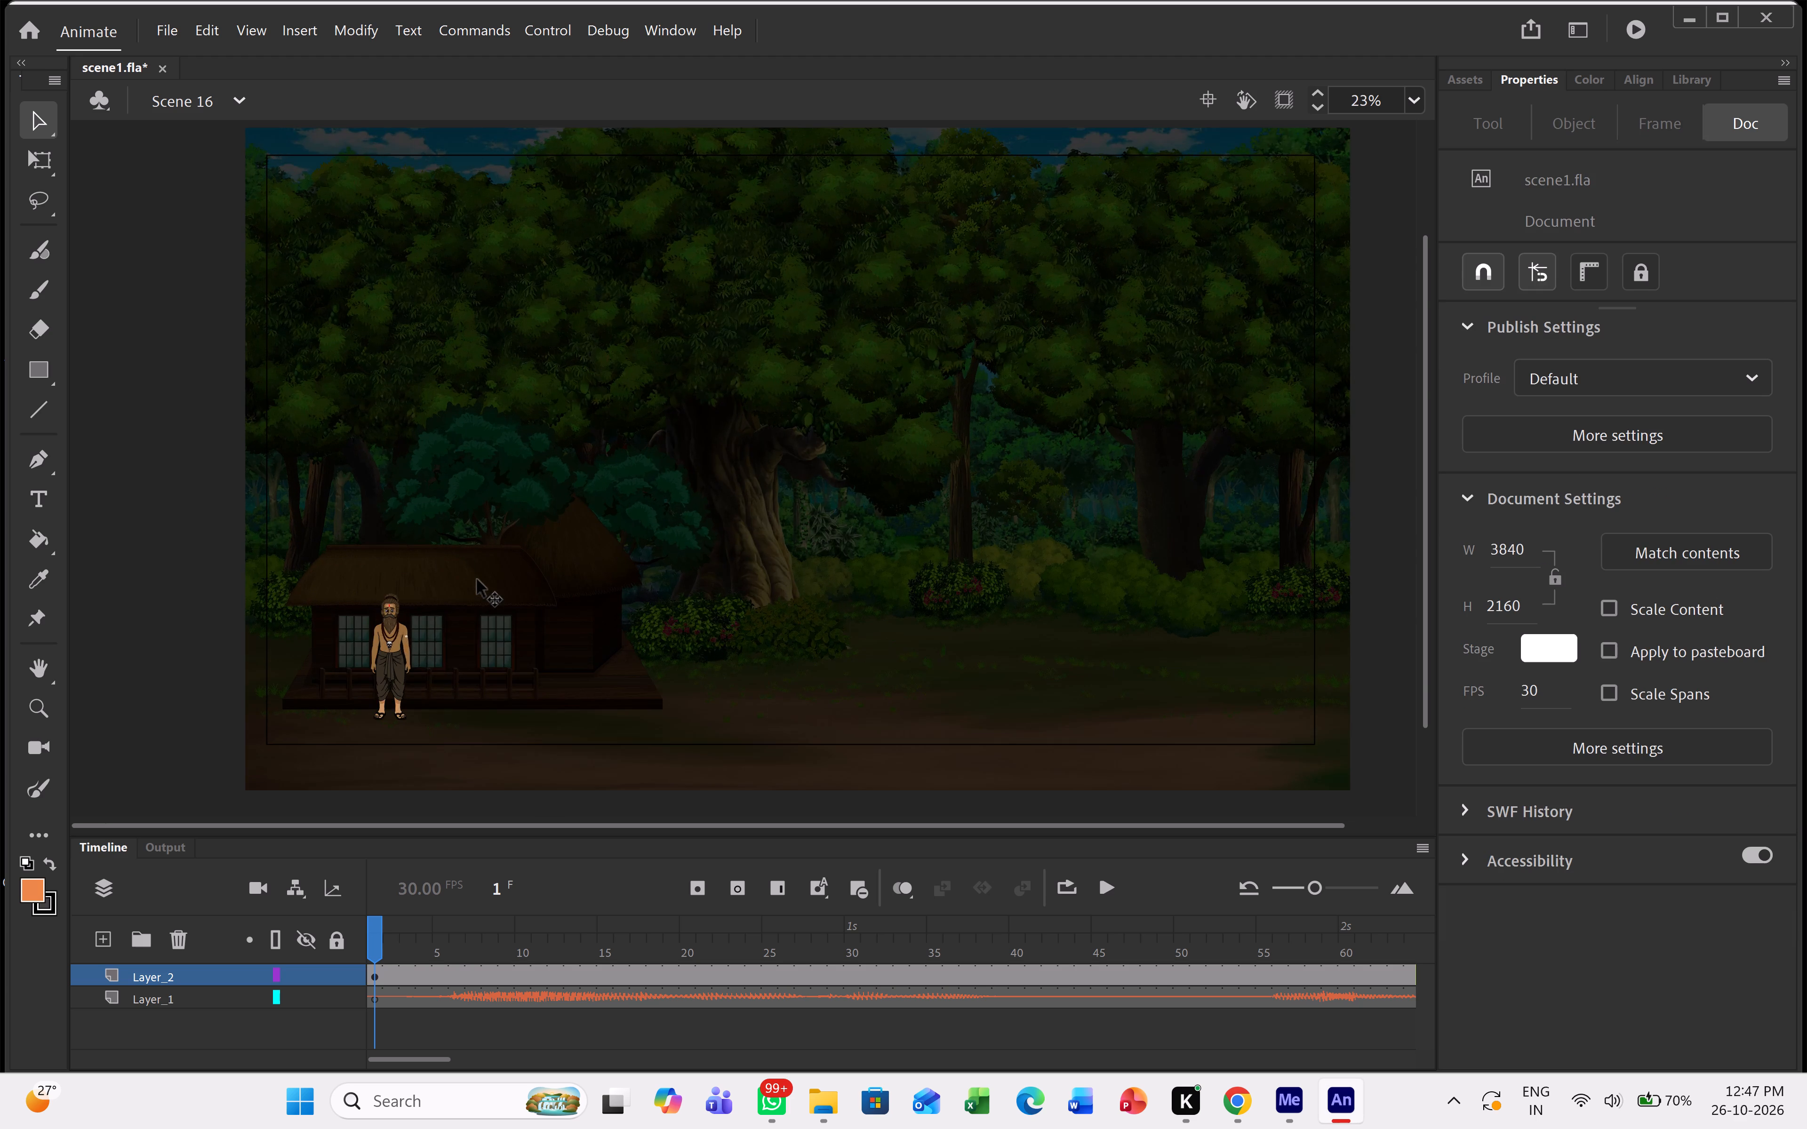
scroll(477, 580, "up", 5, "ctrl")
scroll(296, 680, "down", 2)
scroll(340, 335, "up", 1)
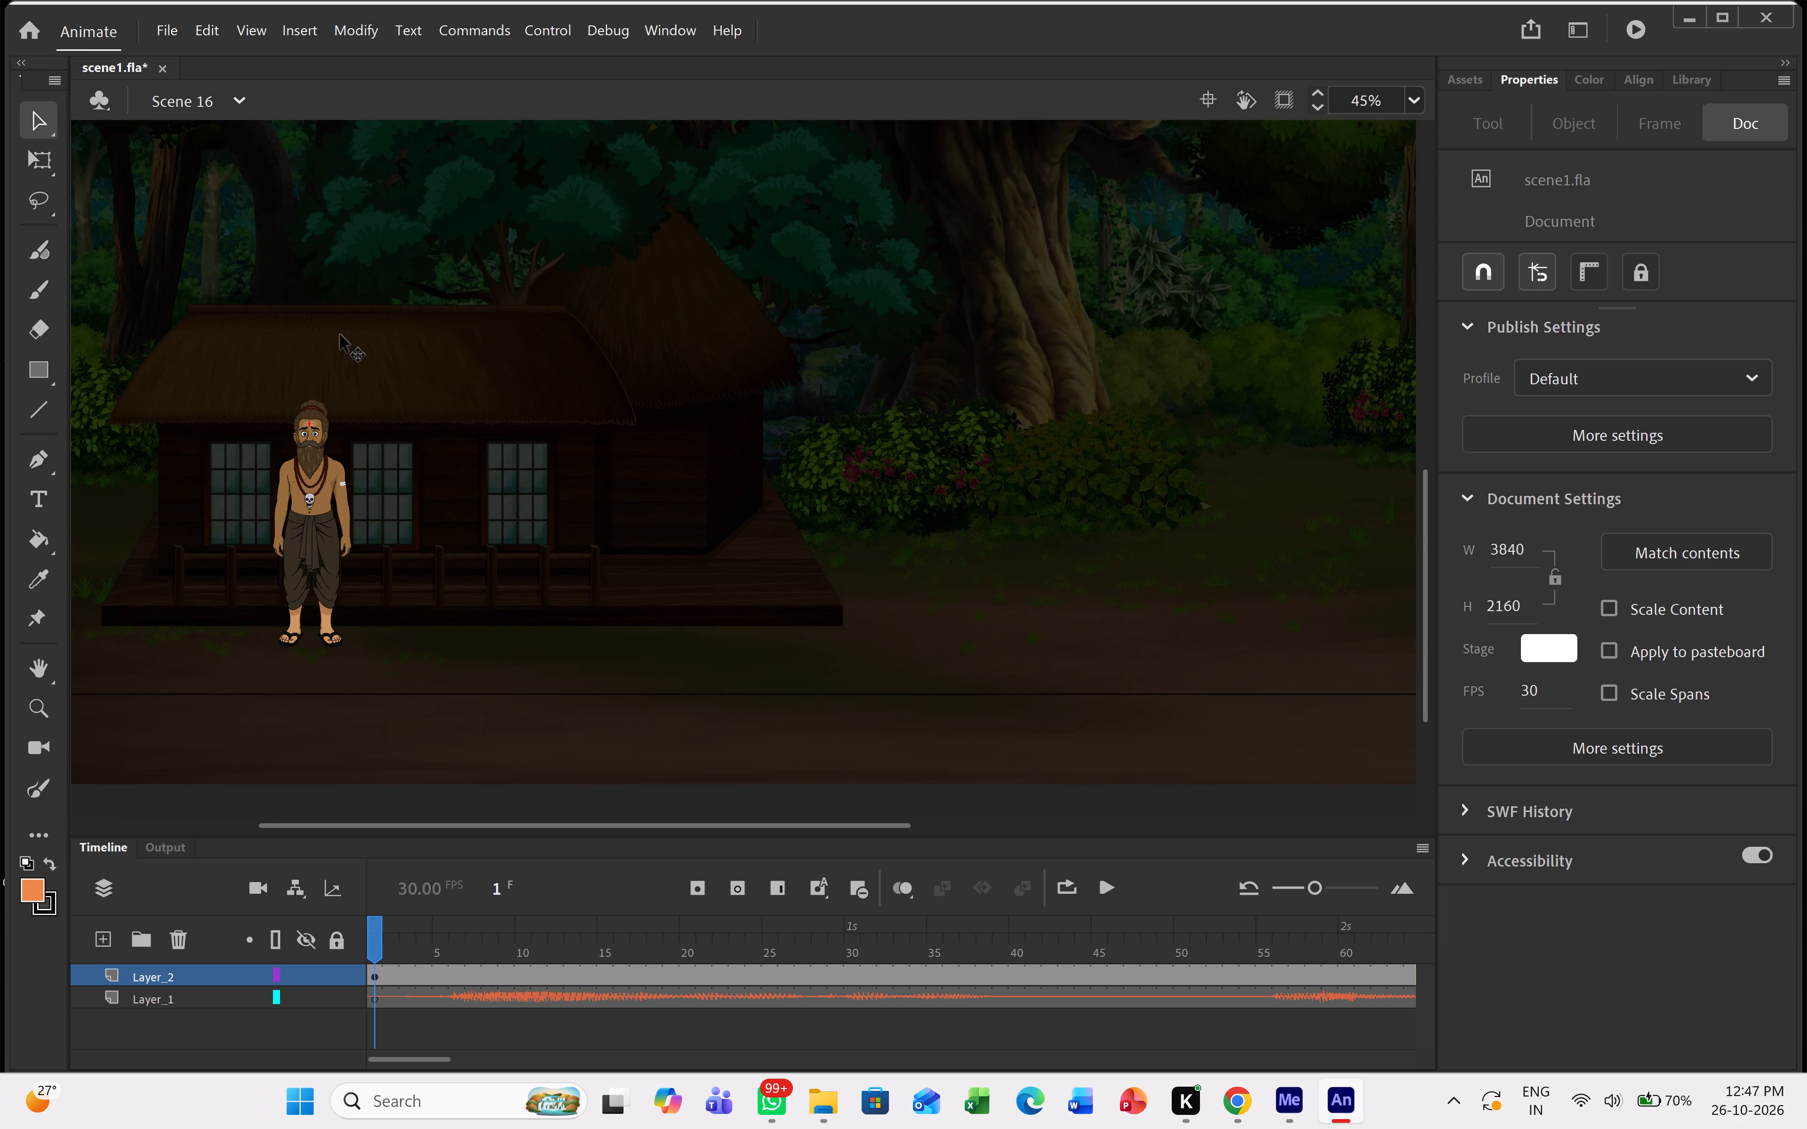
left_click(300, 532)
left_click_drag(306, 538, 401, 573)
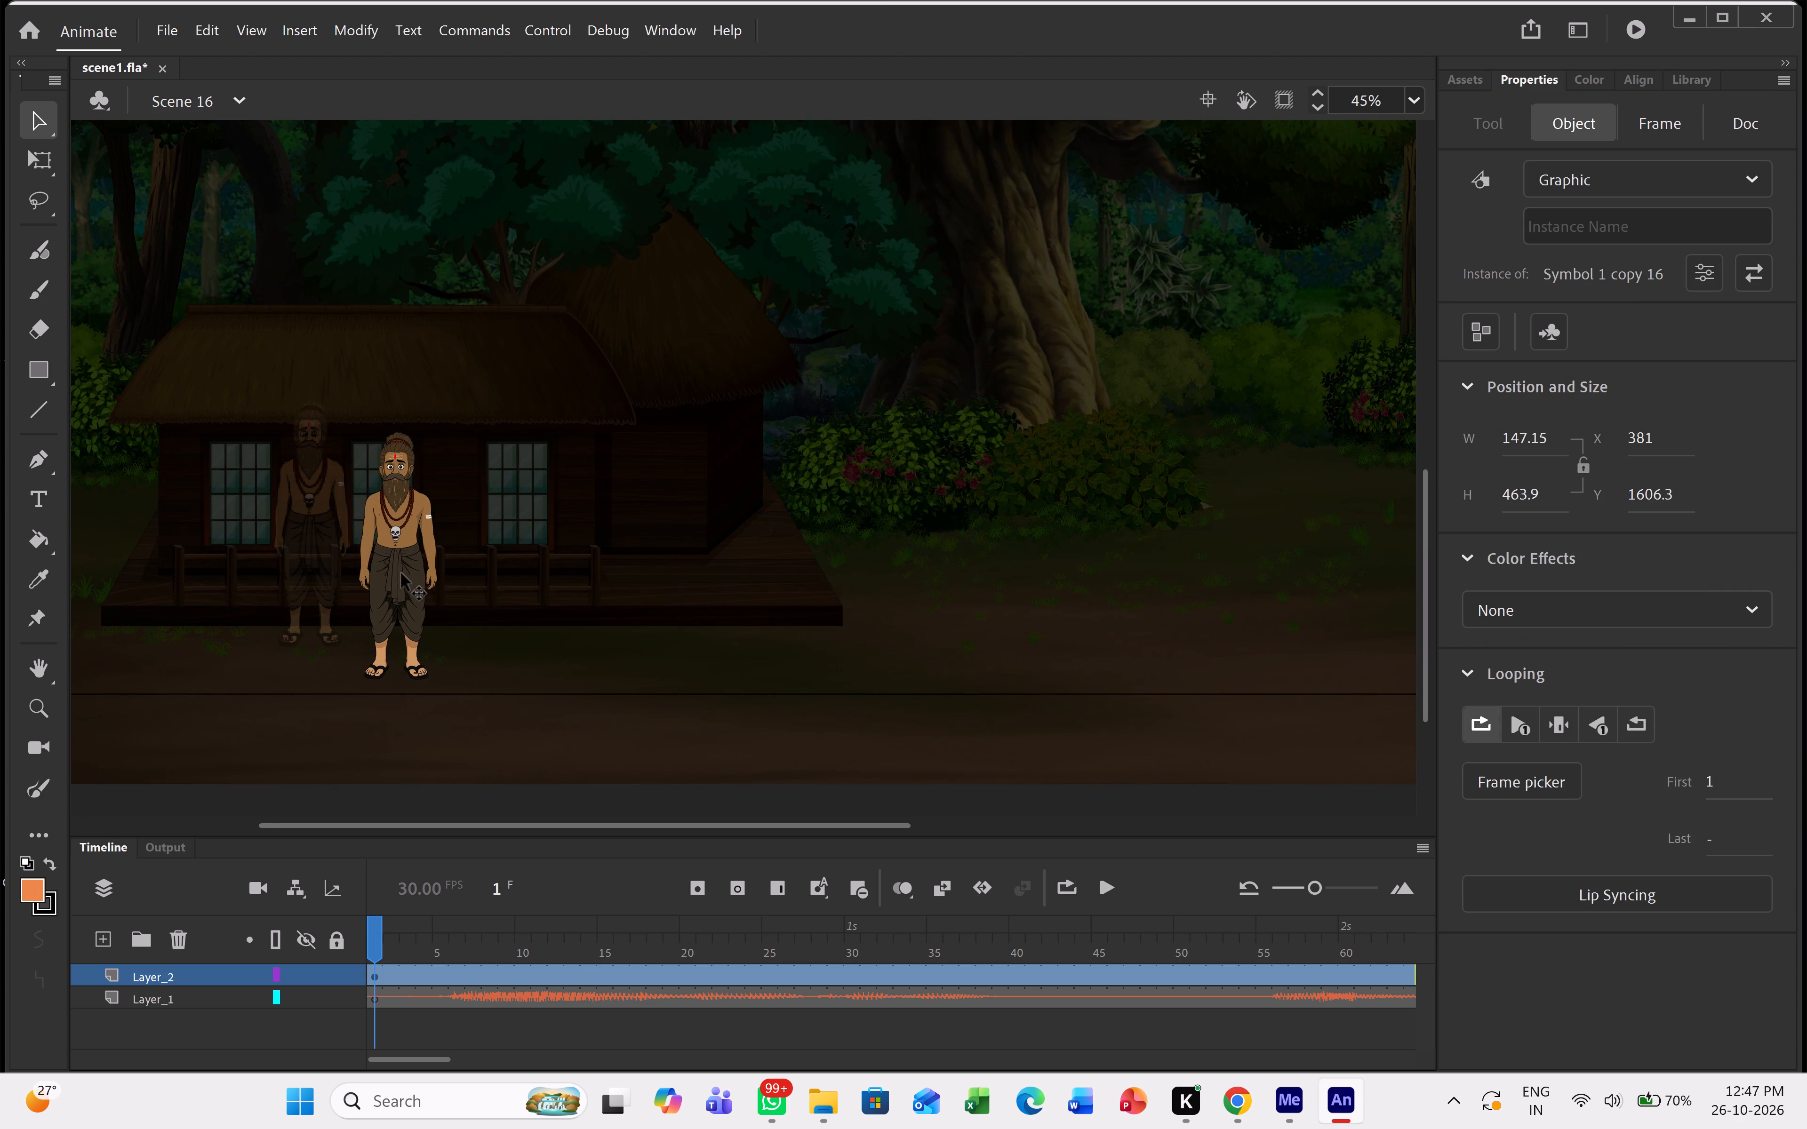
left_click_drag(401, 573, 427, 594)
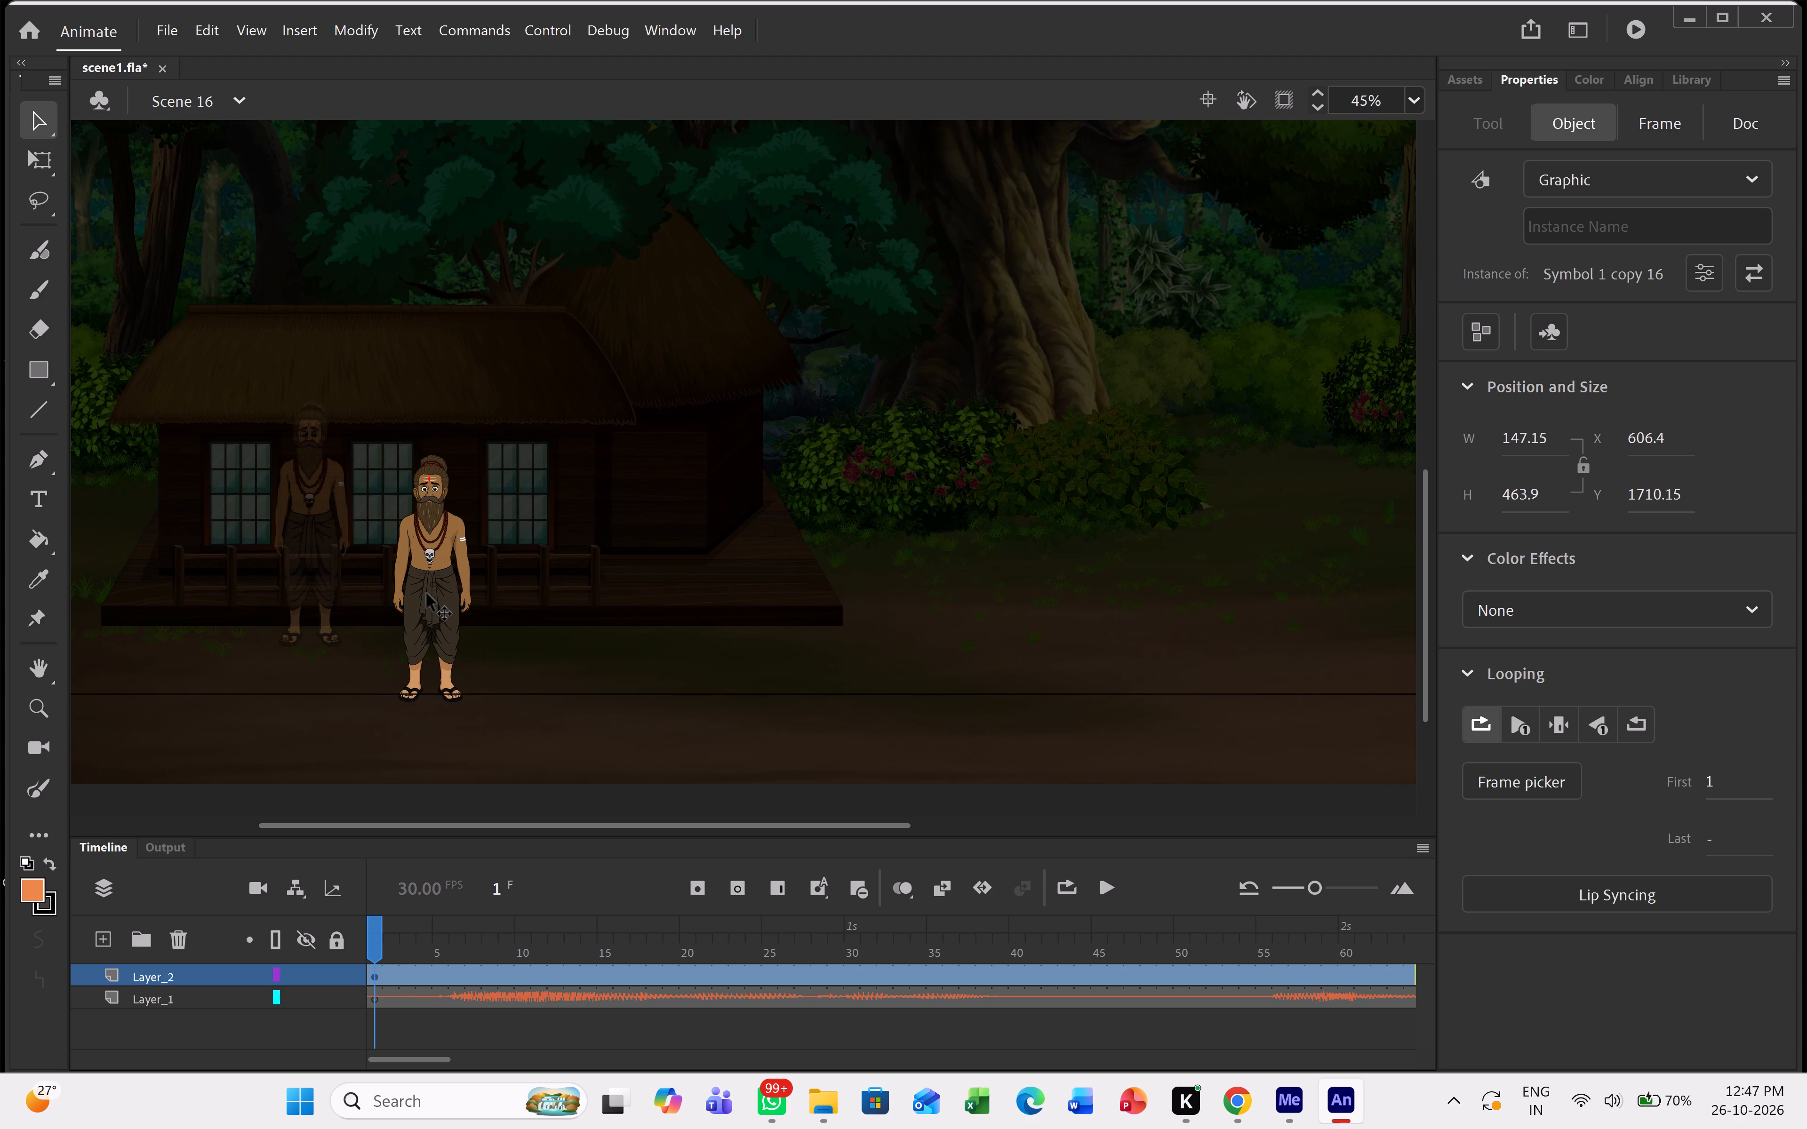
left_click_drag(427, 594, 432, 592)
scroll(432, 592, "down", 3, "ctrl")
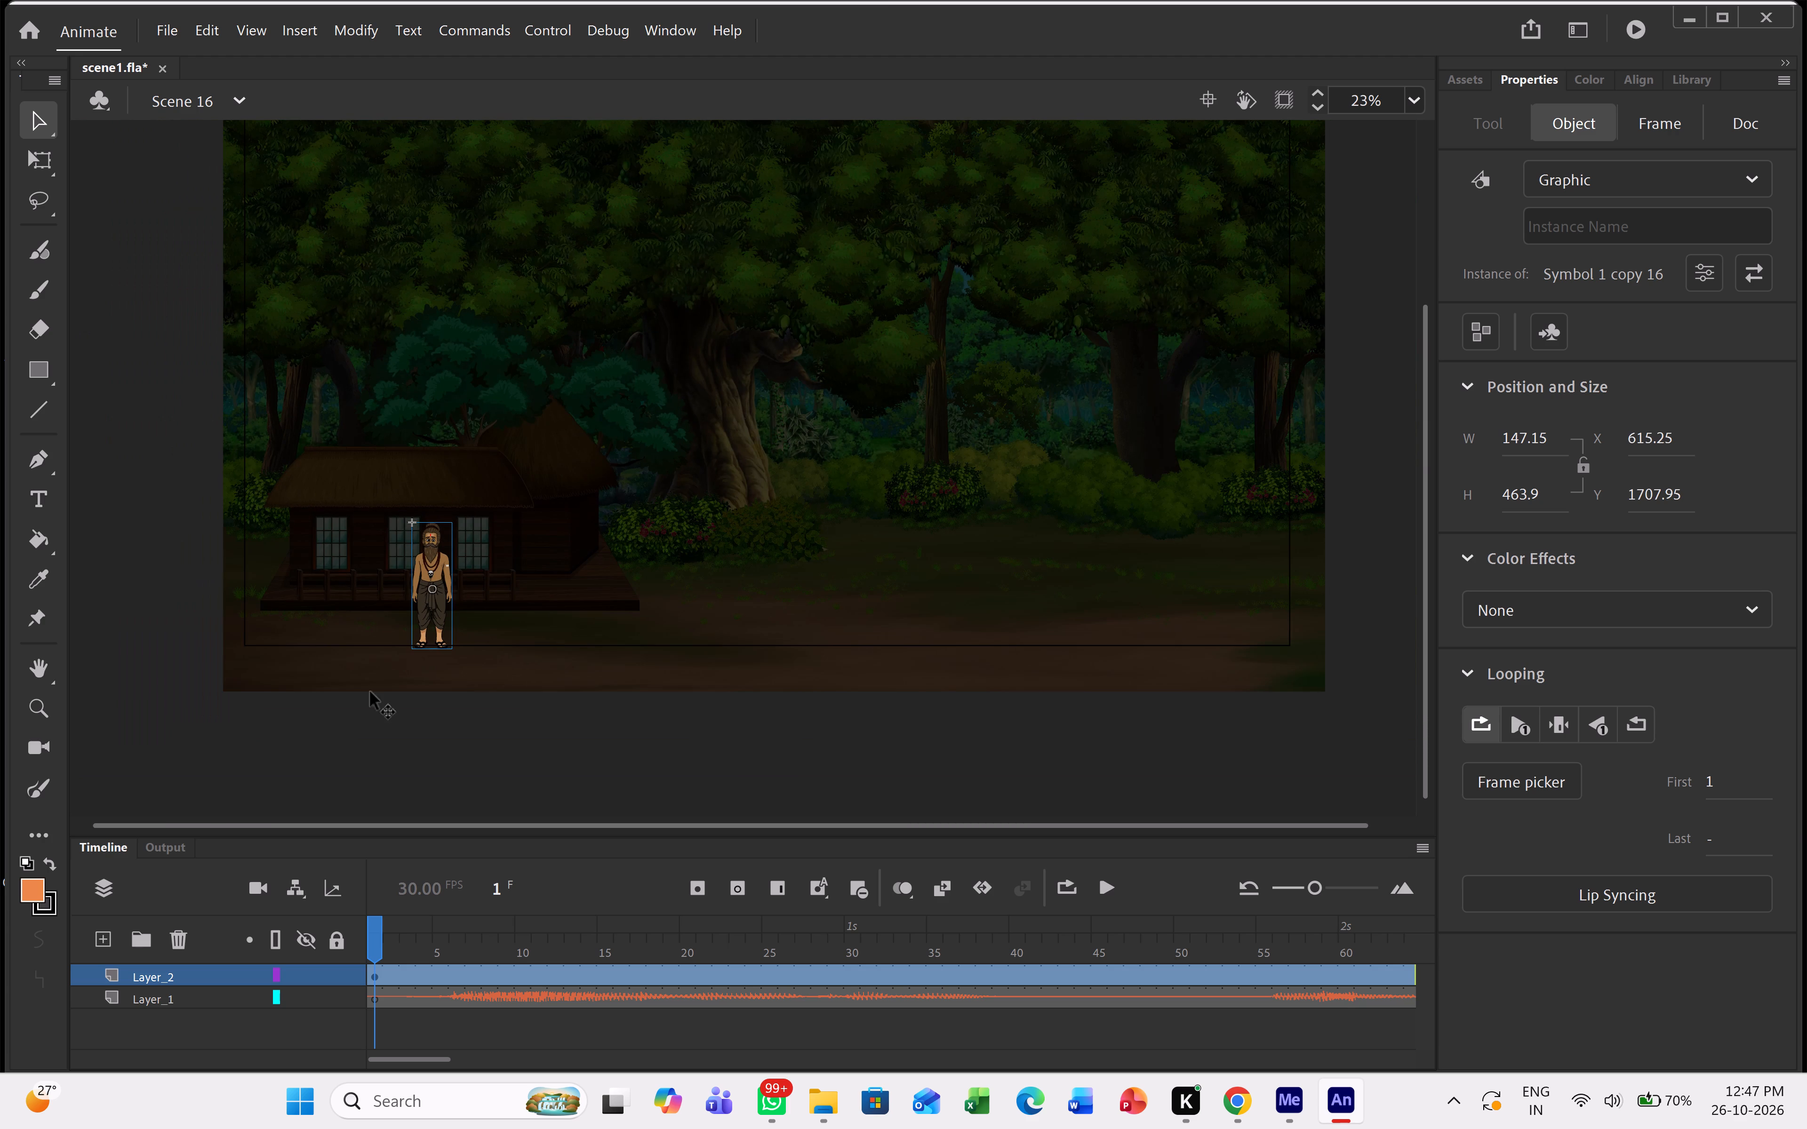
left_click(368, 721)
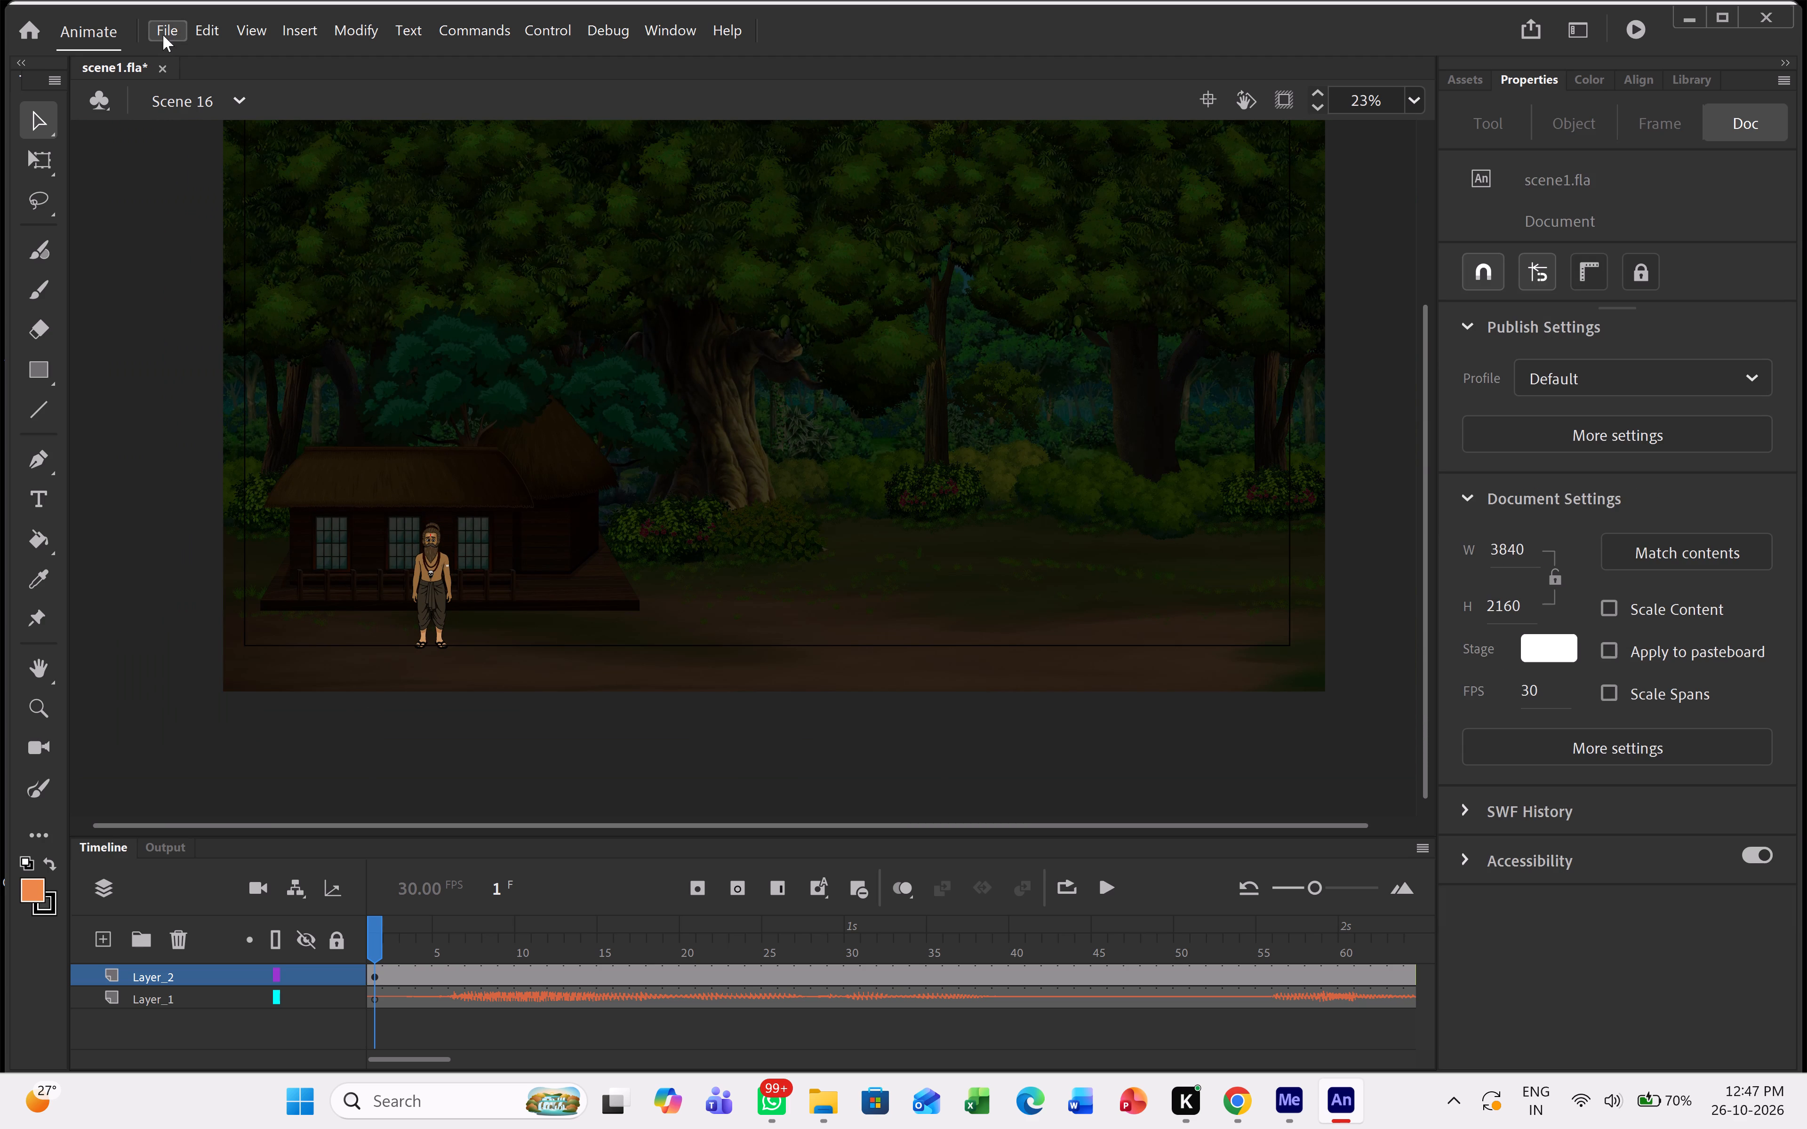
Browse for another Animate document to open in the KAHANI folder's निर्वासित रानी और राजा की भूल subfolder on drive D.
left_click(163, 31)
right_click(163, 31)
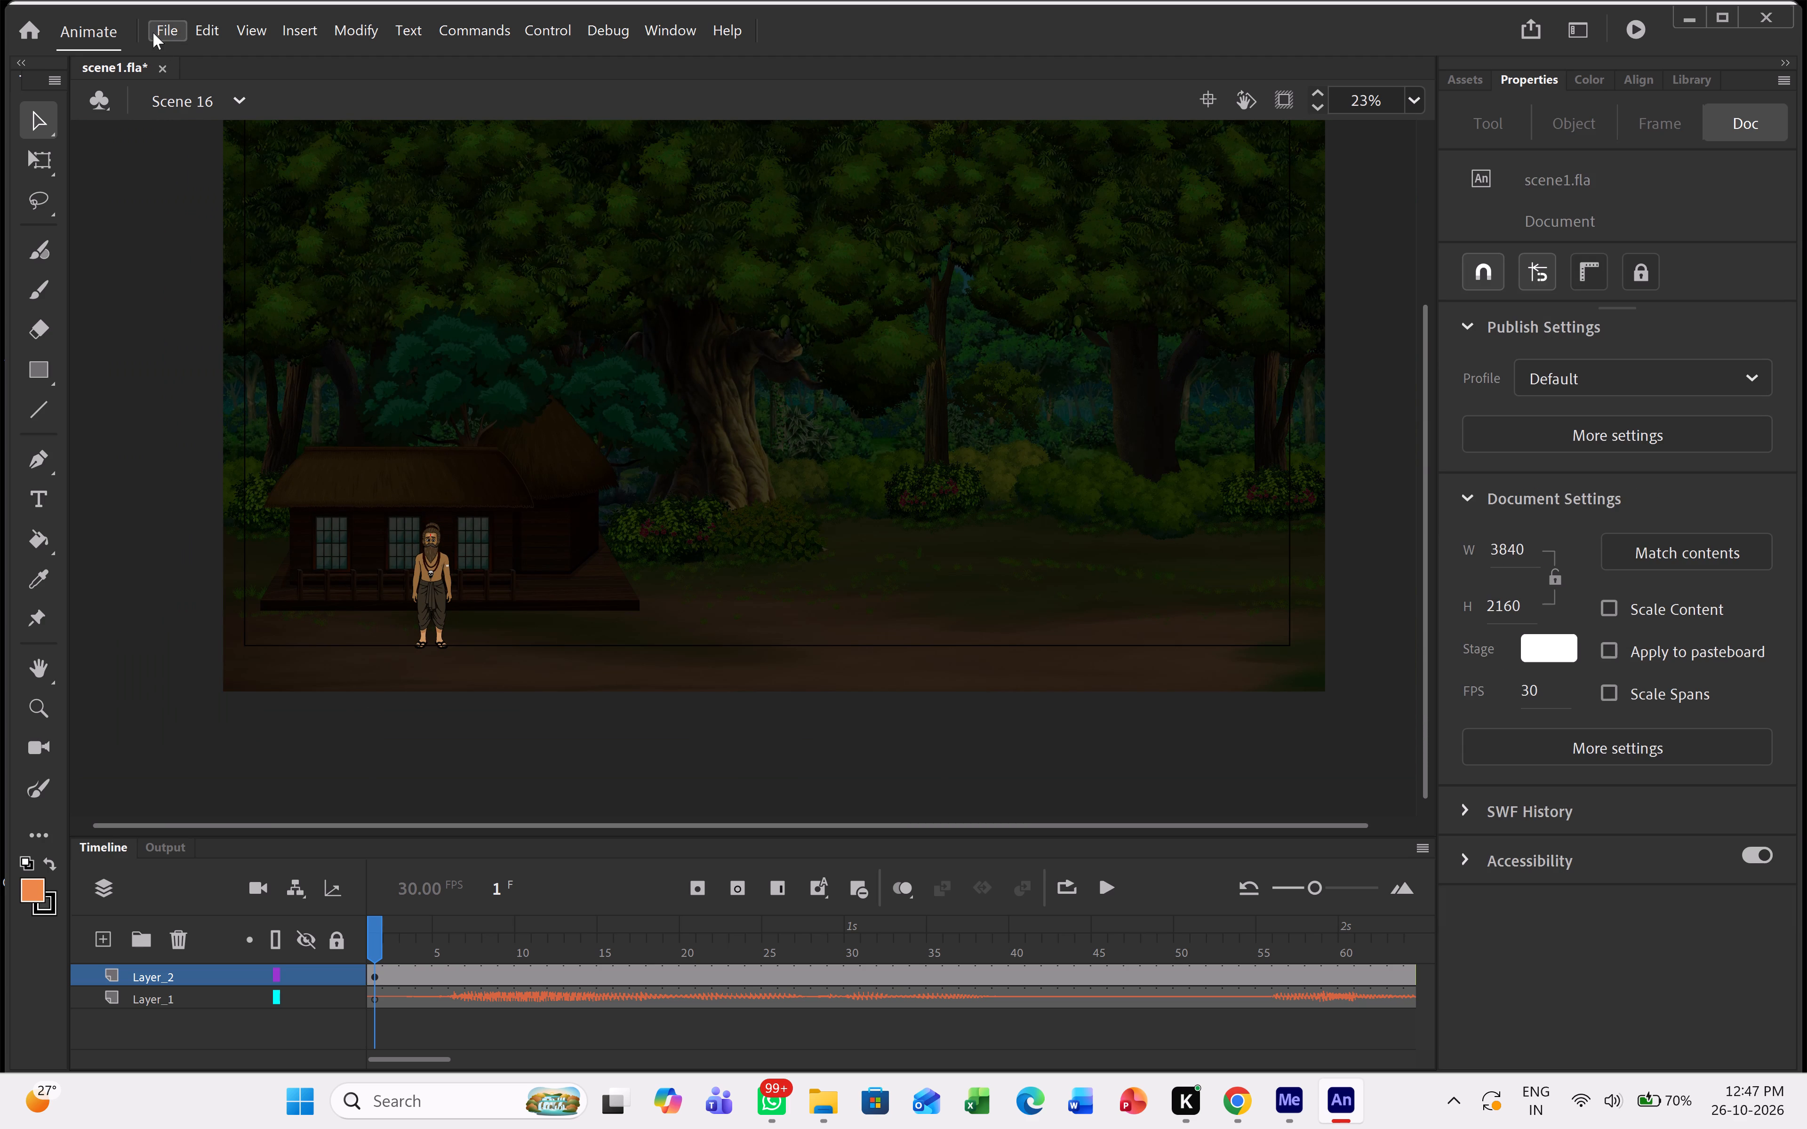
left_click(162, 28)
left_click(189, 104)
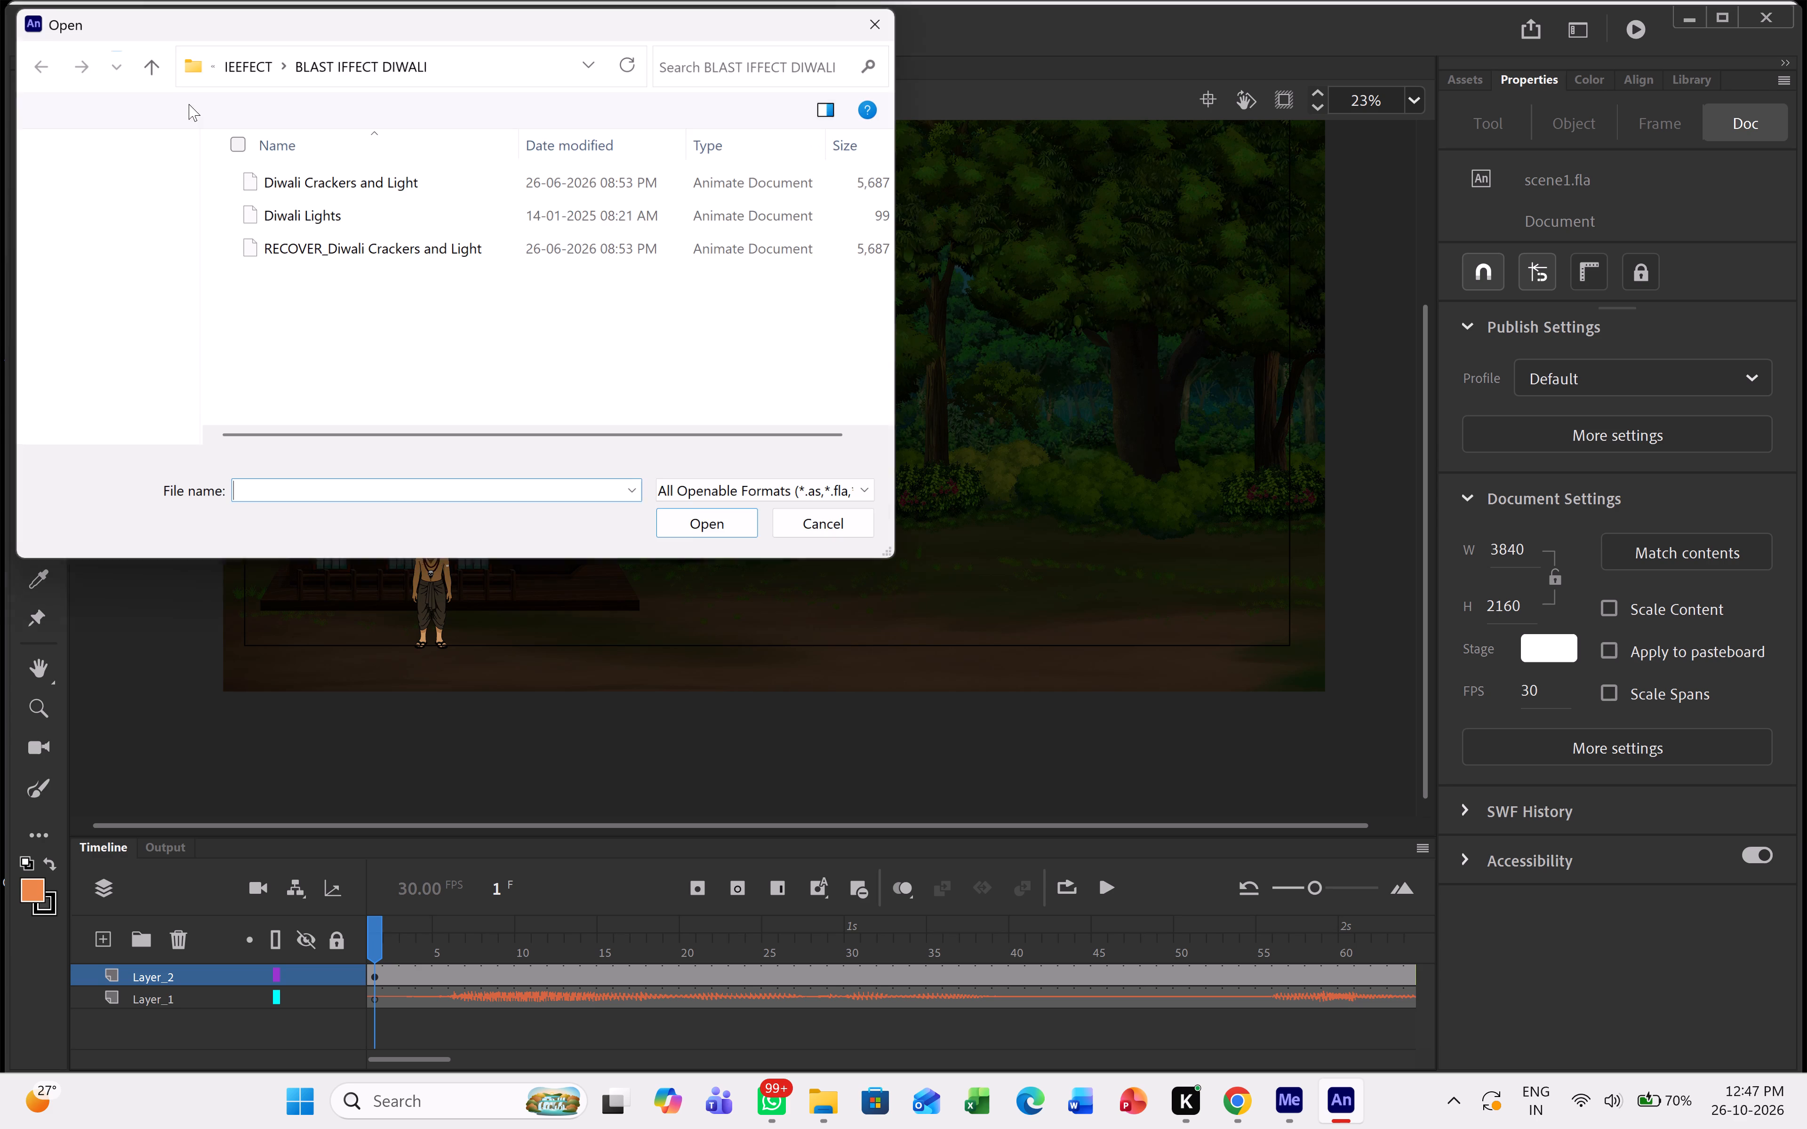
left_click(233, 73)
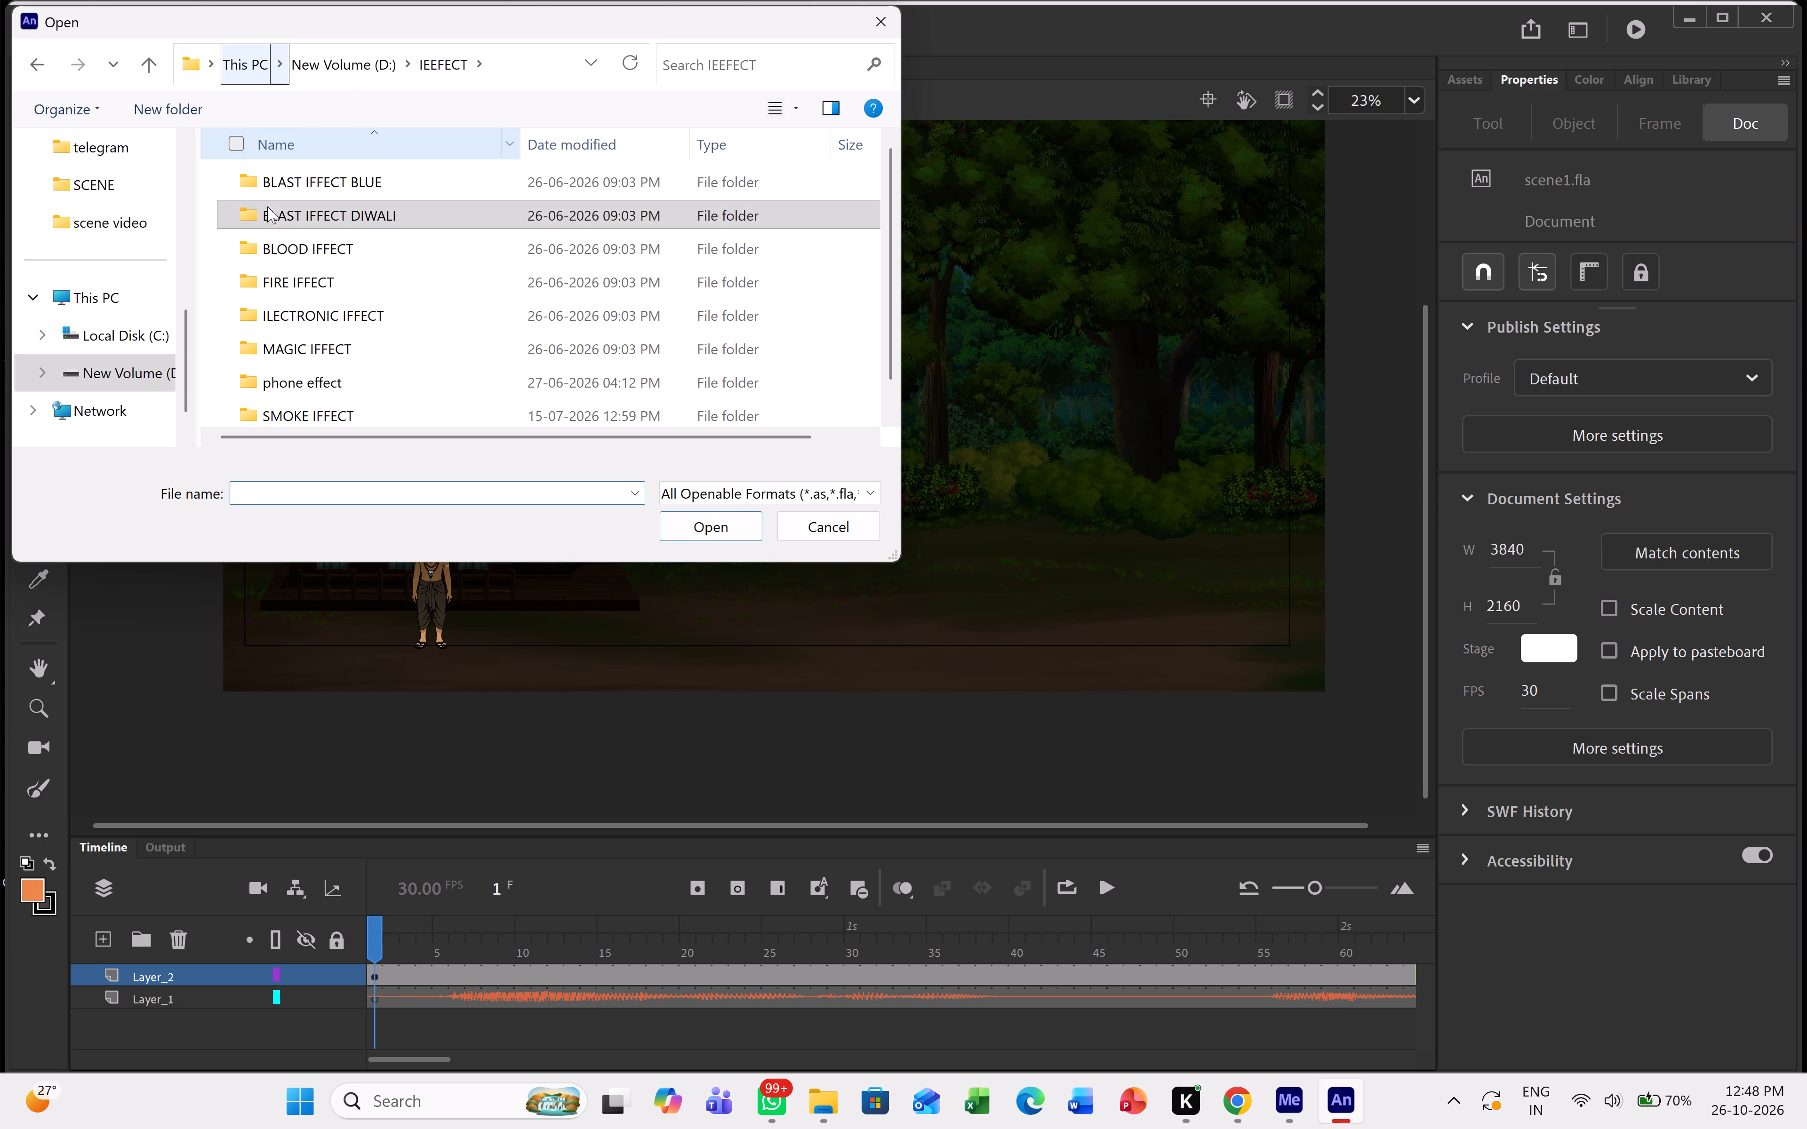
left_click(315, 58)
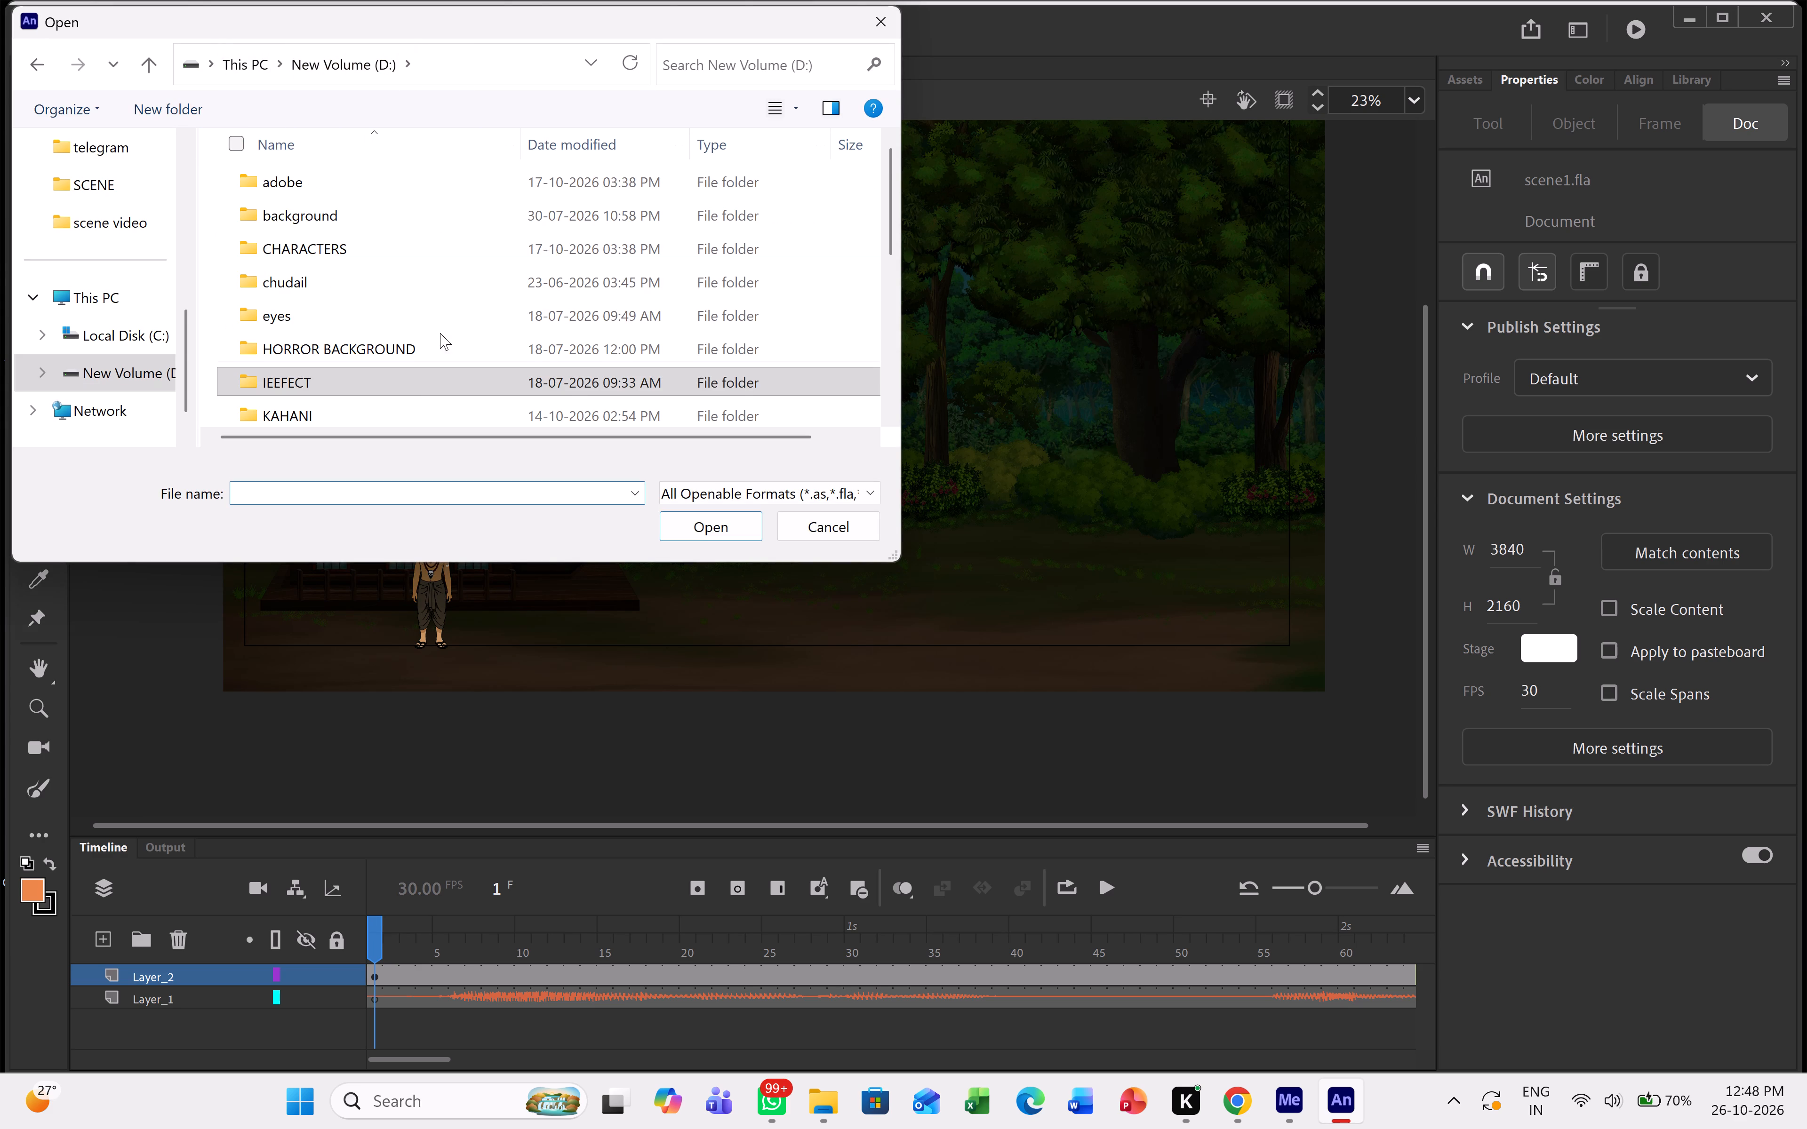
scroll(444, 336, "down", 1)
double_click(444, 336)
left_click(425, 231)
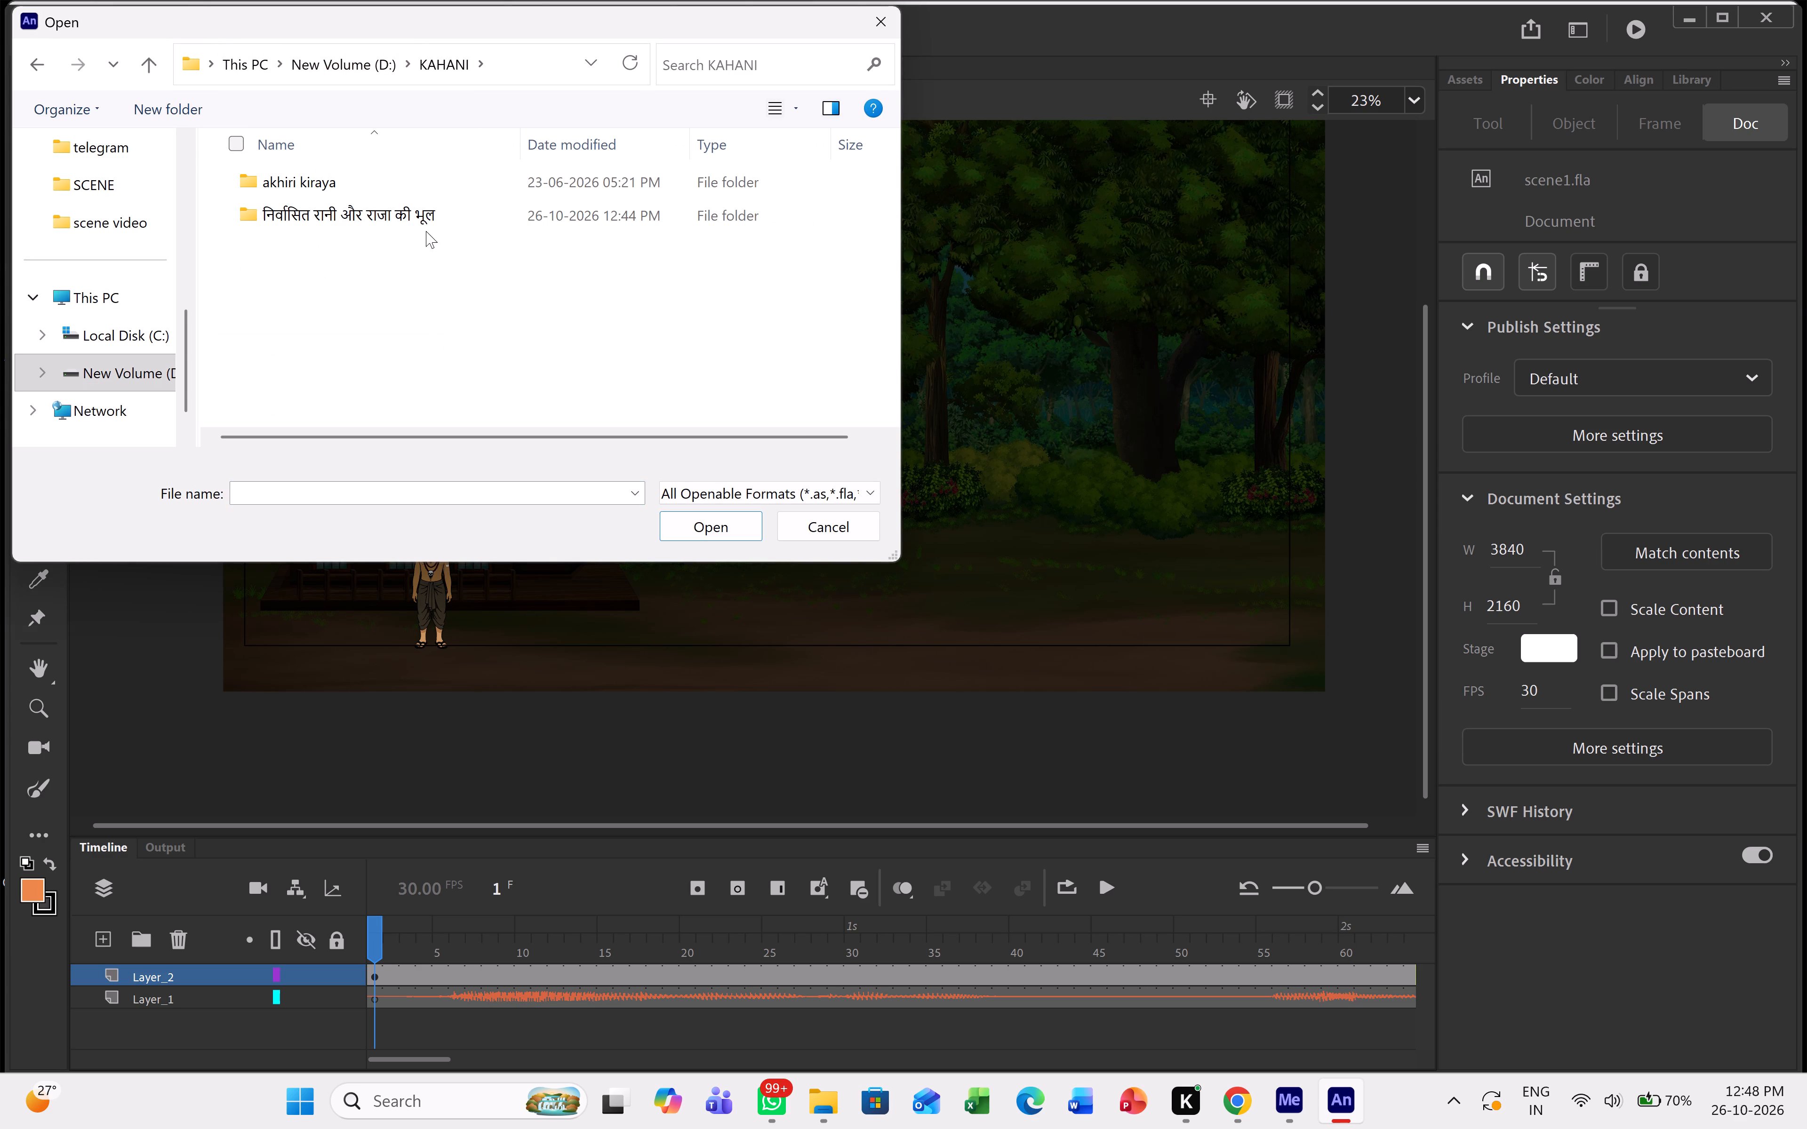
double_click(431, 218)
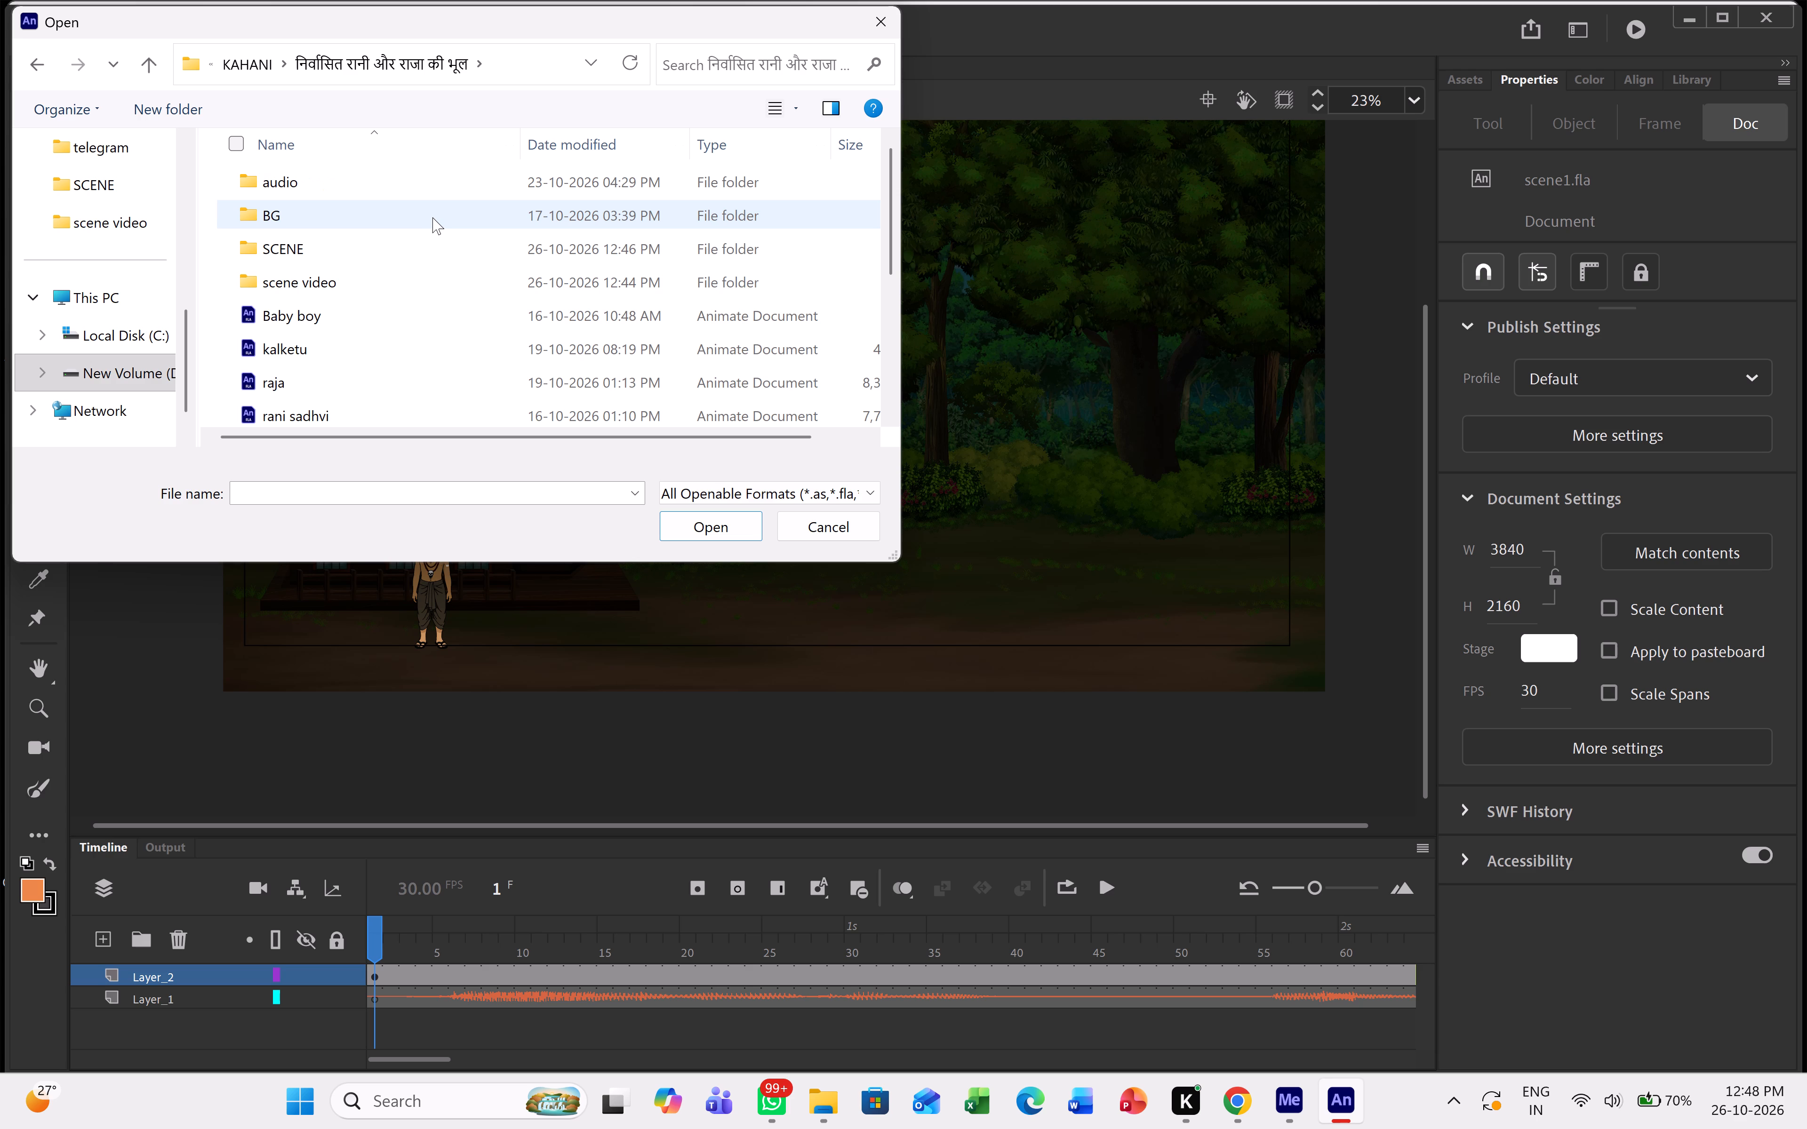
scroll(507, 369, "down", 2)
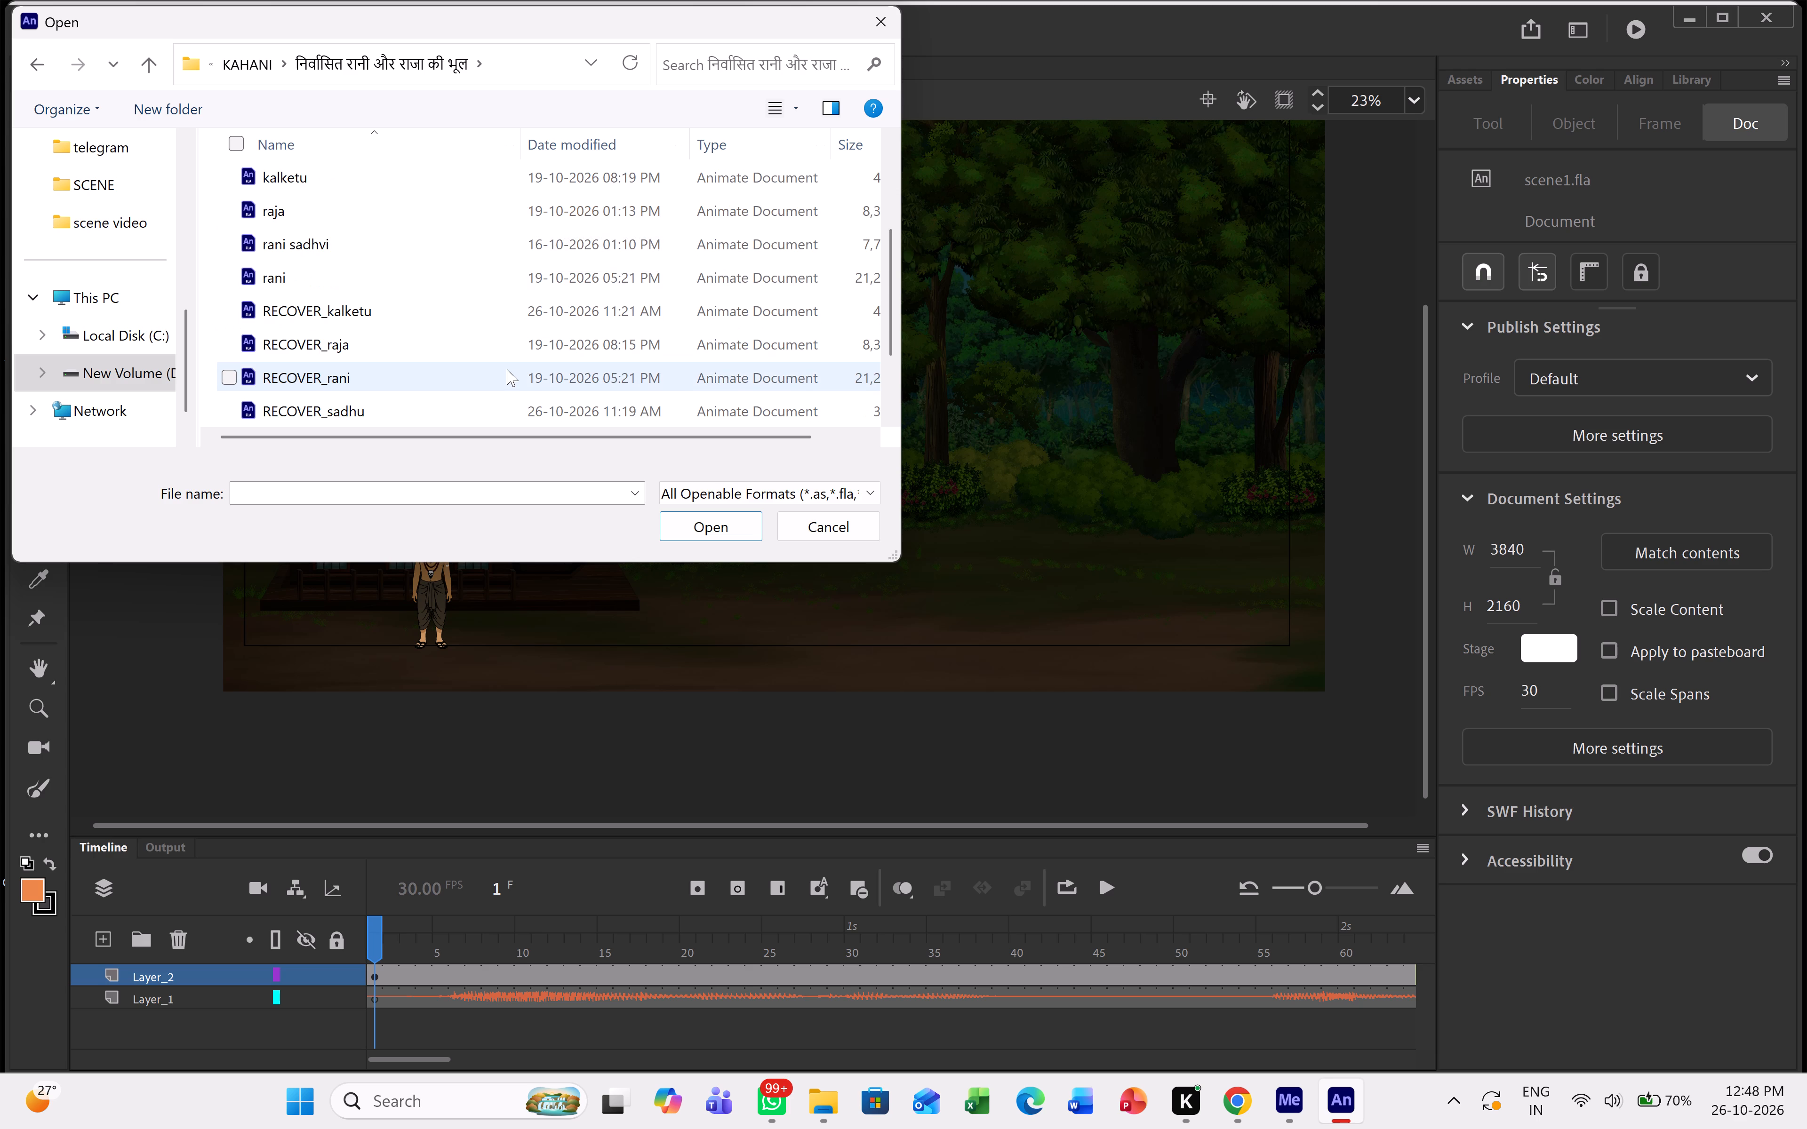
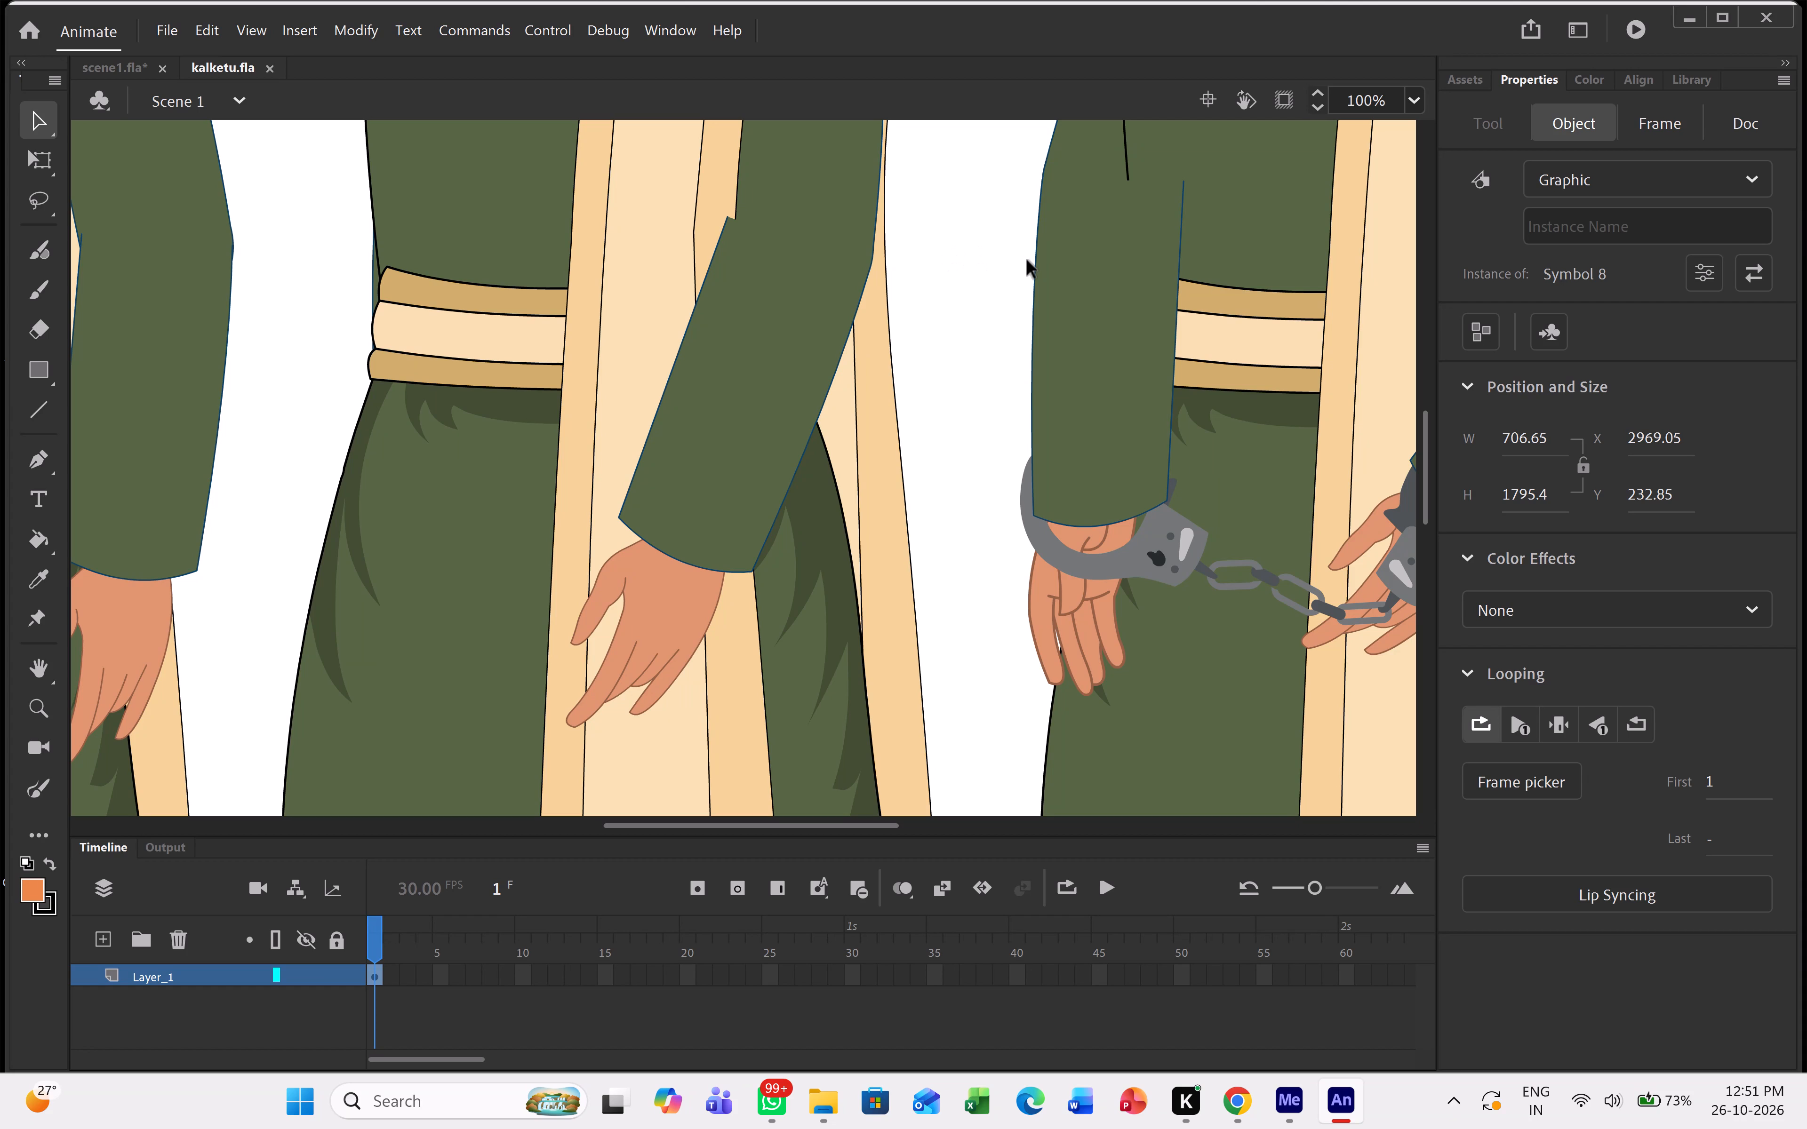
Copy the back-view figure of the turbaned man in green from kalketu.fla.
scroll(992, 429, "down", 9, "ctrl")
left_click(987, 421)
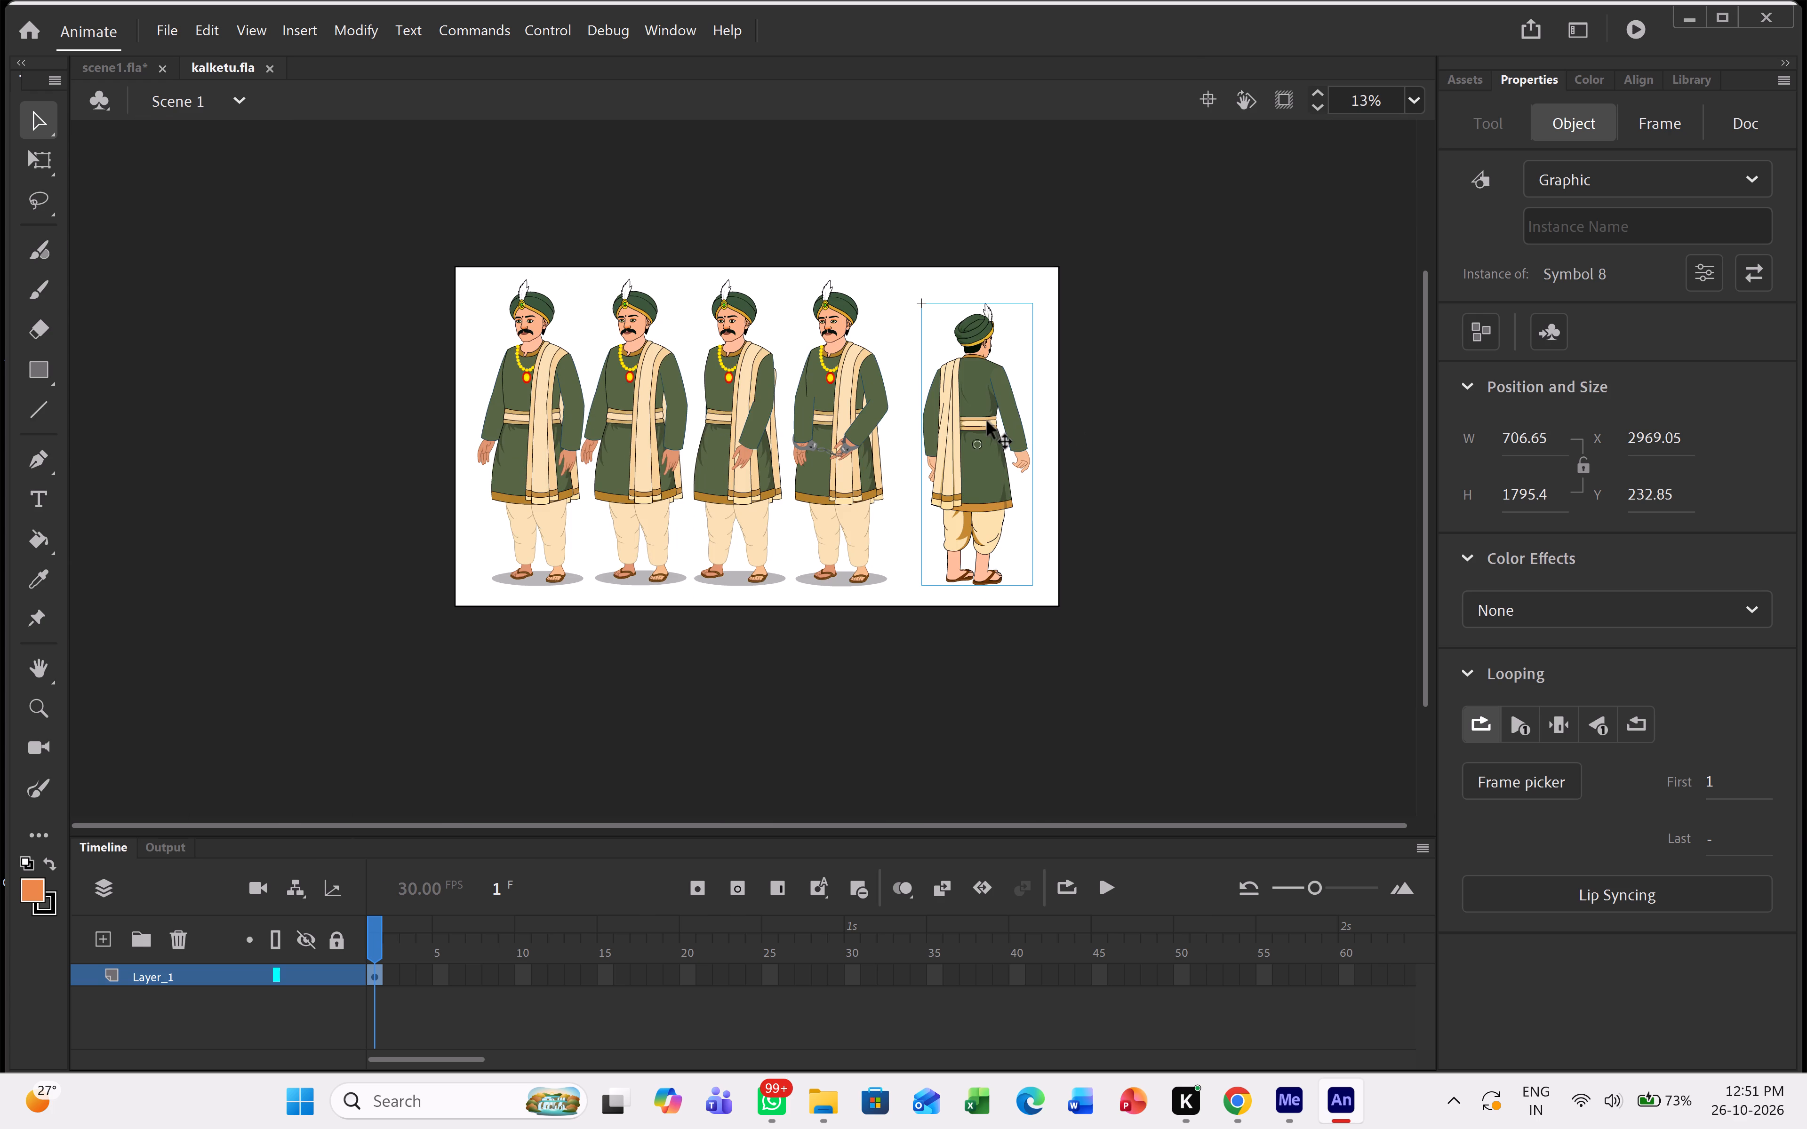
key("ctrl+c")
key("ctrl+c")
key("ctrl+c")
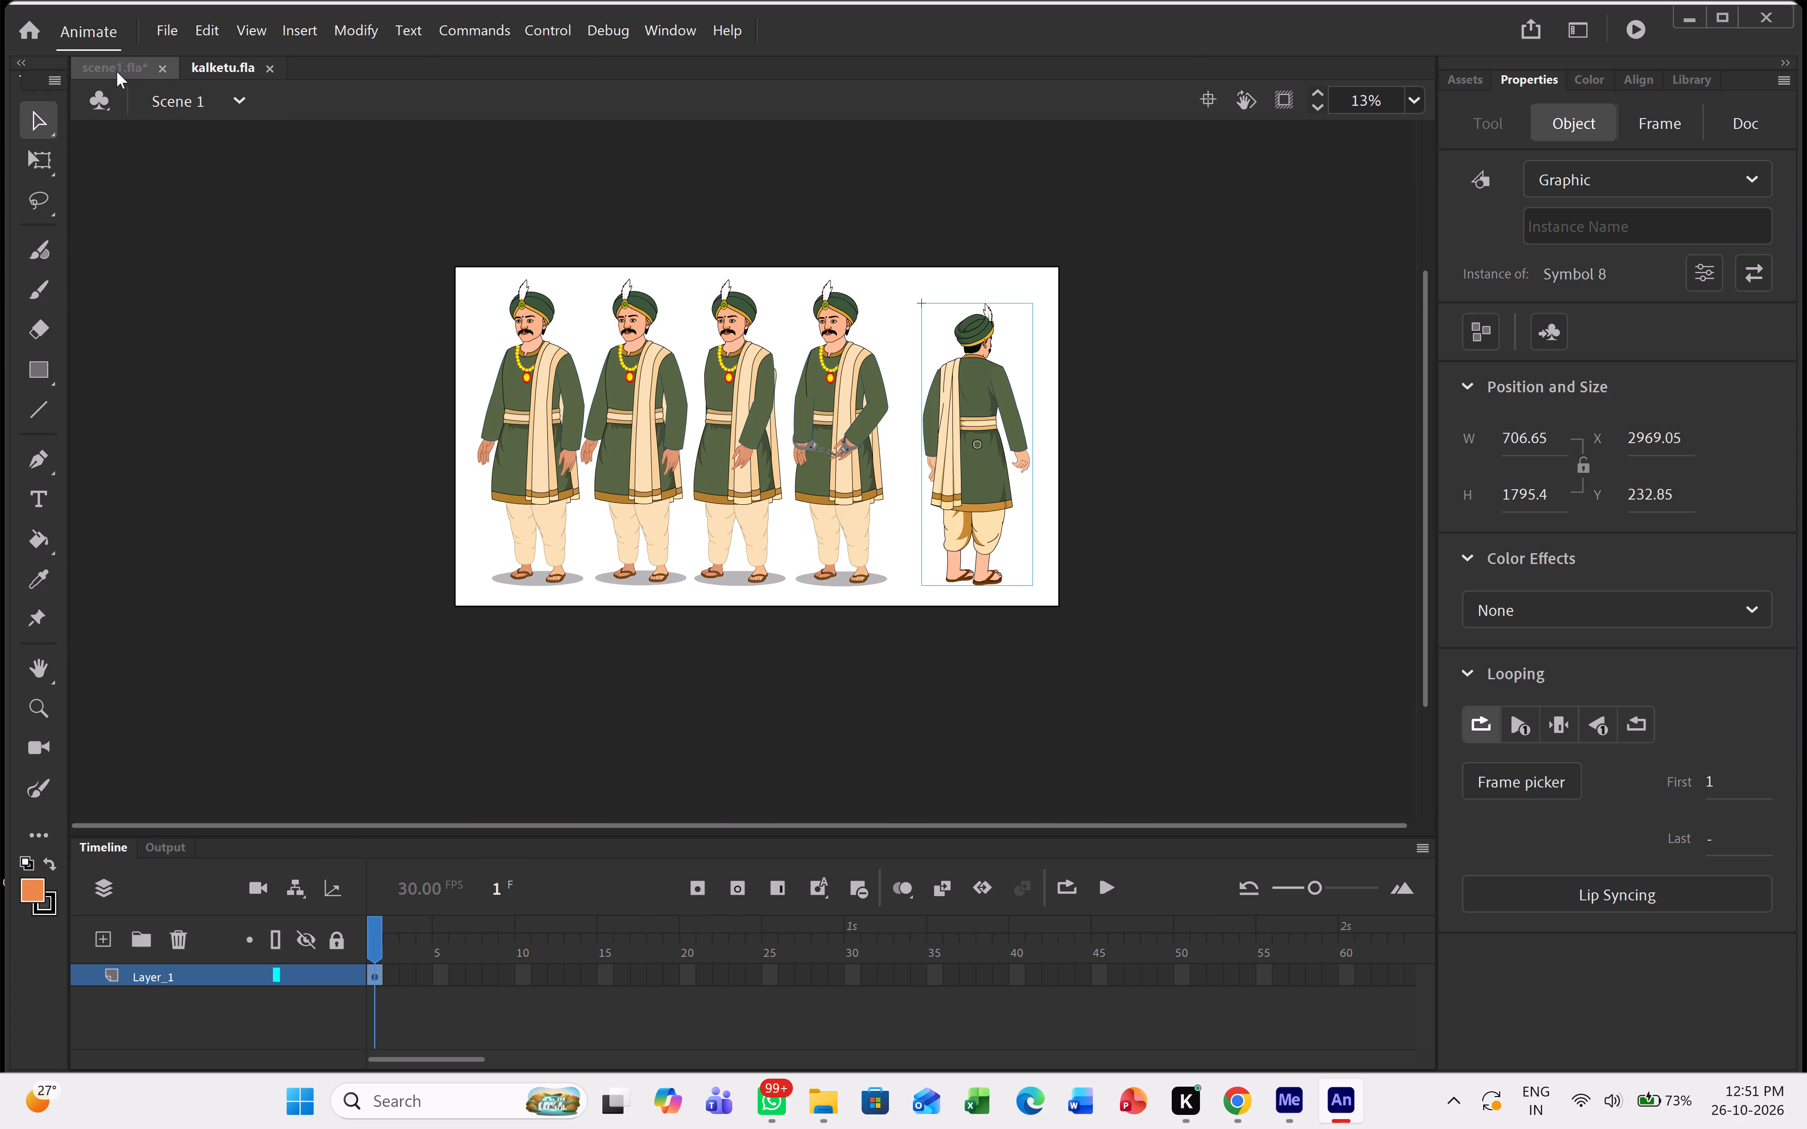
Paste the figure on a new layer above Layer_2 in scene1.fla's Scene 16, putting duplicate library items into a folder.
left_click(117, 72)
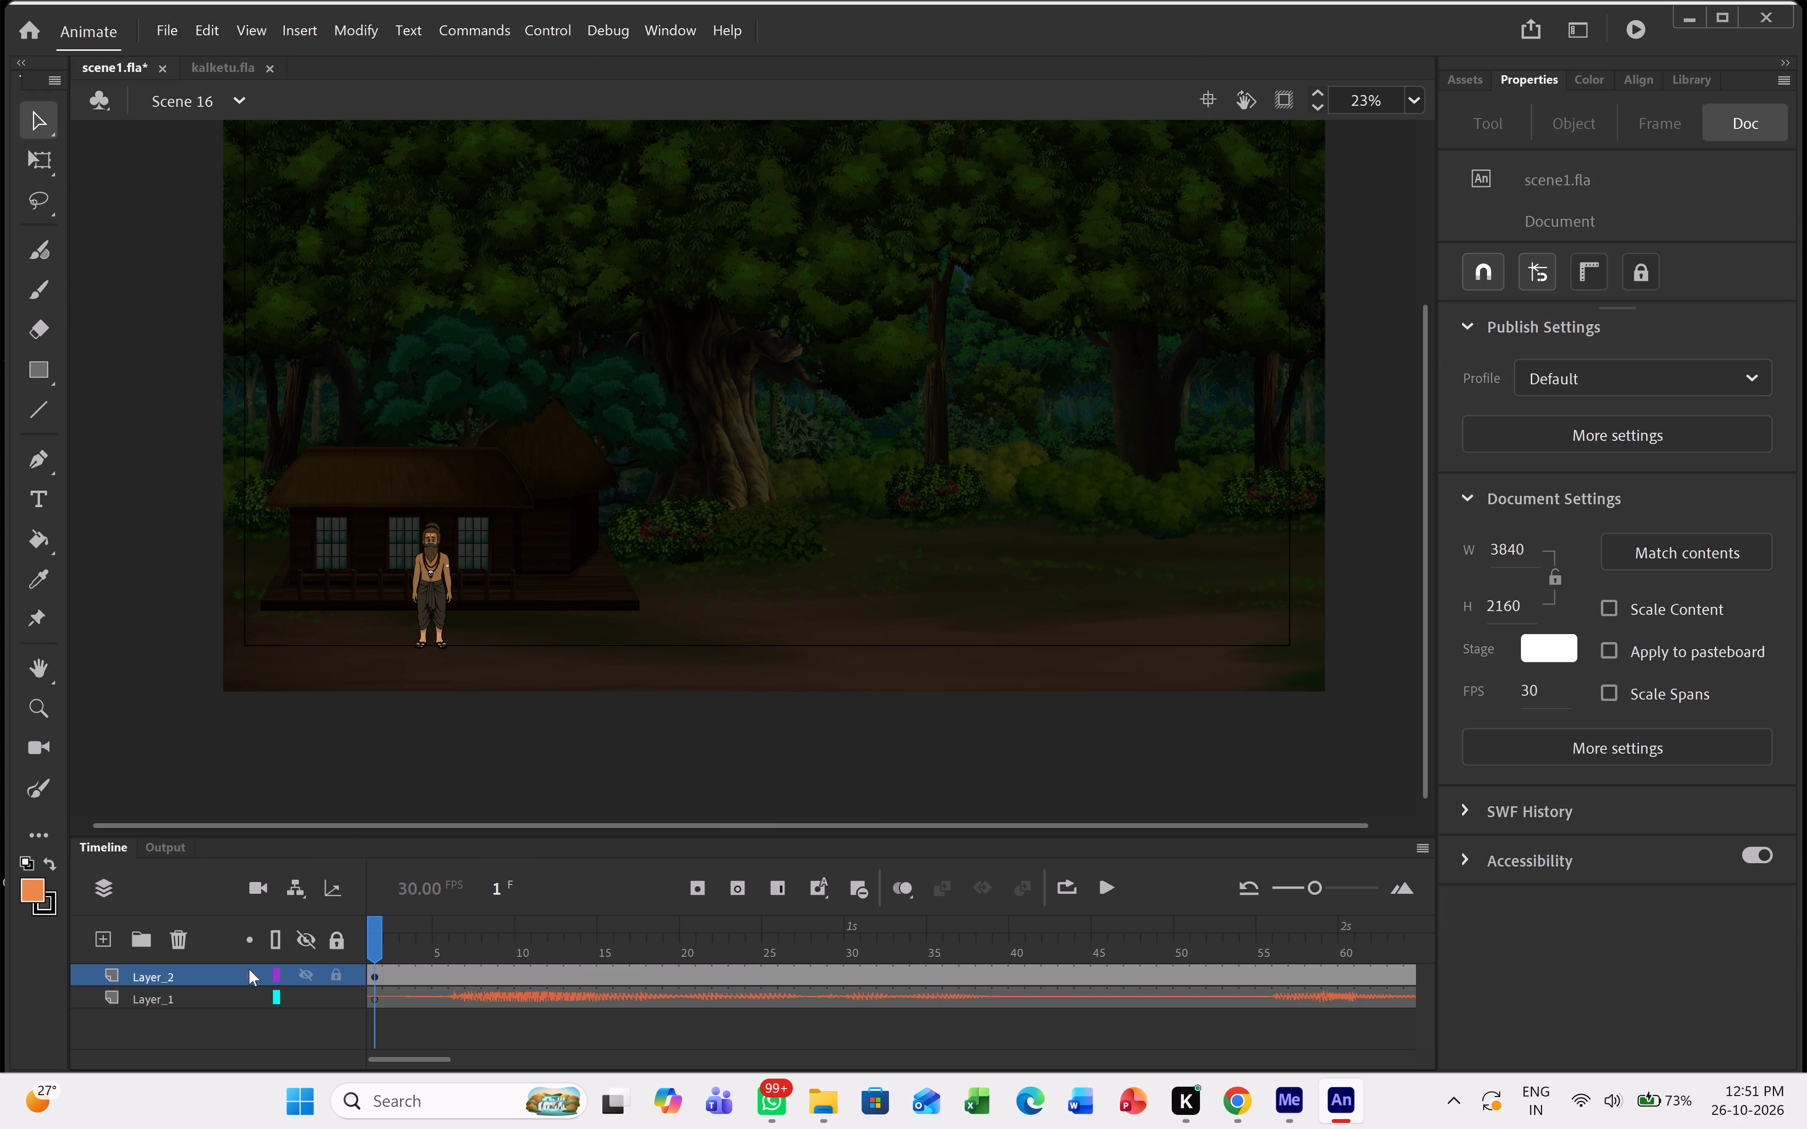
left_click(107, 937)
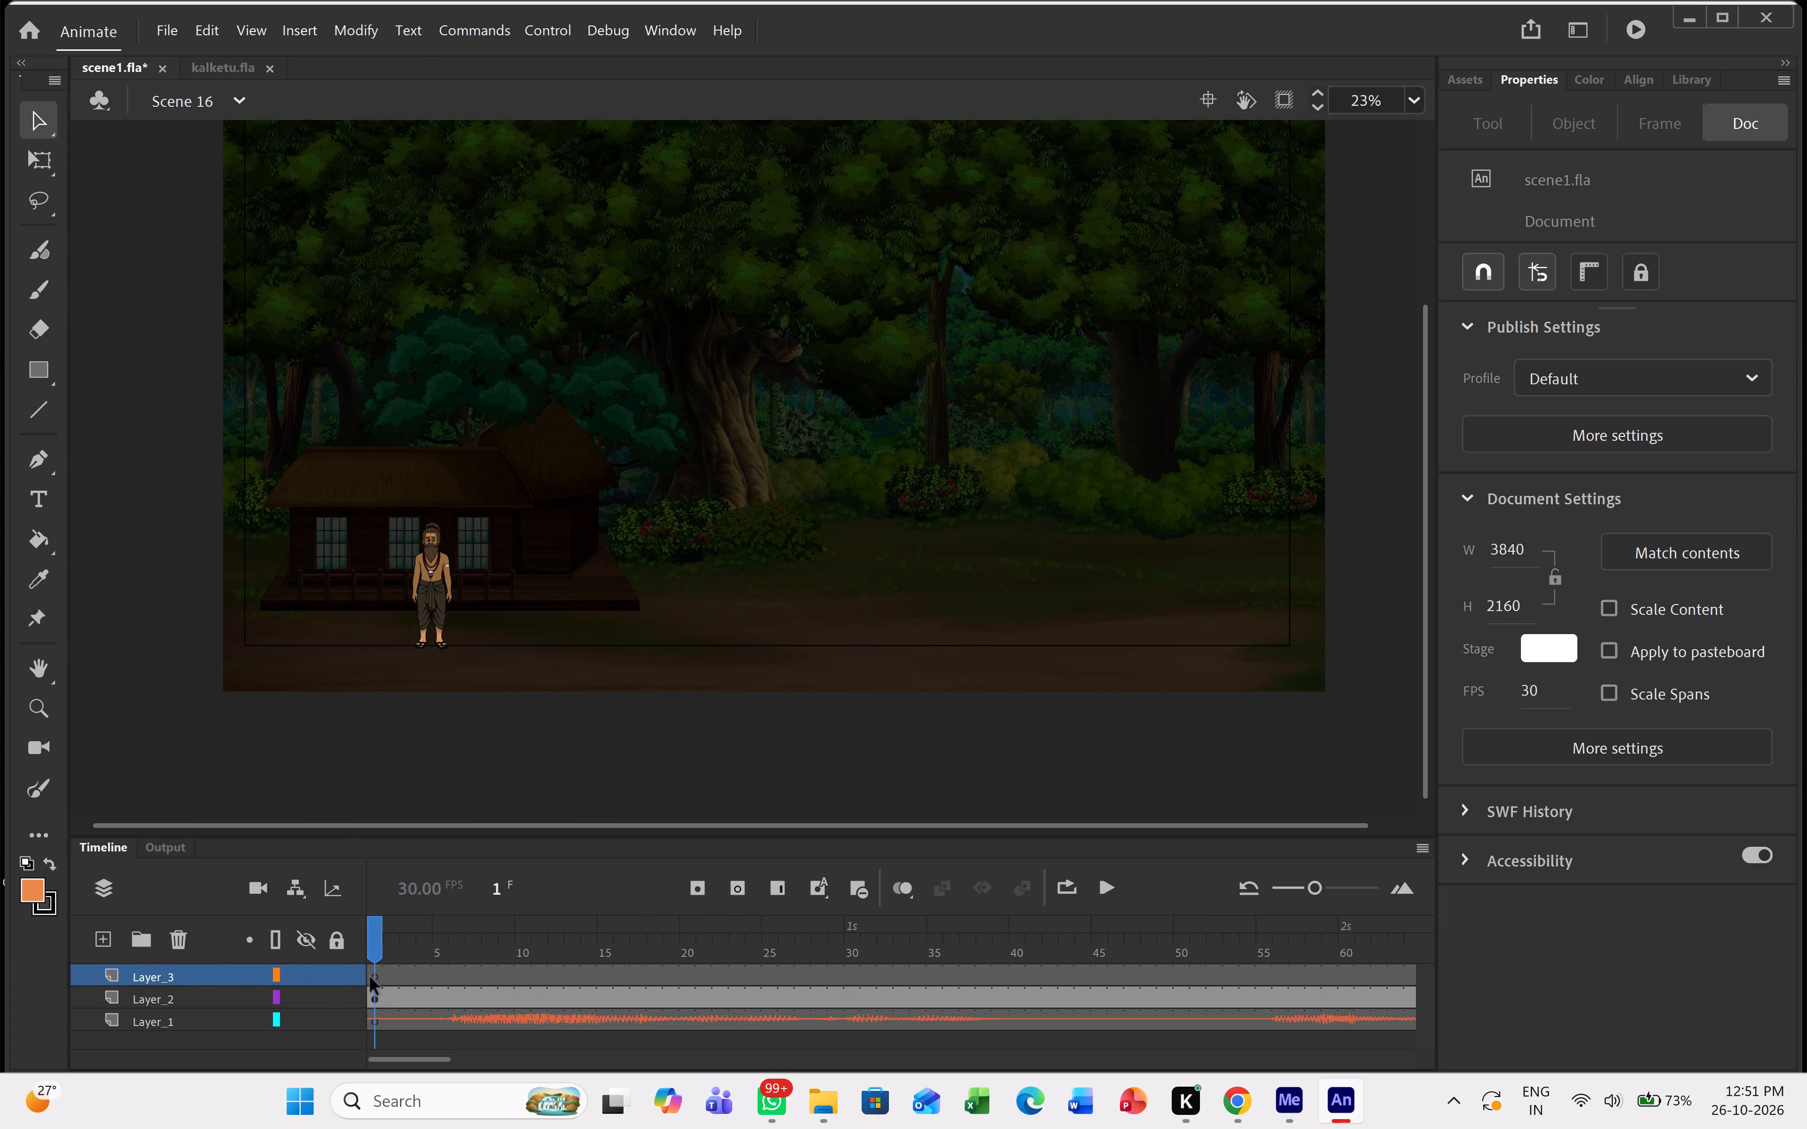
left_click(370, 978)
key("ctrl+v")
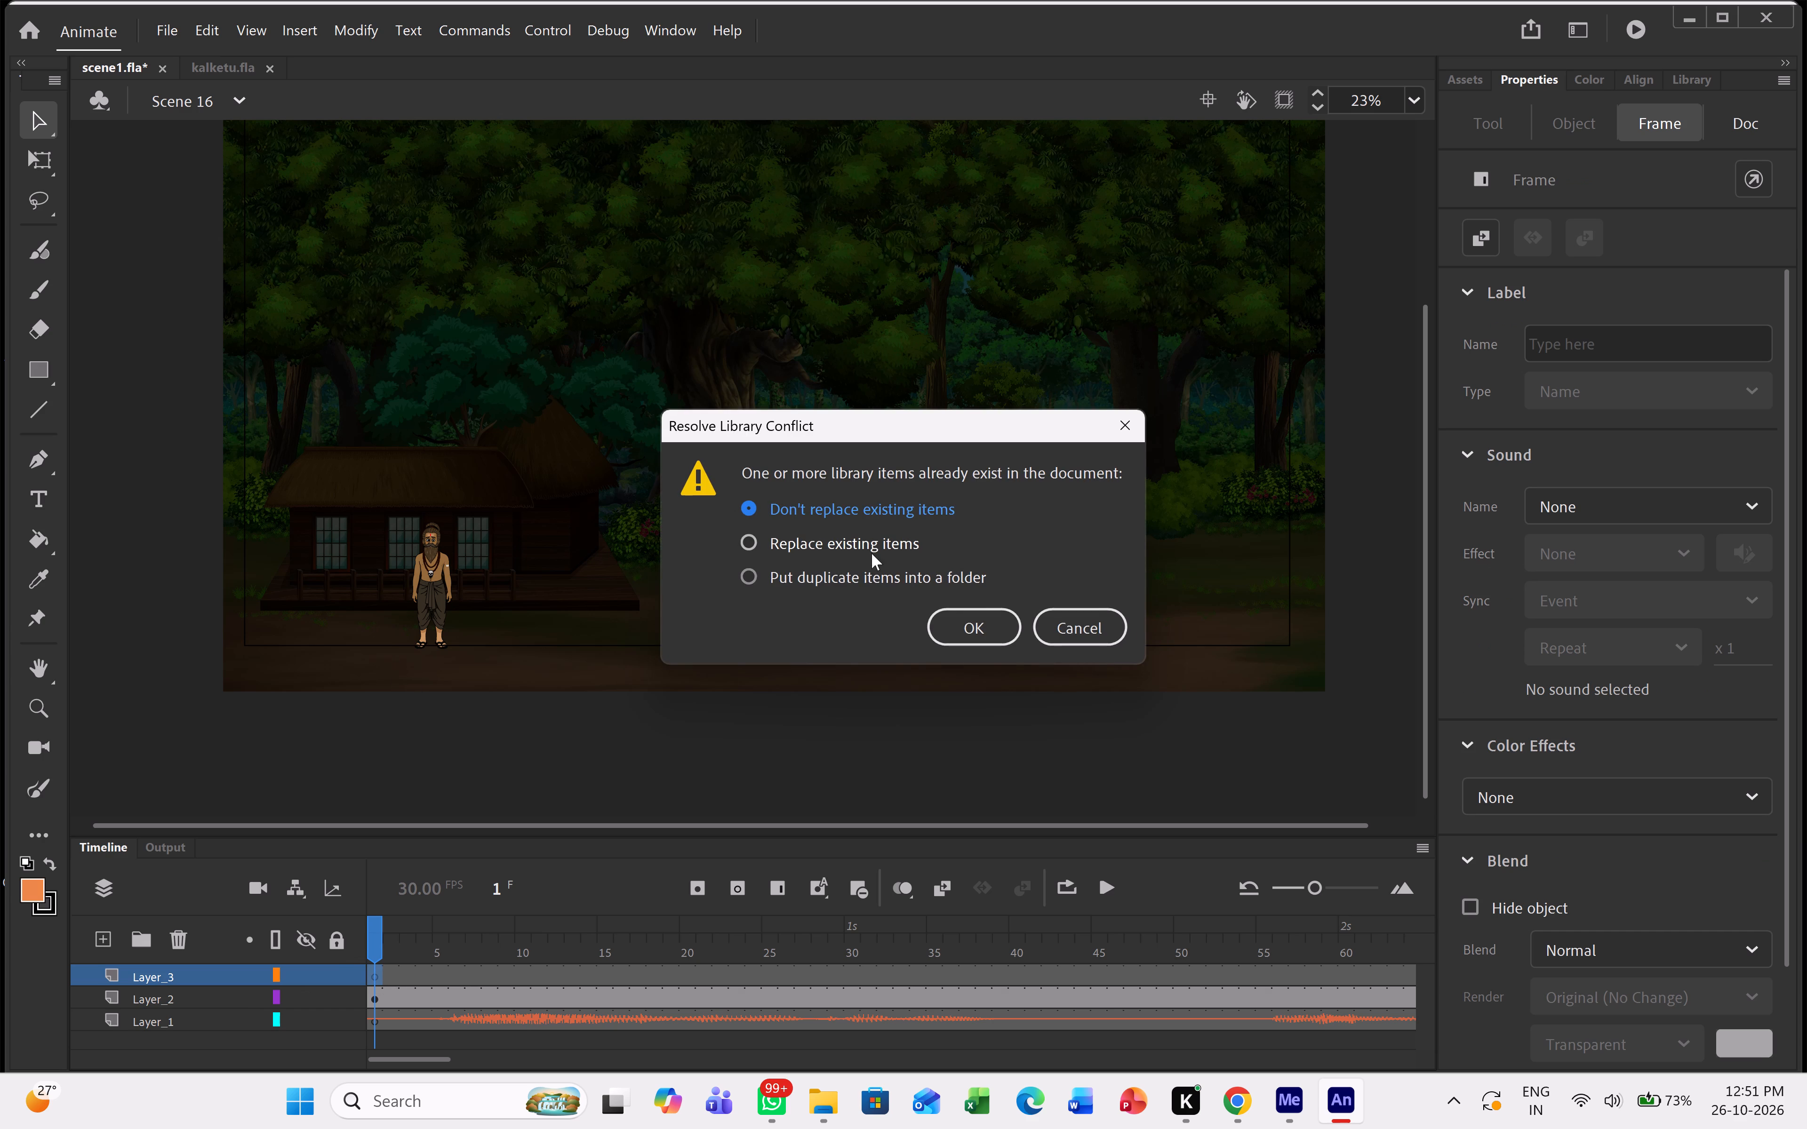
left_click(866, 578)
left_click(972, 618)
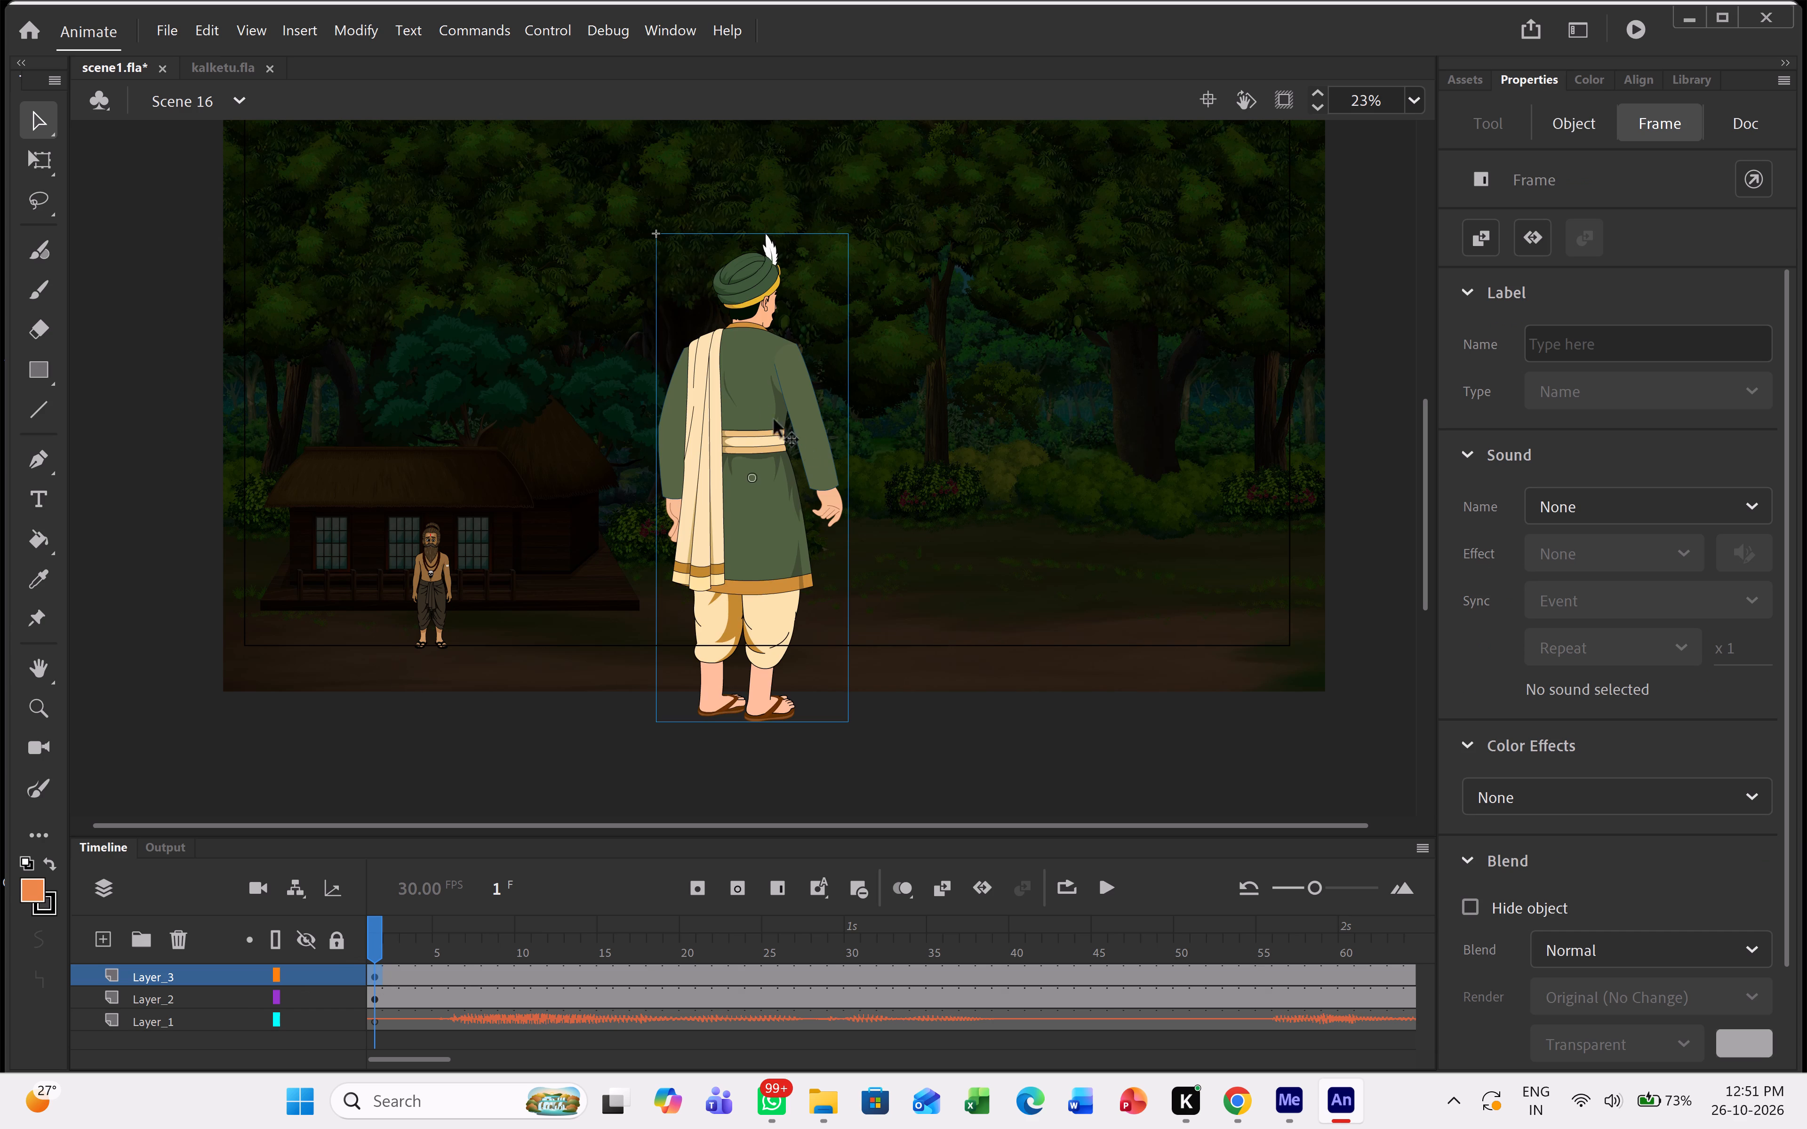
Scale the turbaned man down by 90% eleven times, to about 222 wide by 563 high.
left_click(757, 400)
key("ctrl+alt+s")
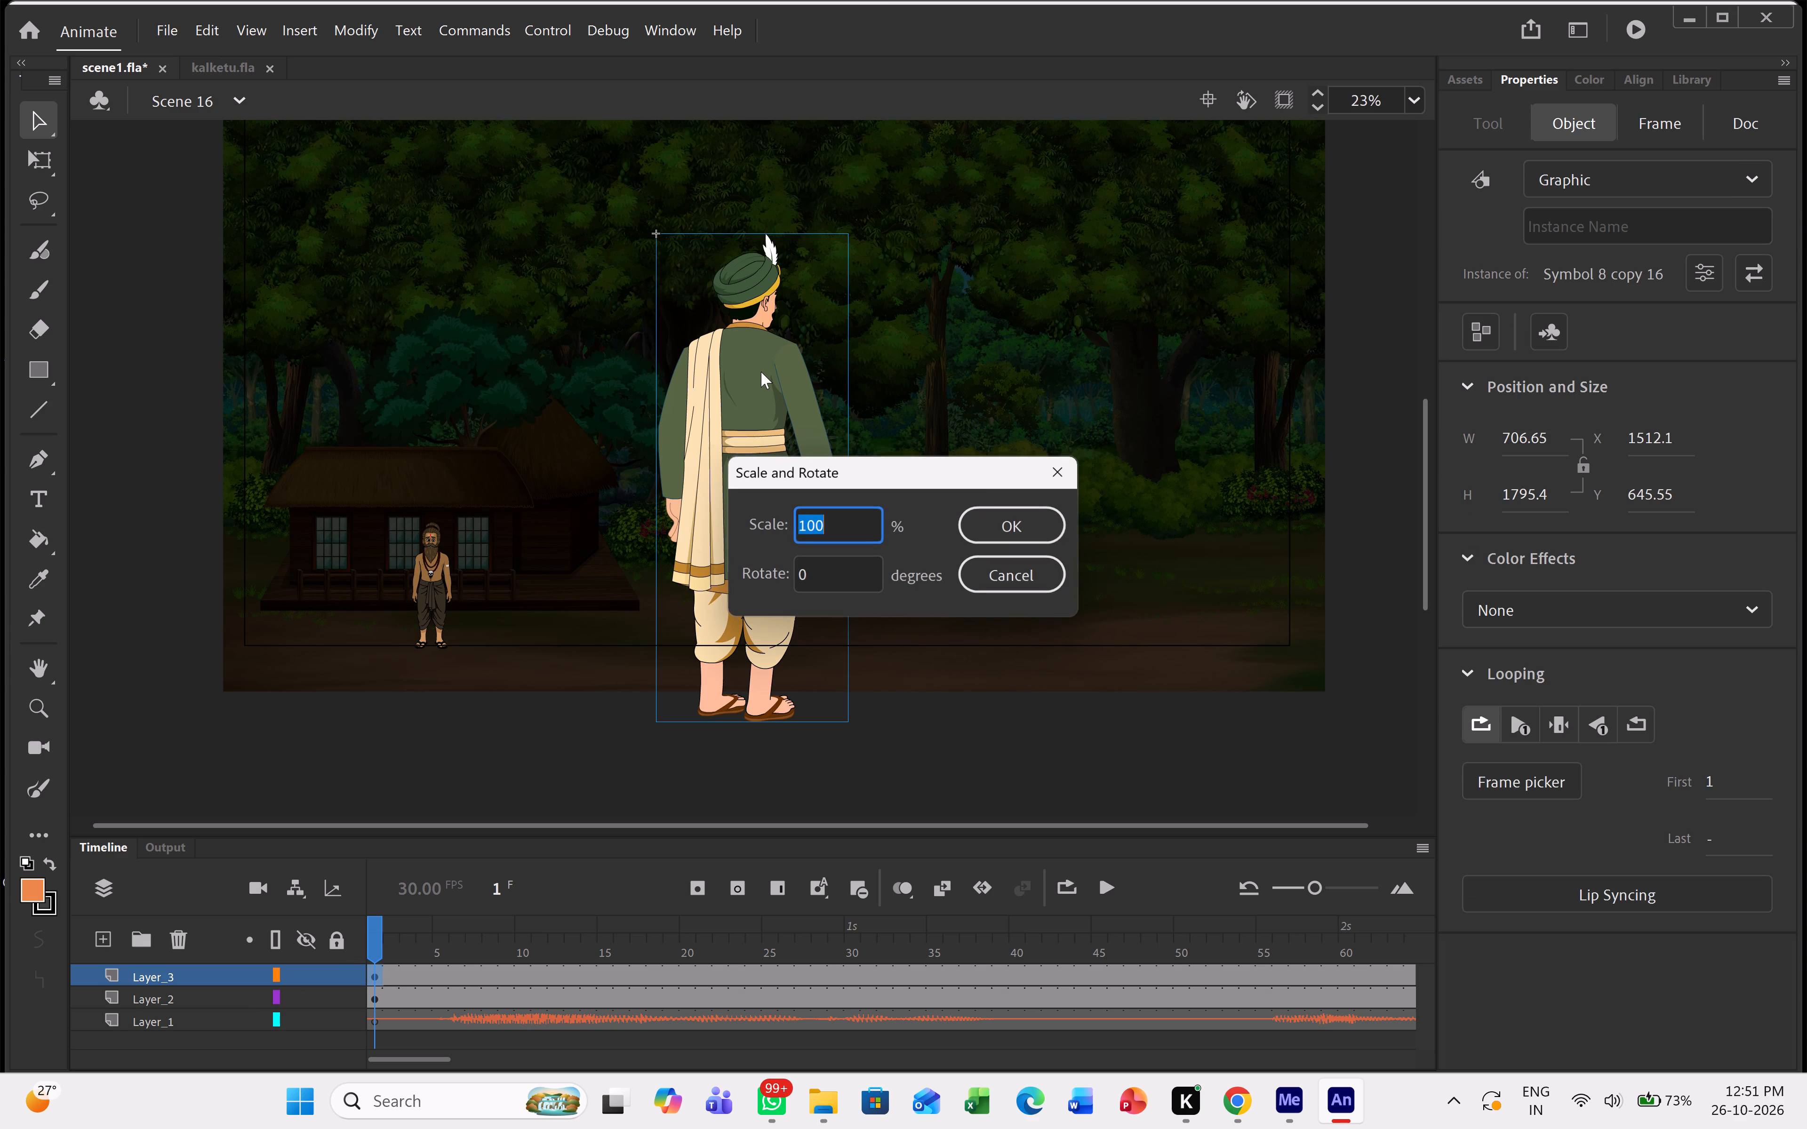
type("90")
key("Return")
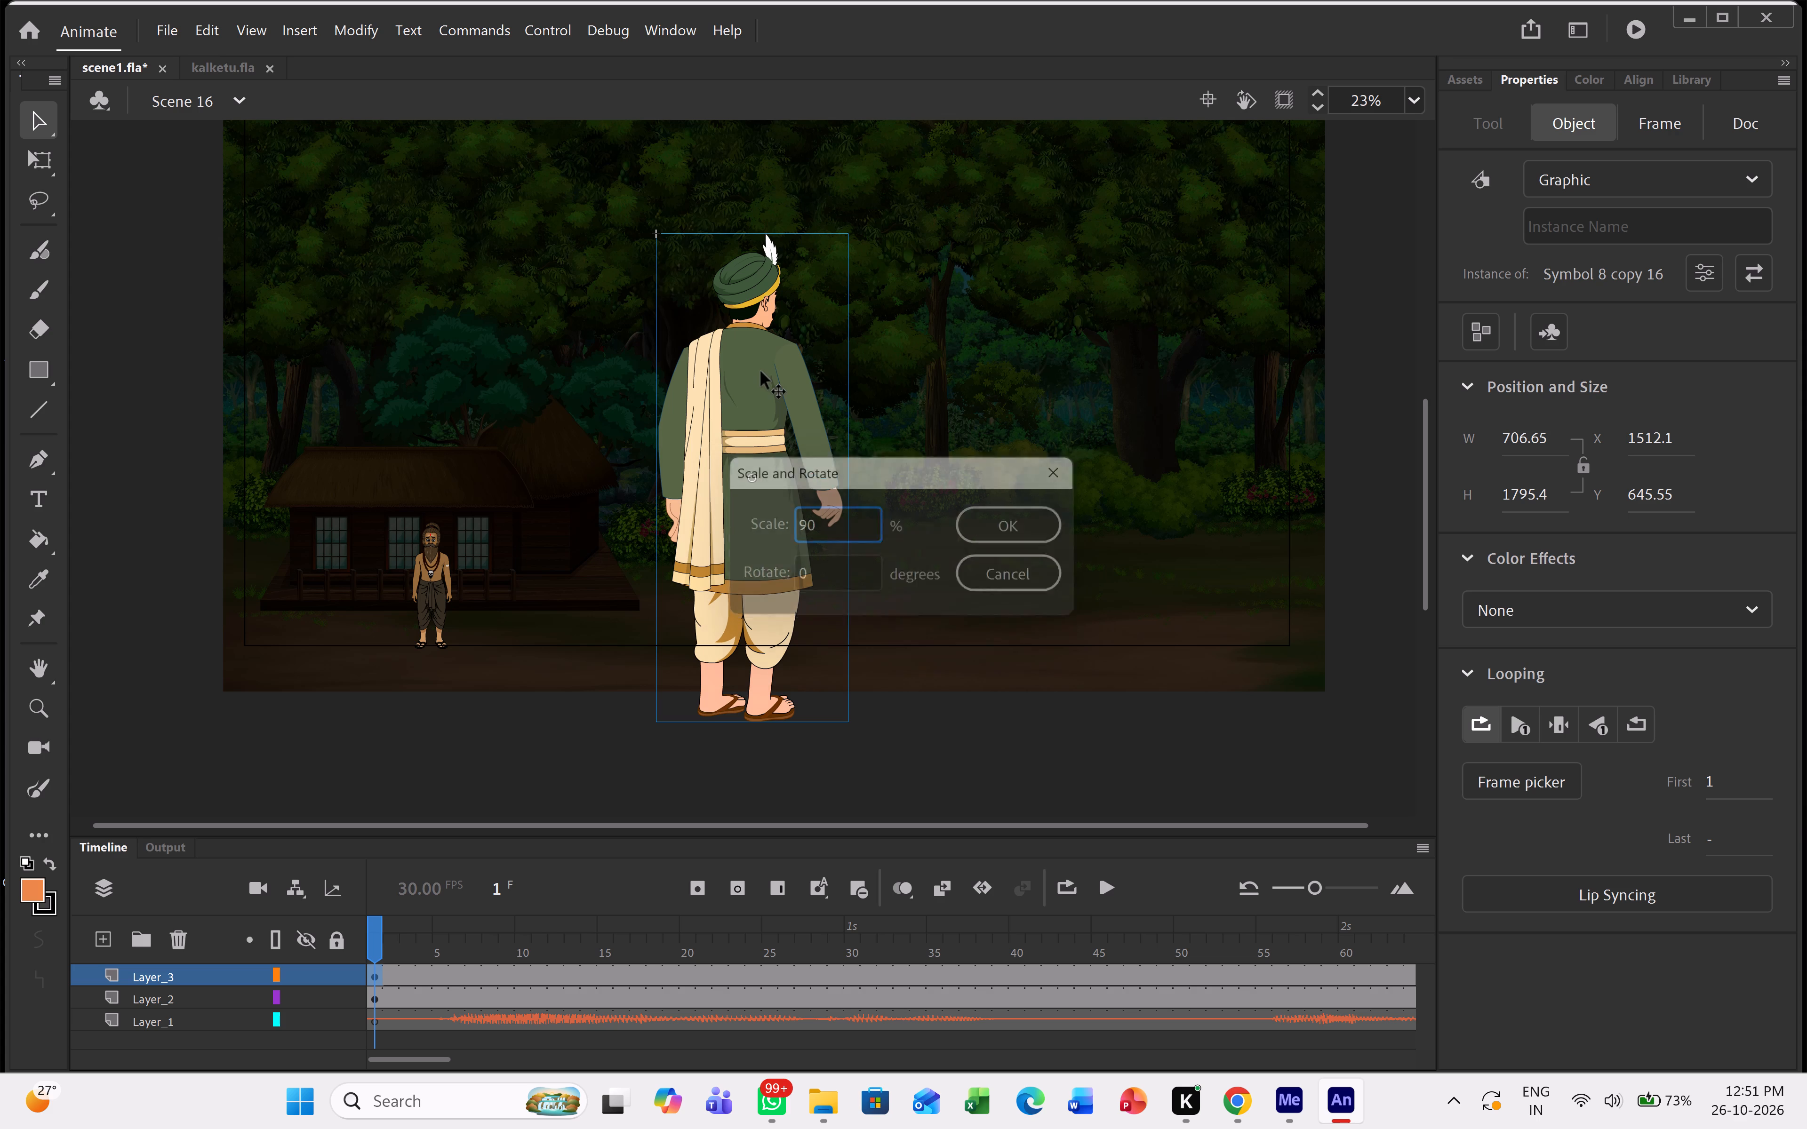
key("ctrl+alt+s")
key("Return")
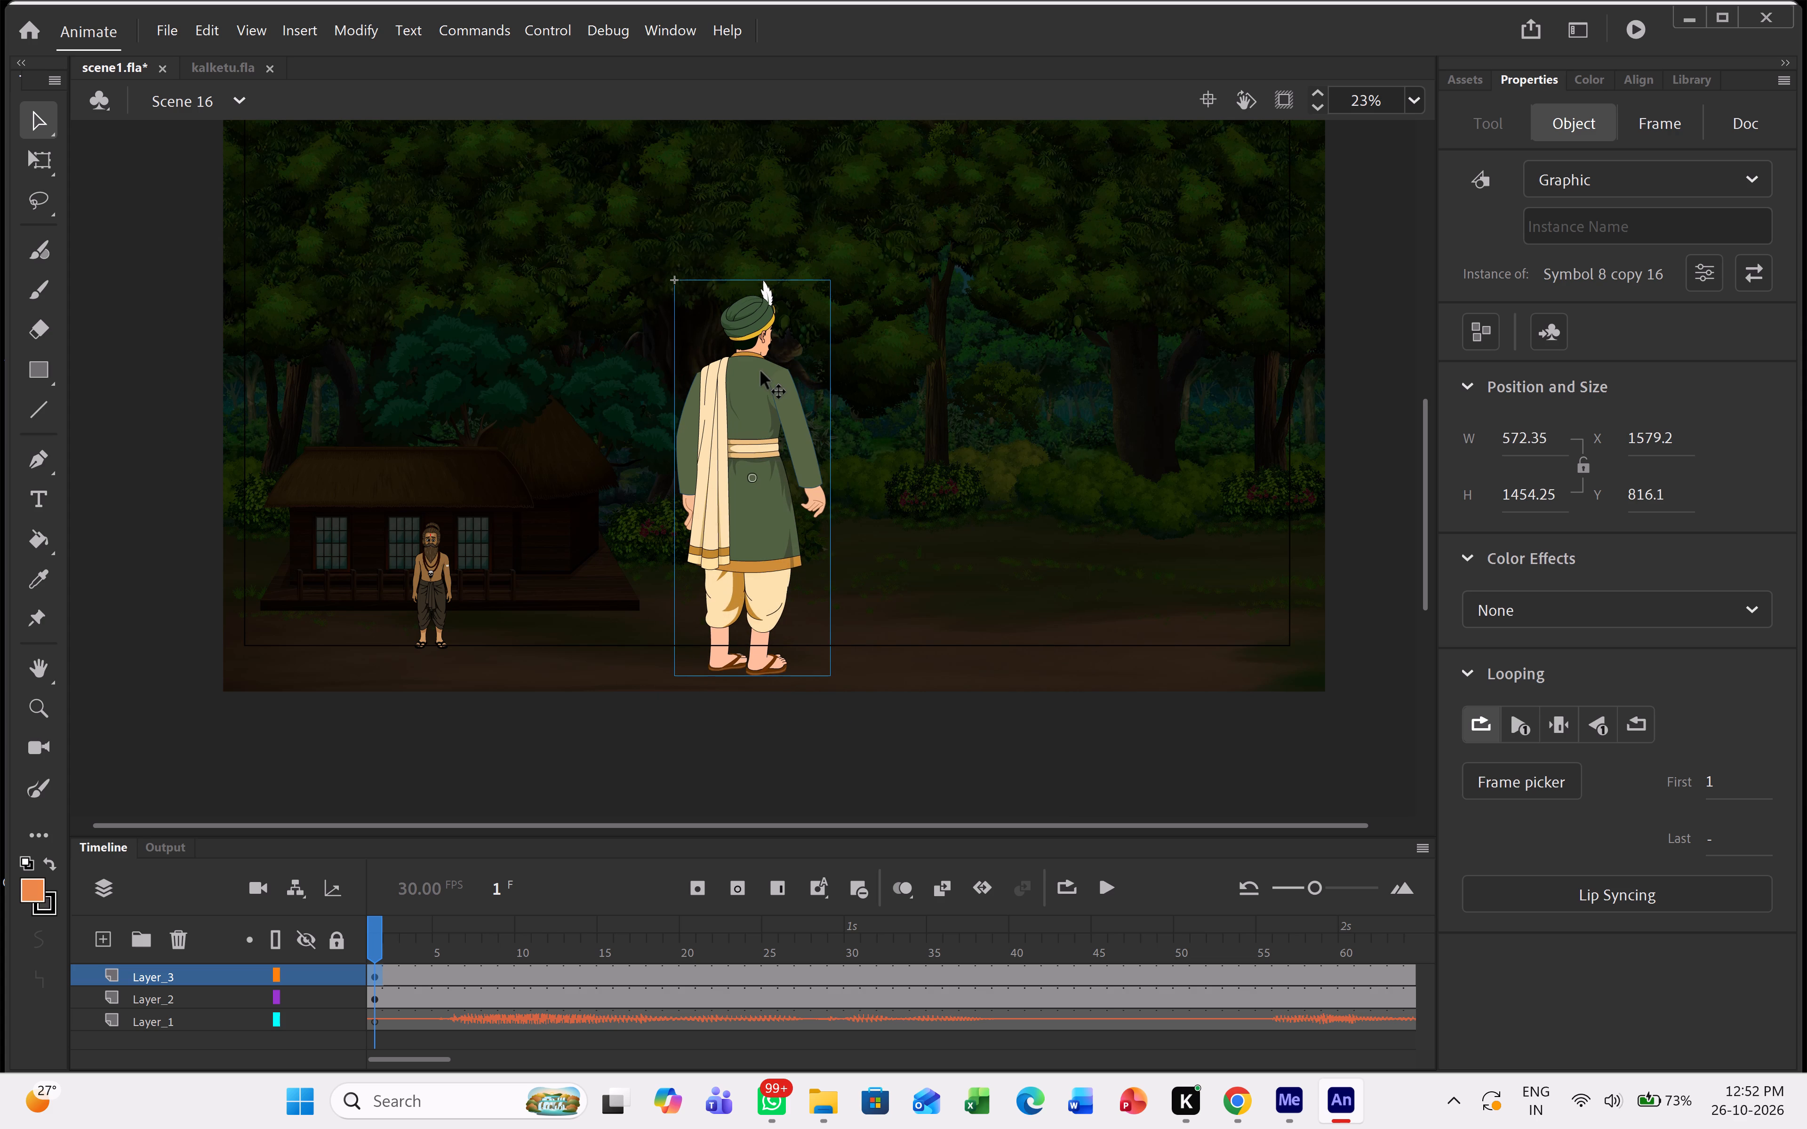
key("ctrl+alt+s")
key("Return")
key("ctrl+alt+s")
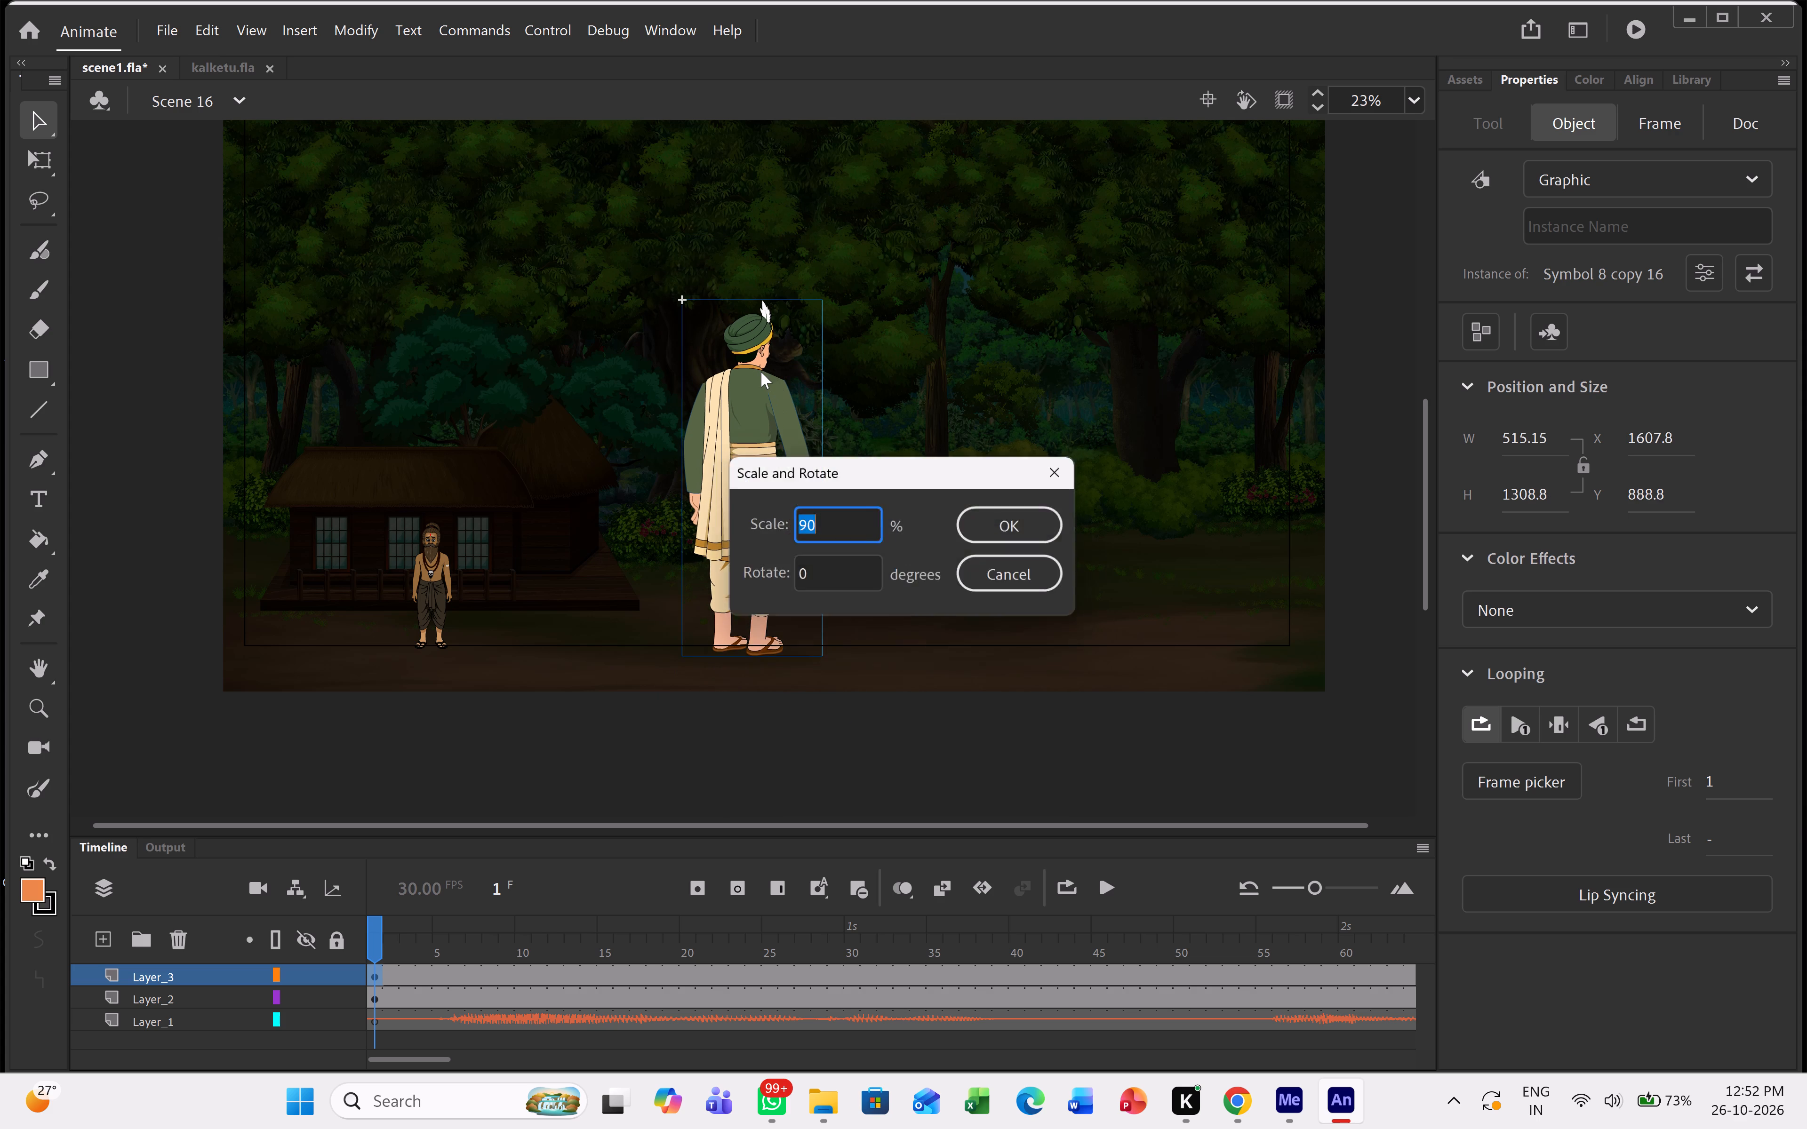
key("Return")
key("ctrl+alt+s")
key("Return")
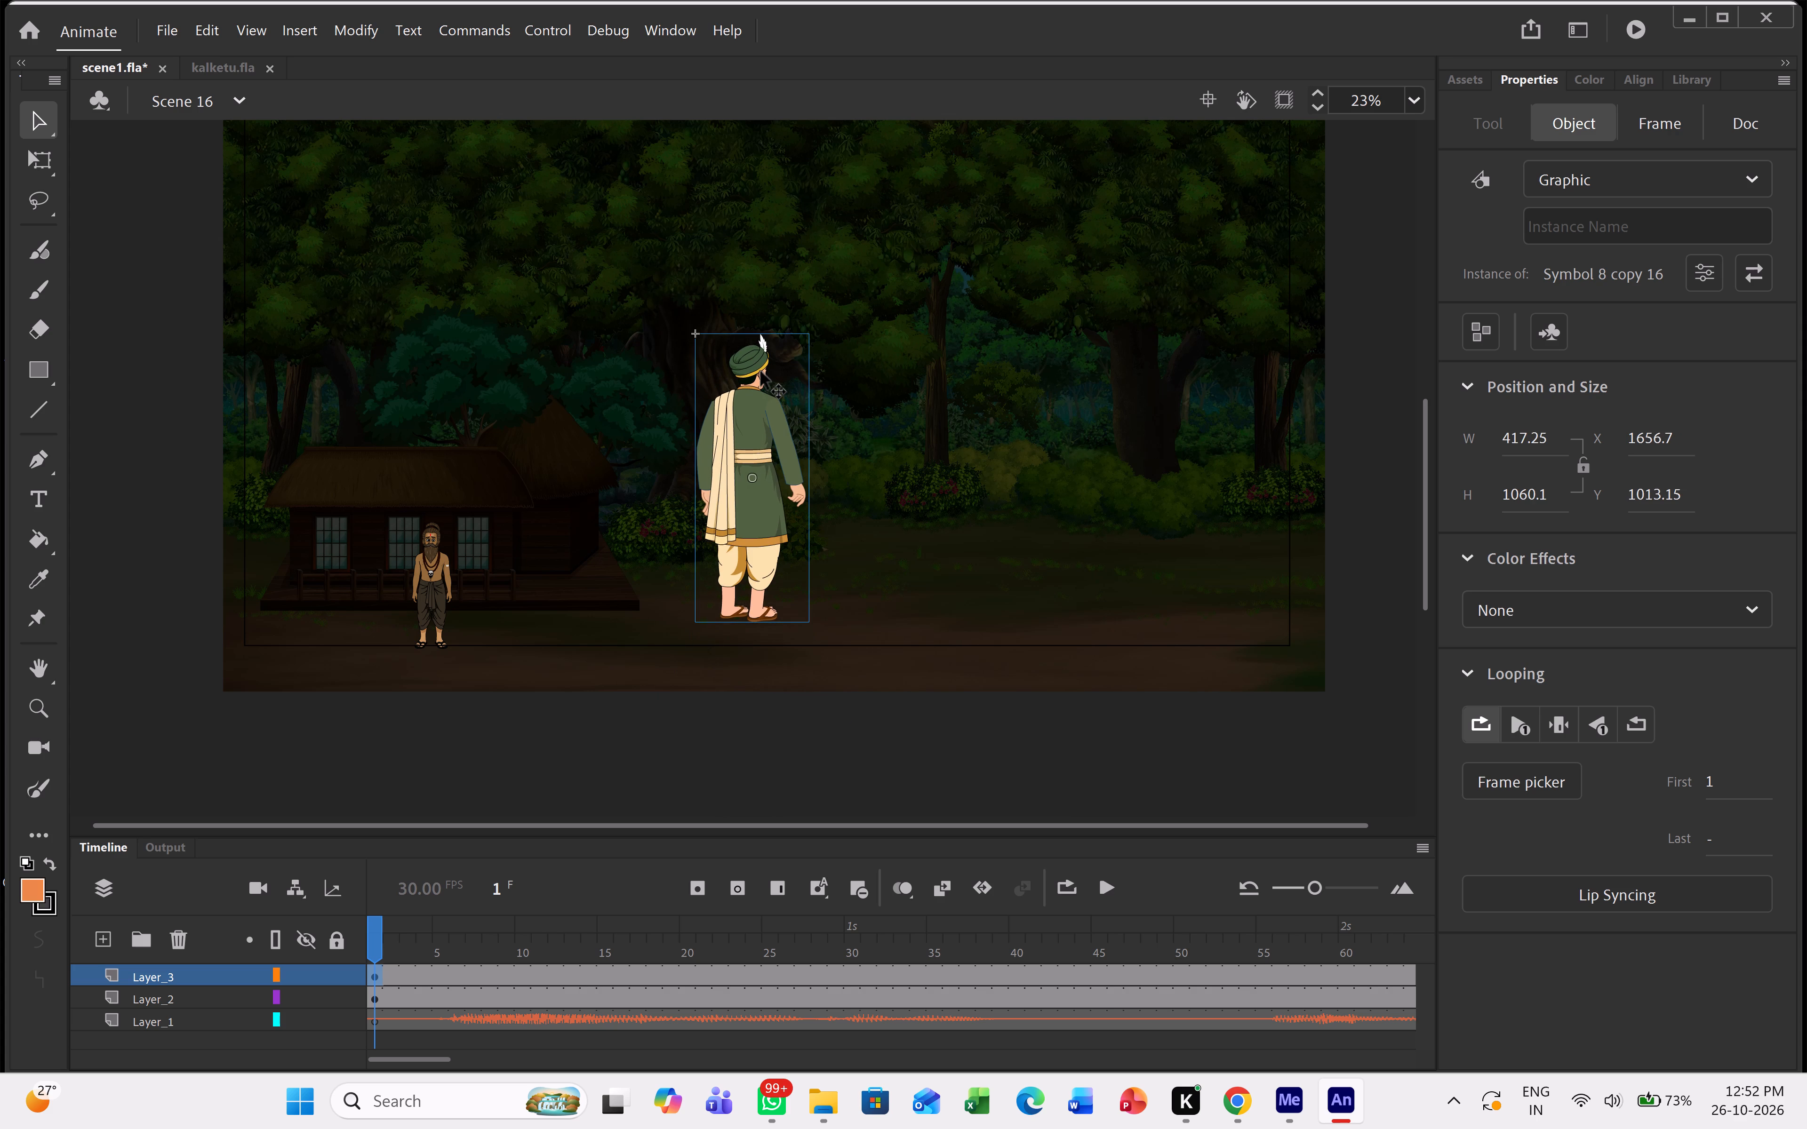
key("ctrl+alt+s")
key("Return")
key("ctrl+alt+s")
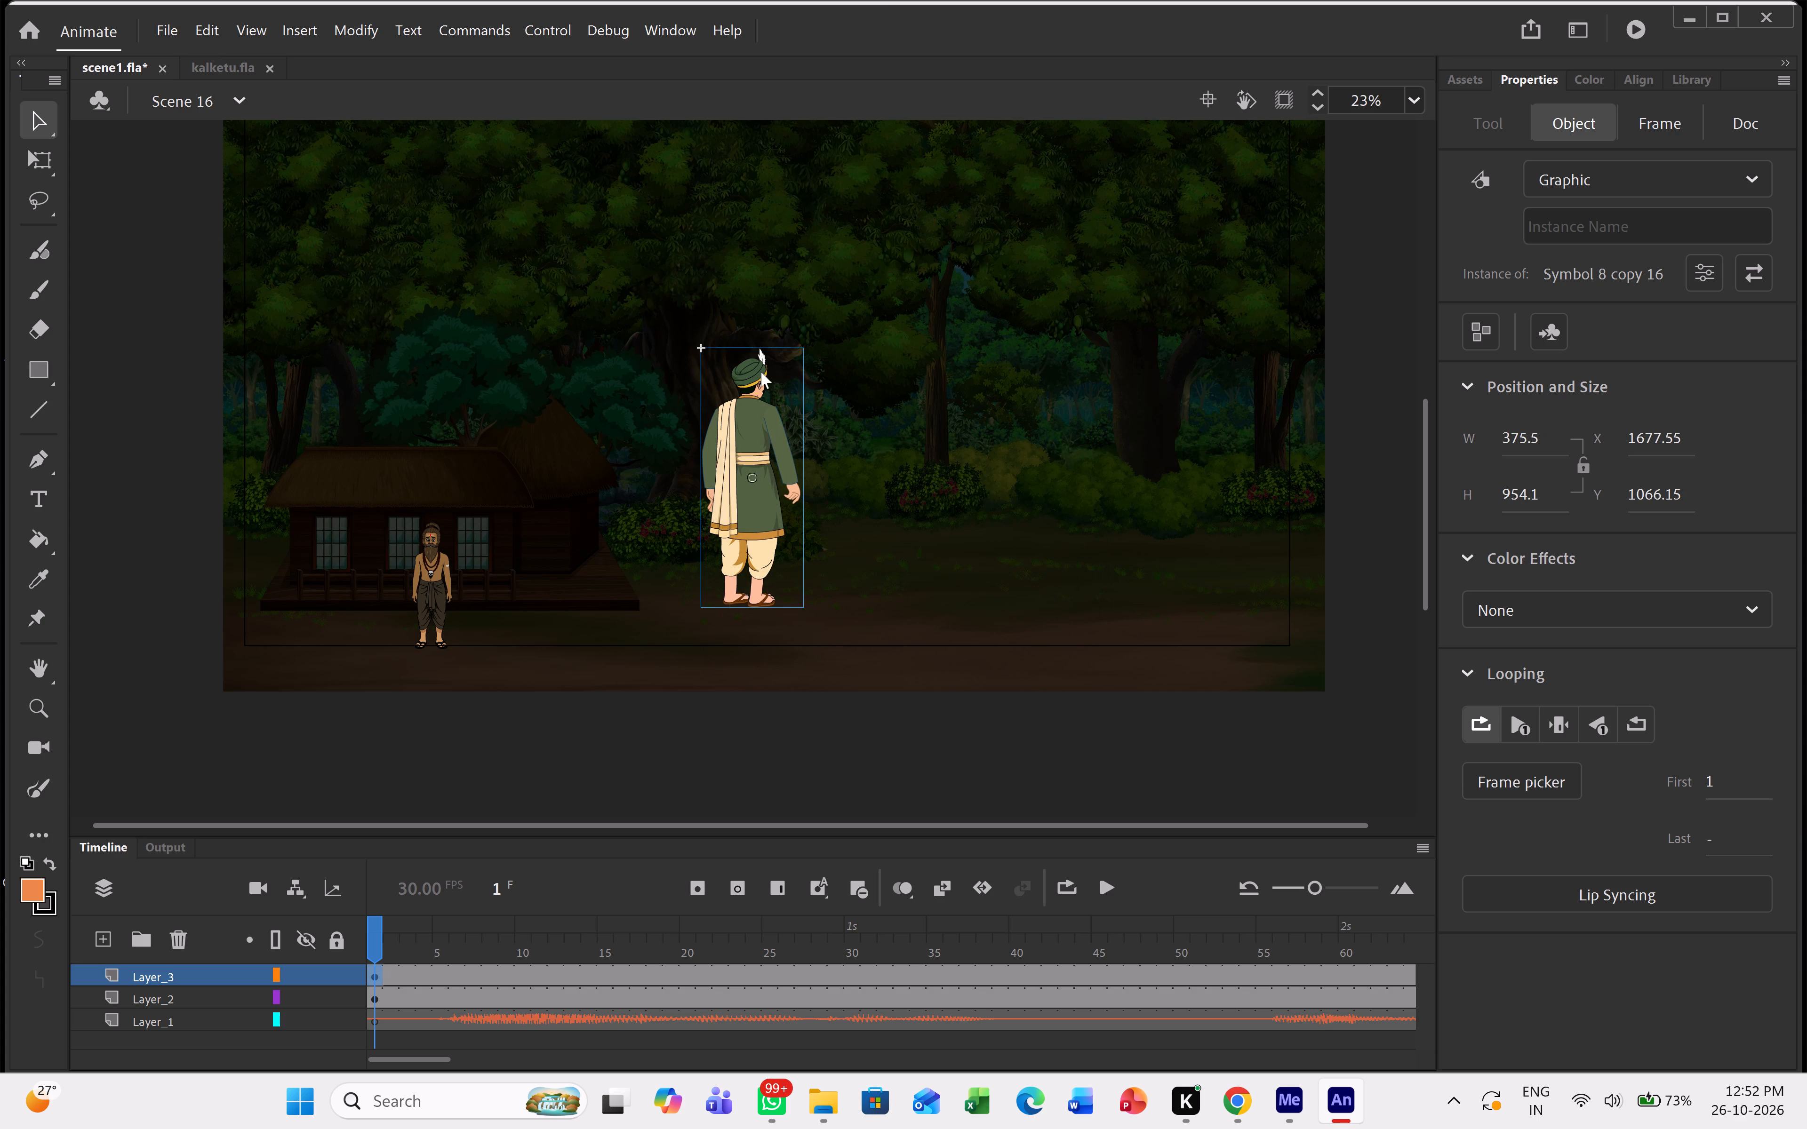
key("Return")
key("ctrl+alt+s")
key("Return")
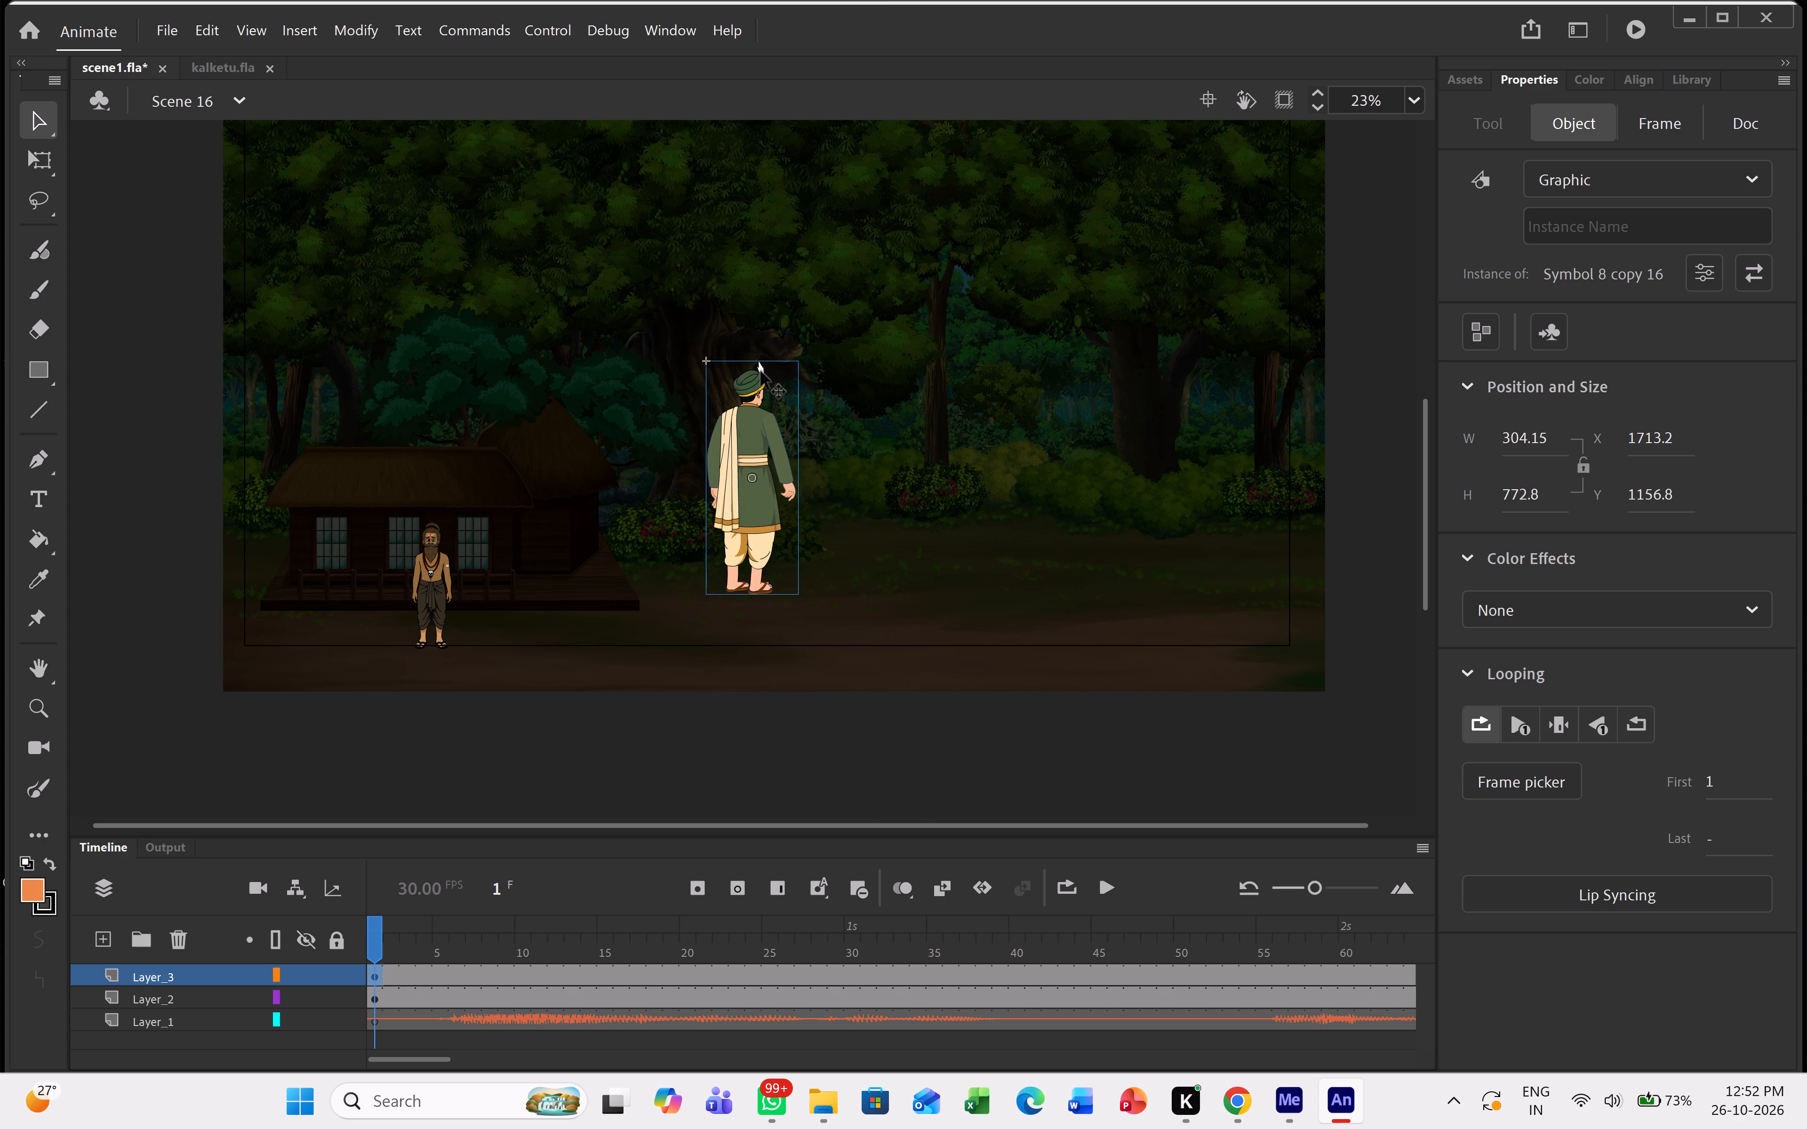
key("ctrl+alt+s")
key("Return")
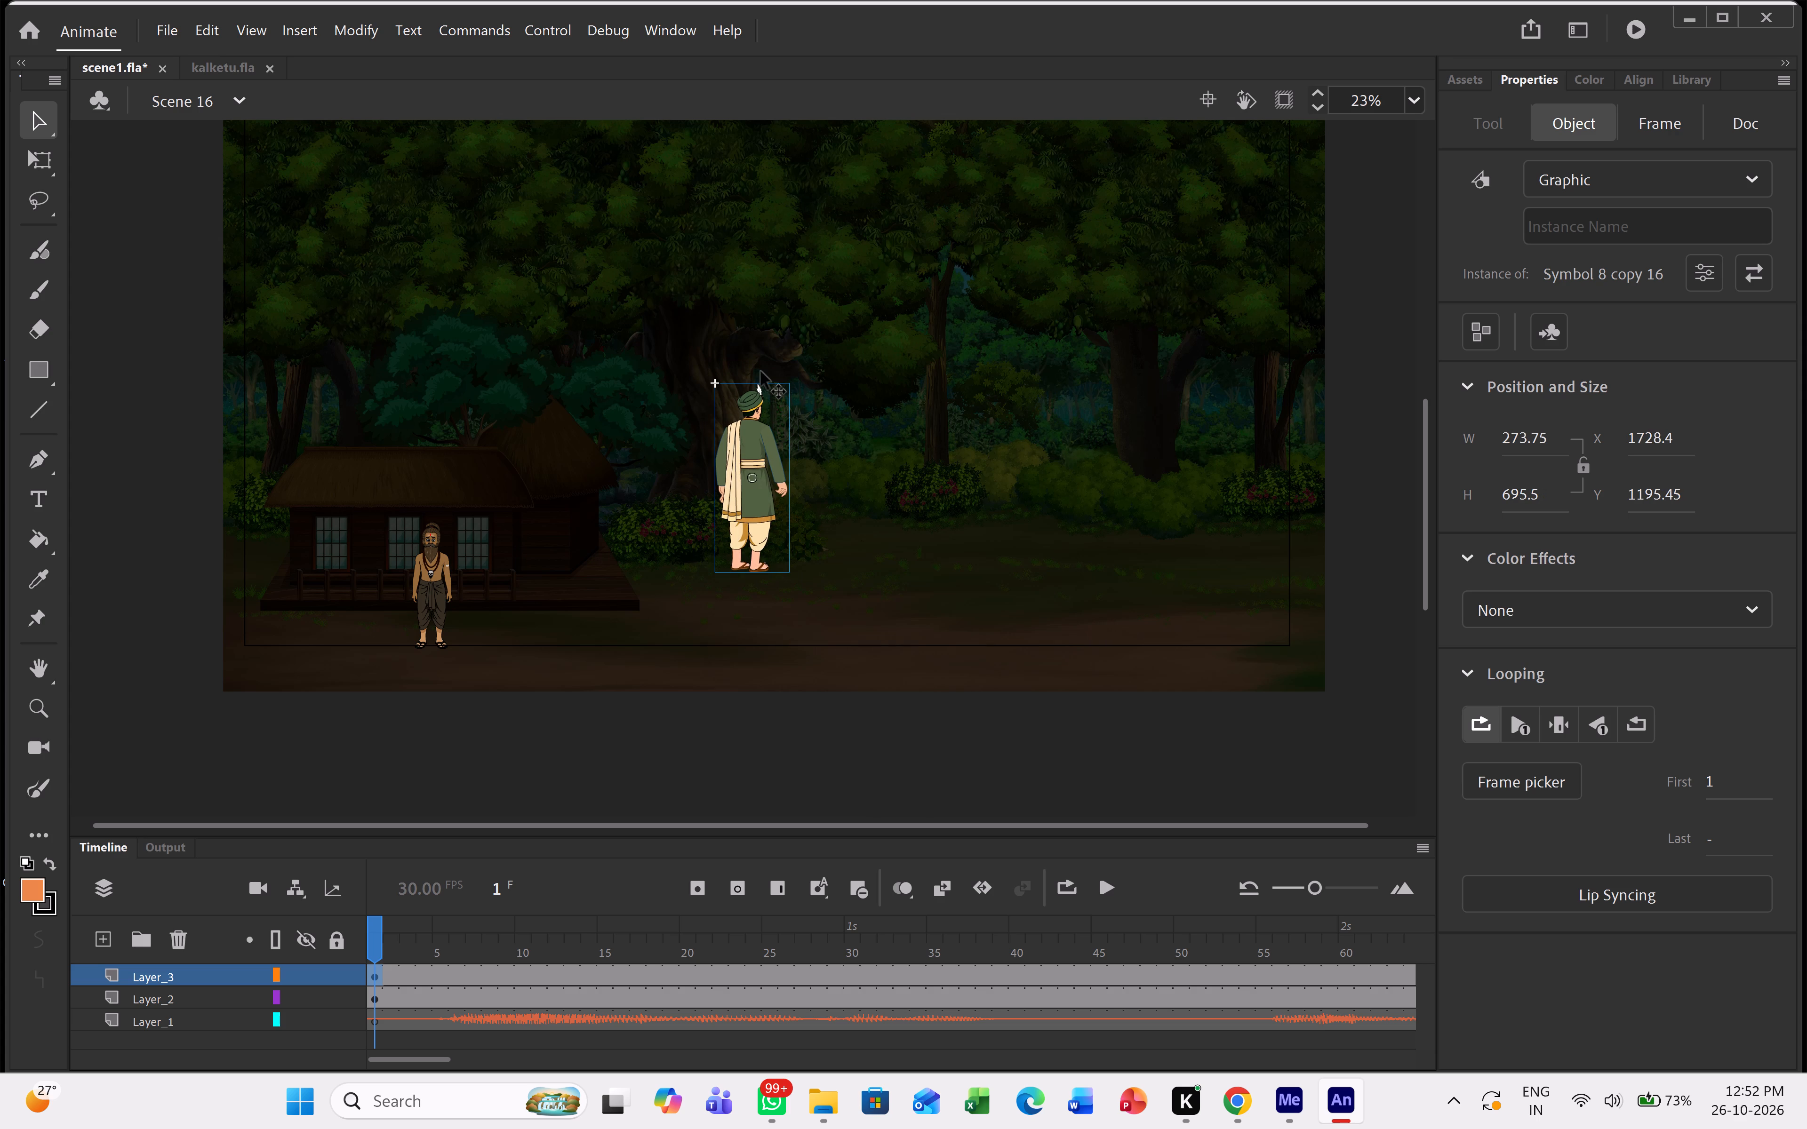
key("ctrl+alt+s")
key("Return")
key("ctrl+alt+s")
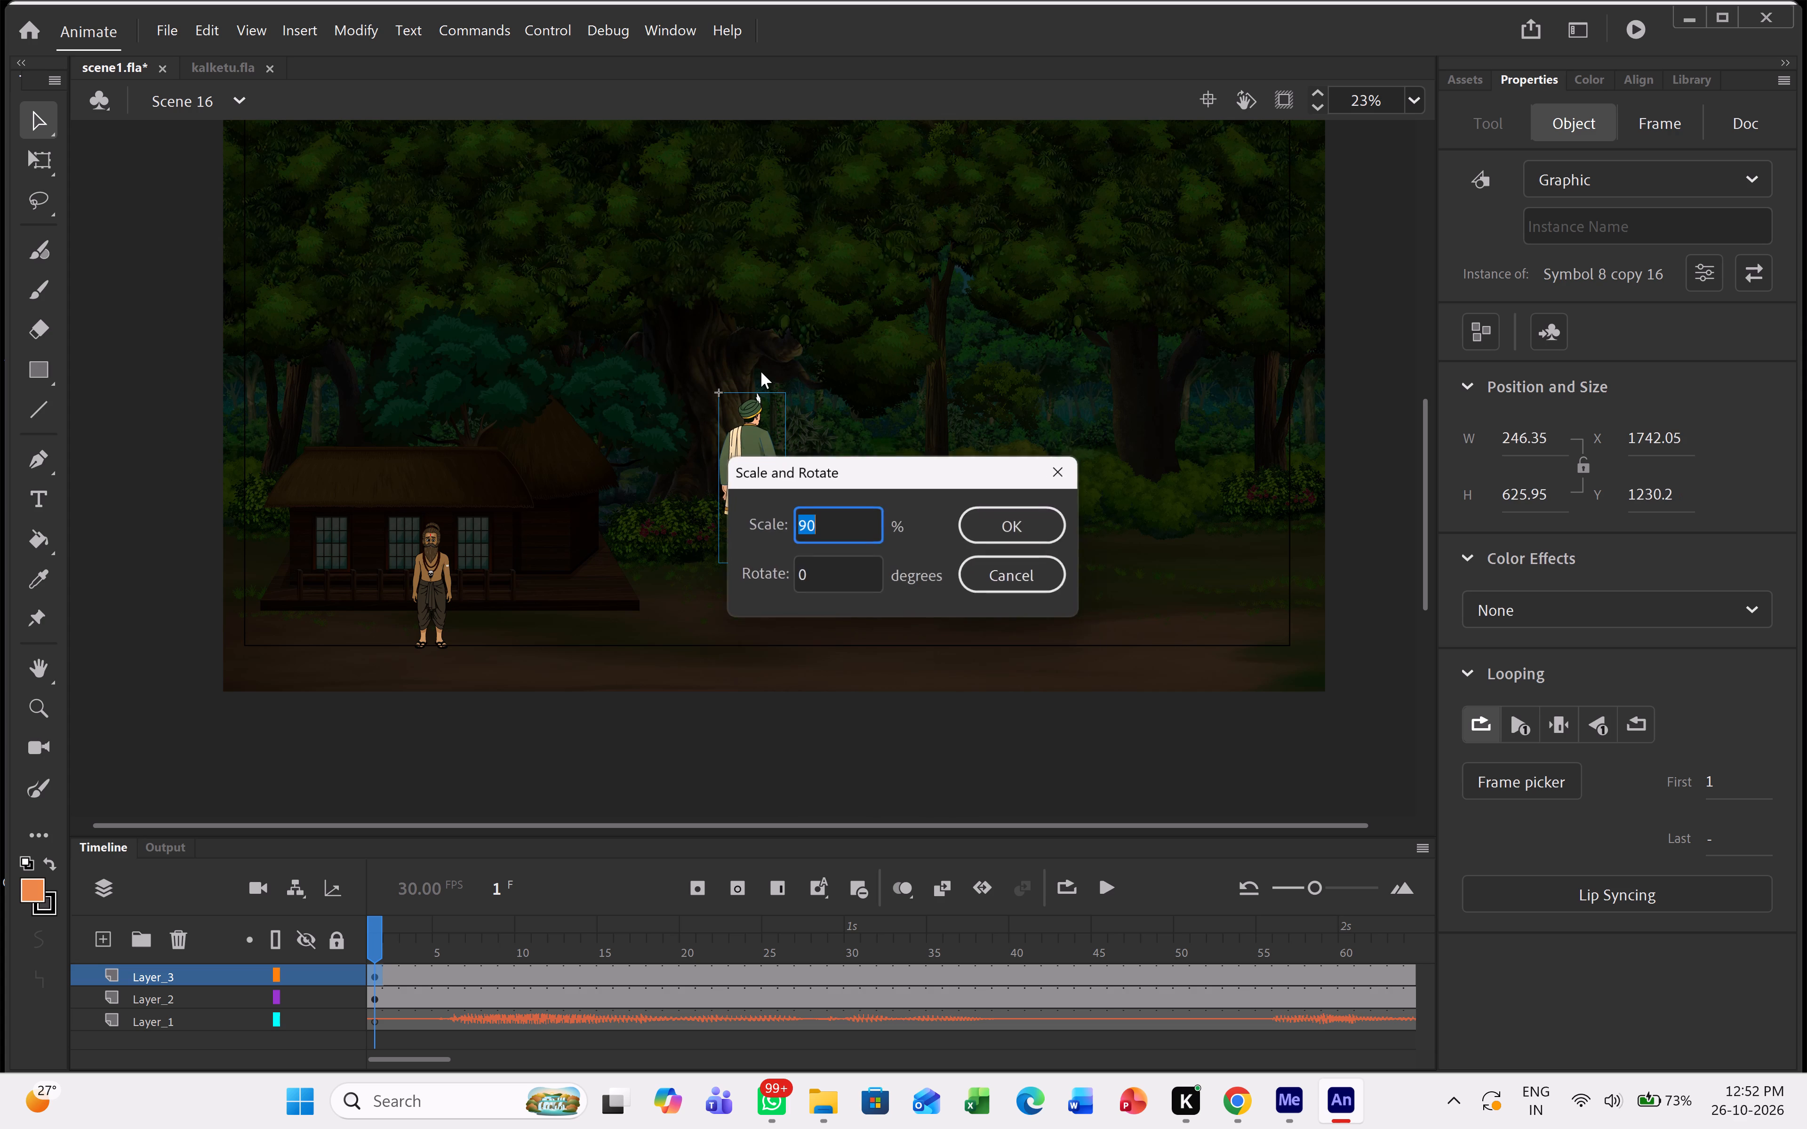
key("Return")
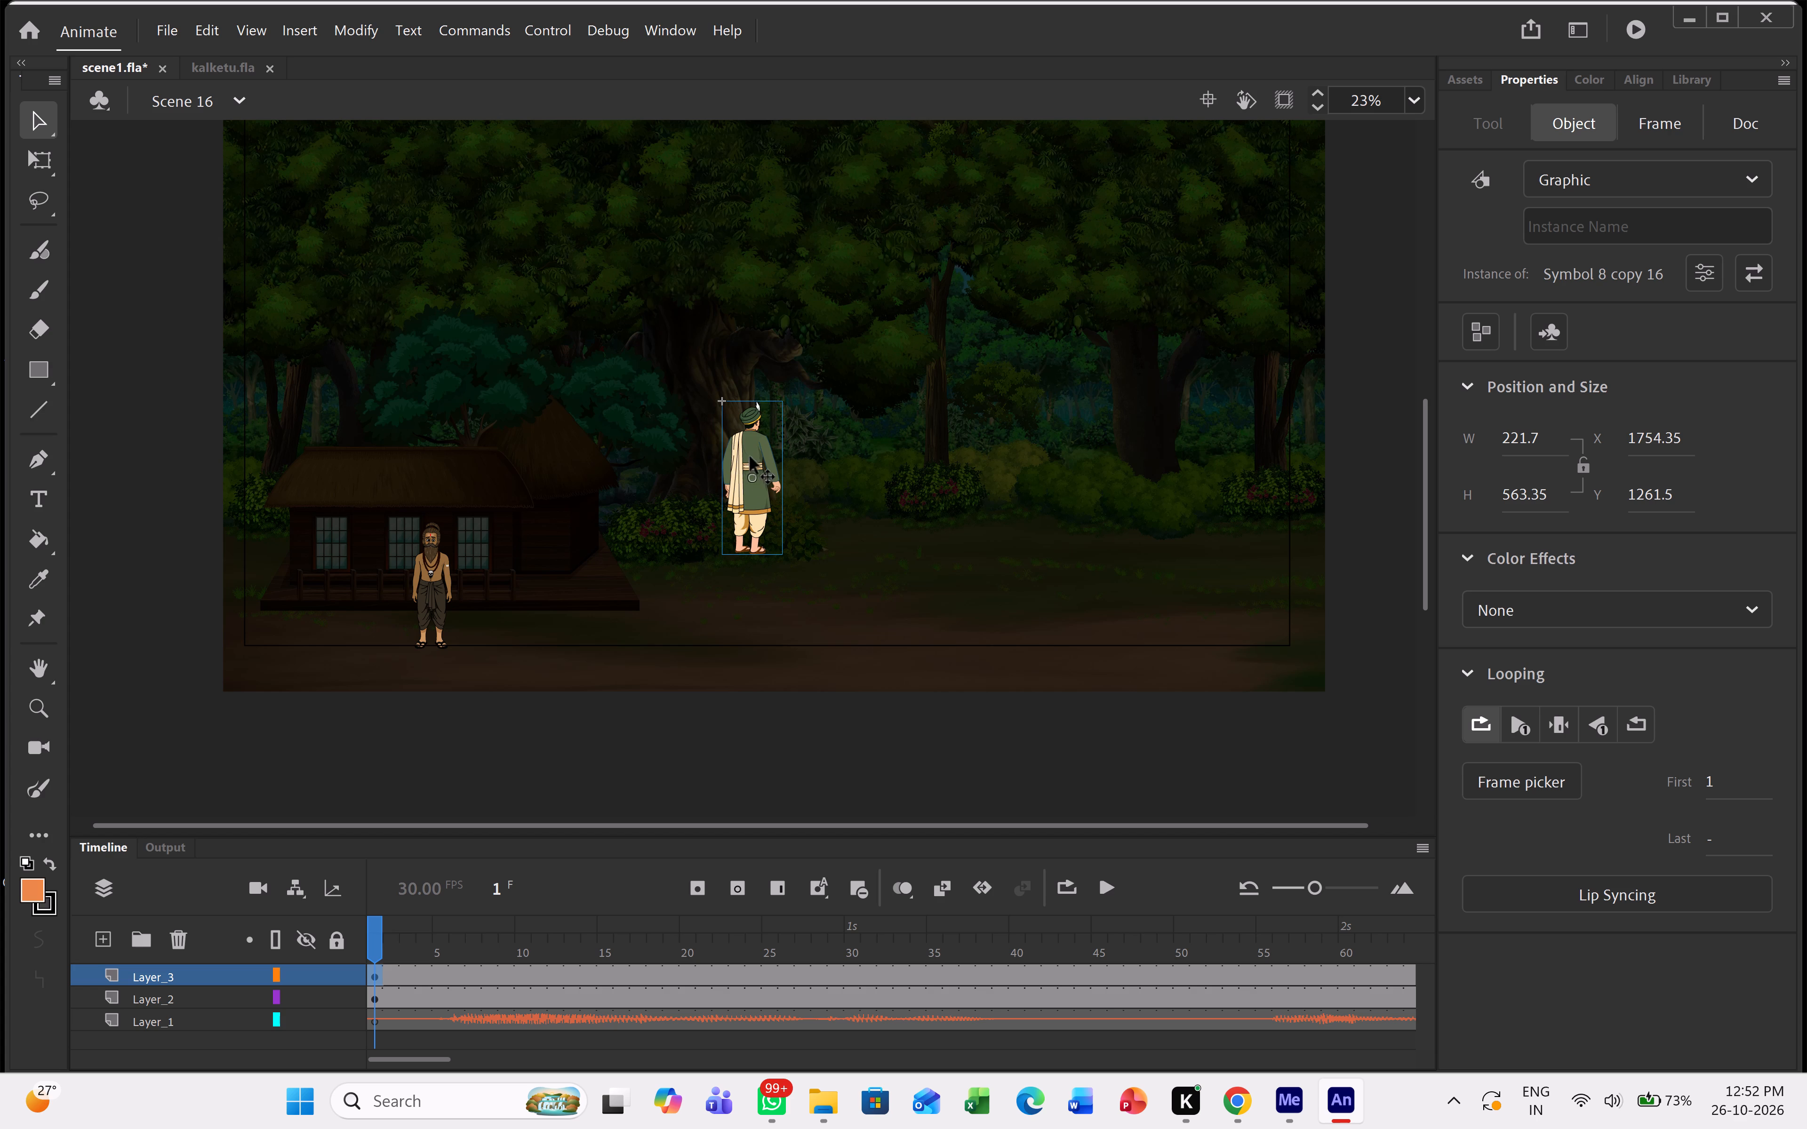
Move the turbaned man in front of the hut beside the bearded sage, at about X 422, Y 1698.
left_click_drag(750, 457, 373, 588)
scroll(377, 561, "up", 5, "ctrl")
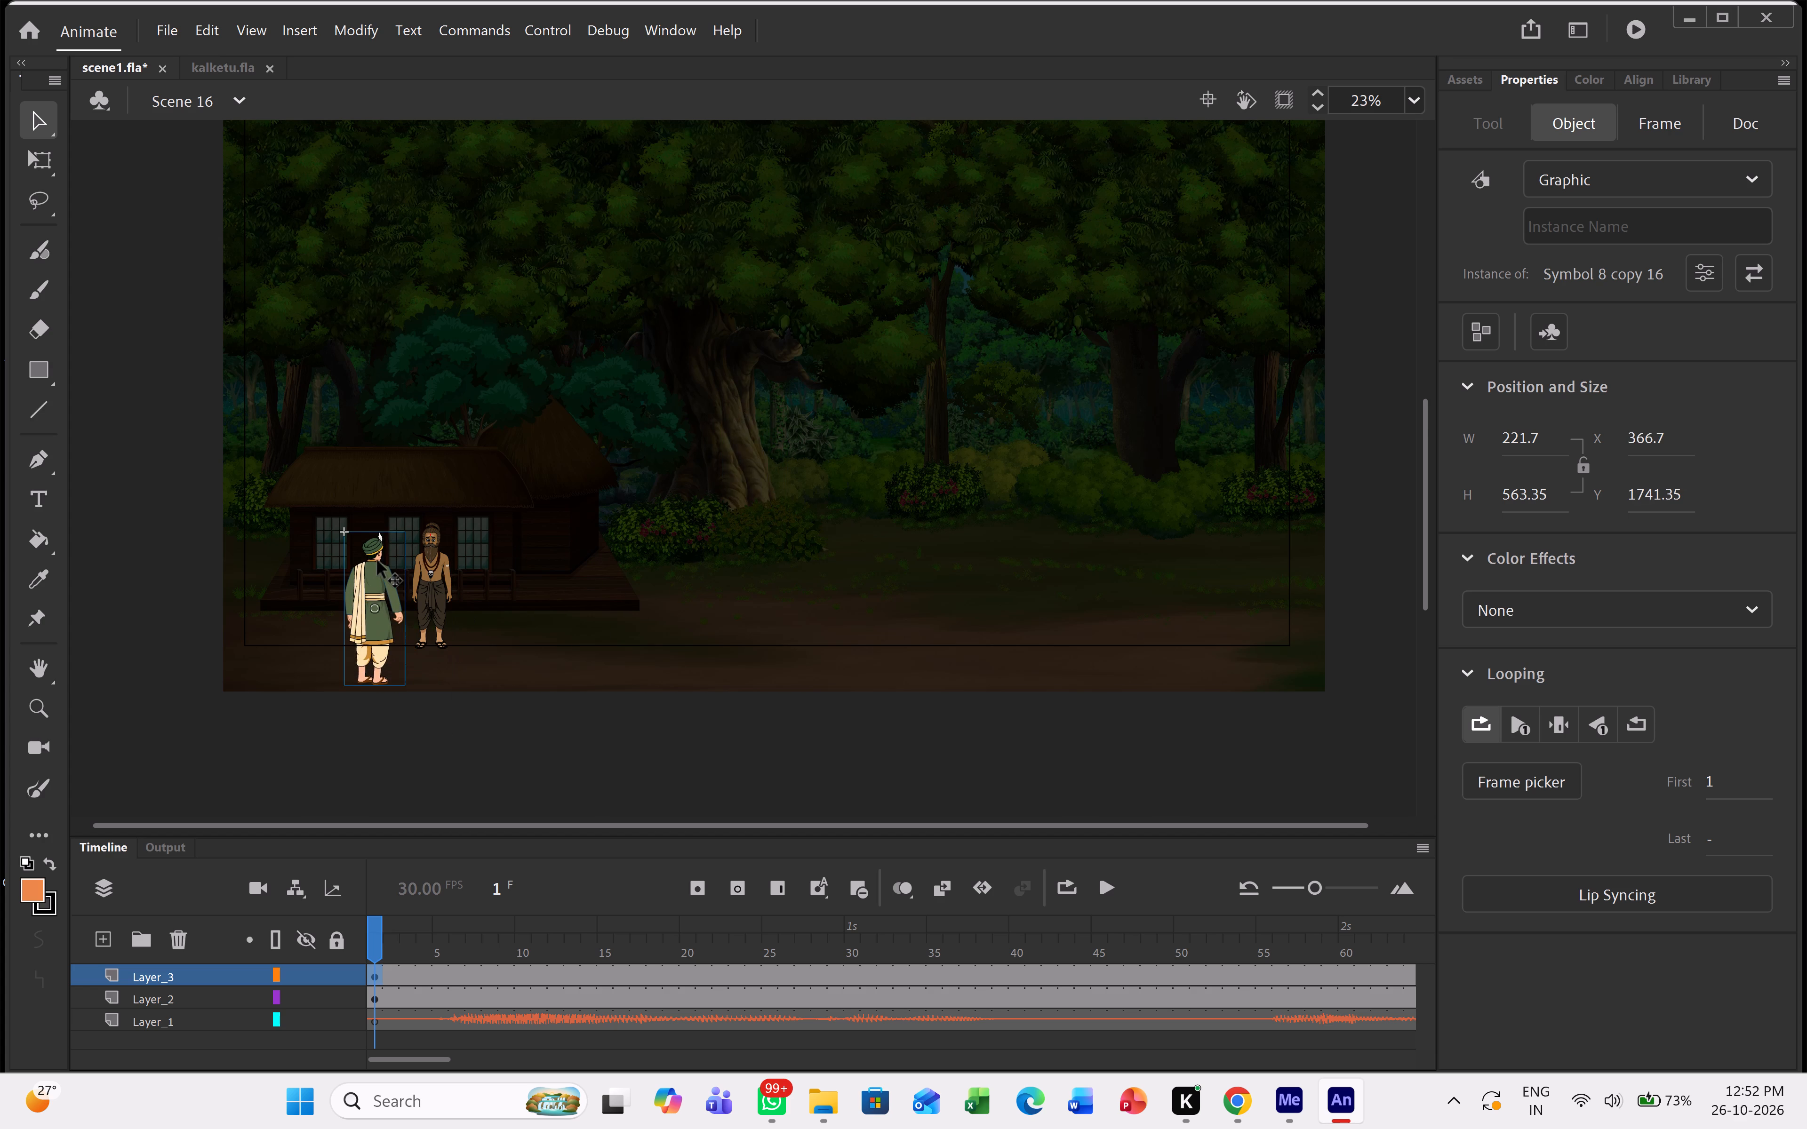
scroll(377, 561, "up", 5, "ctrl")
left_click_drag(369, 613, 374, 603)
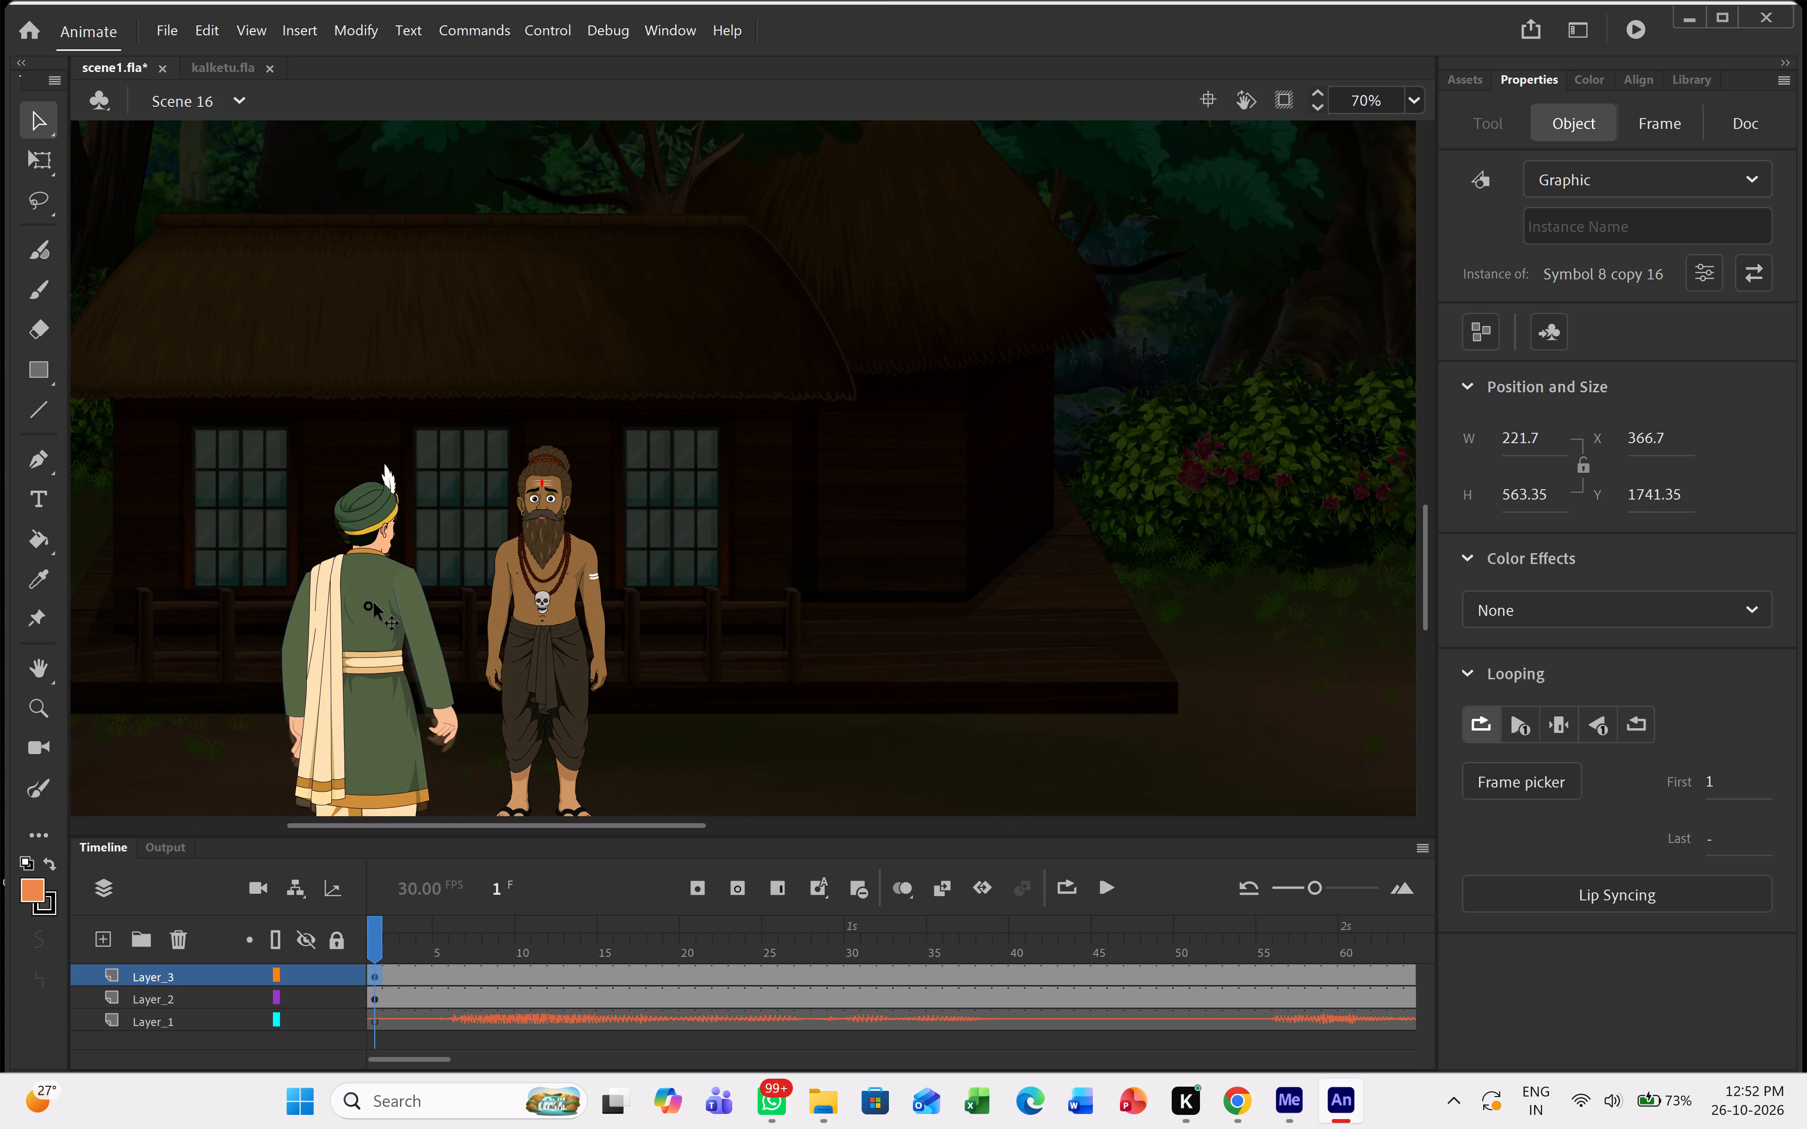
left_click_drag(374, 603, 385, 588)
left_click_drag(404, 606, 448, 601)
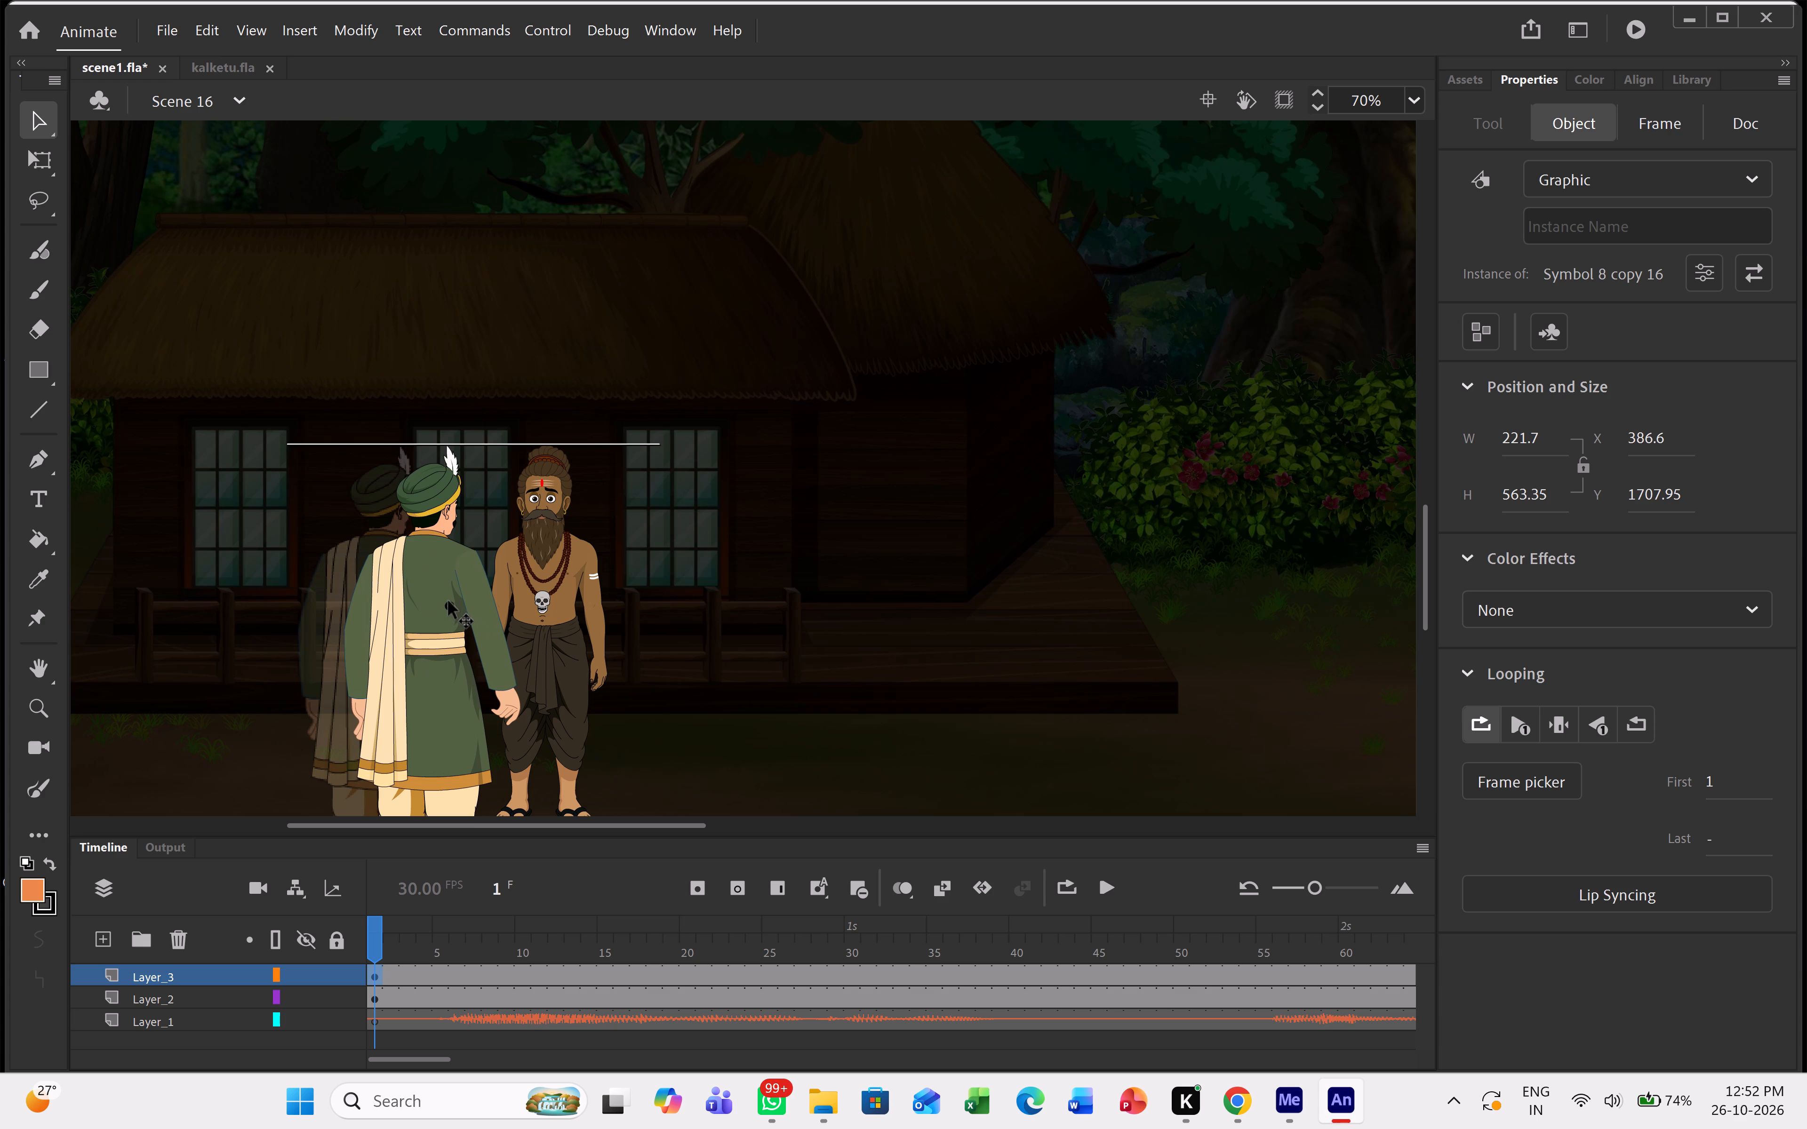
left_click_drag(448, 601, 433, 596)
scroll(528, 514, "up", 6, "ctrl")
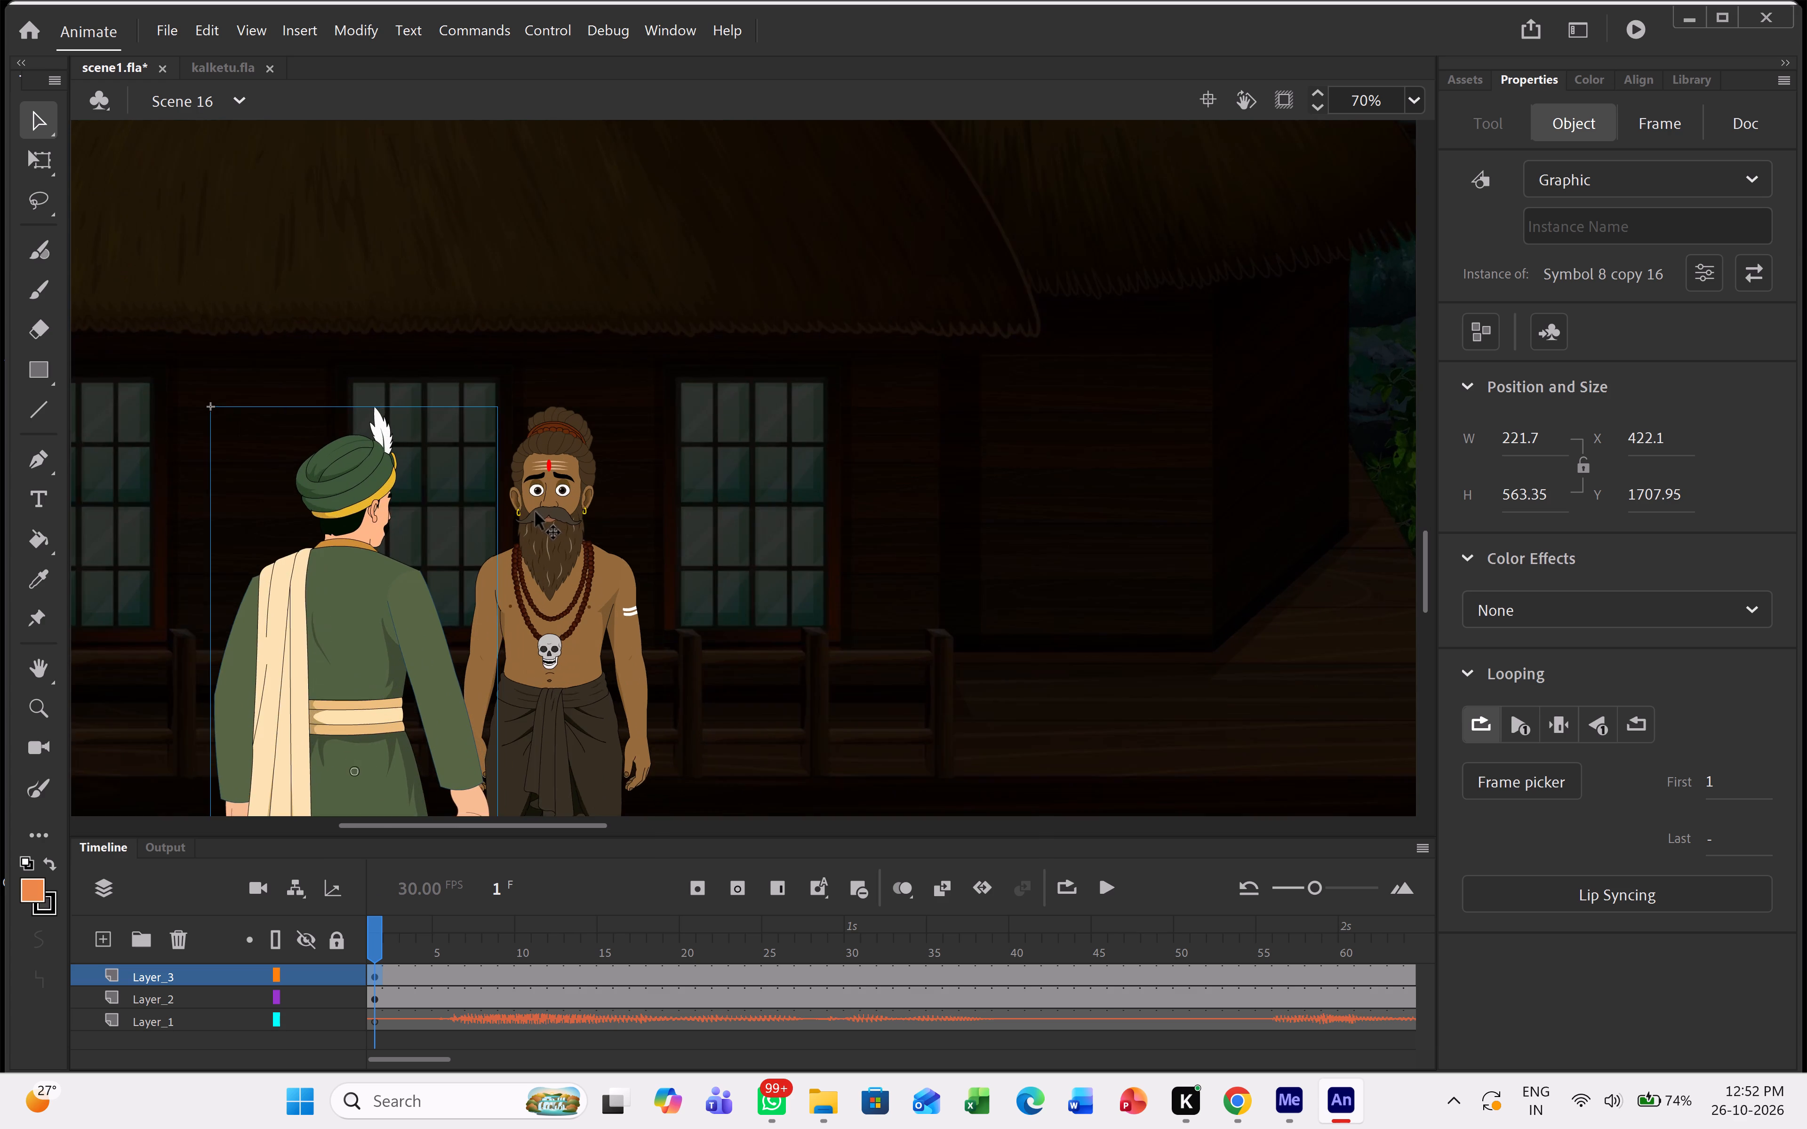
scroll(536, 512, "up", 5, "ctrl")
scroll(561, 494, "down", 2, "ctrl")
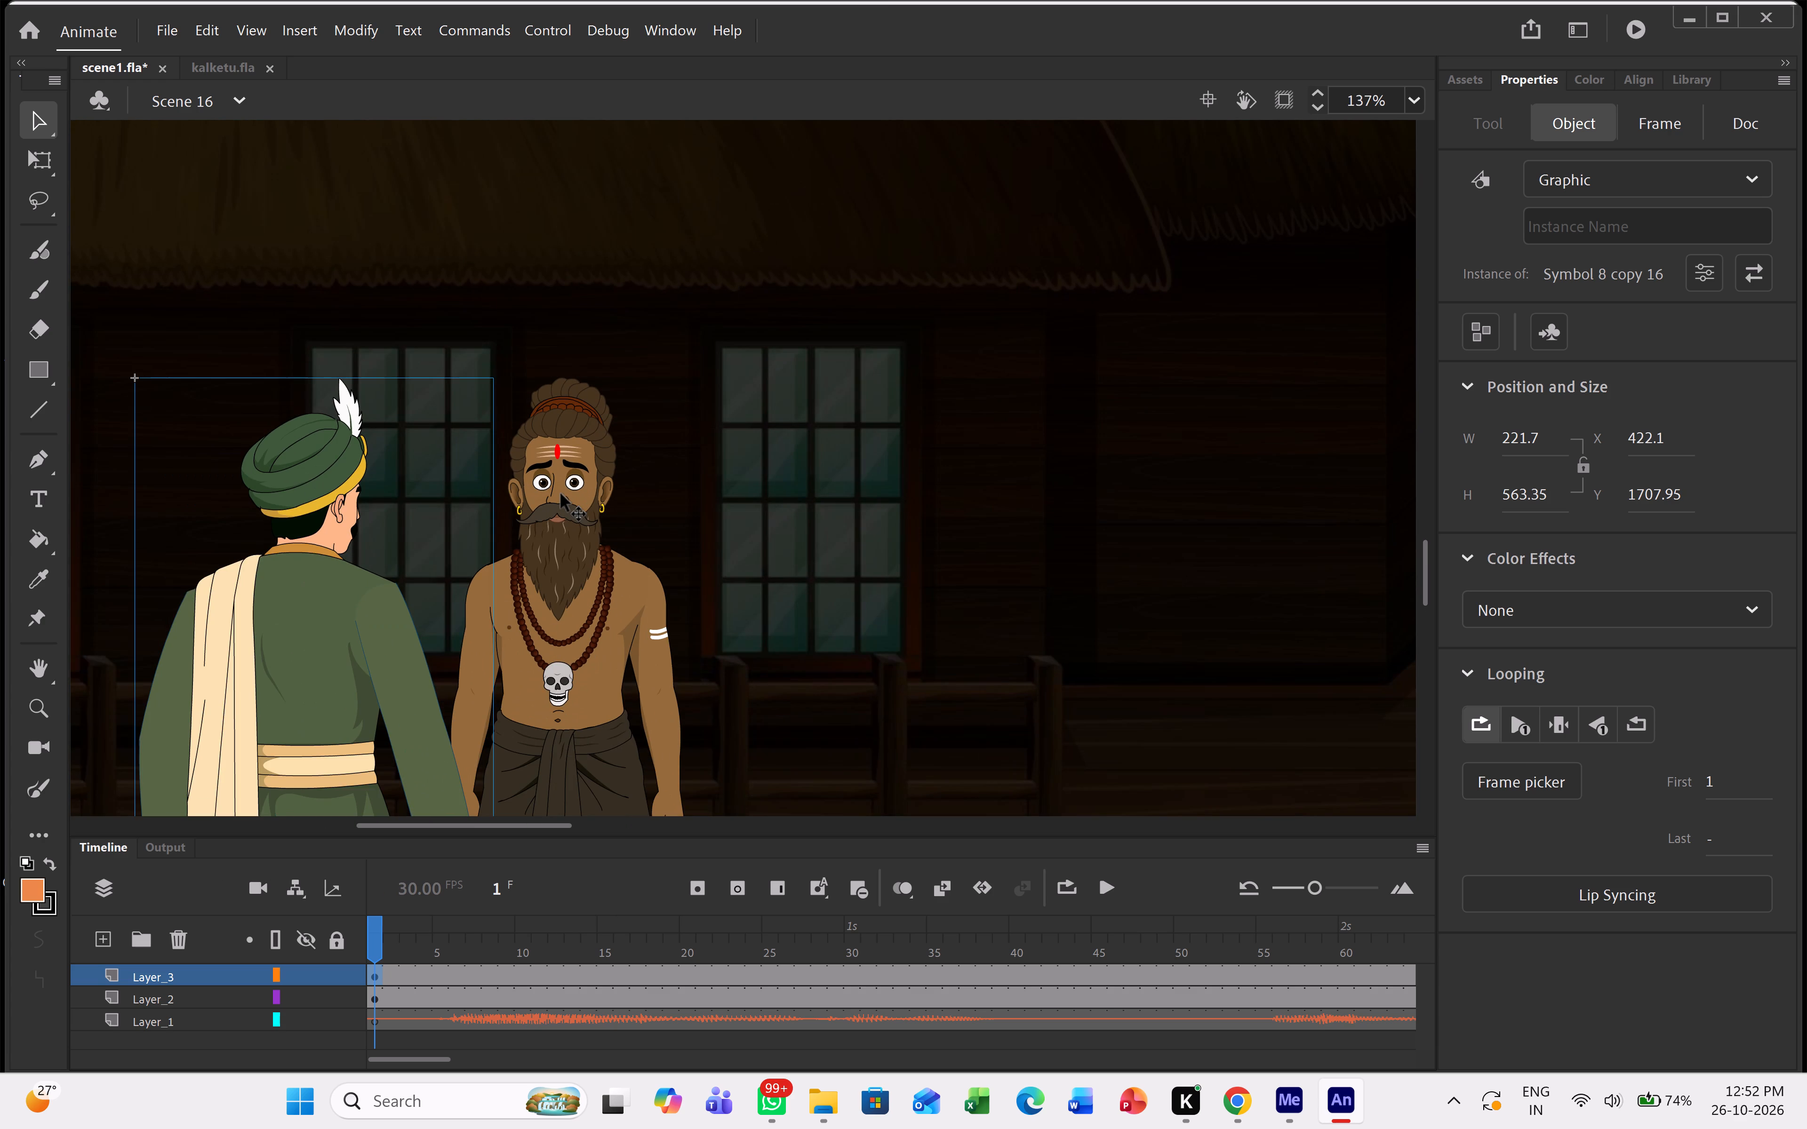
left_click(561, 494)
left_click_drag(298, 606, 300, 597)
left_click_drag(301, 596, 305, 586)
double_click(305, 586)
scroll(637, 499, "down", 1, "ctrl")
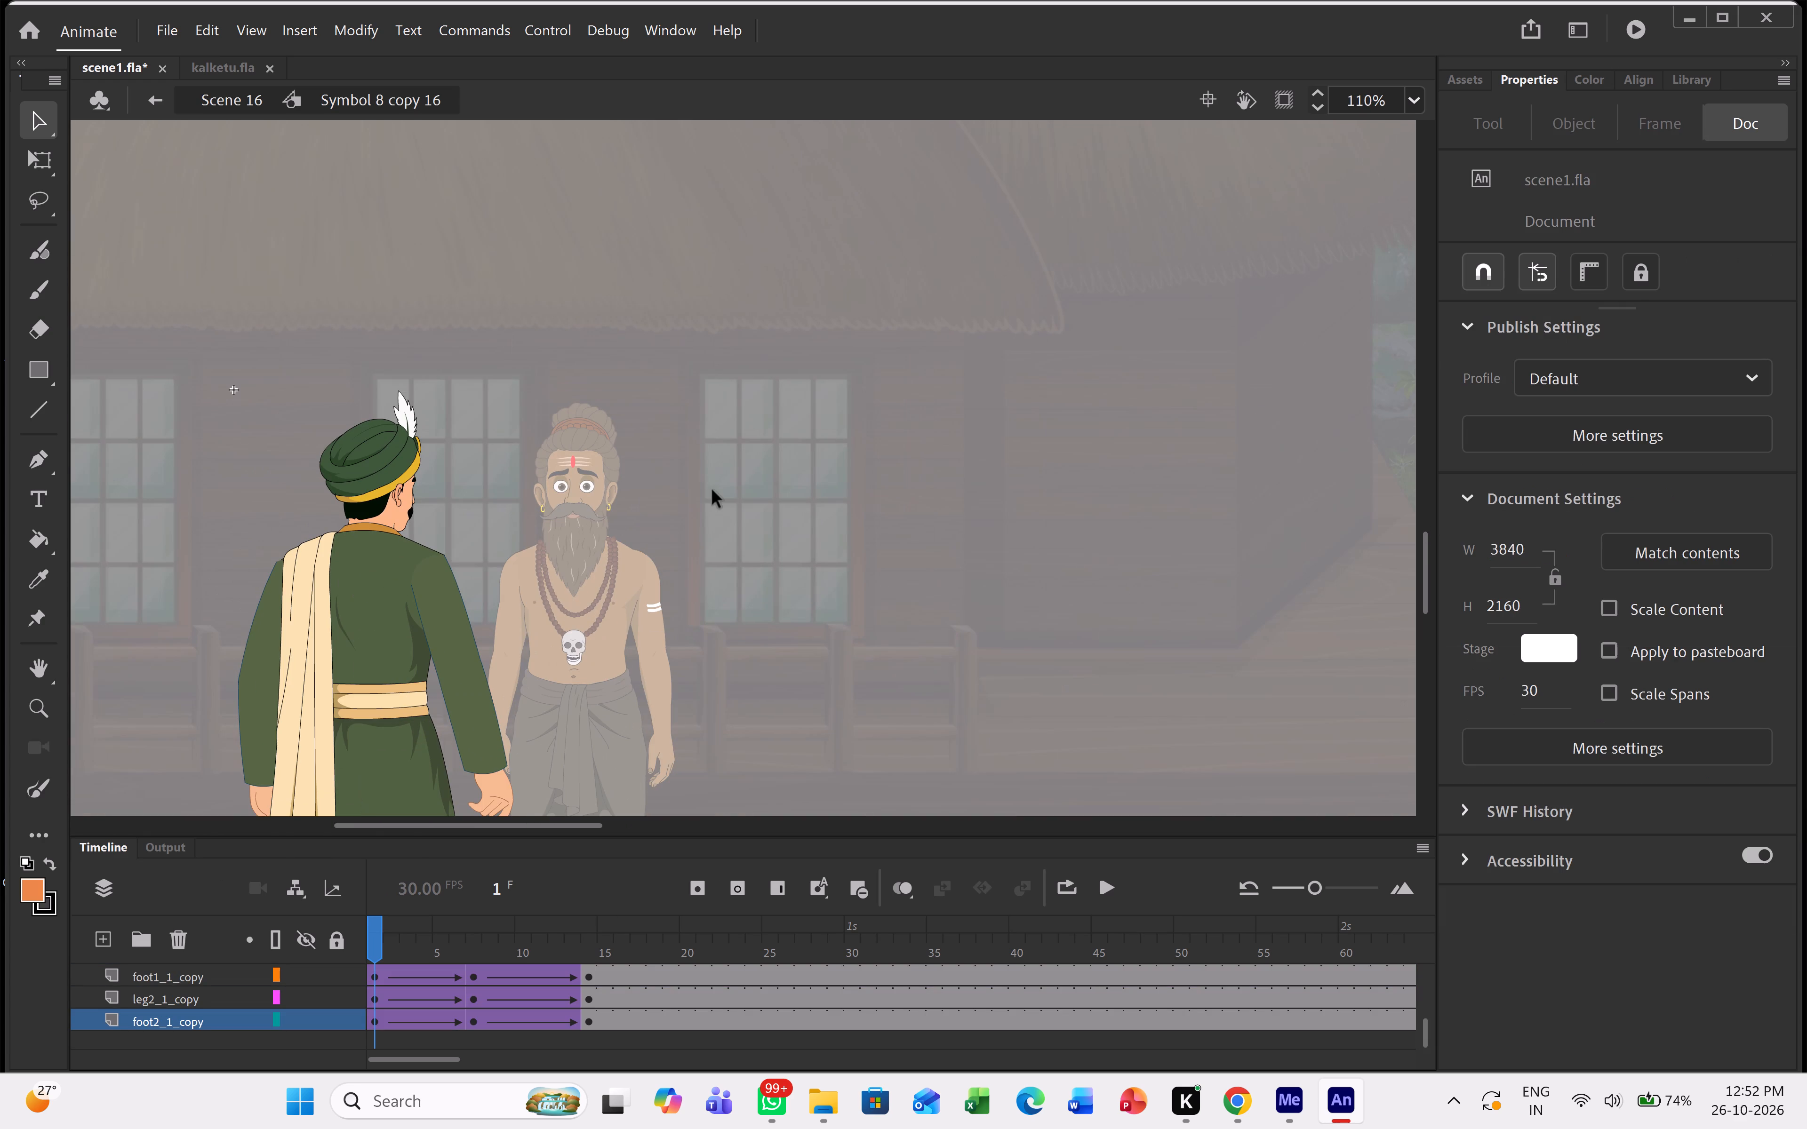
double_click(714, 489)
Cut the bearded sage from Layer_2 and paste him in place on a new layer directly above it.
scroll(714, 489, "down", 4, "ctrl")
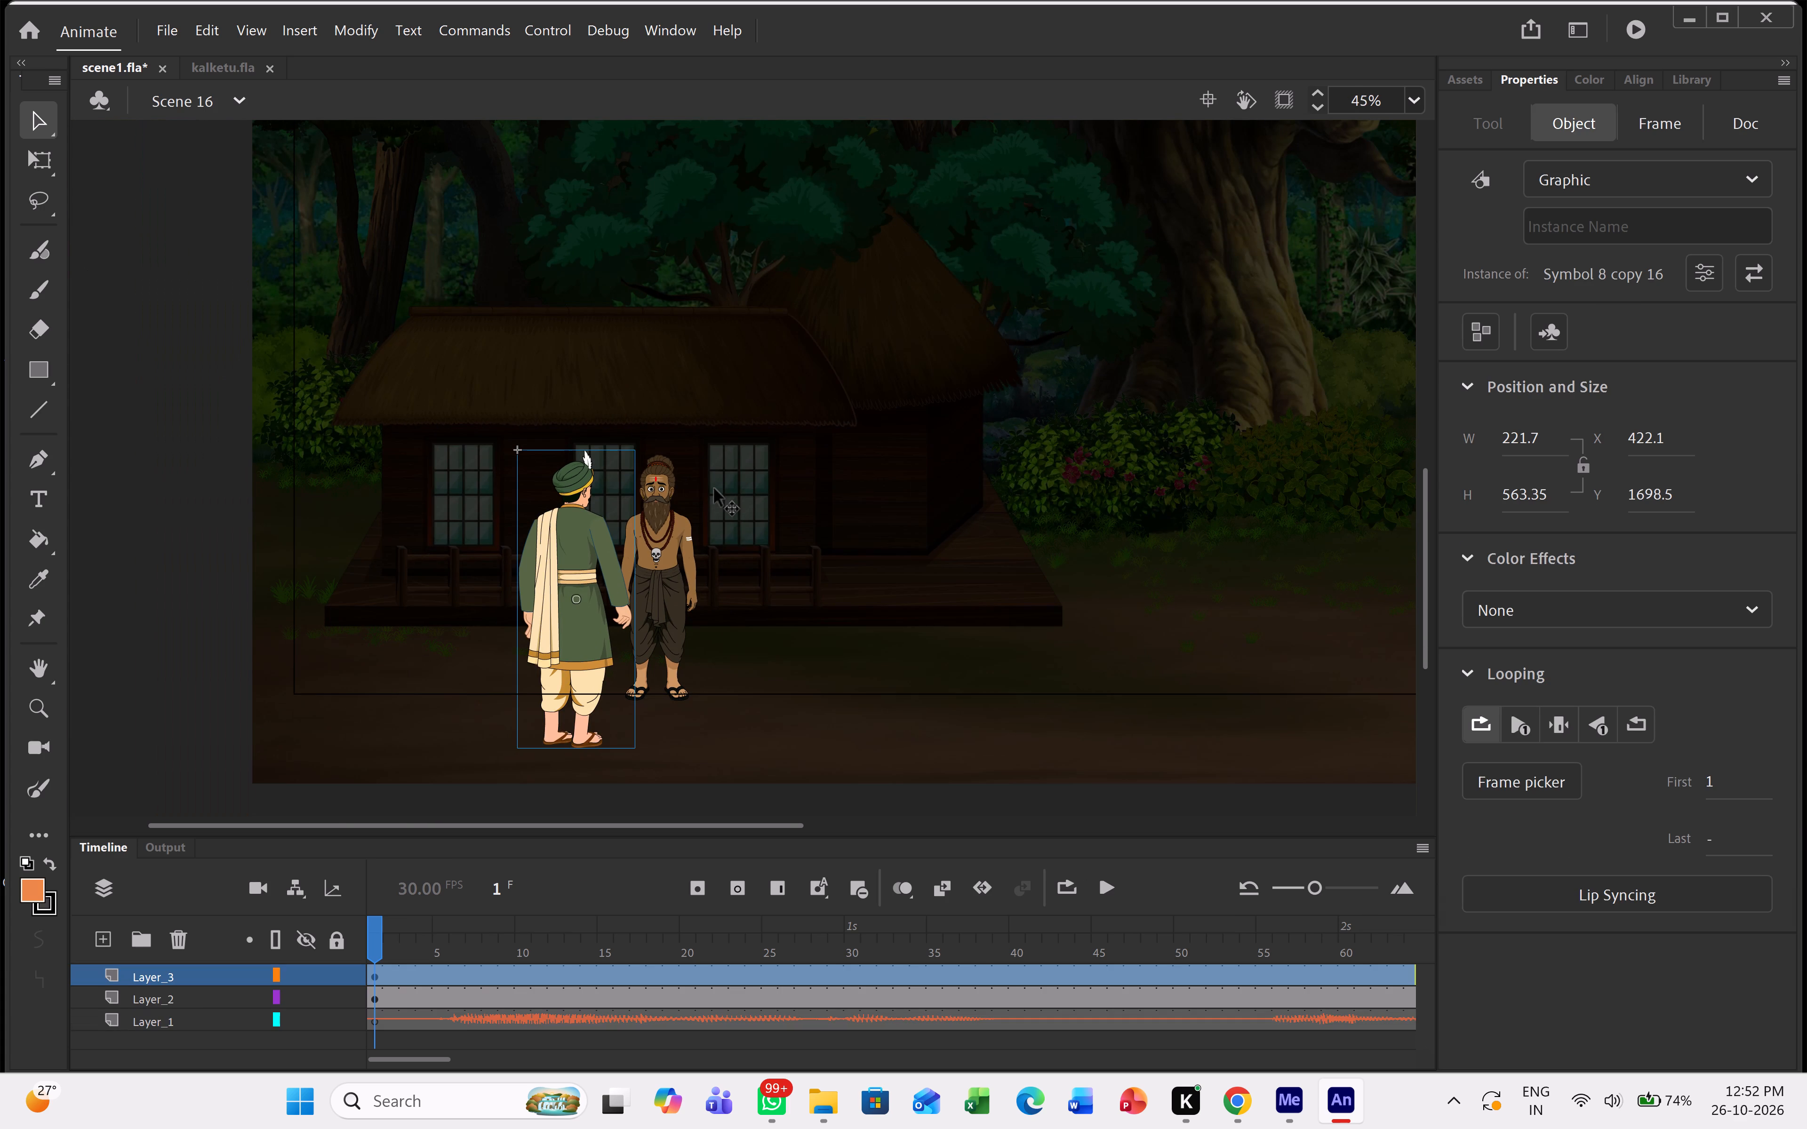
scroll(707, 553, "down", 2, "ctrl")
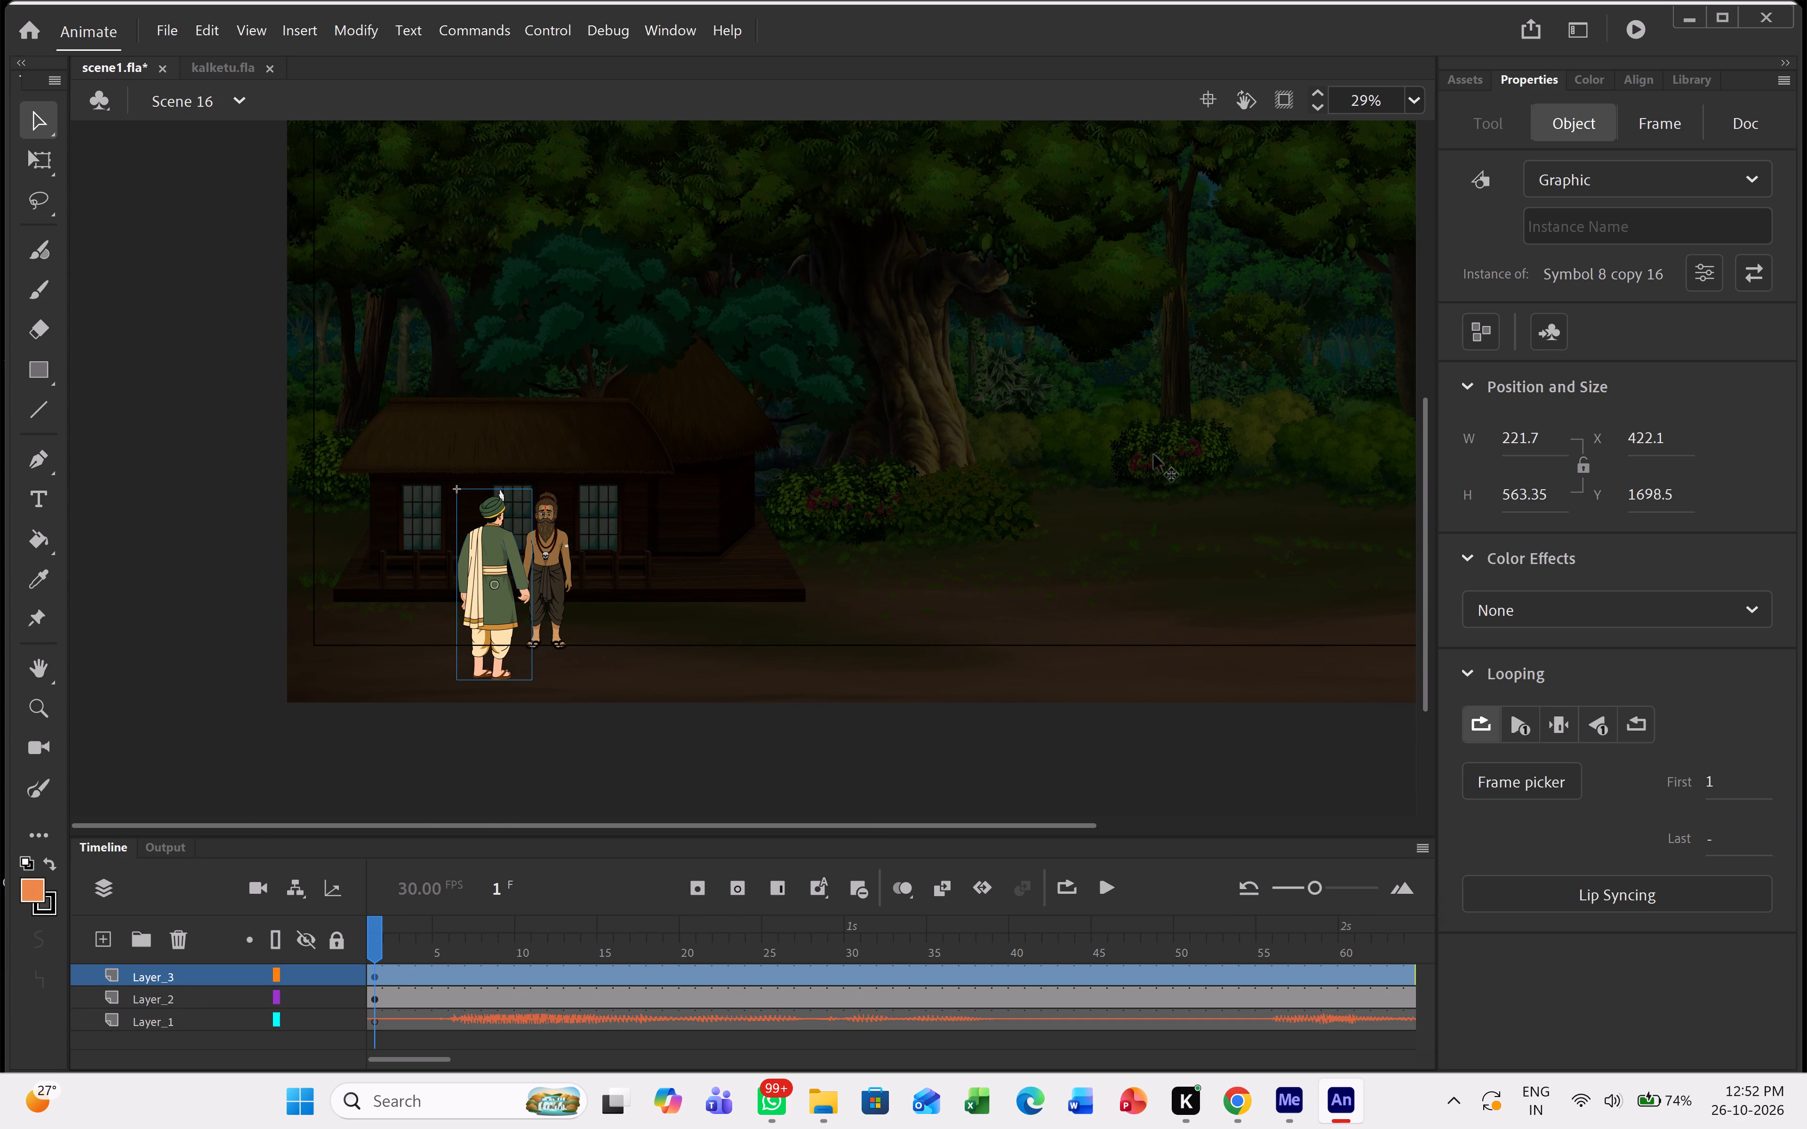
left_click(560, 556)
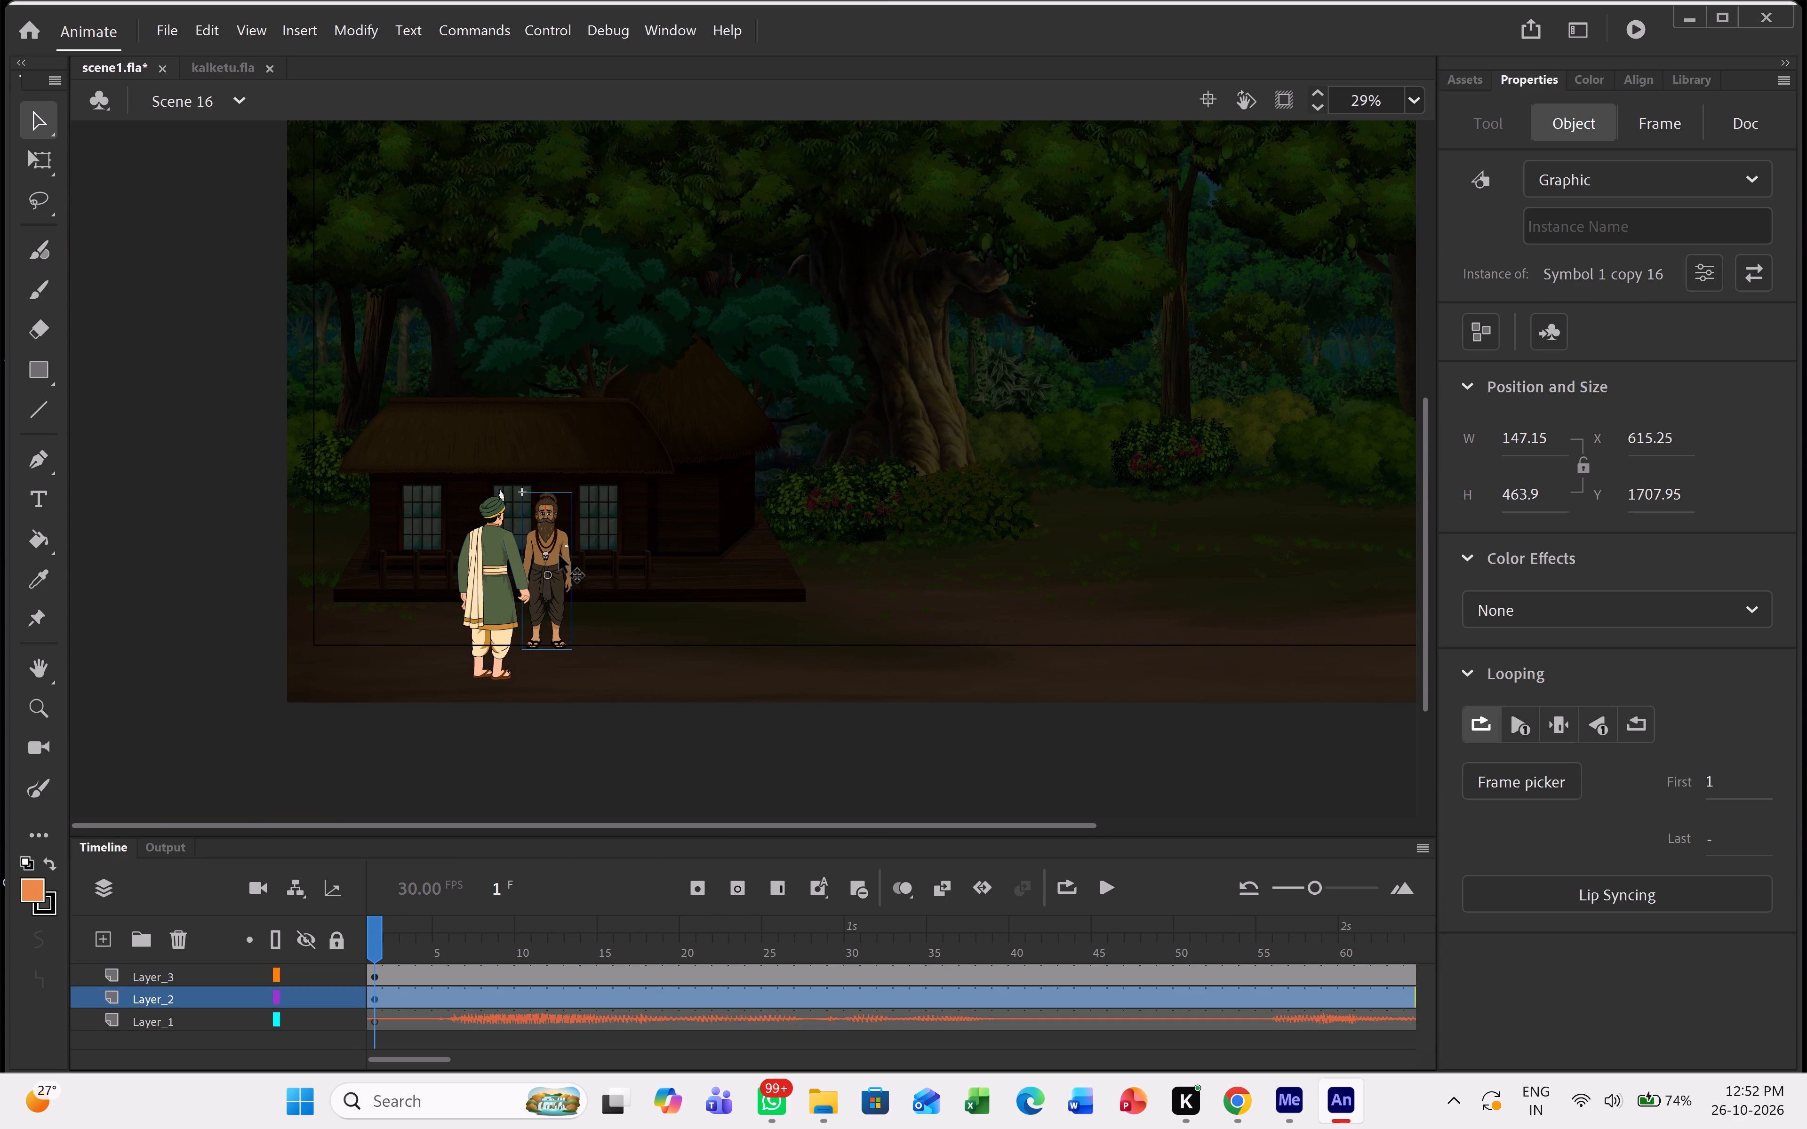
key("ctrl+x")
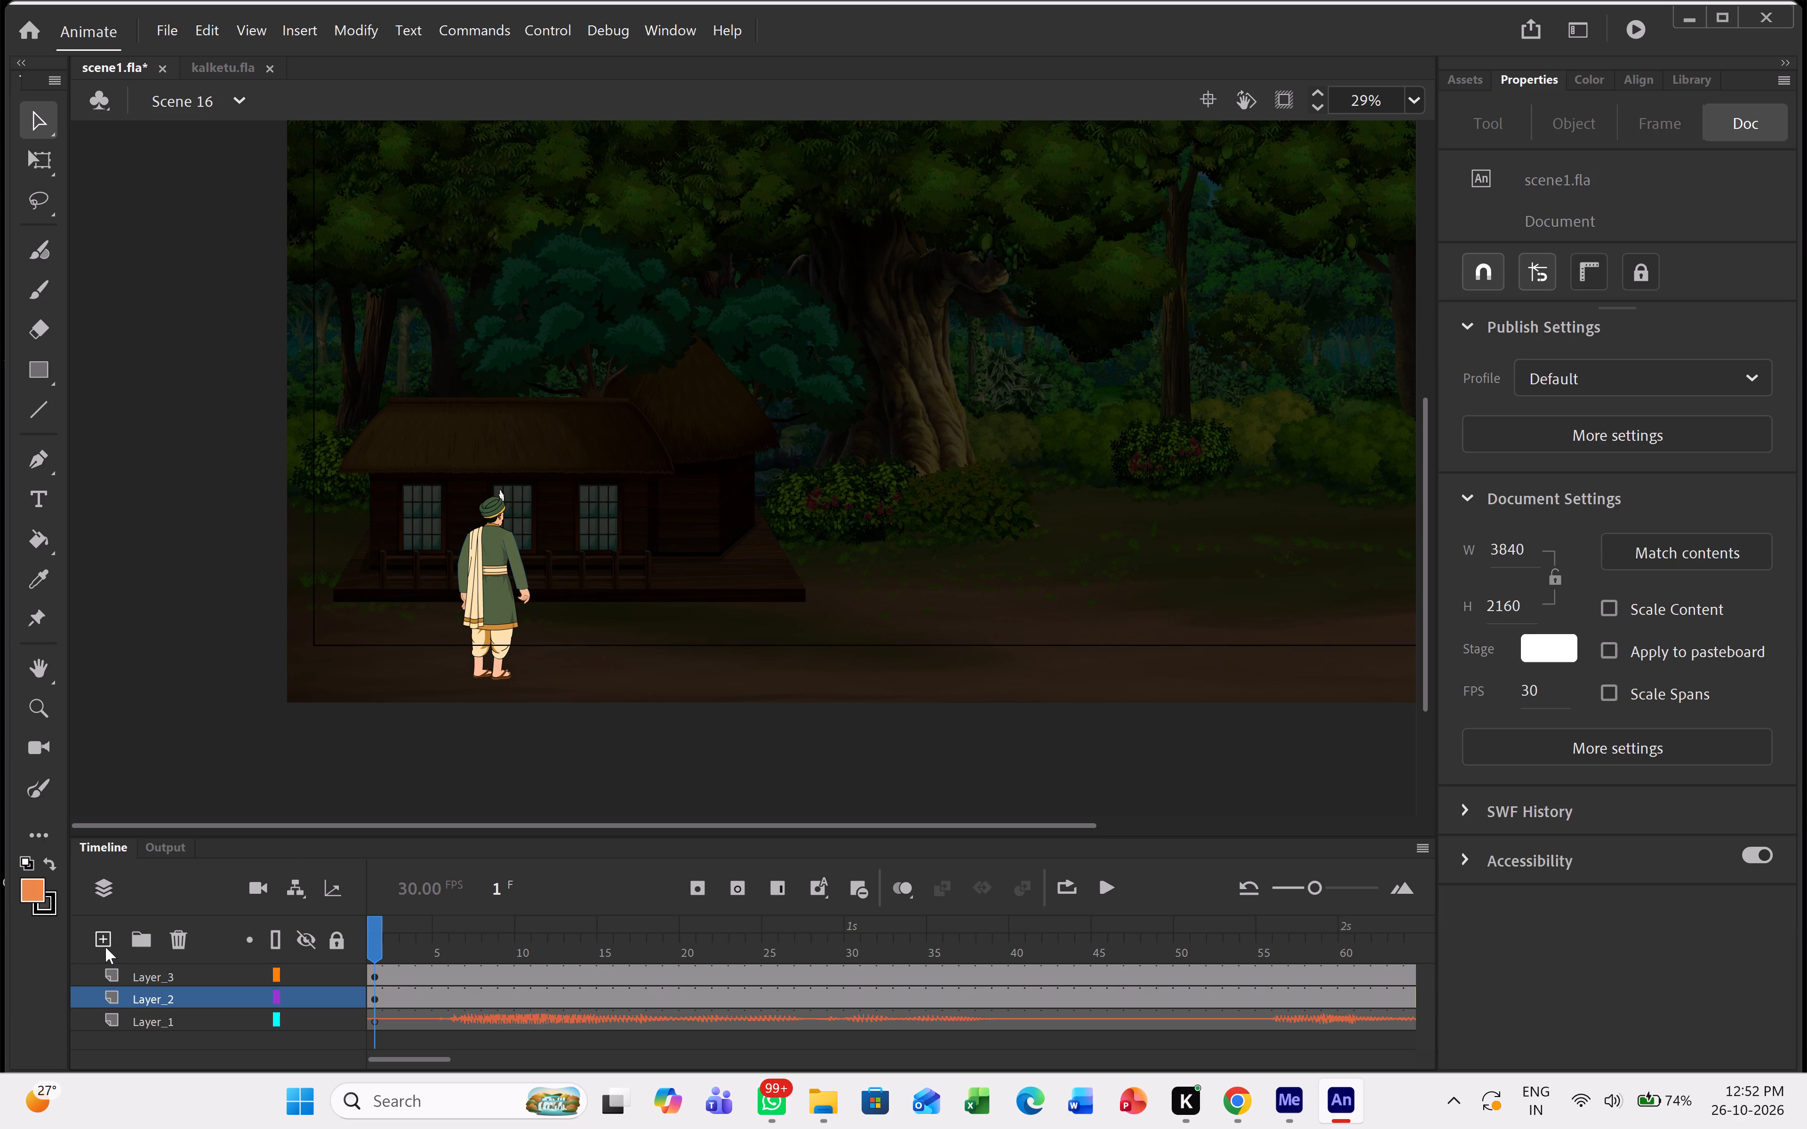
left_click(106, 945)
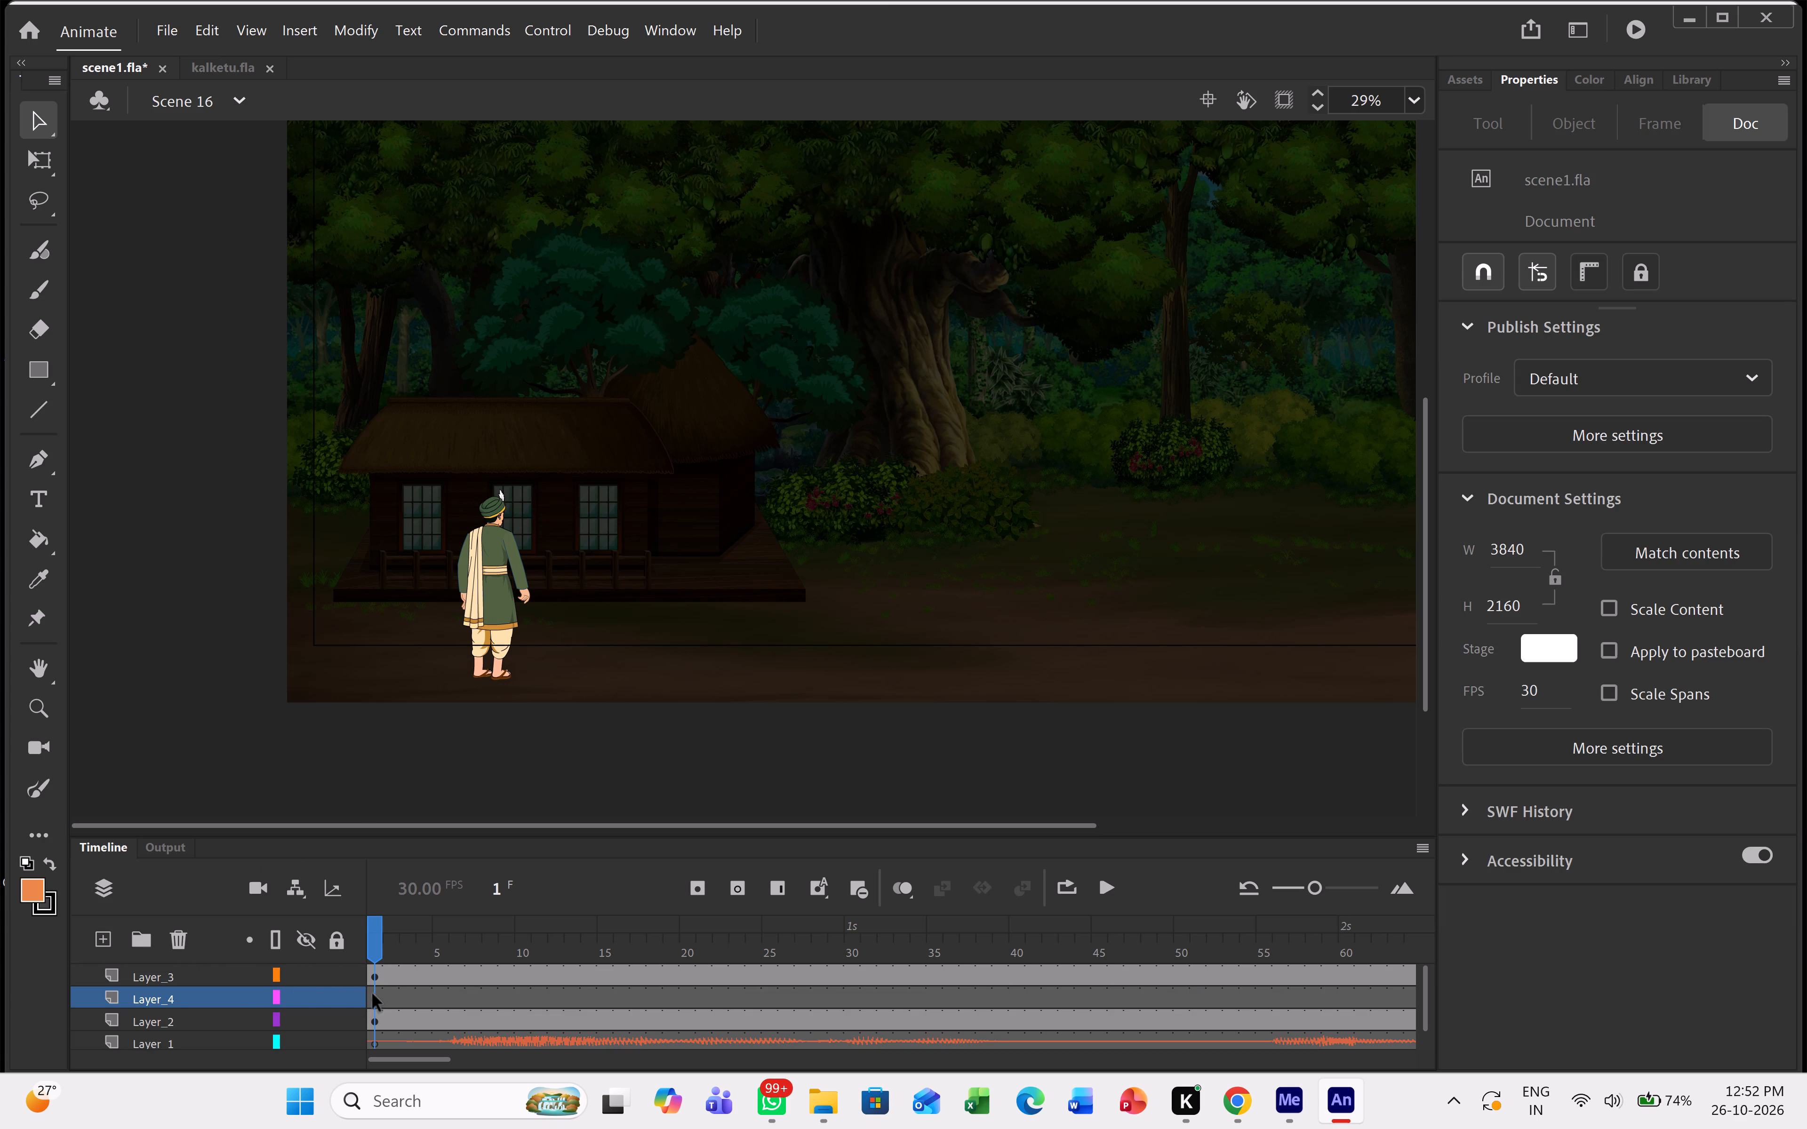
left_click(375, 994)
key("ctrl+shift+v")
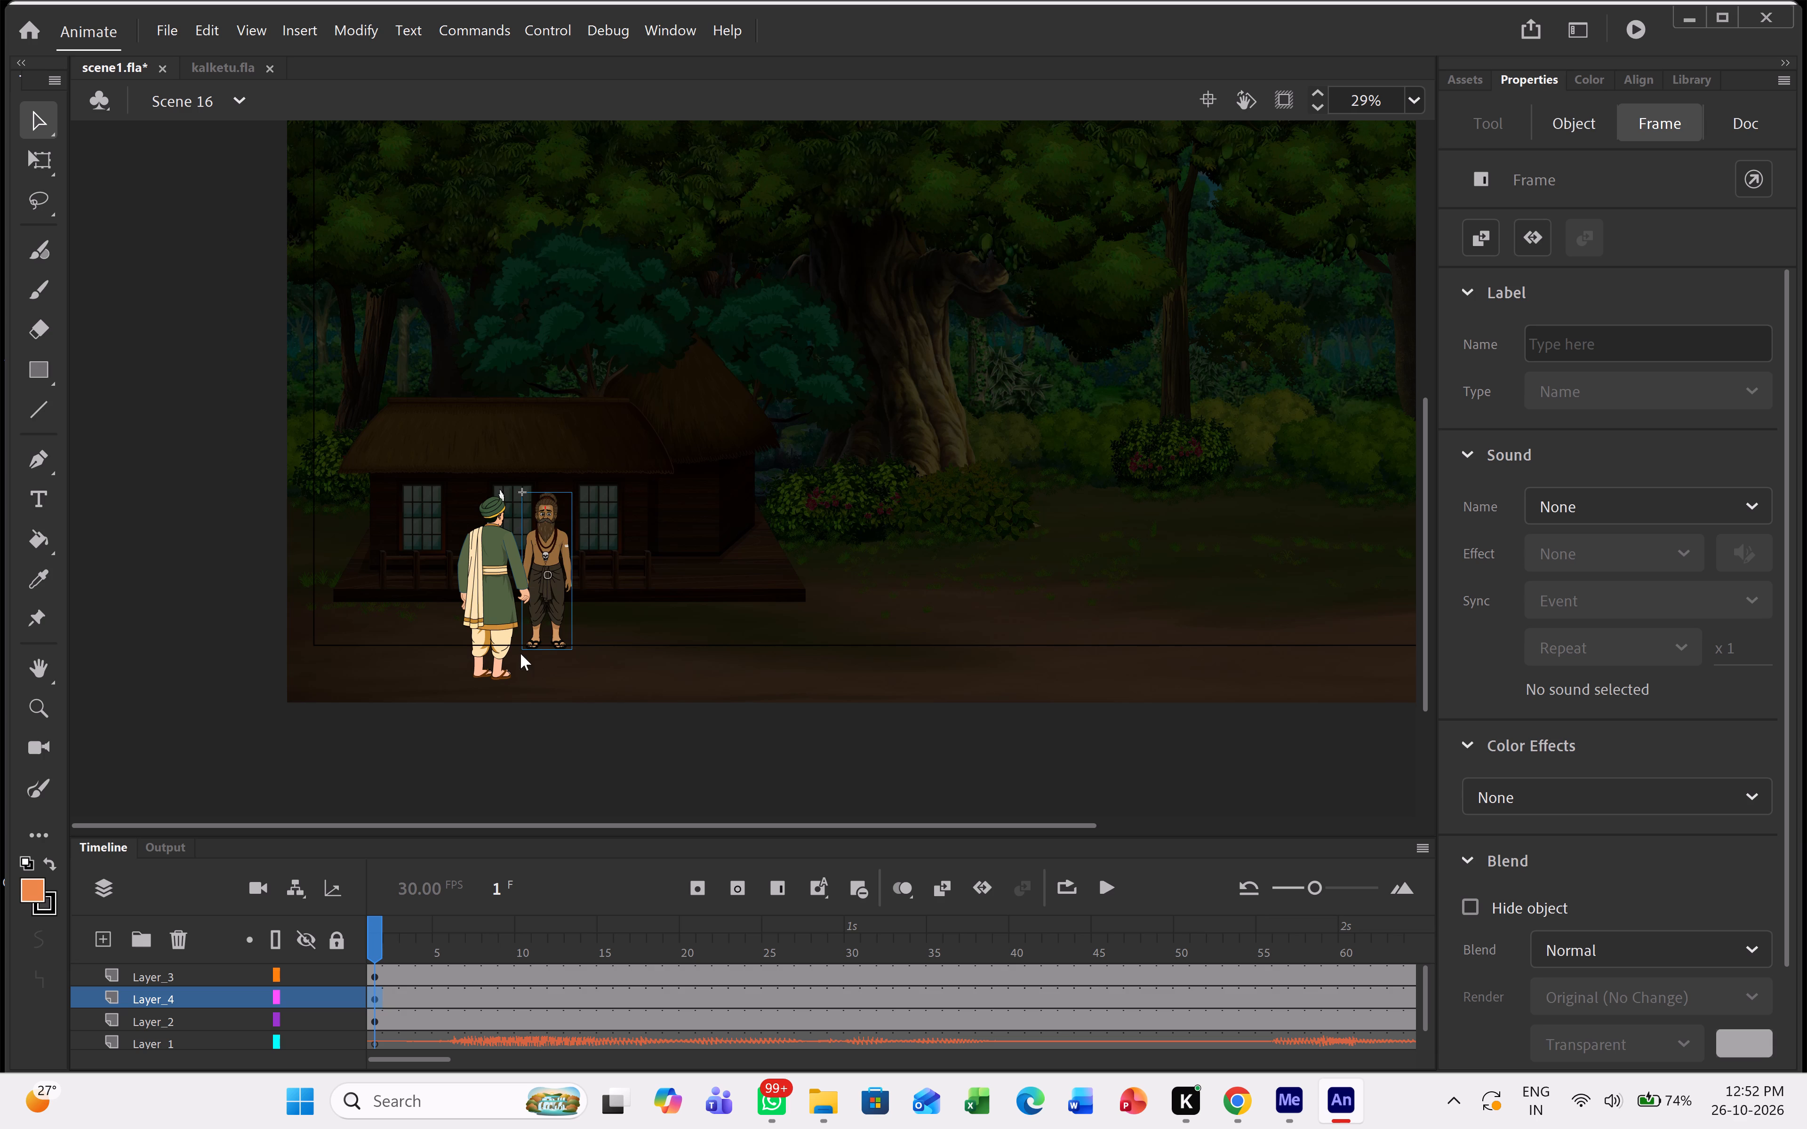
Open the bearded sage's symbol for editing from Scene 16.
scroll(552, 516, "up", 8, "ctrl")
scroll(552, 516, "down", 3, "ctrl")
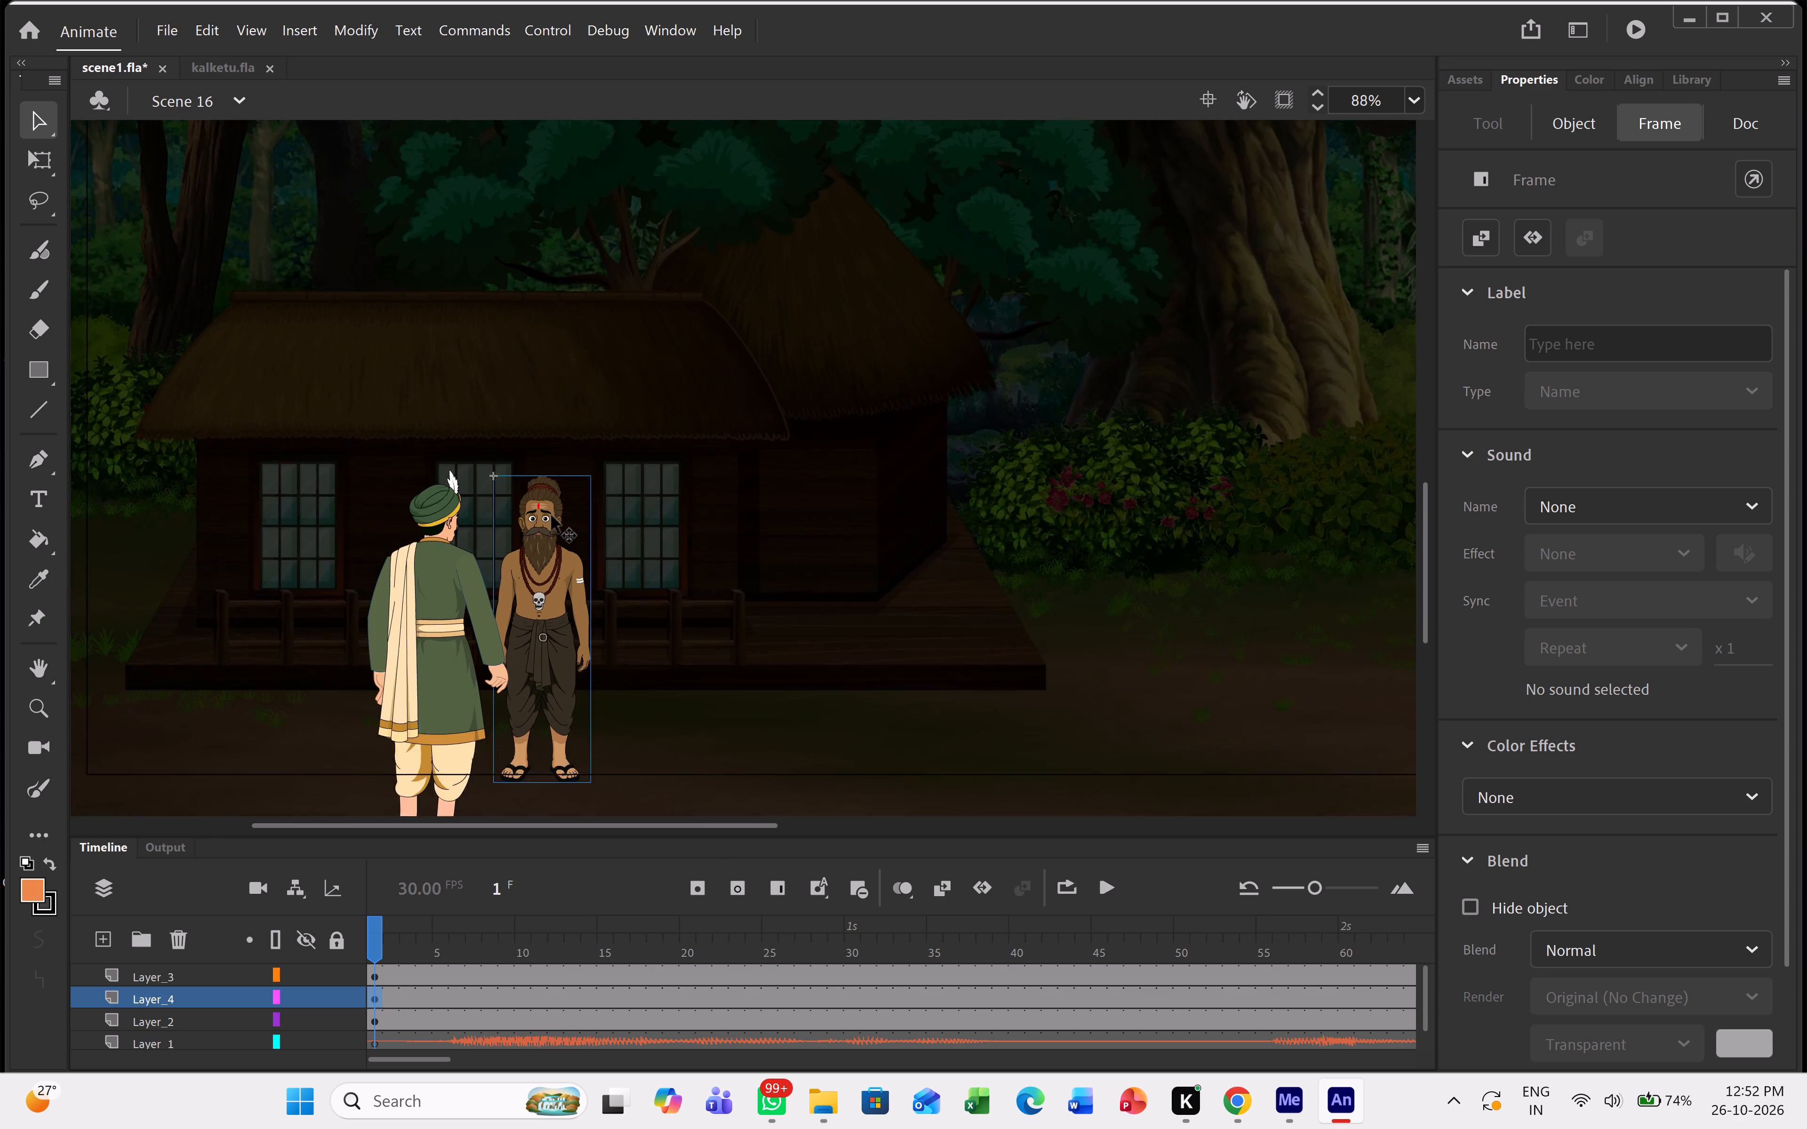
scroll(552, 516, "down", 2, "ctrl")
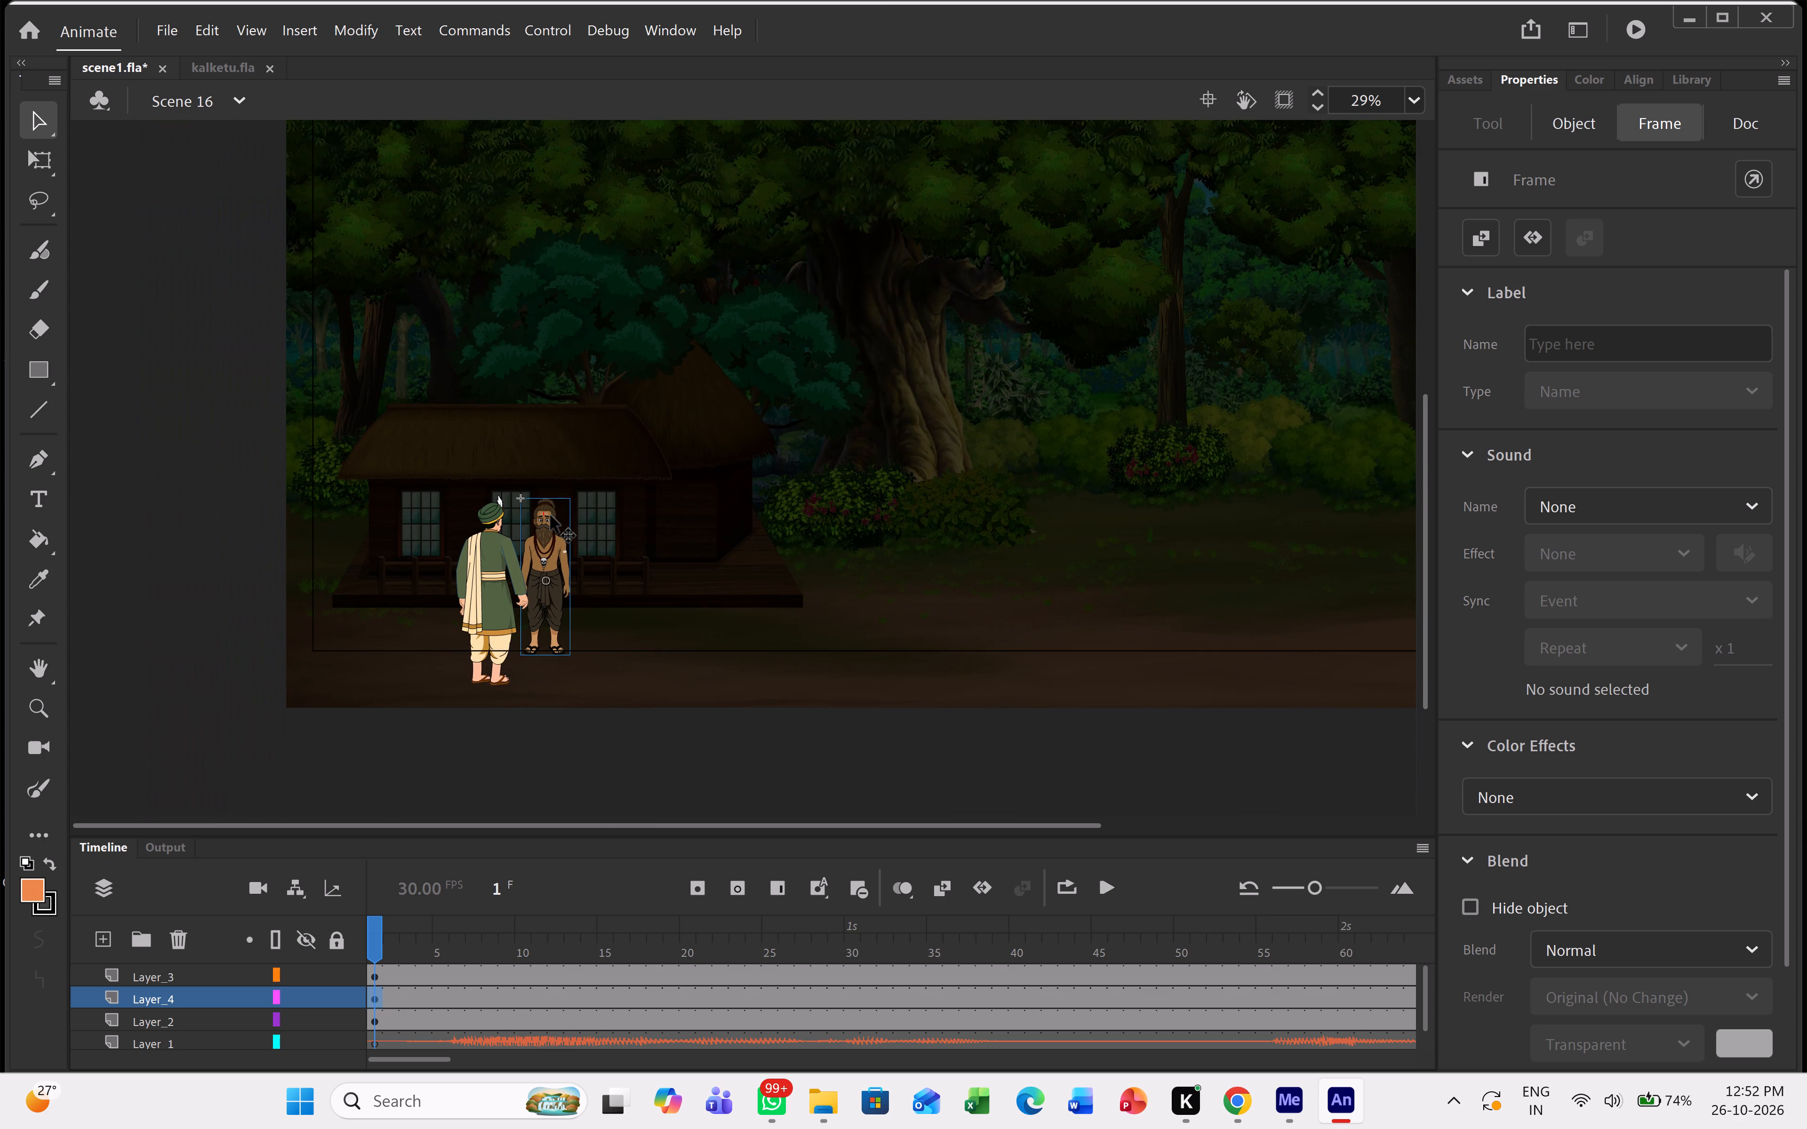
scroll(551, 516, "down", 2, "ctrl")
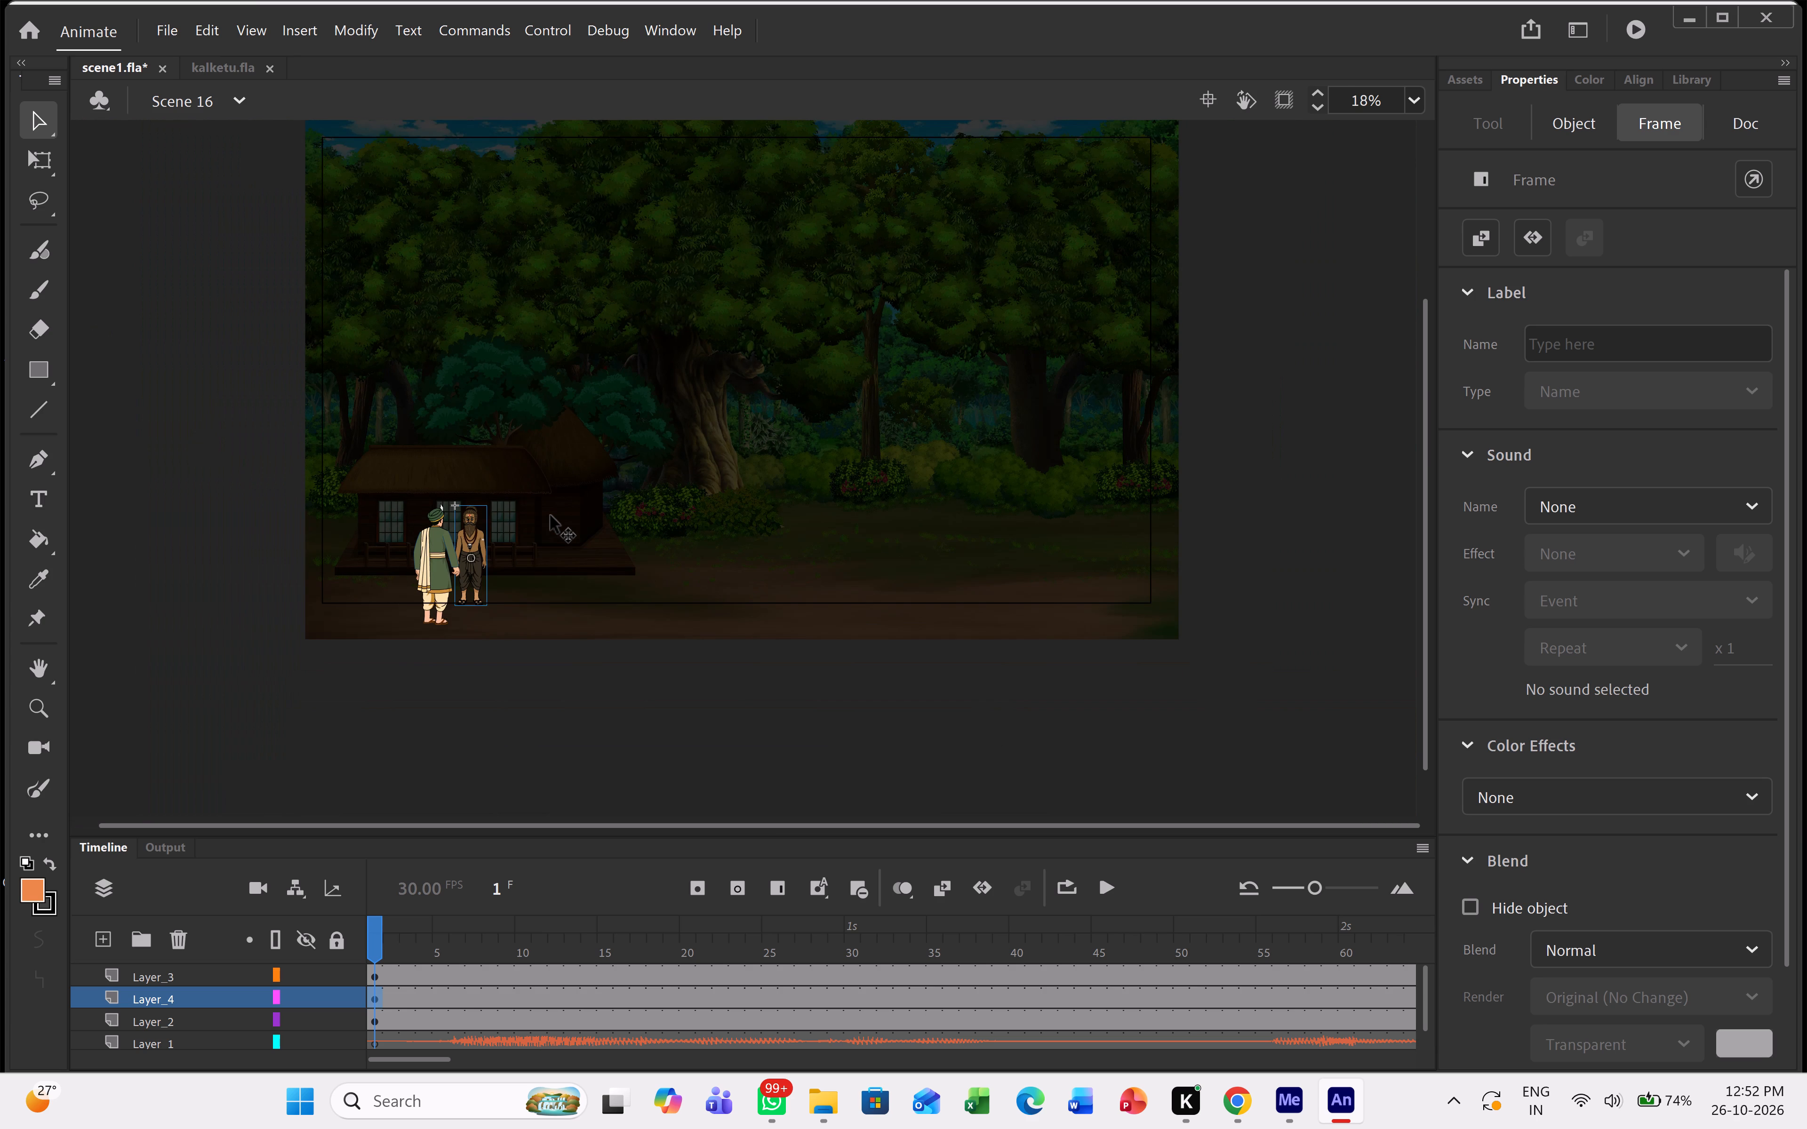
double_click(473, 544)
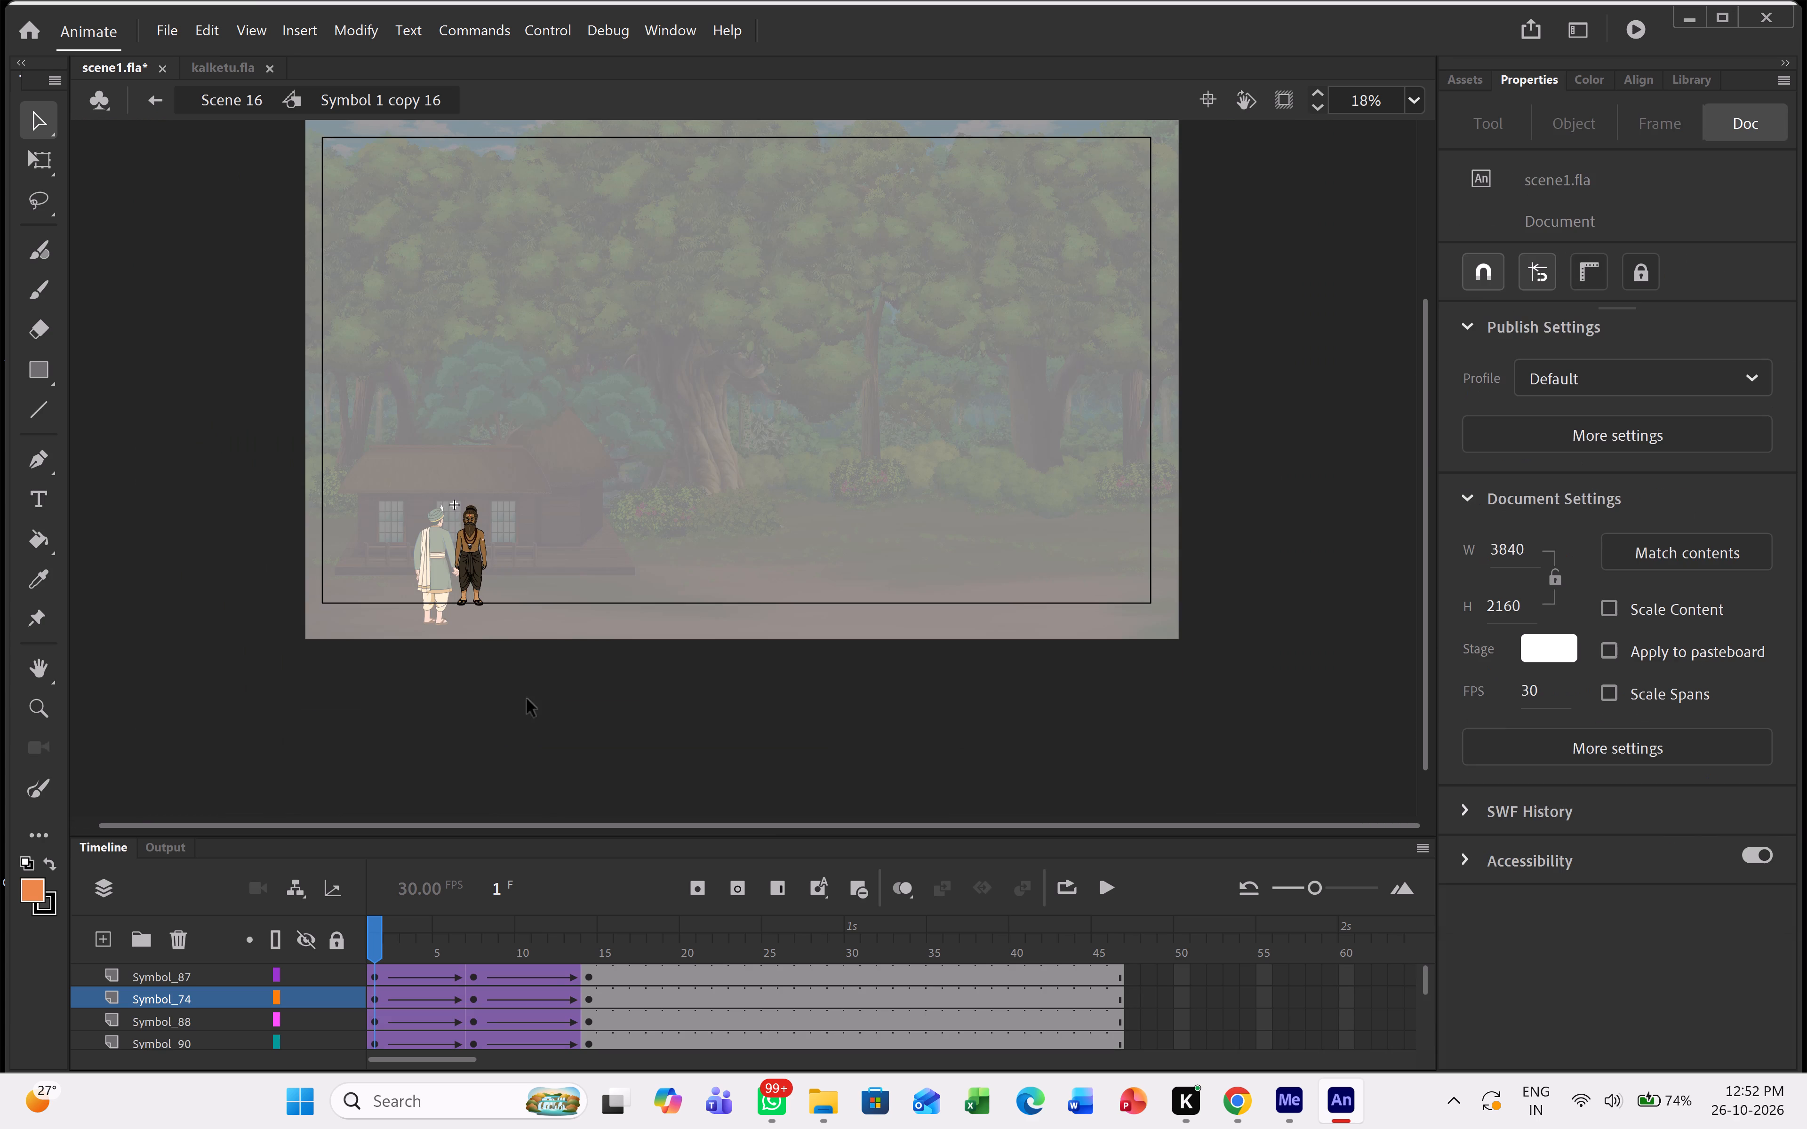
Examine the sage's tweened animation and its arm layer between frame 1 and frame 14.
left_click_drag(378, 939, 472, 933)
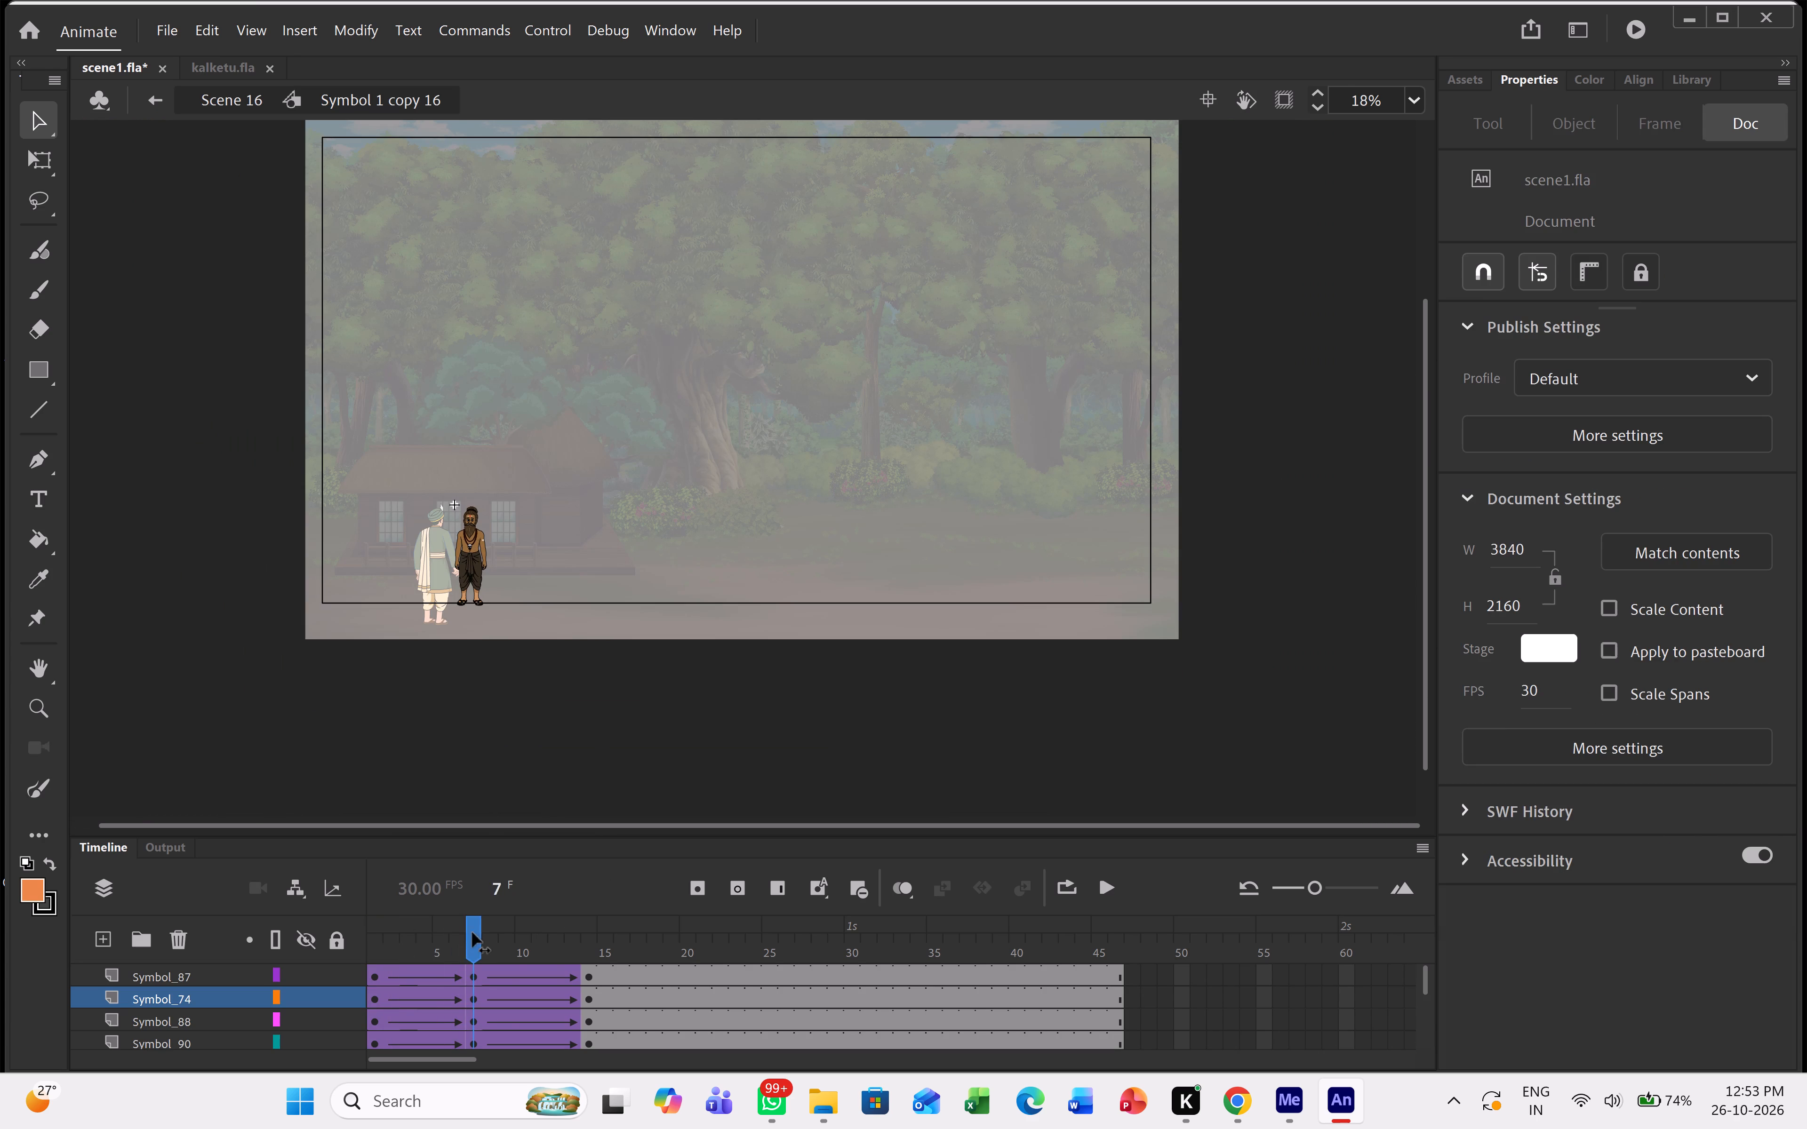
left_click_drag(472, 933, 589, 914)
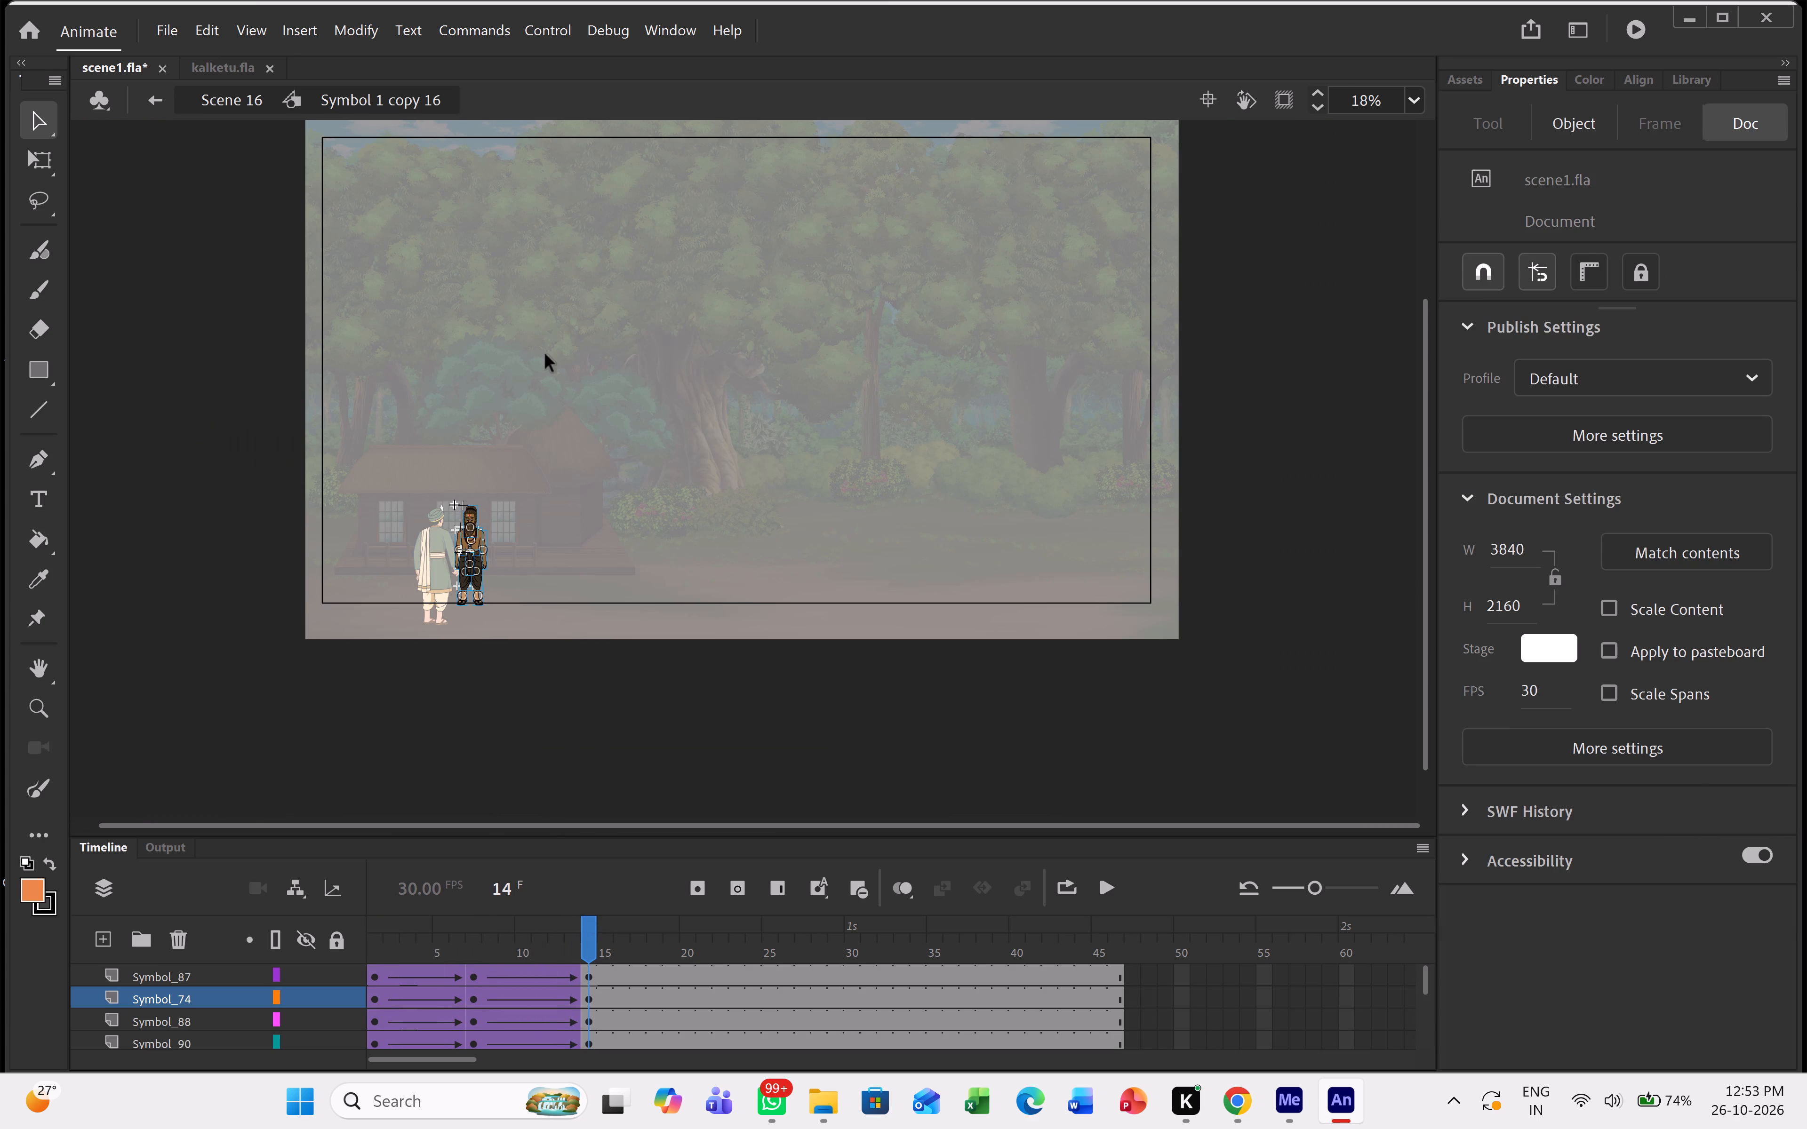
scroll(456, 532, "up", 16, "ctrl")
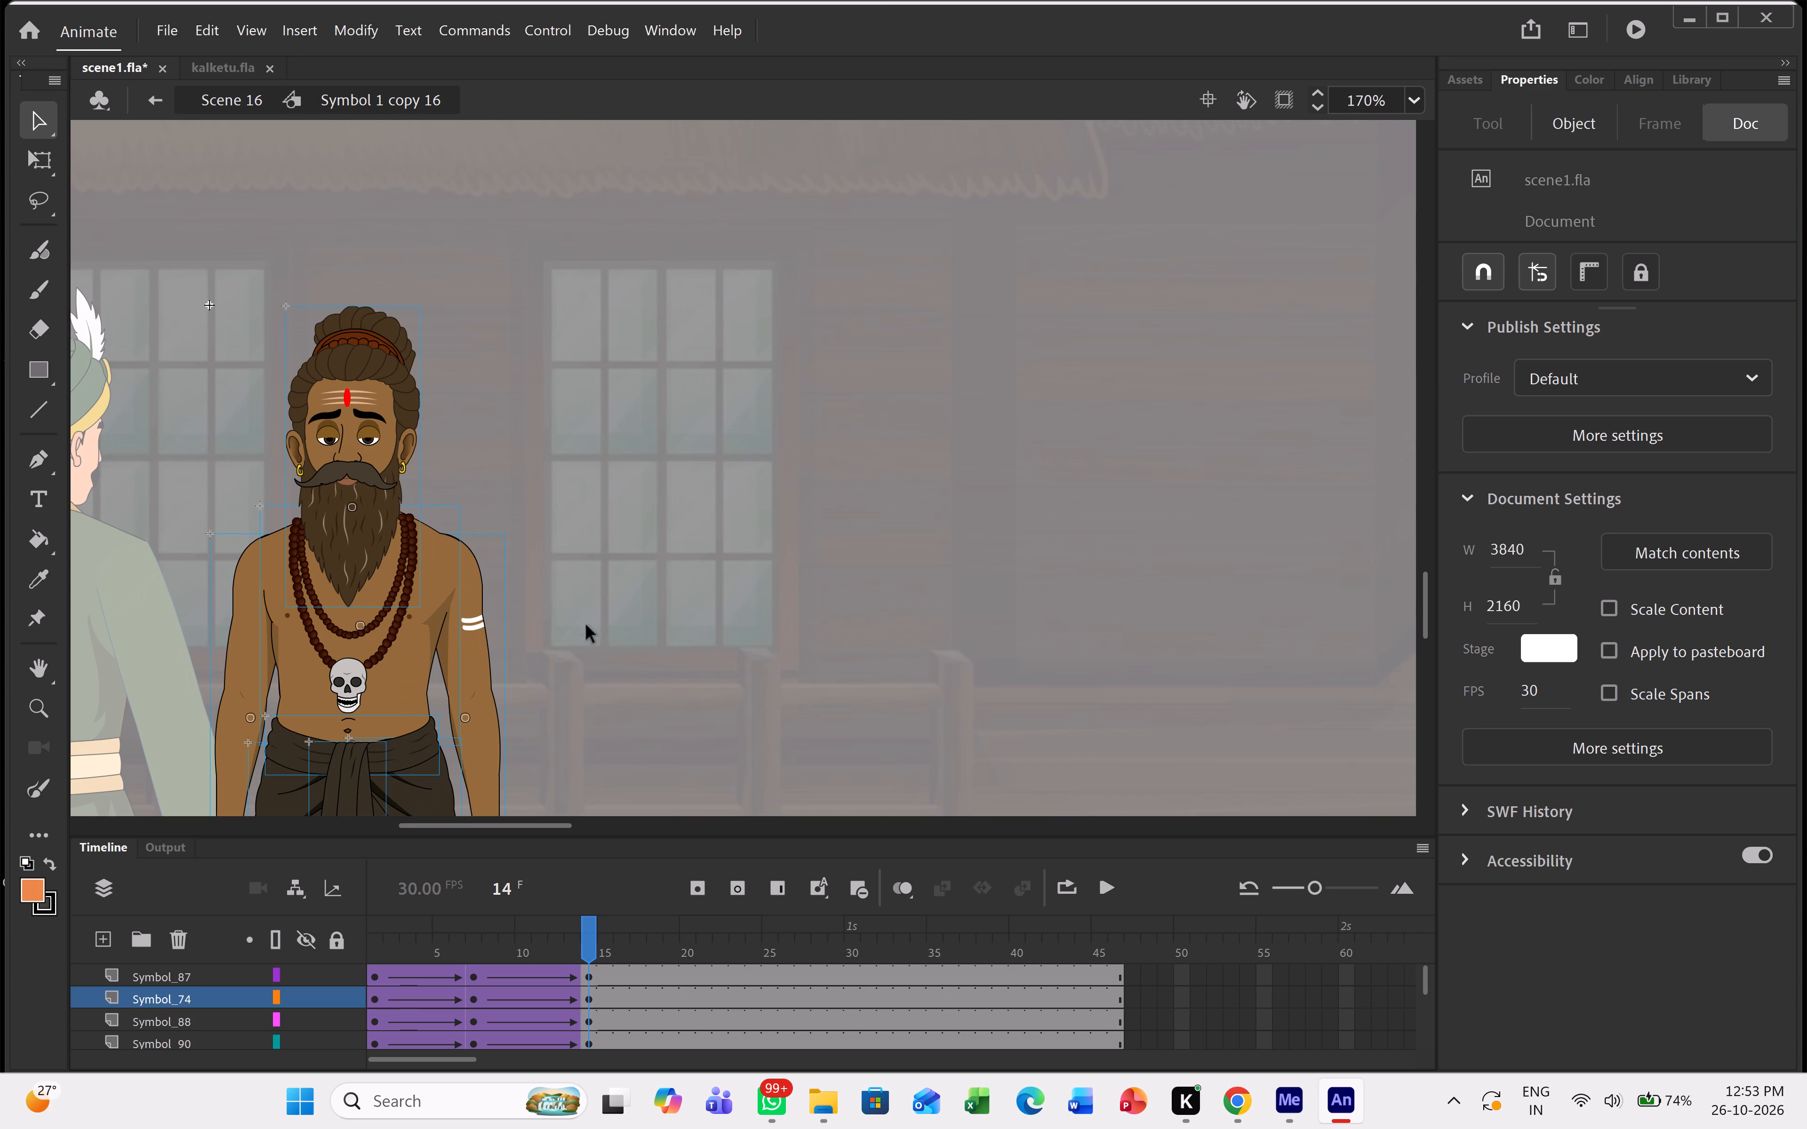
left_click(664, 624)
left_click(480, 777)
scroll(533, 733, "down", 1)
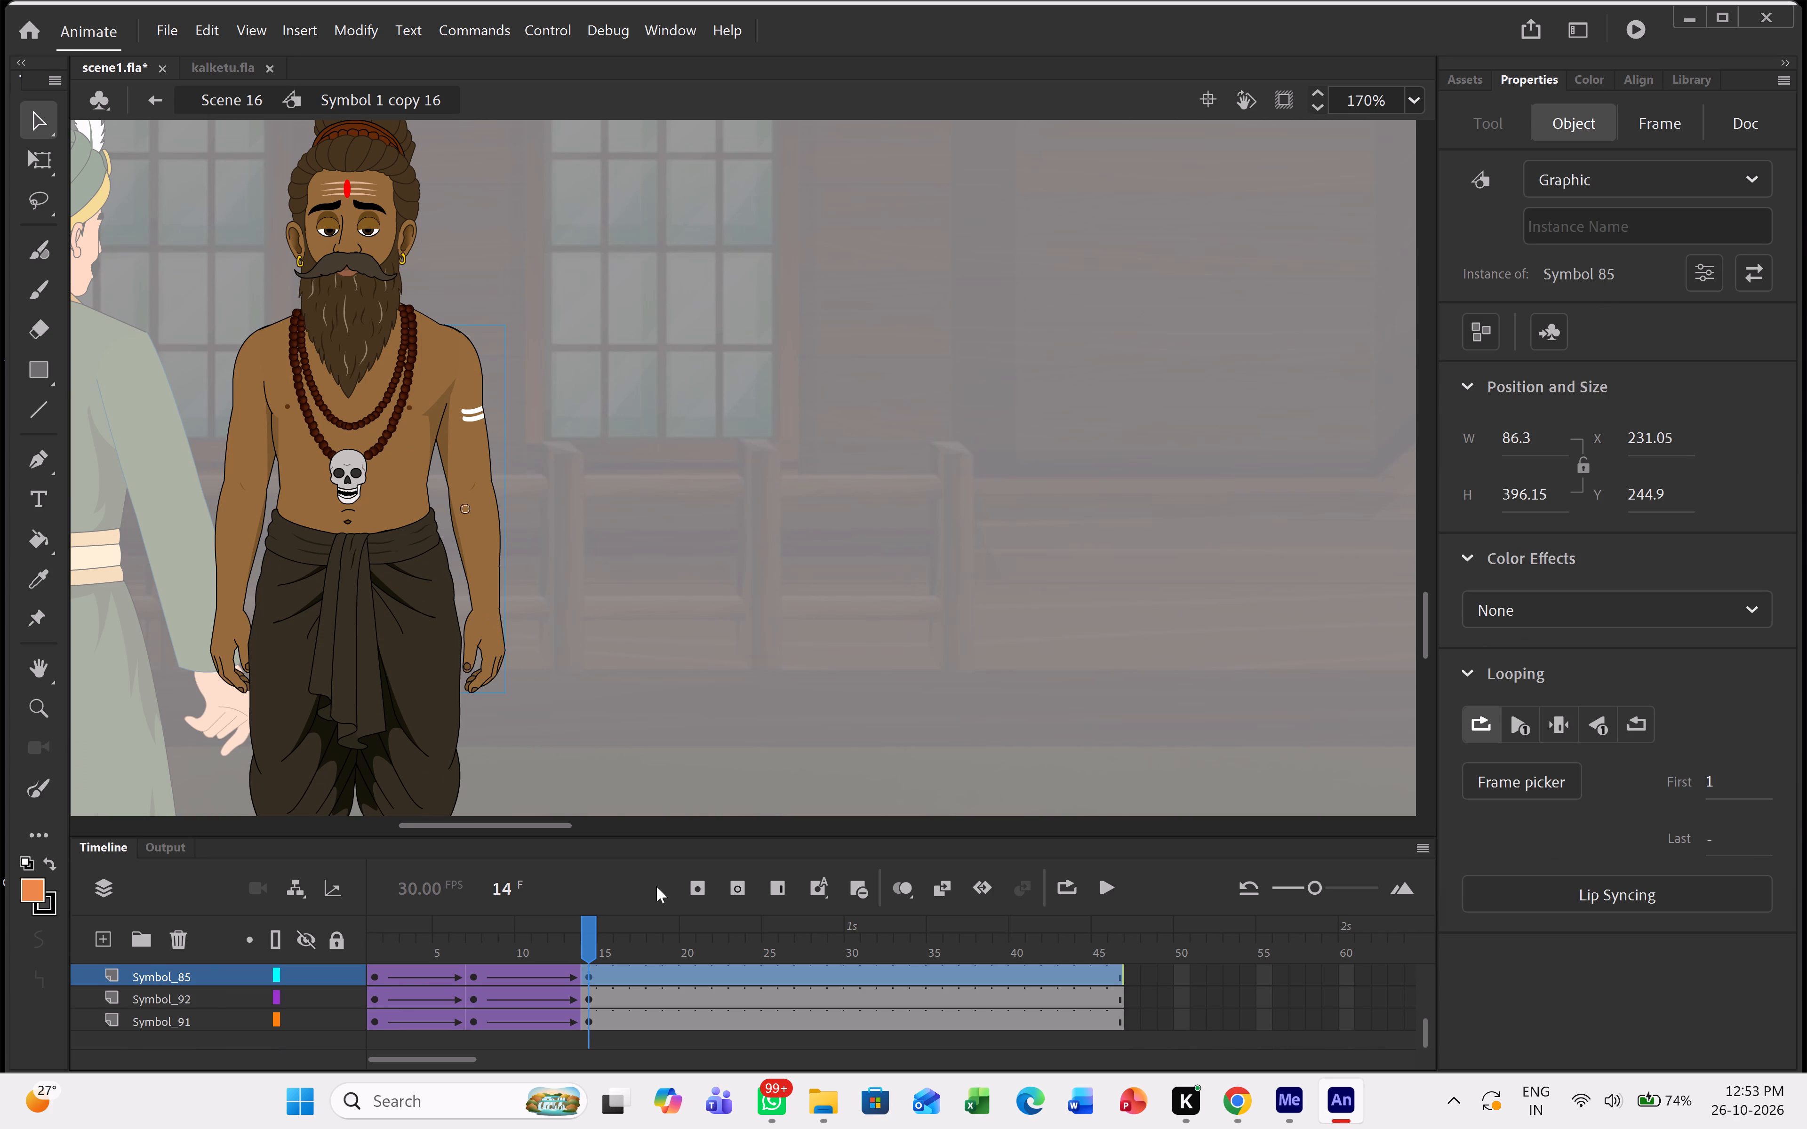
left_click_drag(588, 944, 340, 962)
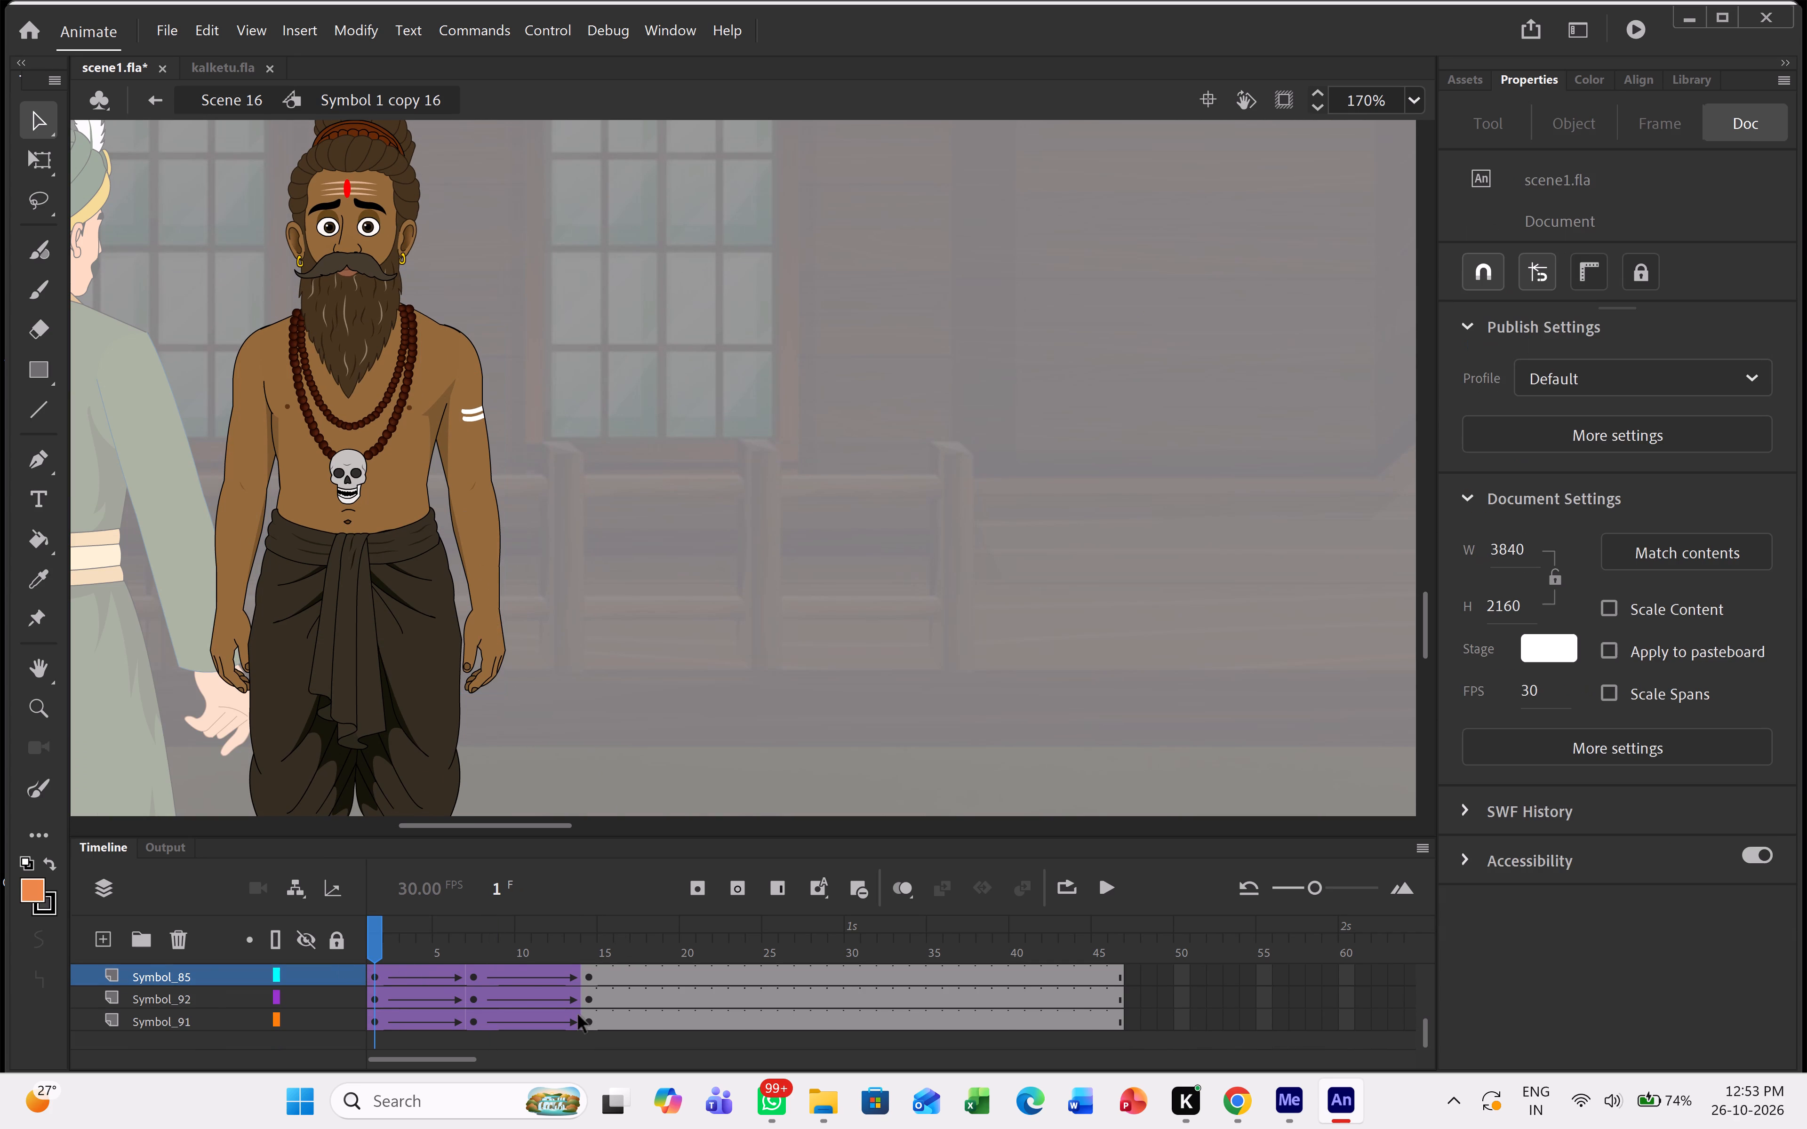
Clear the keyframes at frames 7 and 14 across the sage's body-part layers, keeping those at frame 1.
scroll(578, 1015, "up", 17)
left_click_drag(608, 977, 535, 1128)
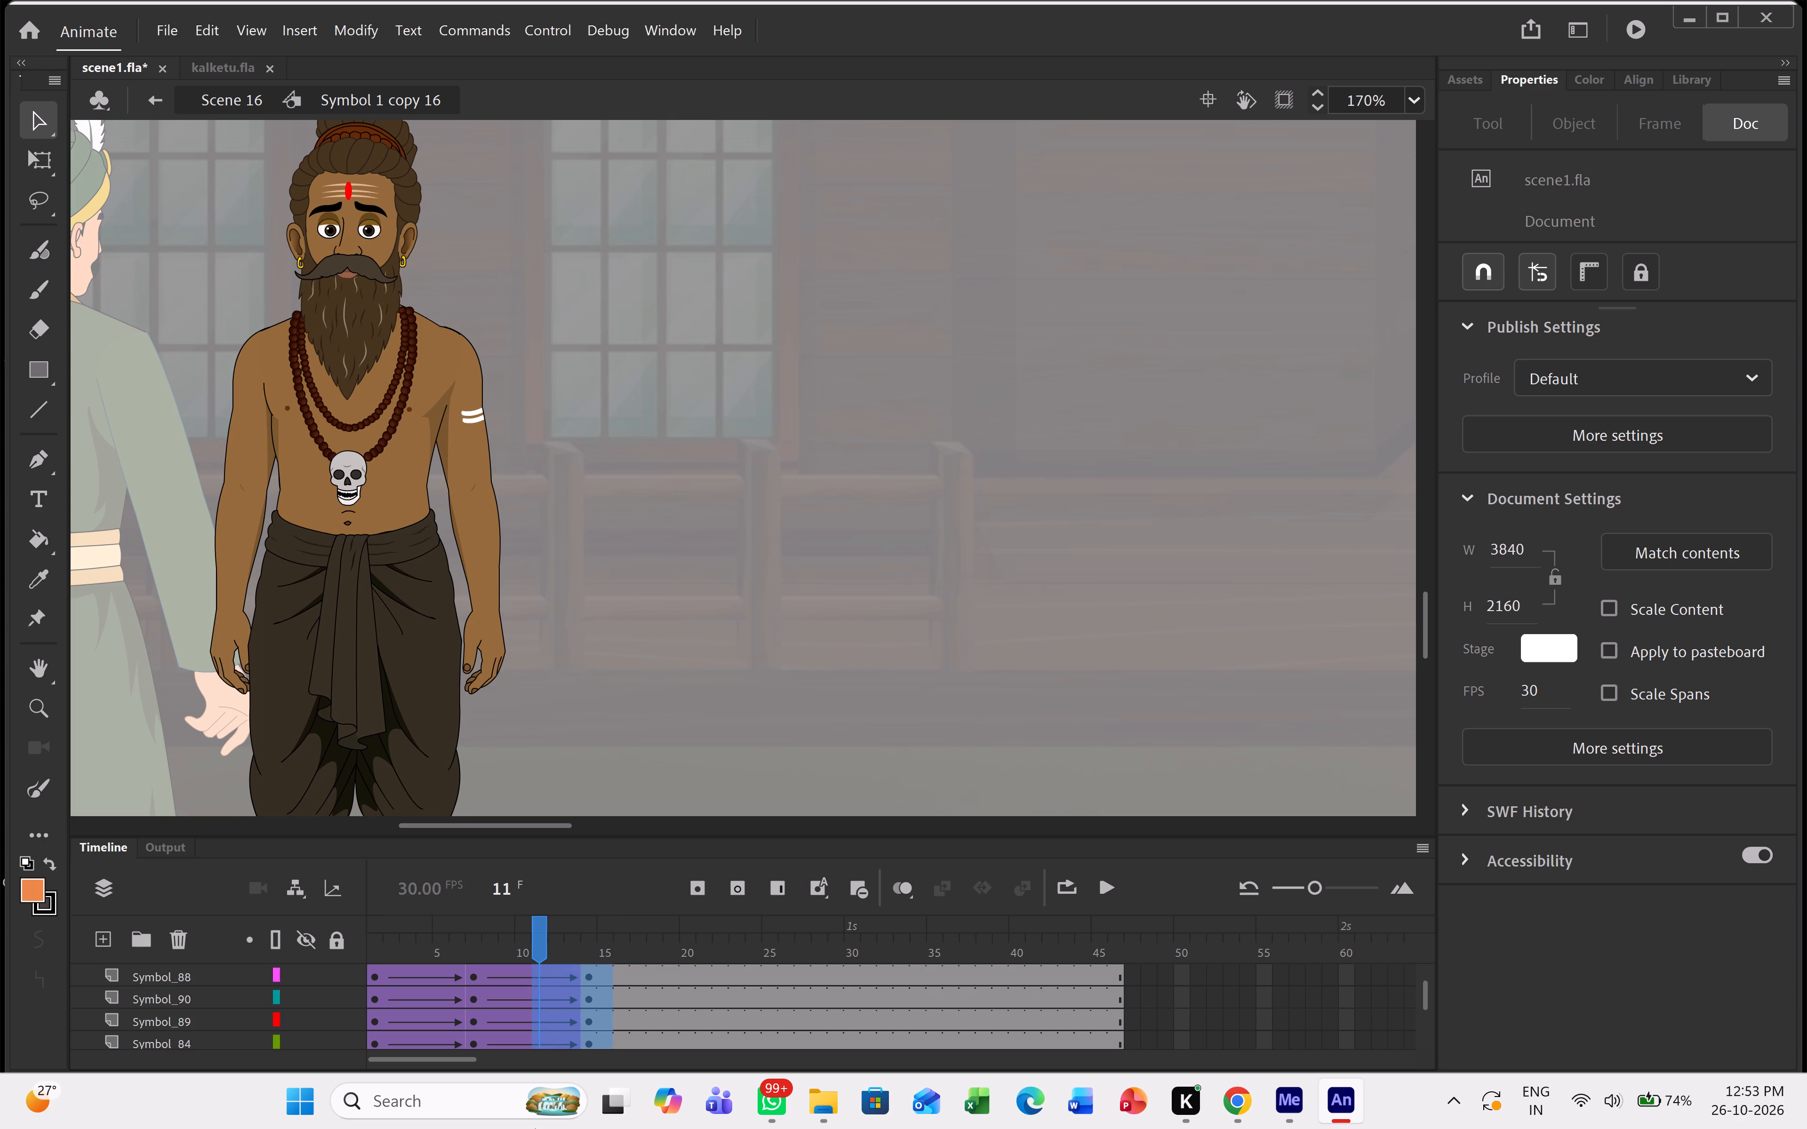
left_click_drag(535, 1128, 390, 1103)
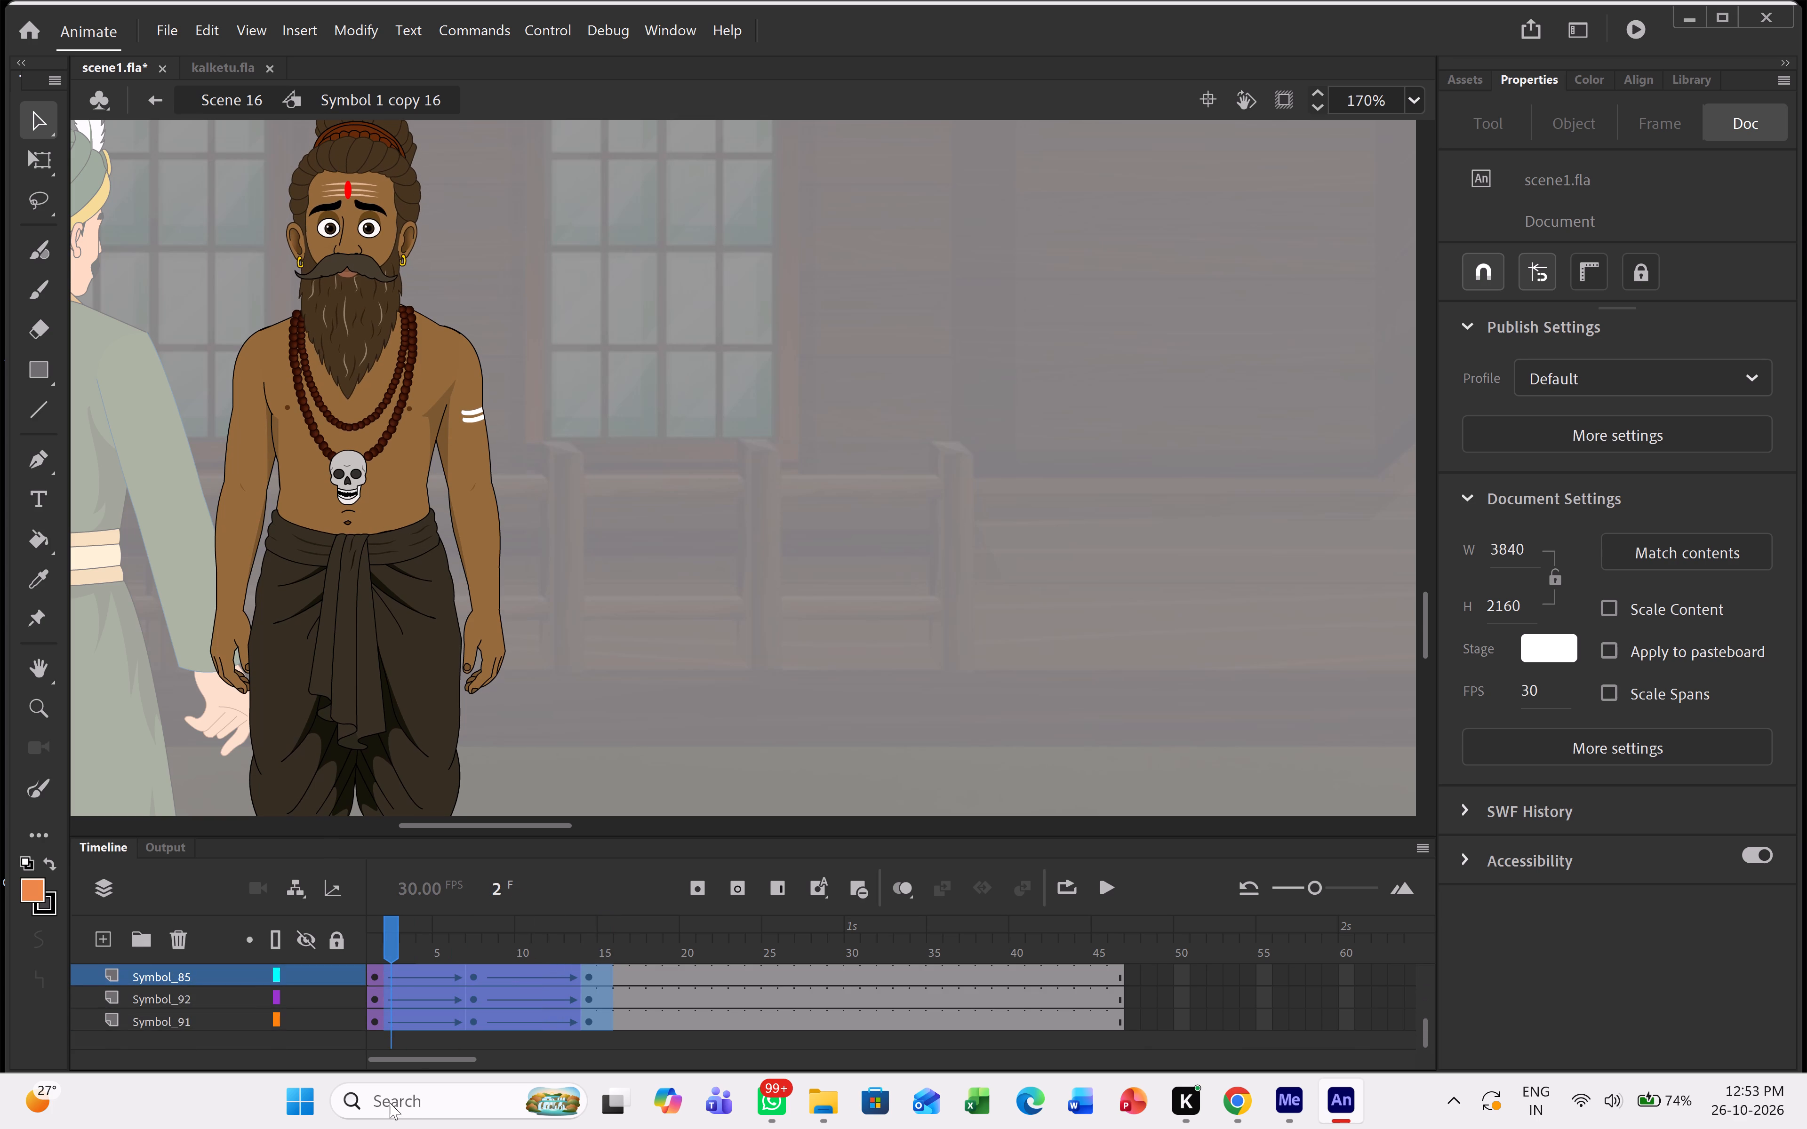
left_click_drag(390, 1103, 402, 1055)
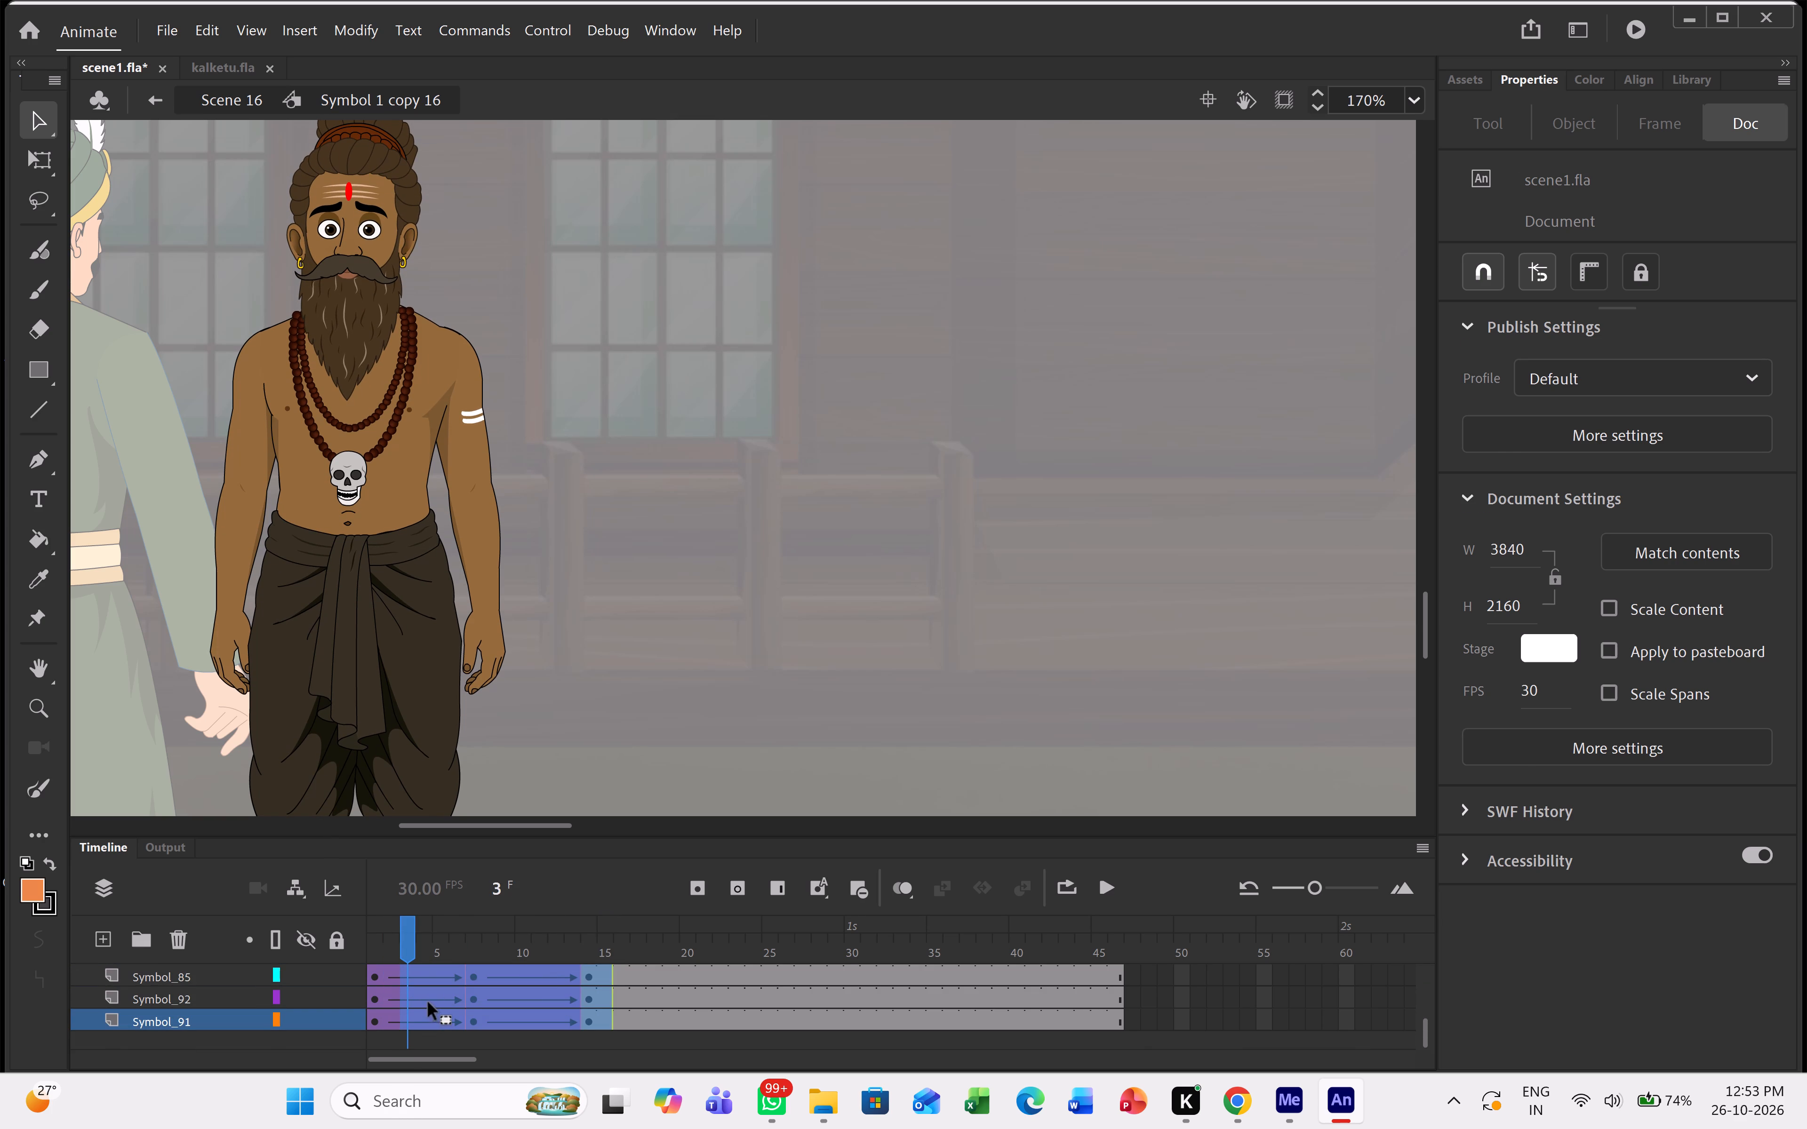
right_click(428, 1002)
left_click(518, 543)
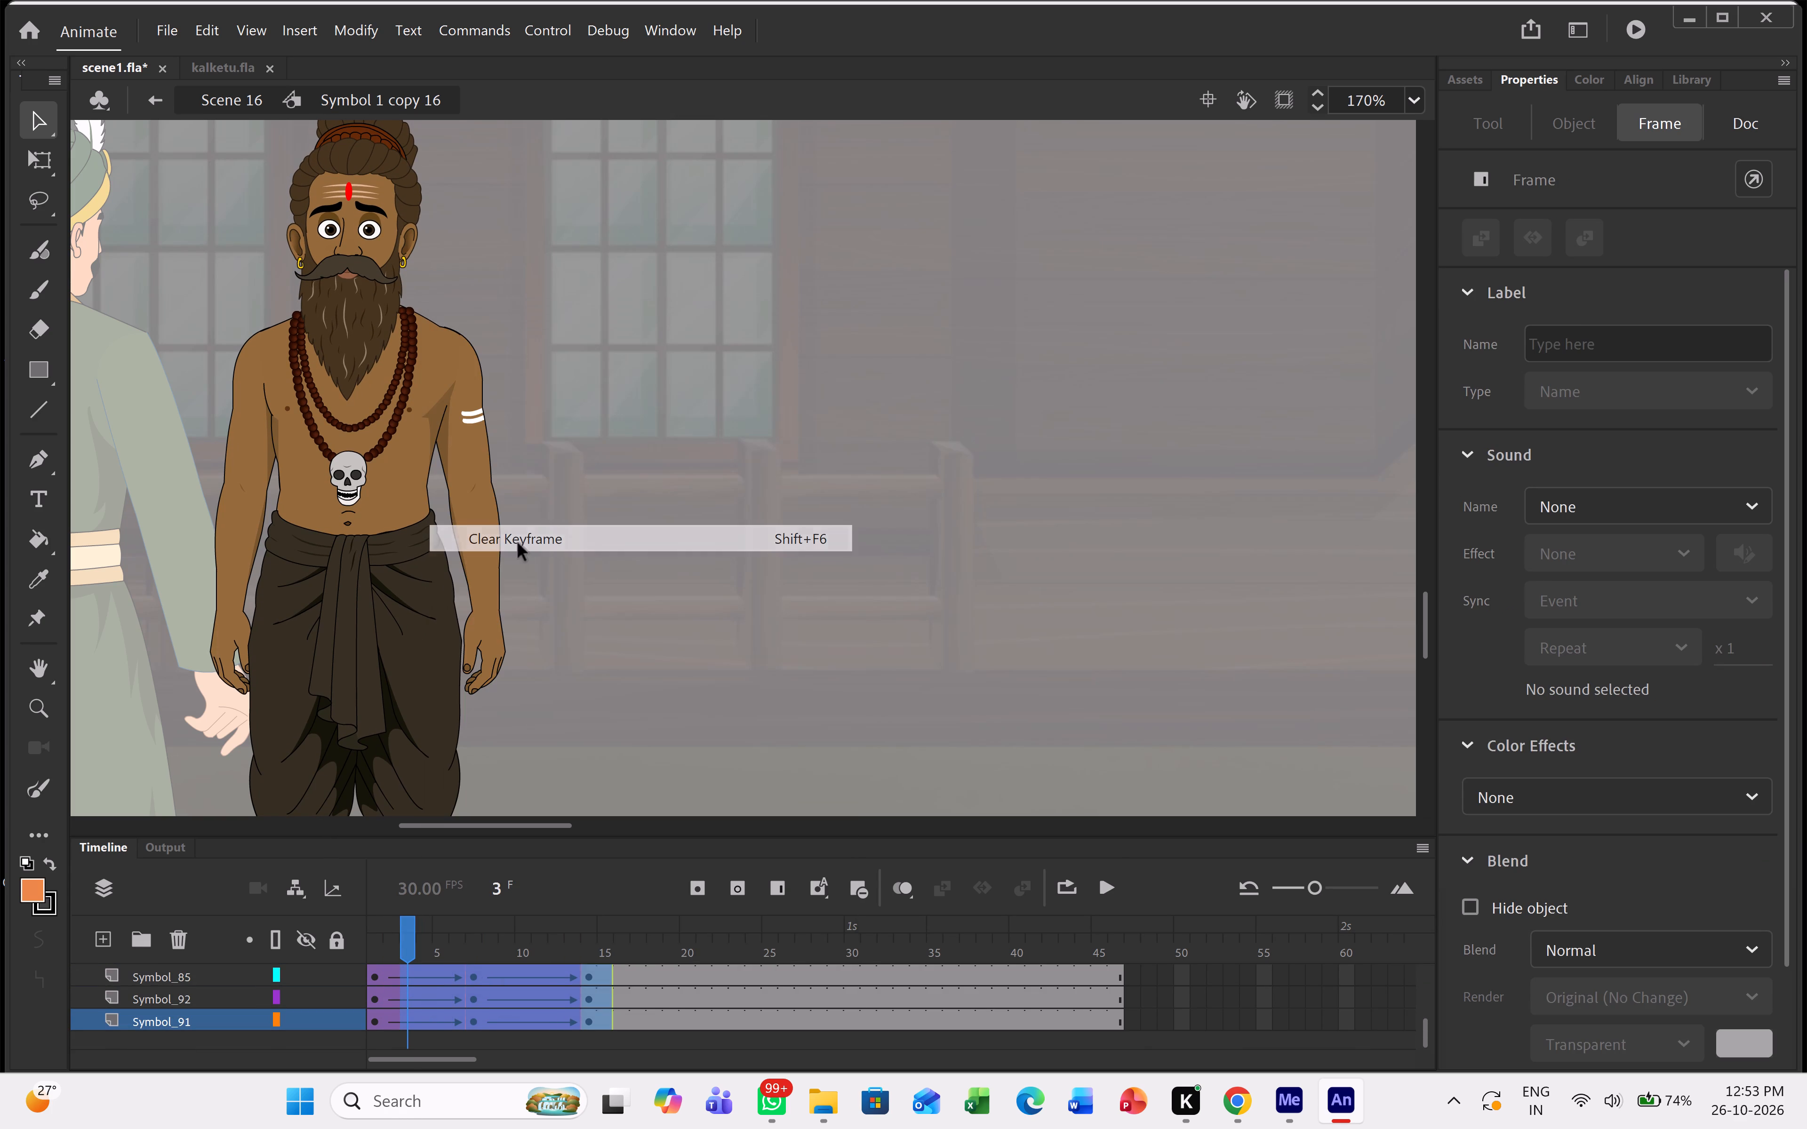
Remove the classic tweens from all of the sage's body-part layers.
right_click(497, 986)
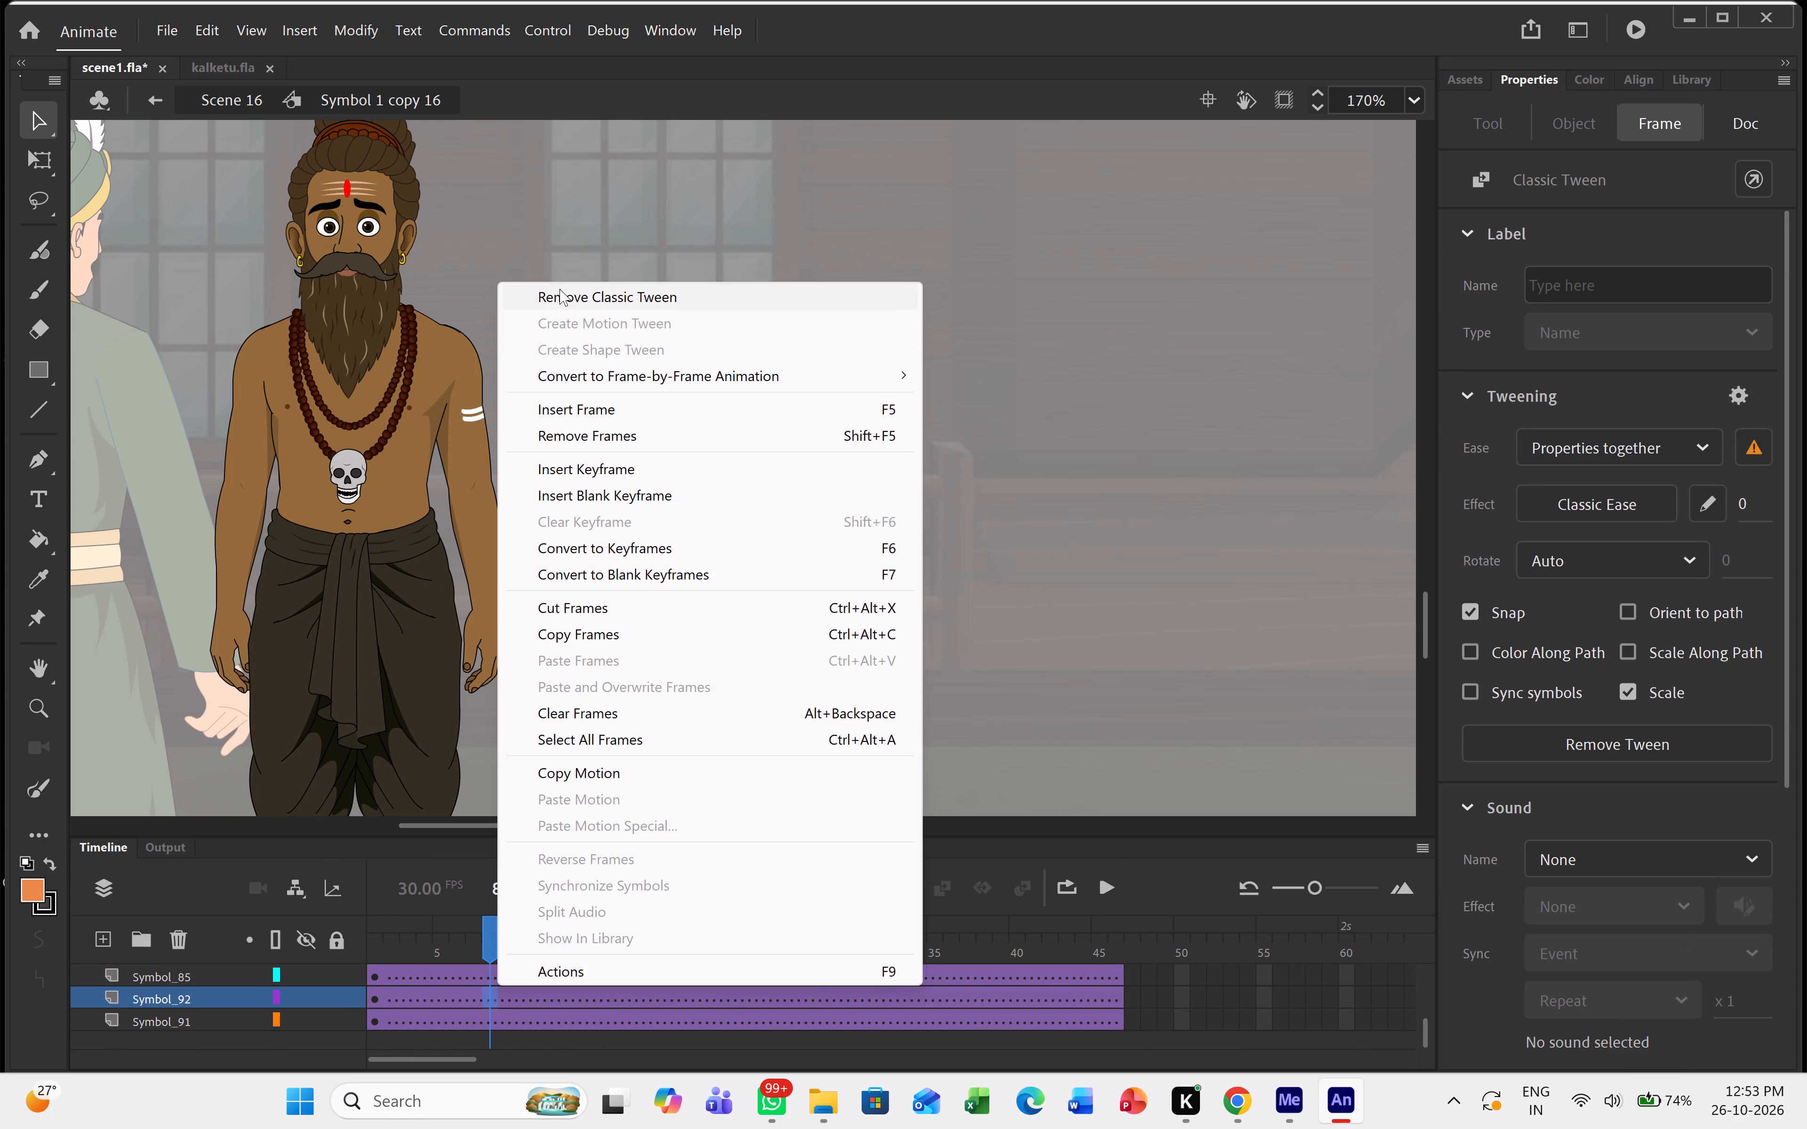
left_click(560, 284)
scroll(521, 1002, "up", 17)
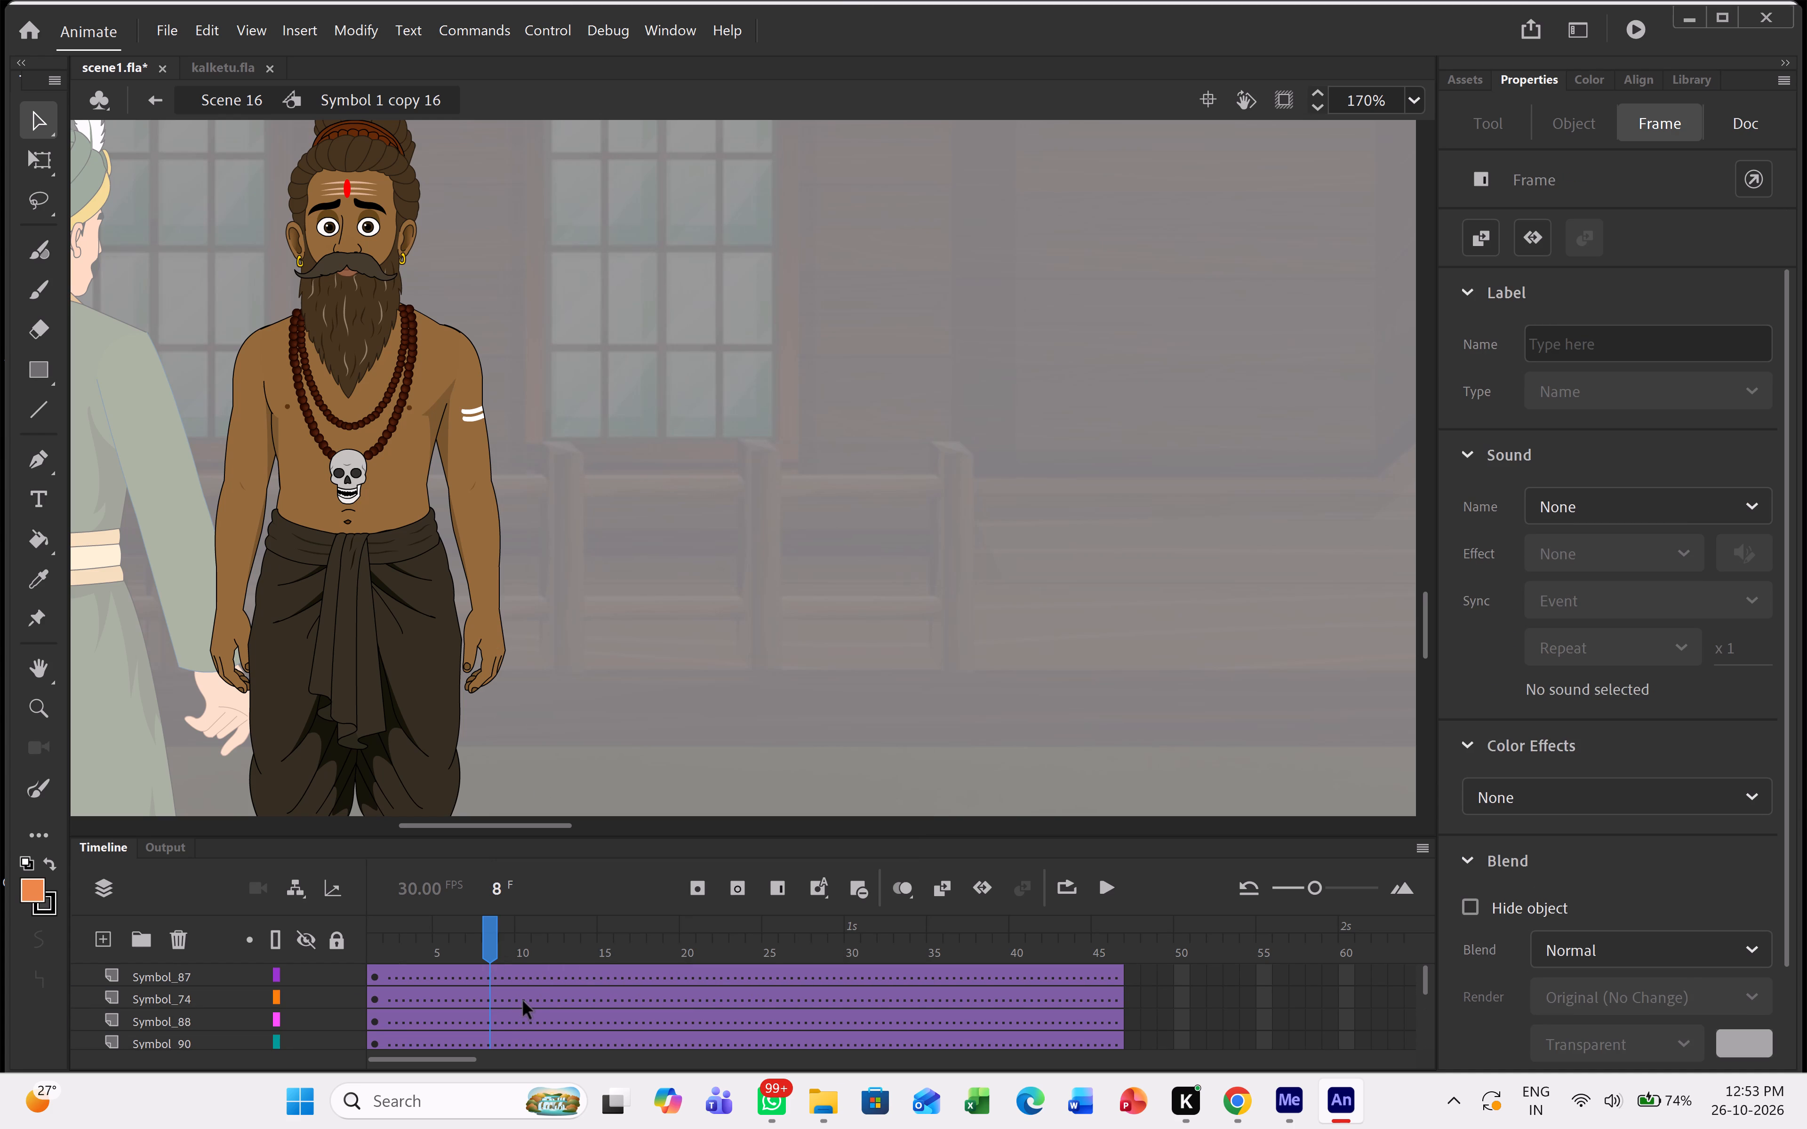
scroll(523, 1002, "up", 1)
left_click_drag(536, 977, 541, 1113)
right_click(542, 1022)
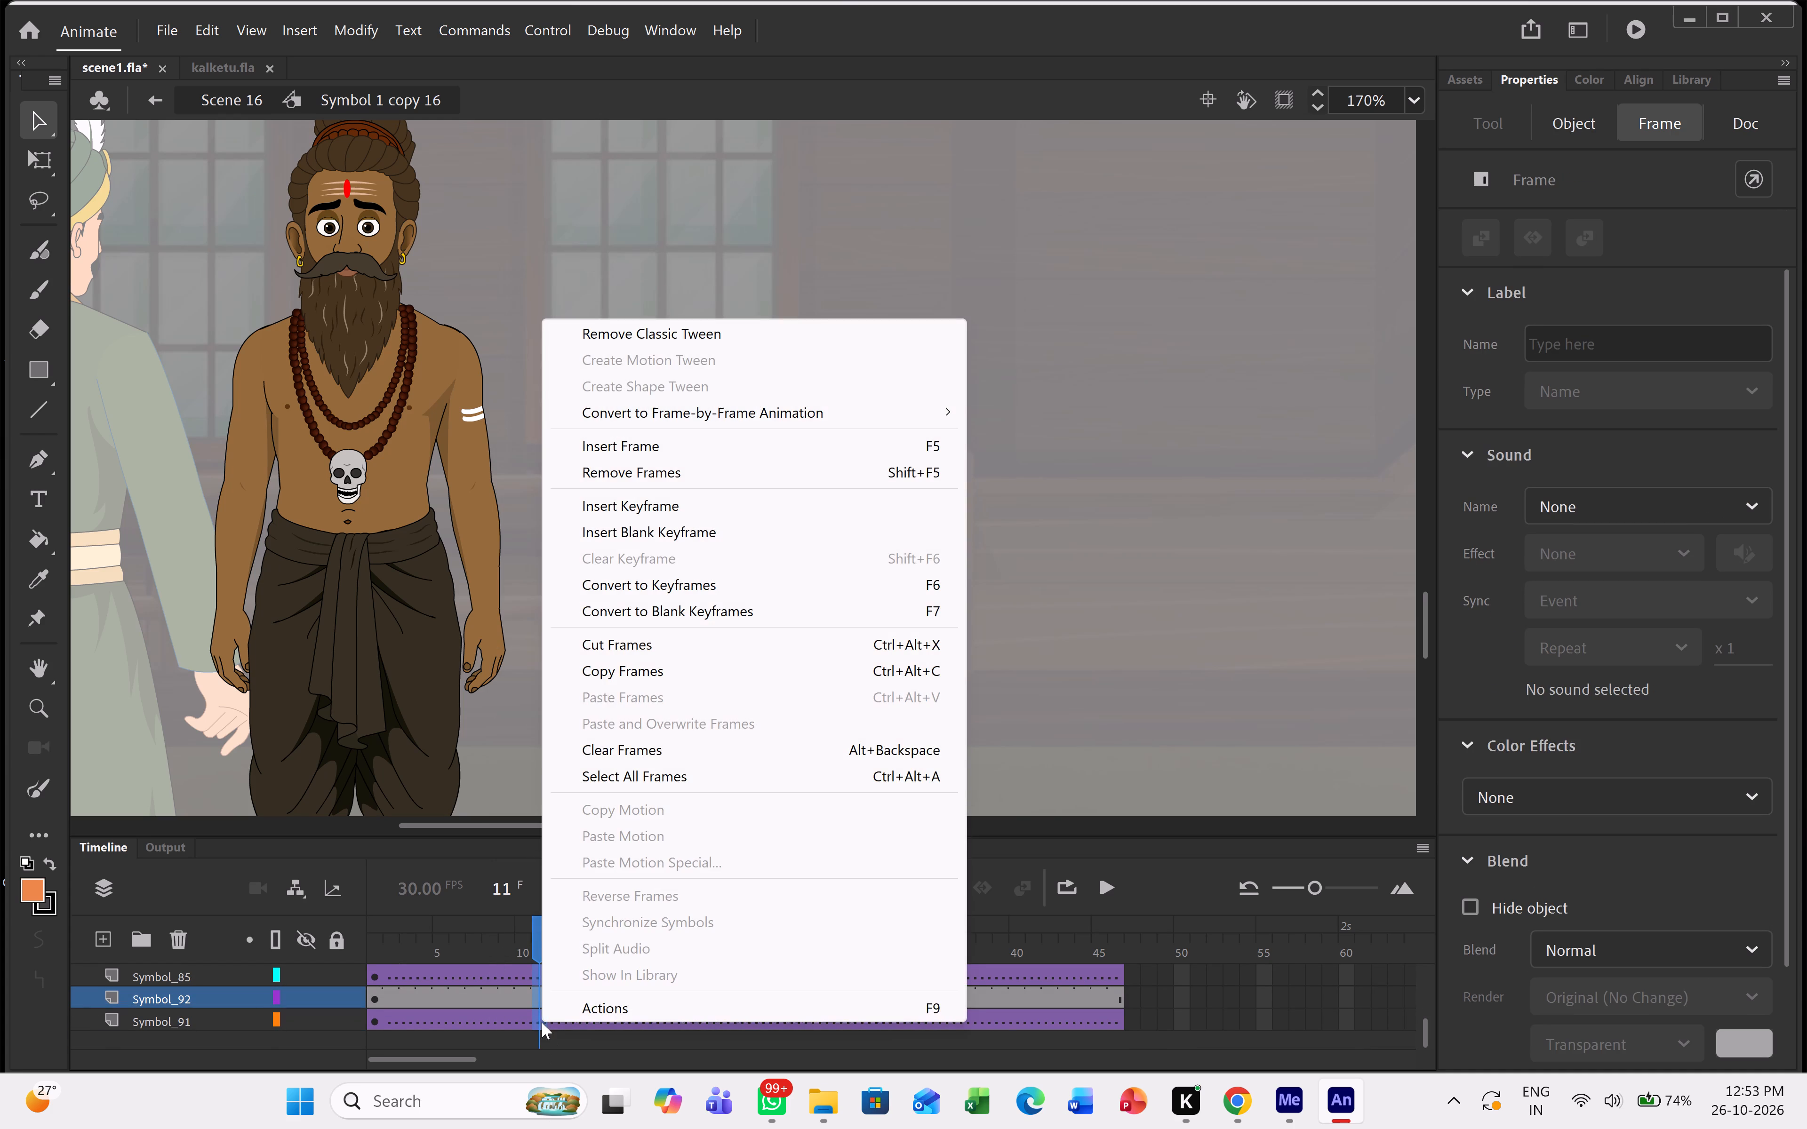
left_click(616, 342)
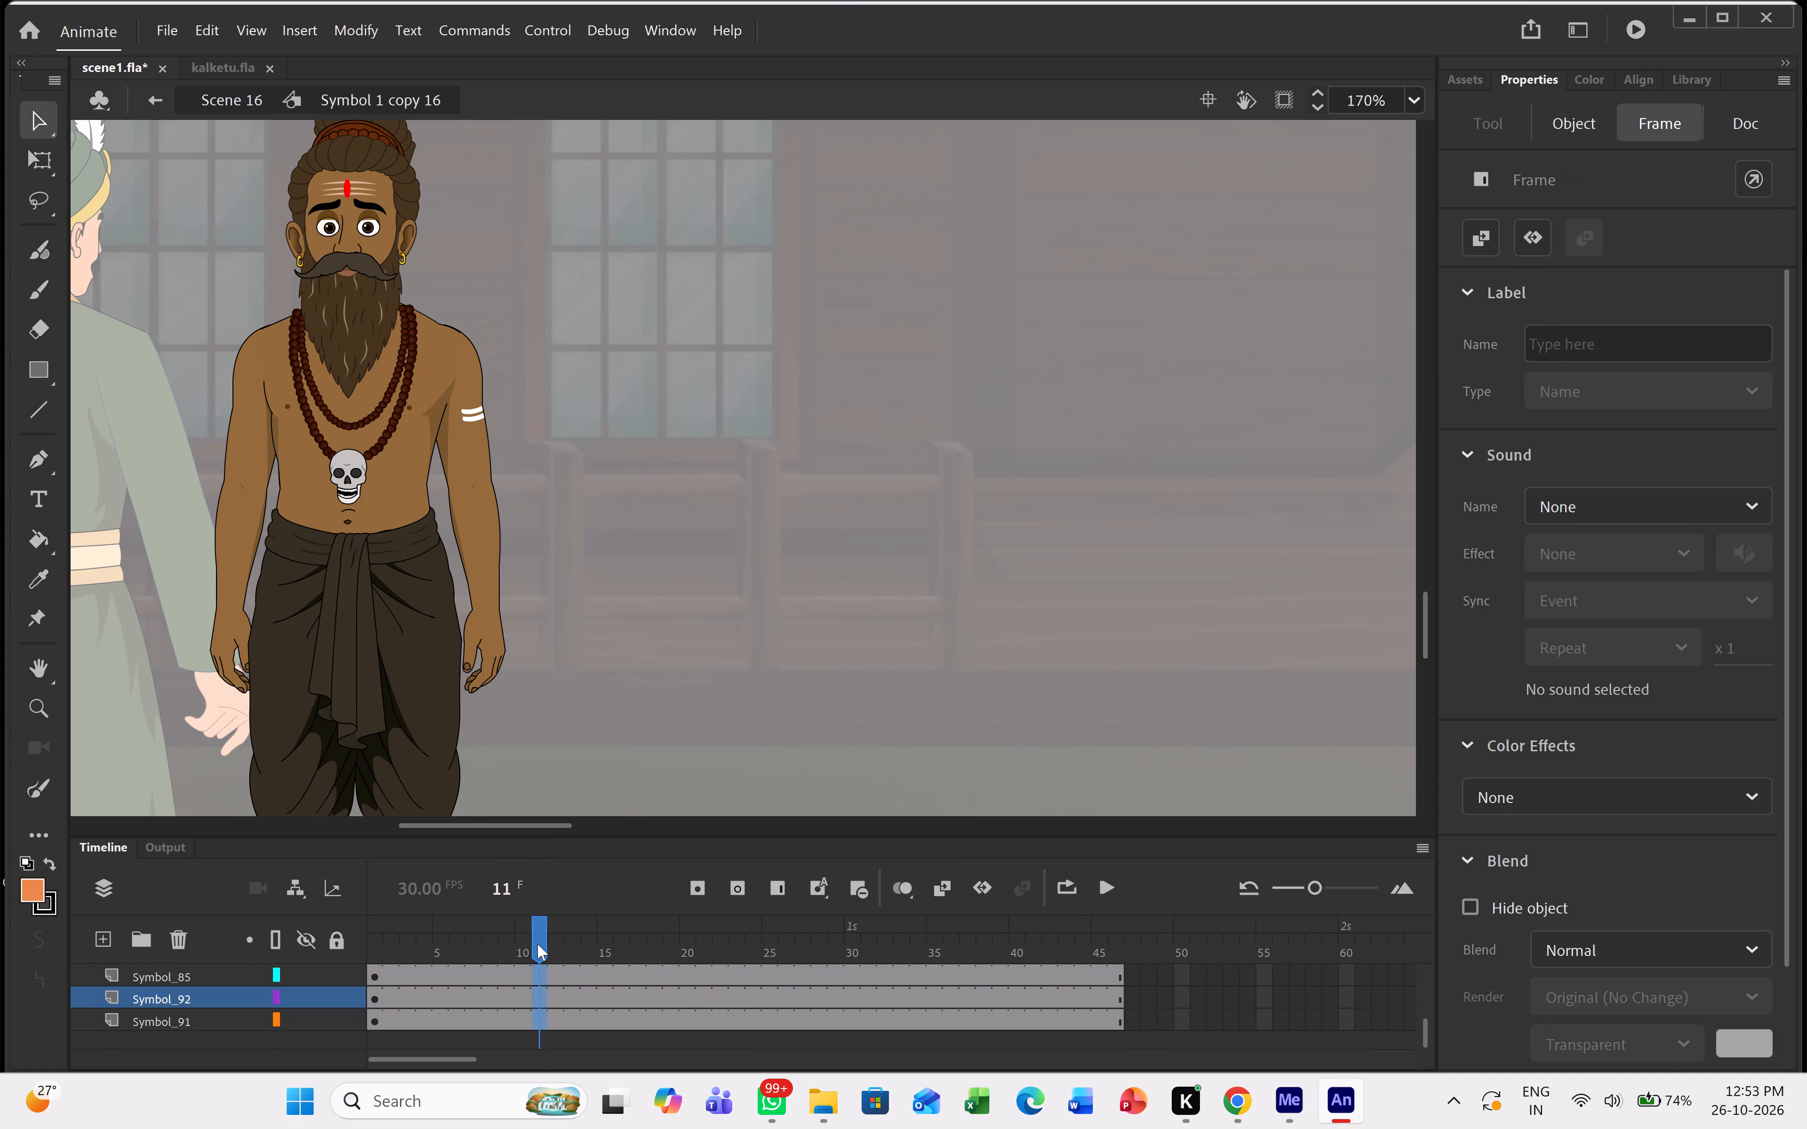
At frame 1, open the sage's arm with the white bands, Symbol 85, and enter the group inside it.
left_click(537, 944)
left_click_drag(537, 944, 381, 954)
double_click(377, 944)
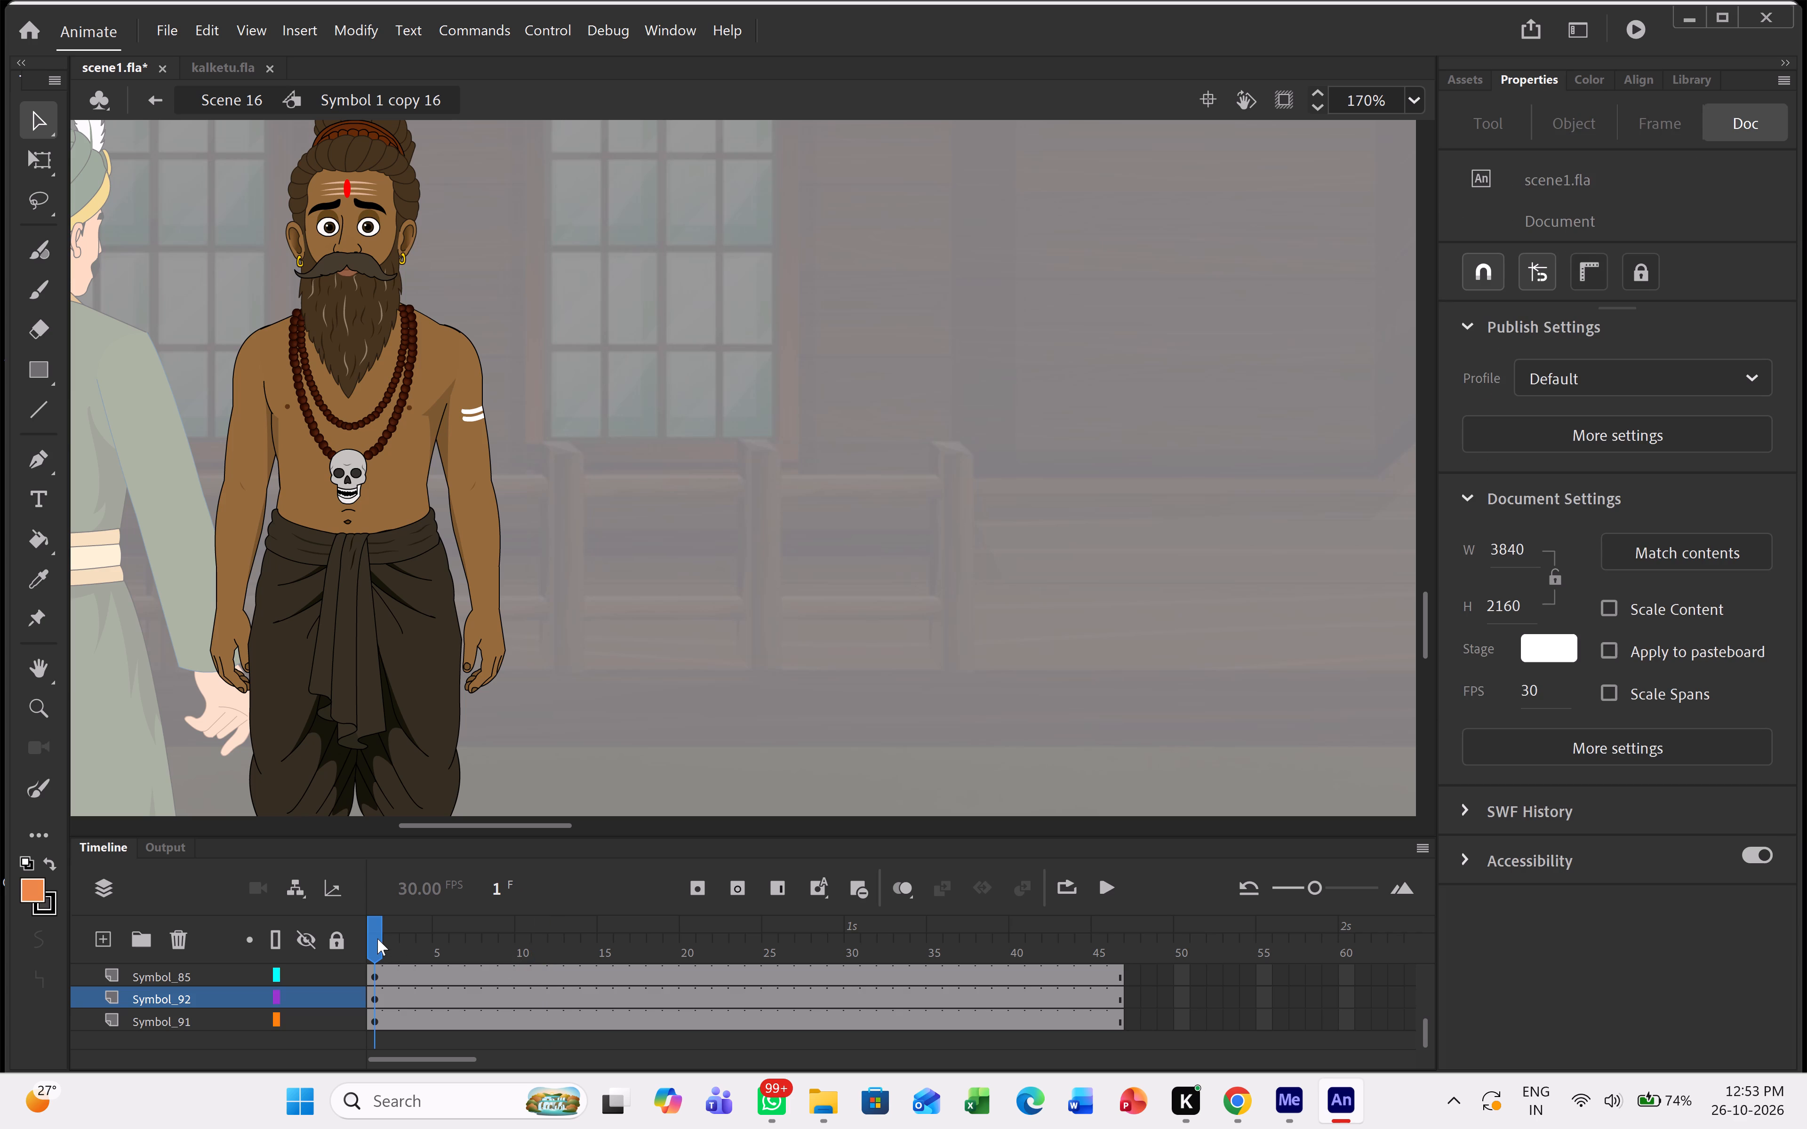
left_click(377, 938)
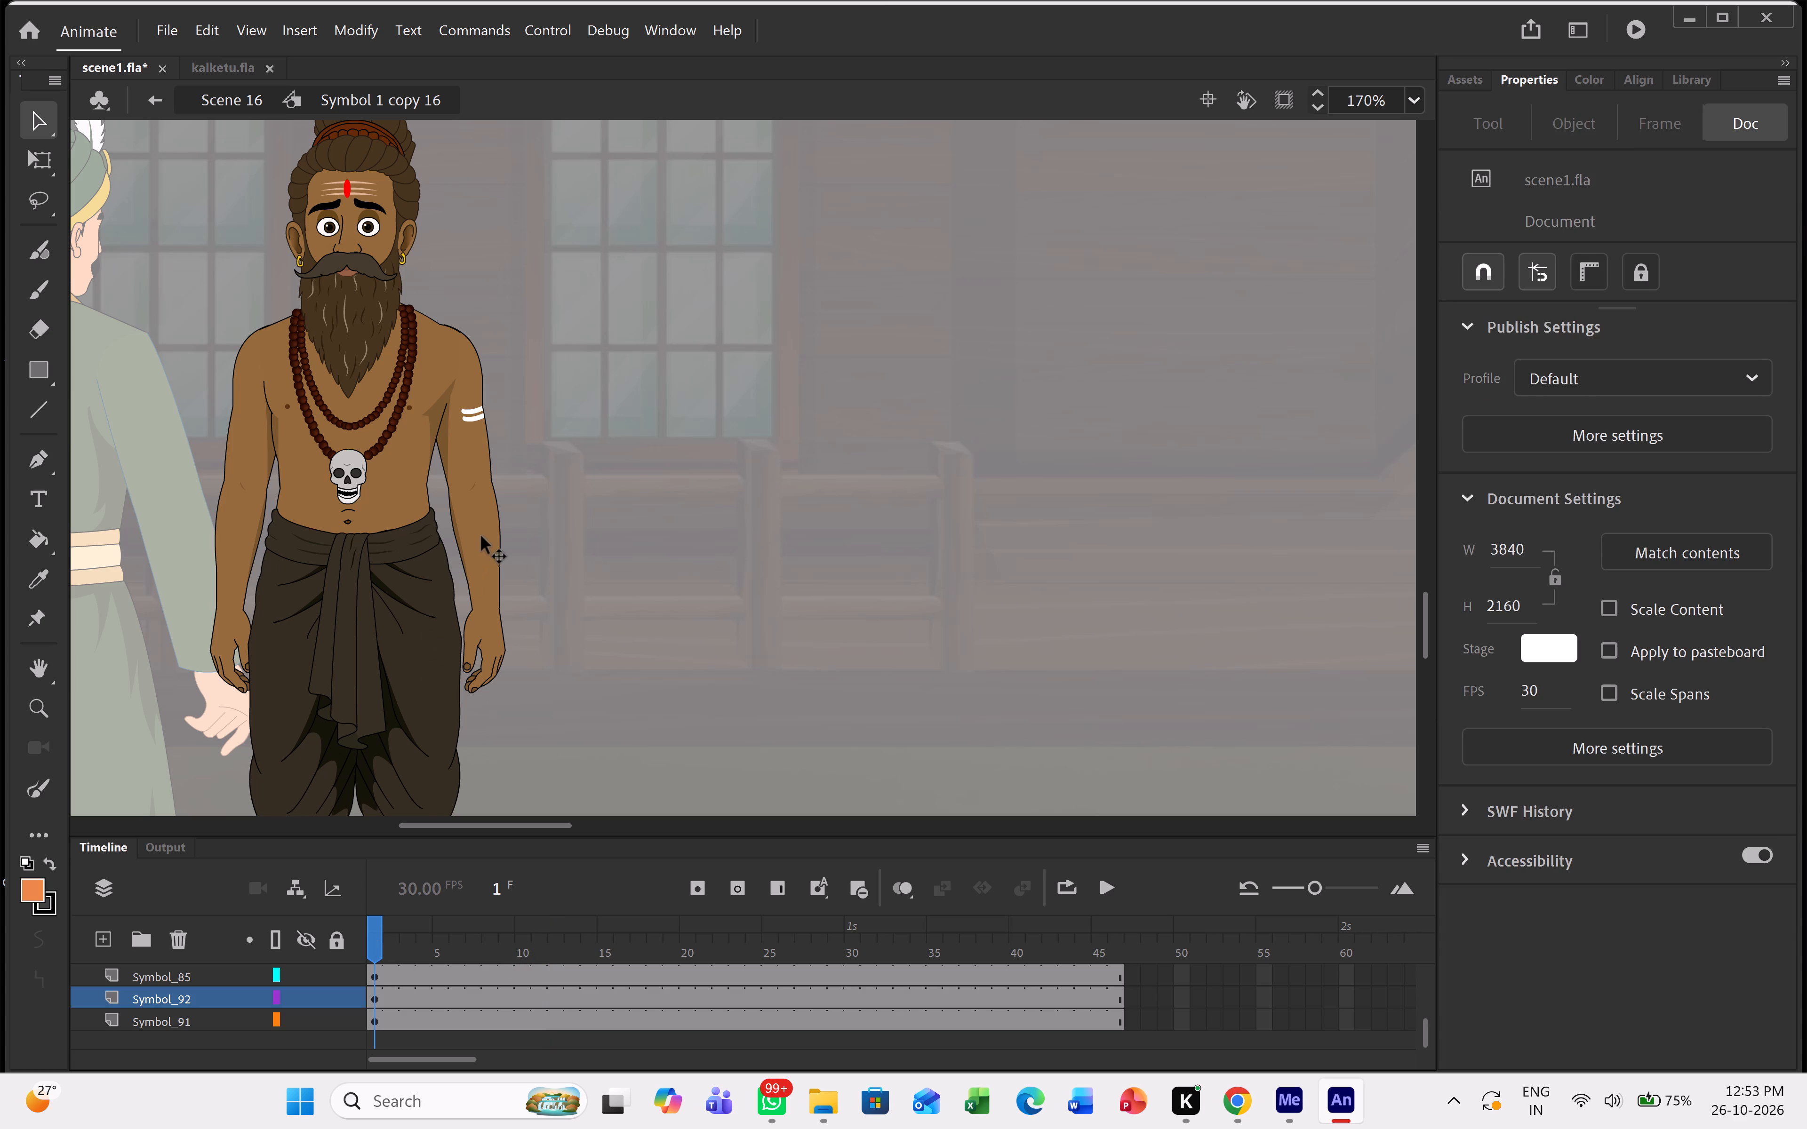
left_click(485, 533)
double_click(485, 533)
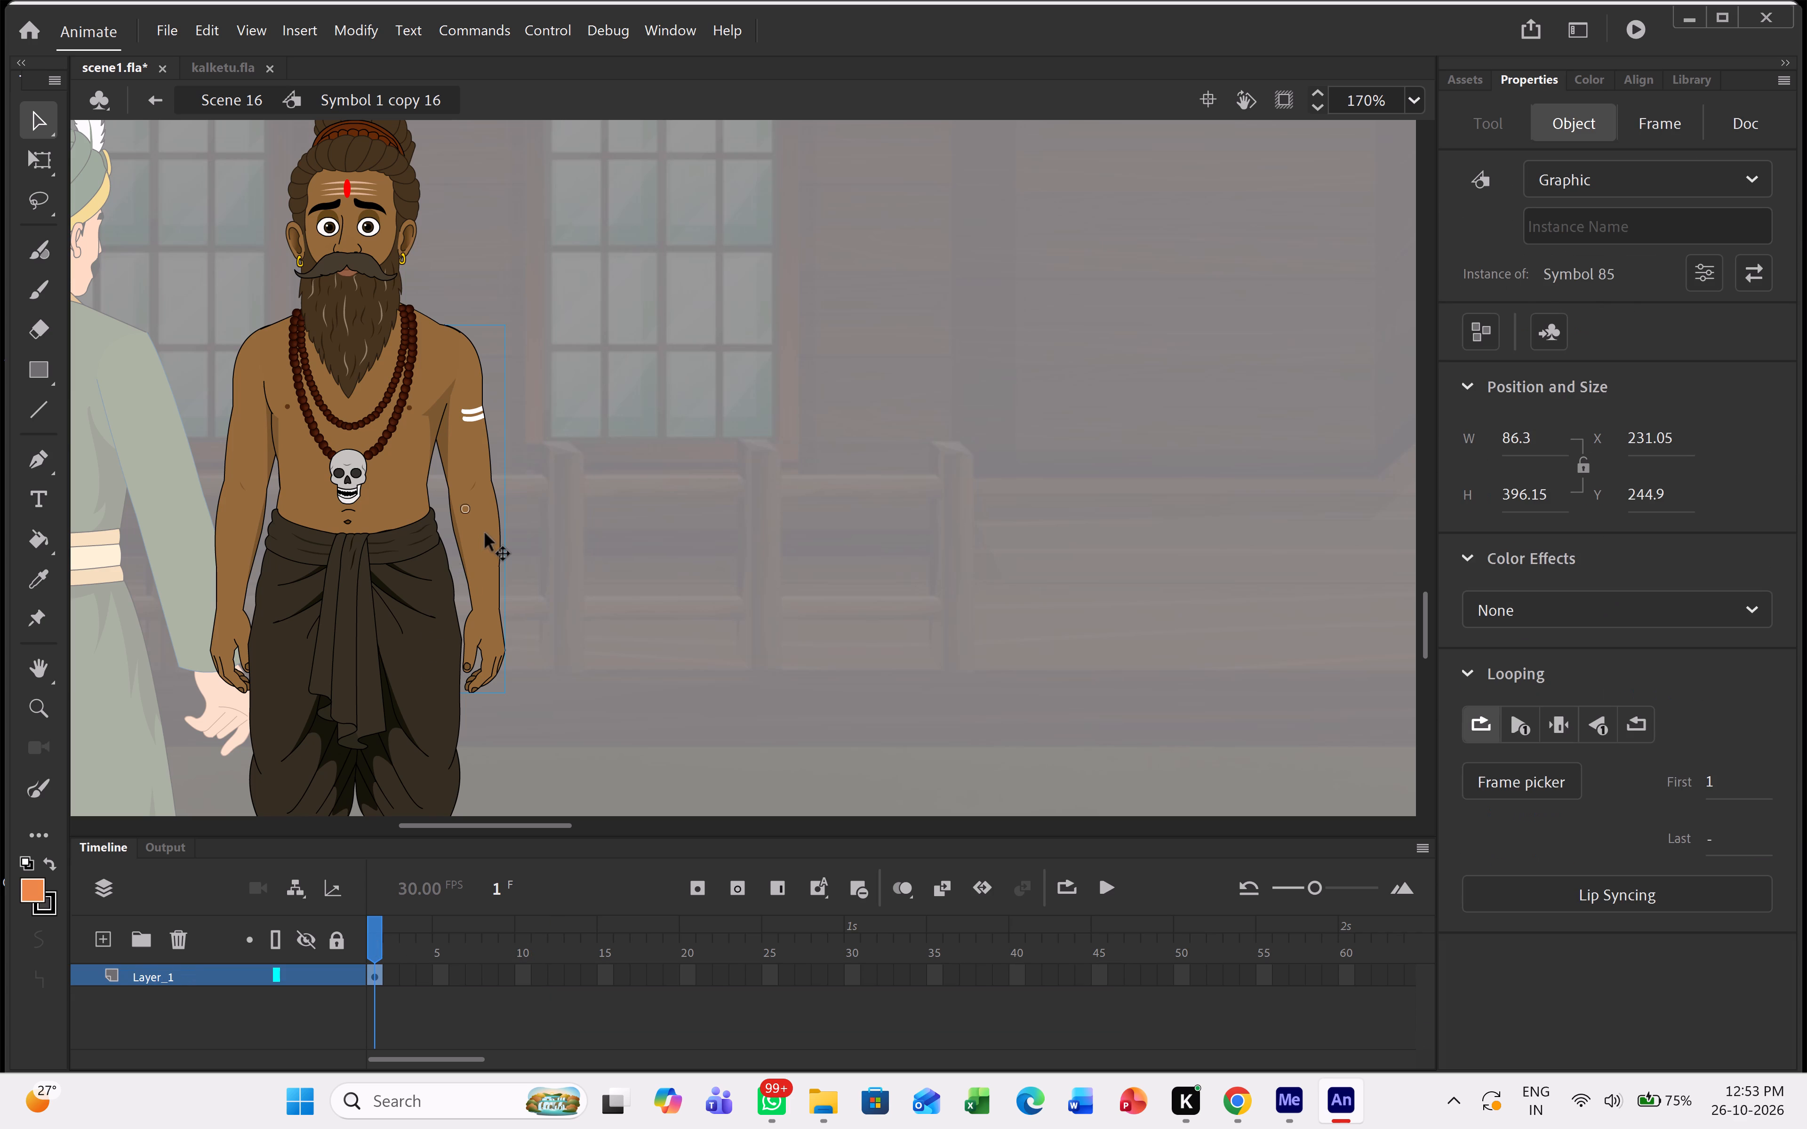
scroll(485, 533, "up", 5, "ctrl")
left_click(624, 457)
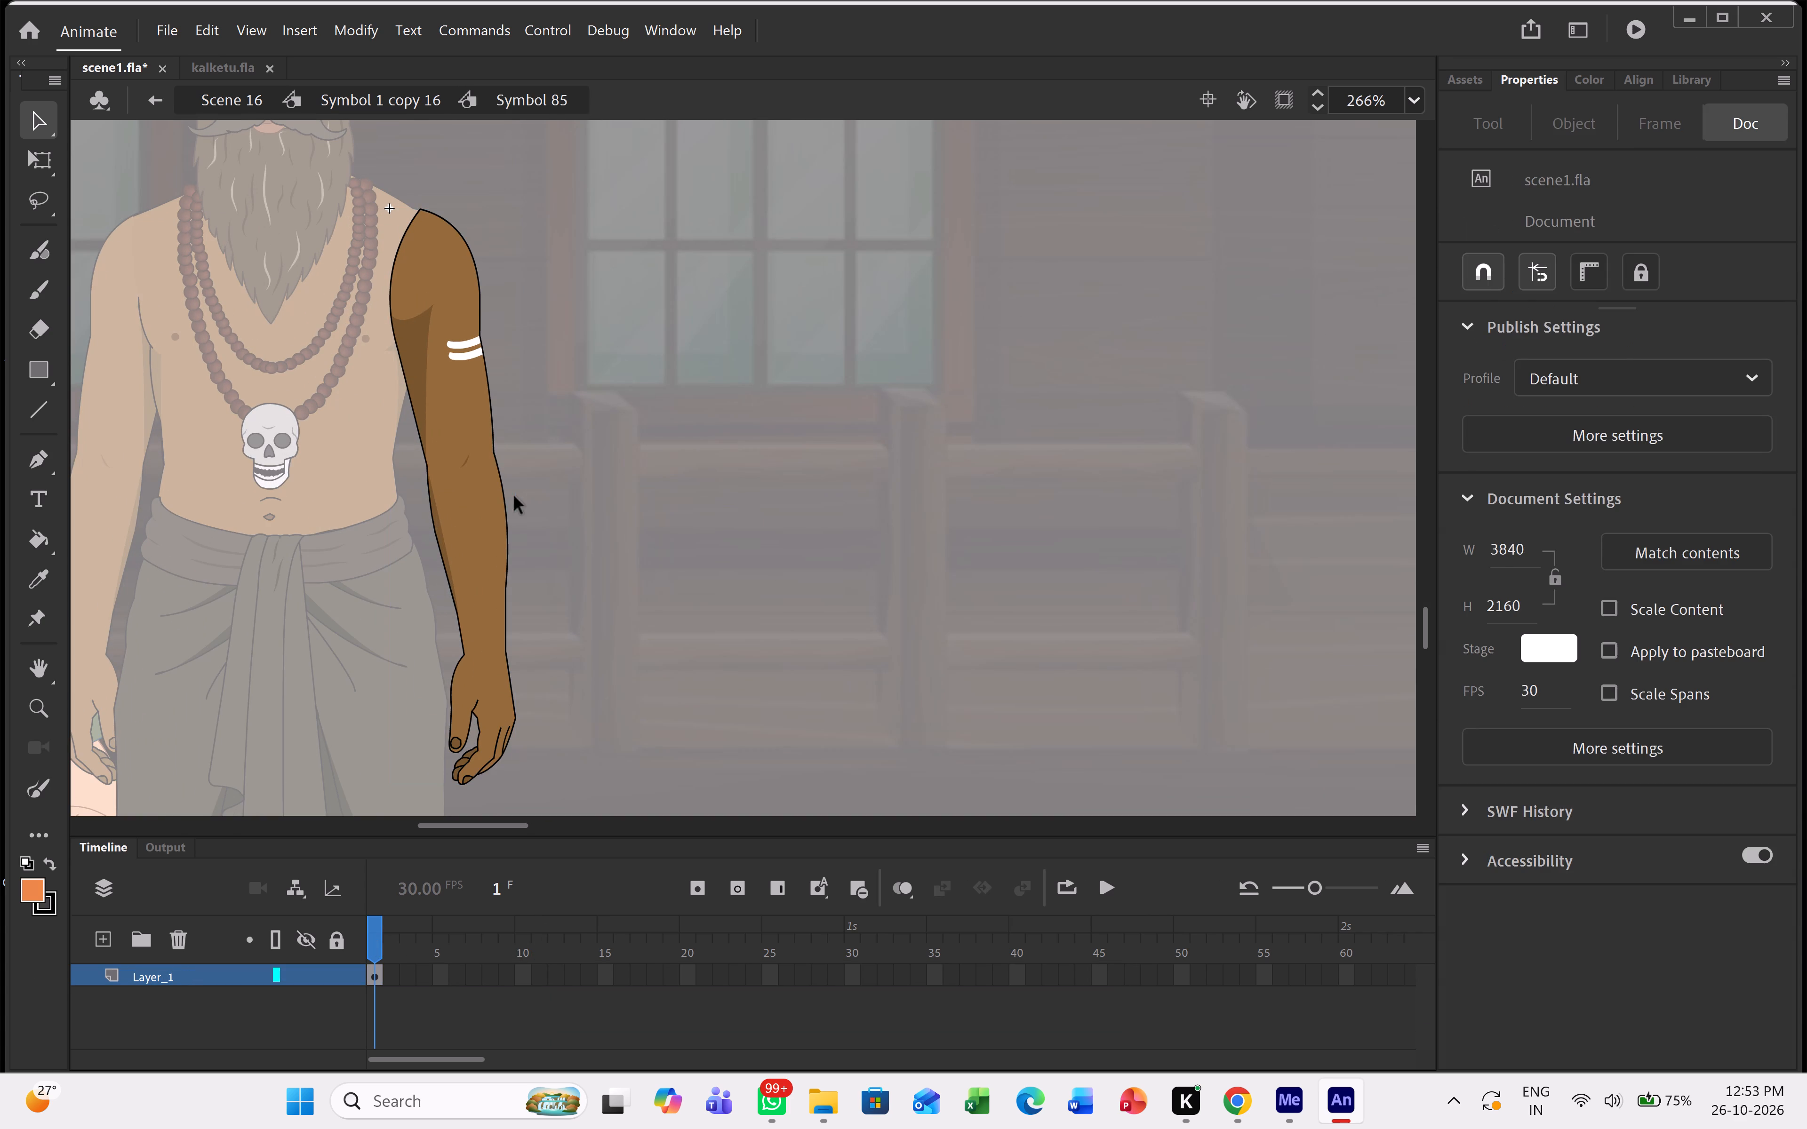
double_click(438, 517)
double_click(624, 507)
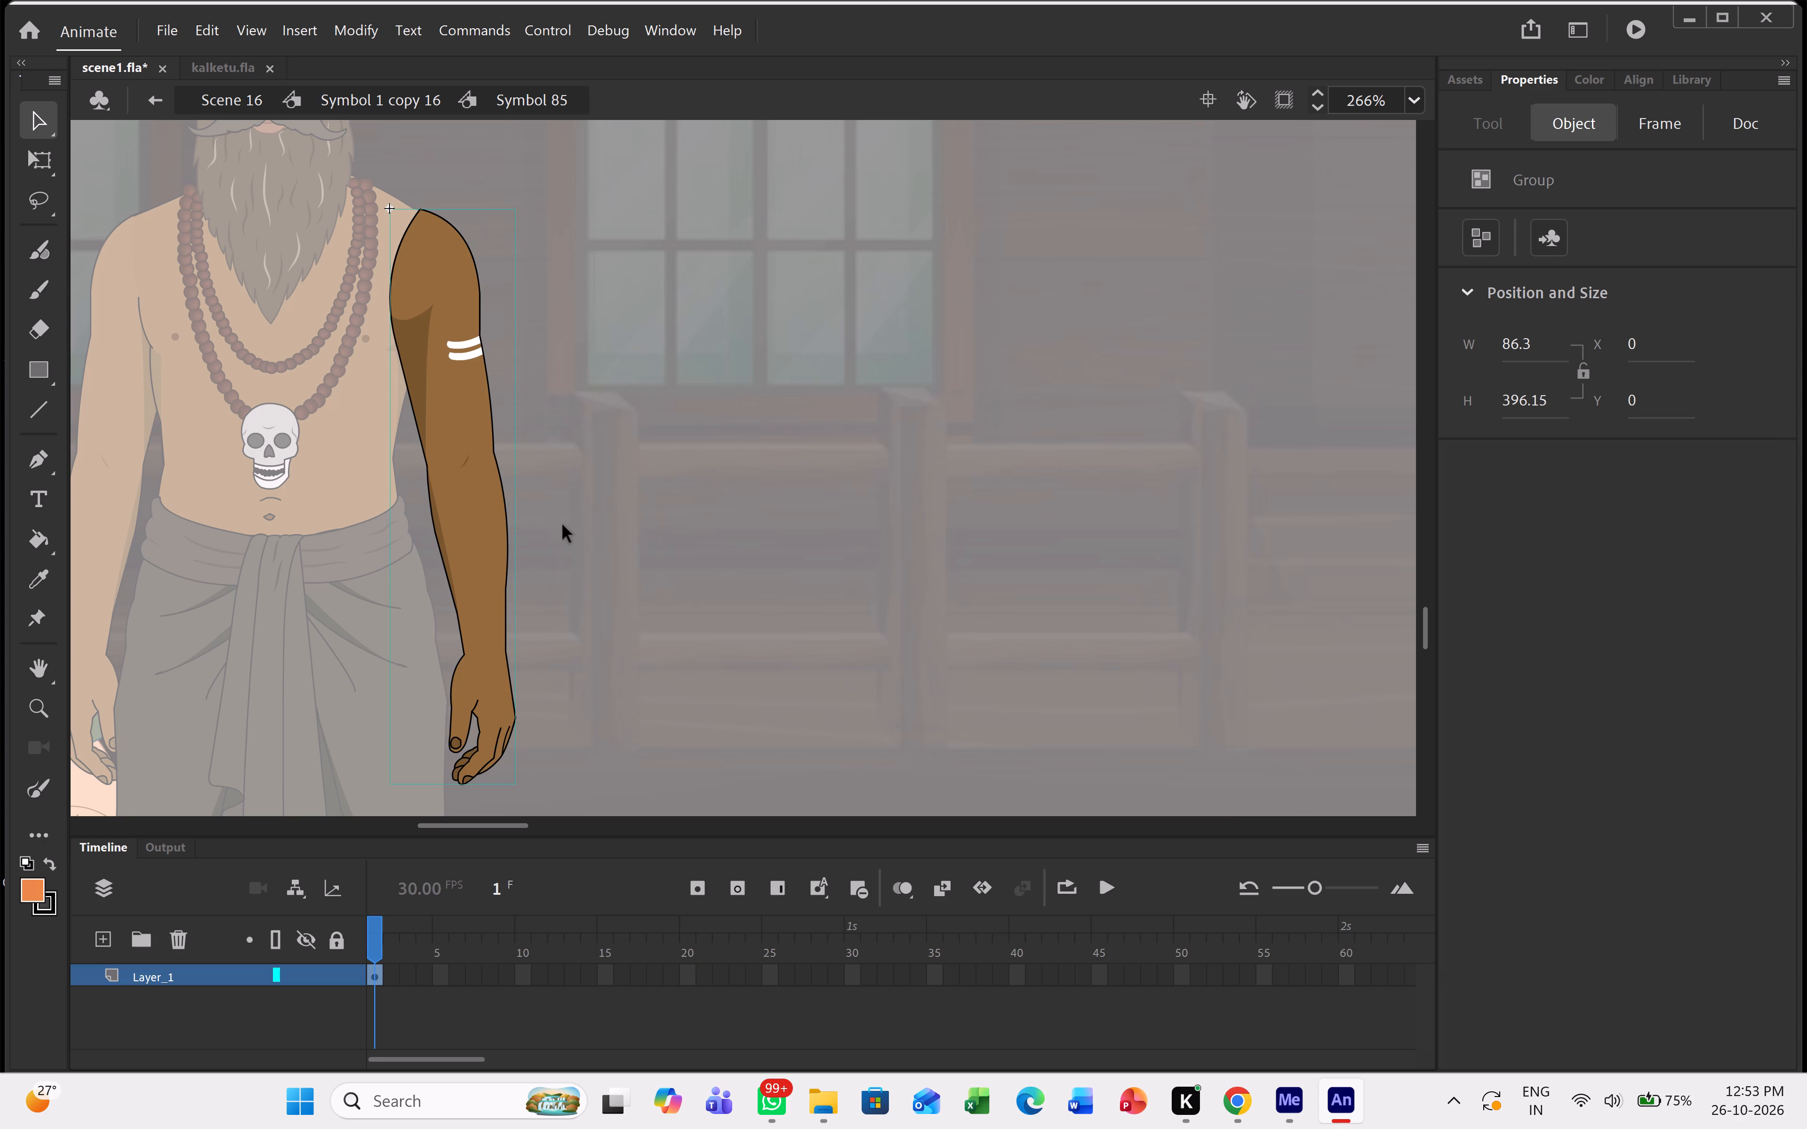
left_click(489, 528)
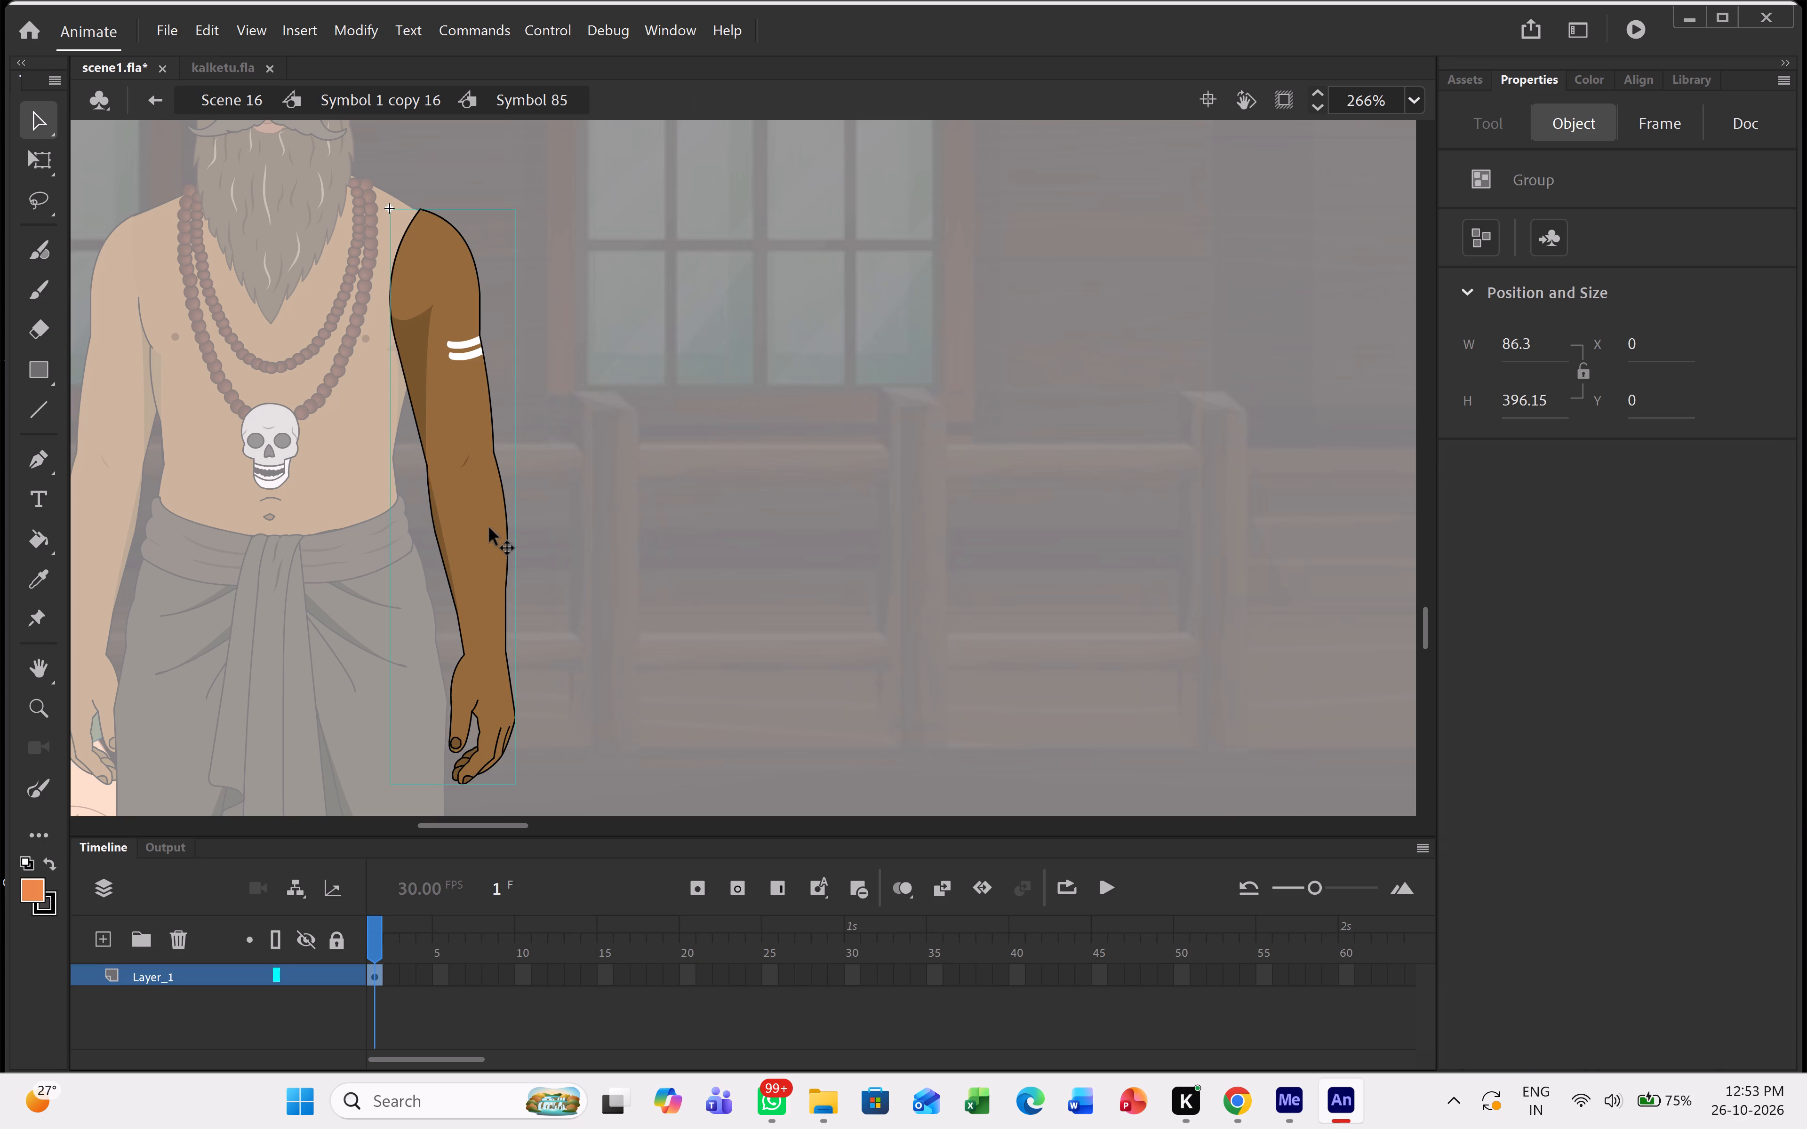
double_click(489, 528)
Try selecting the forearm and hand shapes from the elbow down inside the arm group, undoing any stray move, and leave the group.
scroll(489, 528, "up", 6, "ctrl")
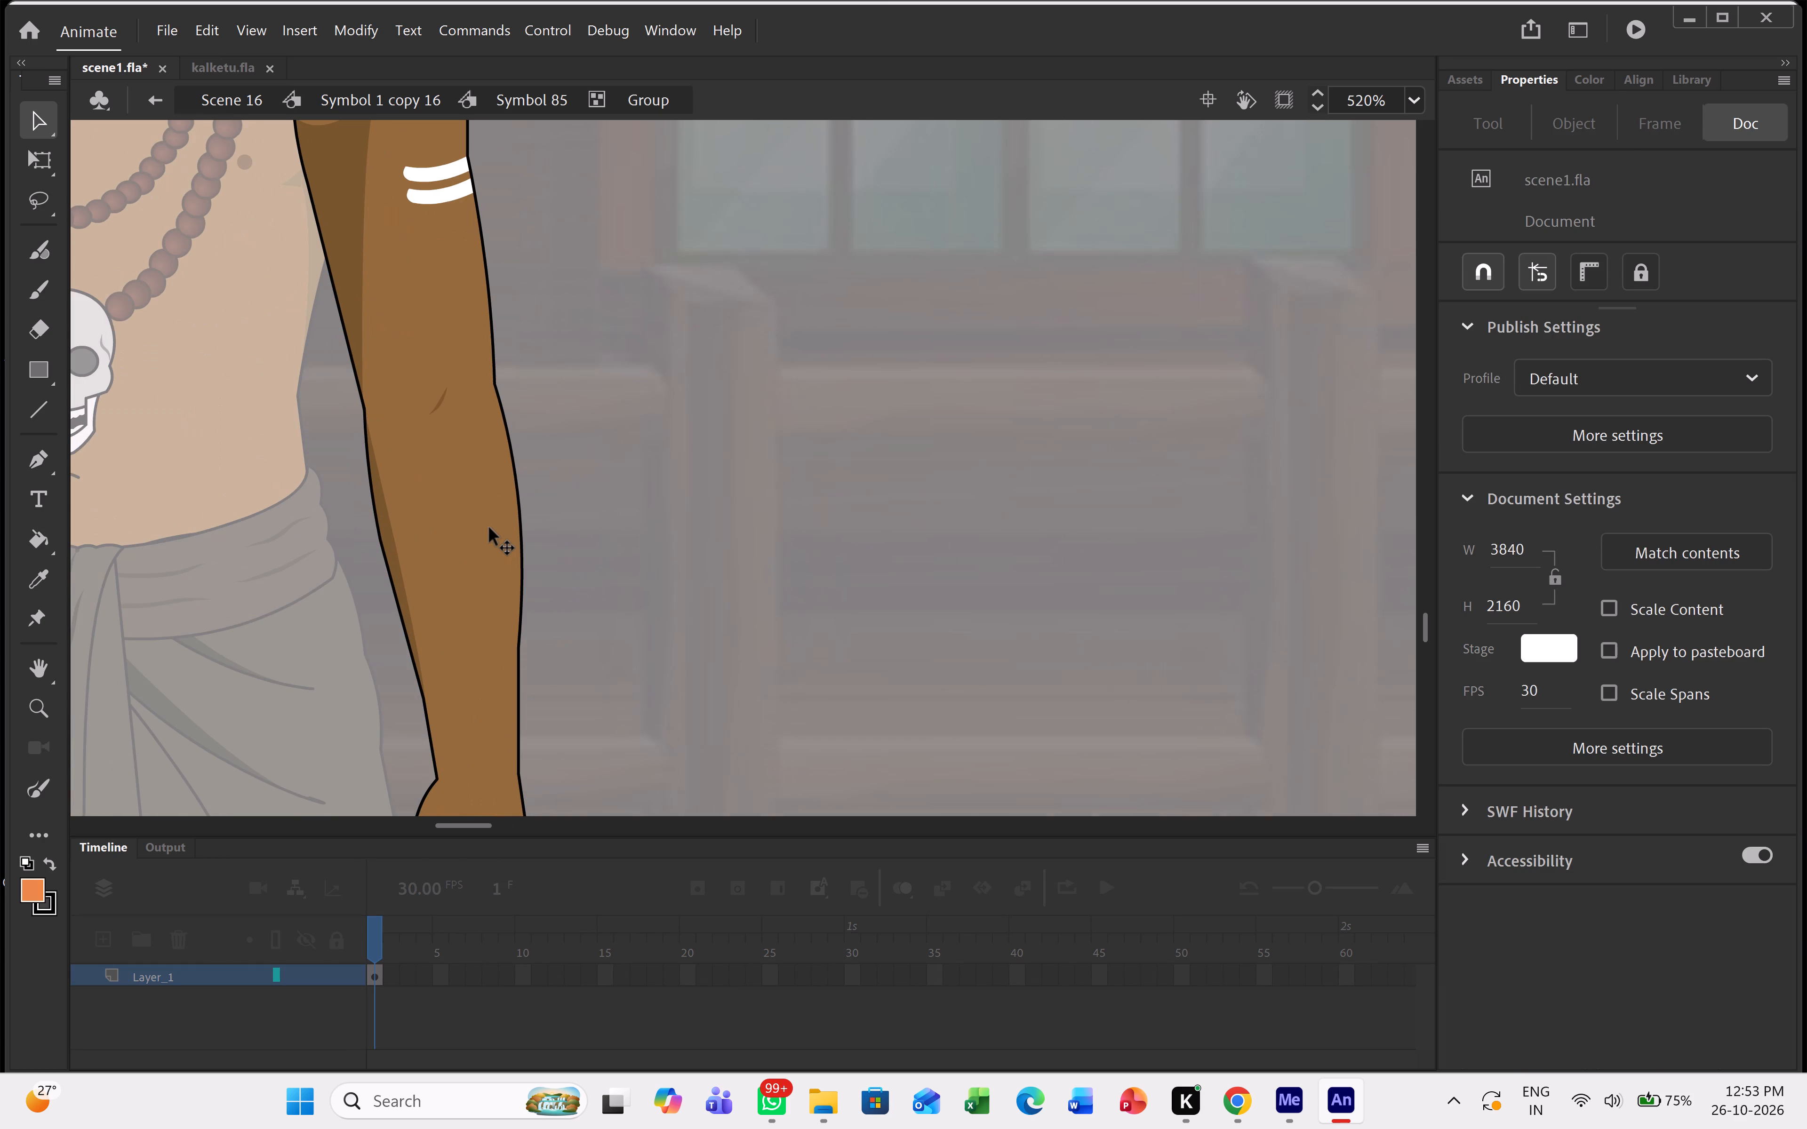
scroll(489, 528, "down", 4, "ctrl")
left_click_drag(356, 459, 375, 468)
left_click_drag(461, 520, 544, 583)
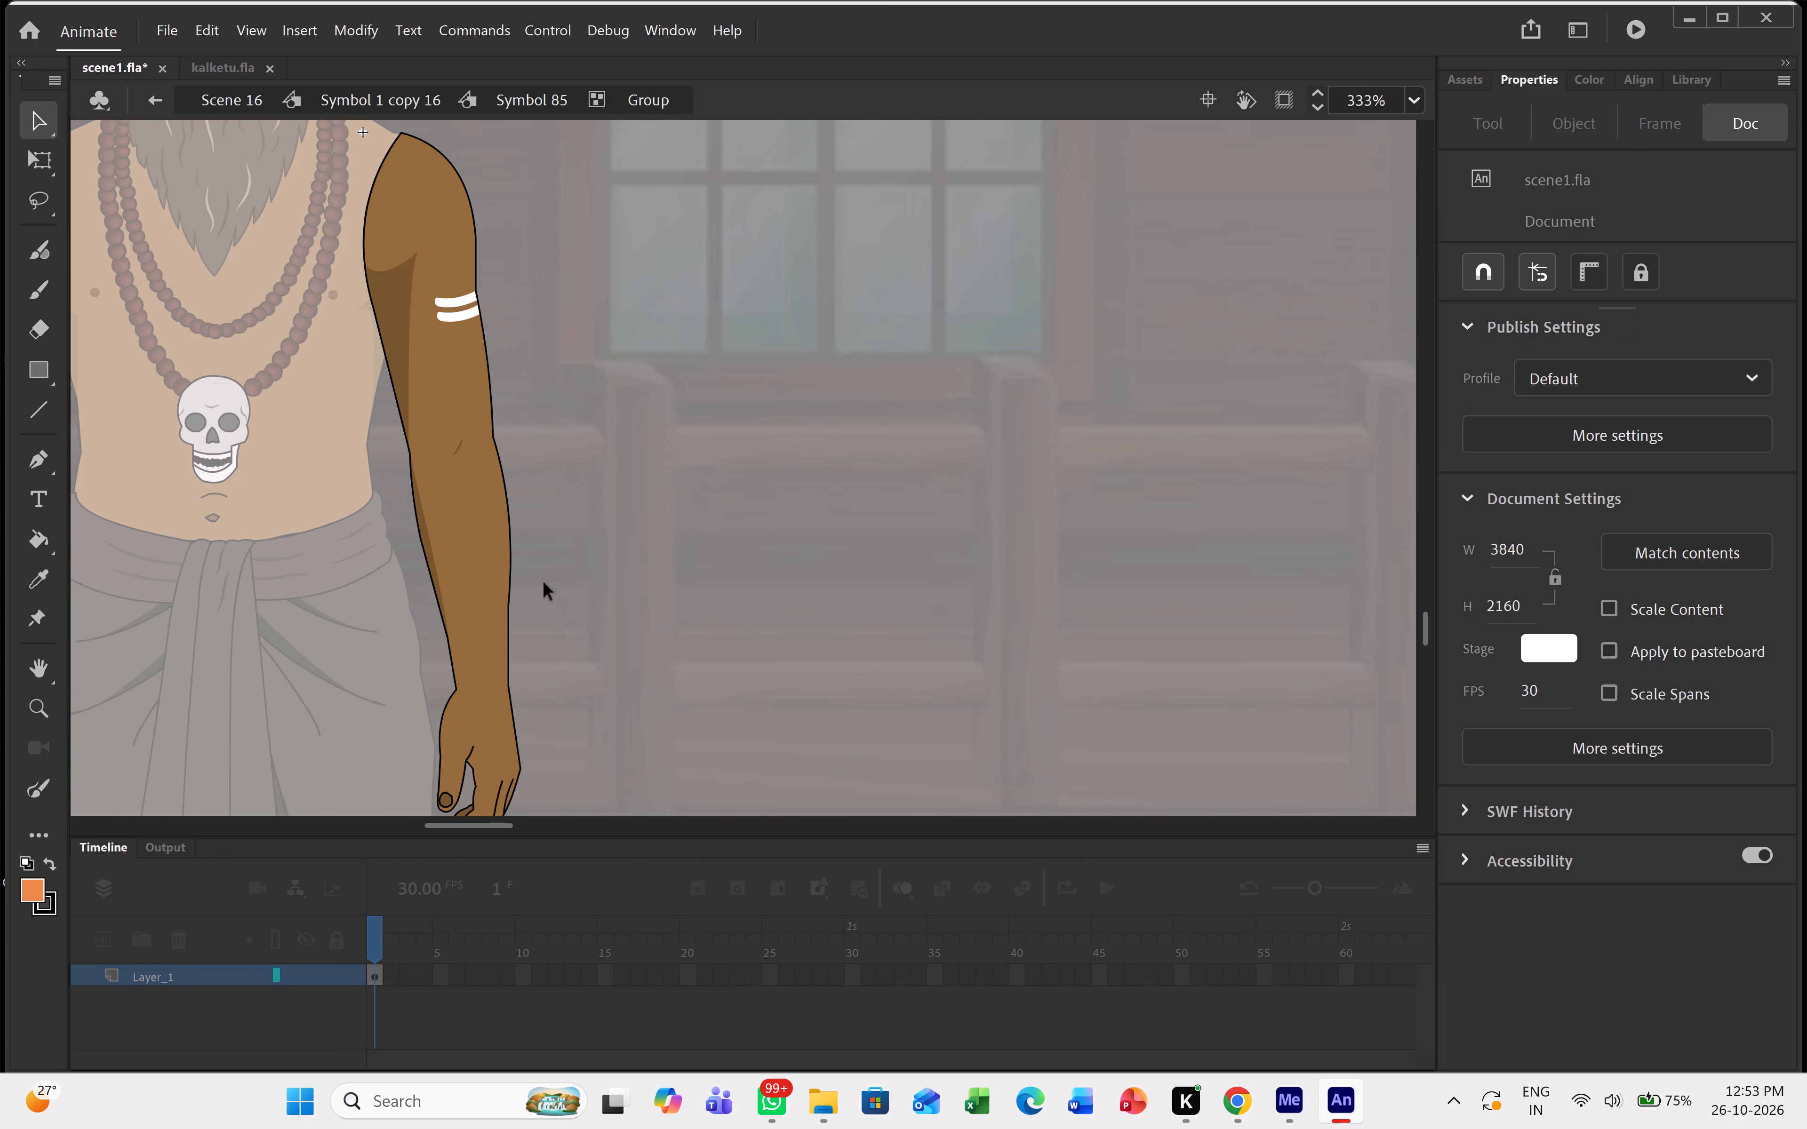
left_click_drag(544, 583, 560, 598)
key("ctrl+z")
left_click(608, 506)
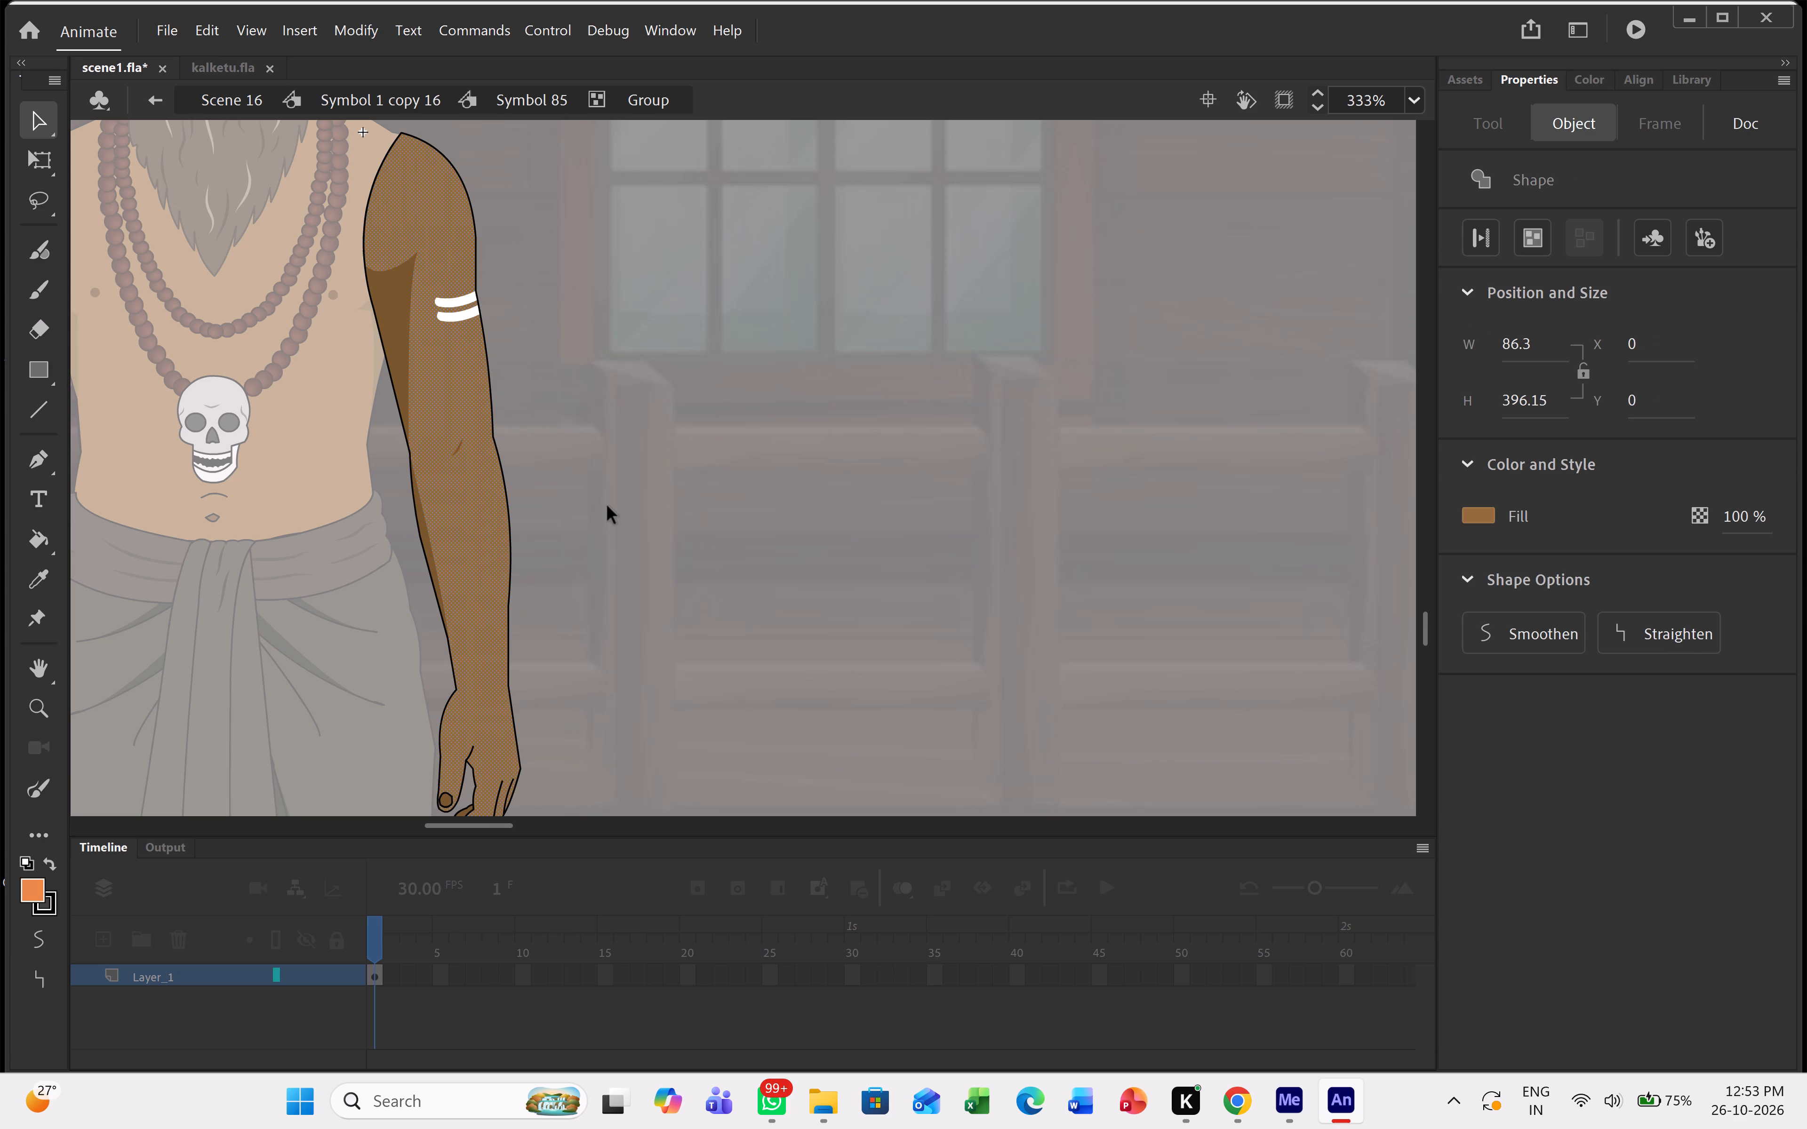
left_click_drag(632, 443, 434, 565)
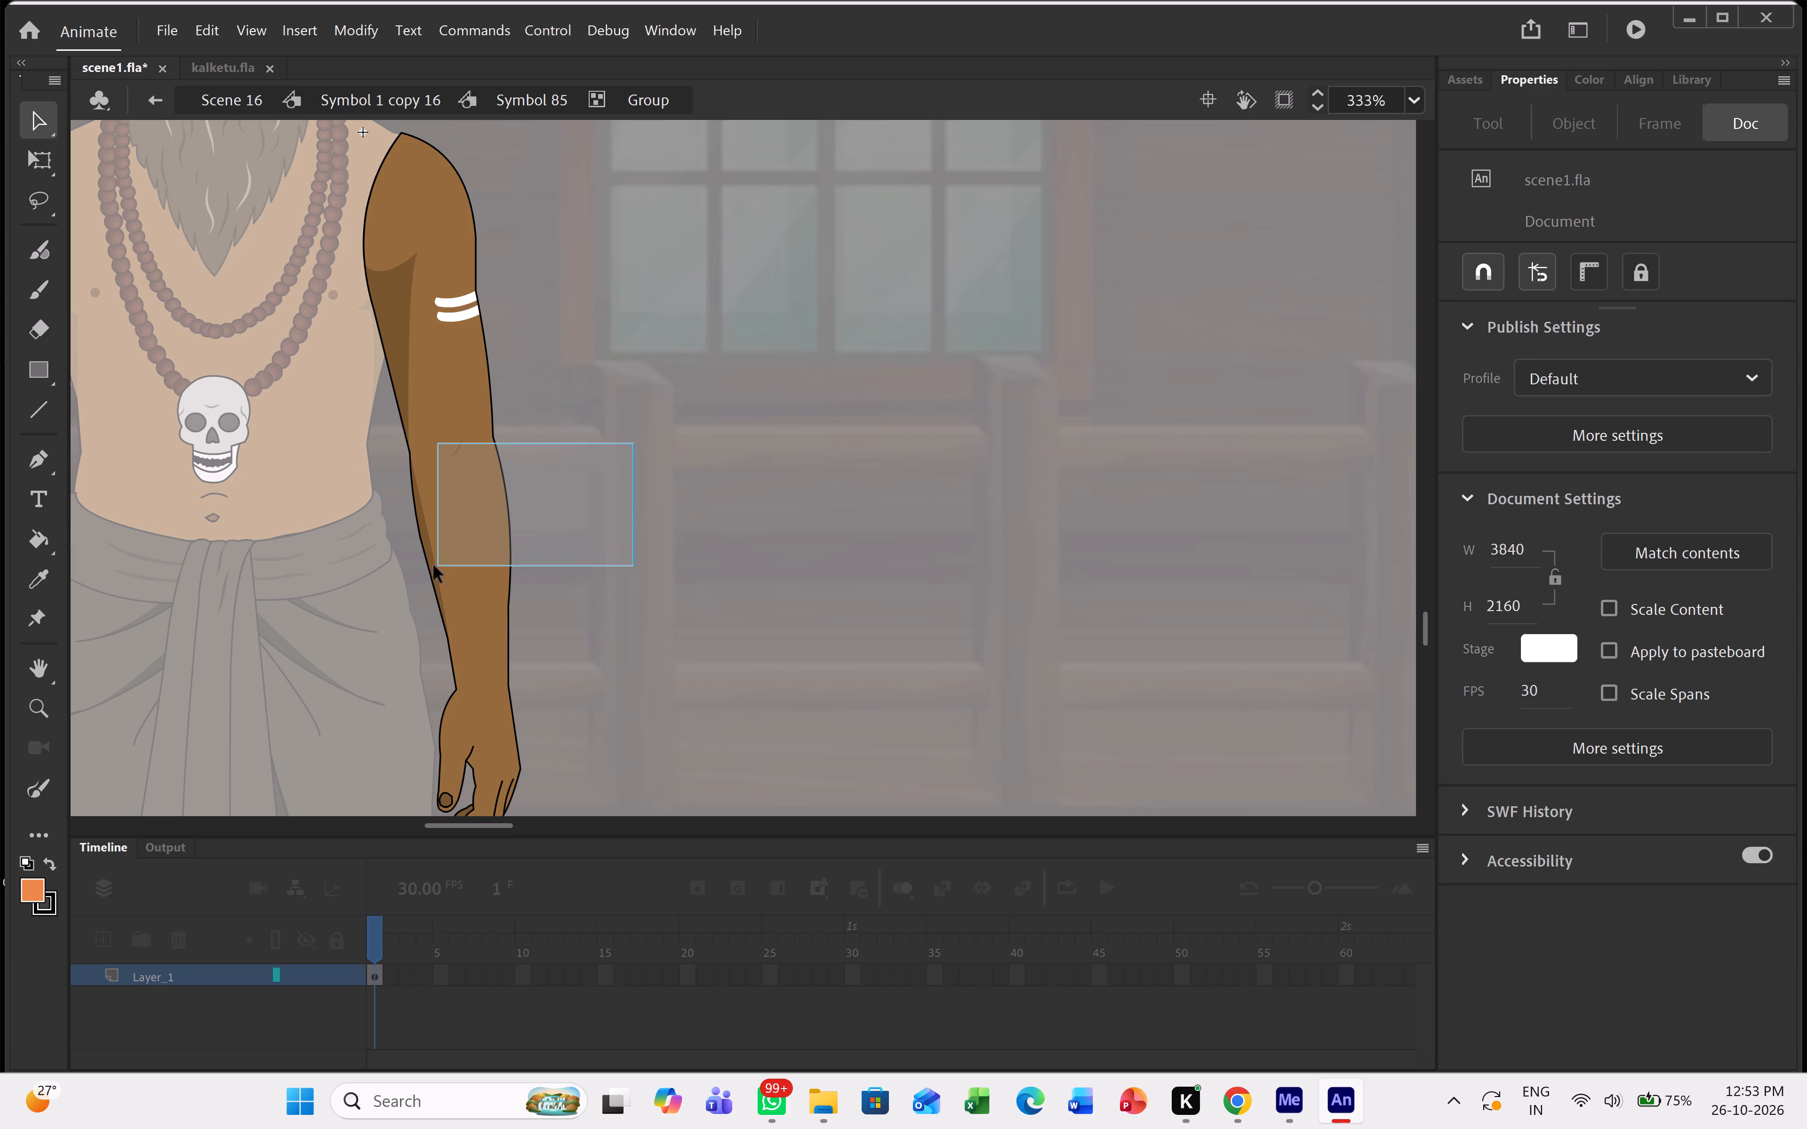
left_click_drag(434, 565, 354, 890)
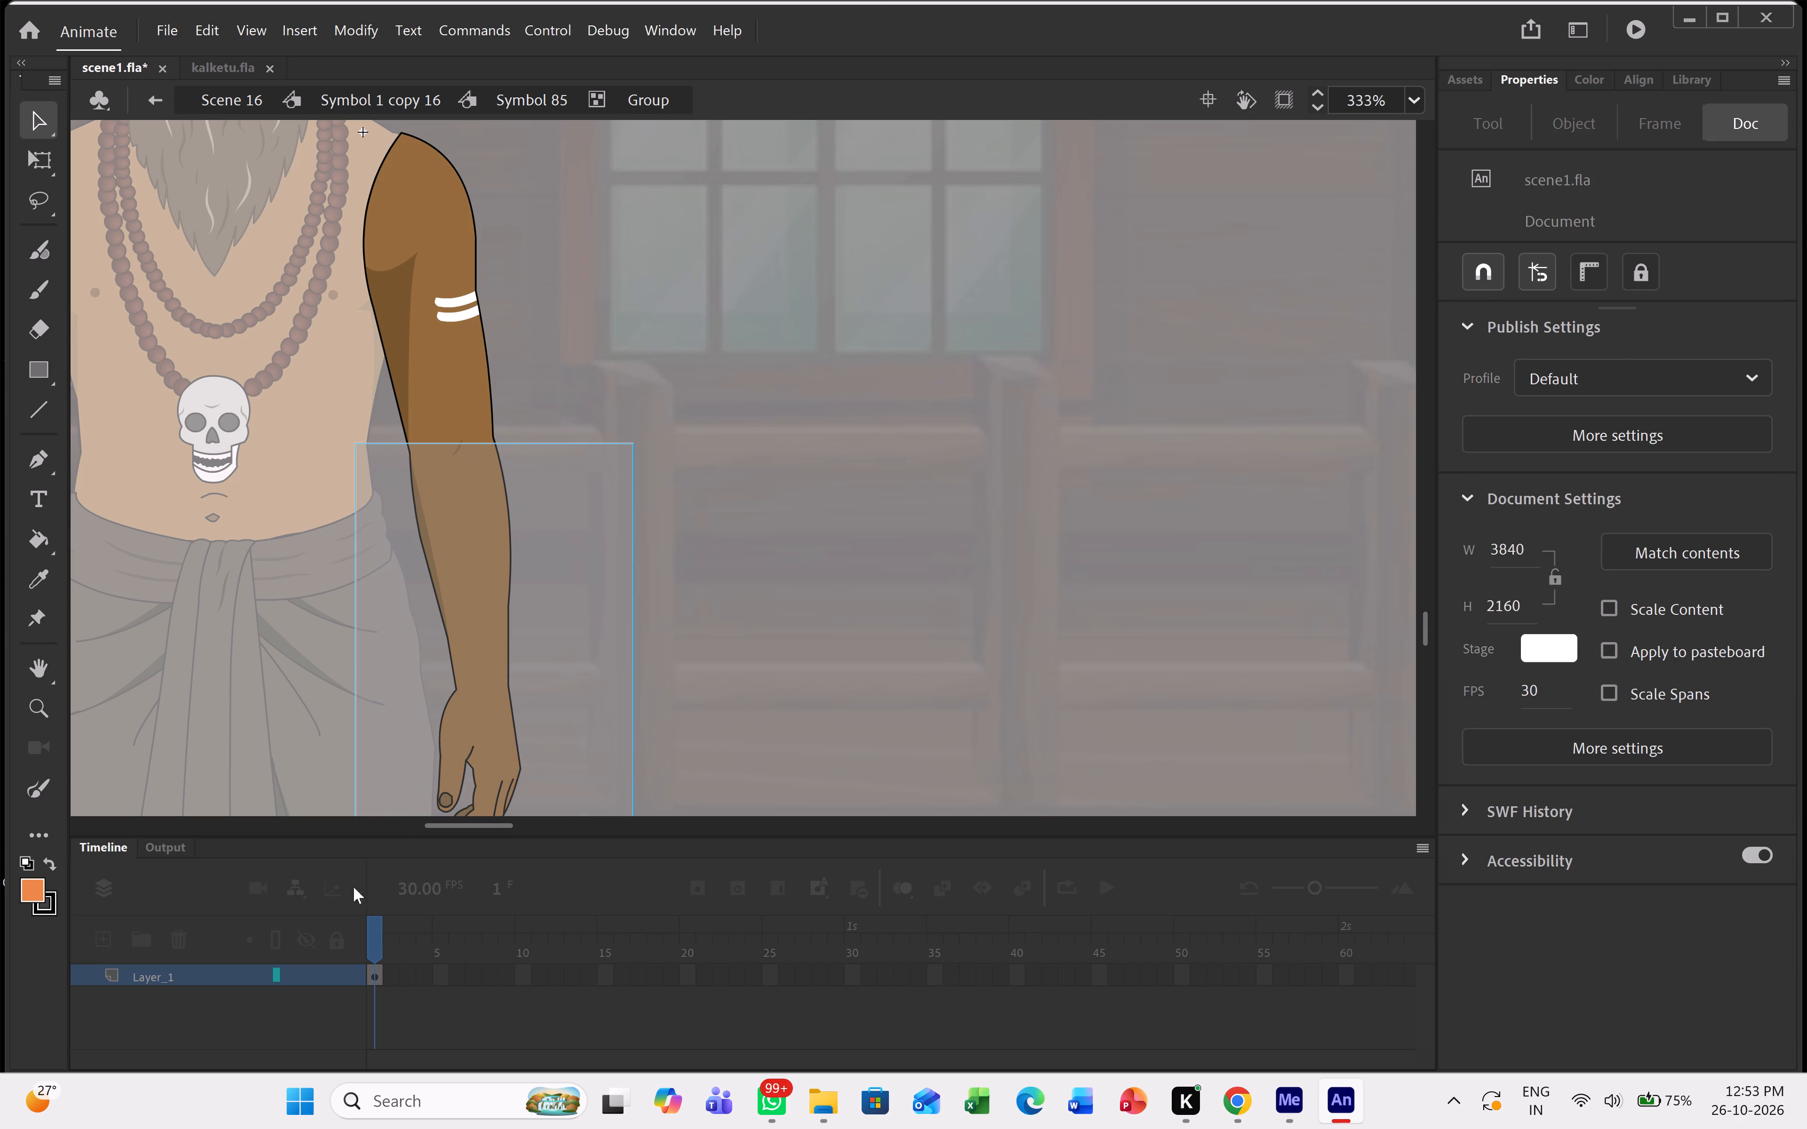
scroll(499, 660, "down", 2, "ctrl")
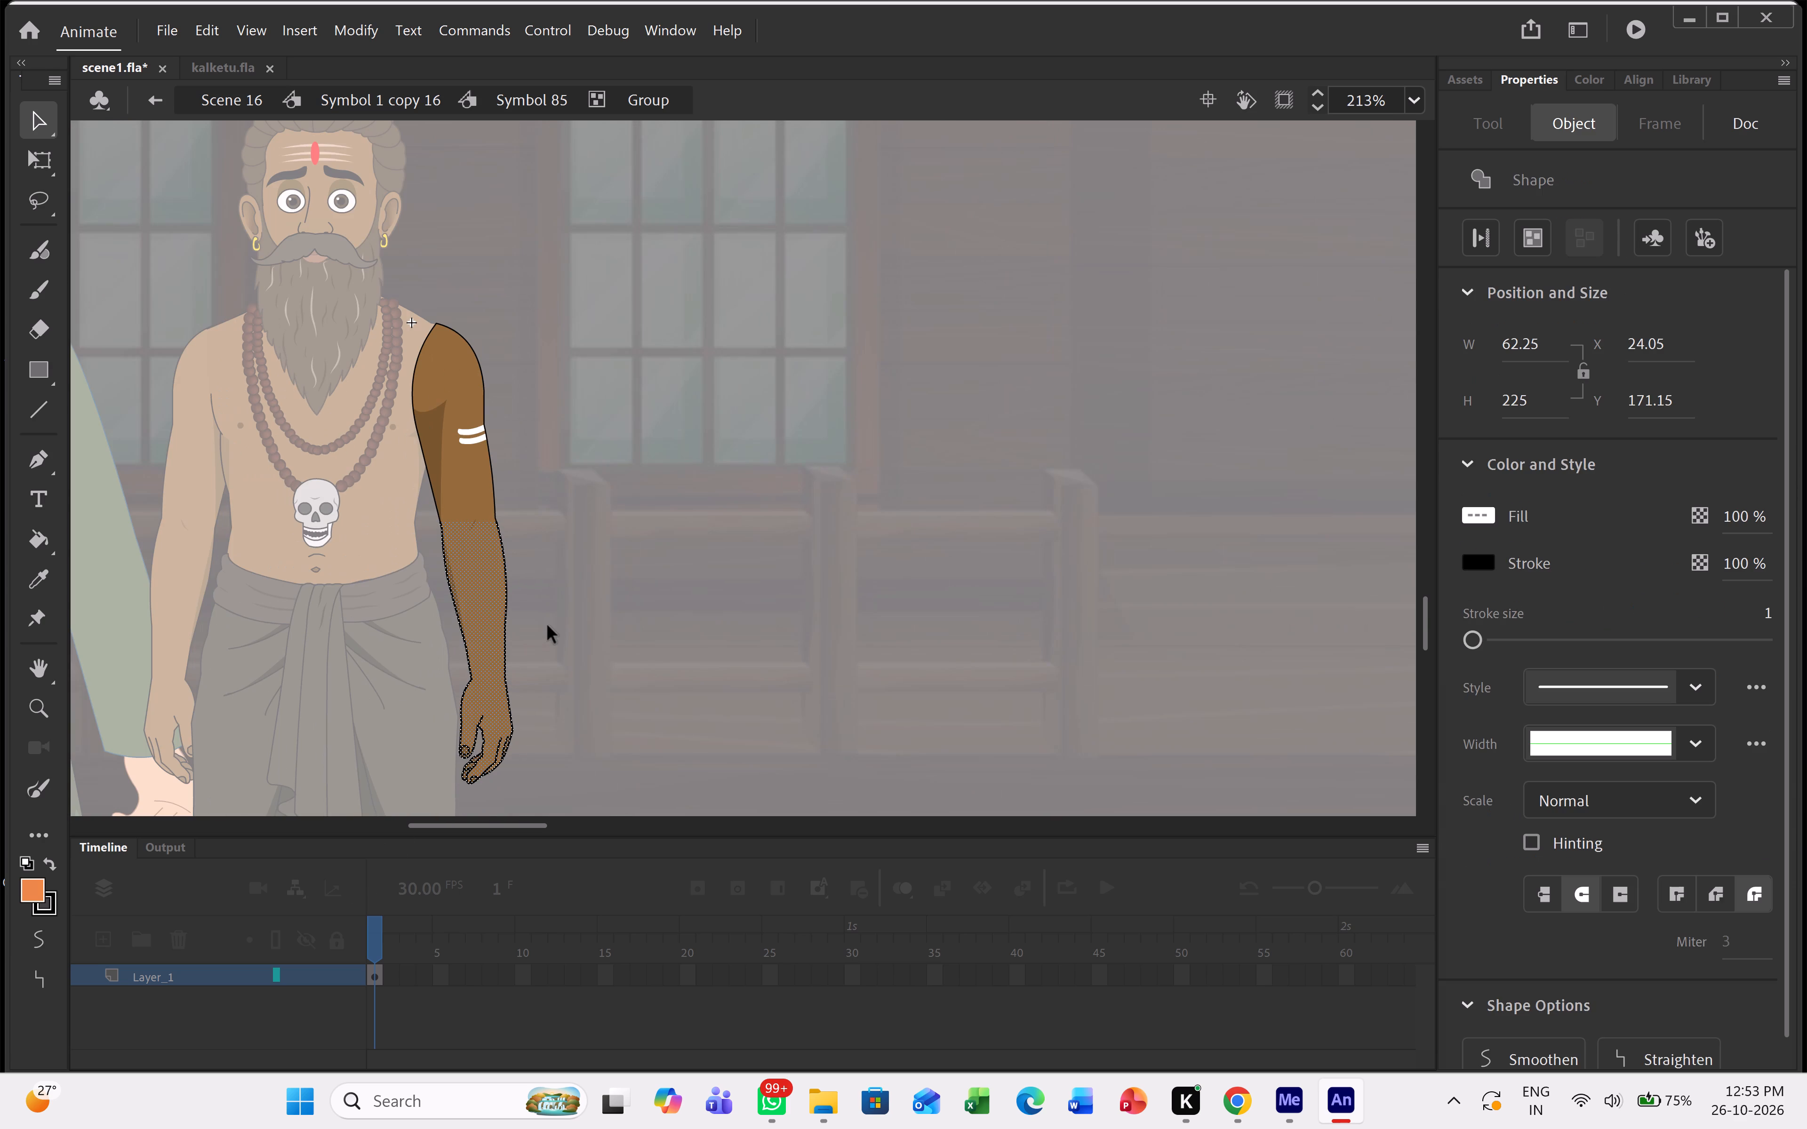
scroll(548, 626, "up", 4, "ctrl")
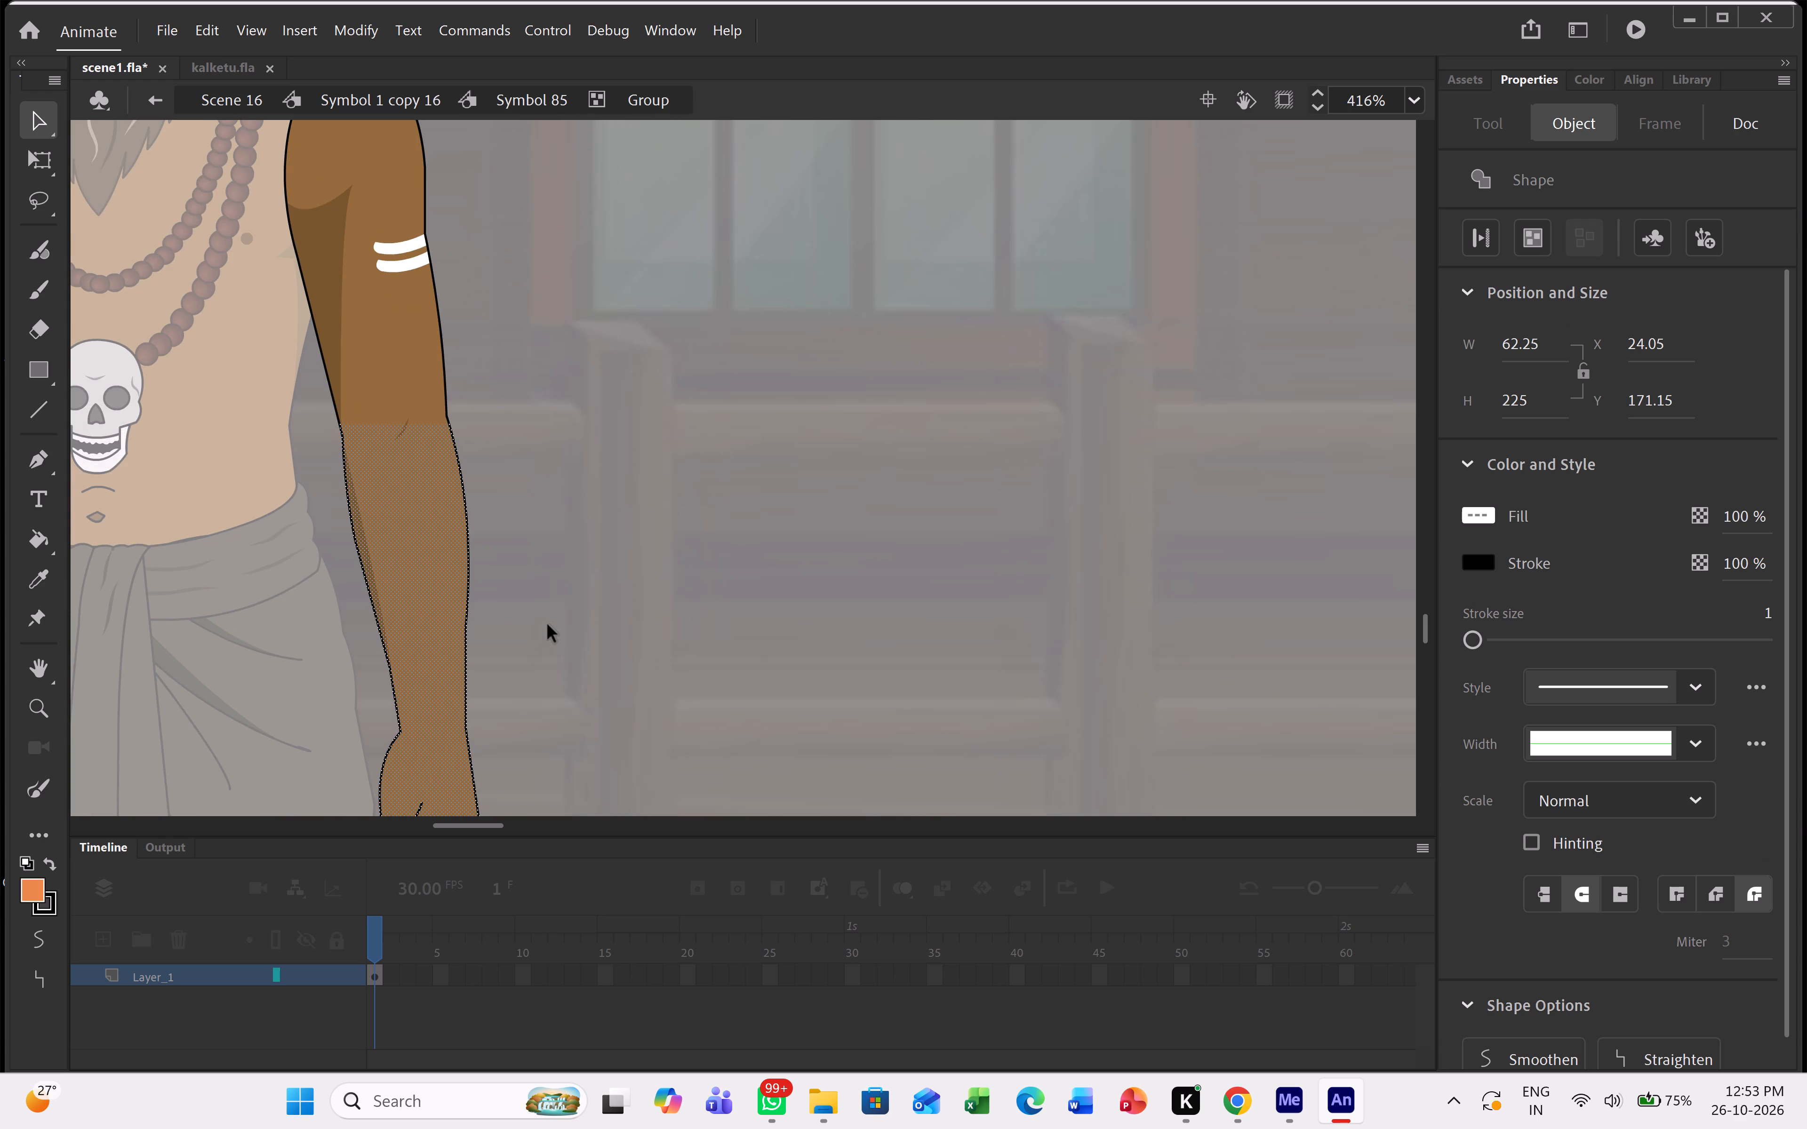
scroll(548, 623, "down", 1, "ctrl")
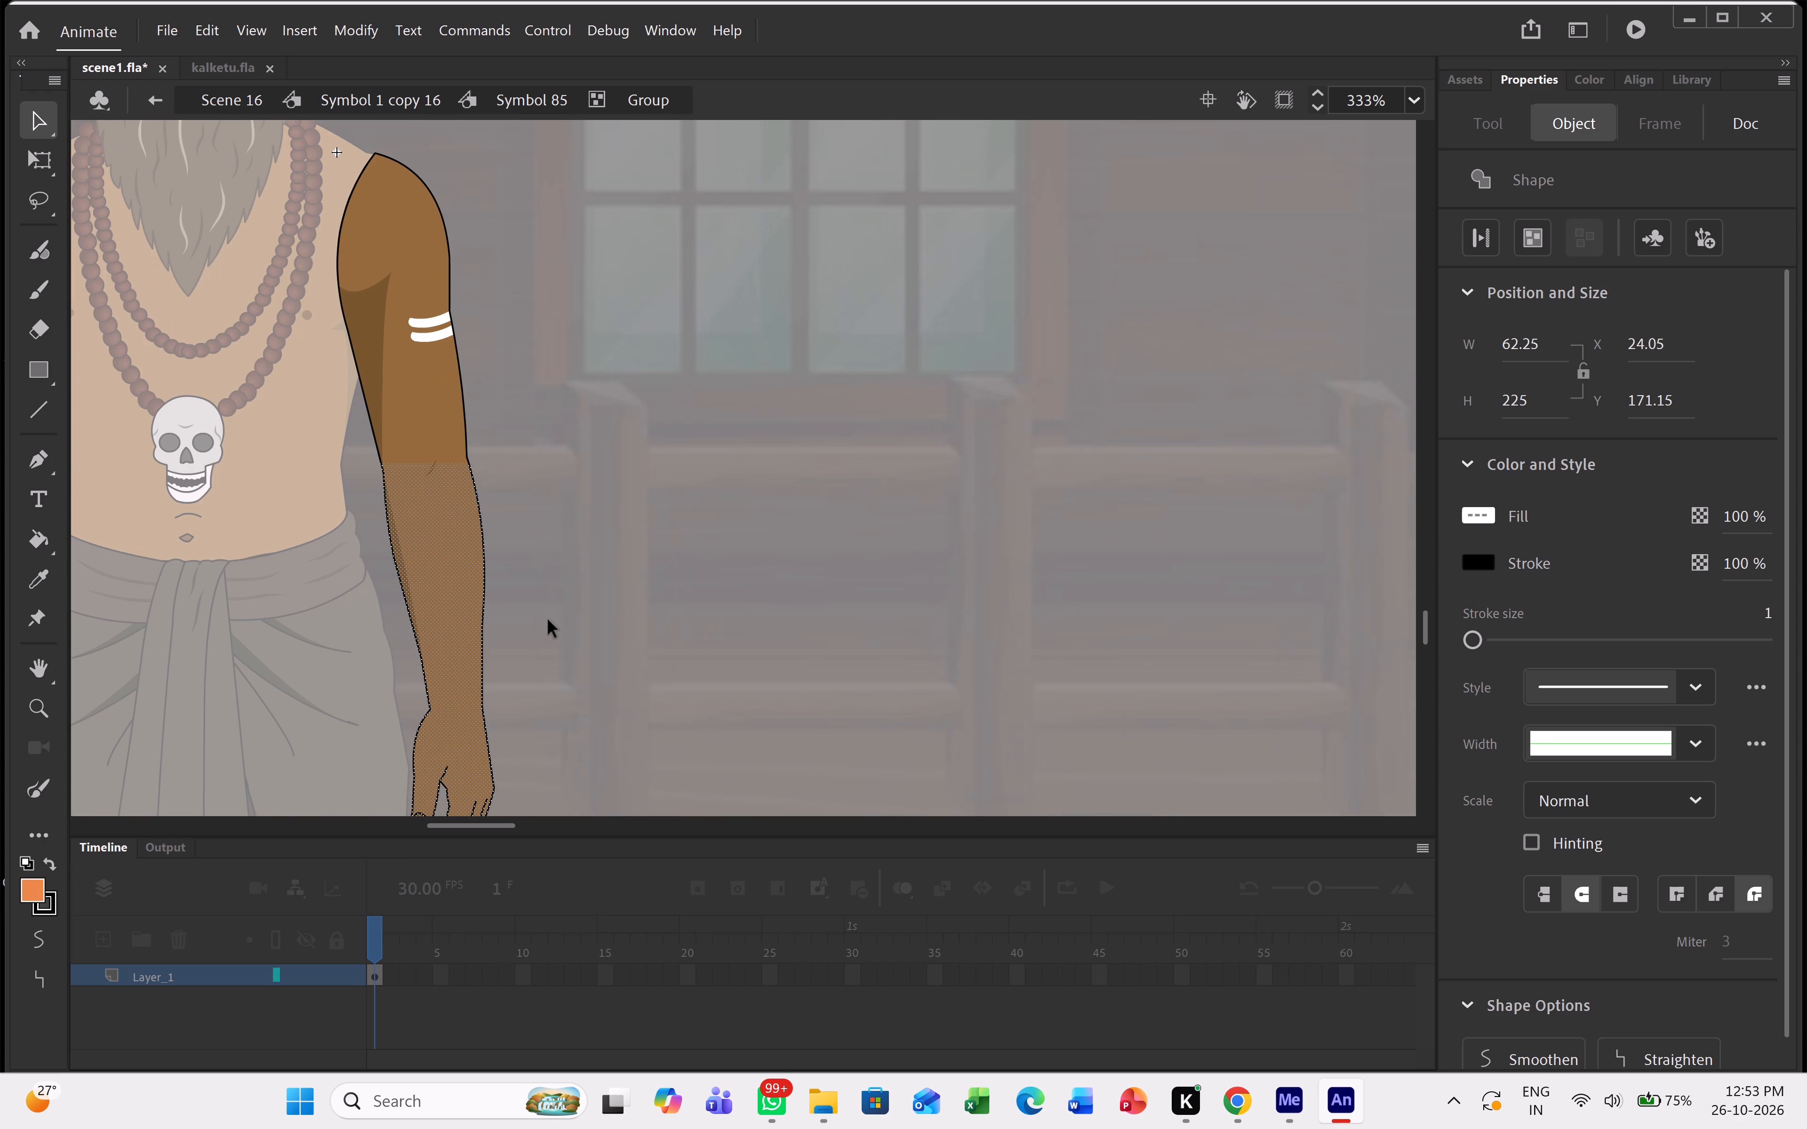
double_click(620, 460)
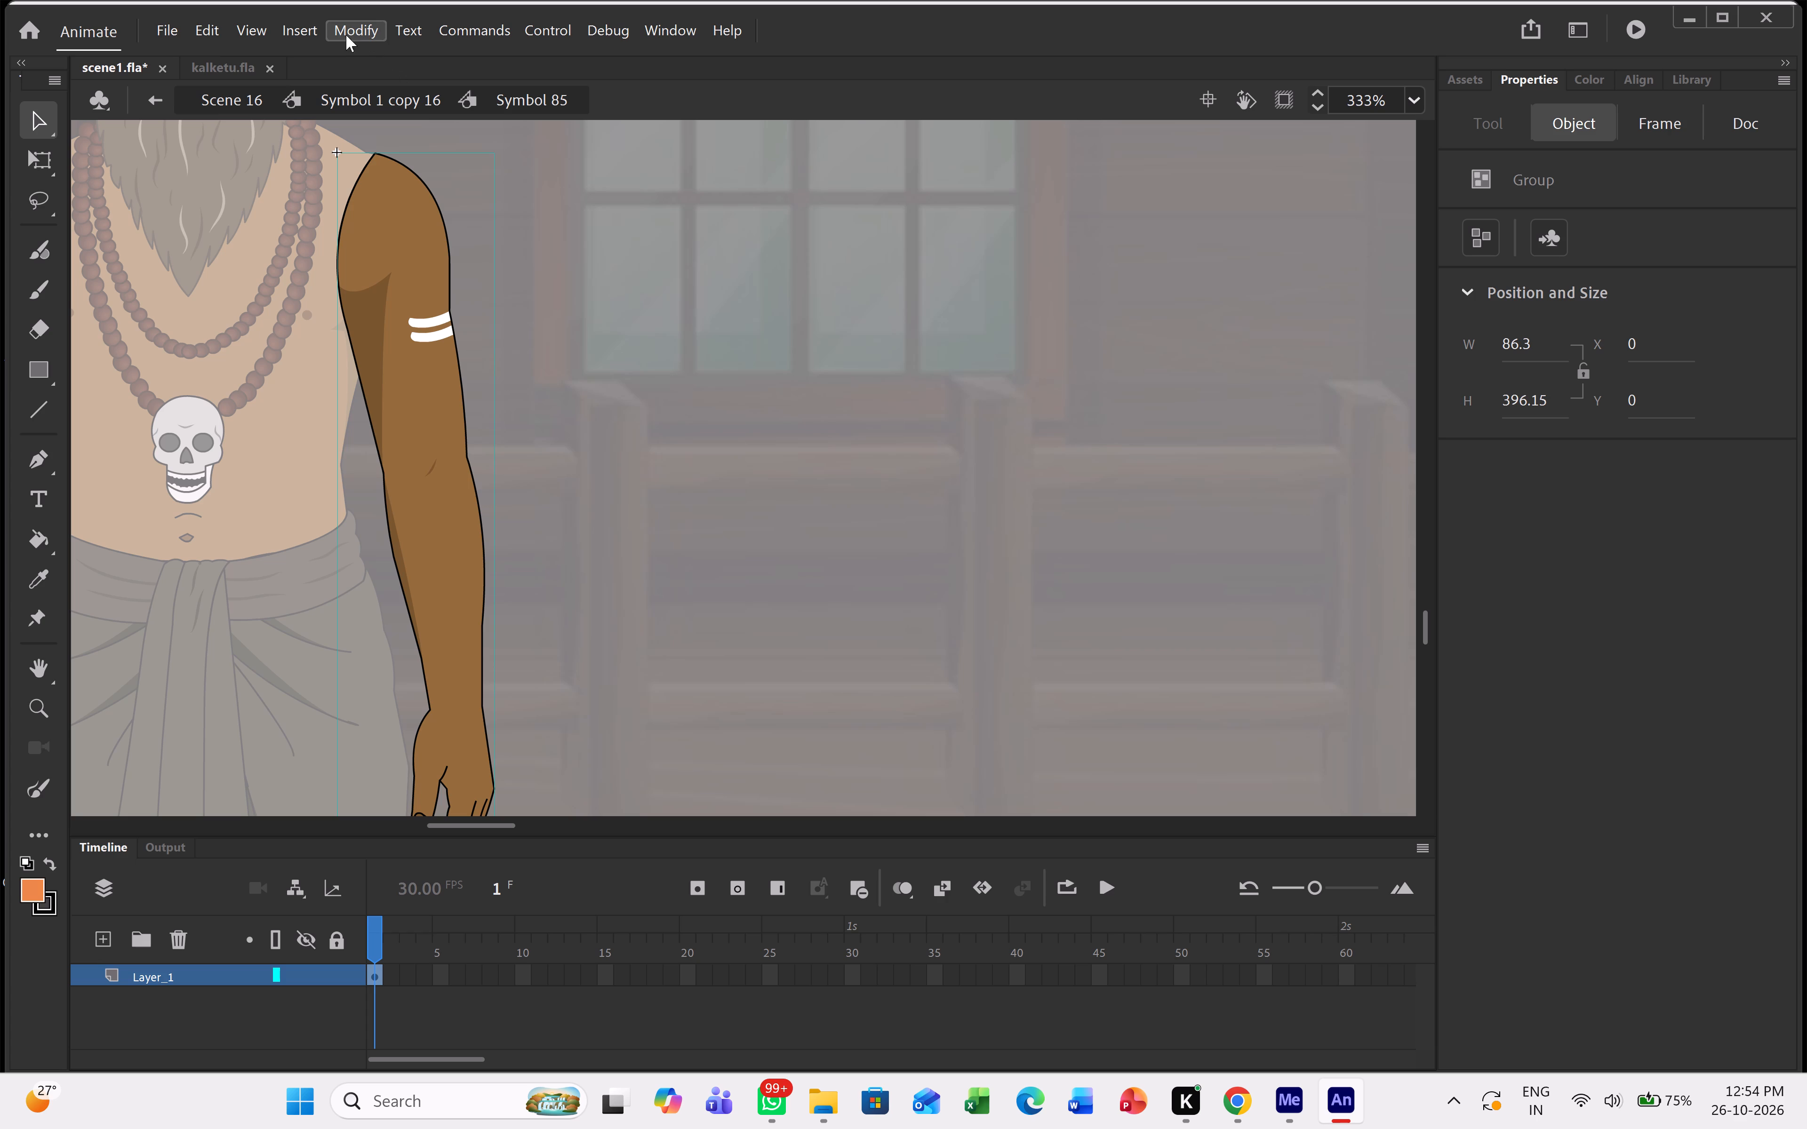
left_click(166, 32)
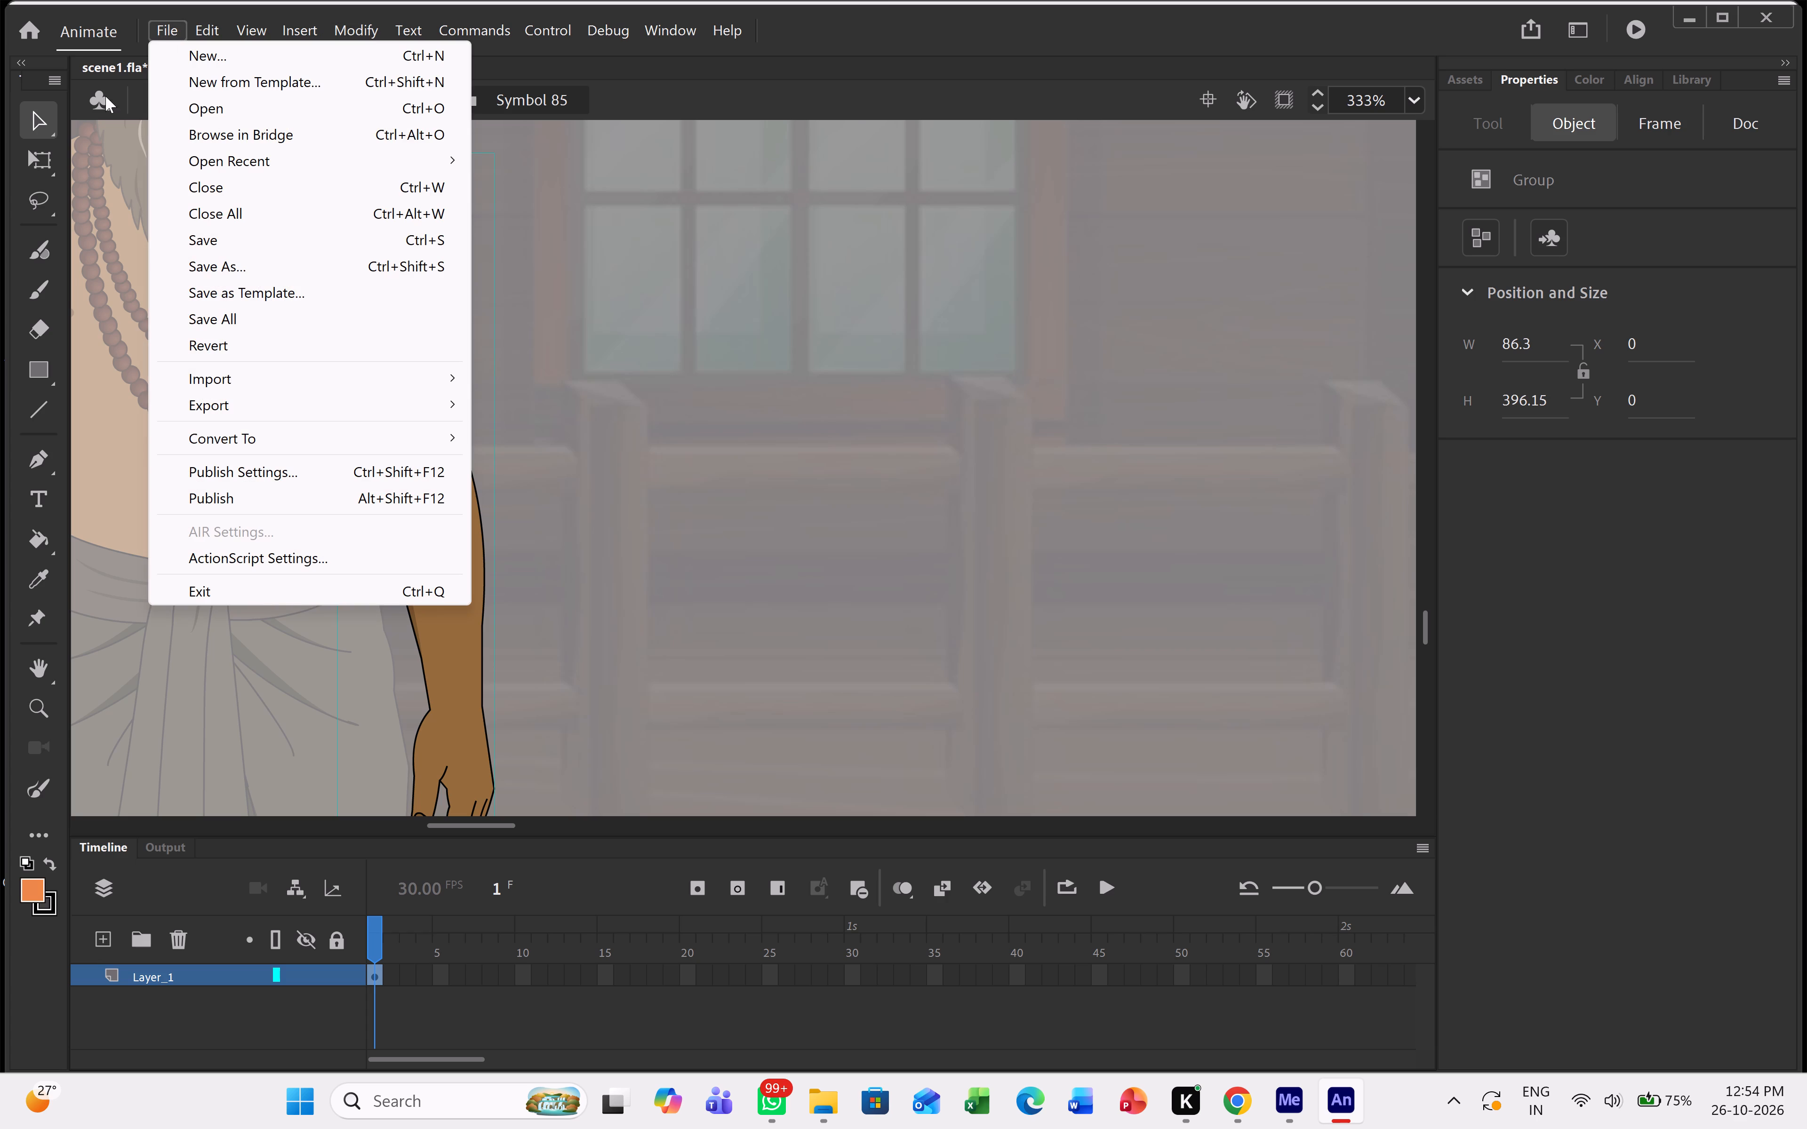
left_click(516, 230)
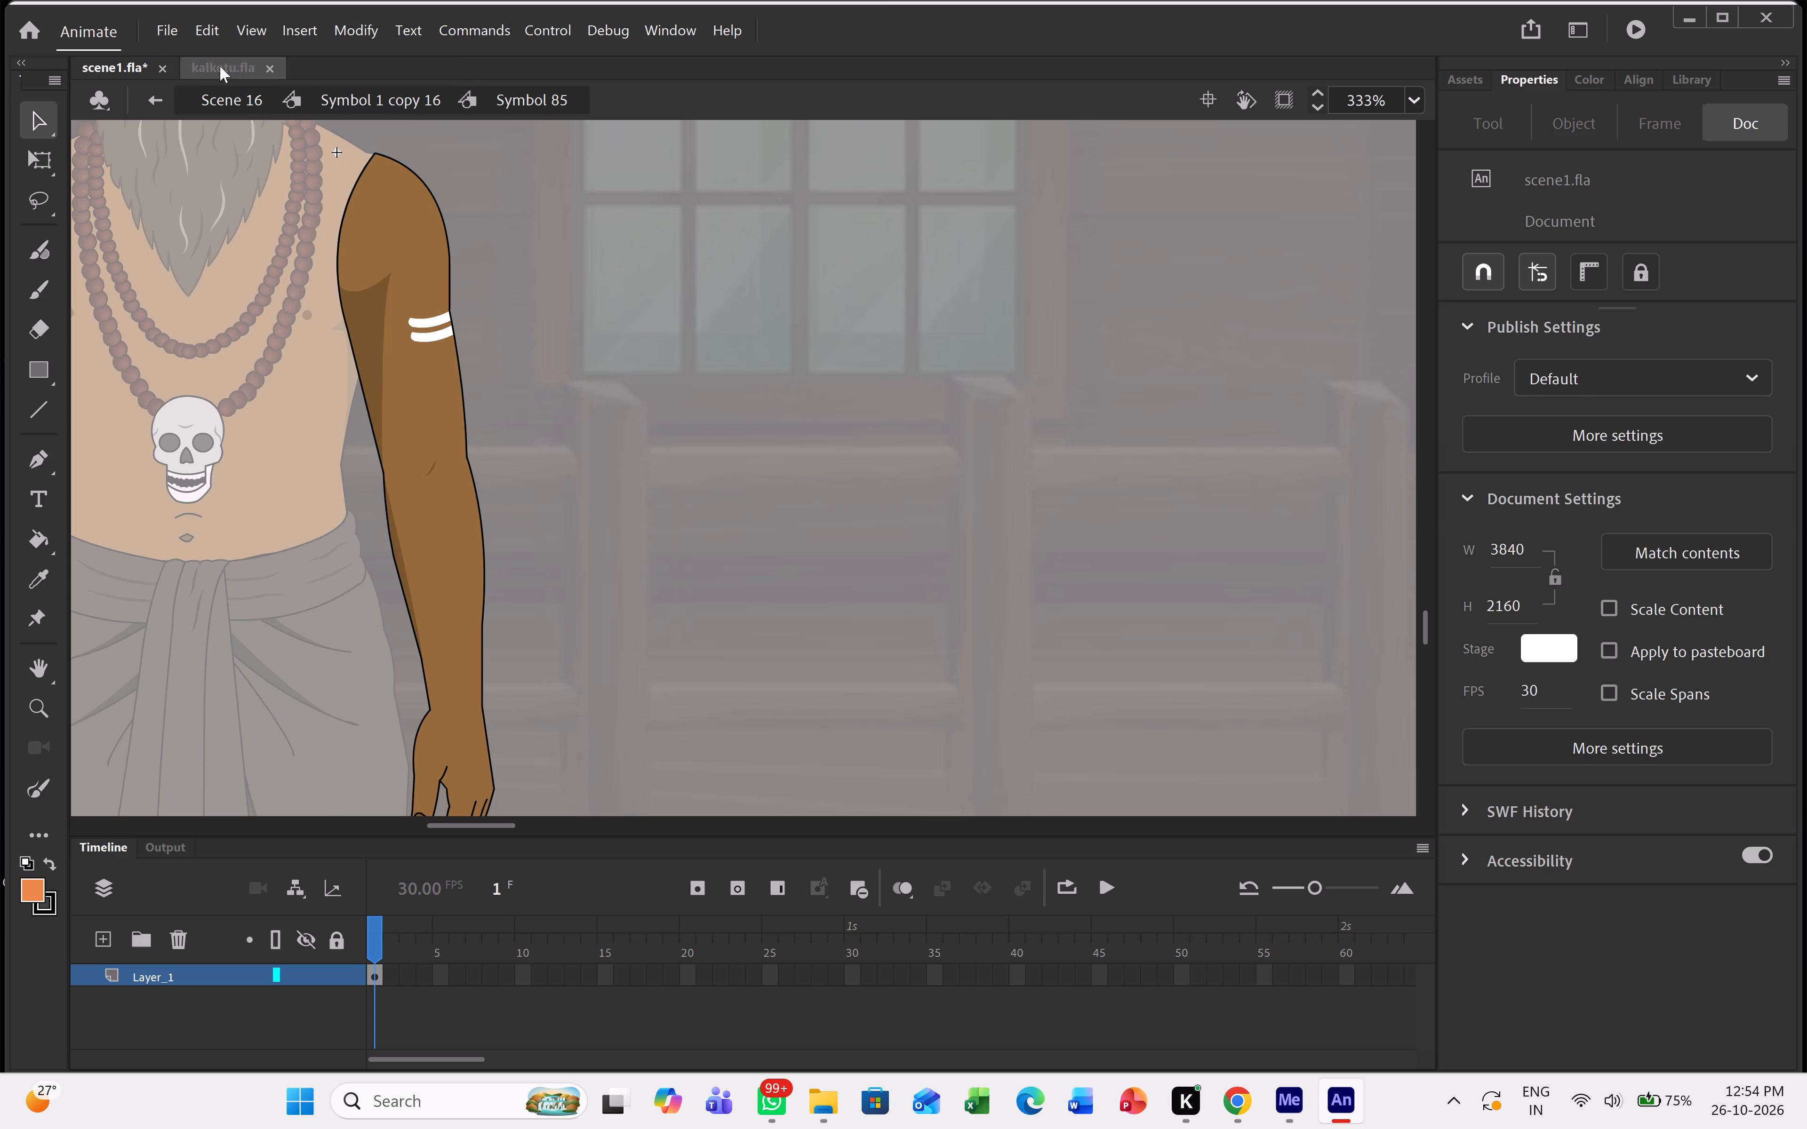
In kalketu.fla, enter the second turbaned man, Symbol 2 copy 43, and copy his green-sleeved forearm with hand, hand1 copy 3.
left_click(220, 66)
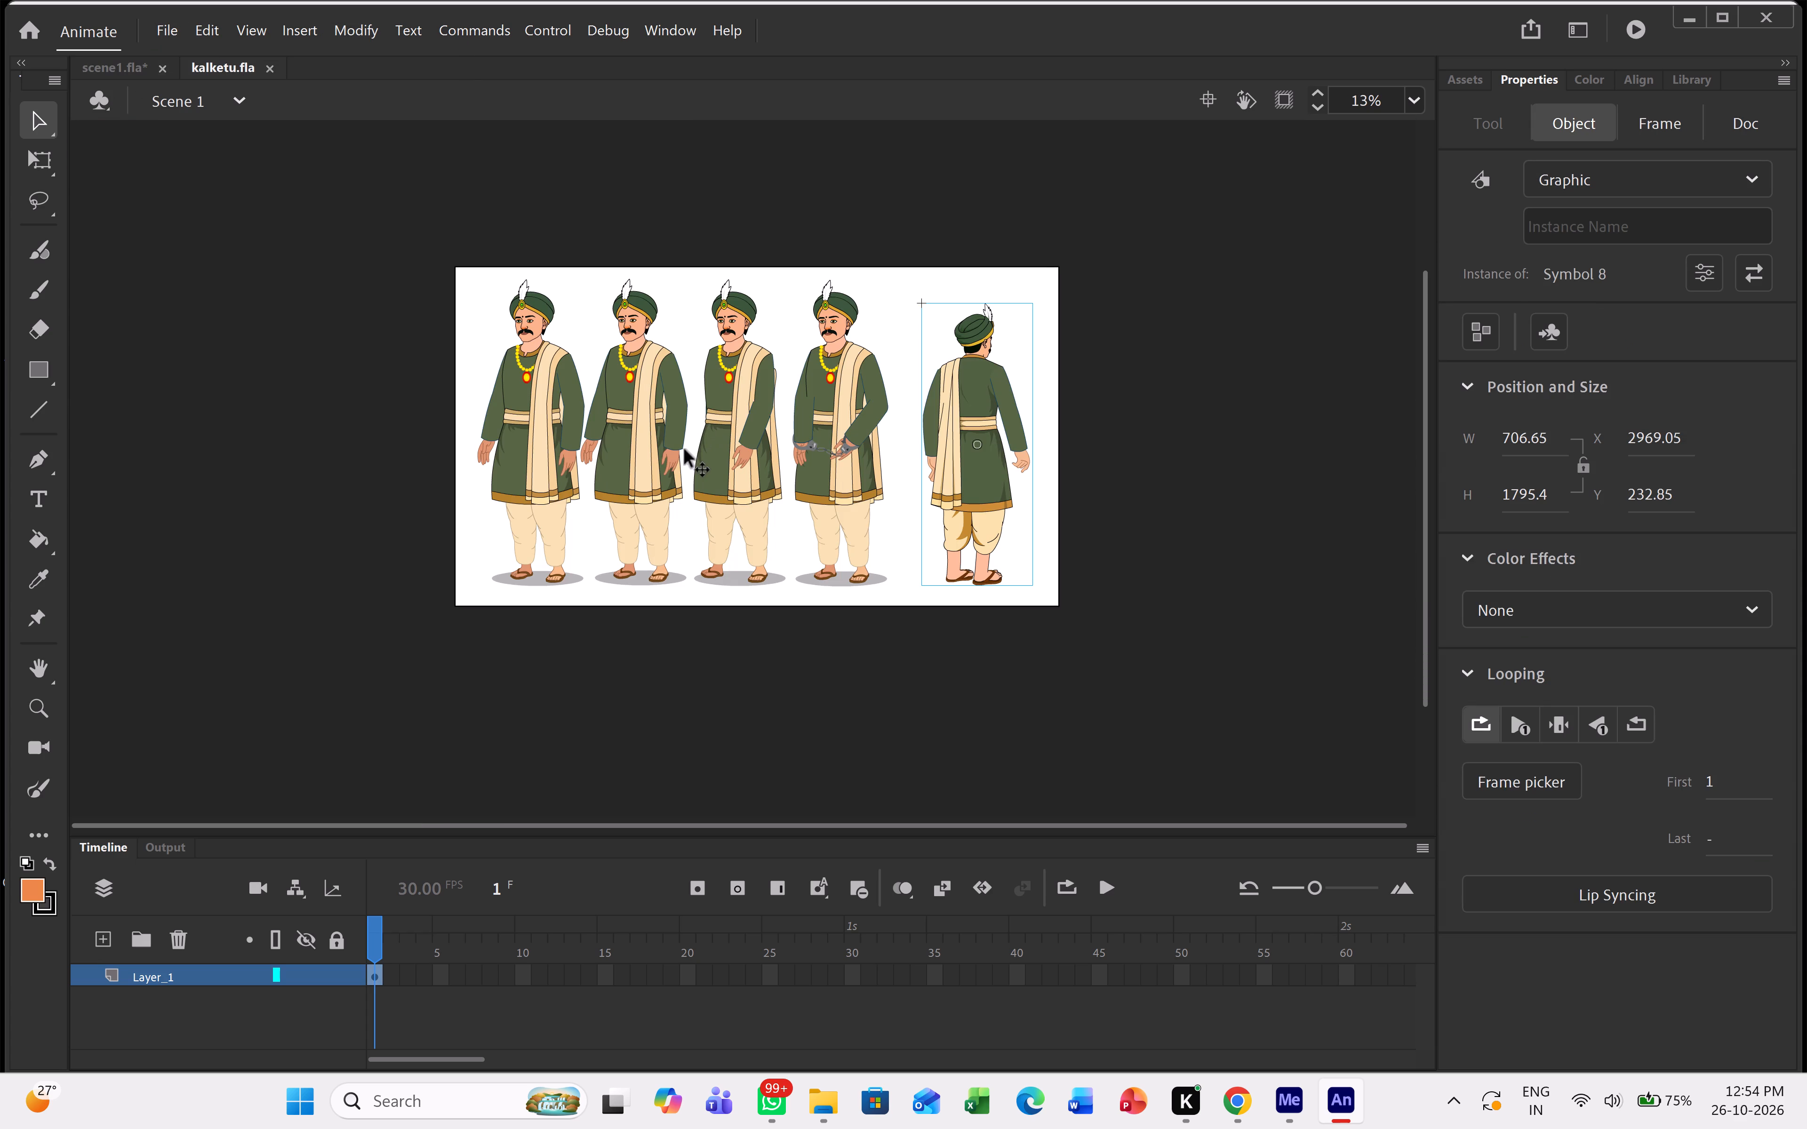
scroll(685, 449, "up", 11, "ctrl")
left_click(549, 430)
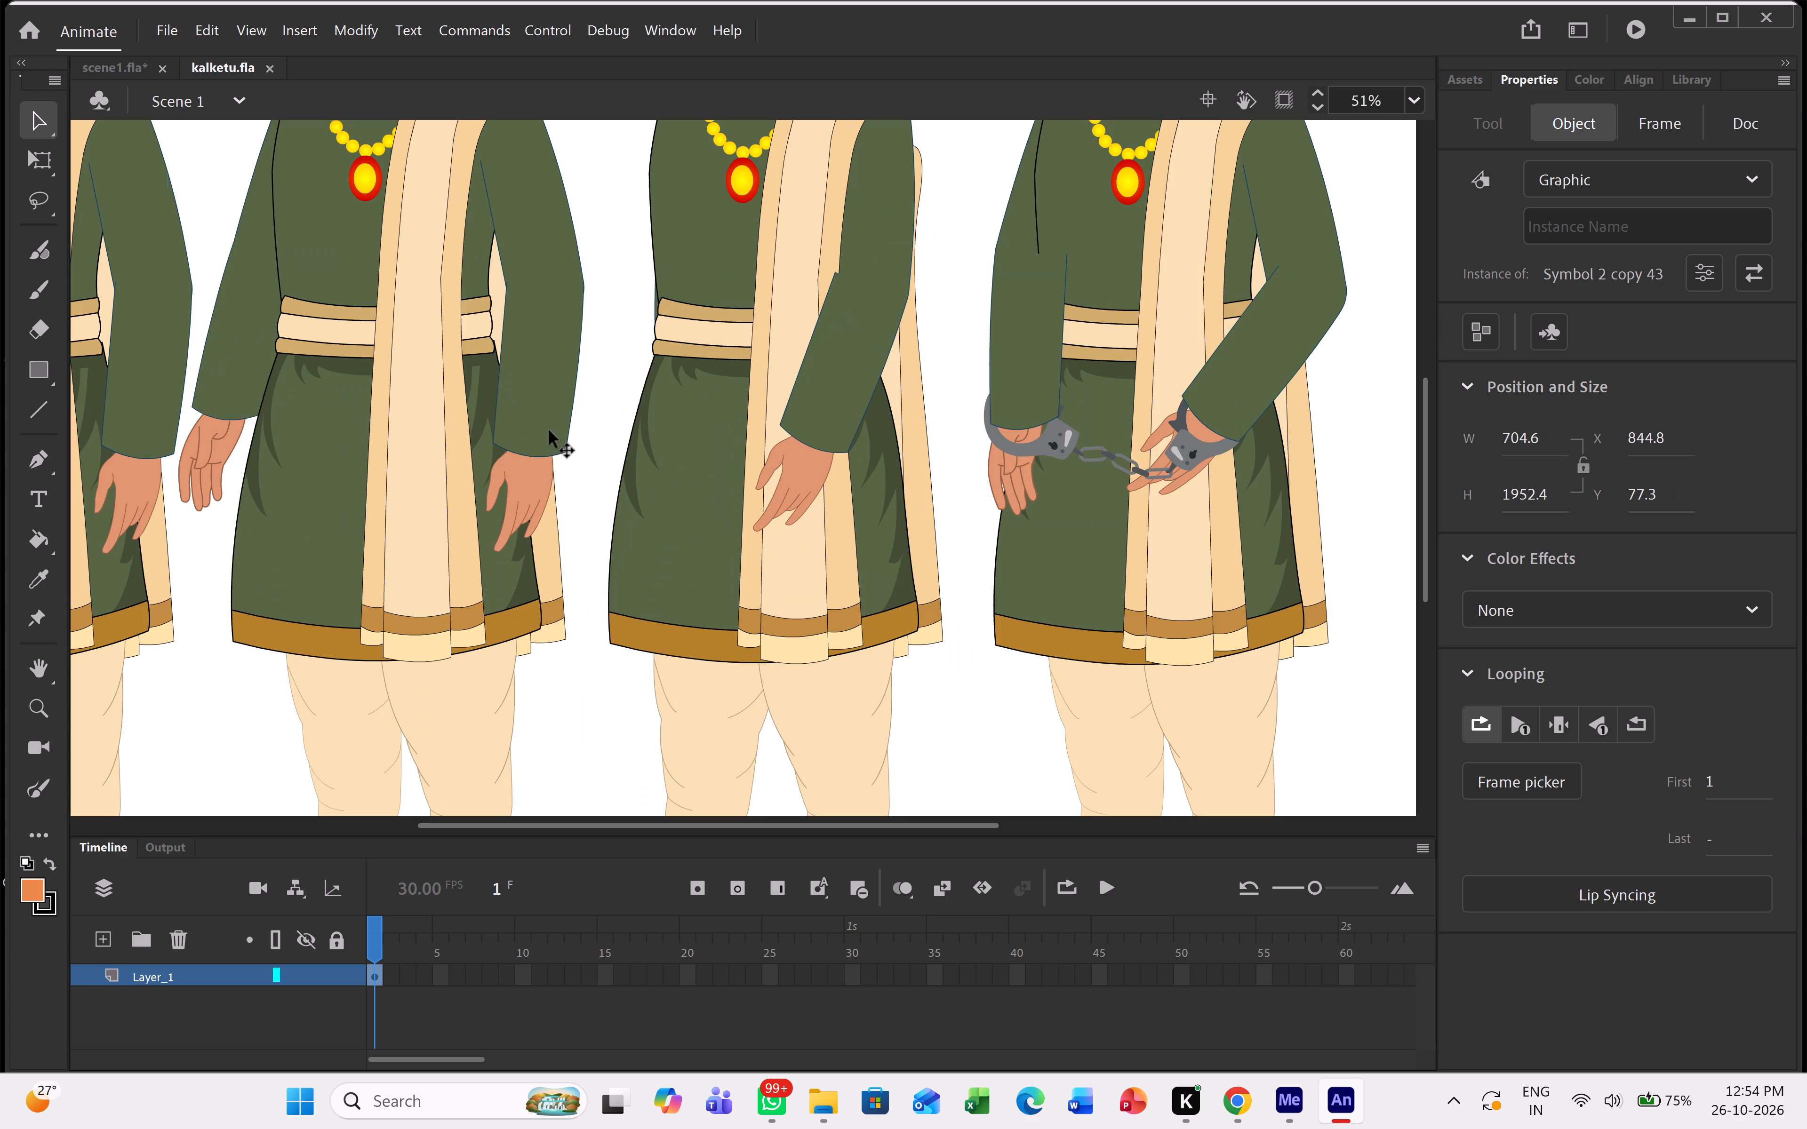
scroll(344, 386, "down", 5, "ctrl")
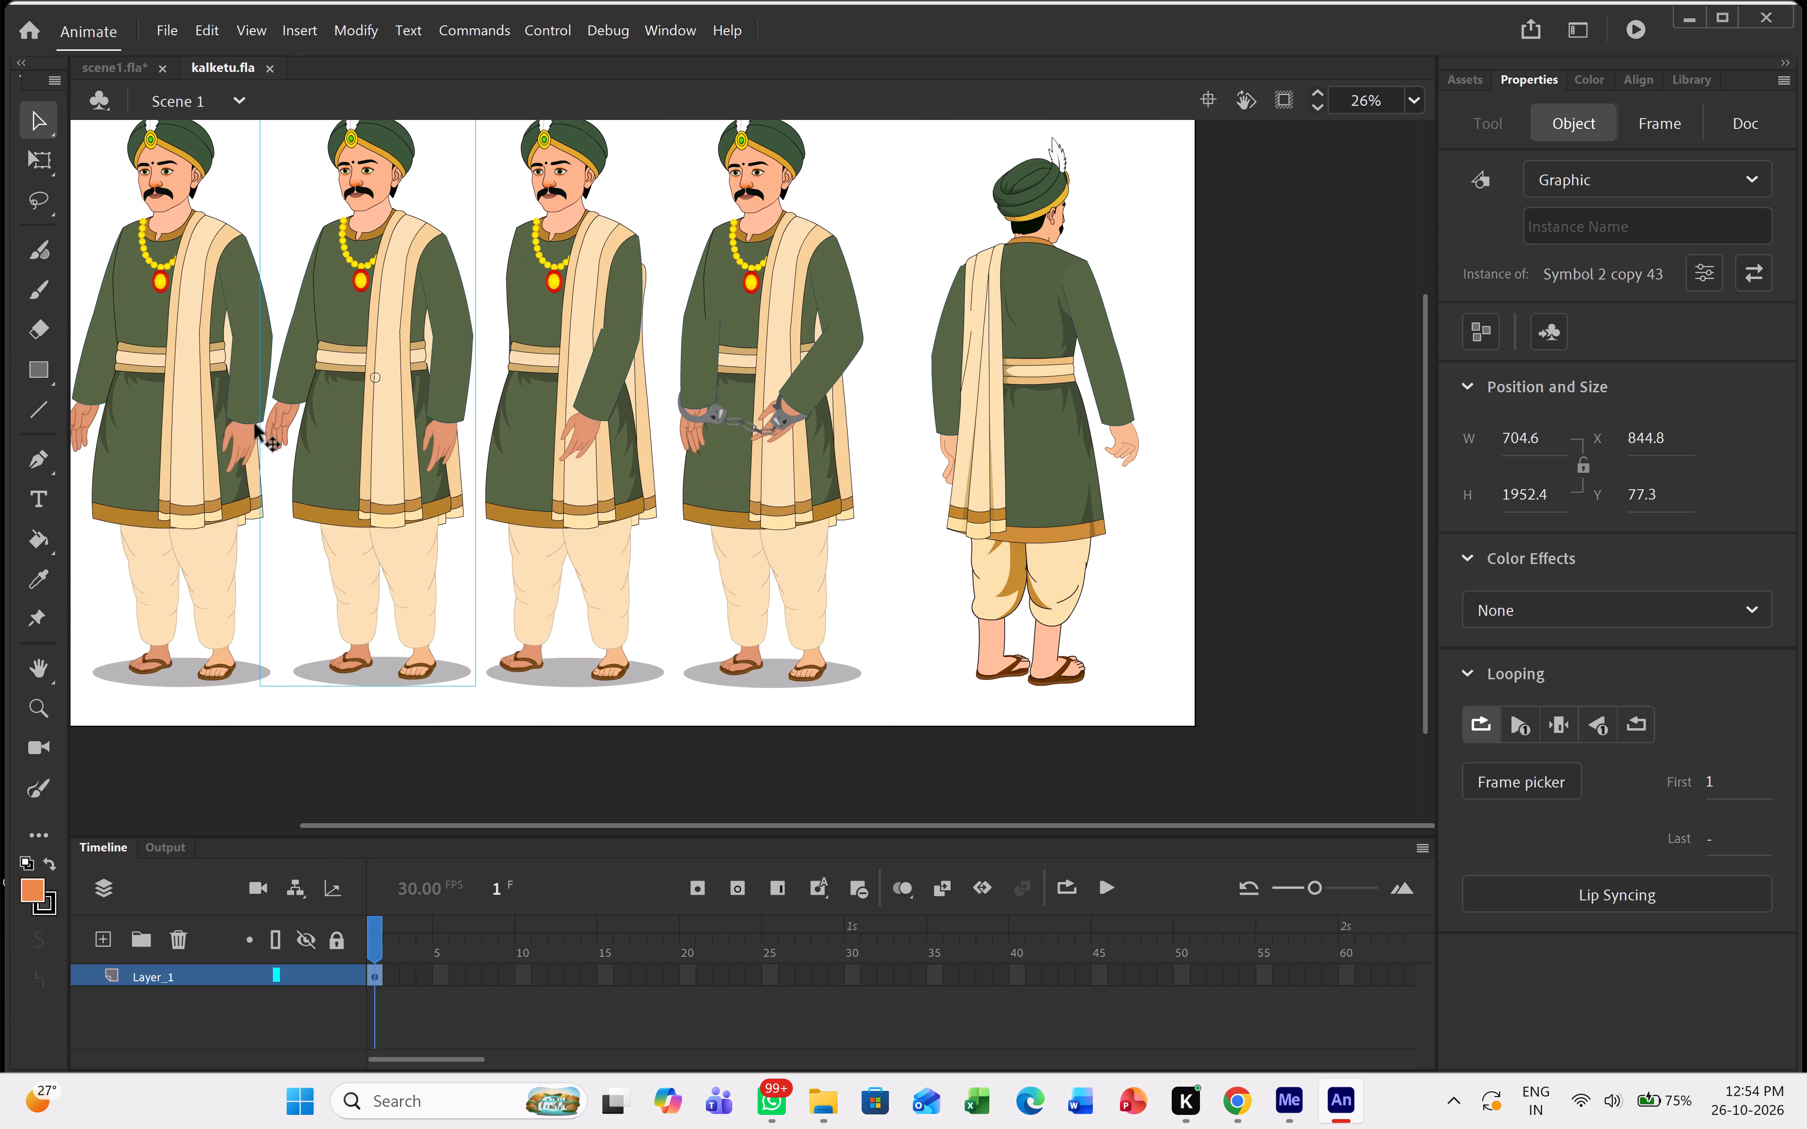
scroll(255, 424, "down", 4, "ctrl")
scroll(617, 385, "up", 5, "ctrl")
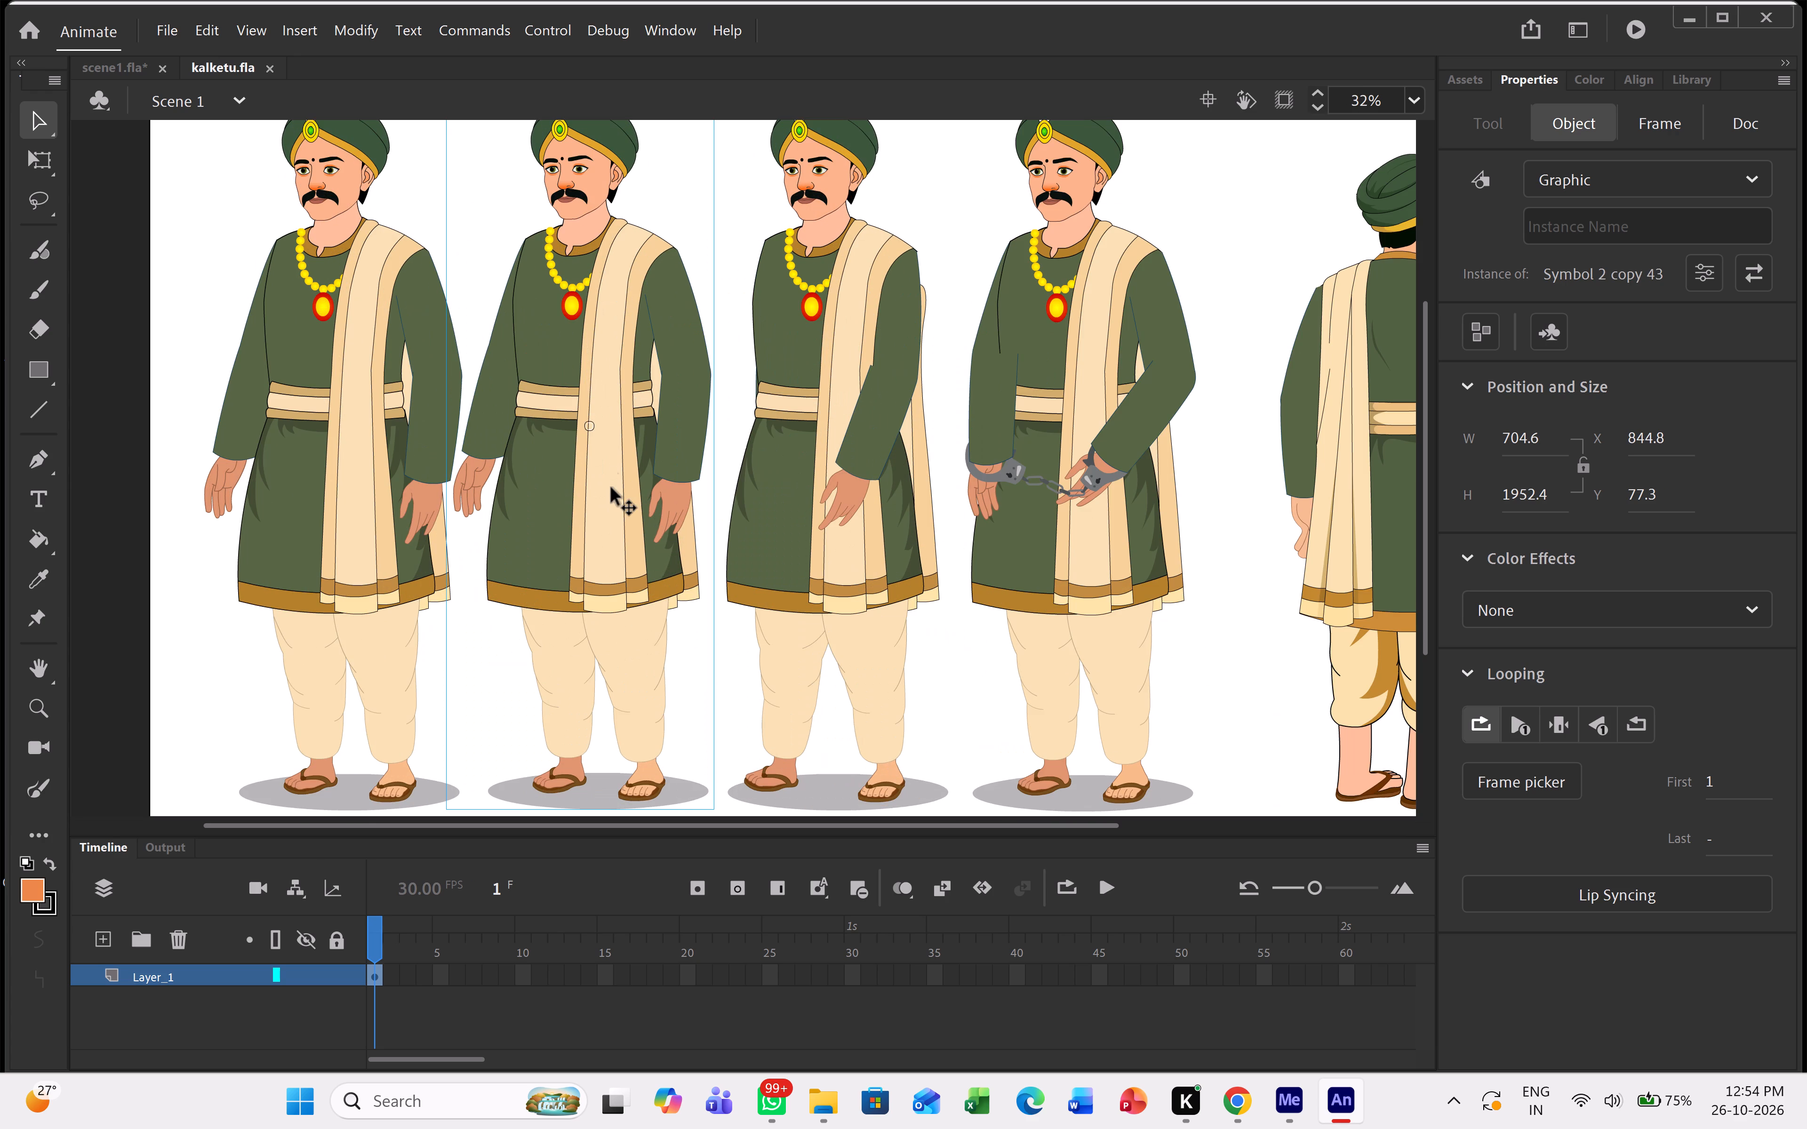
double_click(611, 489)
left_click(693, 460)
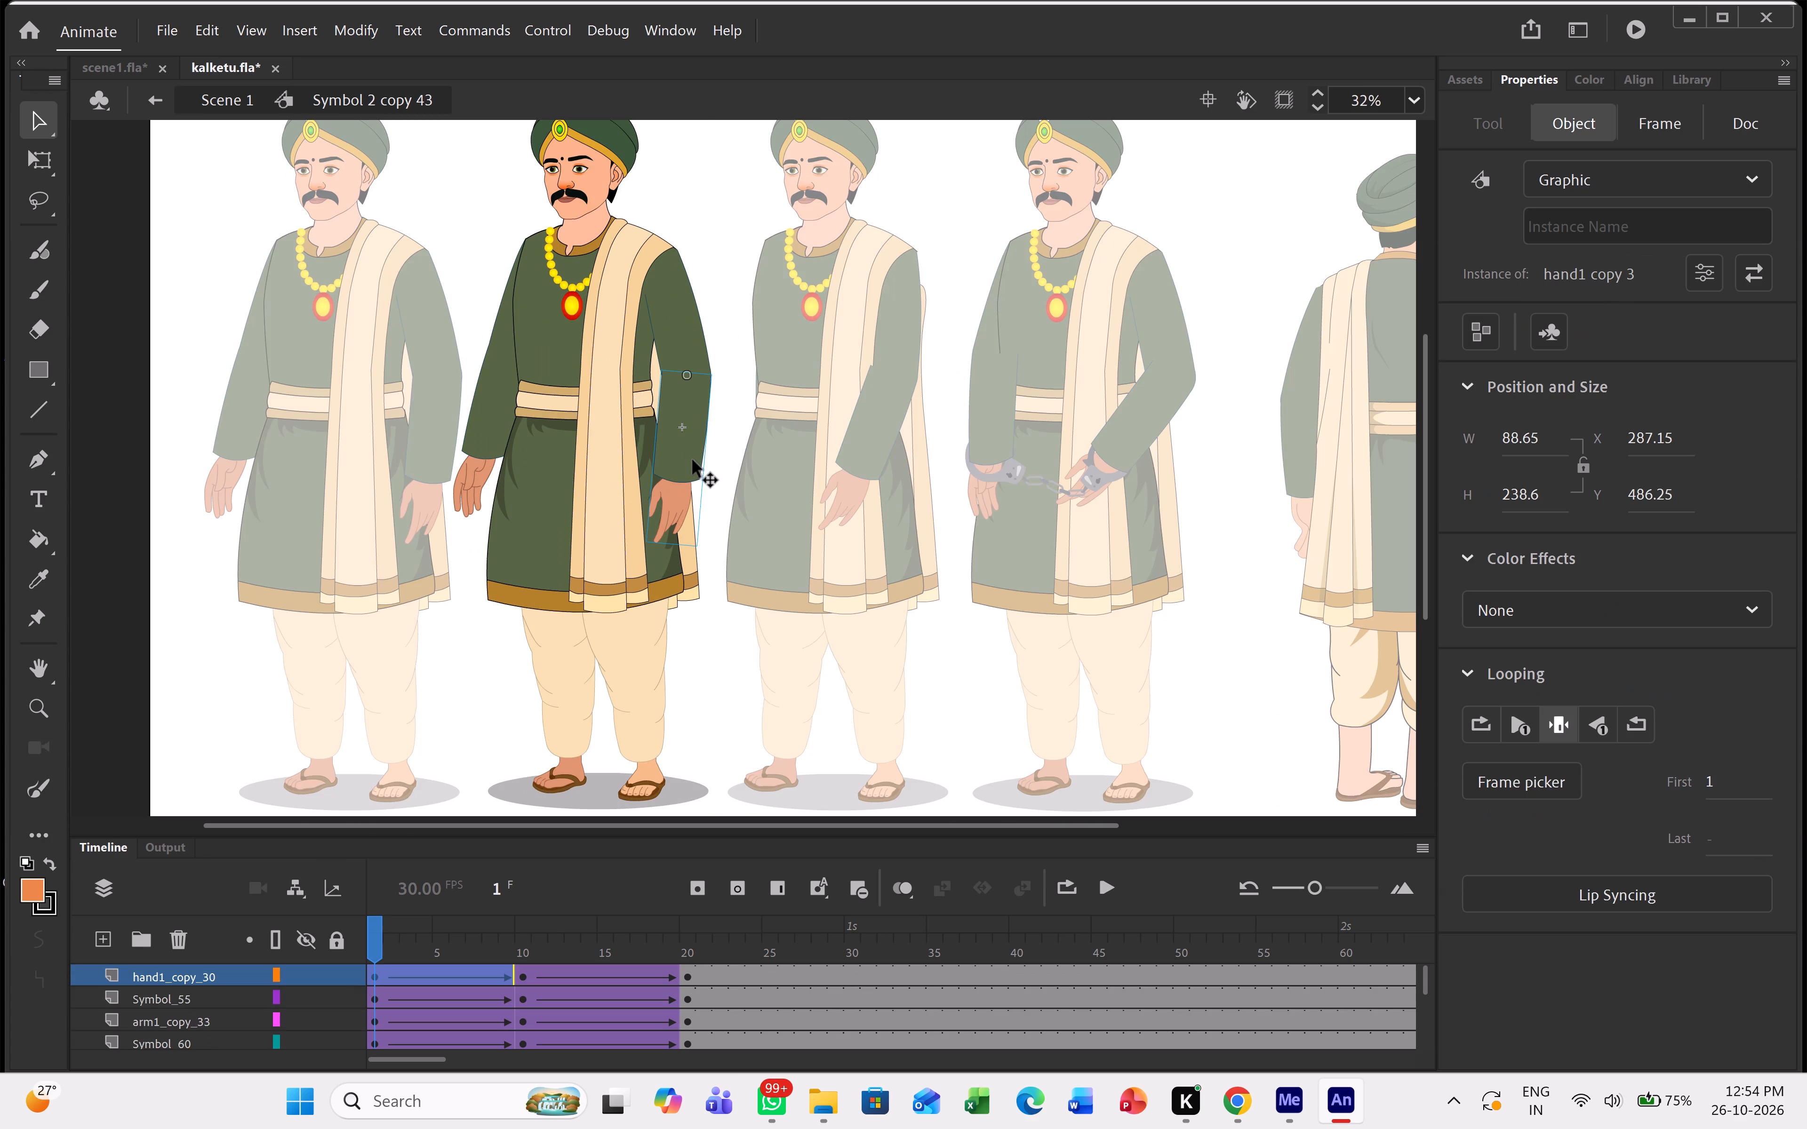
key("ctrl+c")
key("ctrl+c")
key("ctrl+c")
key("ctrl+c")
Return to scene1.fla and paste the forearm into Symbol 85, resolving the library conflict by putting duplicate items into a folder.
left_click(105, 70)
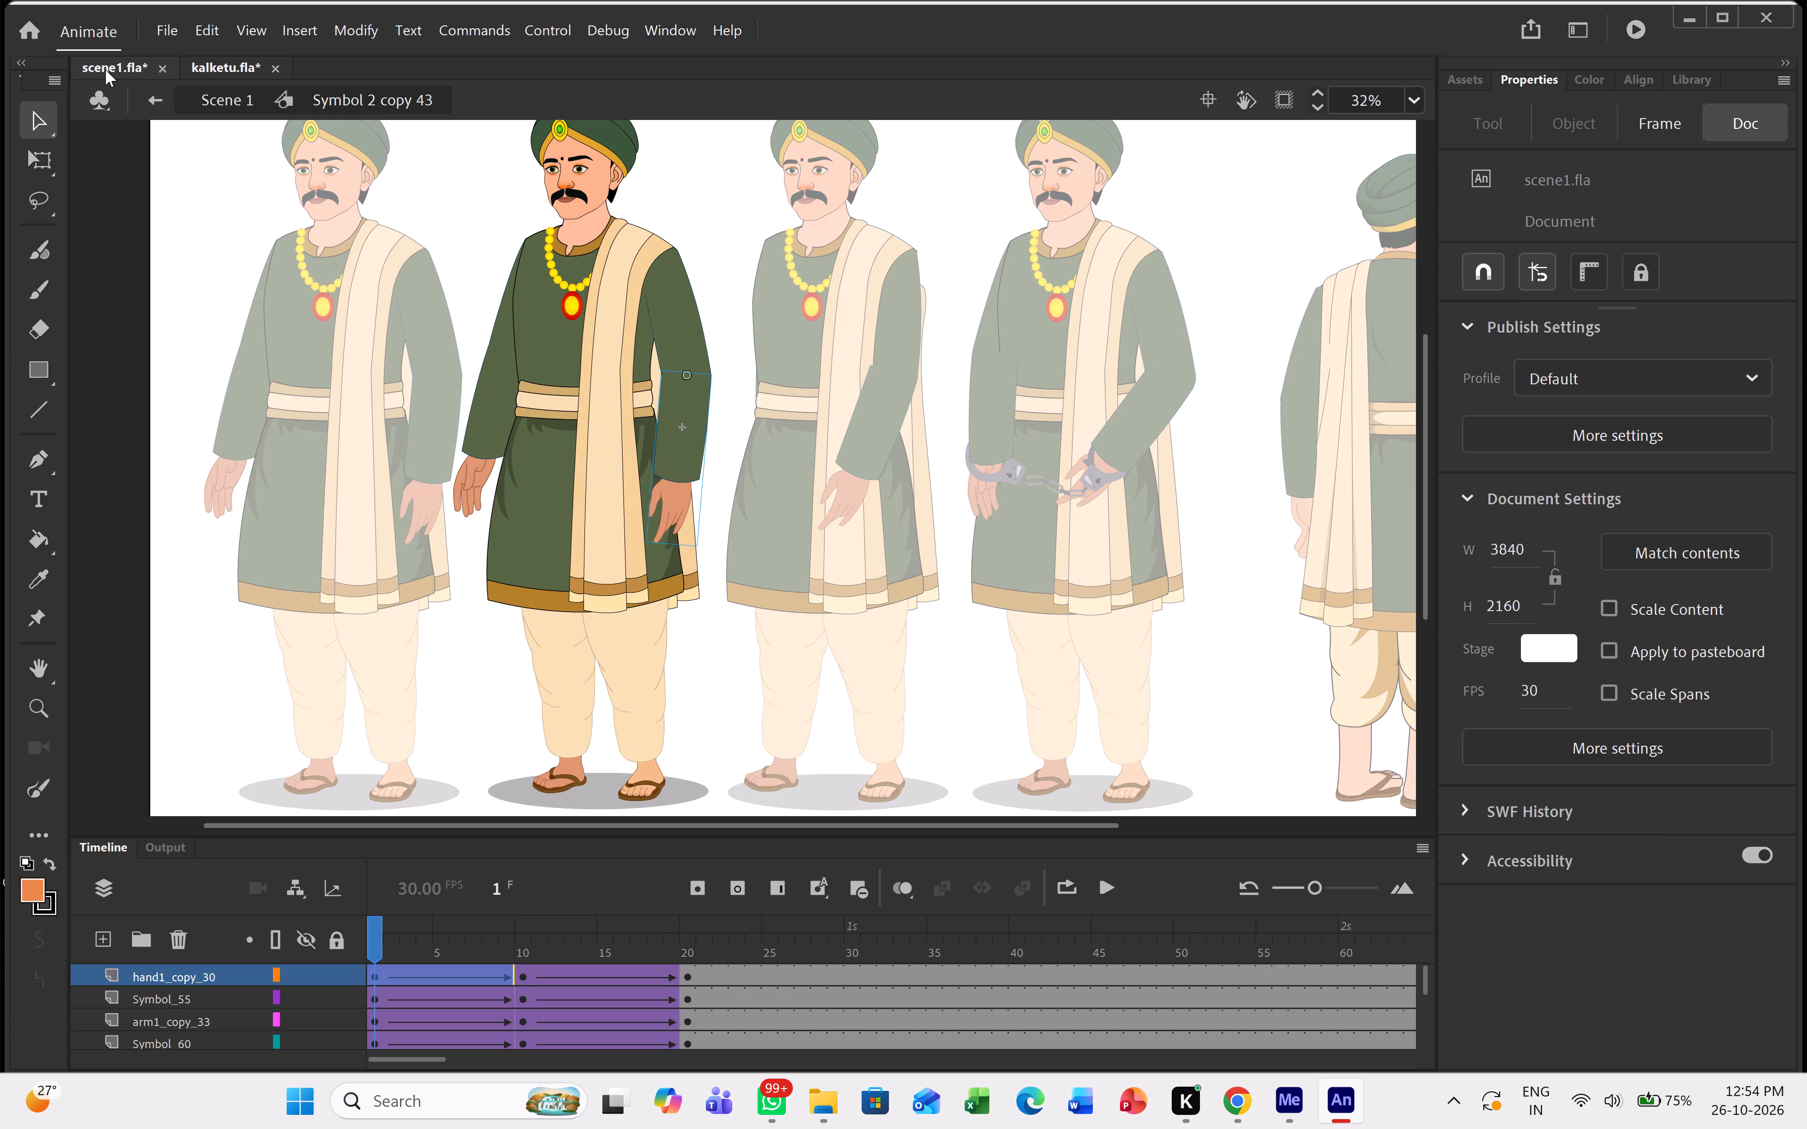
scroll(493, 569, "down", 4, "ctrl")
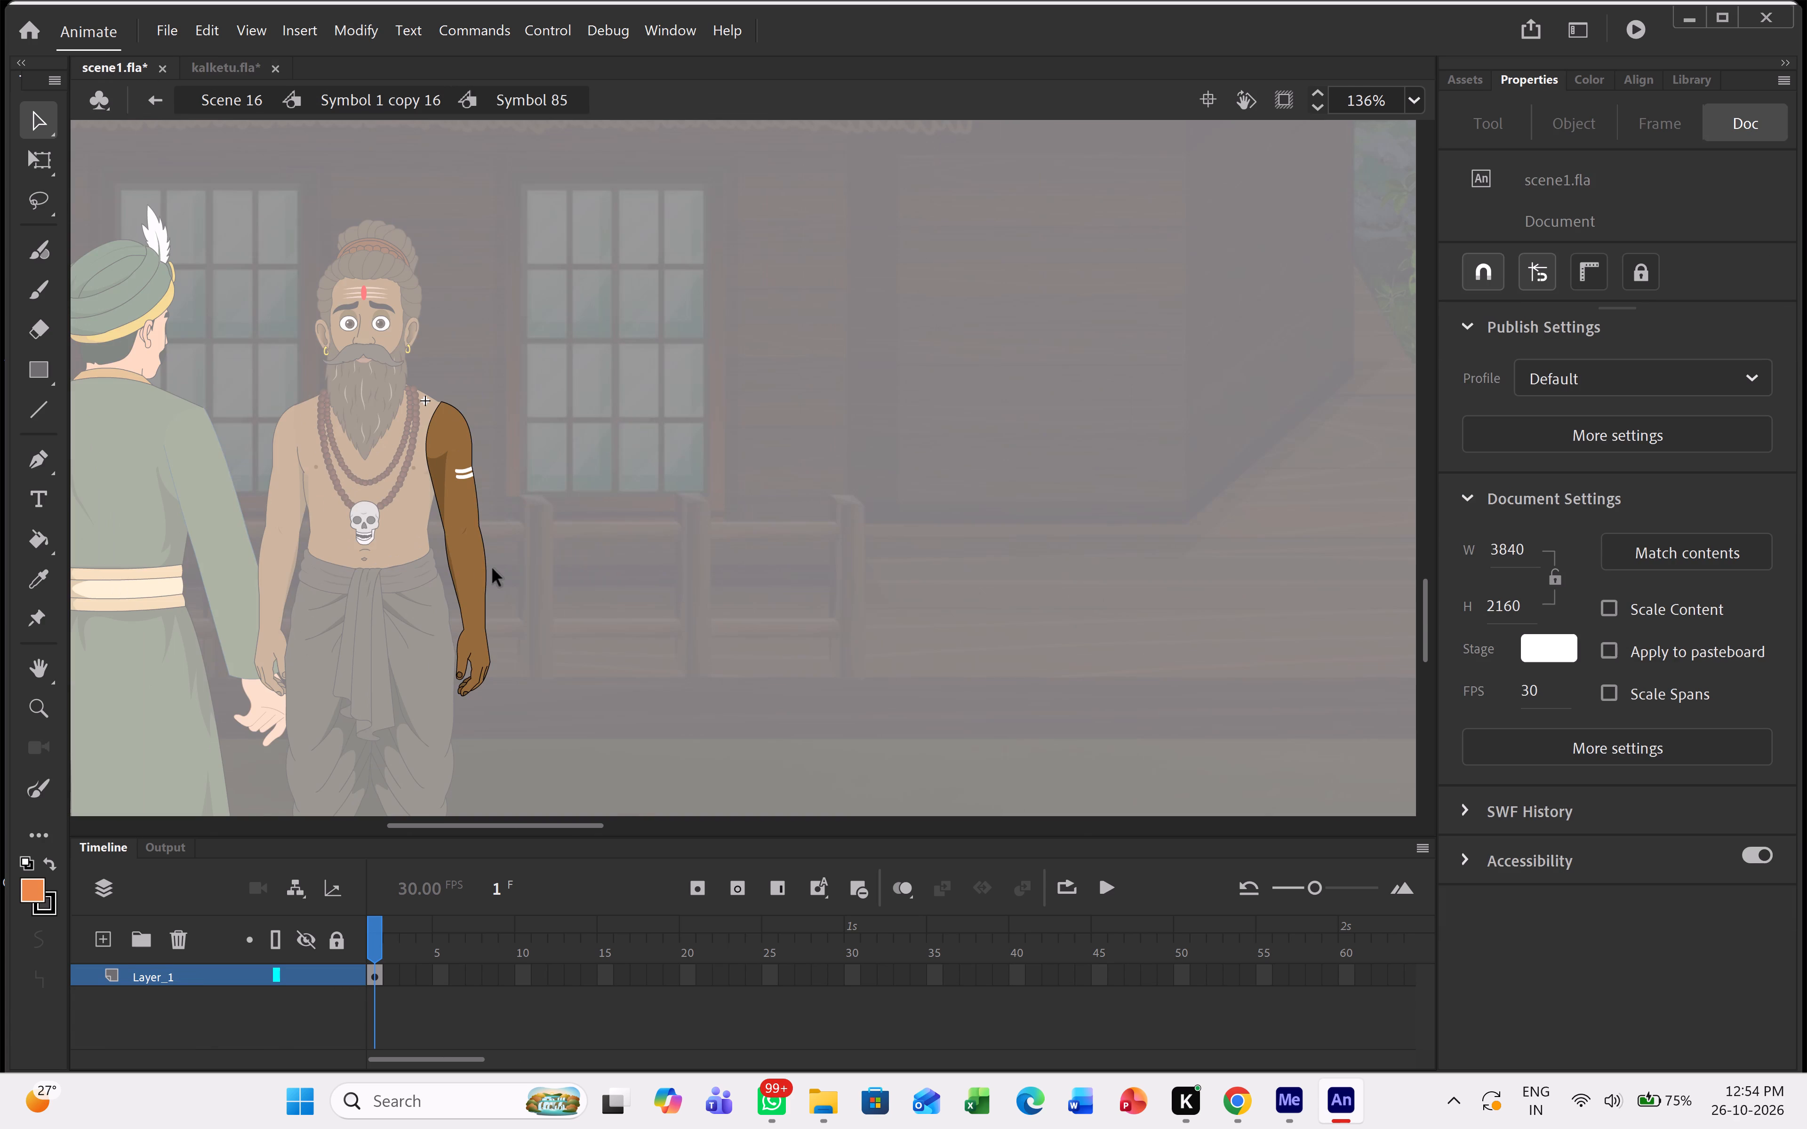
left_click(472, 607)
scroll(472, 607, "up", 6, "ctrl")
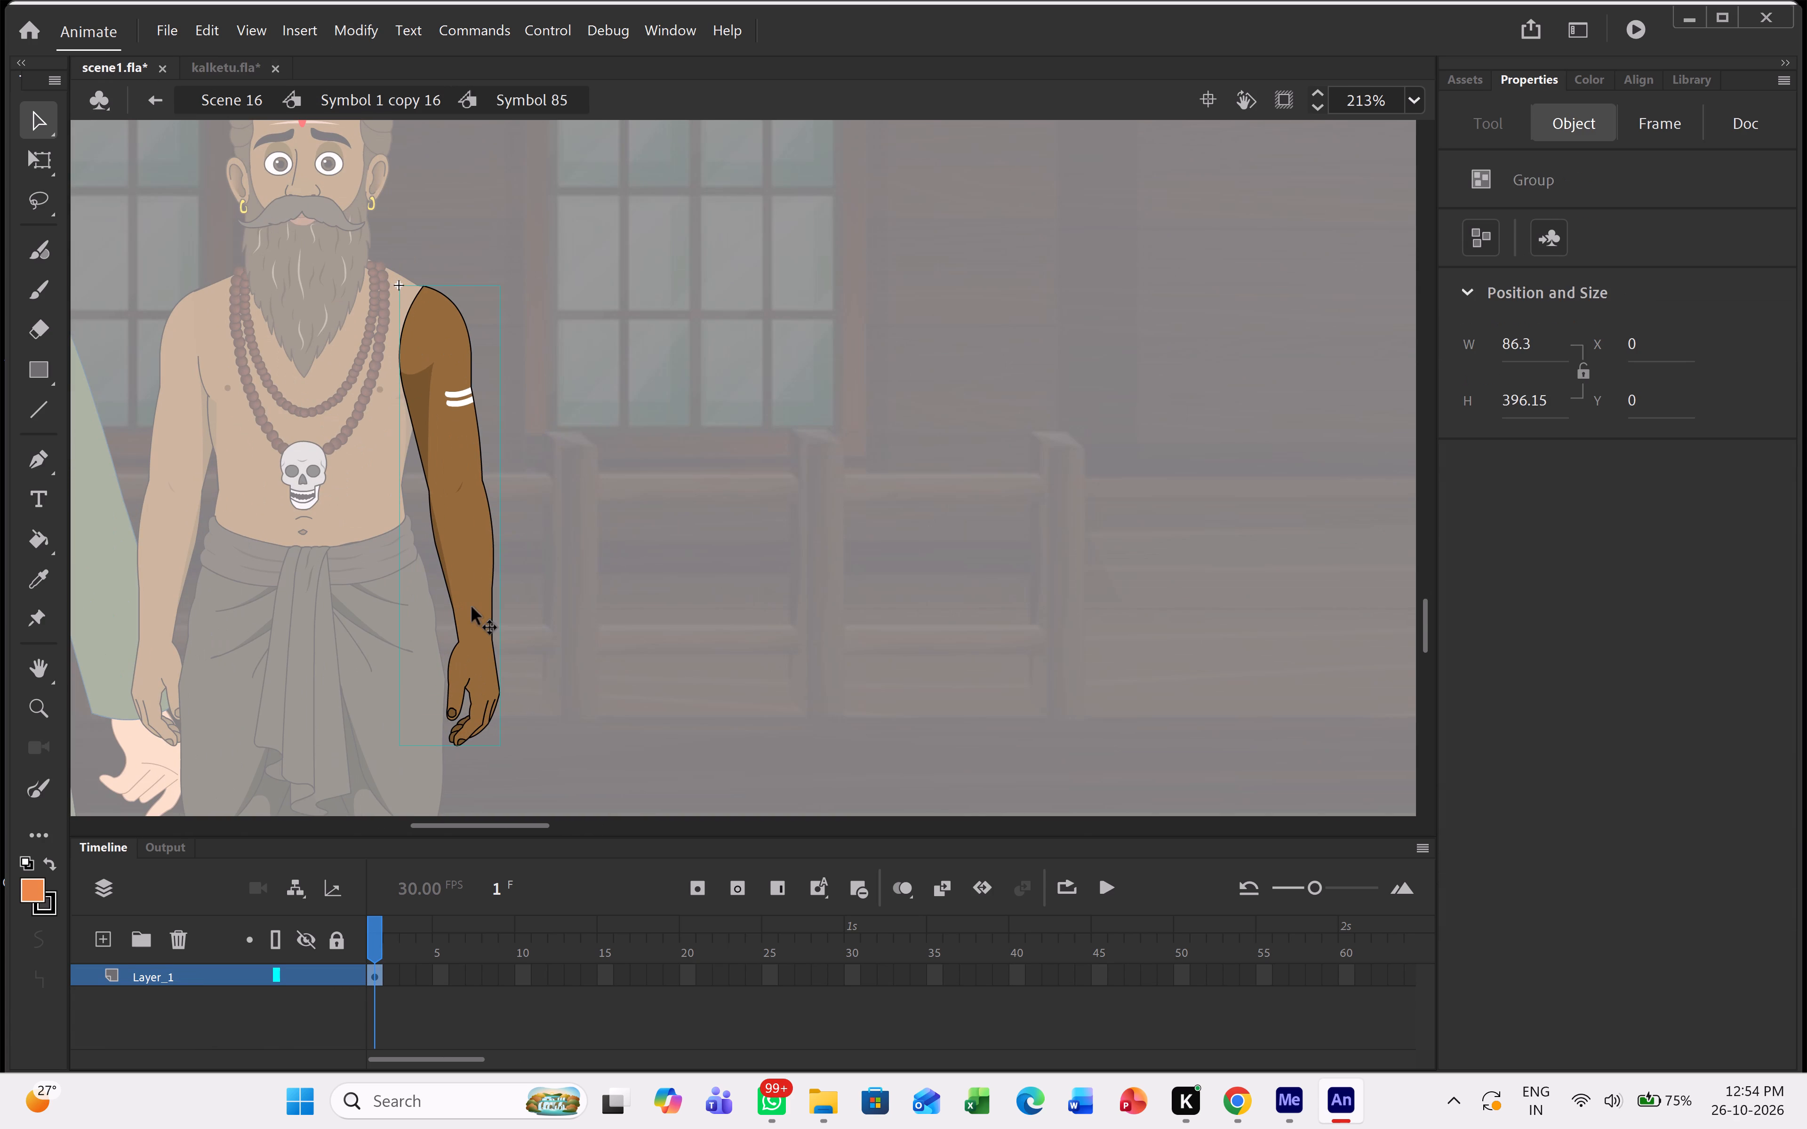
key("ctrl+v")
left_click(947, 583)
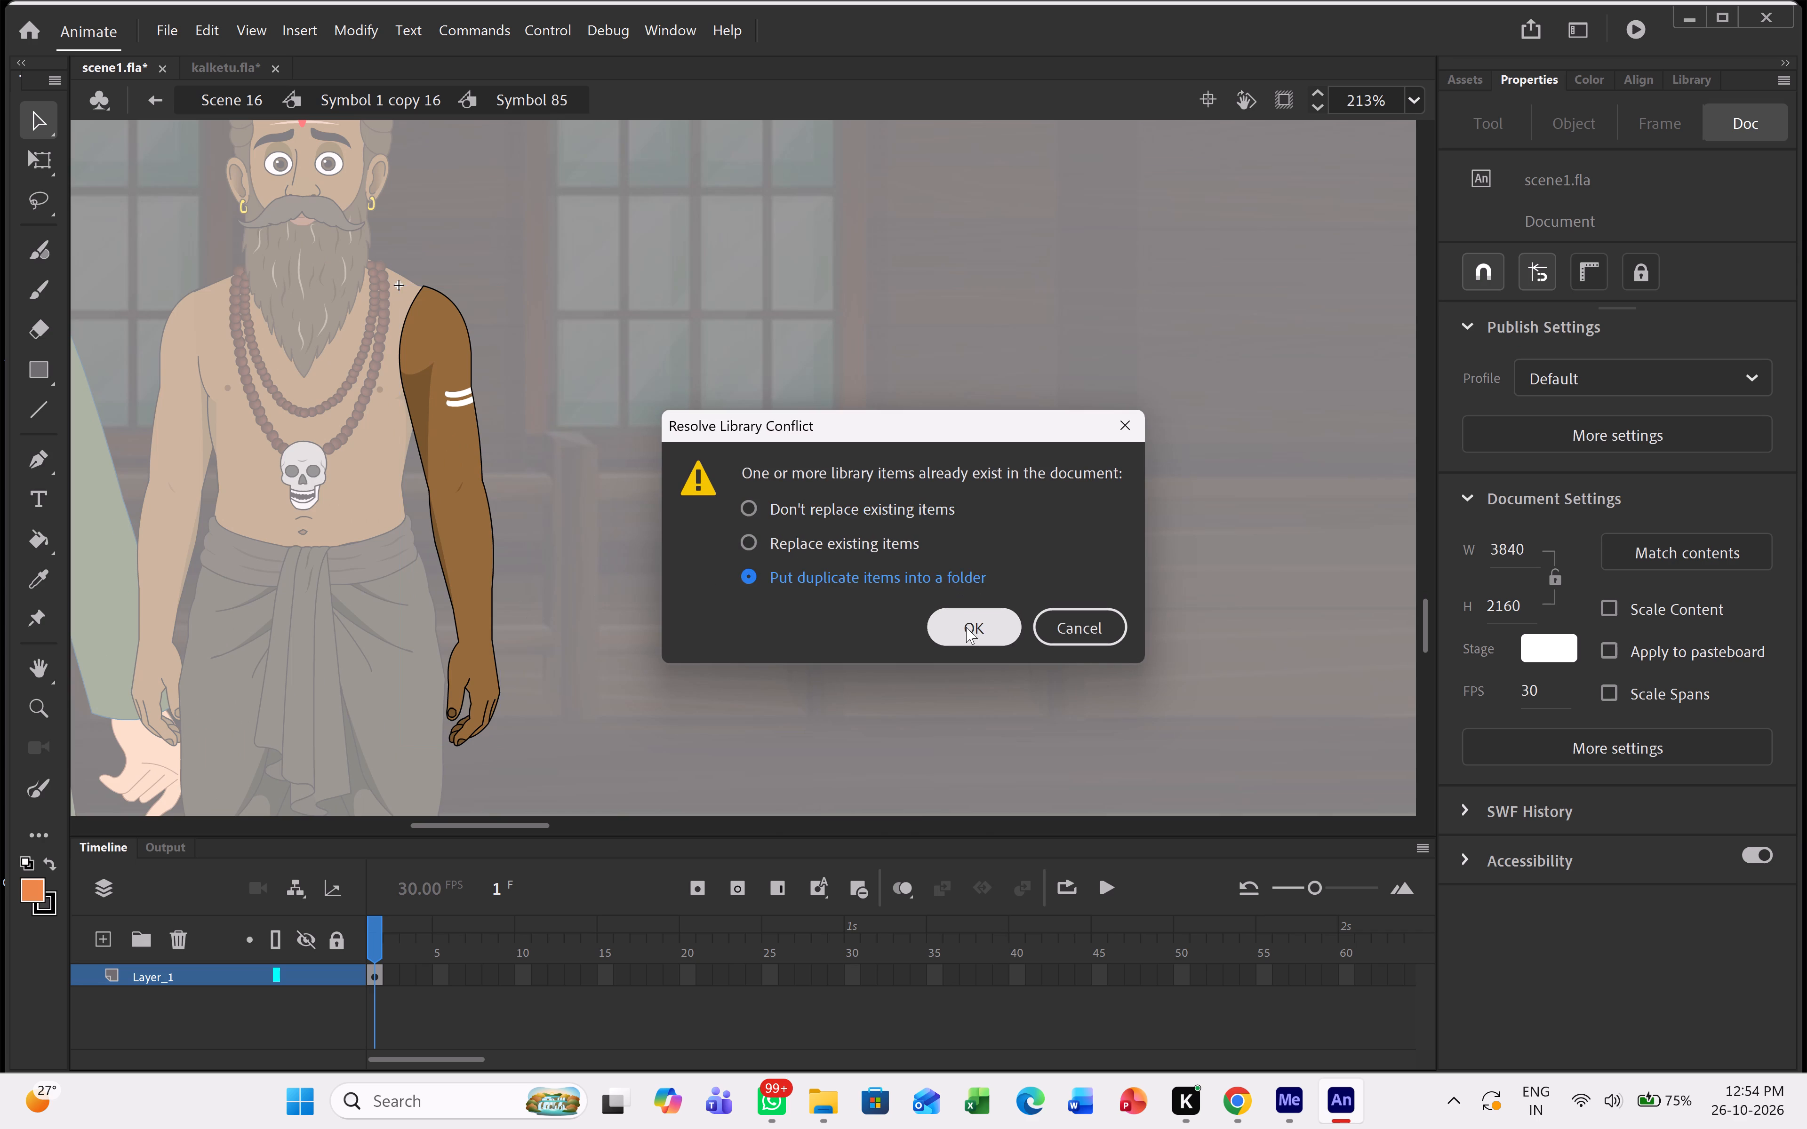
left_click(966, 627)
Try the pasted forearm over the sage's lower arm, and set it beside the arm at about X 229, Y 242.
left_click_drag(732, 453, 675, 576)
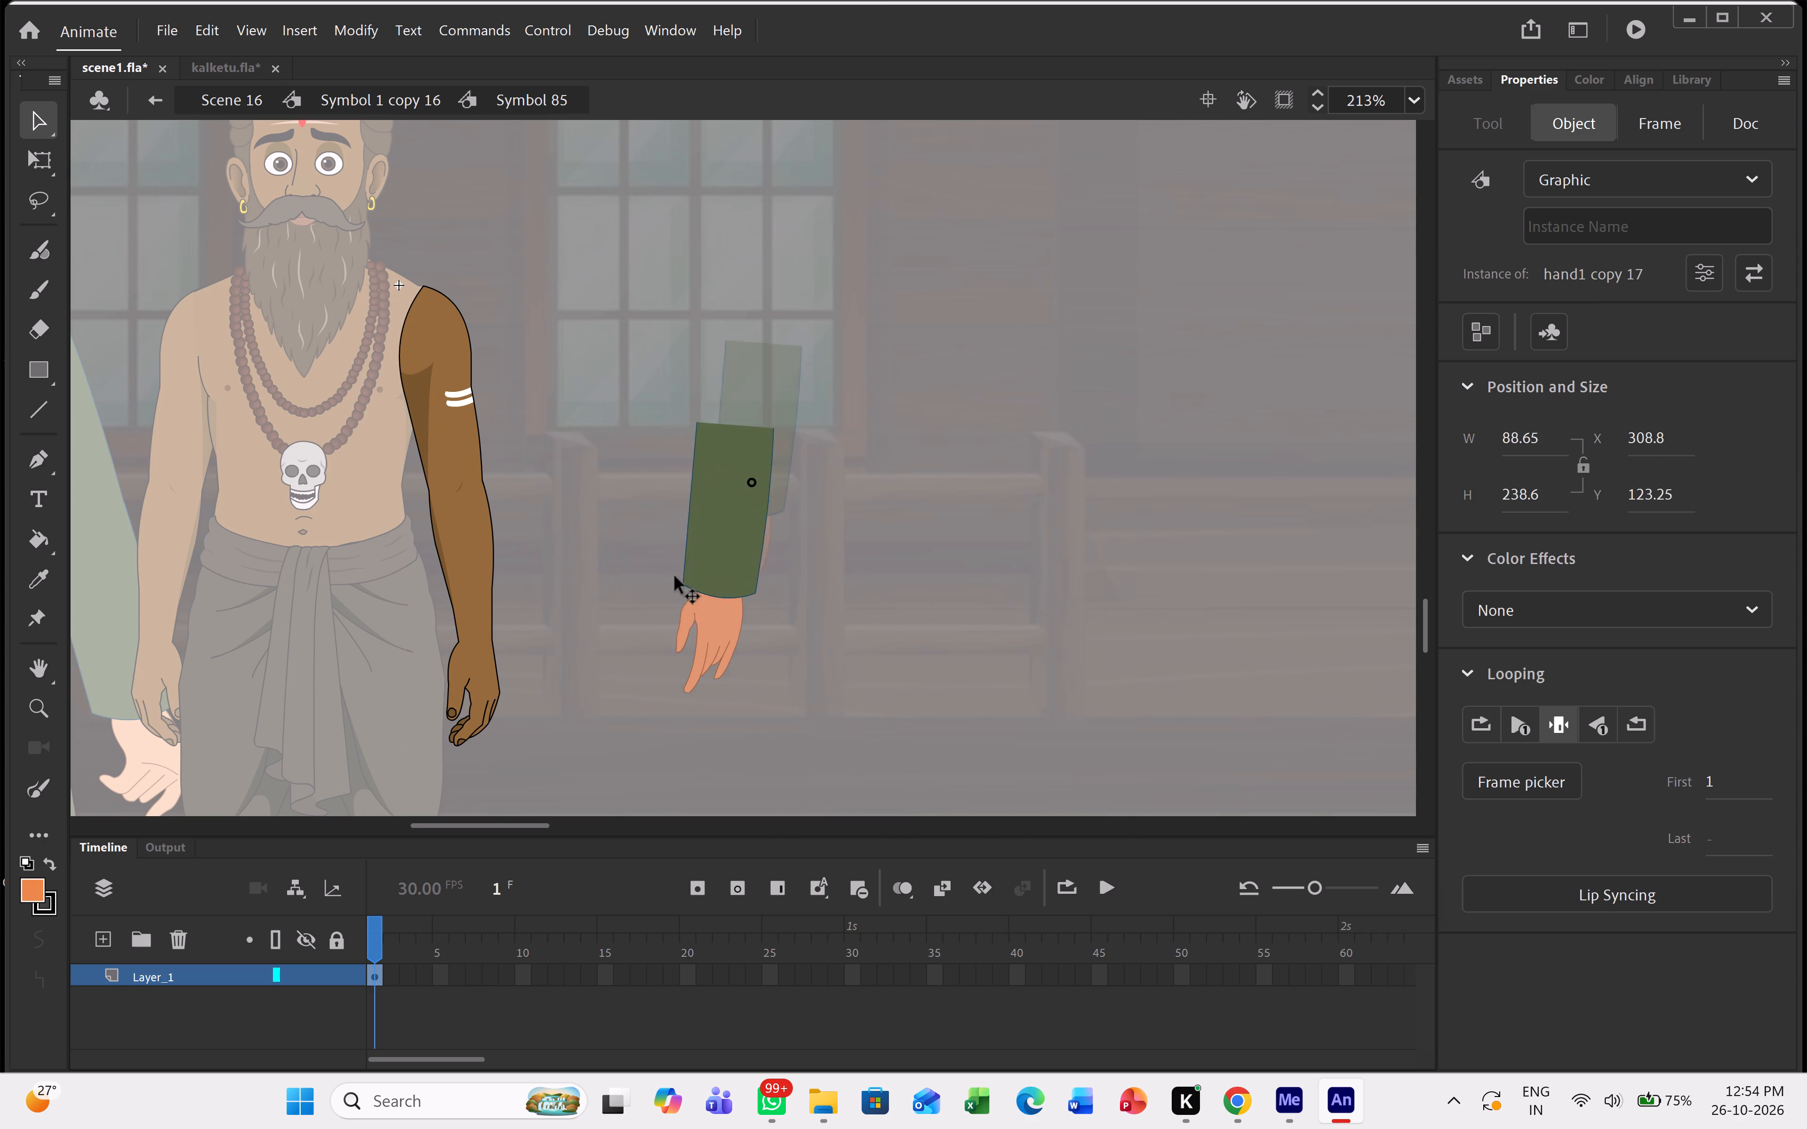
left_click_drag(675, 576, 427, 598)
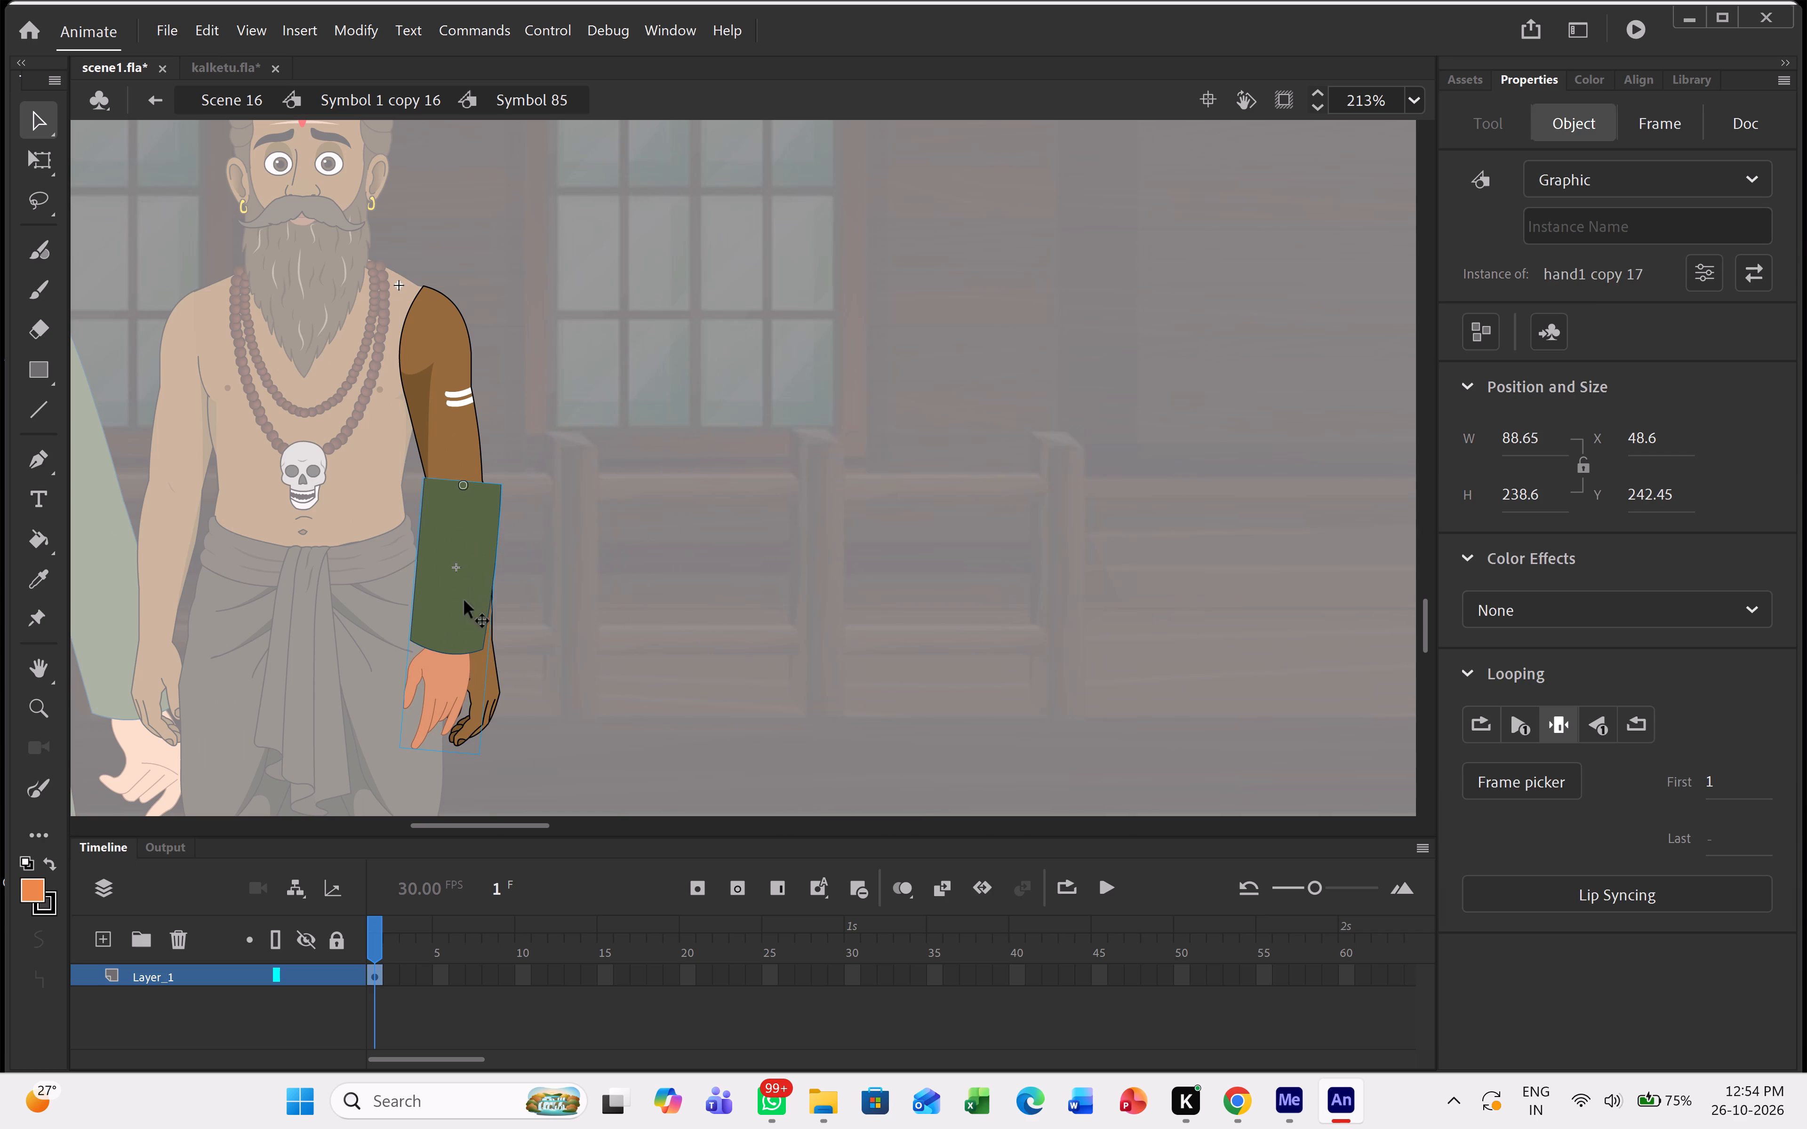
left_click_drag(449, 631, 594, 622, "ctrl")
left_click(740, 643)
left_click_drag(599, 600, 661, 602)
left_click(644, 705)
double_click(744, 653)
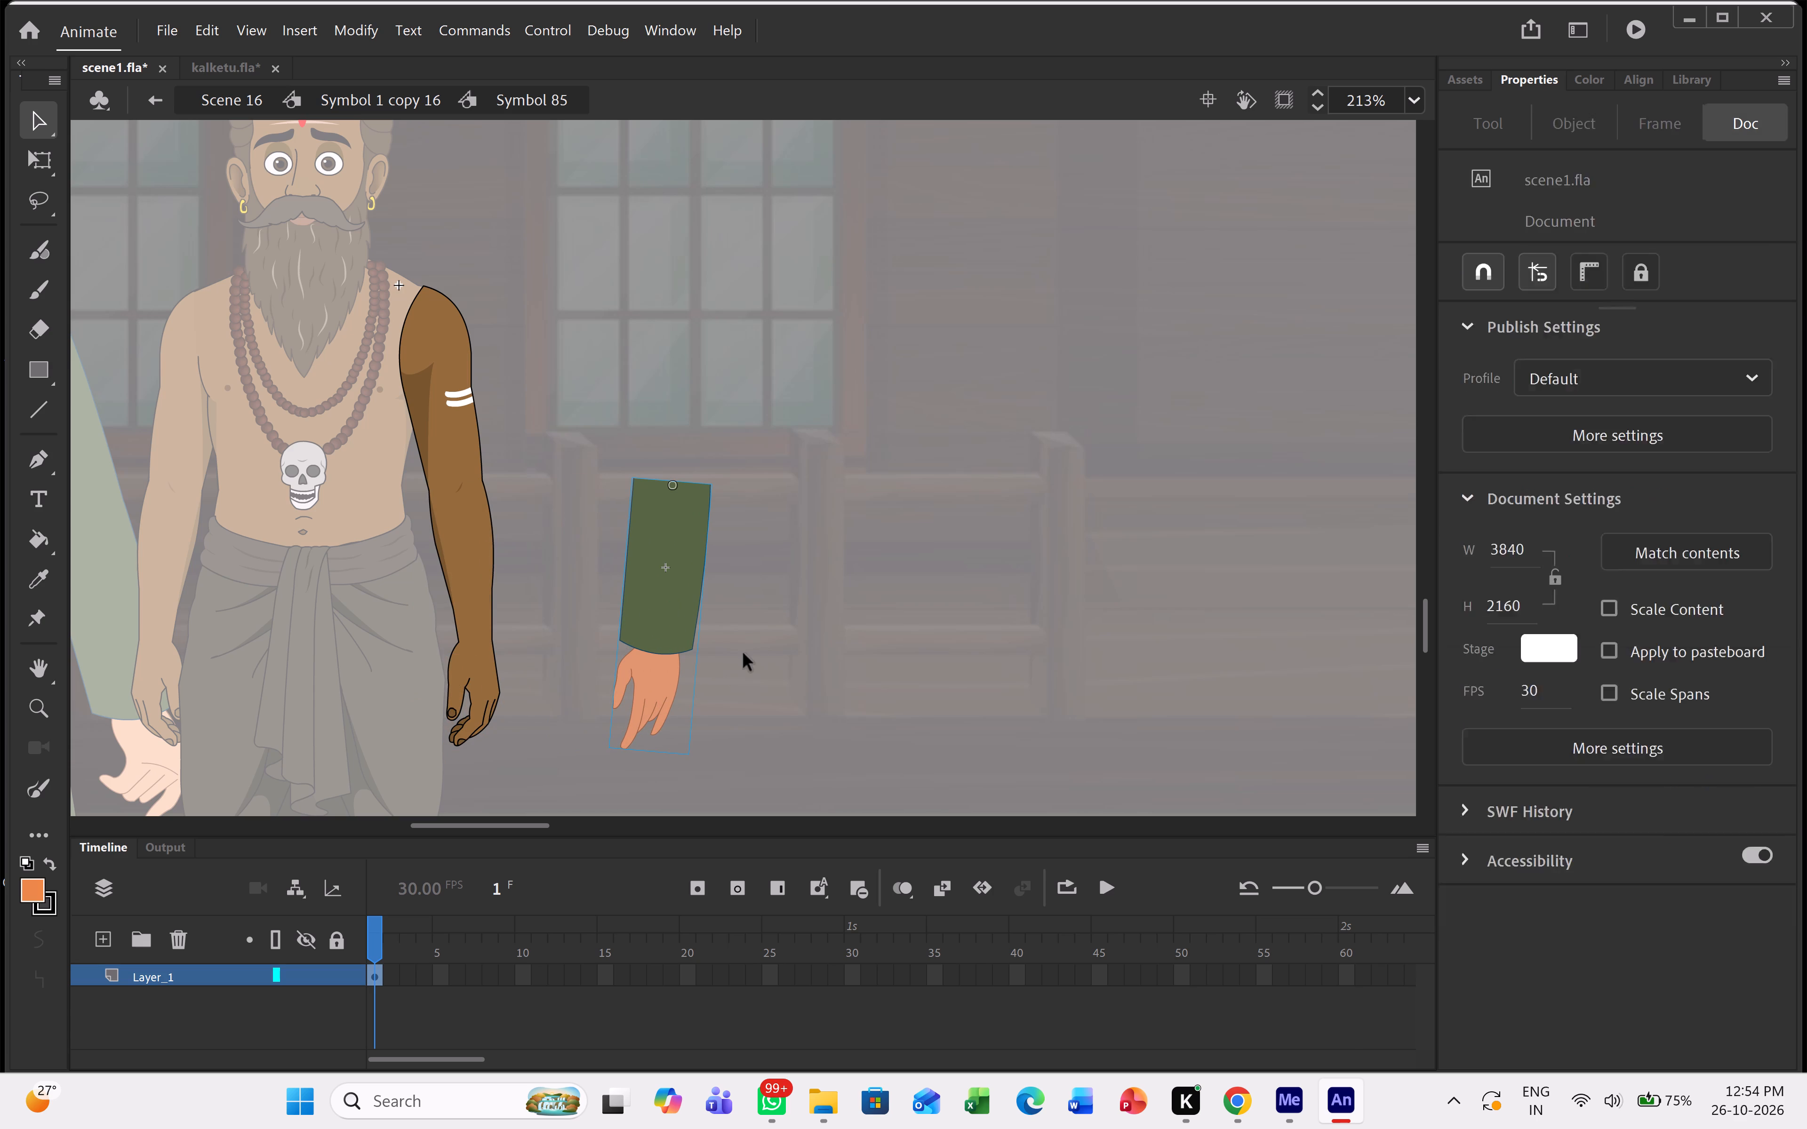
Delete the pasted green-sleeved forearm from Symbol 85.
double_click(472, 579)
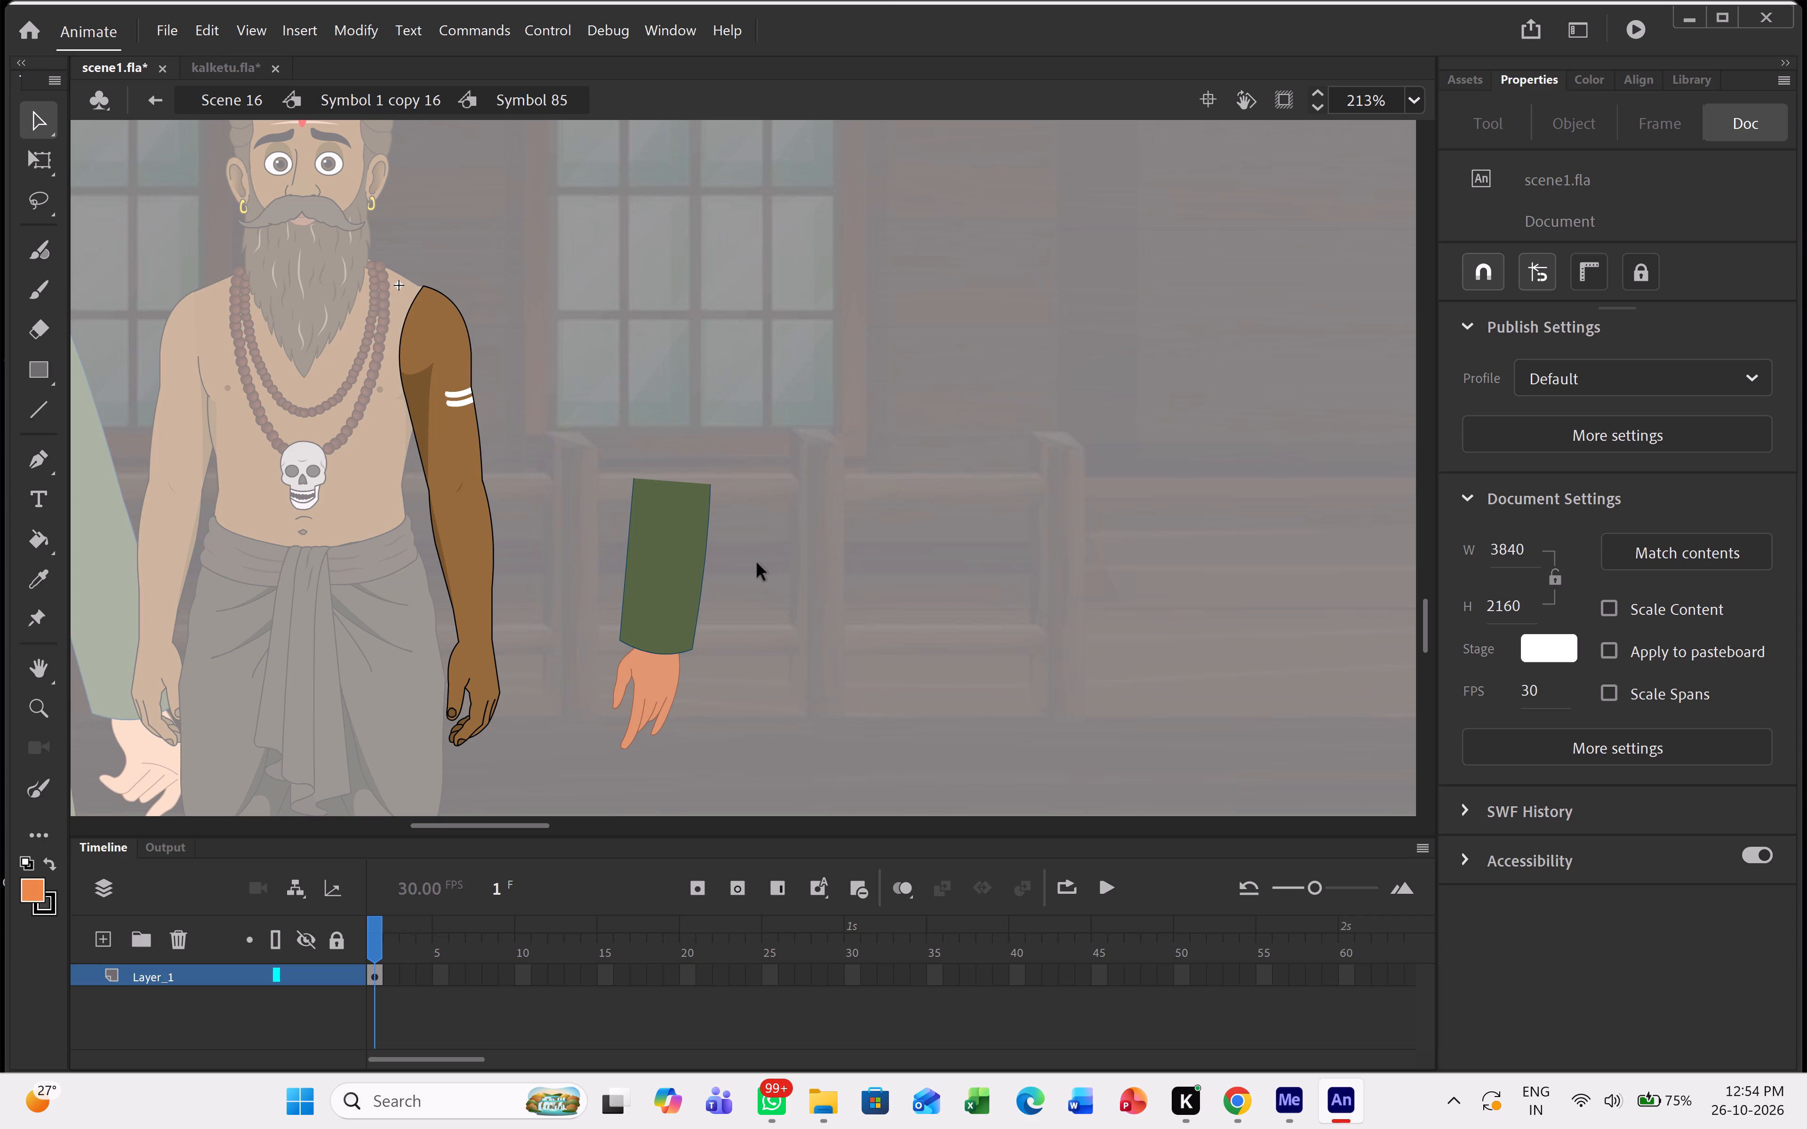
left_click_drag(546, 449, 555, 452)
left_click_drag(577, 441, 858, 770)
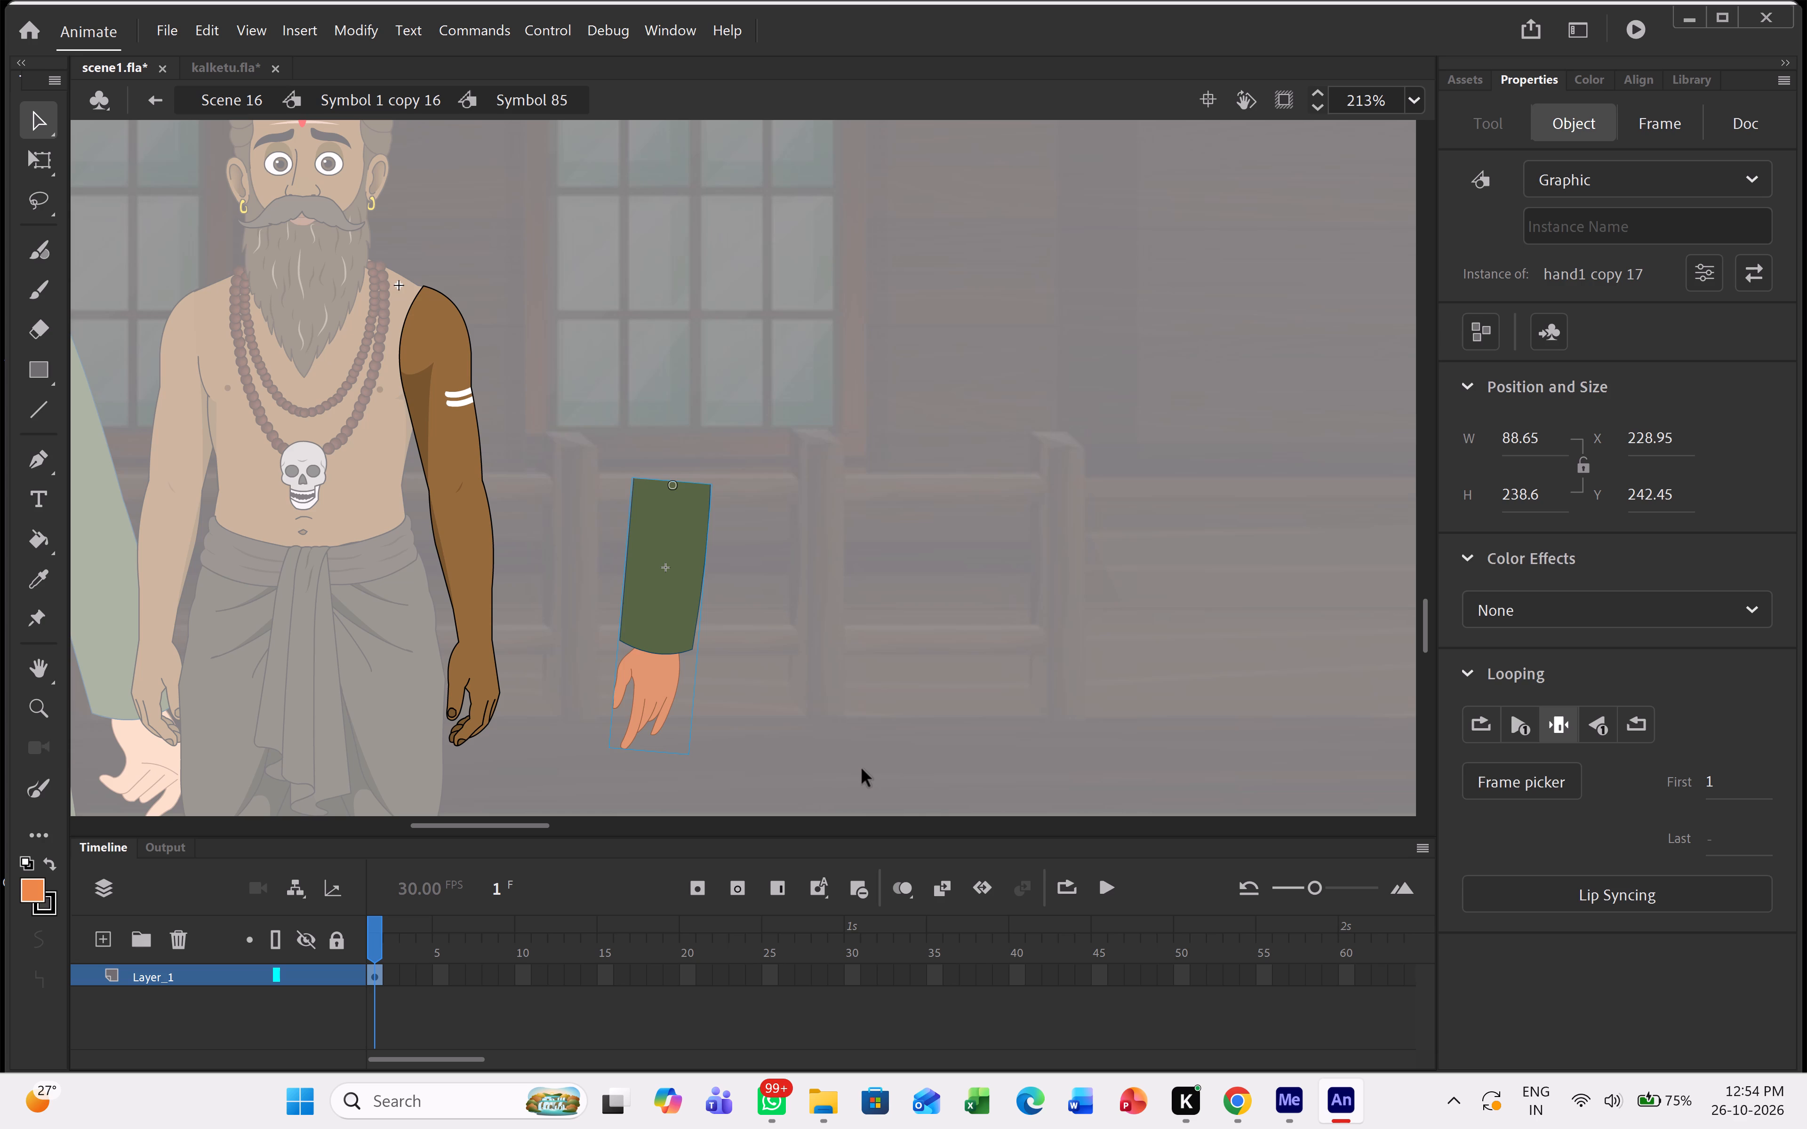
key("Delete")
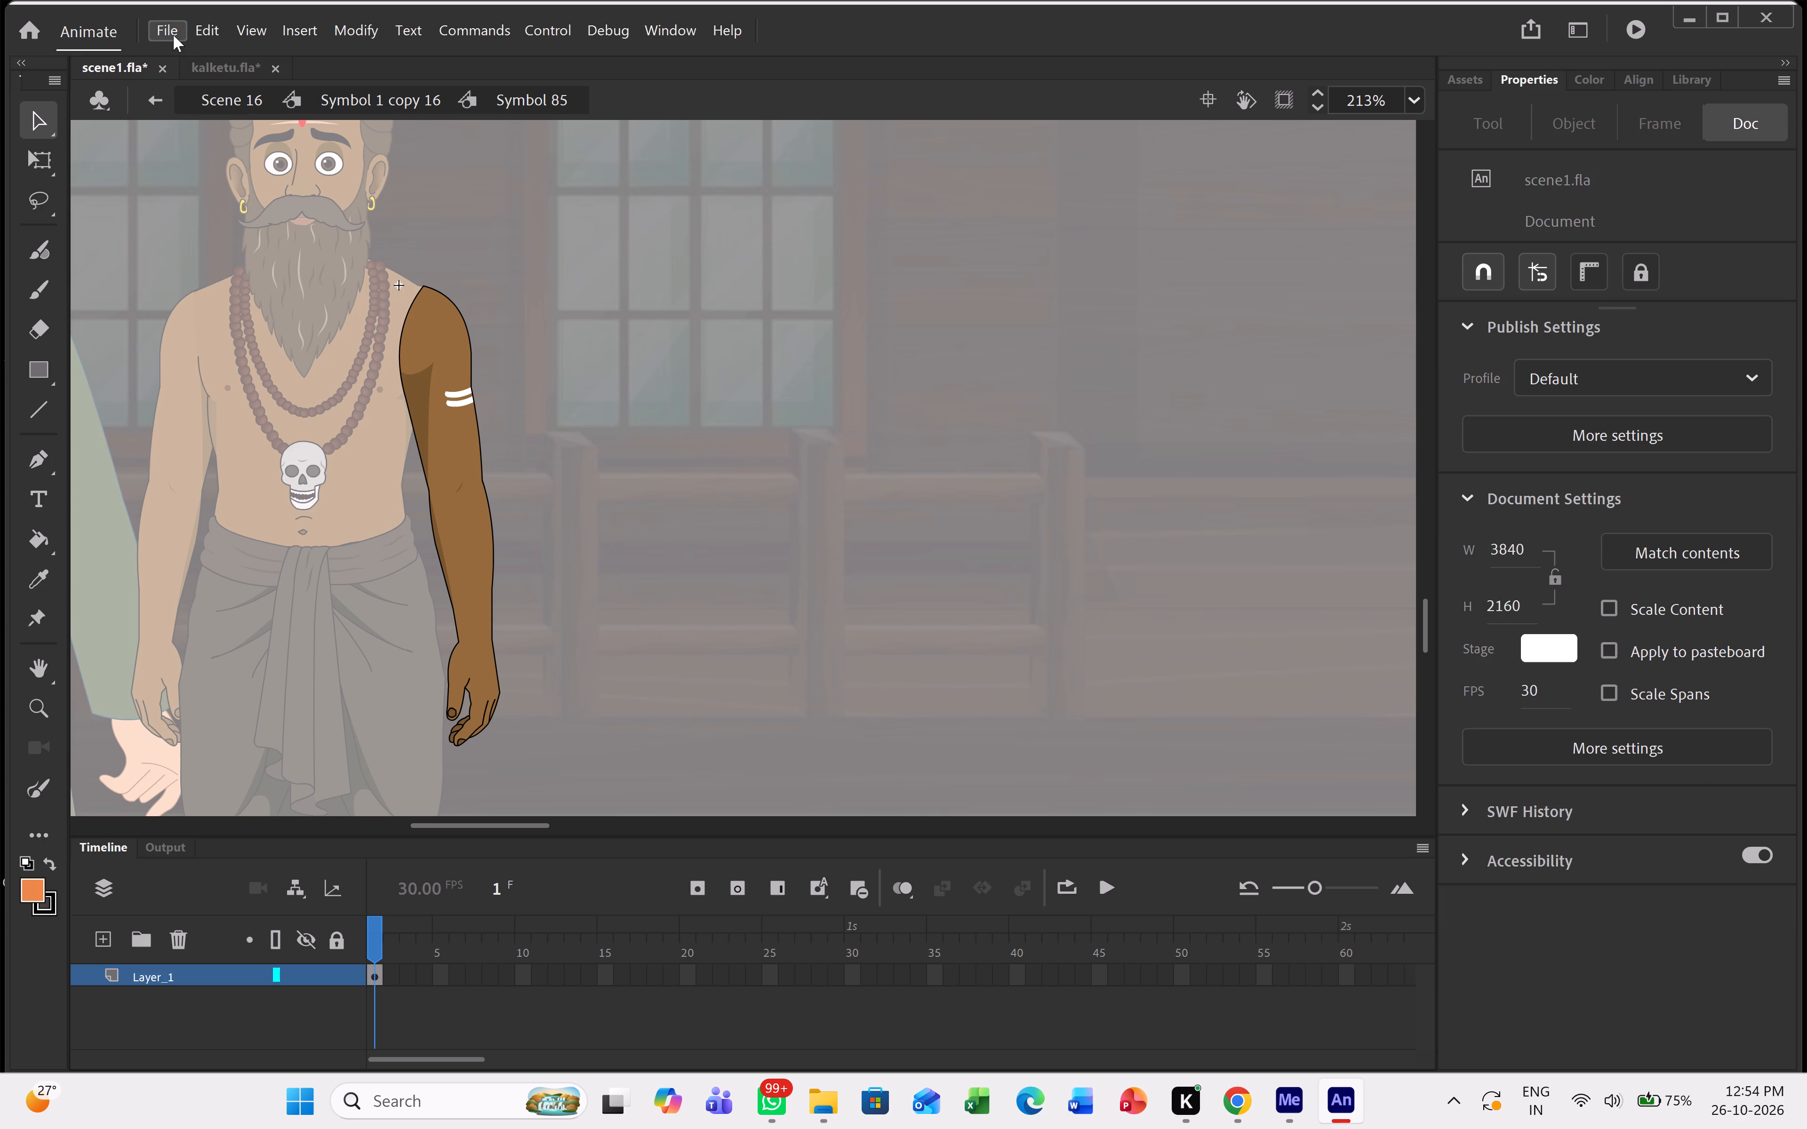
Open the All Premium Characters document from the 50-character 2D collection folder inside CHARACTERS on New Volume (D:).
left_click(173, 34)
left_click(207, 104)
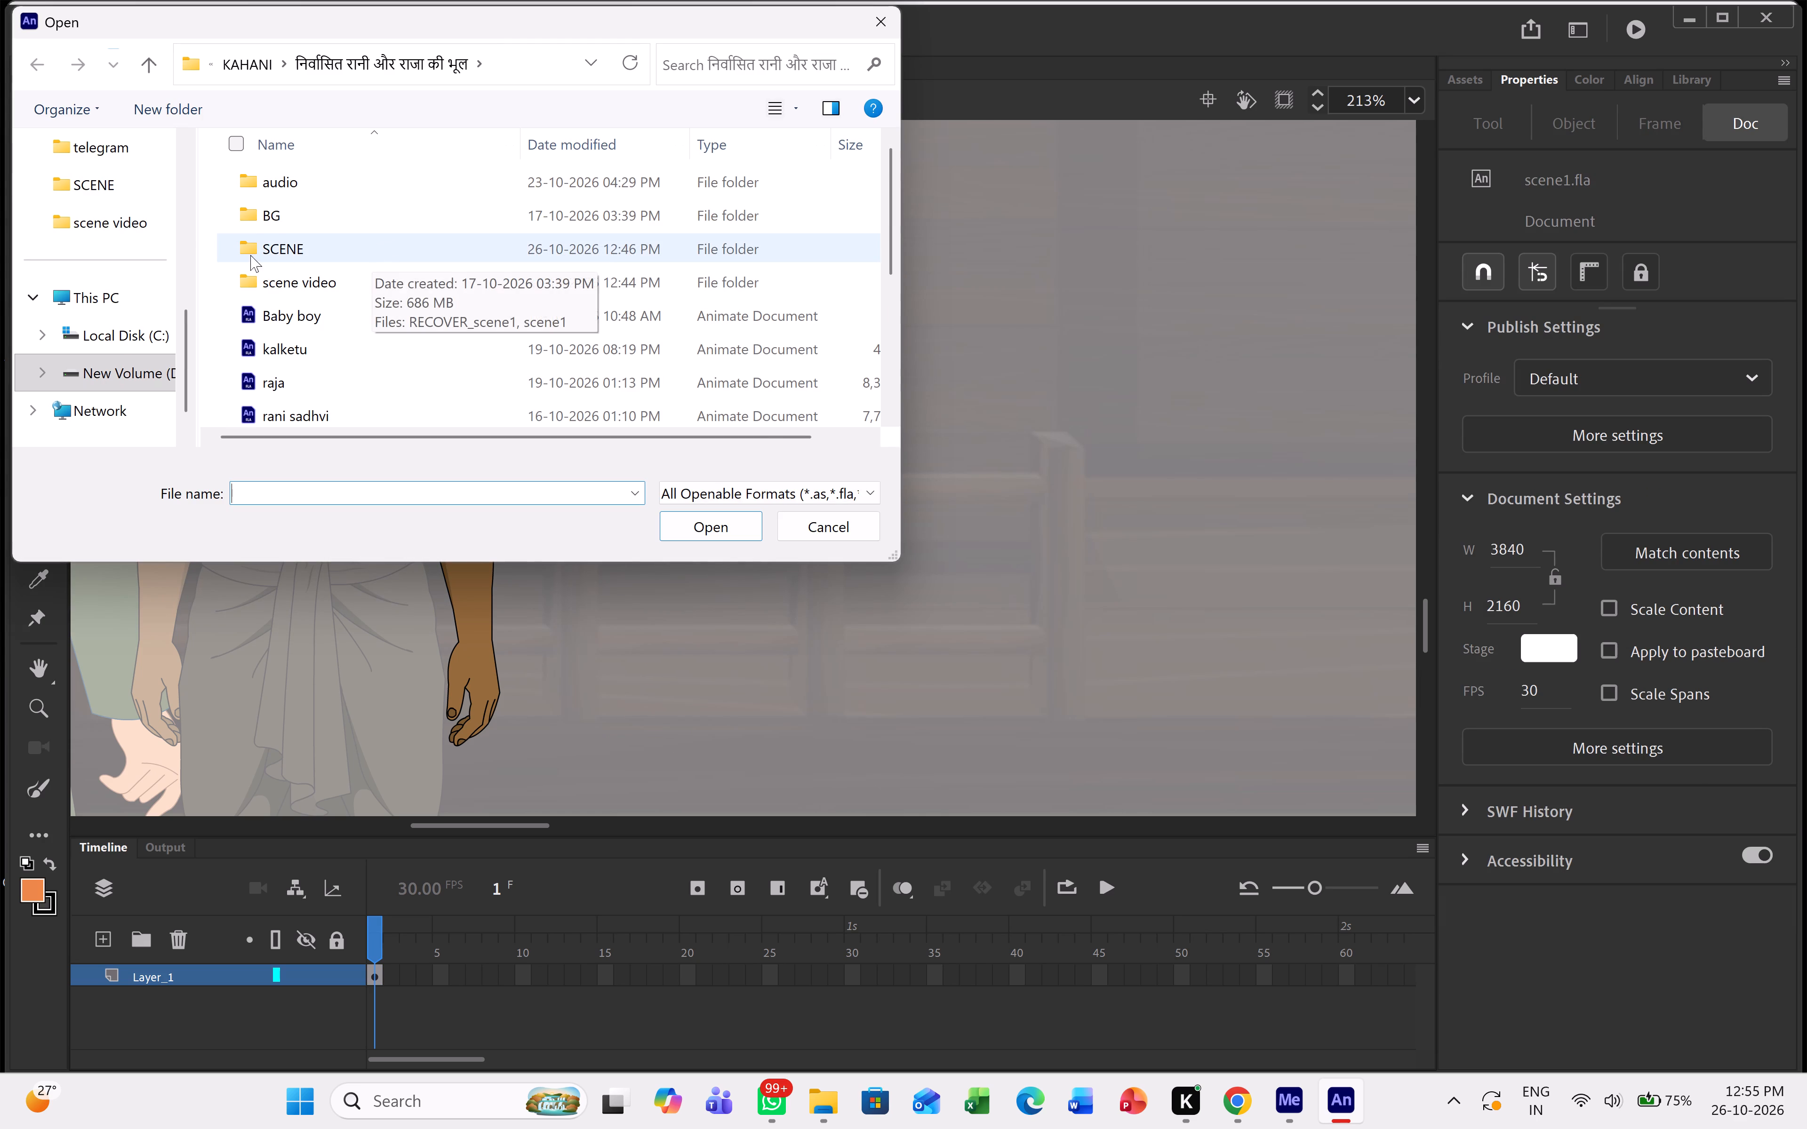
scroll(361, 345, "down", 3)
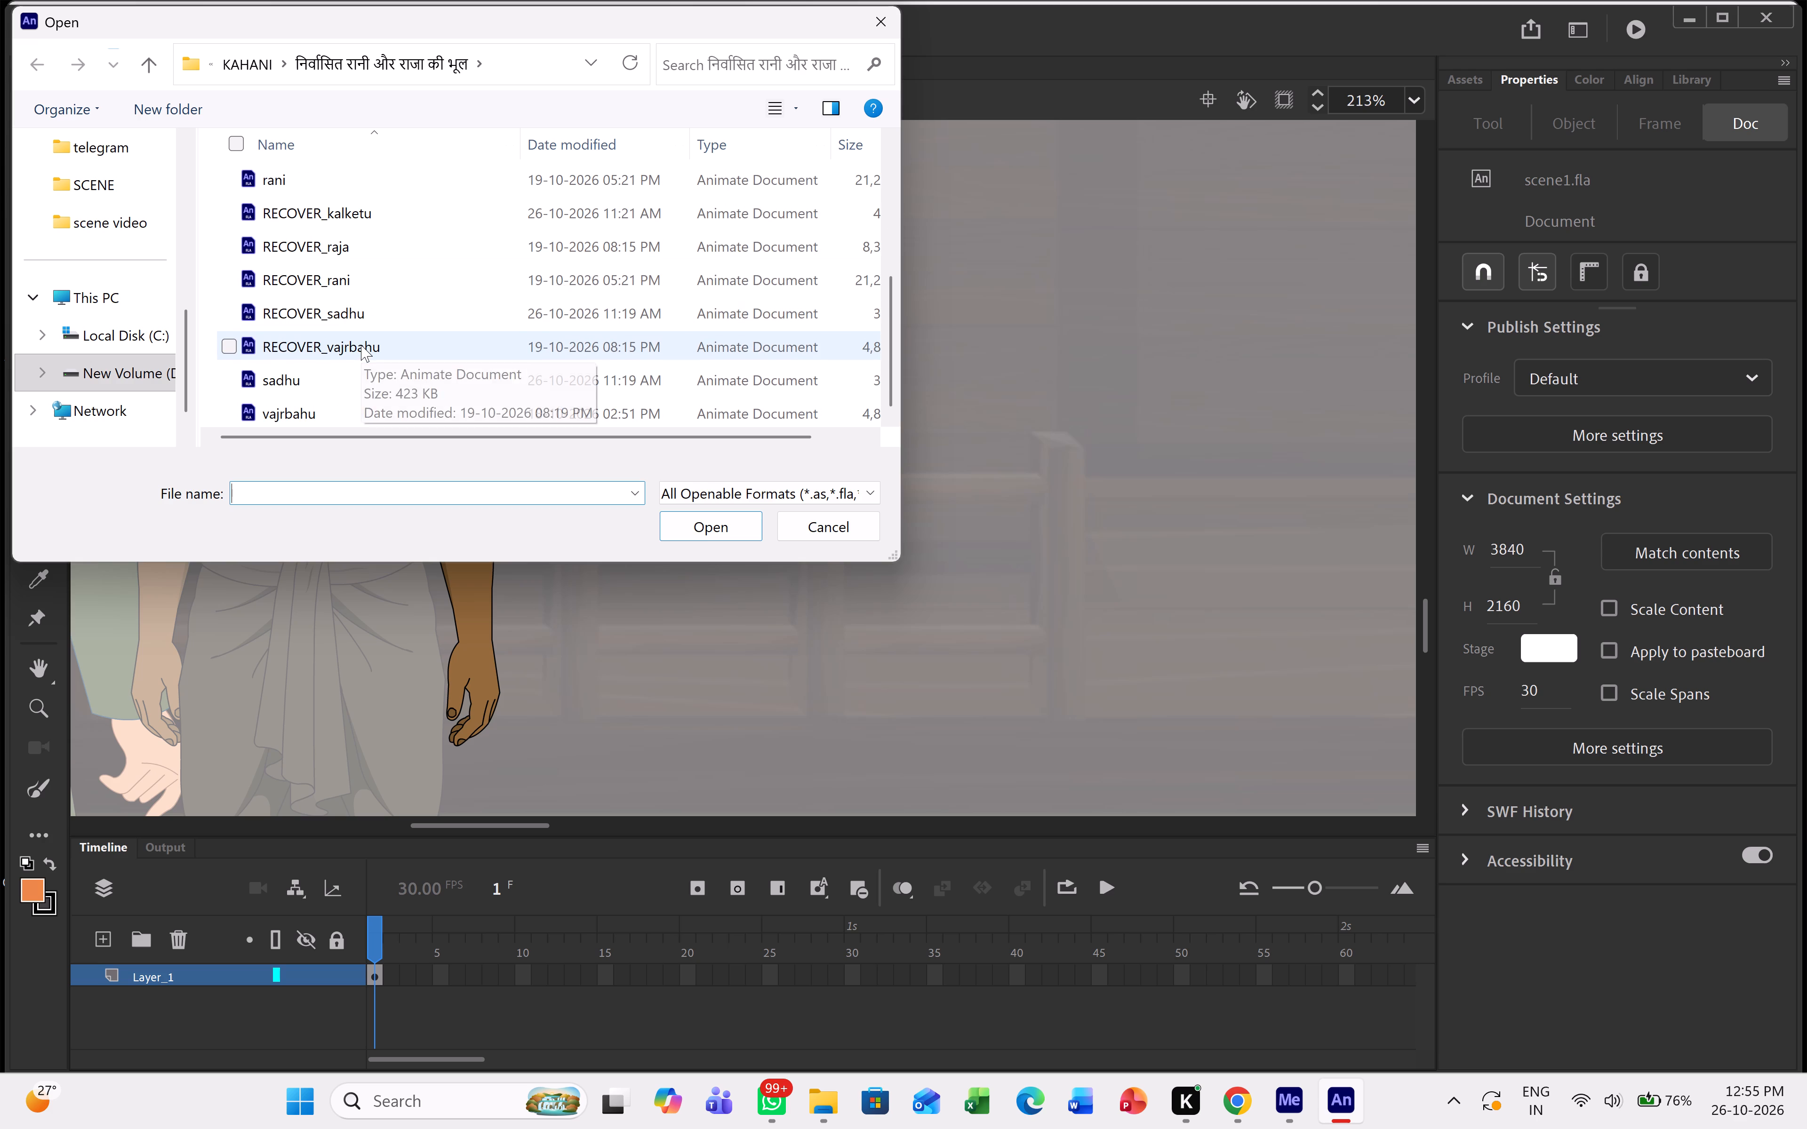
scroll(361, 345, "down", 1)
scroll(361, 345, "up", 9)
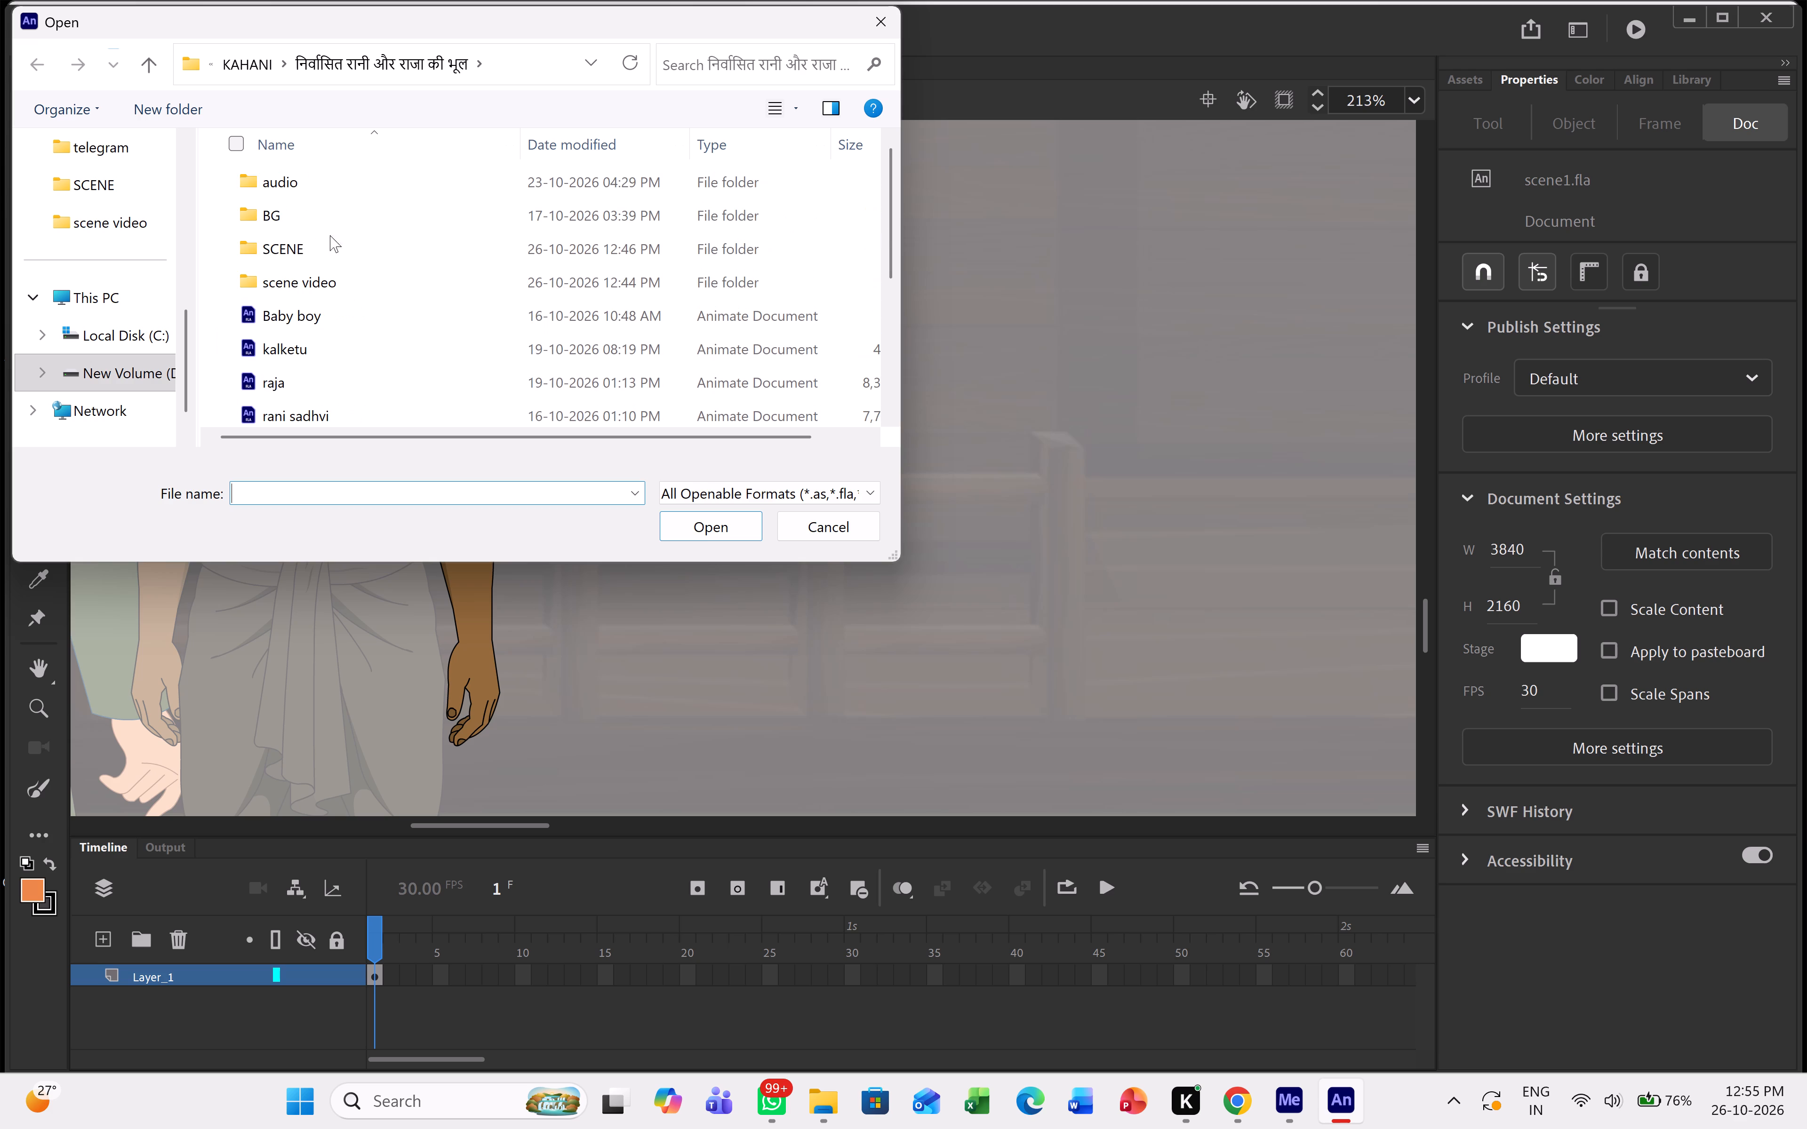
left_click(225, 58)
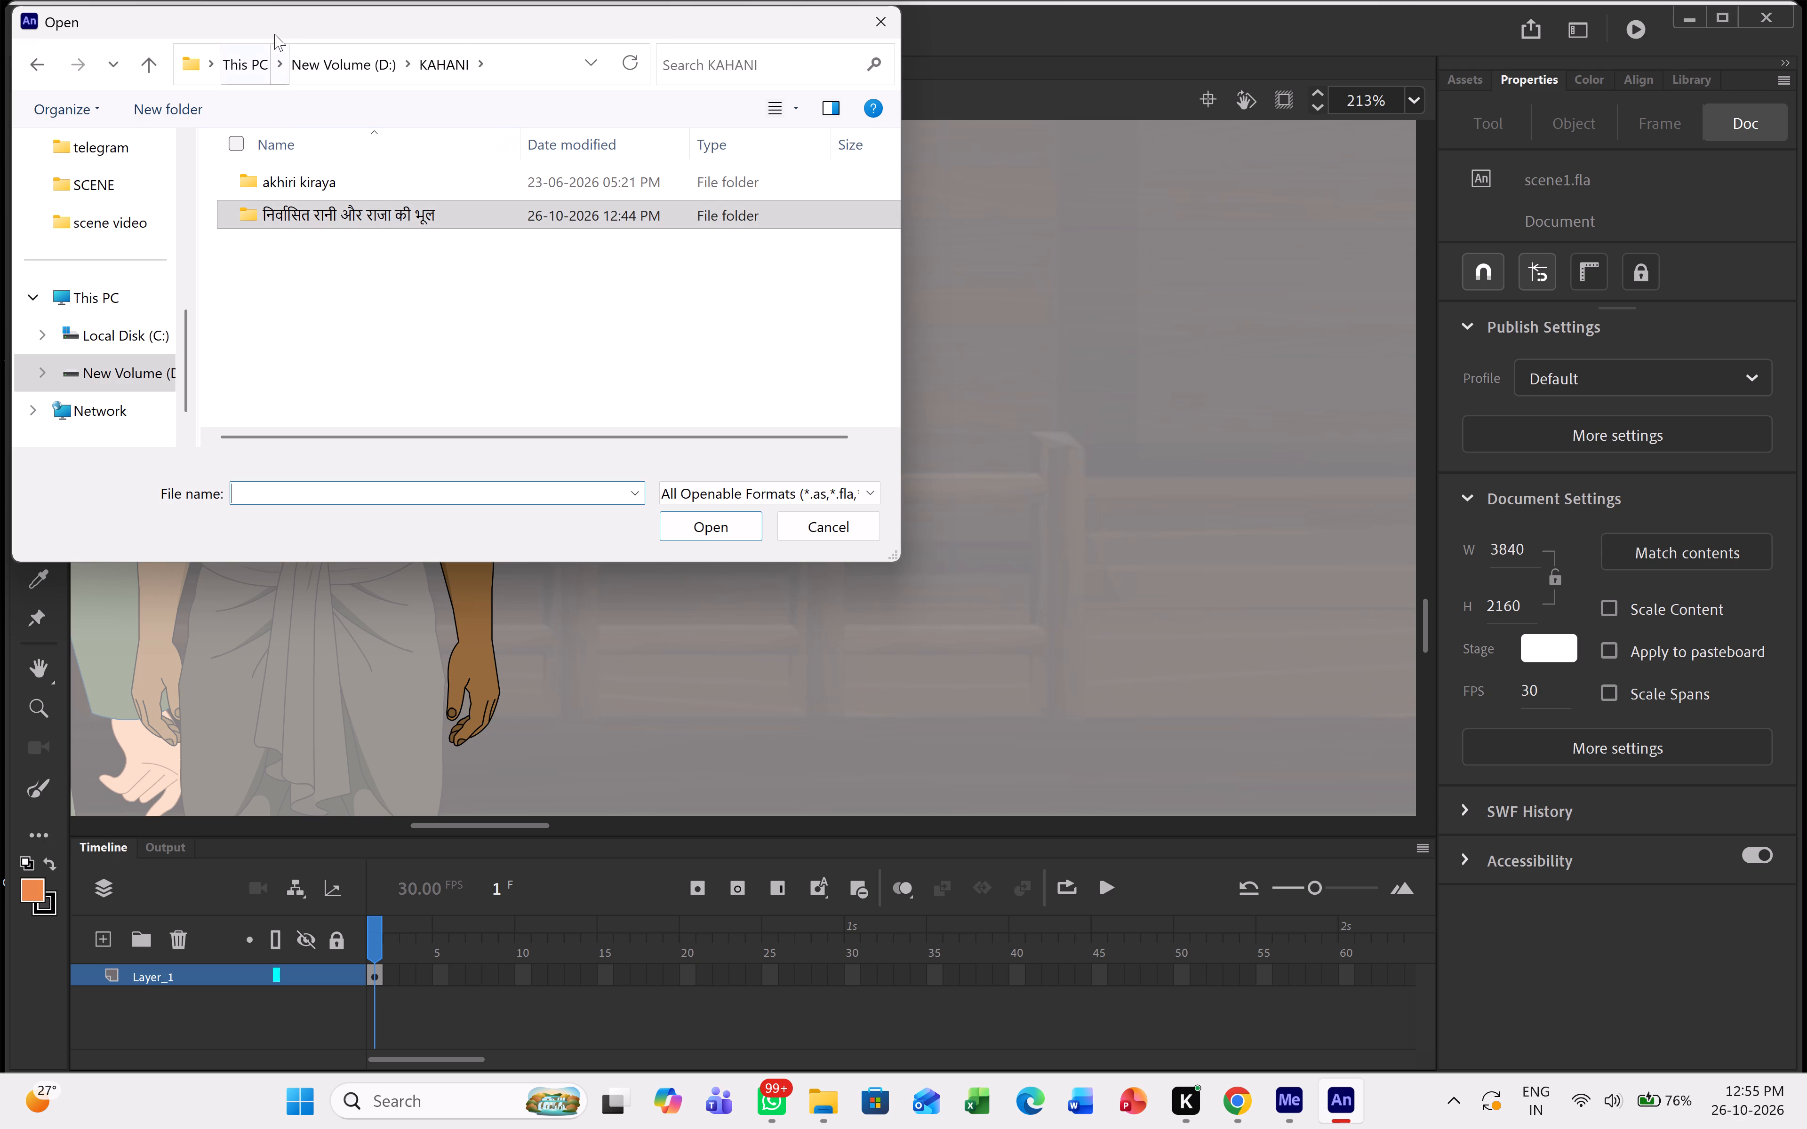
left_click(312, 57)
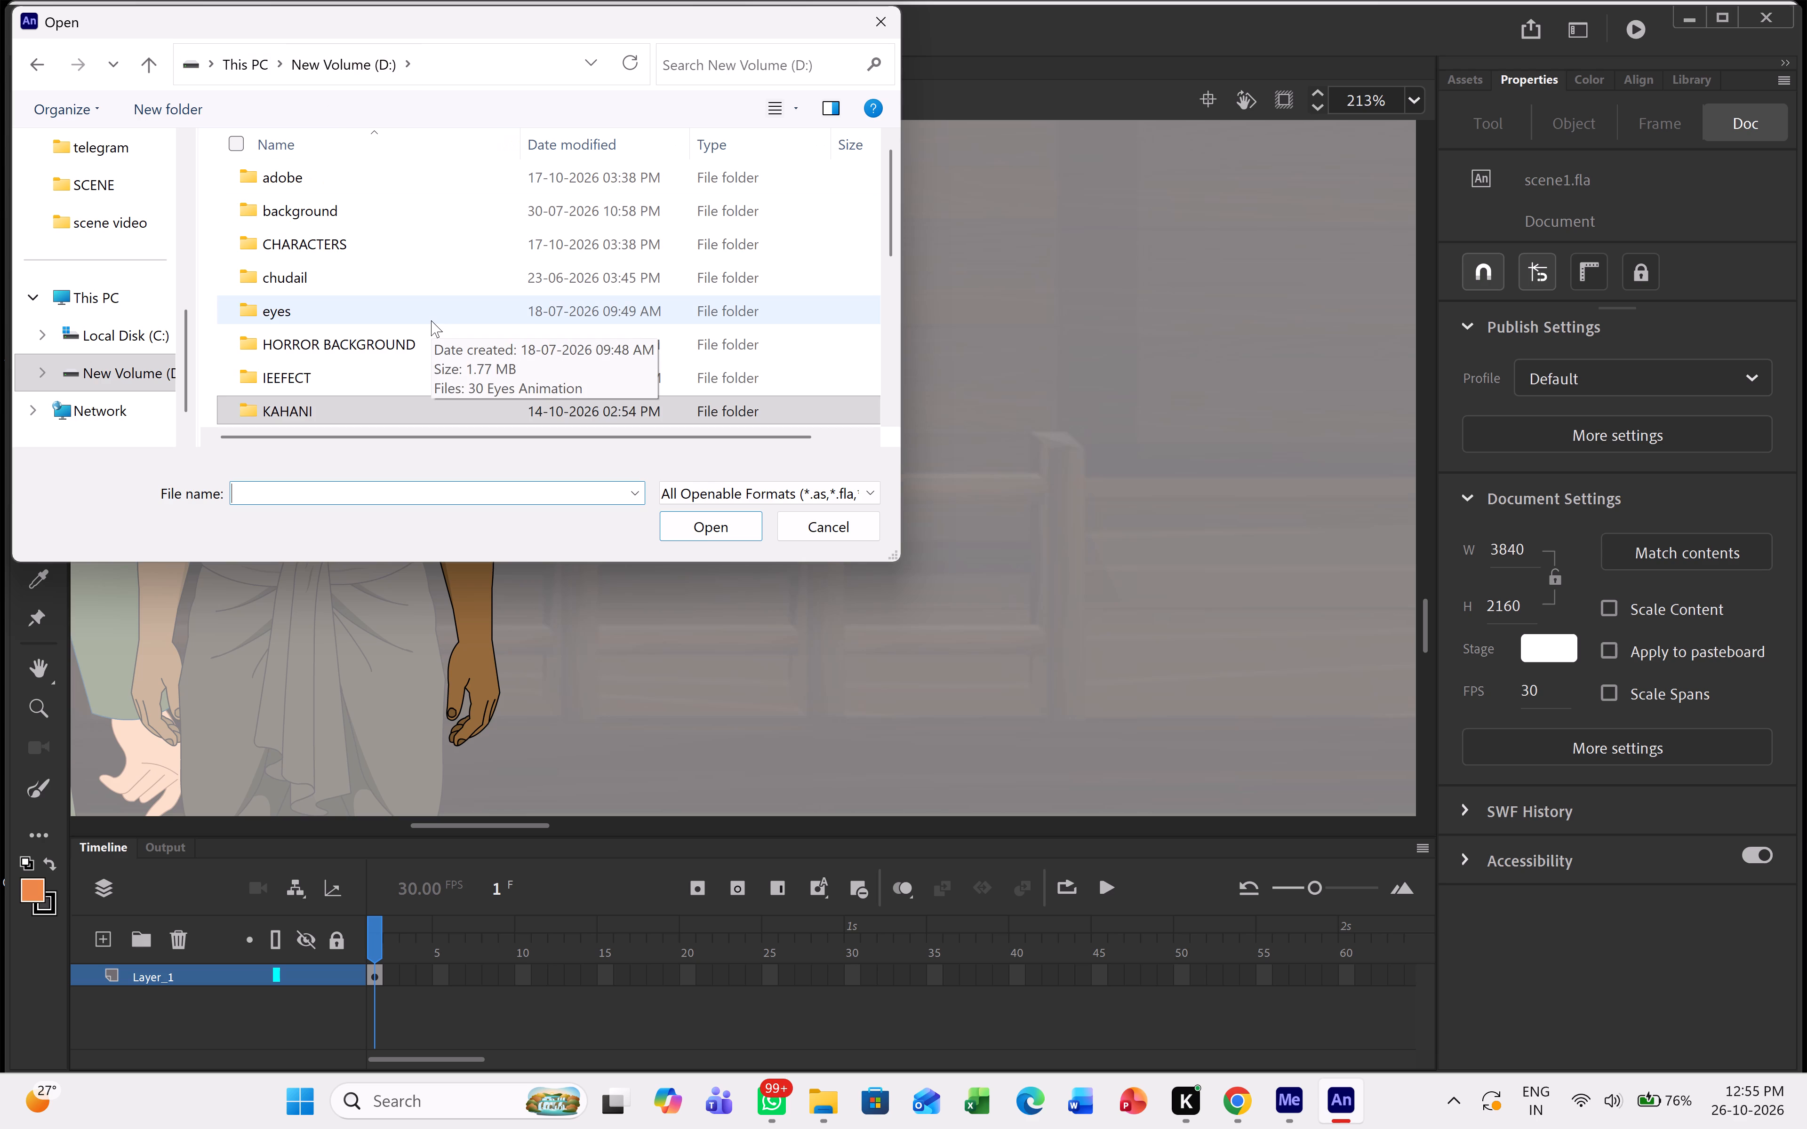
double_click(337, 241)
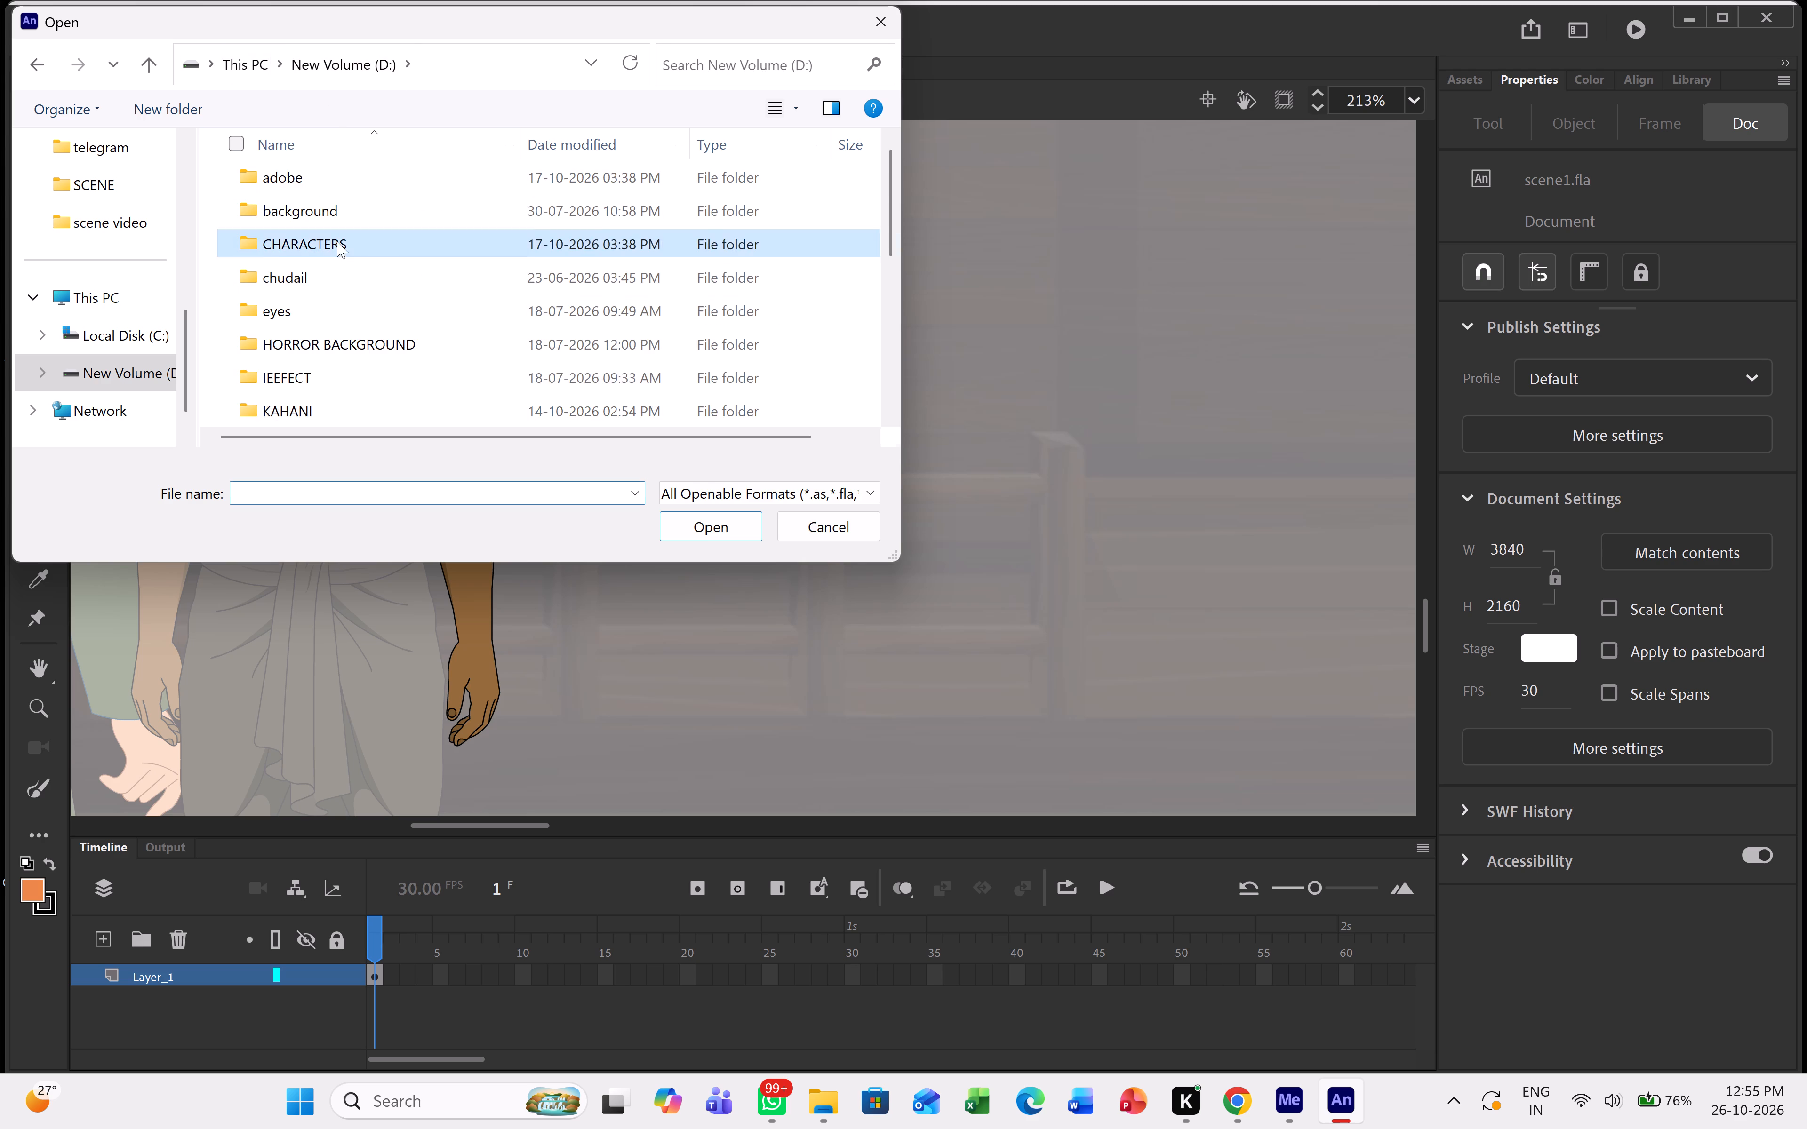
double_click(373, 207)
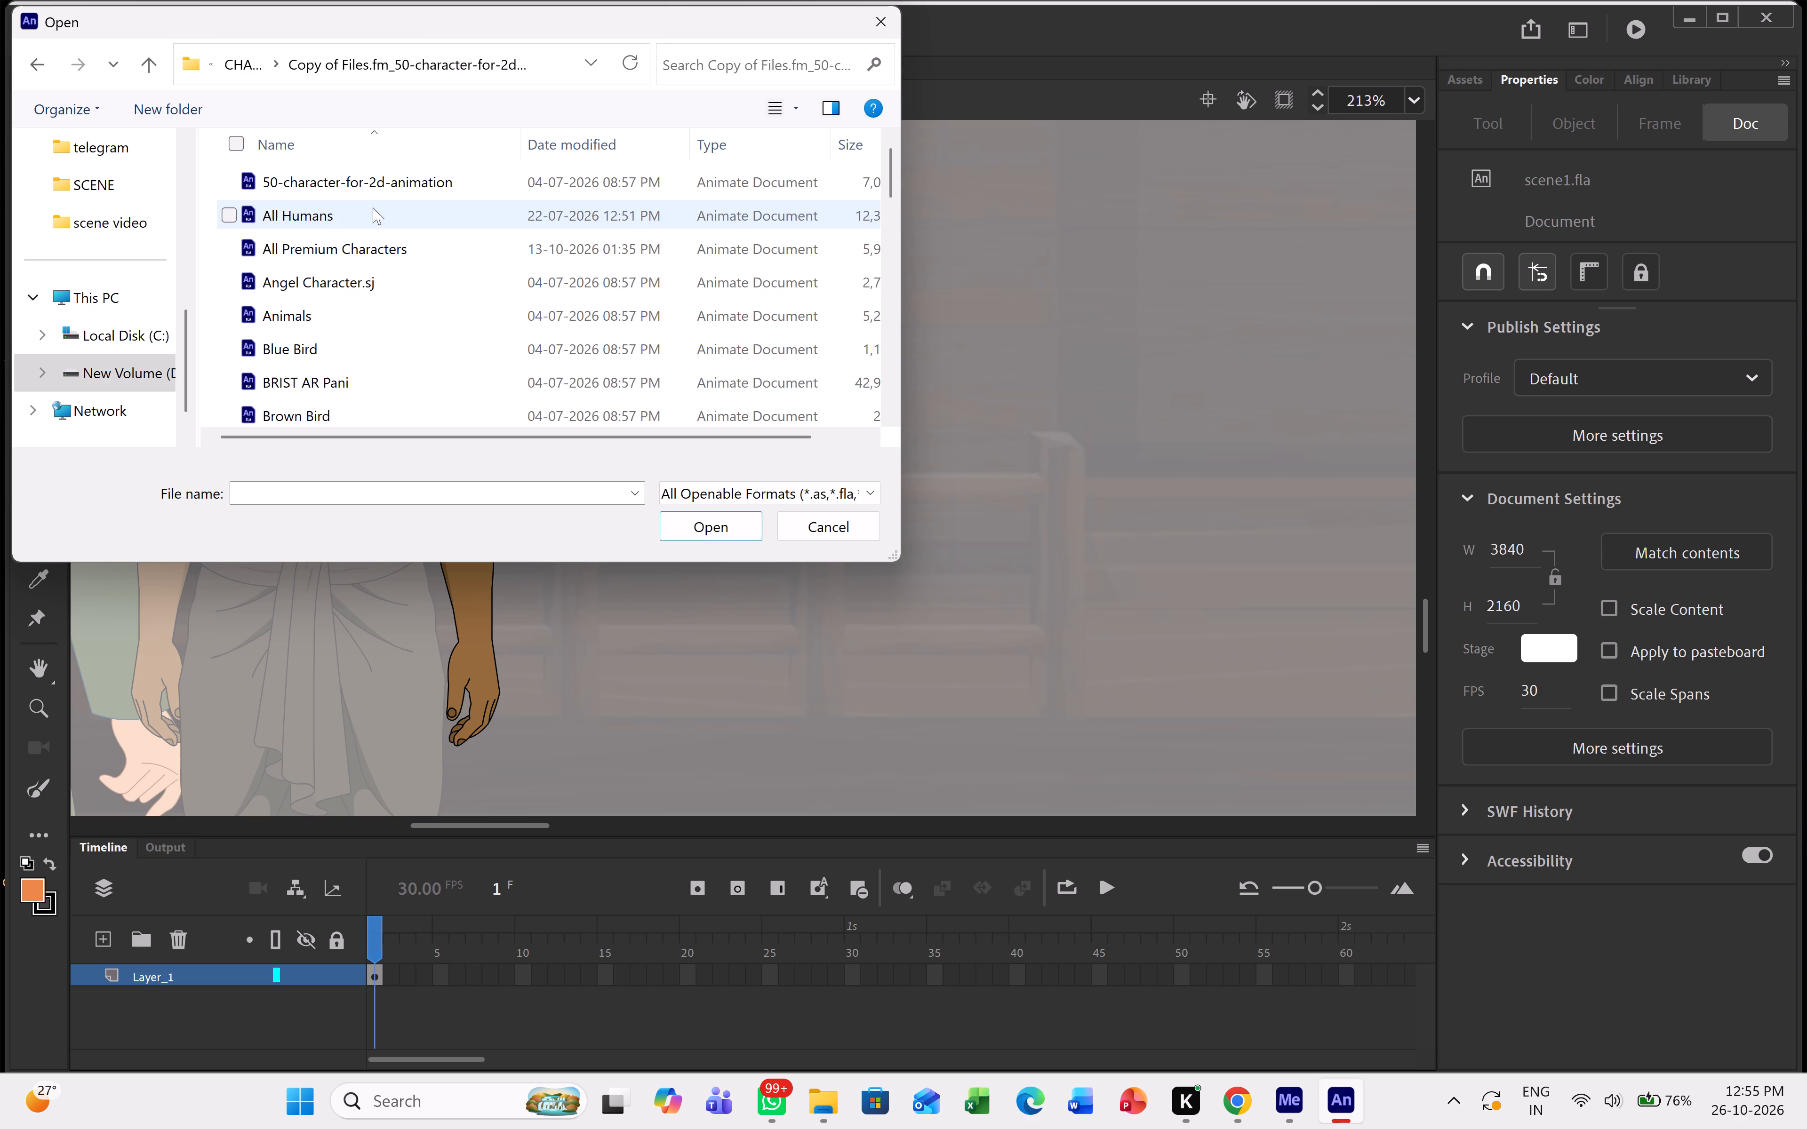
left_click(385, 182)
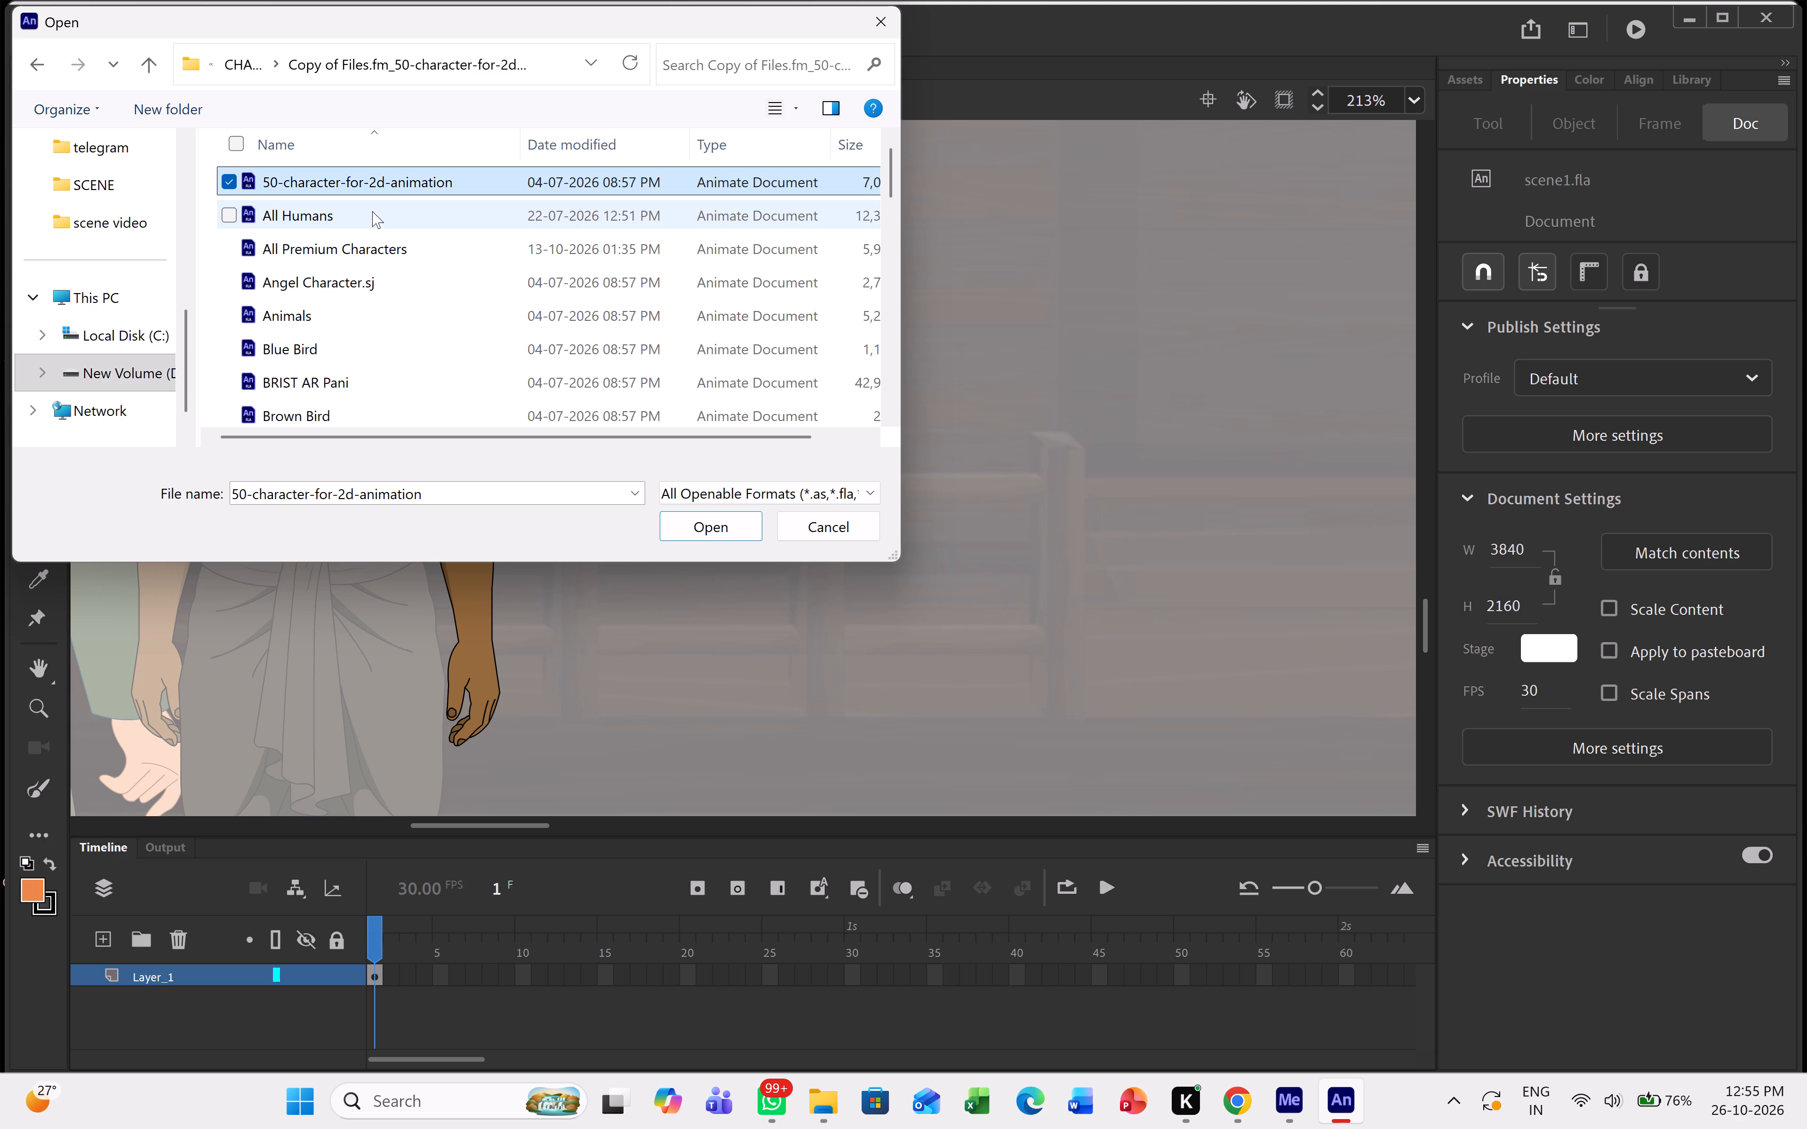
left_click(370, 214, "ctrl")
double_click(367, 239, "ctrl")
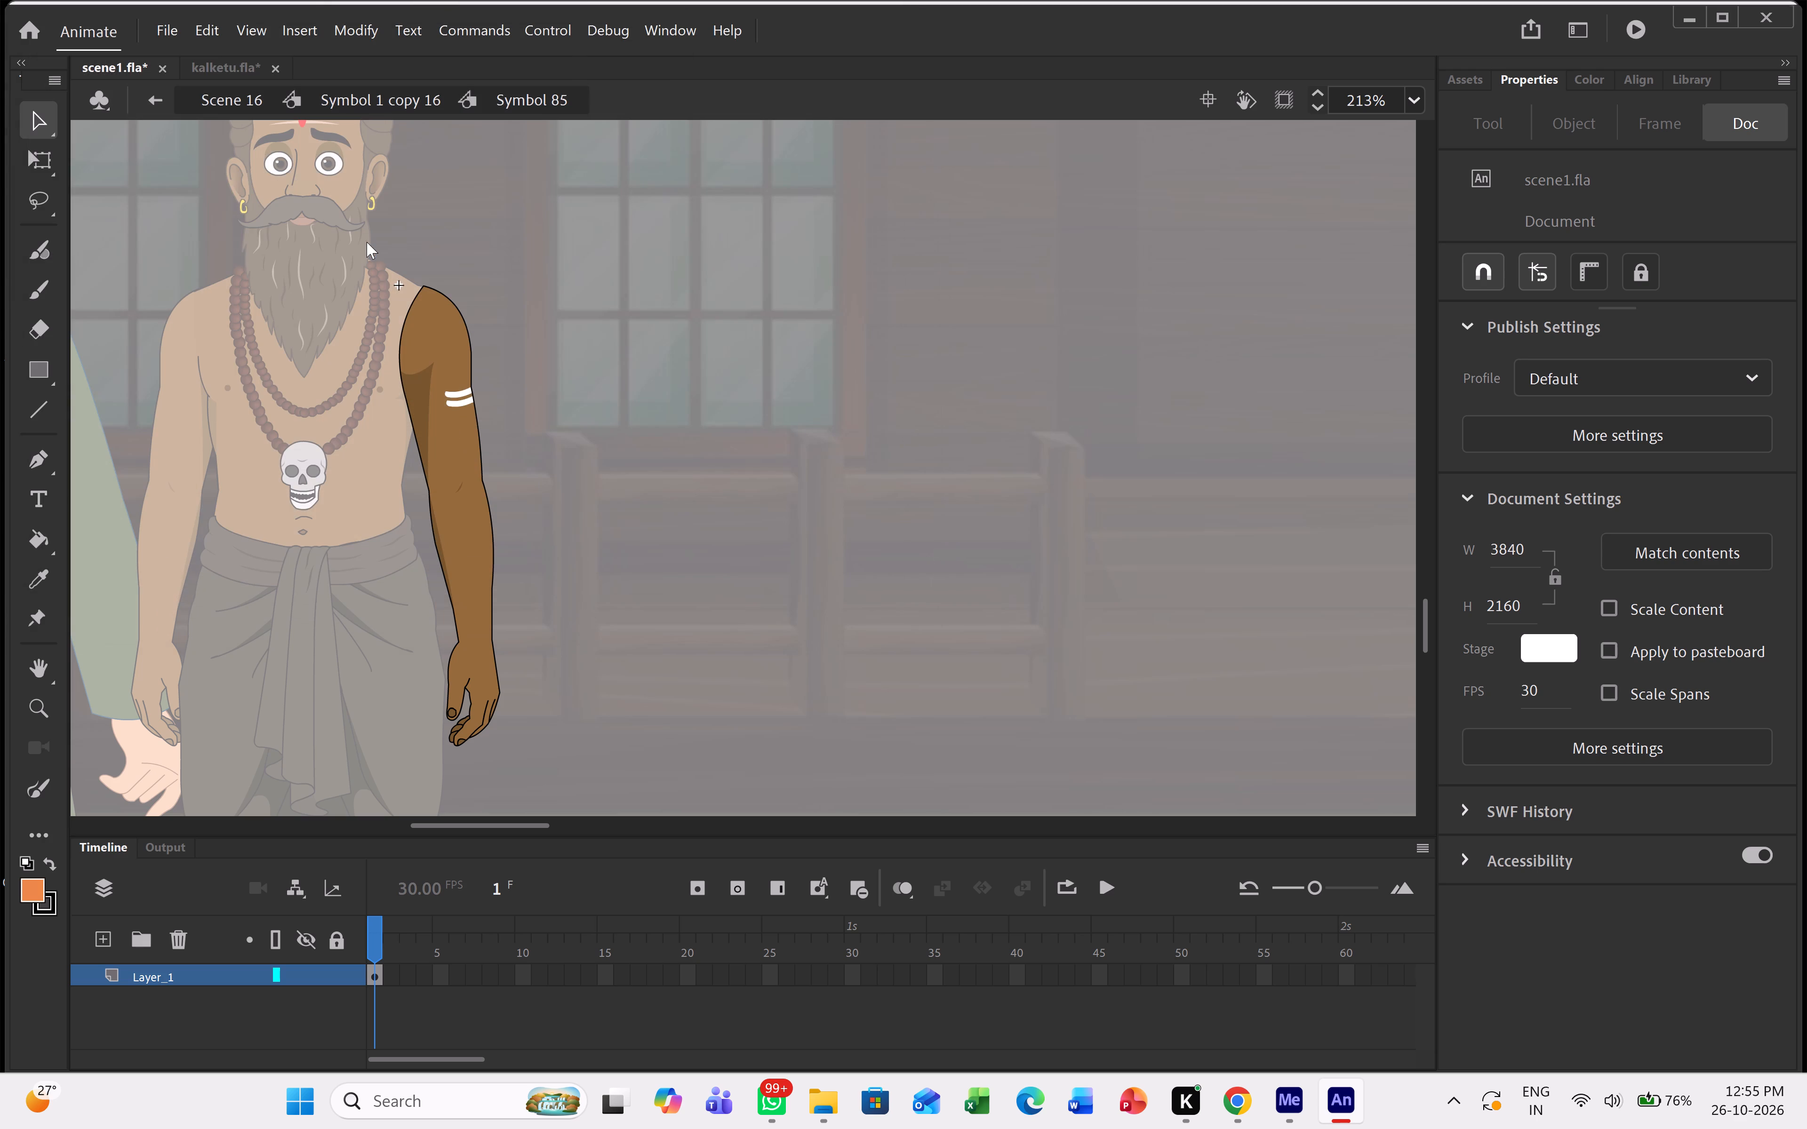
left_click(166, 26)
left_click(873, 29)
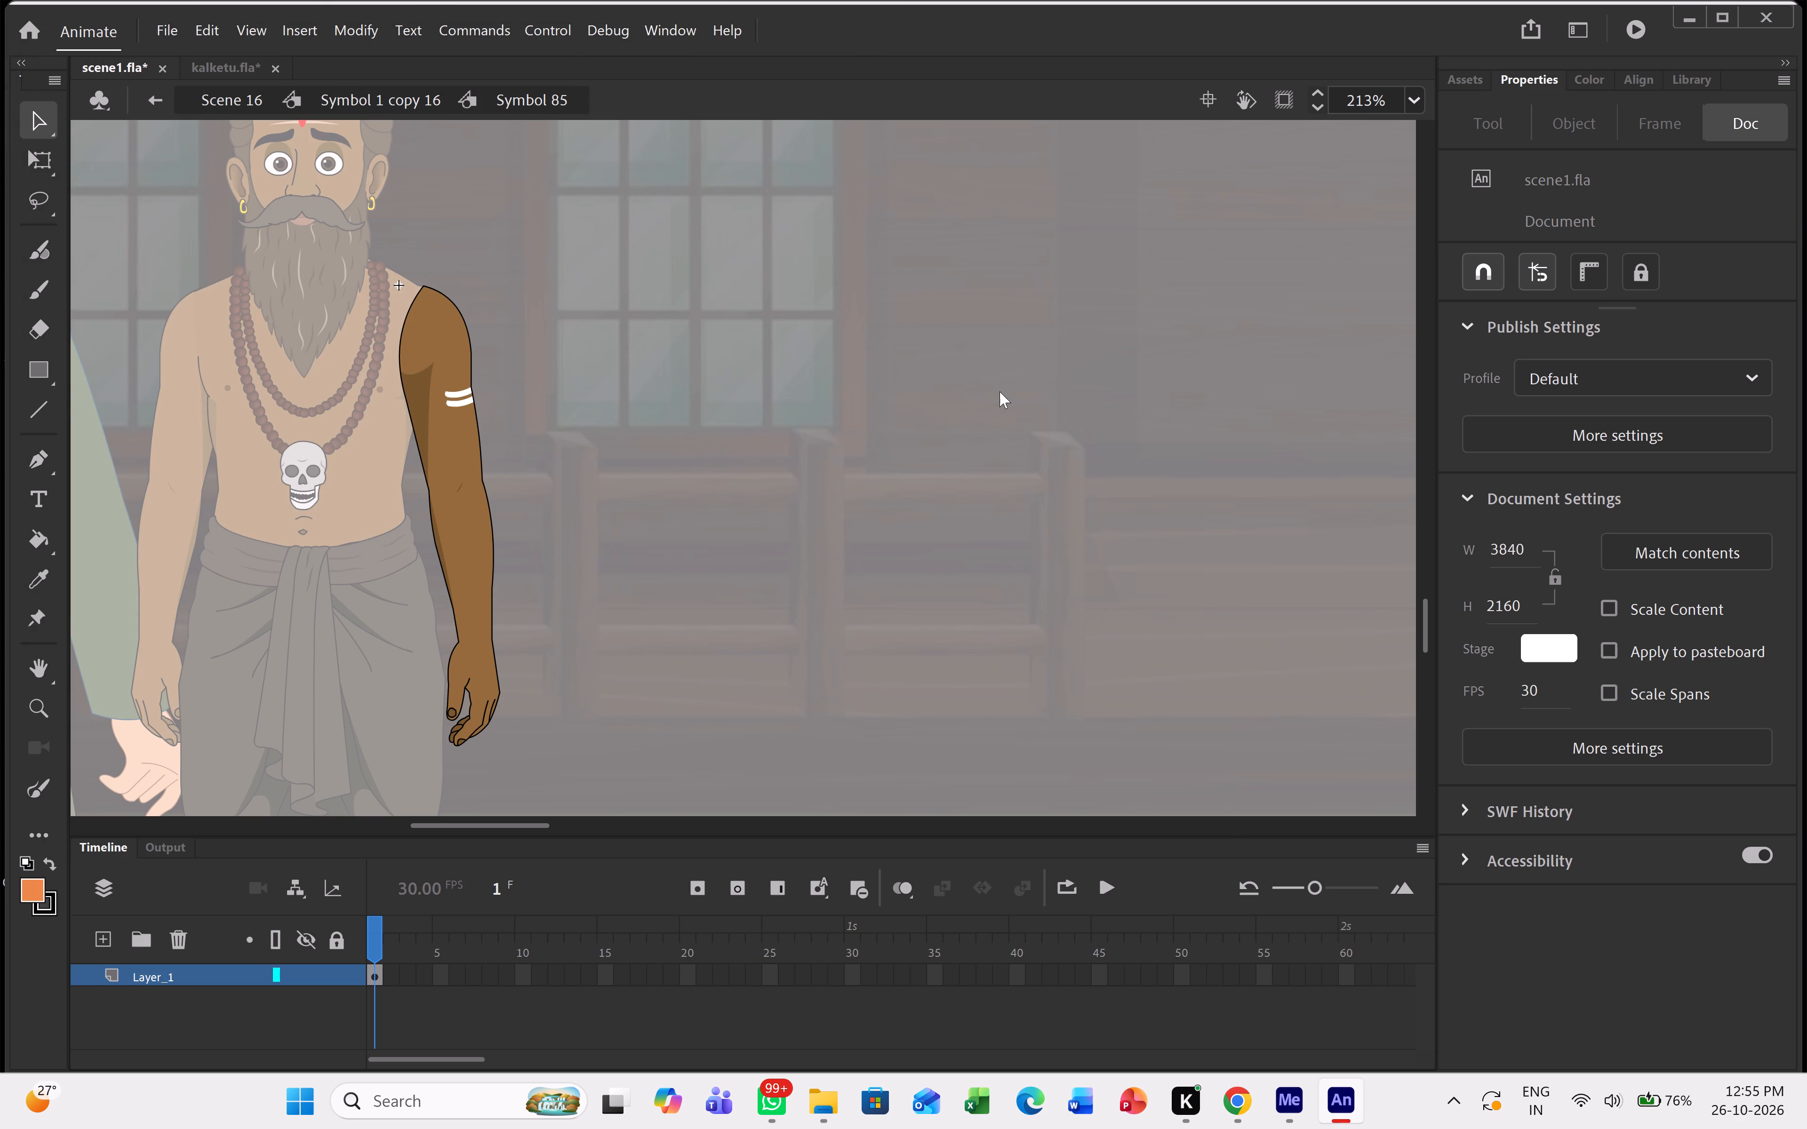
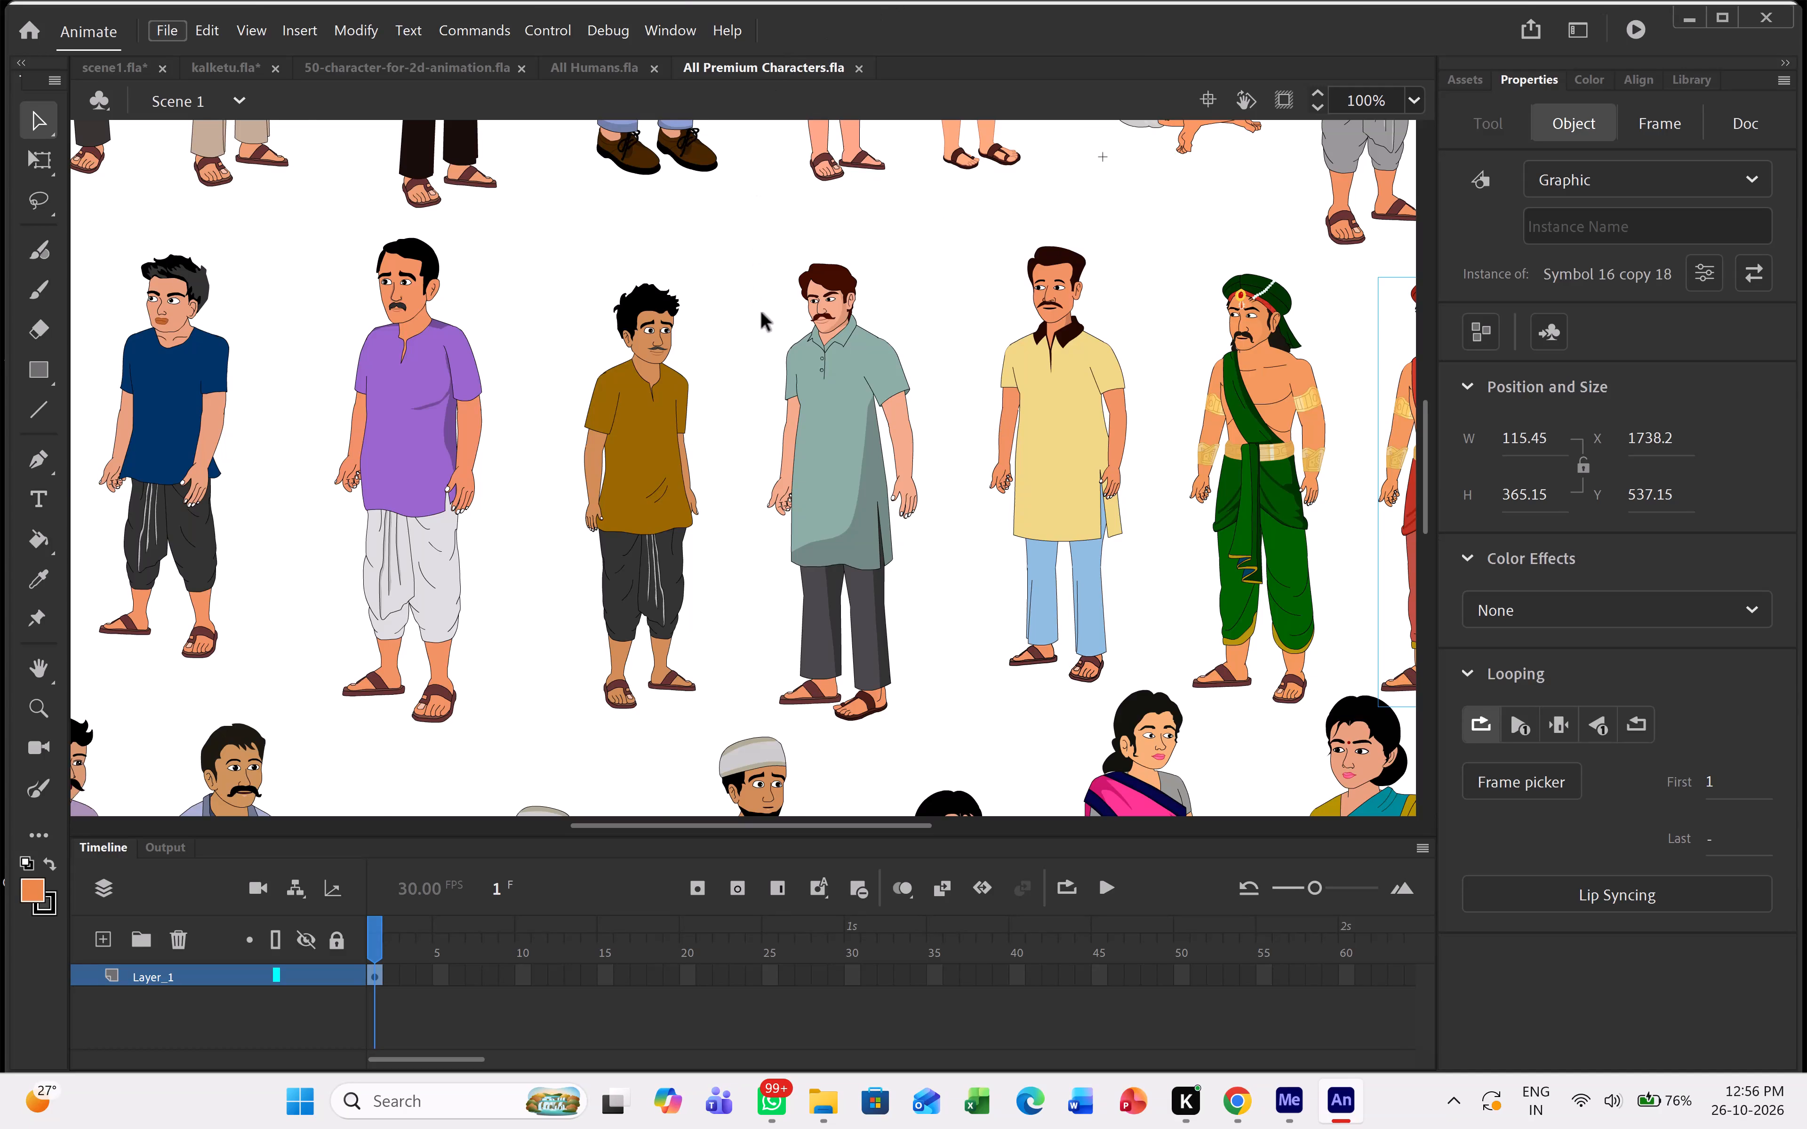
Look over the figures in All Premium Characters.fla for a suitable sage, and close the document.
scroll(762, 313, "down", 8, "ctrl")
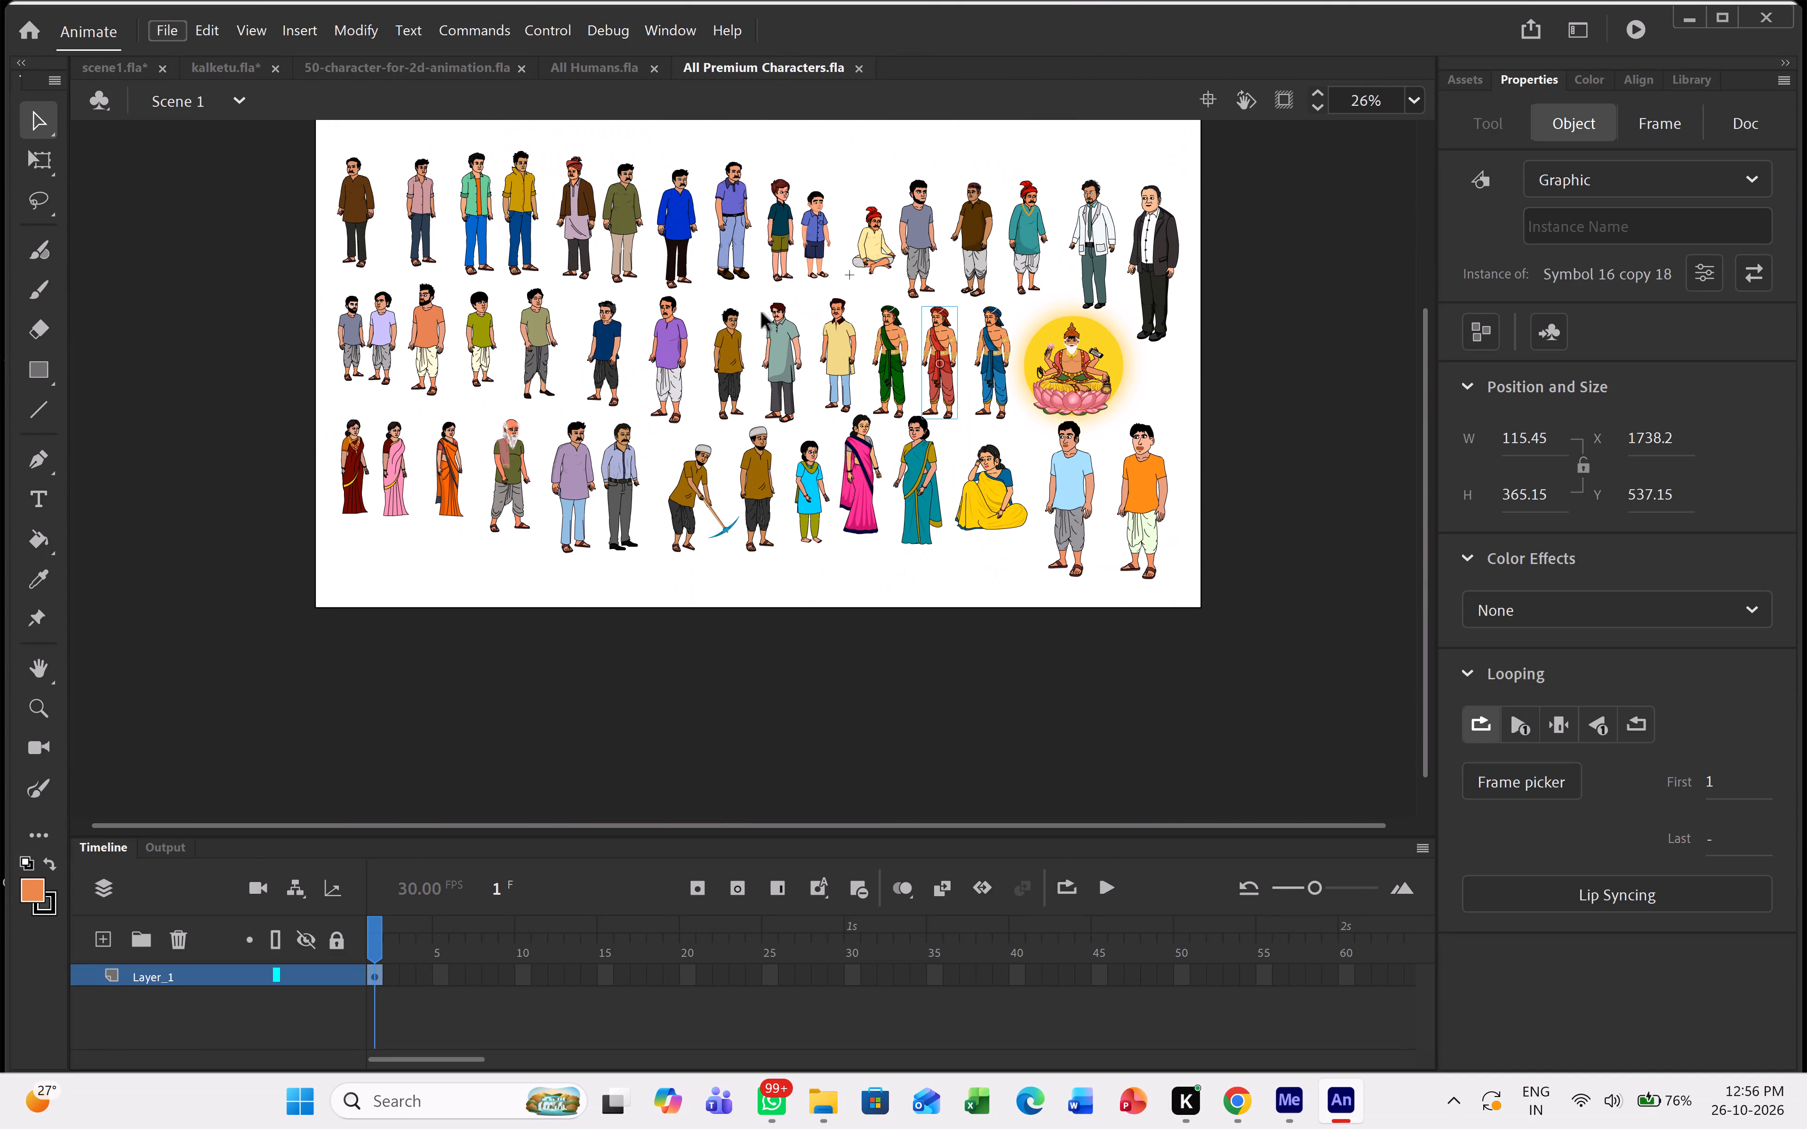
scroll(813, 260, "up", 1, "ctrl")
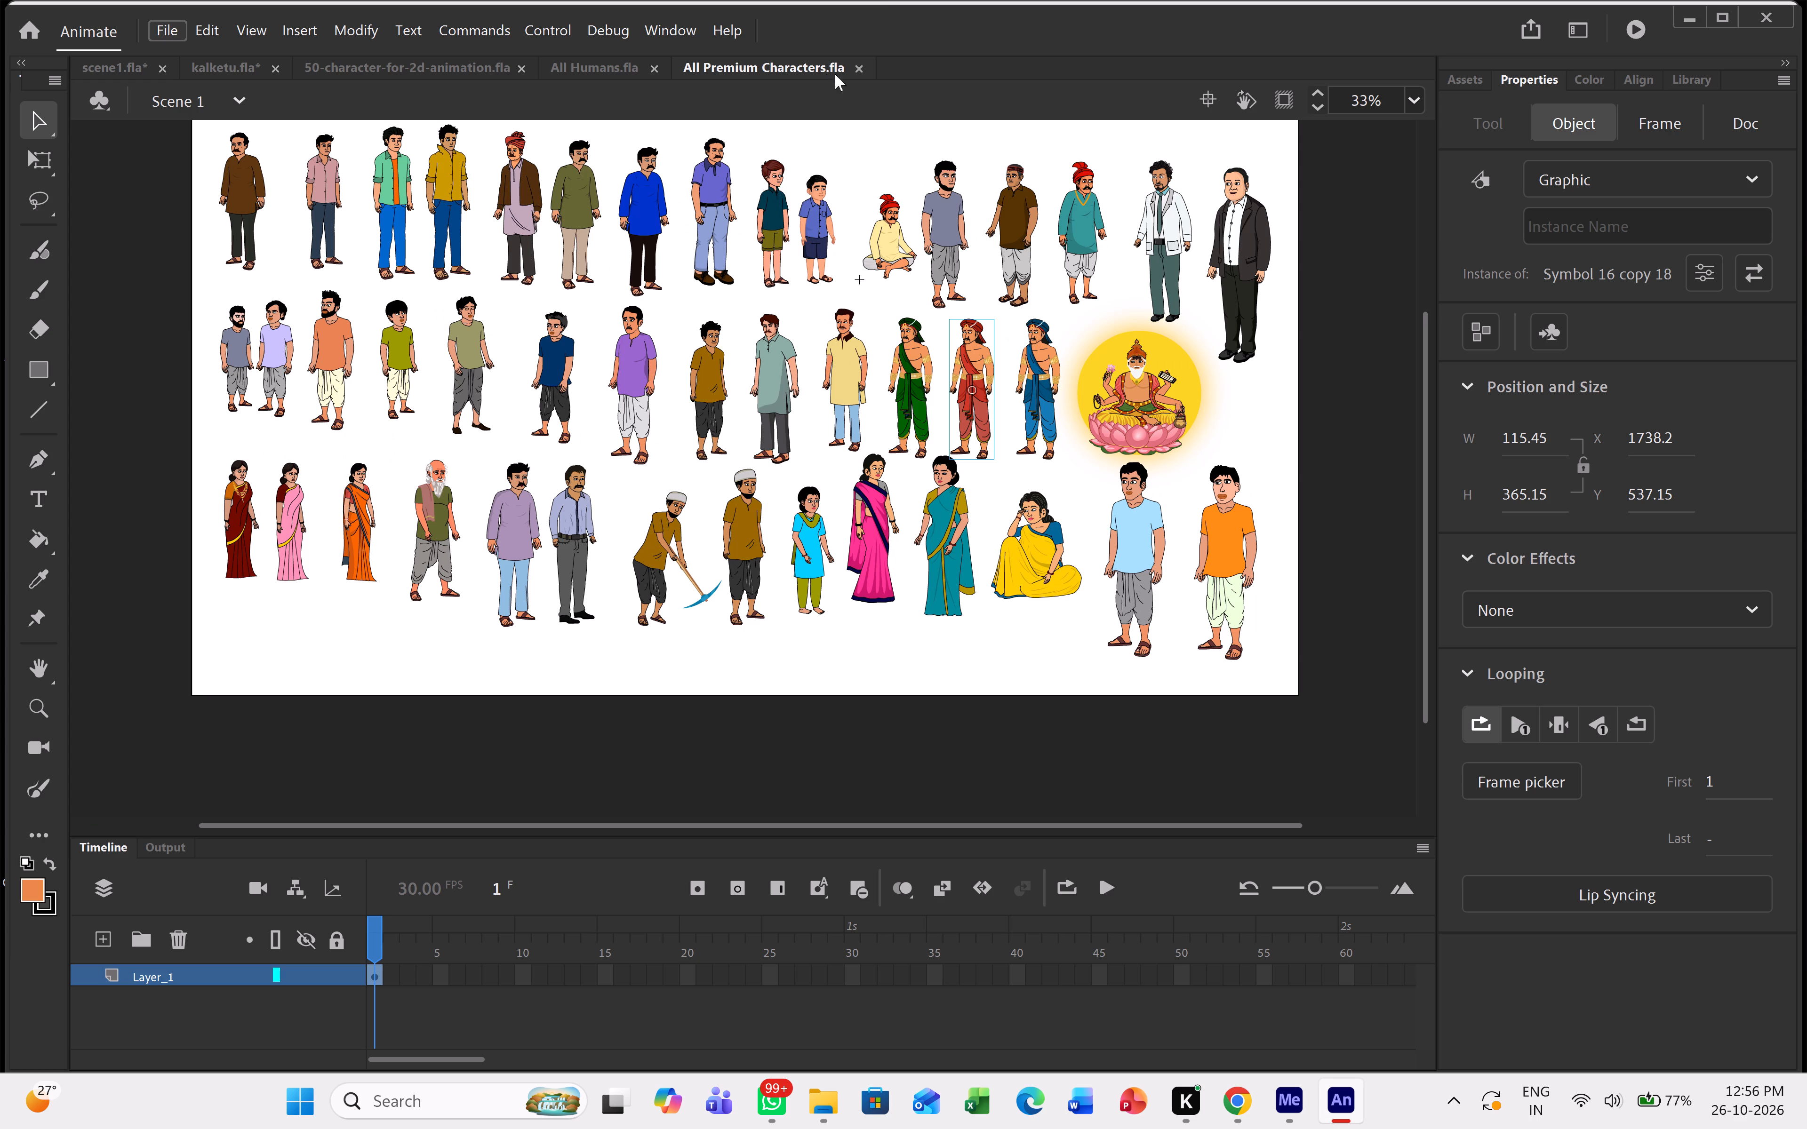
left_click(864, 65)
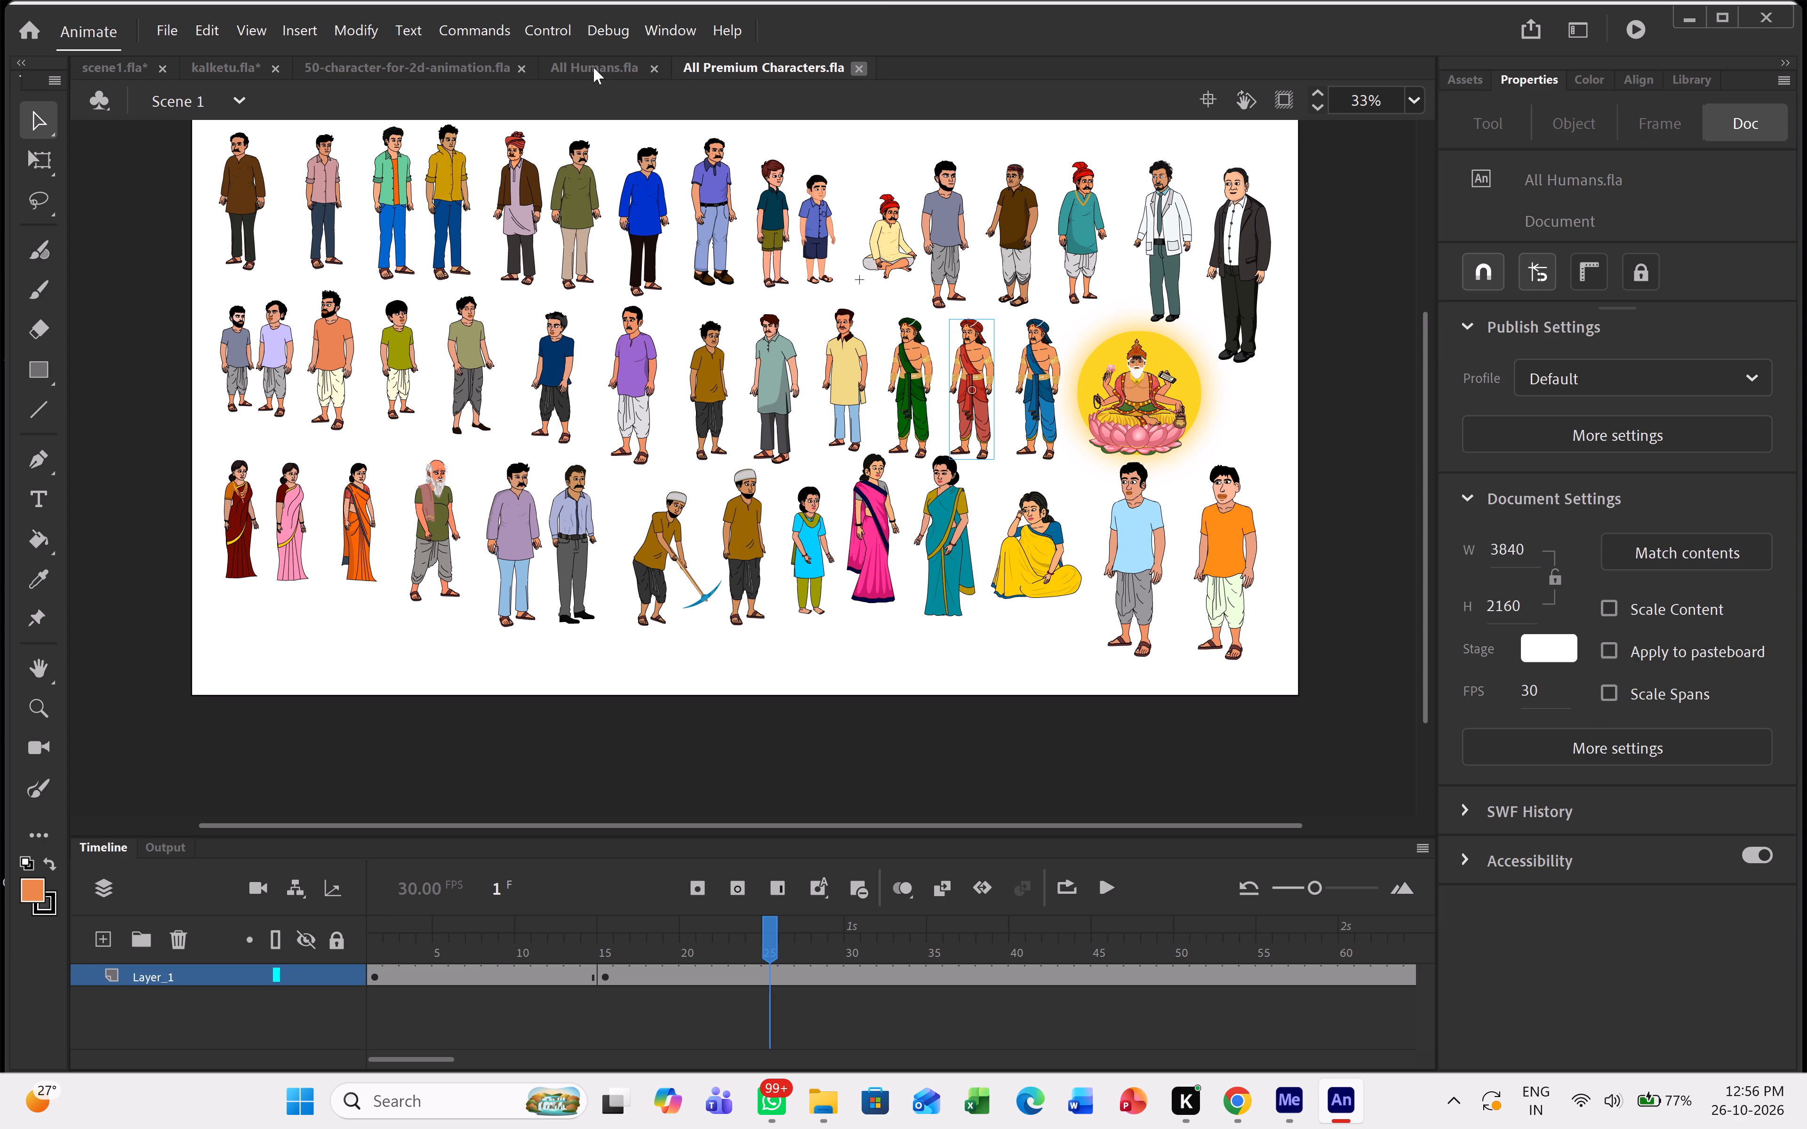
Copy the six black-bearded tantrik figures in black clothing from the bottom row of All Humans.fla.
left_click(593, 67)
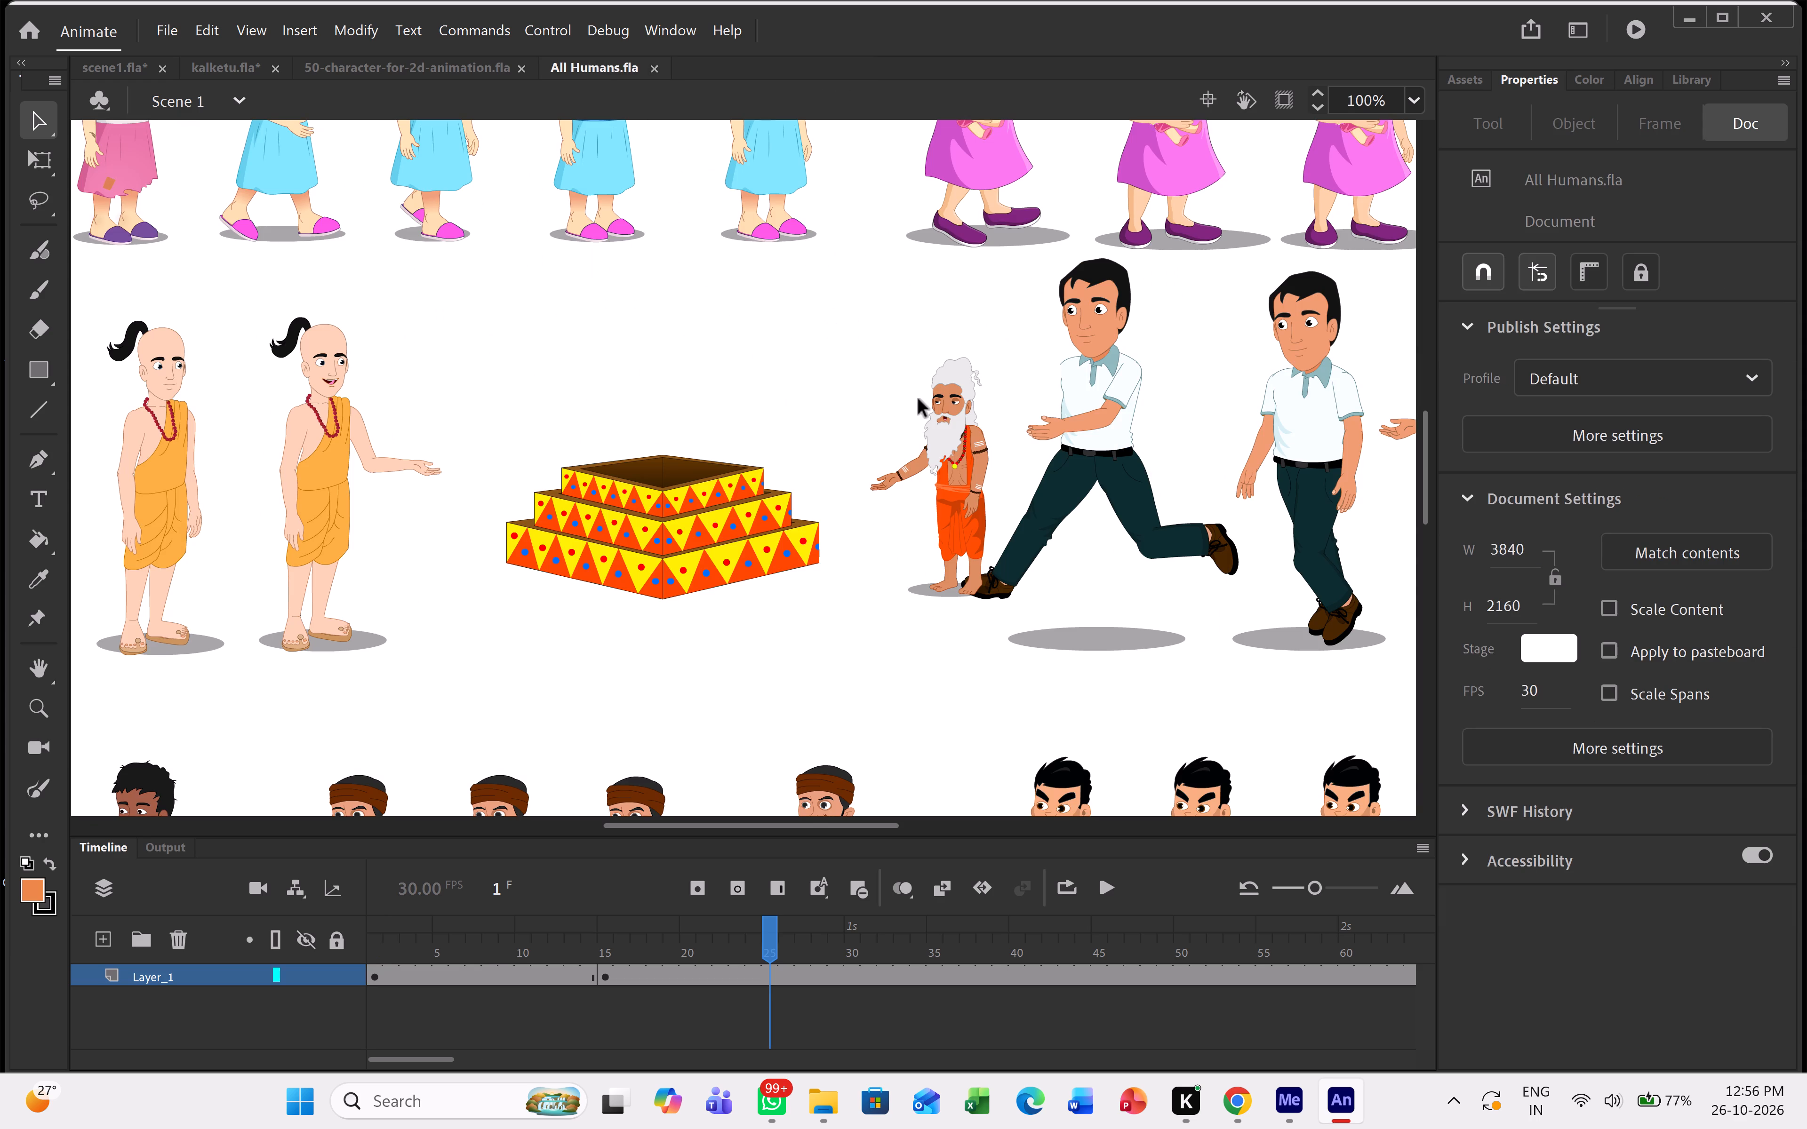
scroll(1025, 430, "down", 5, "ctrl")
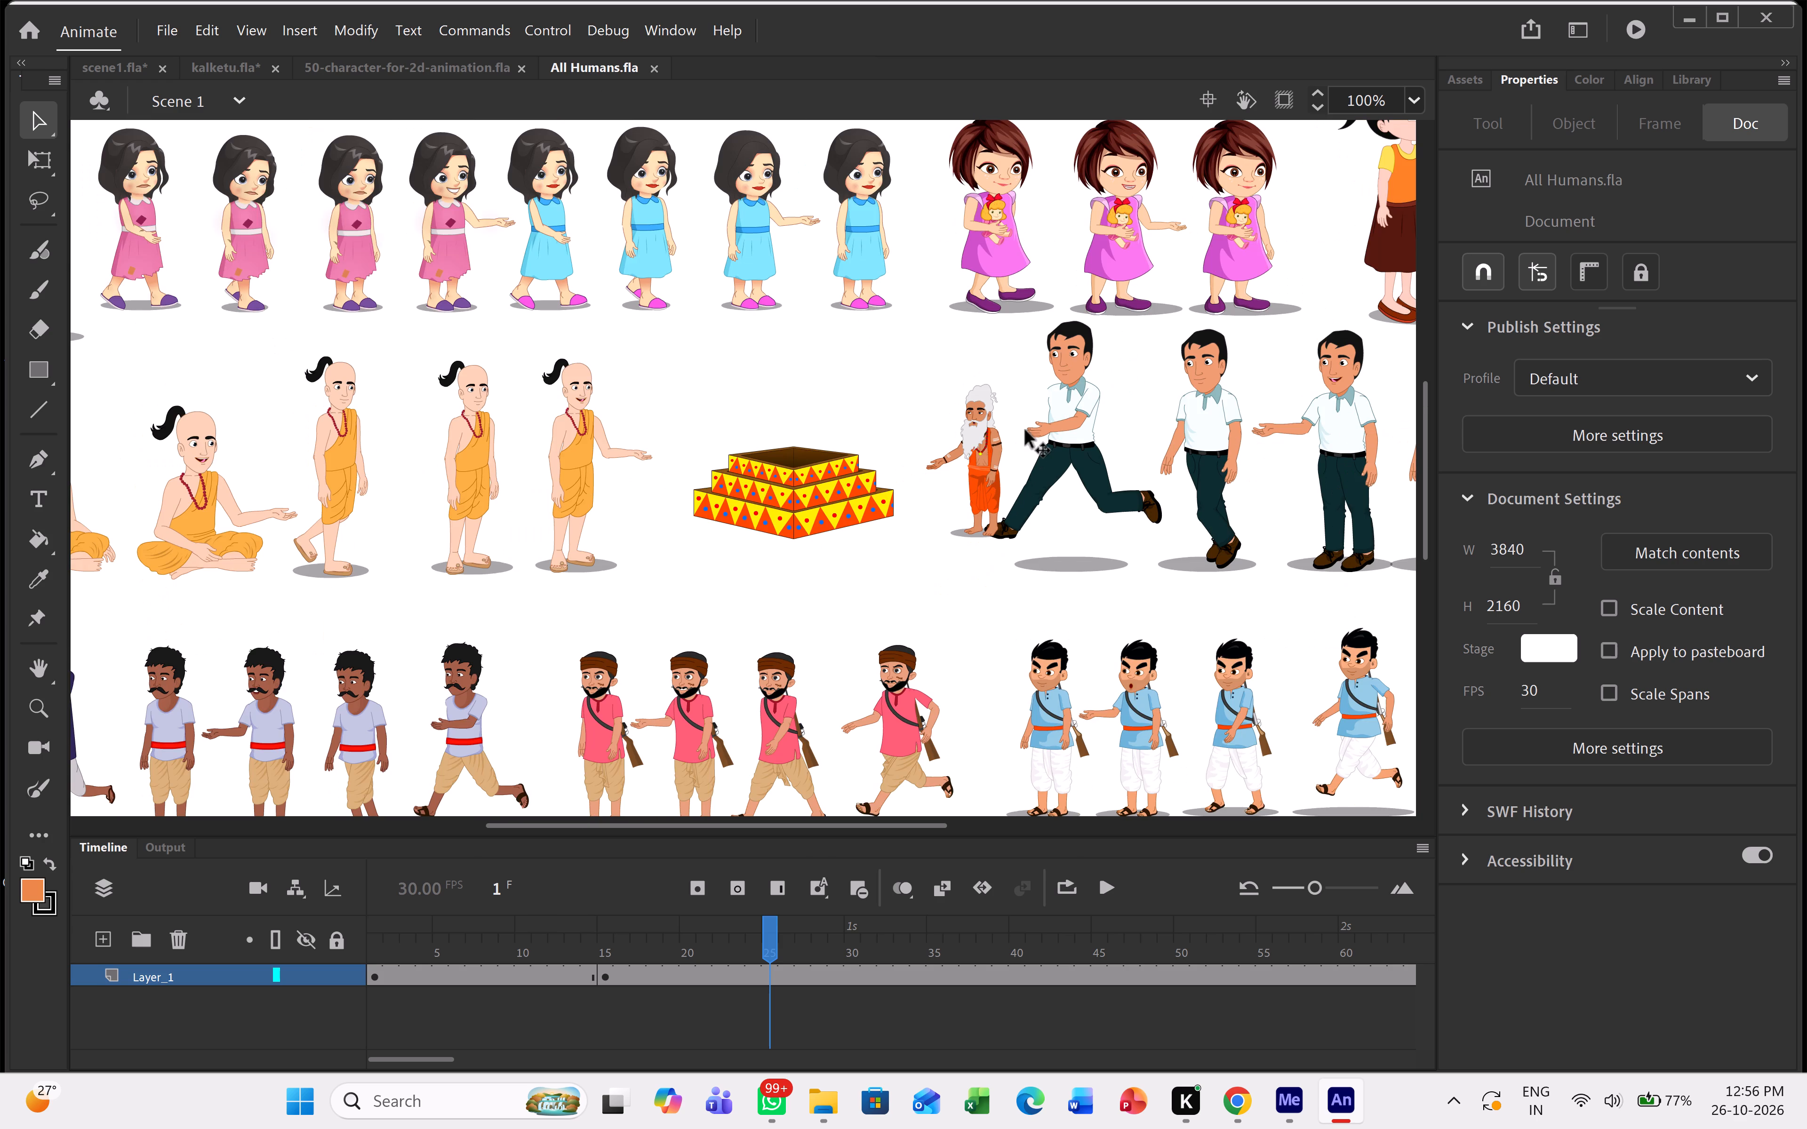
scroll(1025, 430, "down", 1, "ctrl")
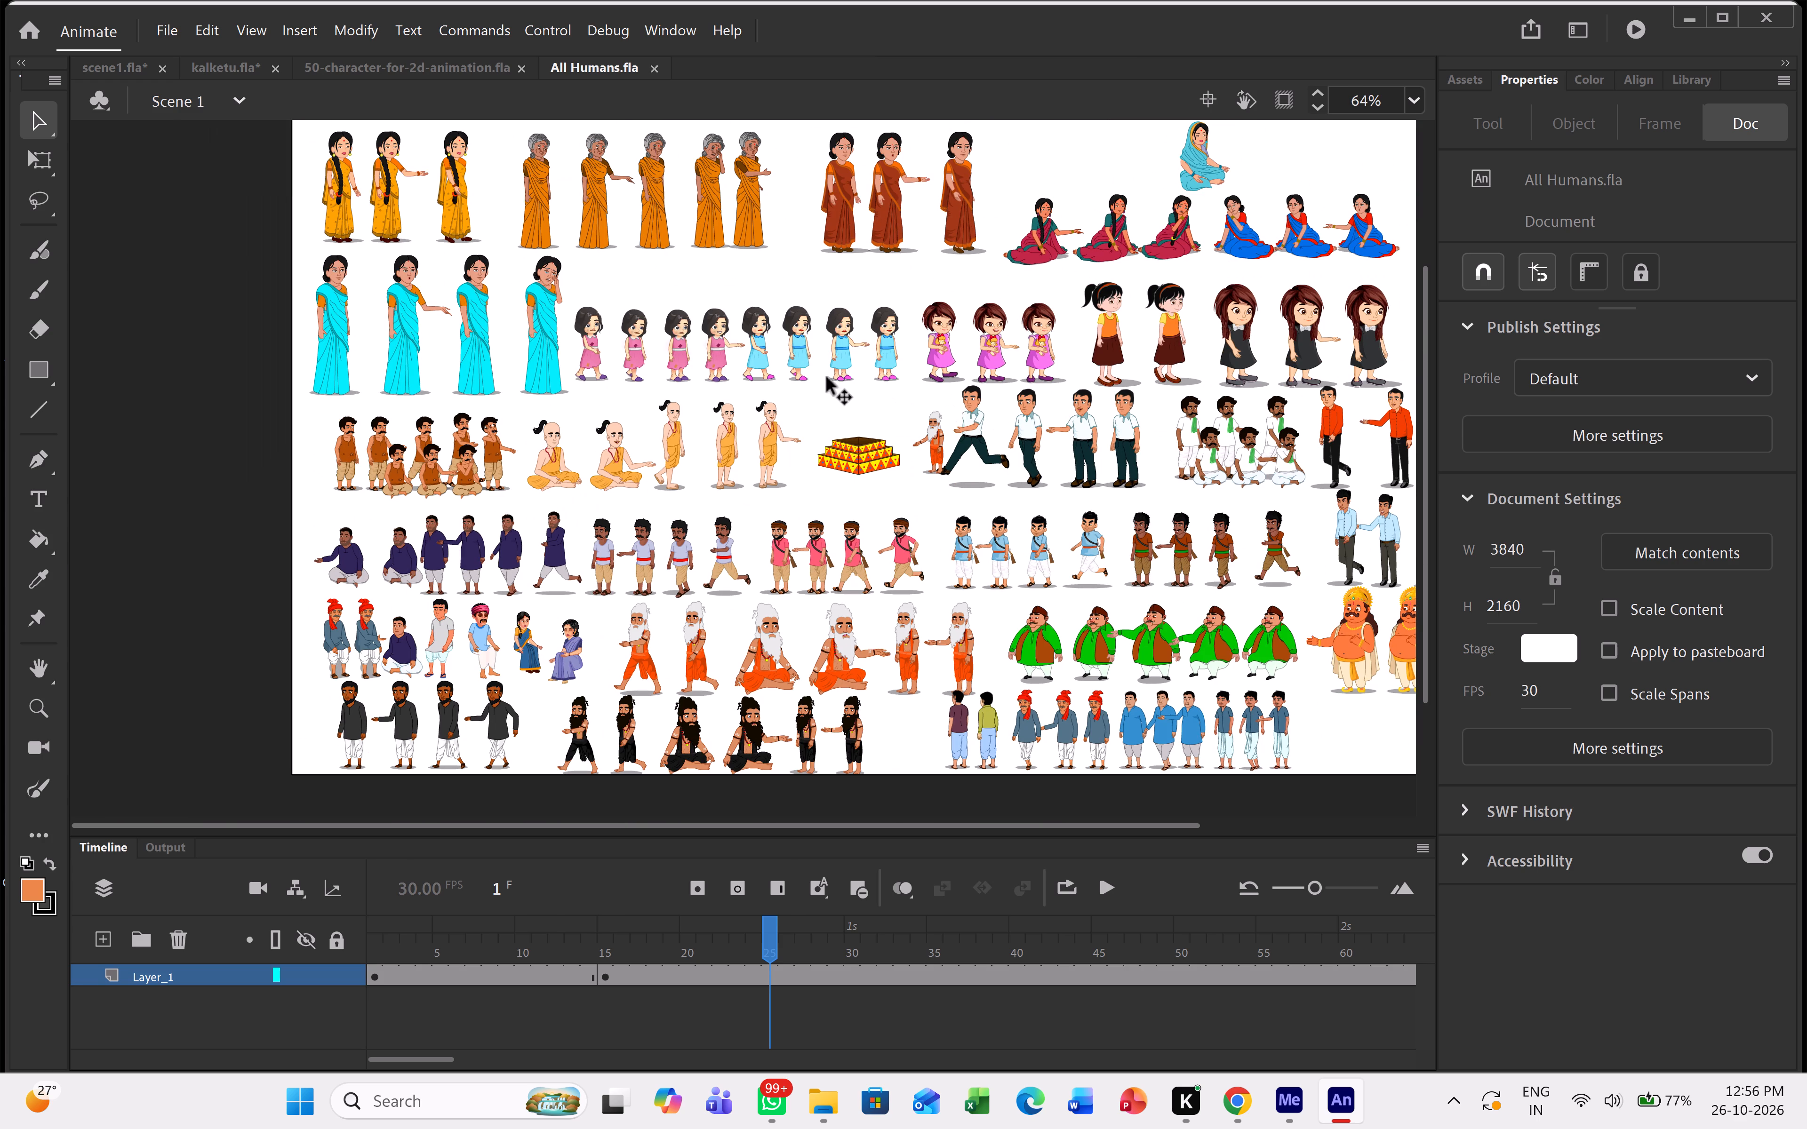
scroll(779, 734, "up", 4, "ctrl")
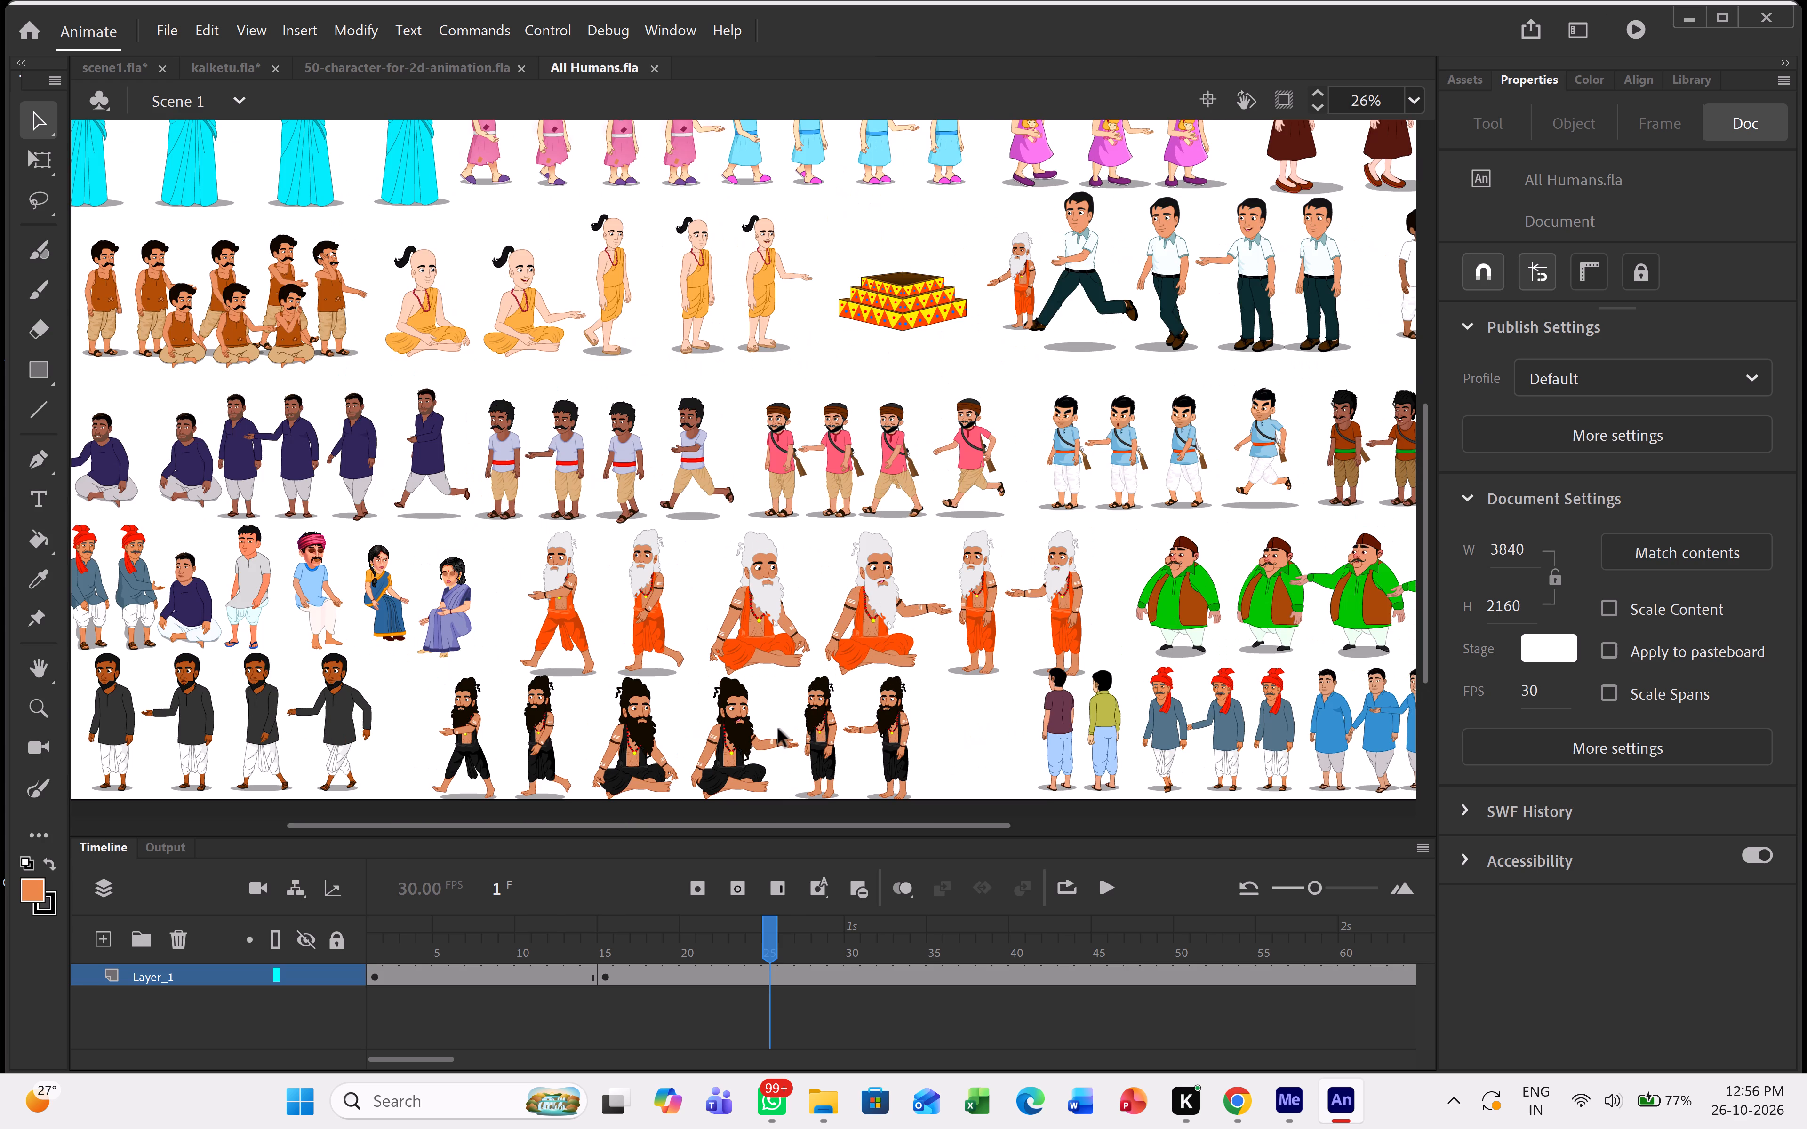
scroll(791, 722, "up", 5, "ctrl")
scroll(801, 727, "down", 4, "ctrl")
scroll(801, 727, "down", 2)
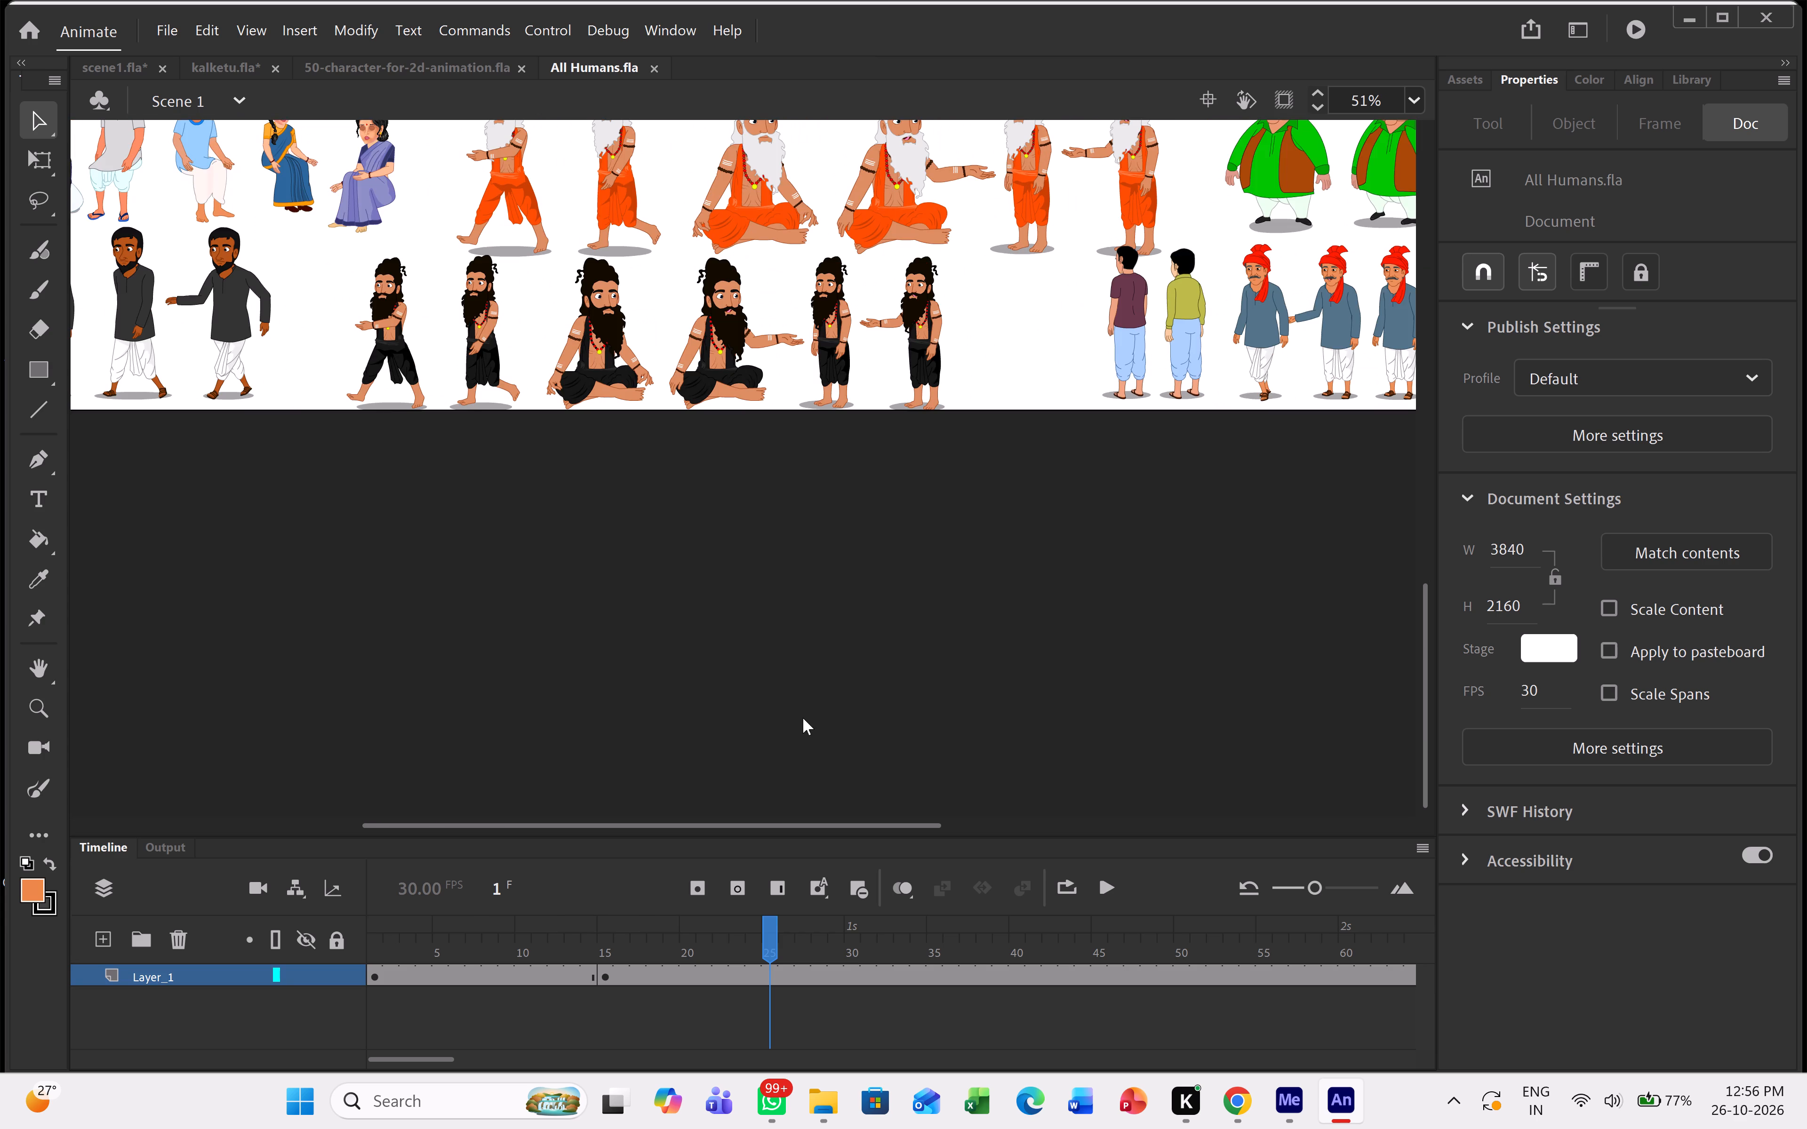
scroll(836, 635, "up", 1)
left_click_drag(1003, 593, 652, 547)
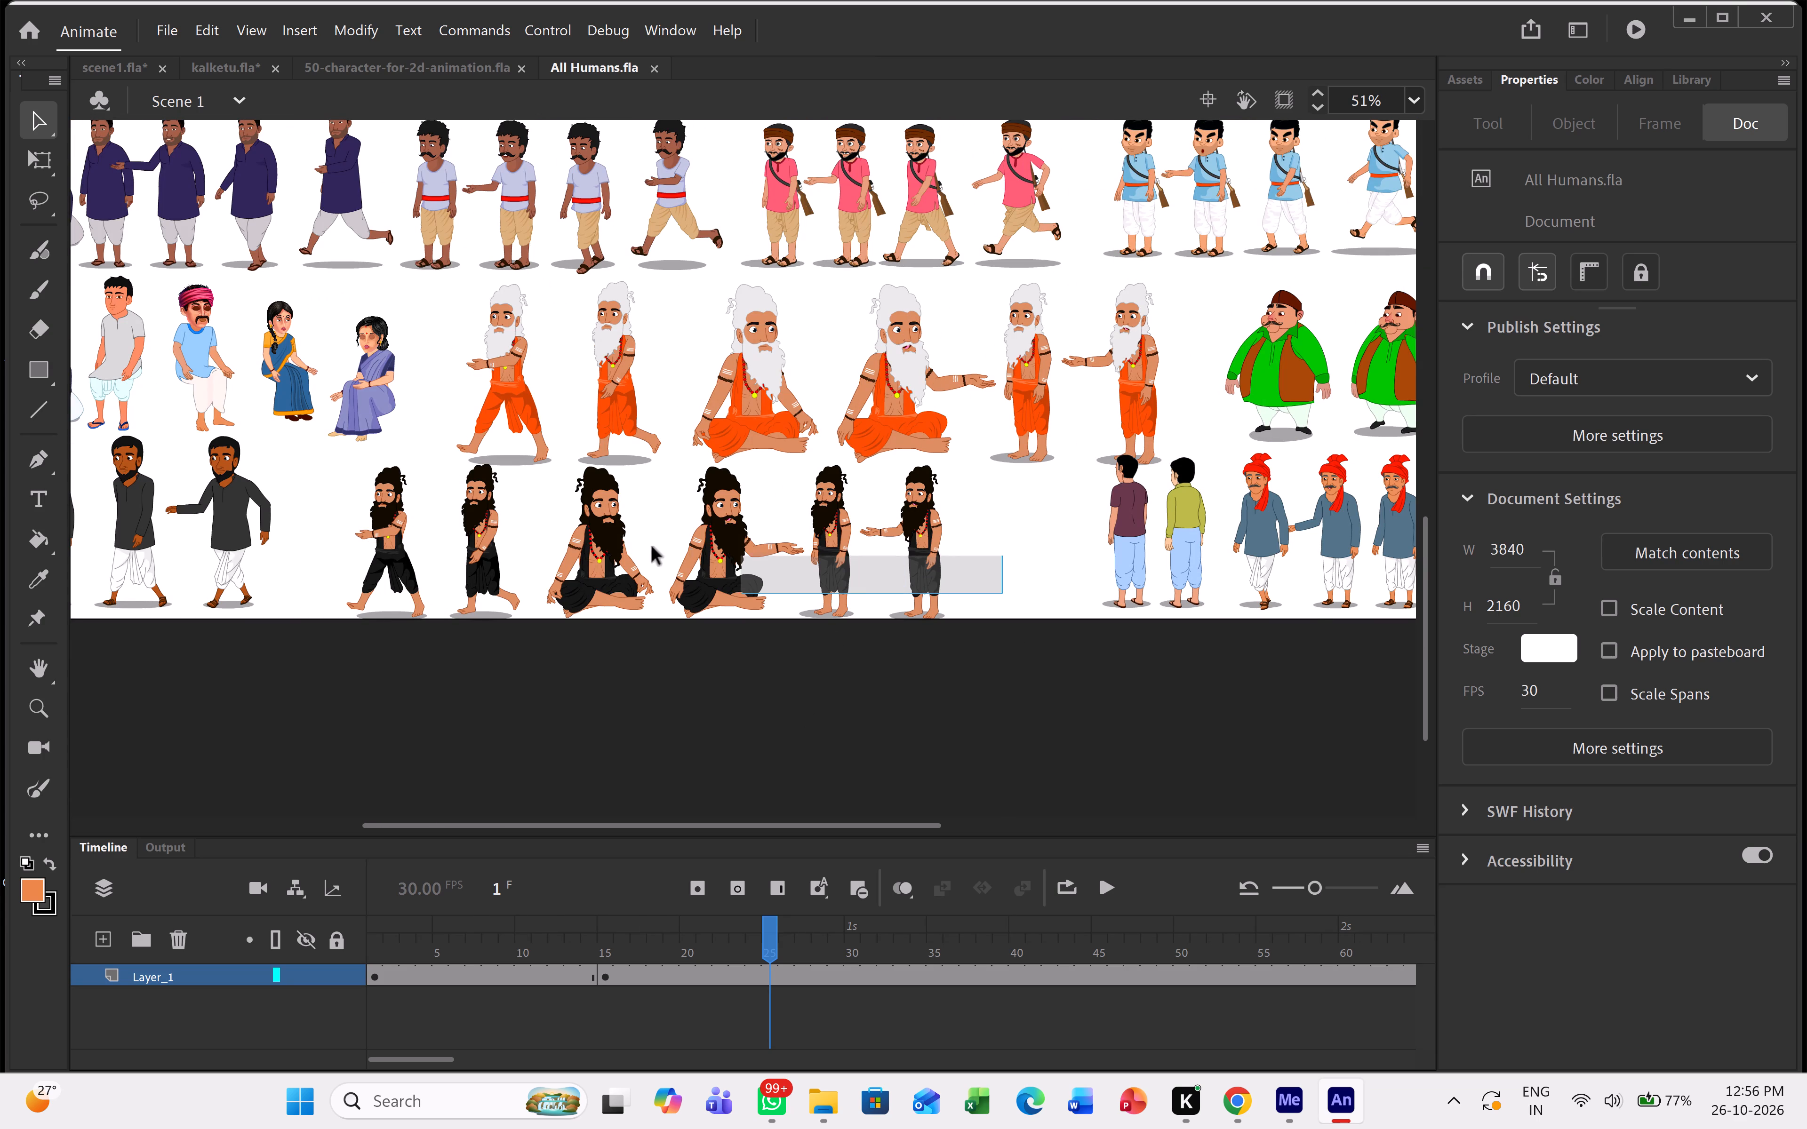
left_click_drag(652, 547, 349, 515)
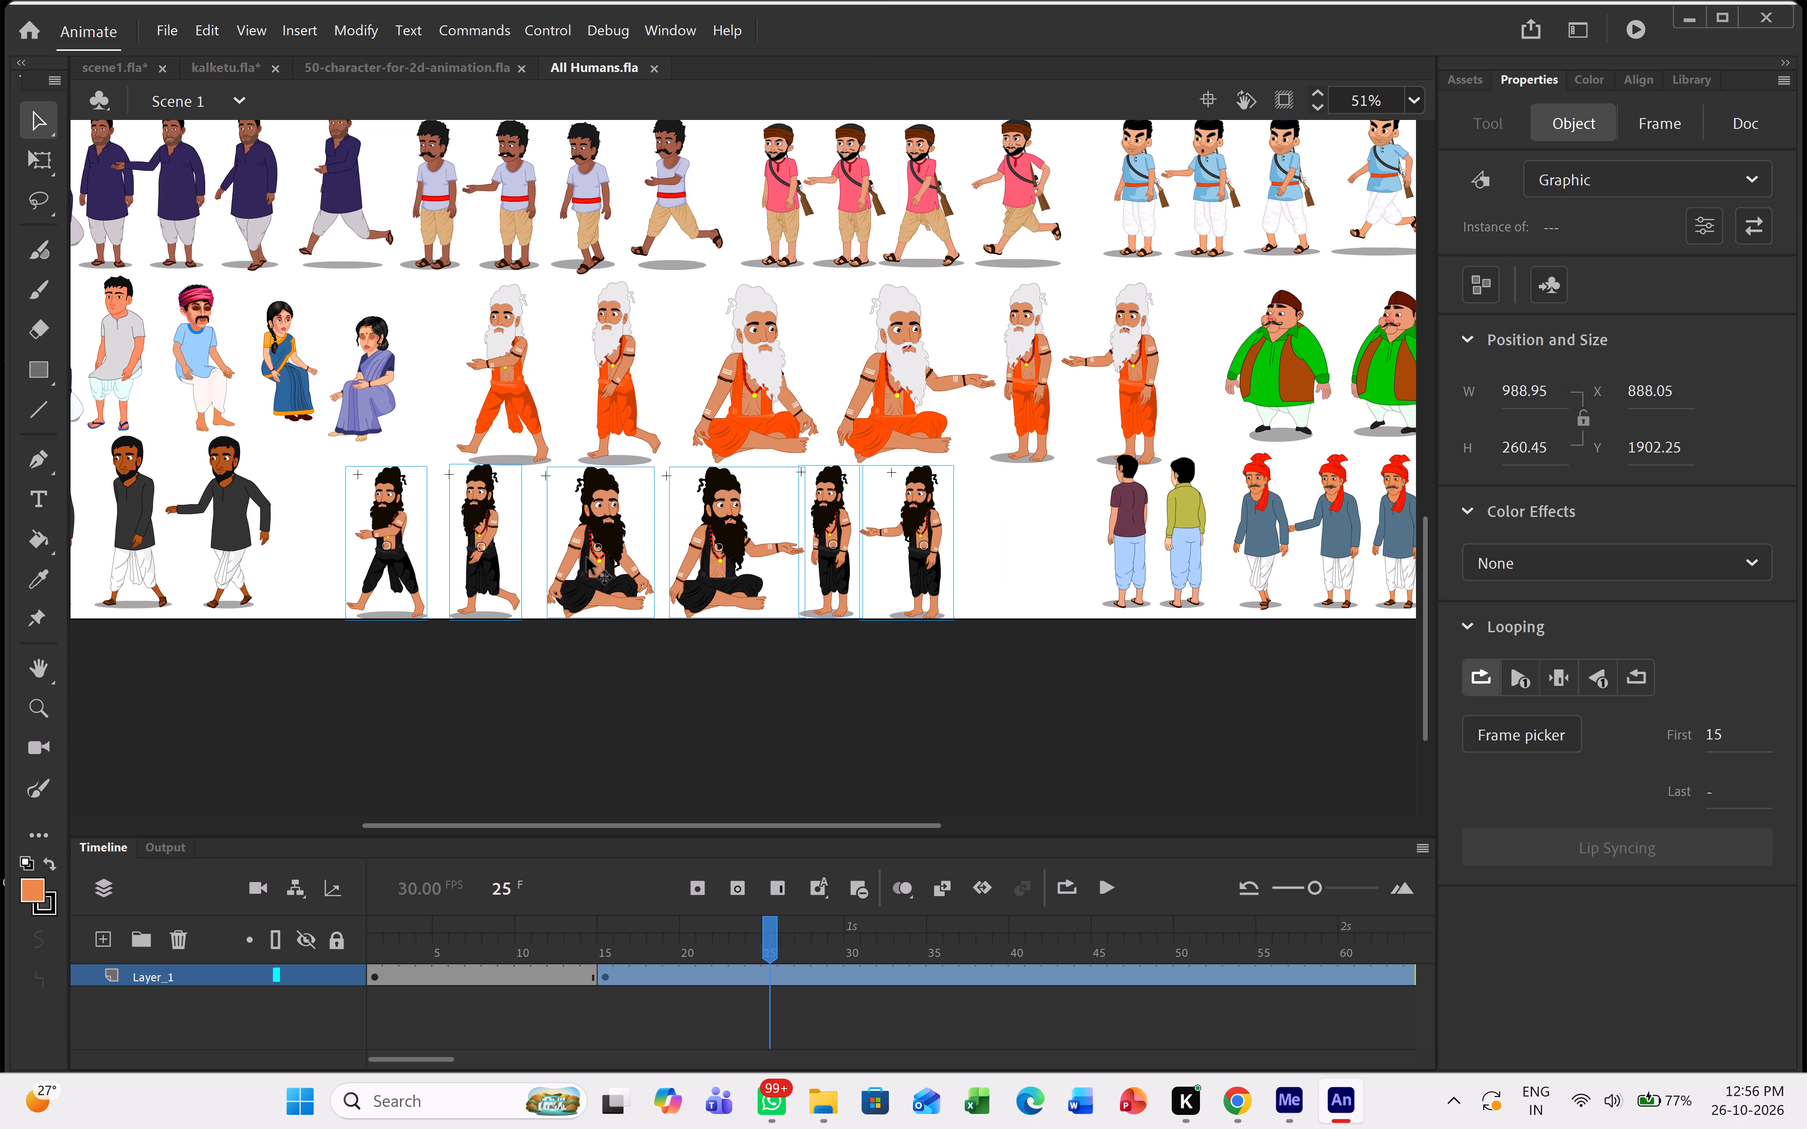
key("ctrl+c")
key("ctrl+c")
key("ctrl+c")
Open the sadhu document from the निर्वासित रानी और राजा की भूल folder inside KAHANI on New Volume (D:).
left_click(180, 26)
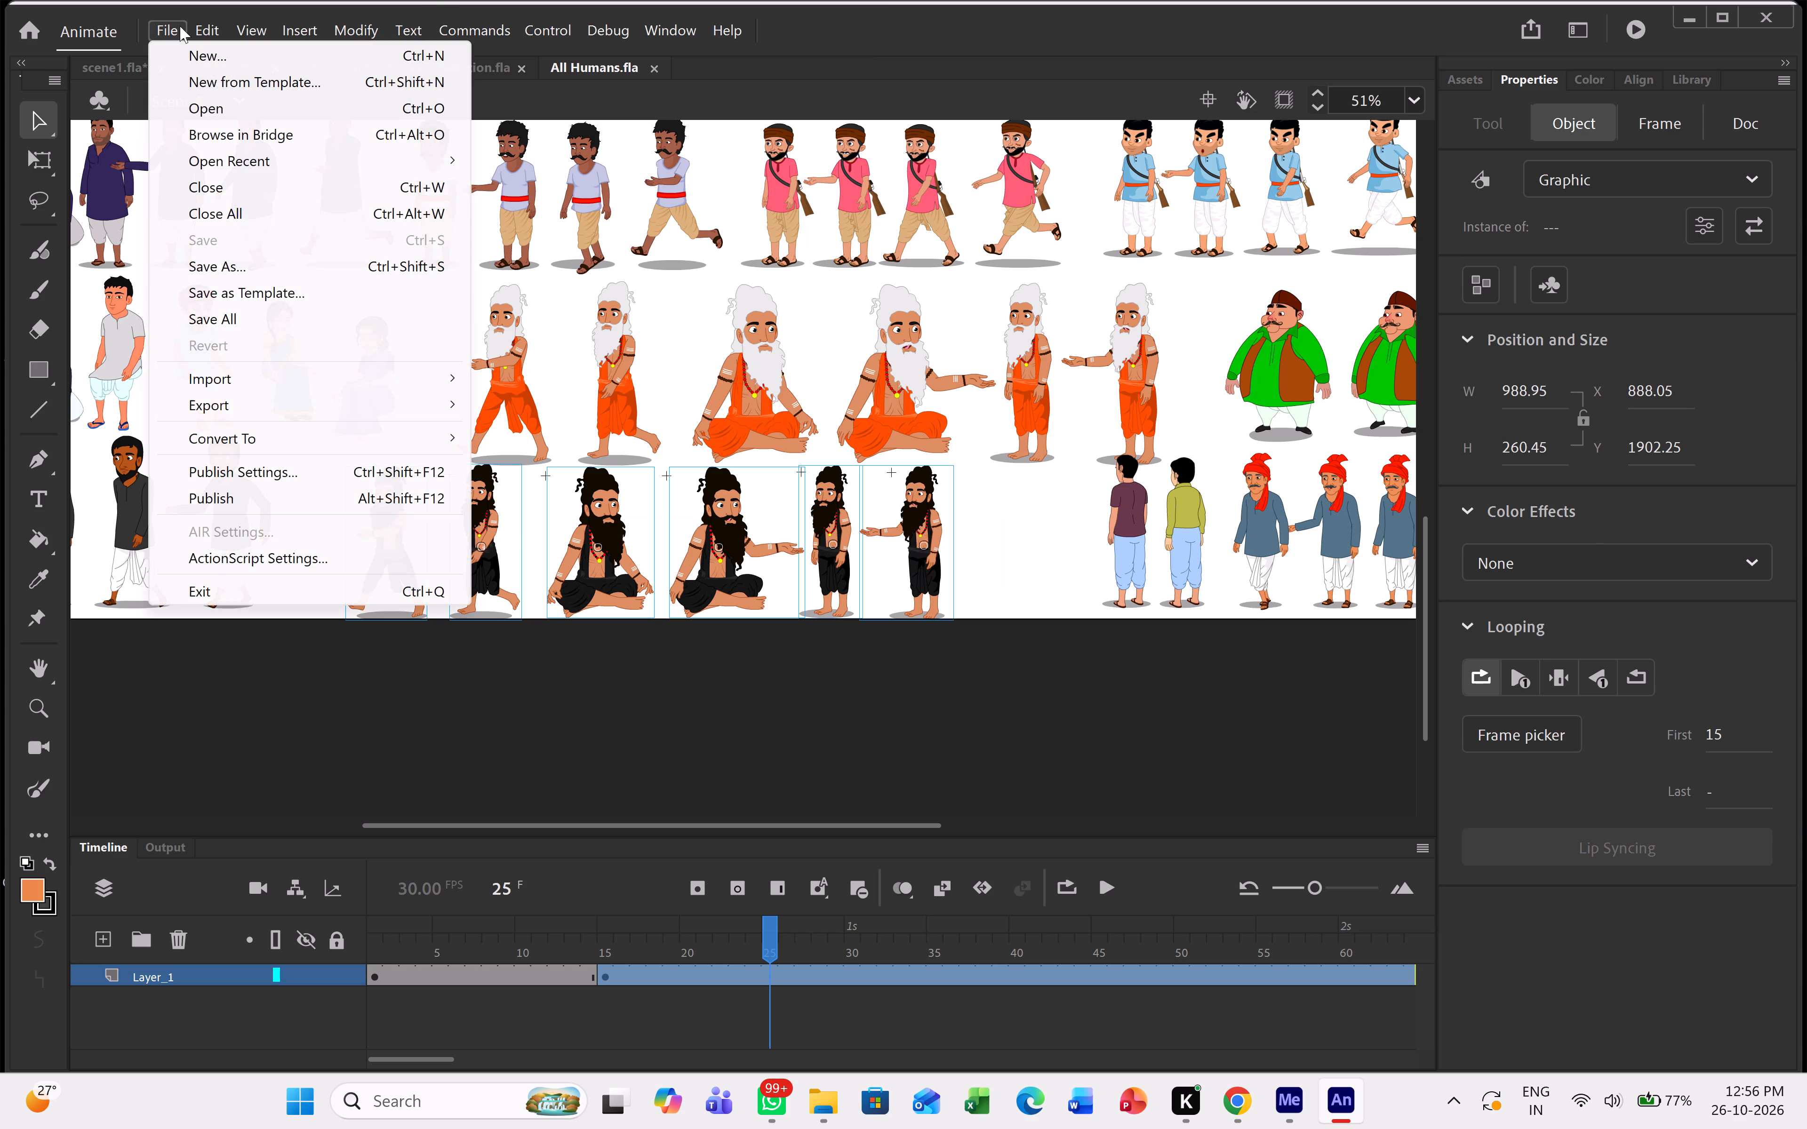
left_click(198, 107)
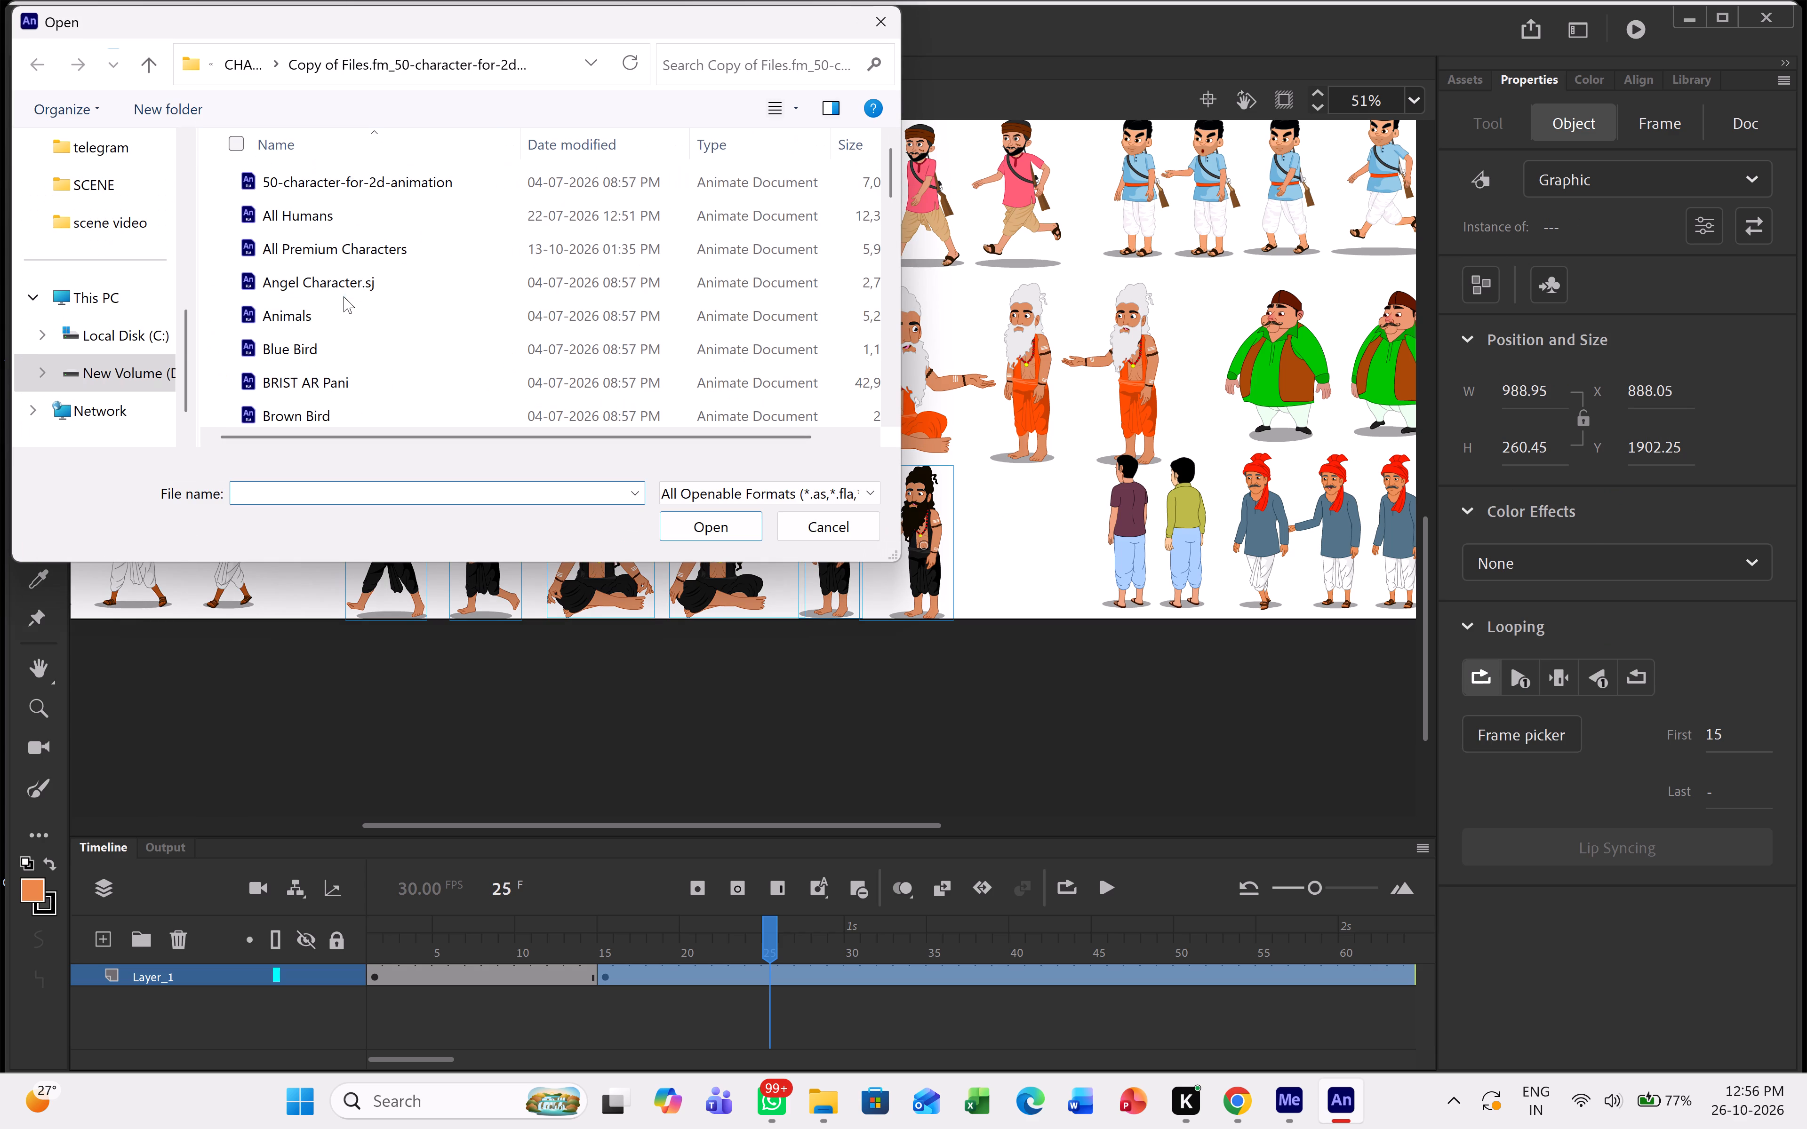
left_click(232, 74)
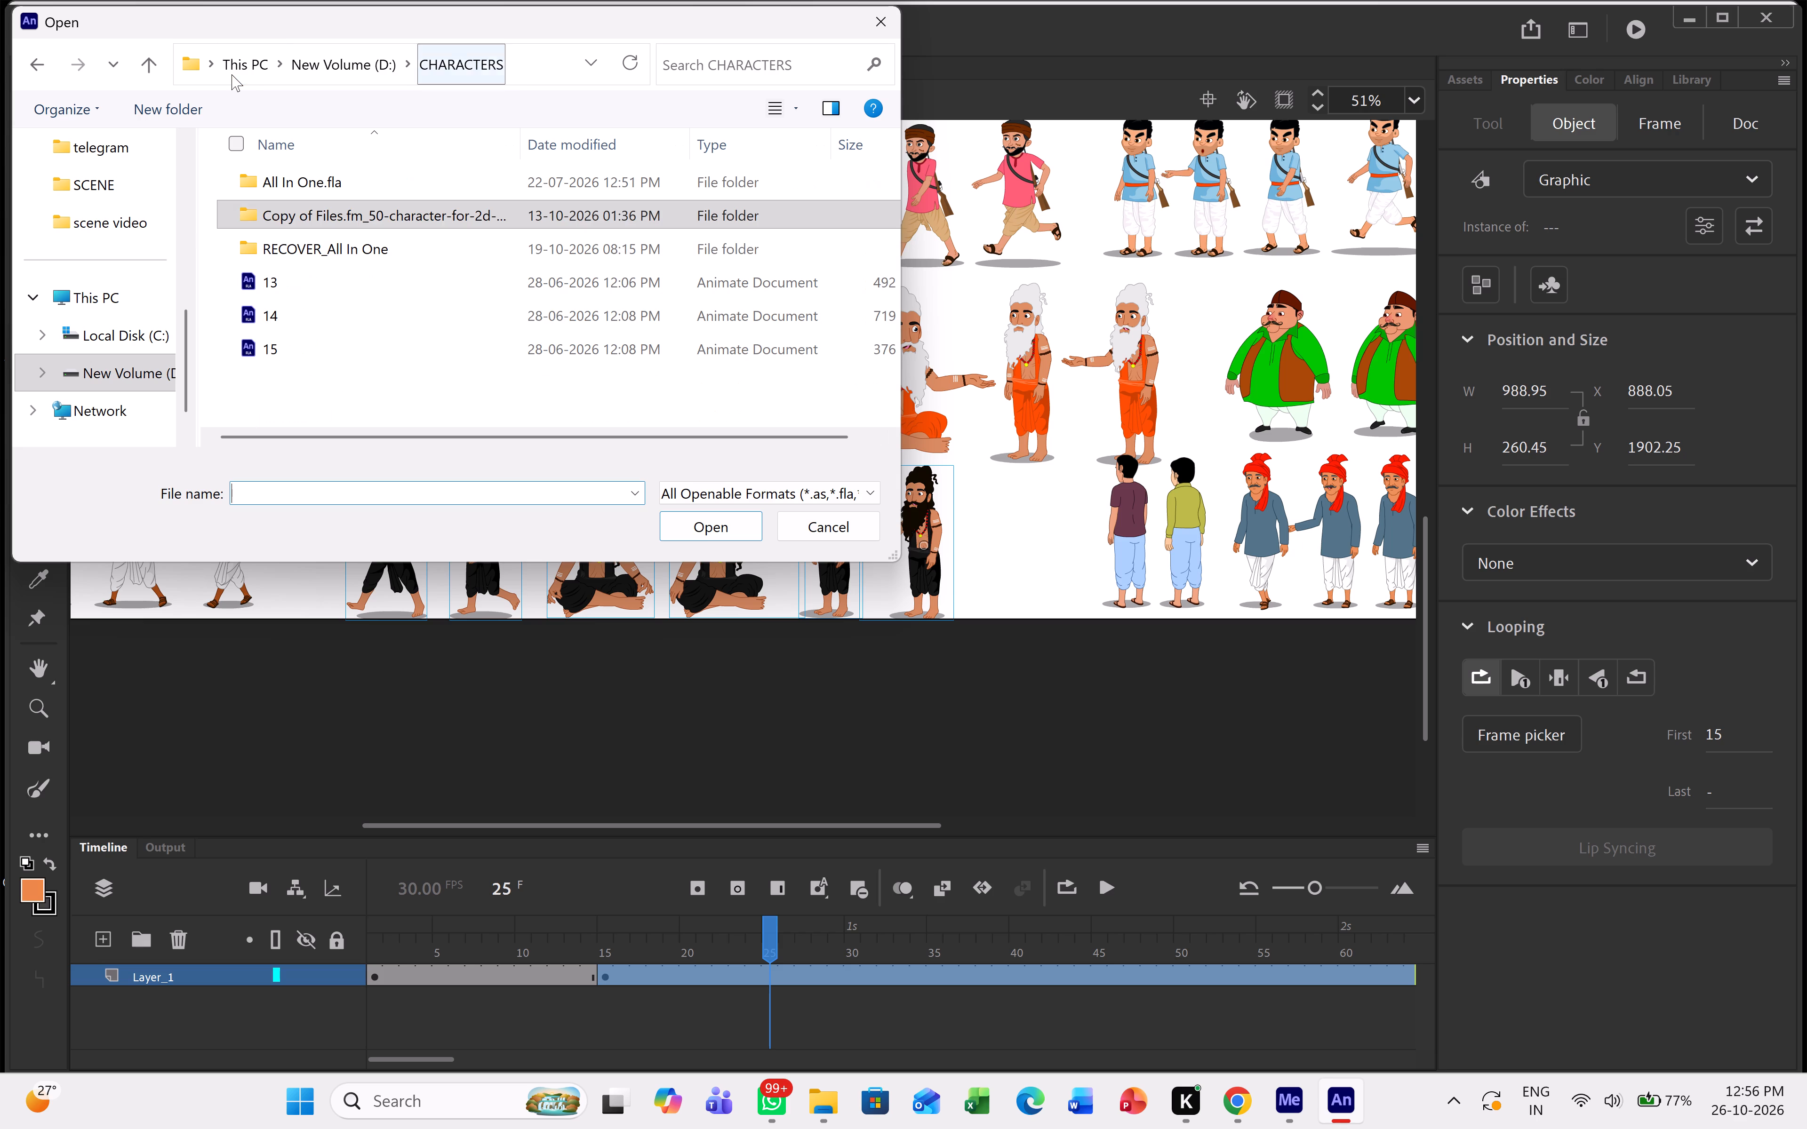
left_click(303, 61)
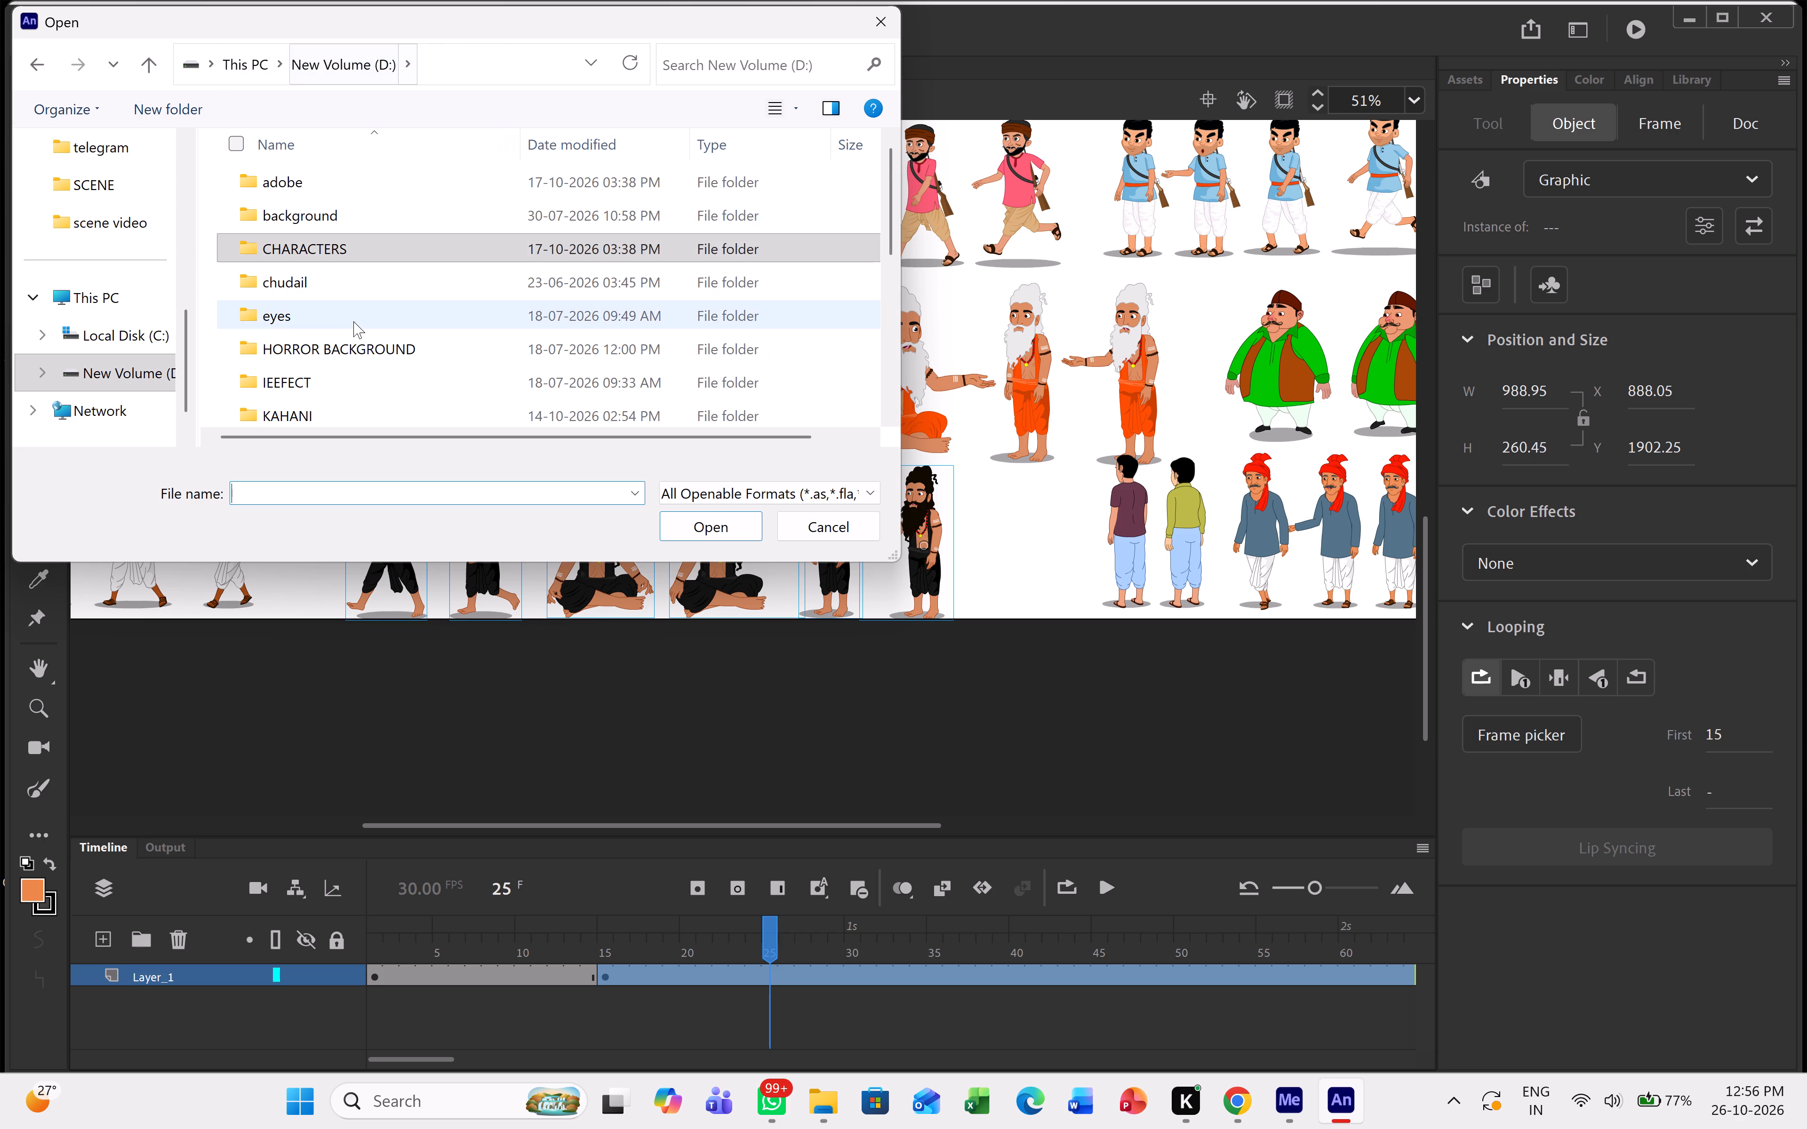
scroll(356, 322, "down", 1)
double_click(344, 349)
double_click(353, 204)
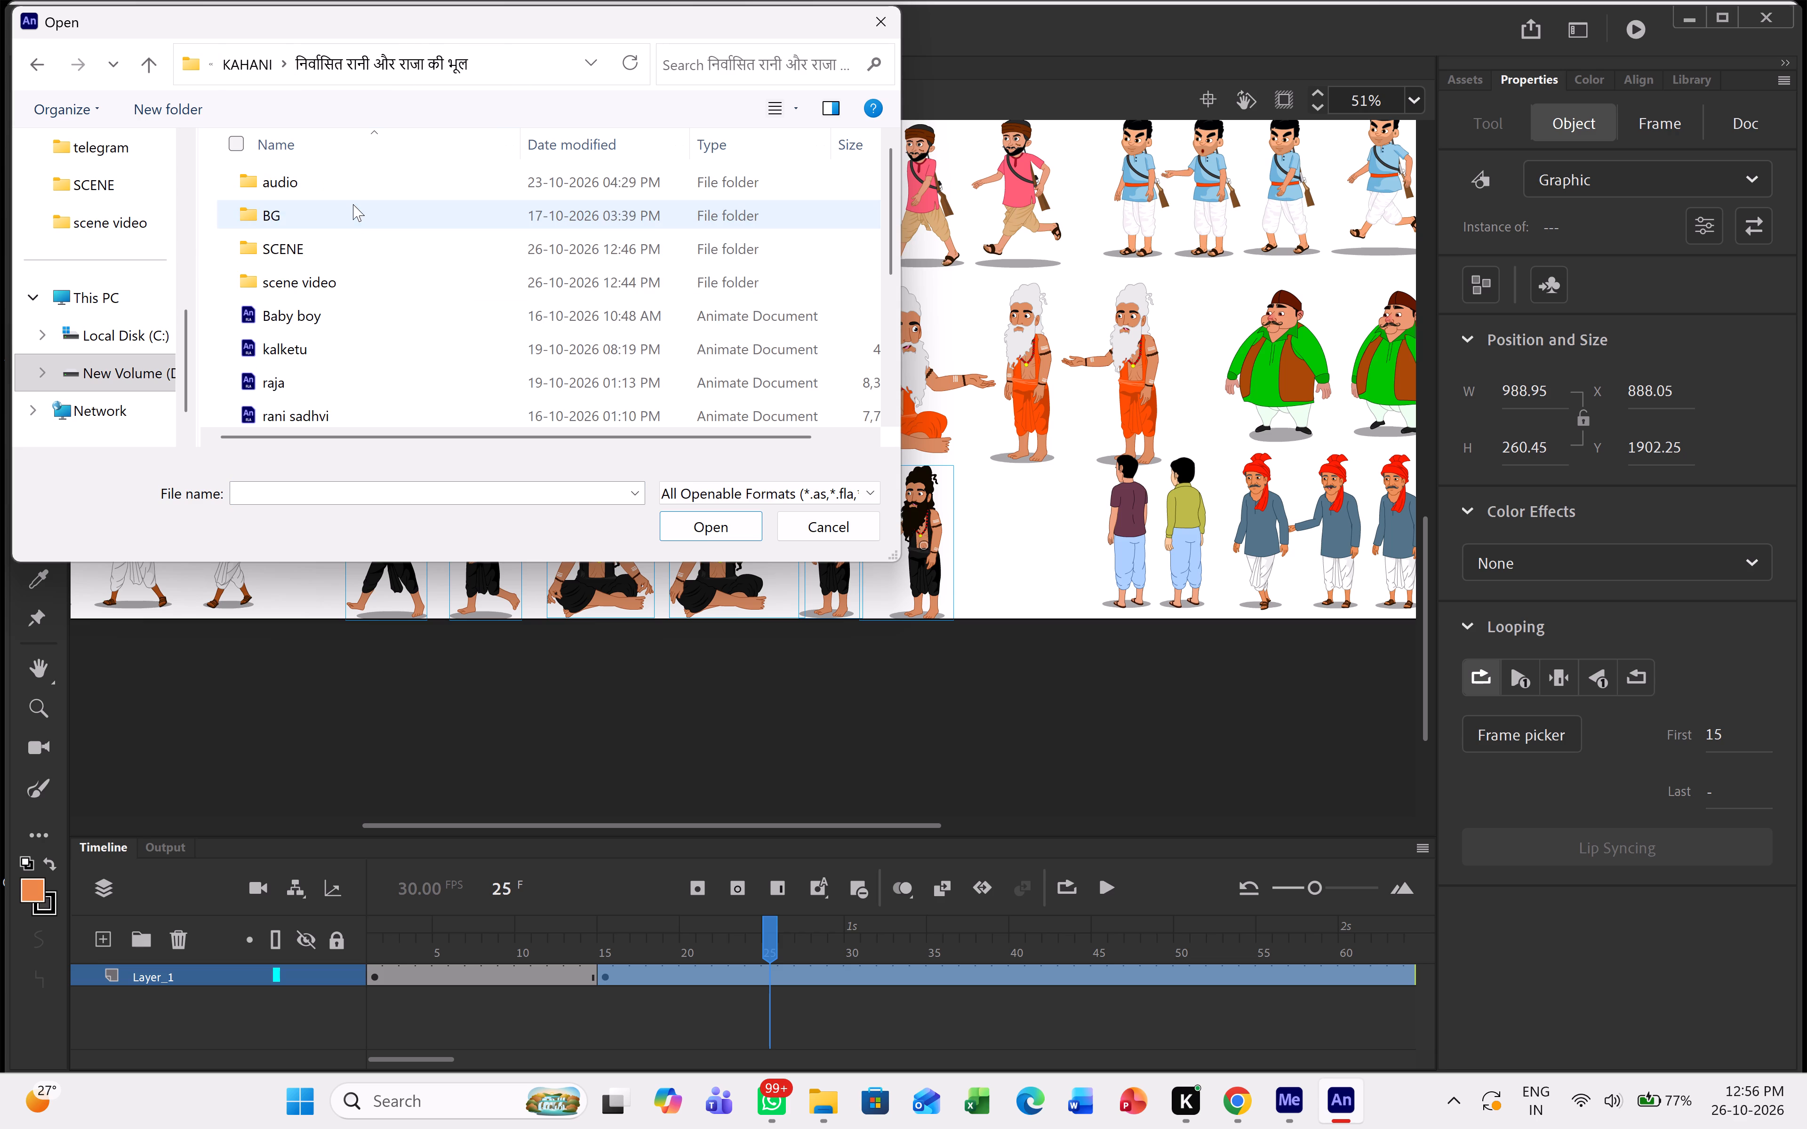
scroll(355, 321, "down", 1)
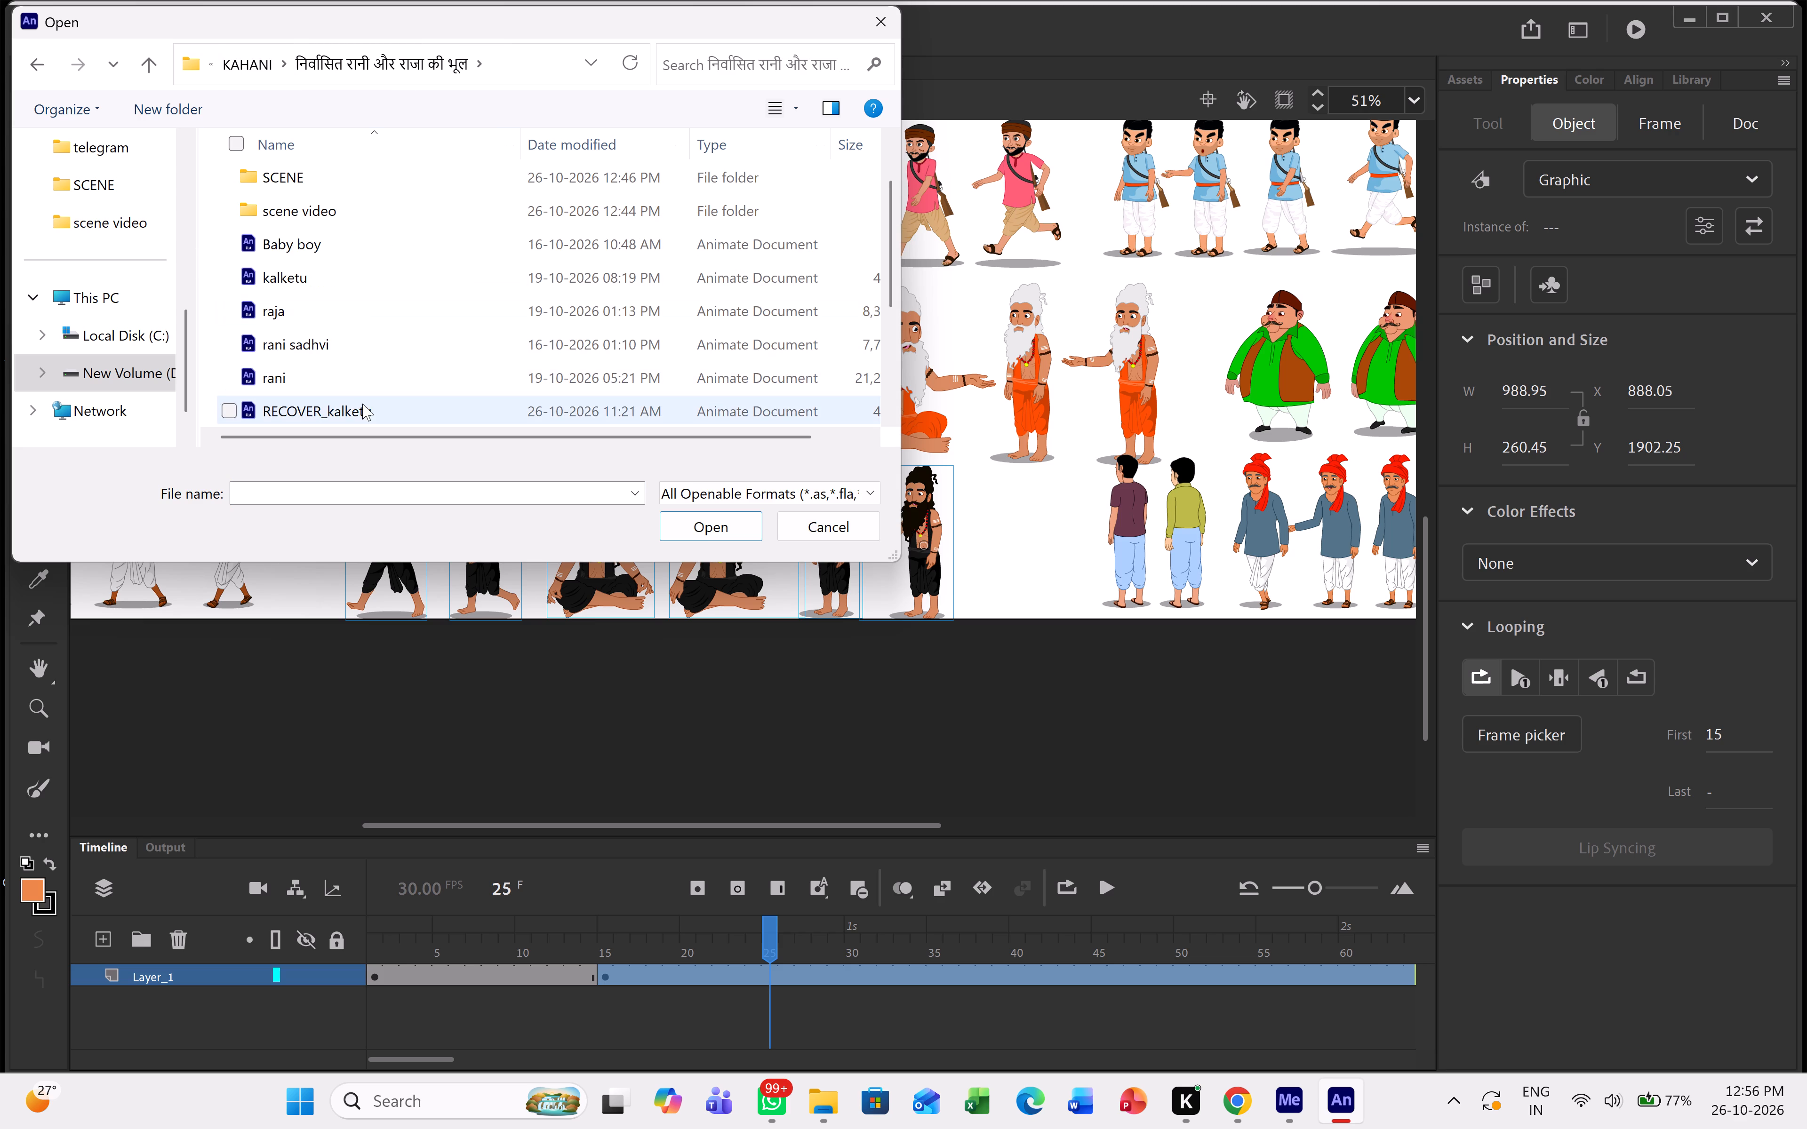
scroll(418, 246, "down", 2)
scroll(416, 291, "down", 1)
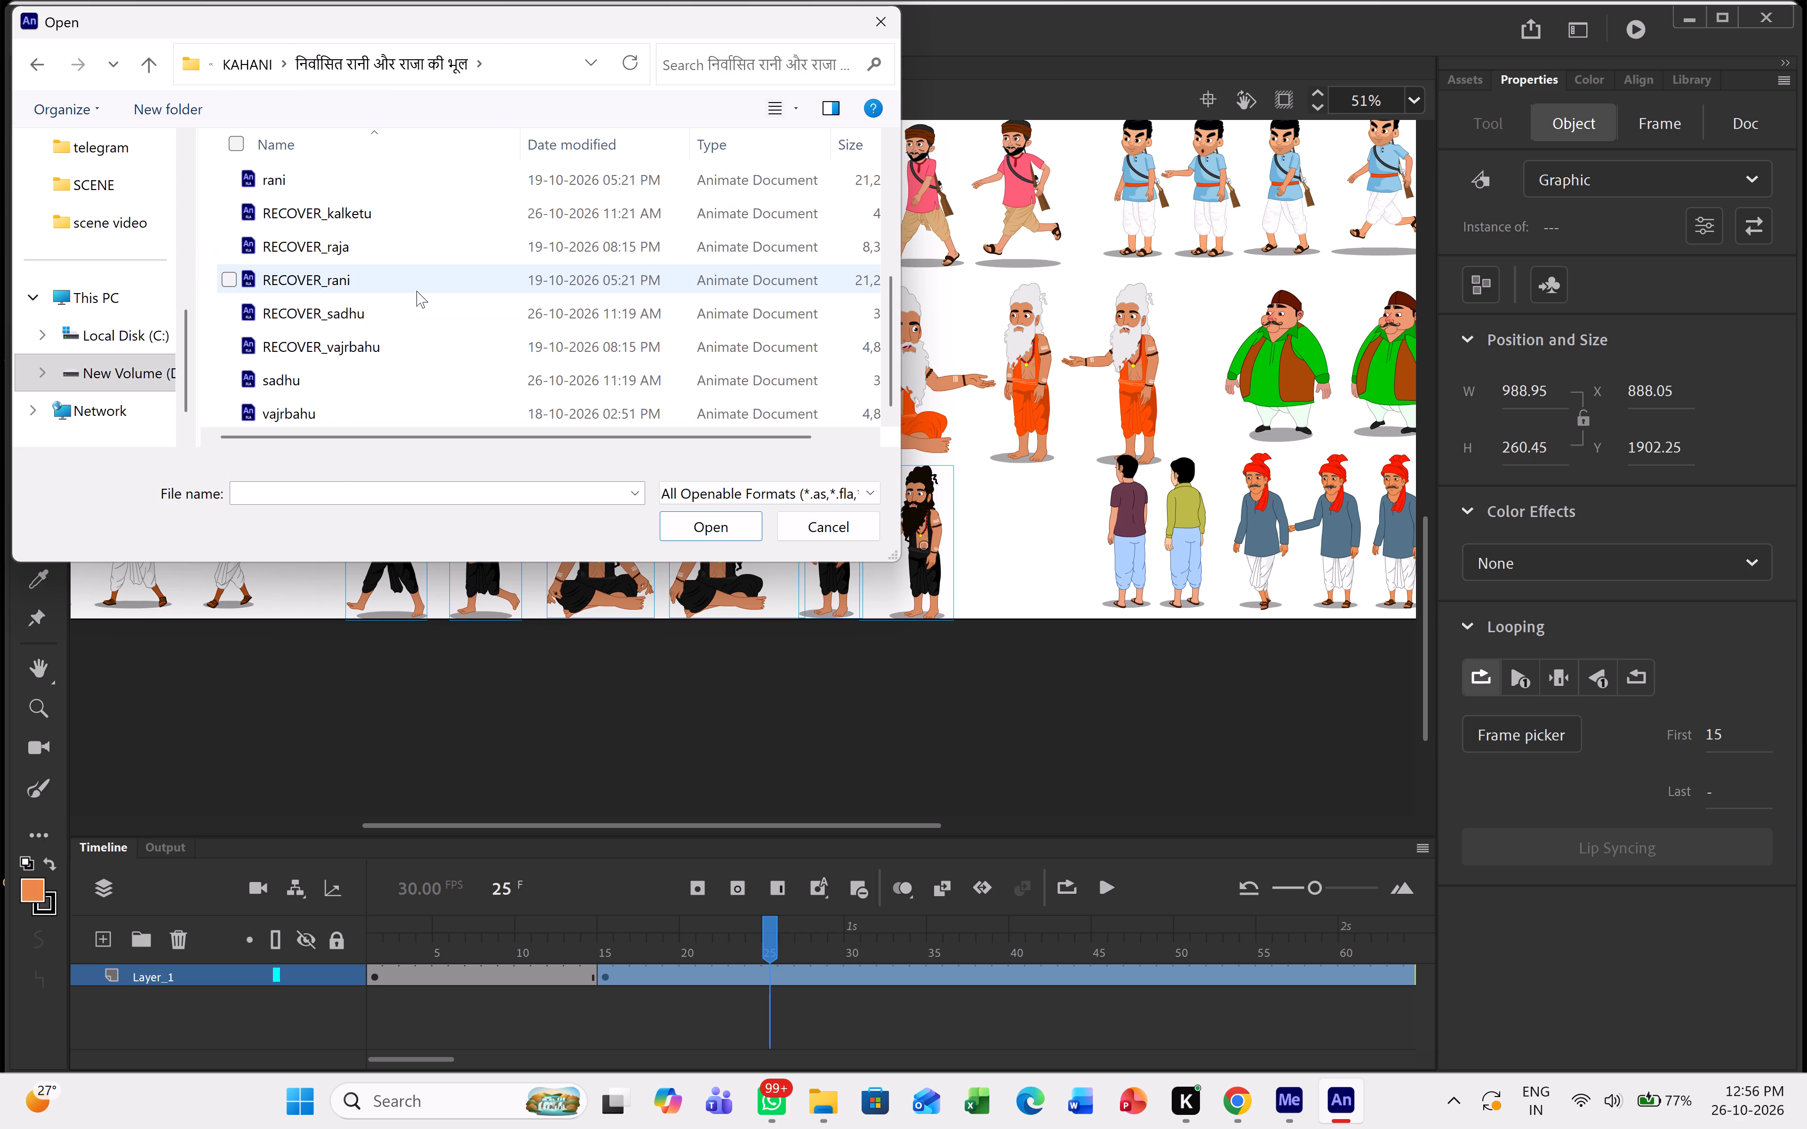
double_click(387, 392)
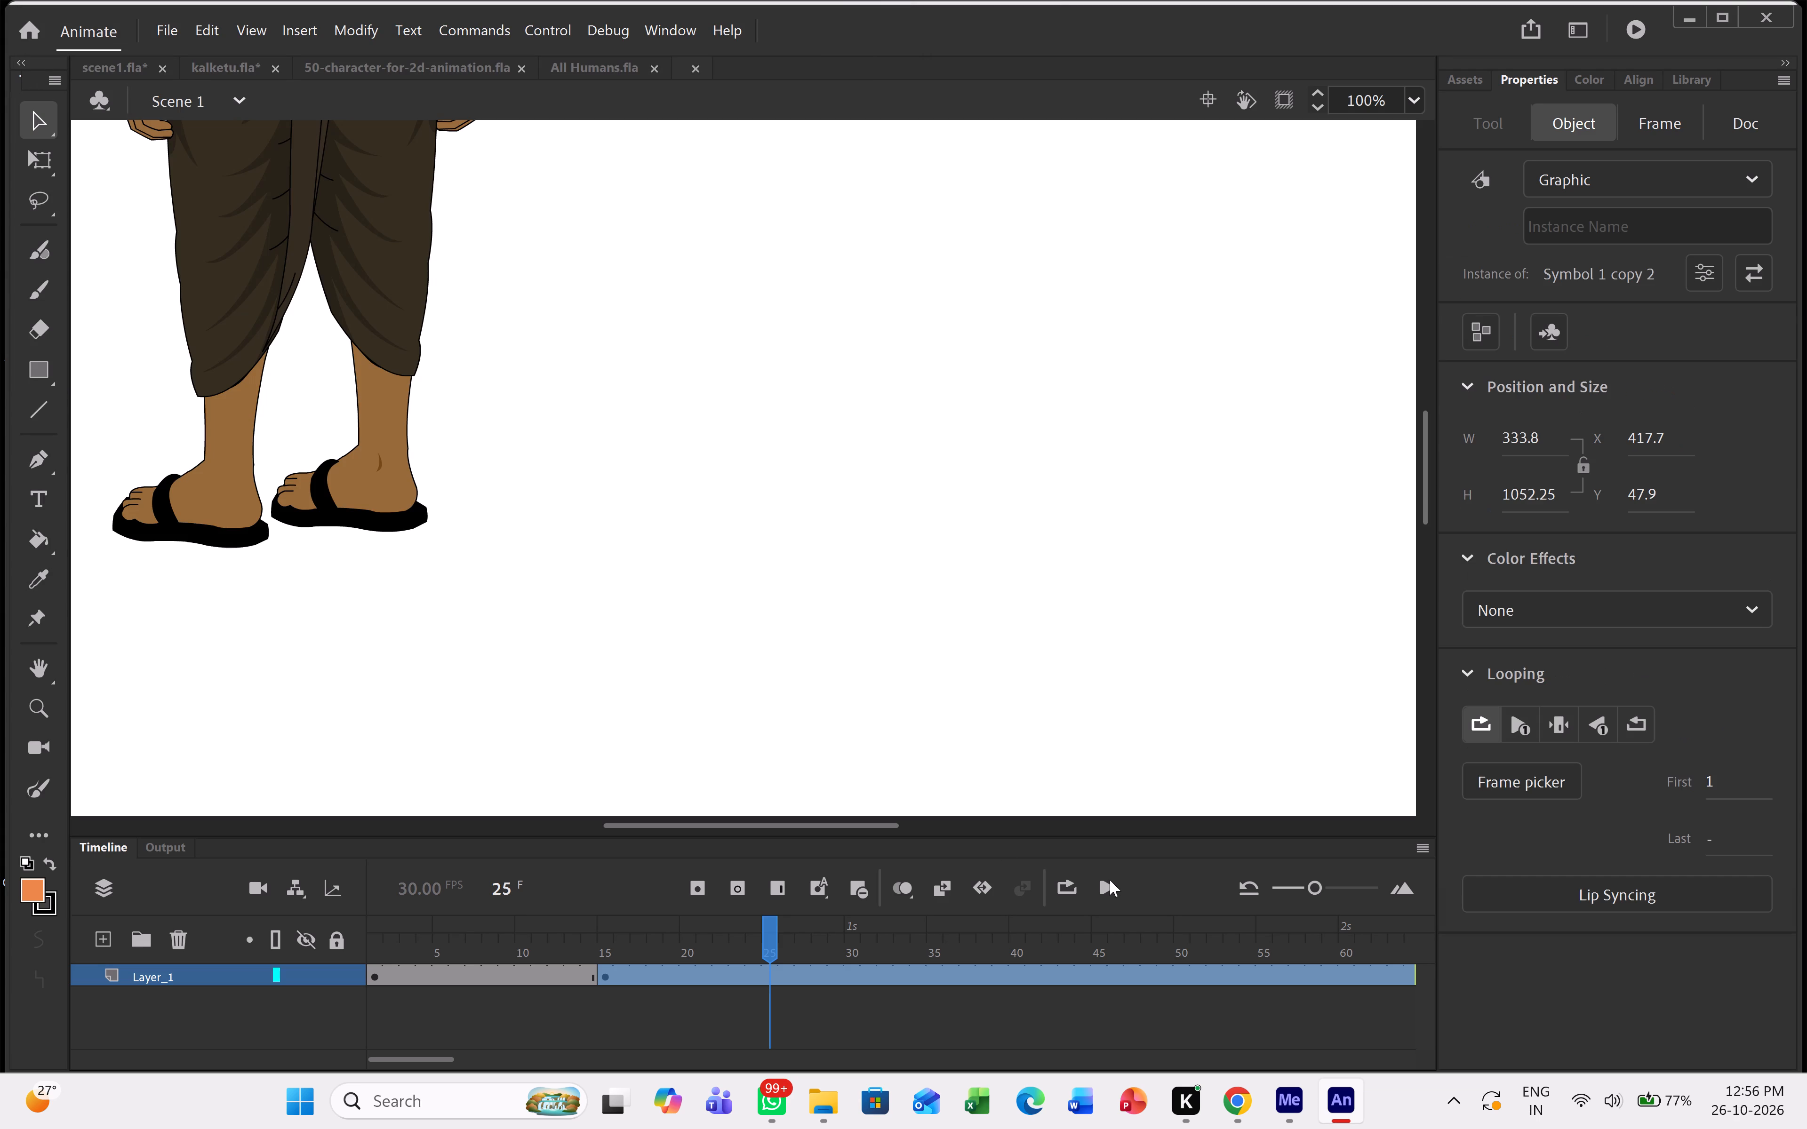
Paste the six tantrik figures into sadhu.fla, clear of the existing sages at about X 2122, Y 654.
scroll(666, 563, "down", 8, "ctrl")
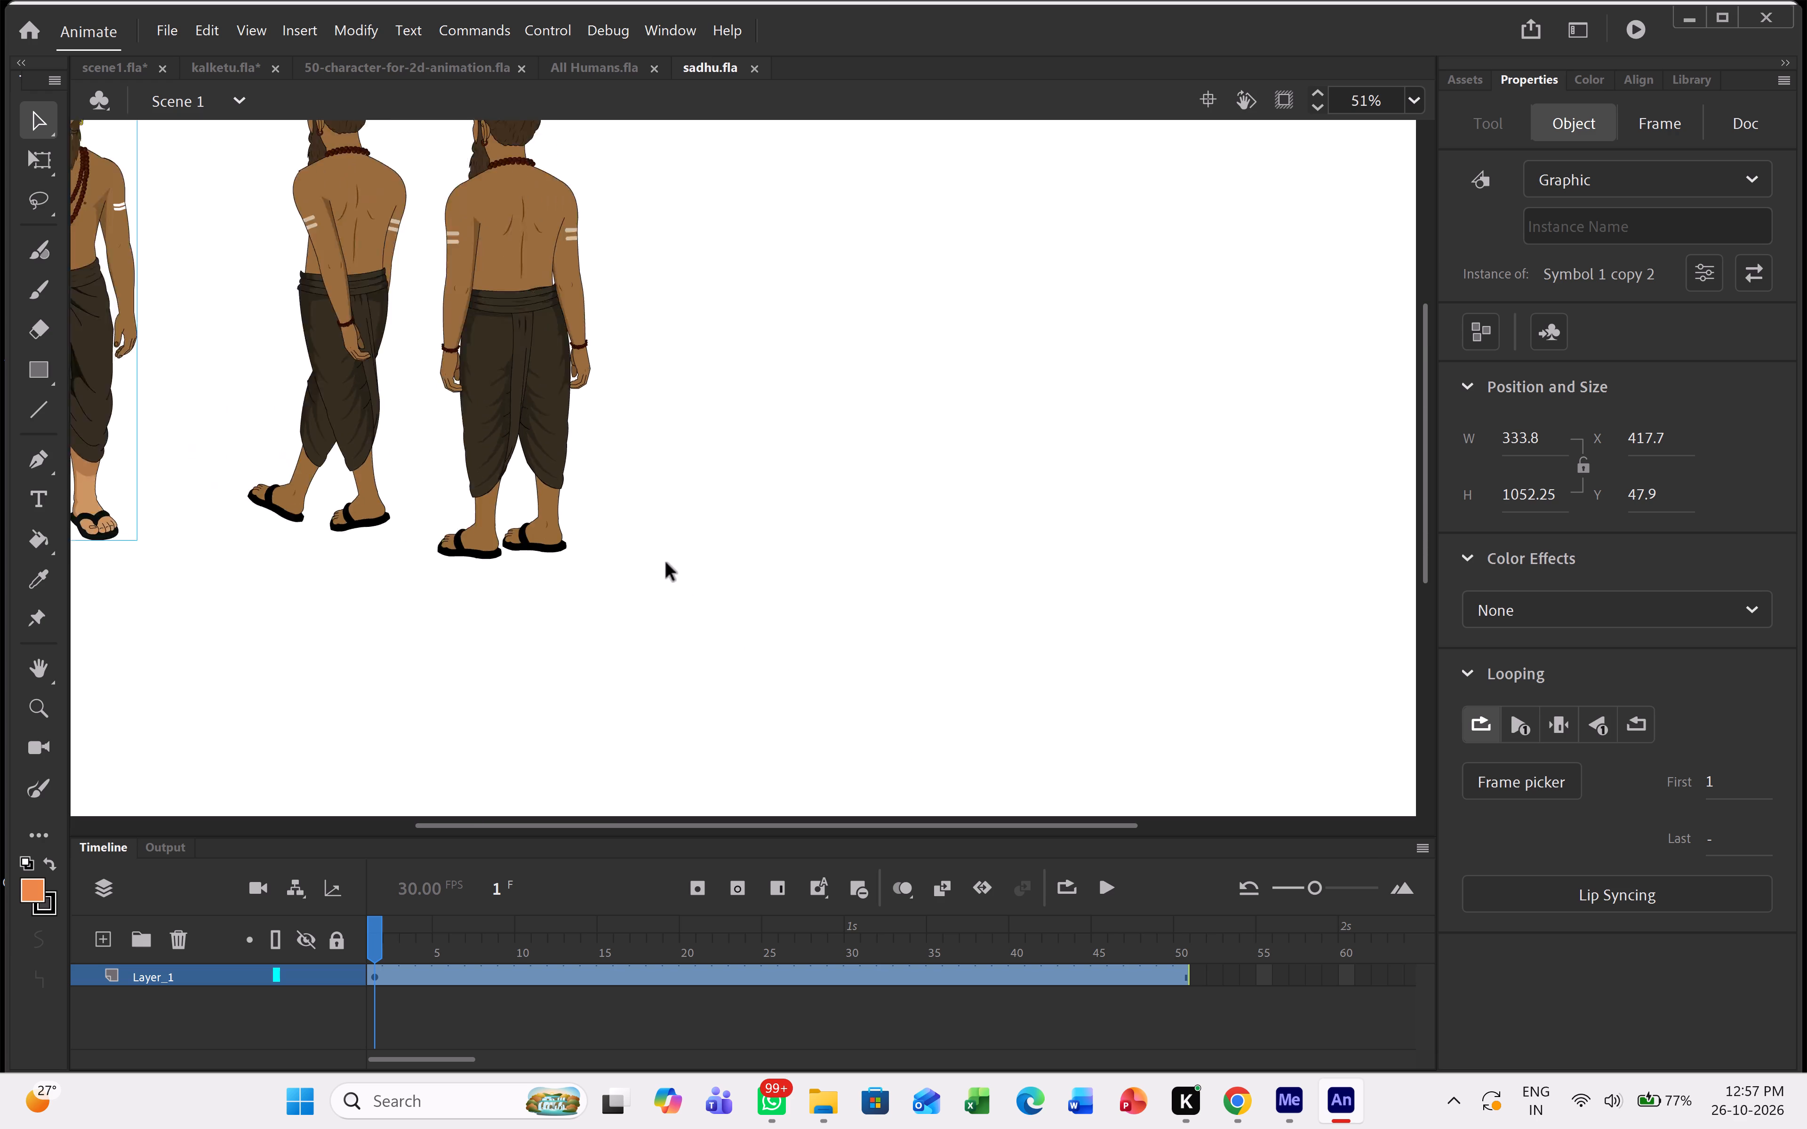
scroll(648, 432, "up", 4, "ctrl")
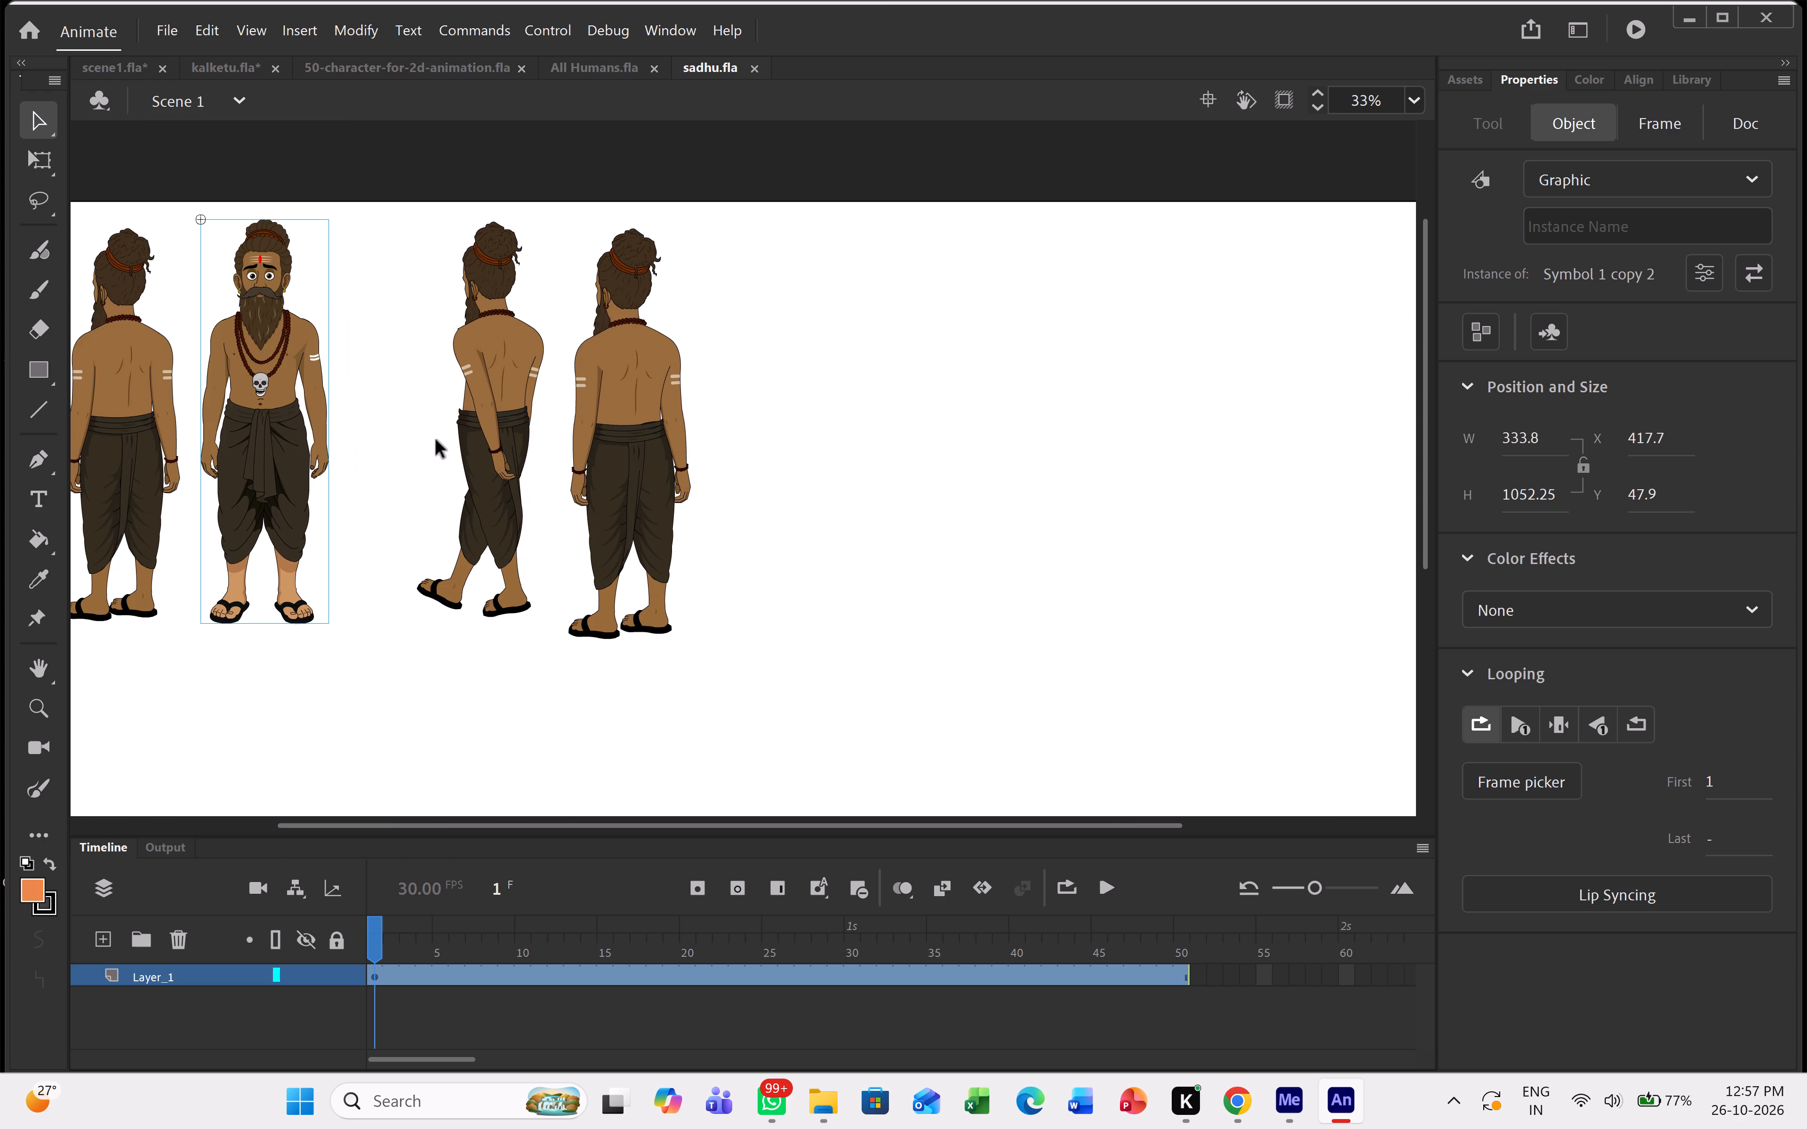
scroll(479, 469, "down", 1, "ctrl")
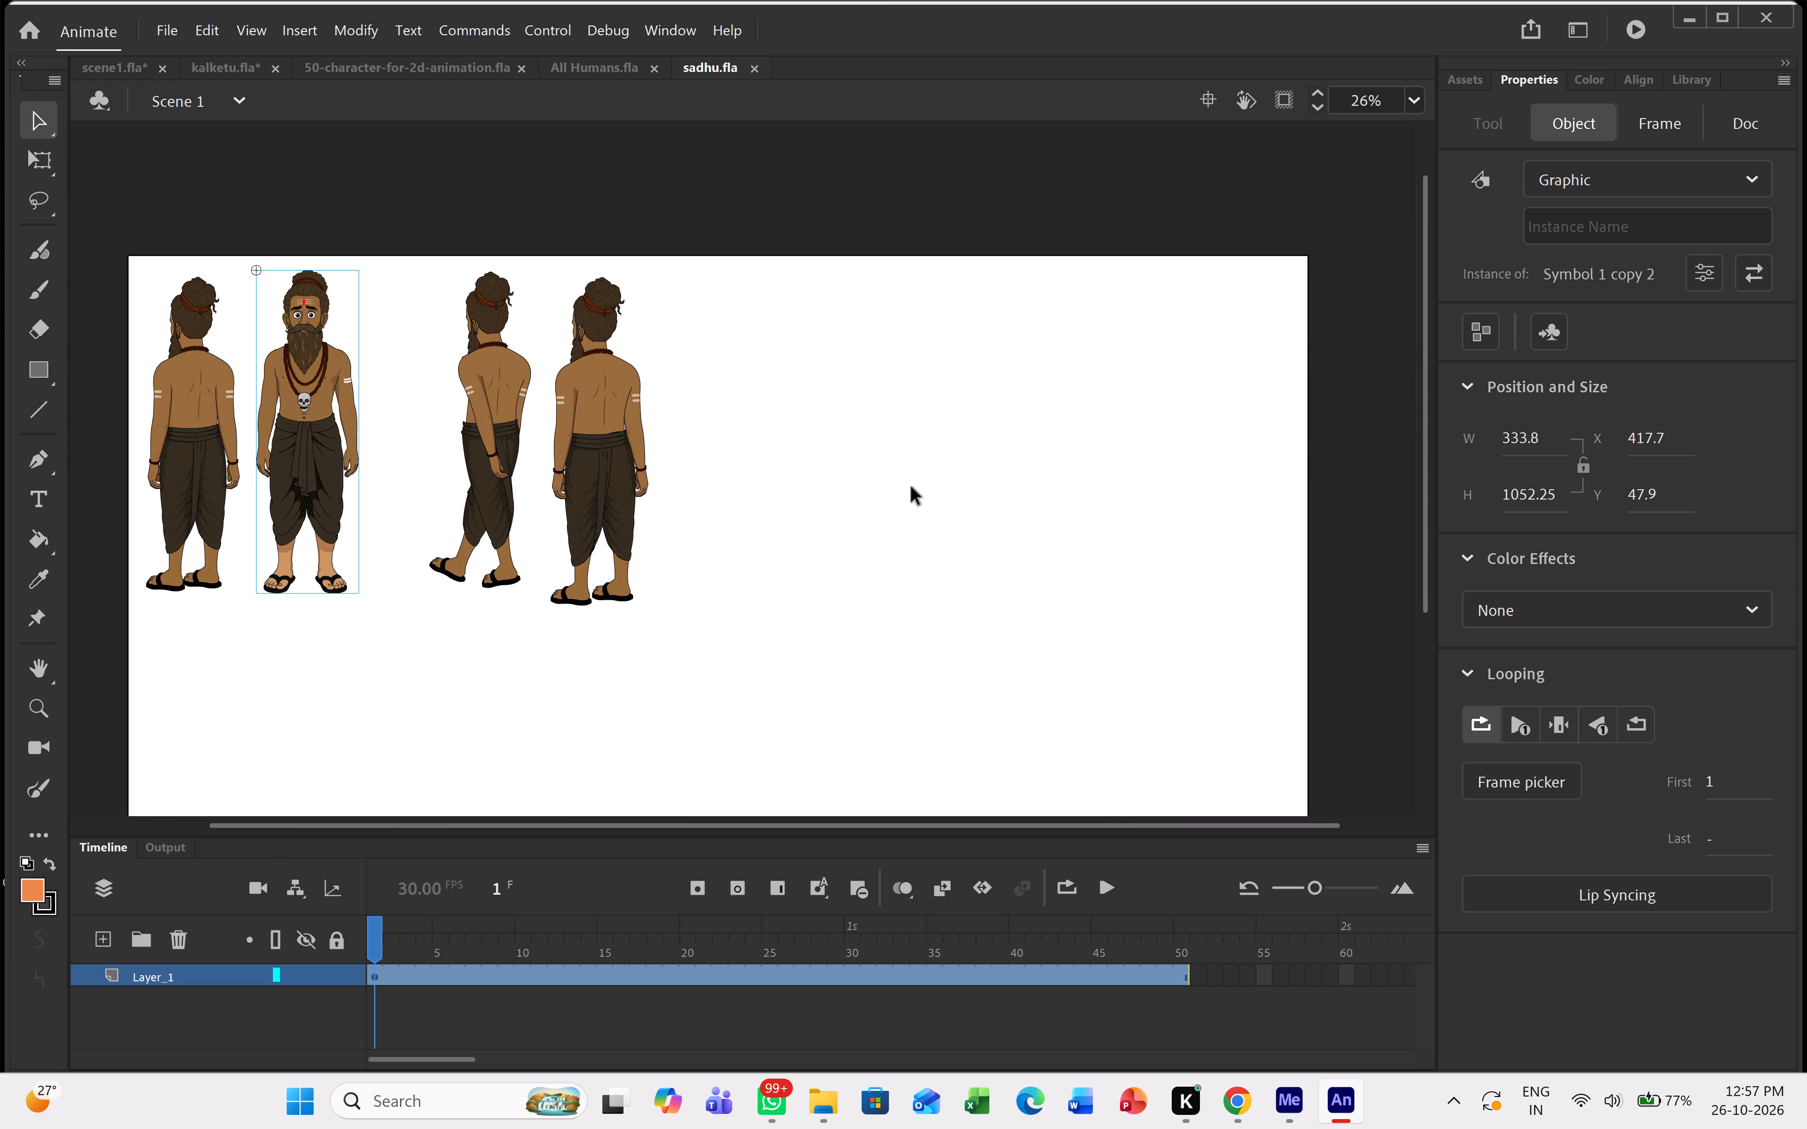
left_click(911, 487)
key("ctrl+v")
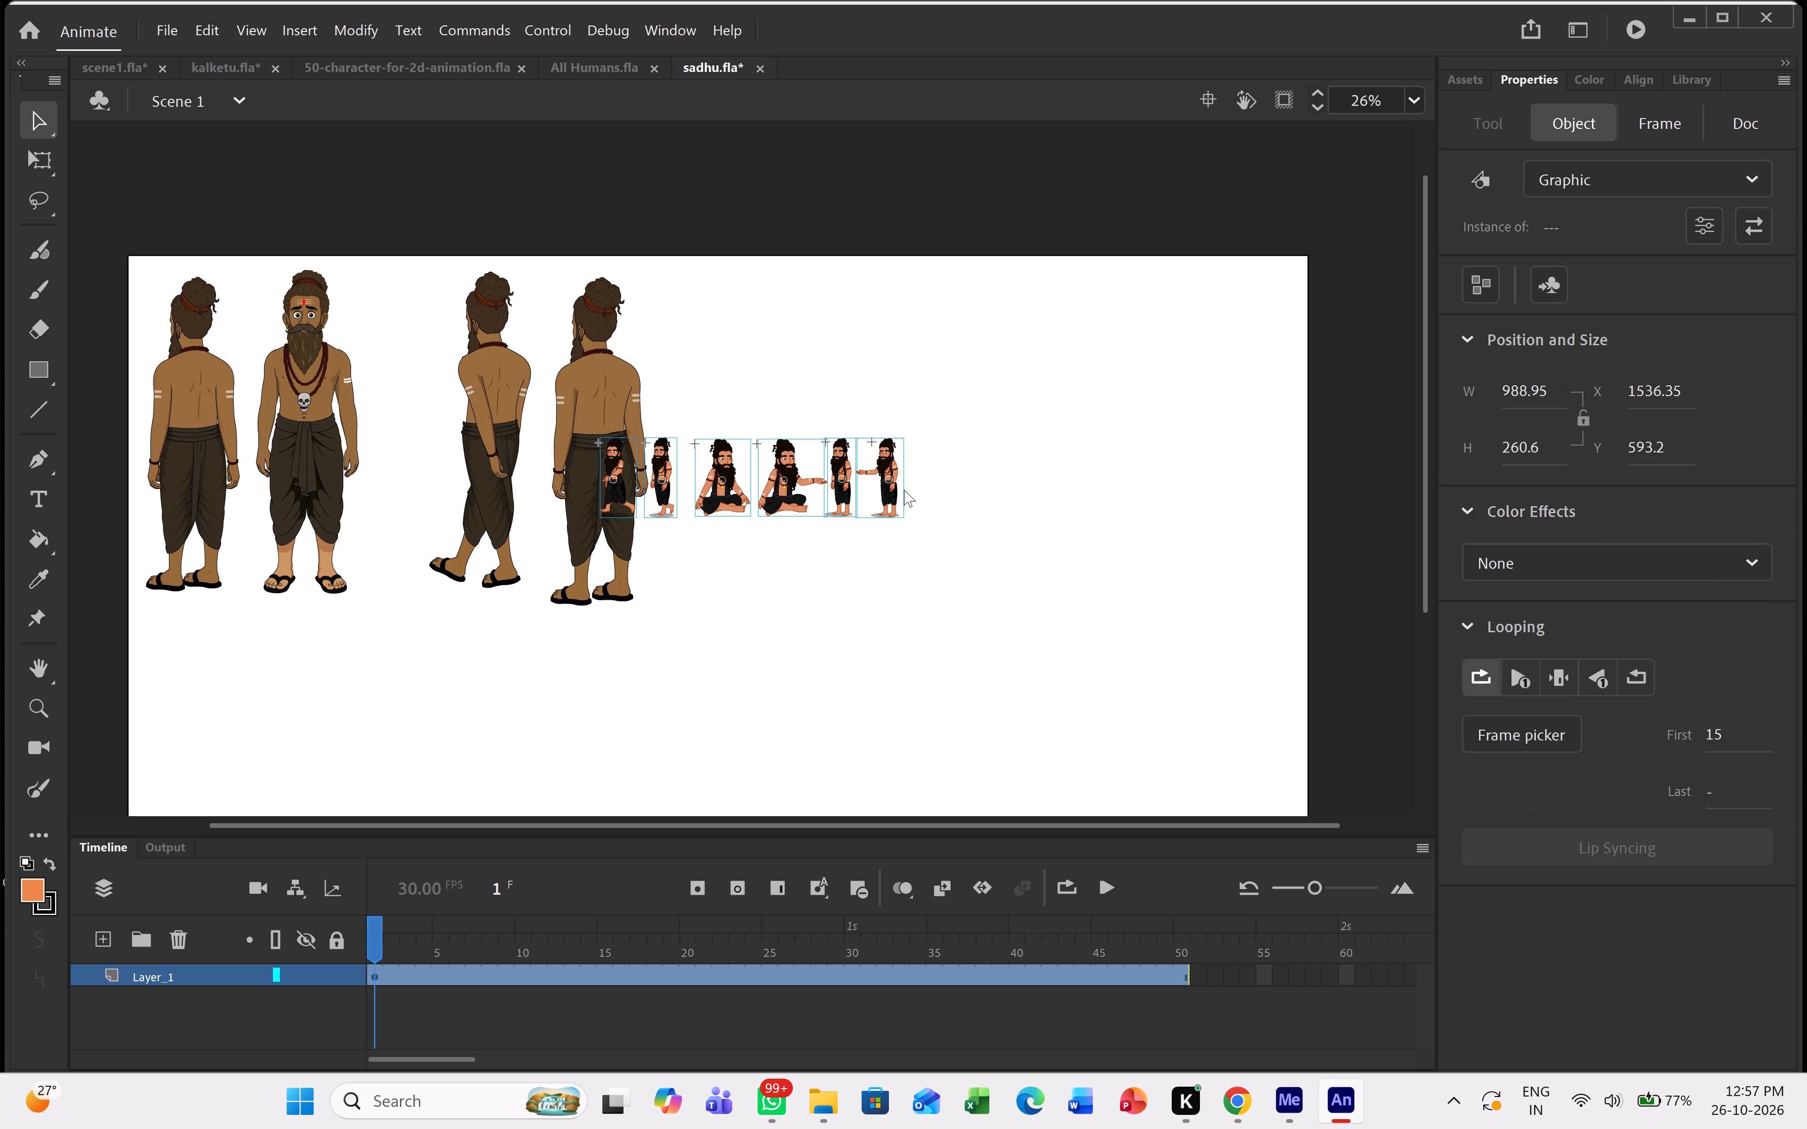
left_click_drag(779, 489, 959, 508)
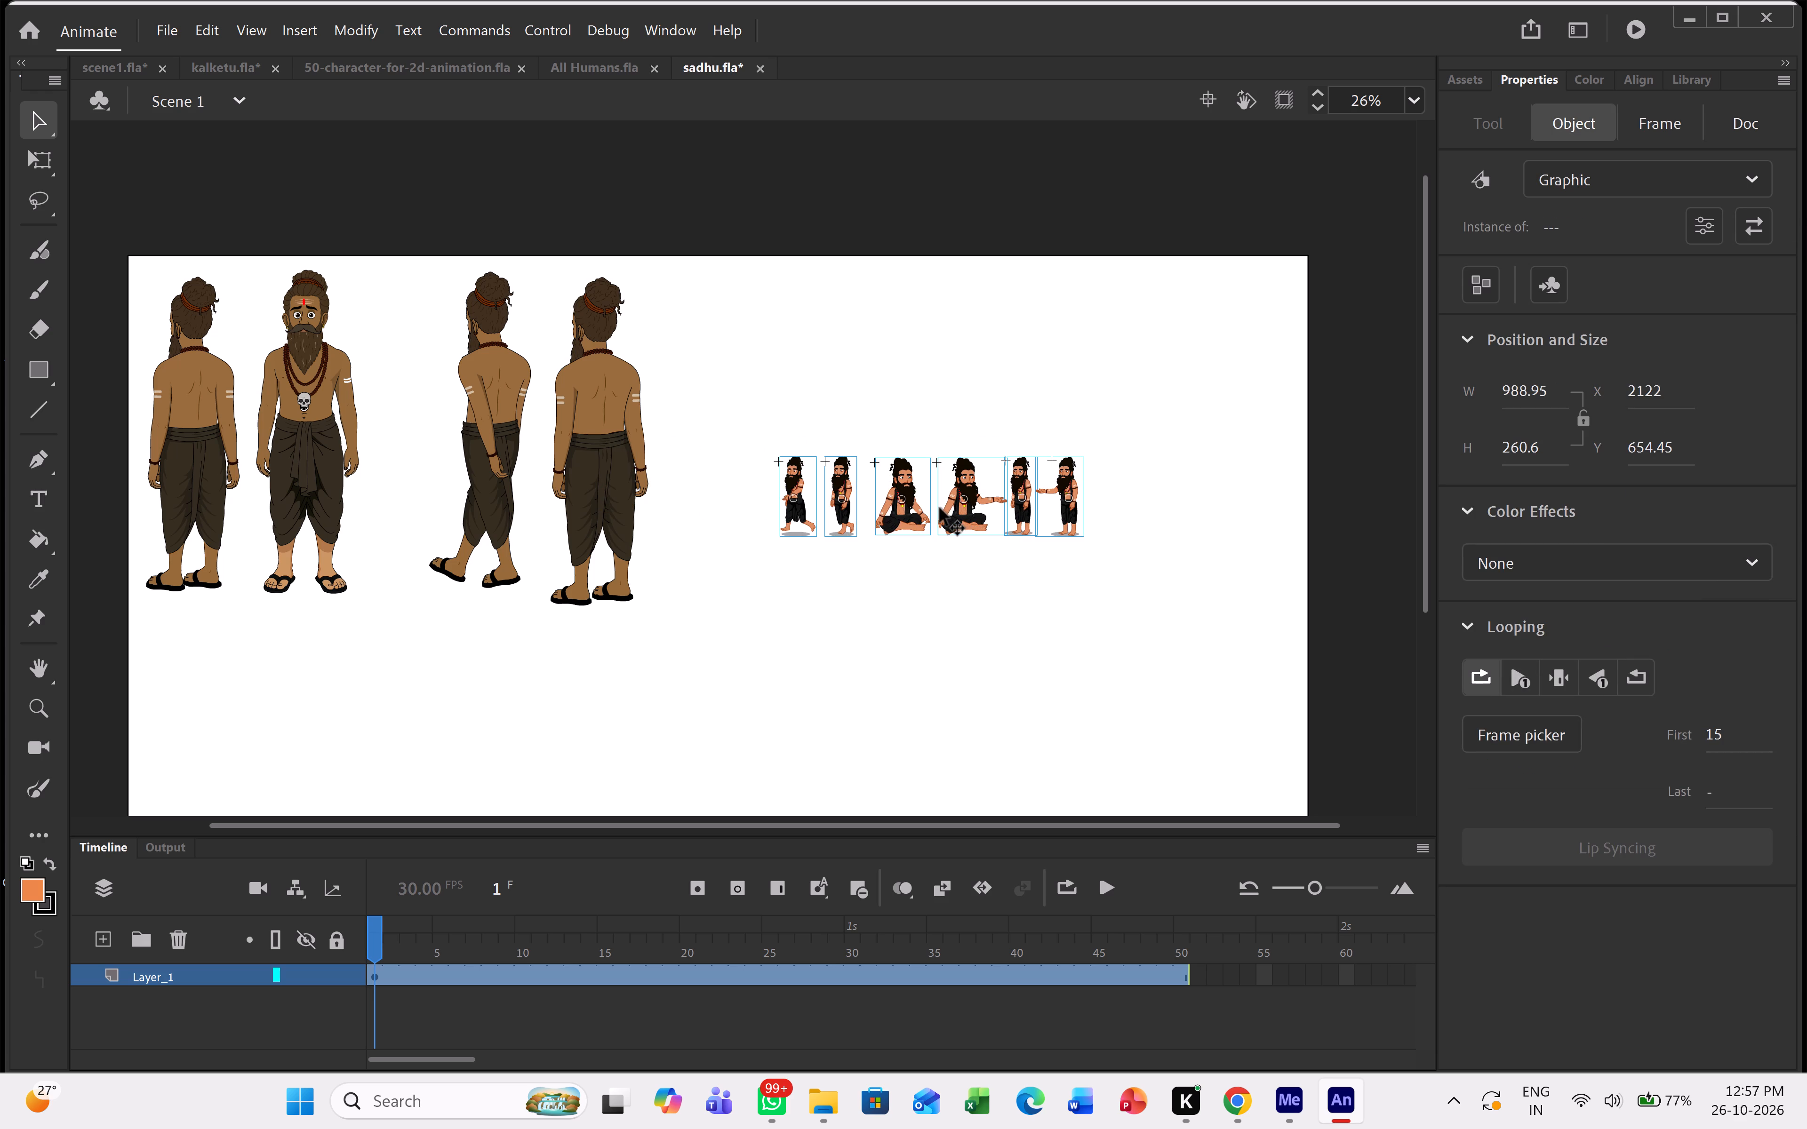
Enlarge the six pasted tantrik figures by scaling them to 150% three times in a row.
key("ctrl+alt+s")
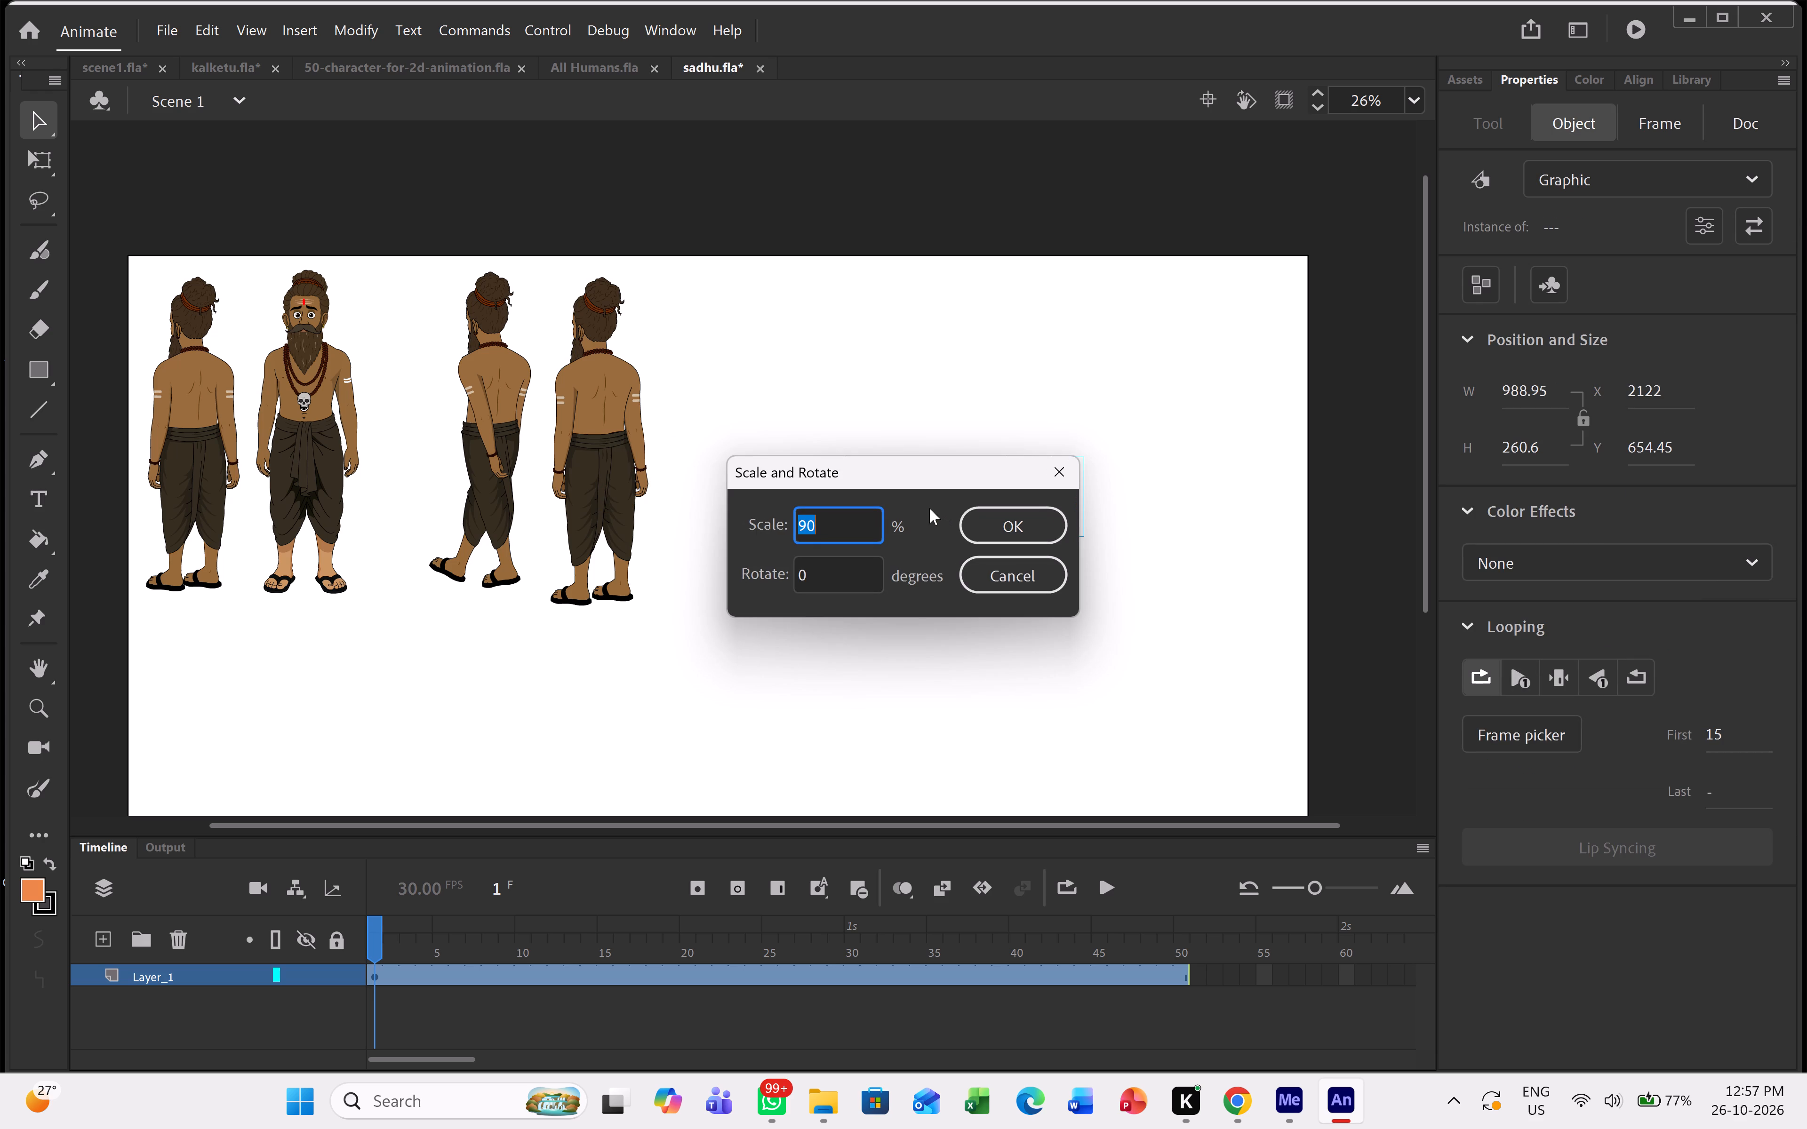
type("150")
key("Return")
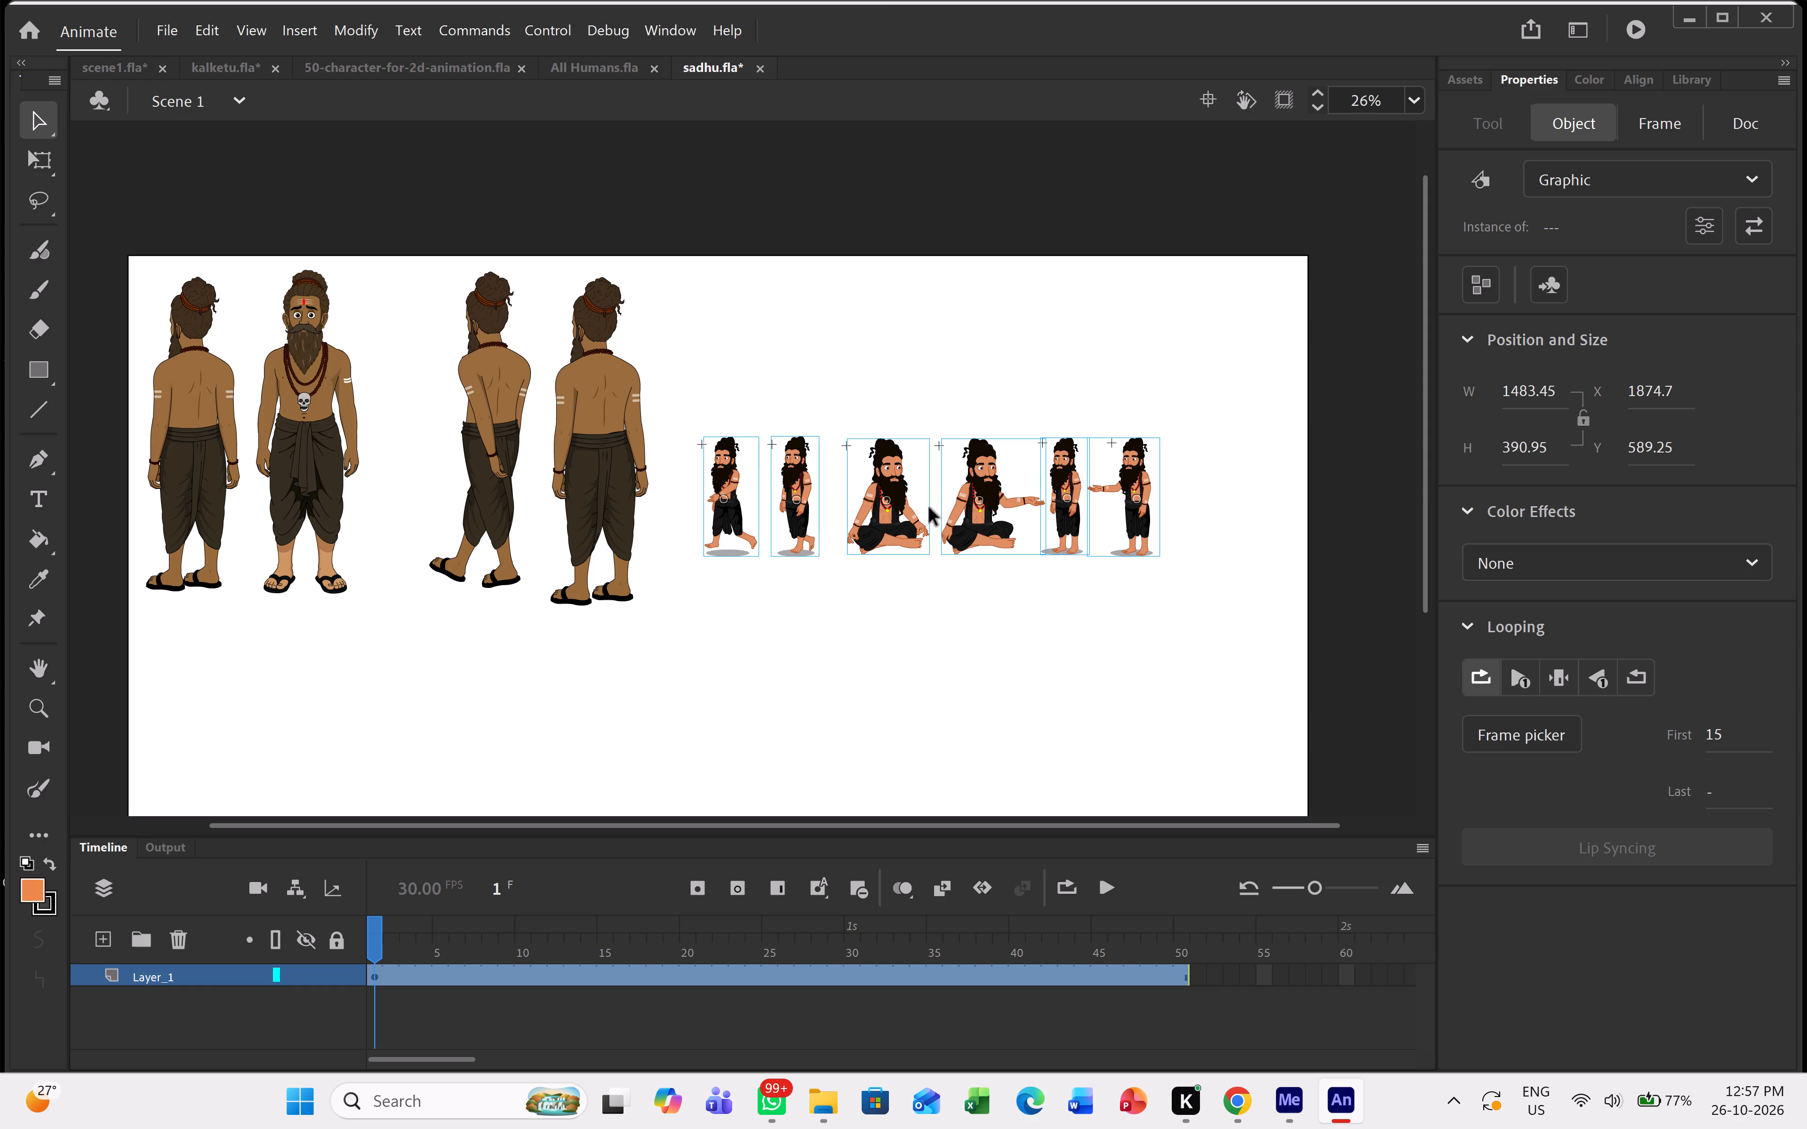
key("ctrl+alt+s")
key("Return")
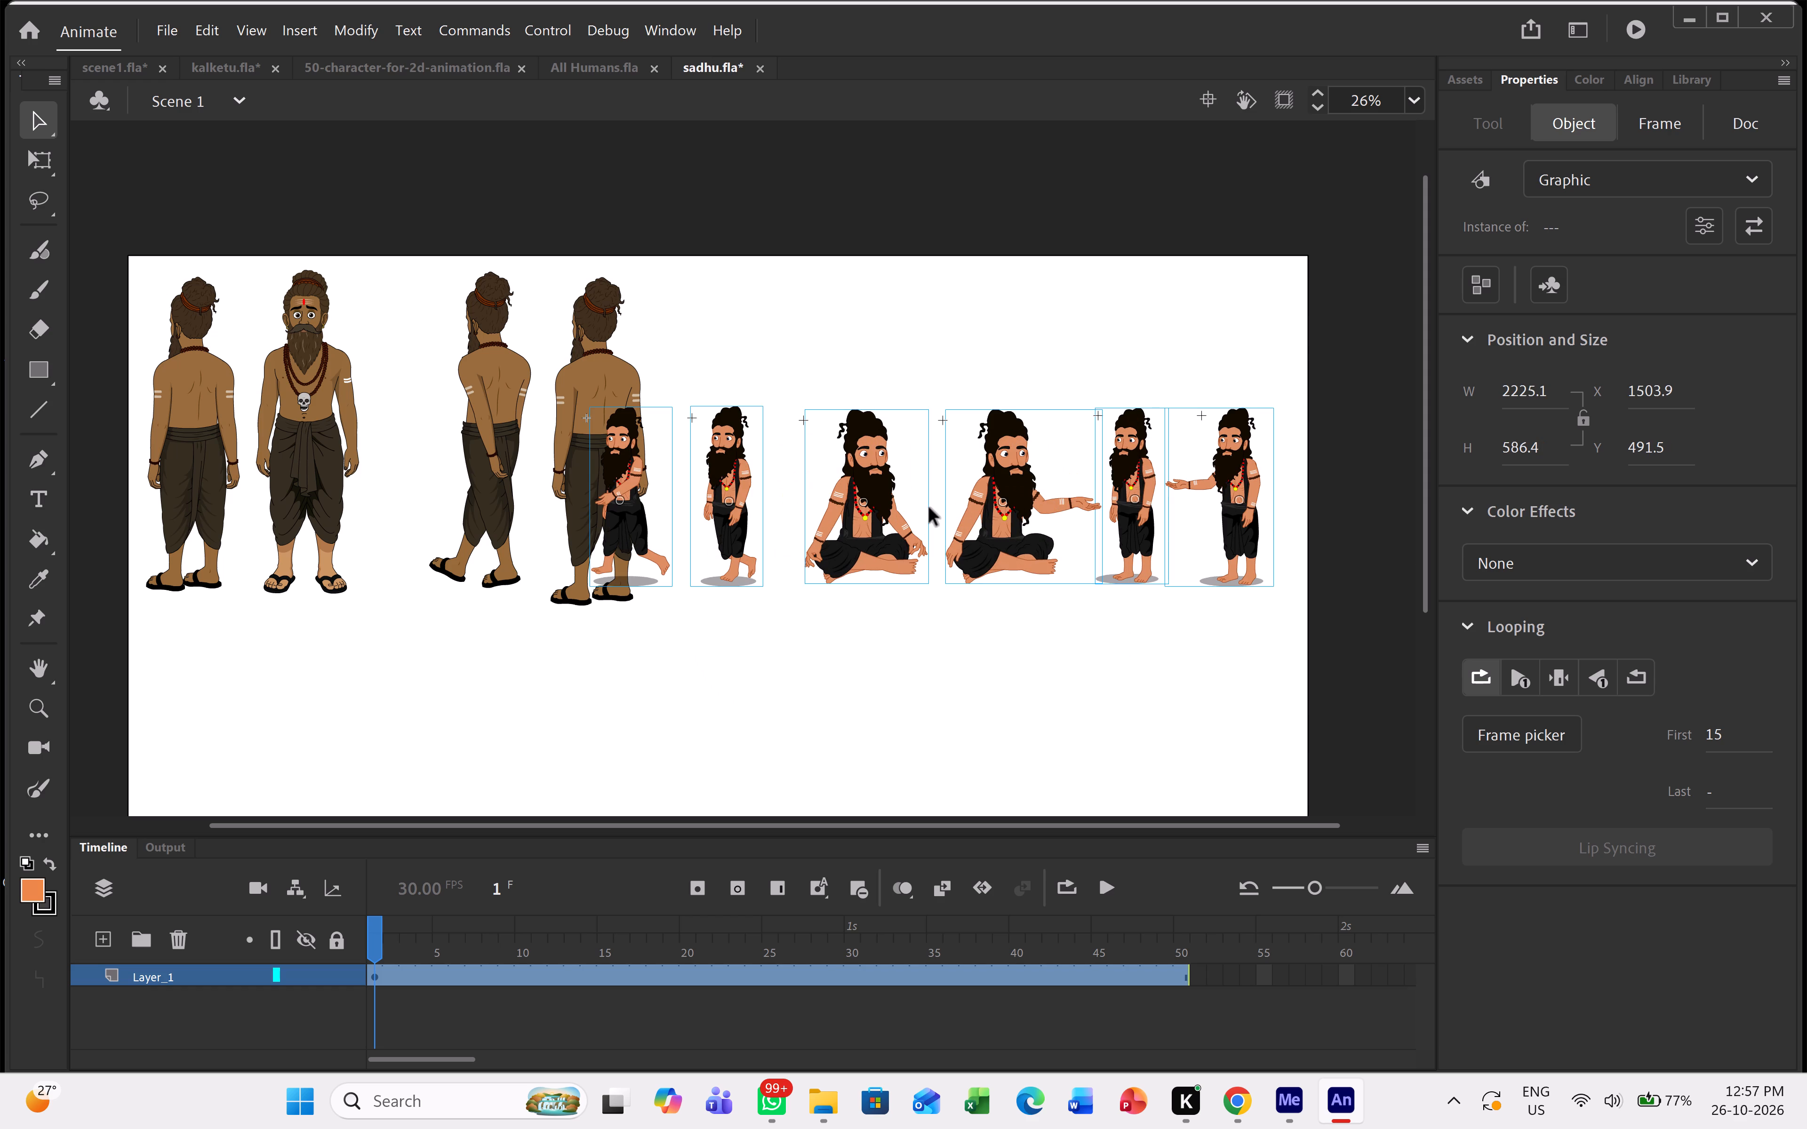
key("ctrl+alt+s")
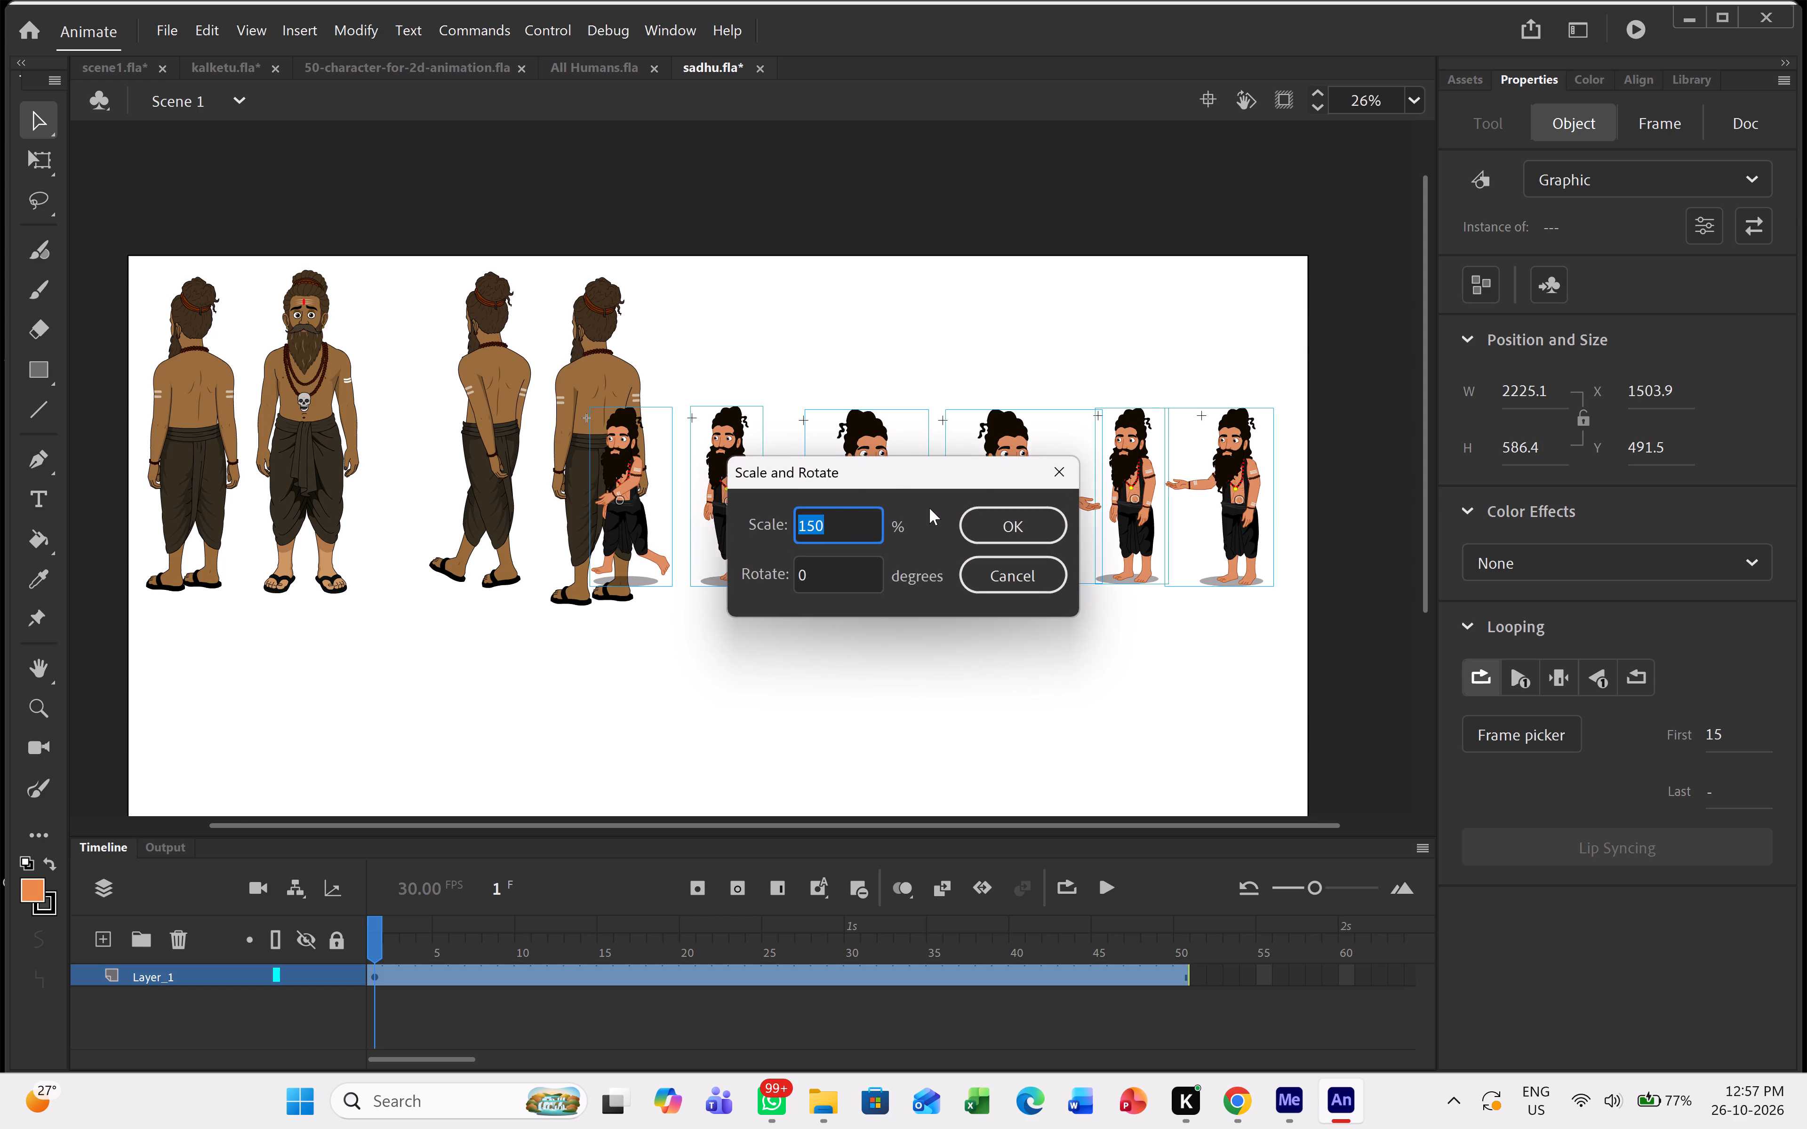
key("Return")
Move the enlarged tantrik figures below the existing sages, at about X 79, Y 1176, and deselect them.
left_click_drag(1034, 496, 765, 774)
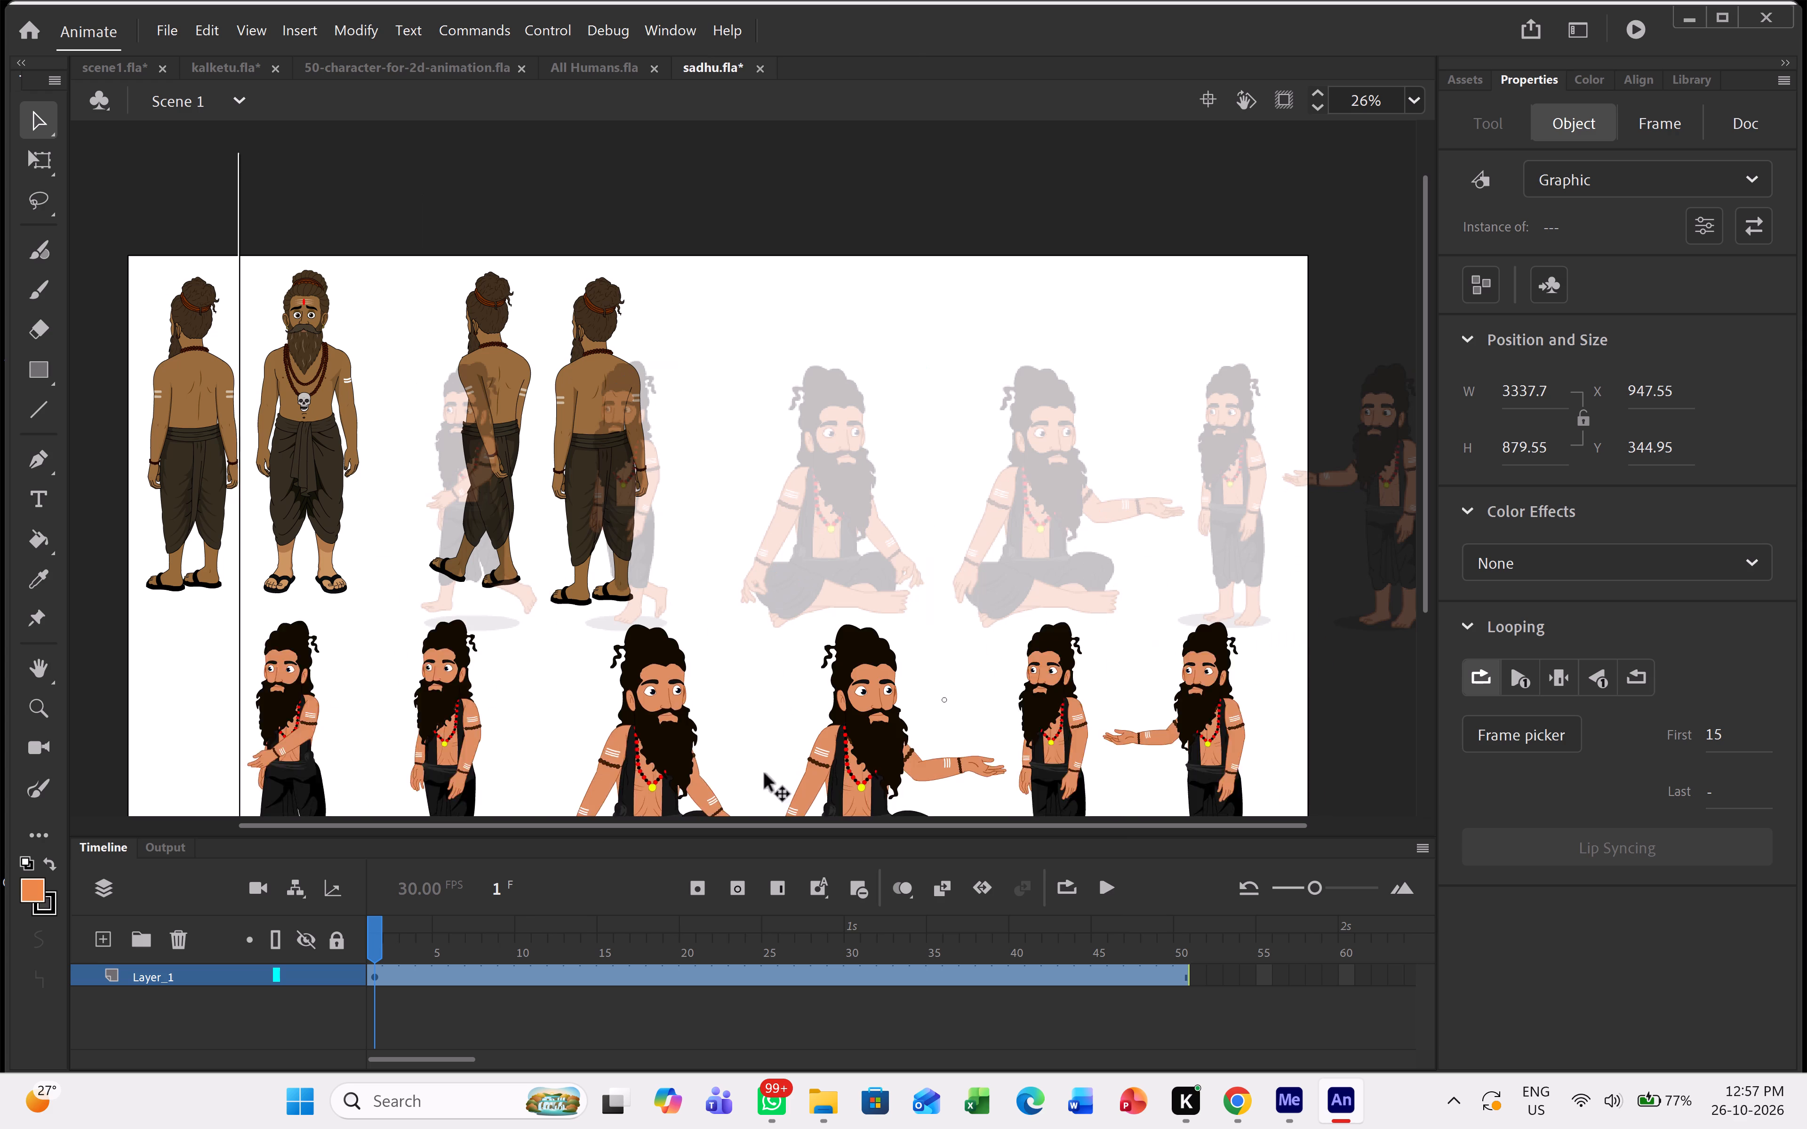
left_click_drag(765, 774, 766, 751)
left_click(1073, 468)
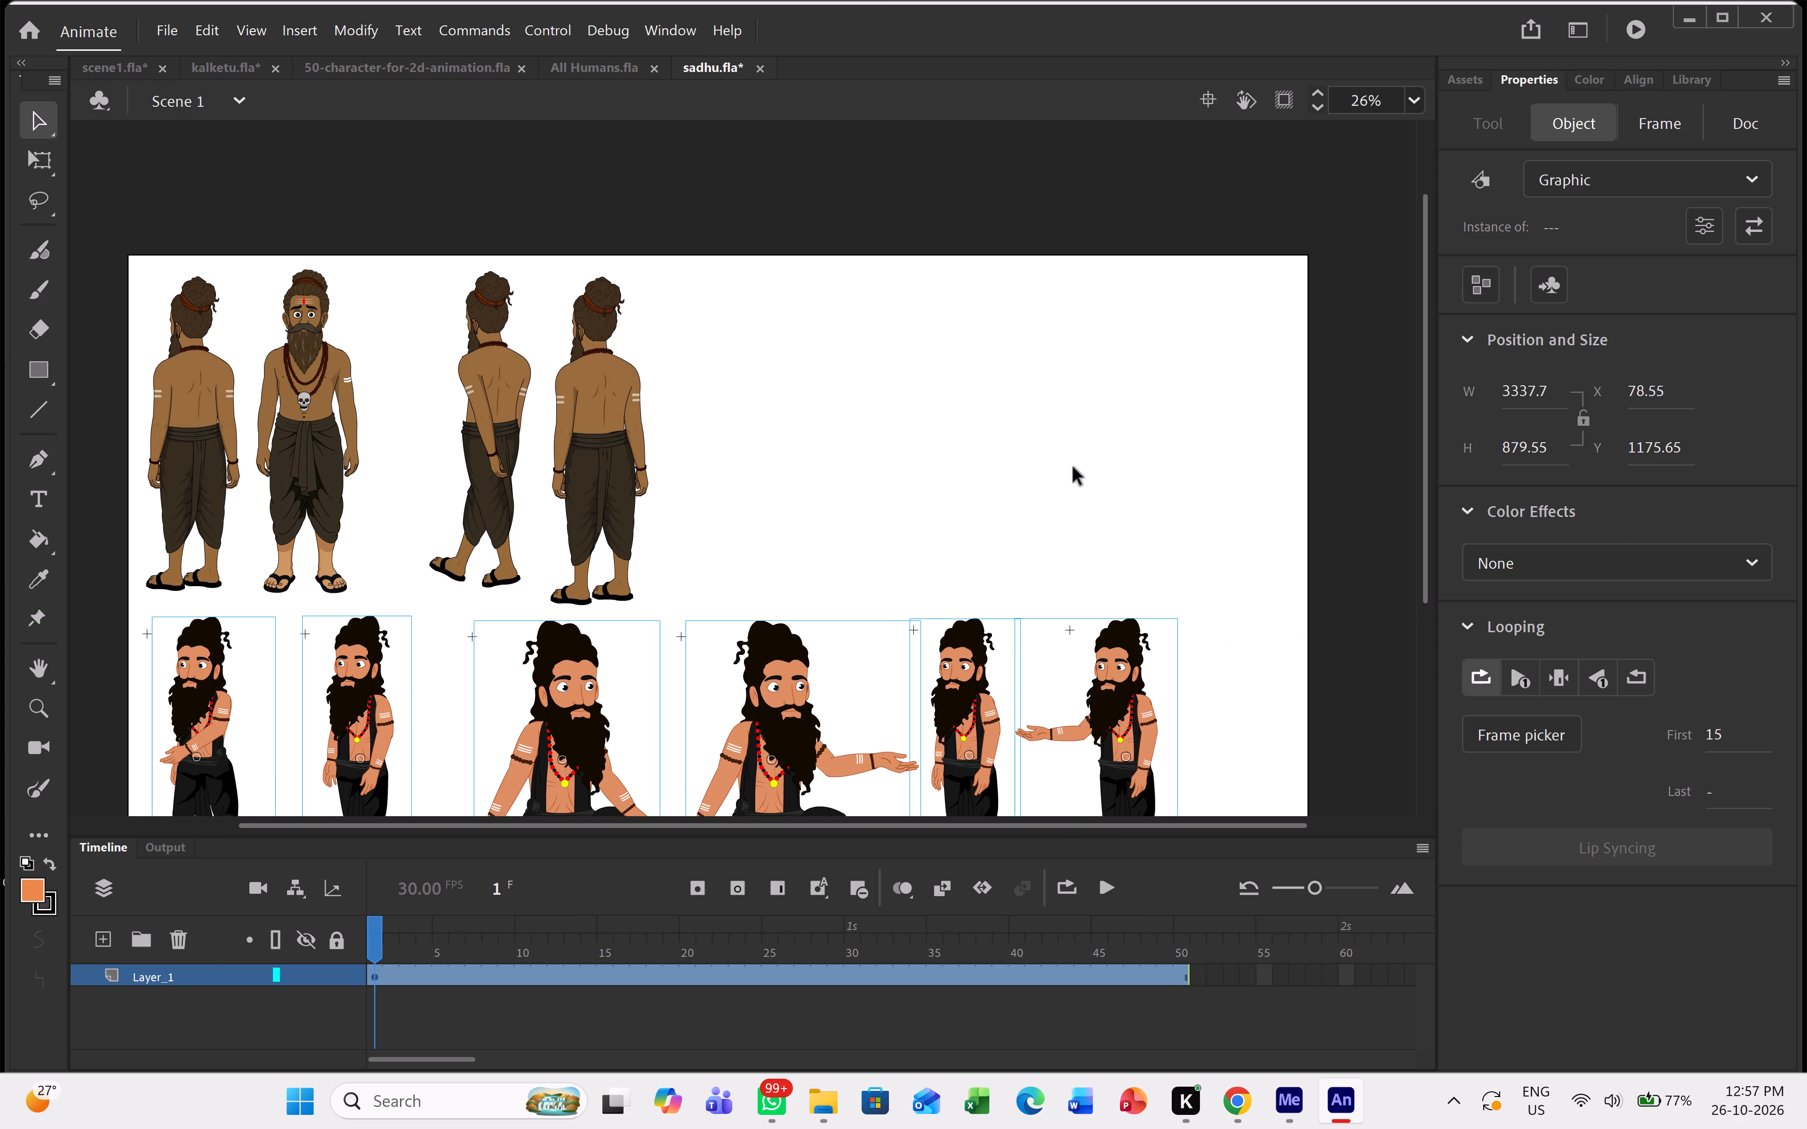
Open the standing tantrik with the outstretched arm, Tantrik Talking copy, for editing in place.
scroll(1210, 580, "down", 1)
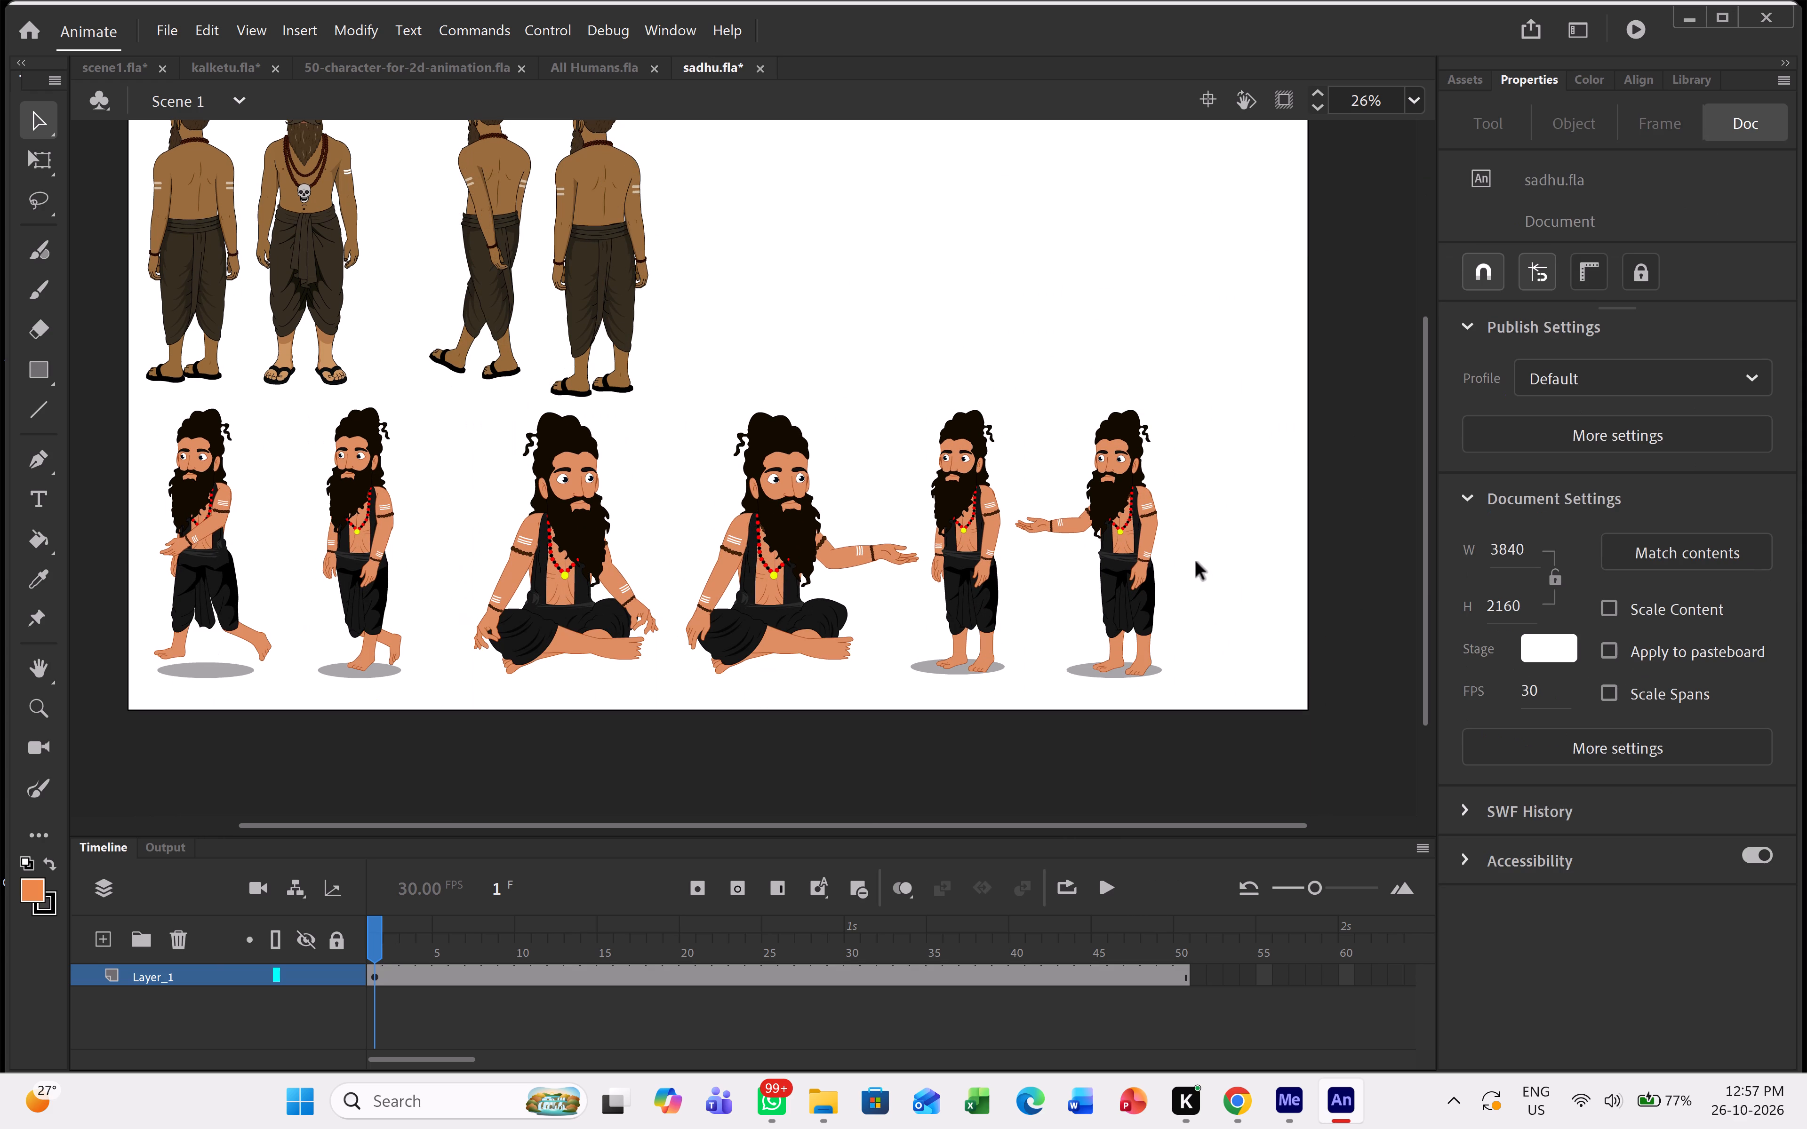
scroll(1119, 522, "up", 1)
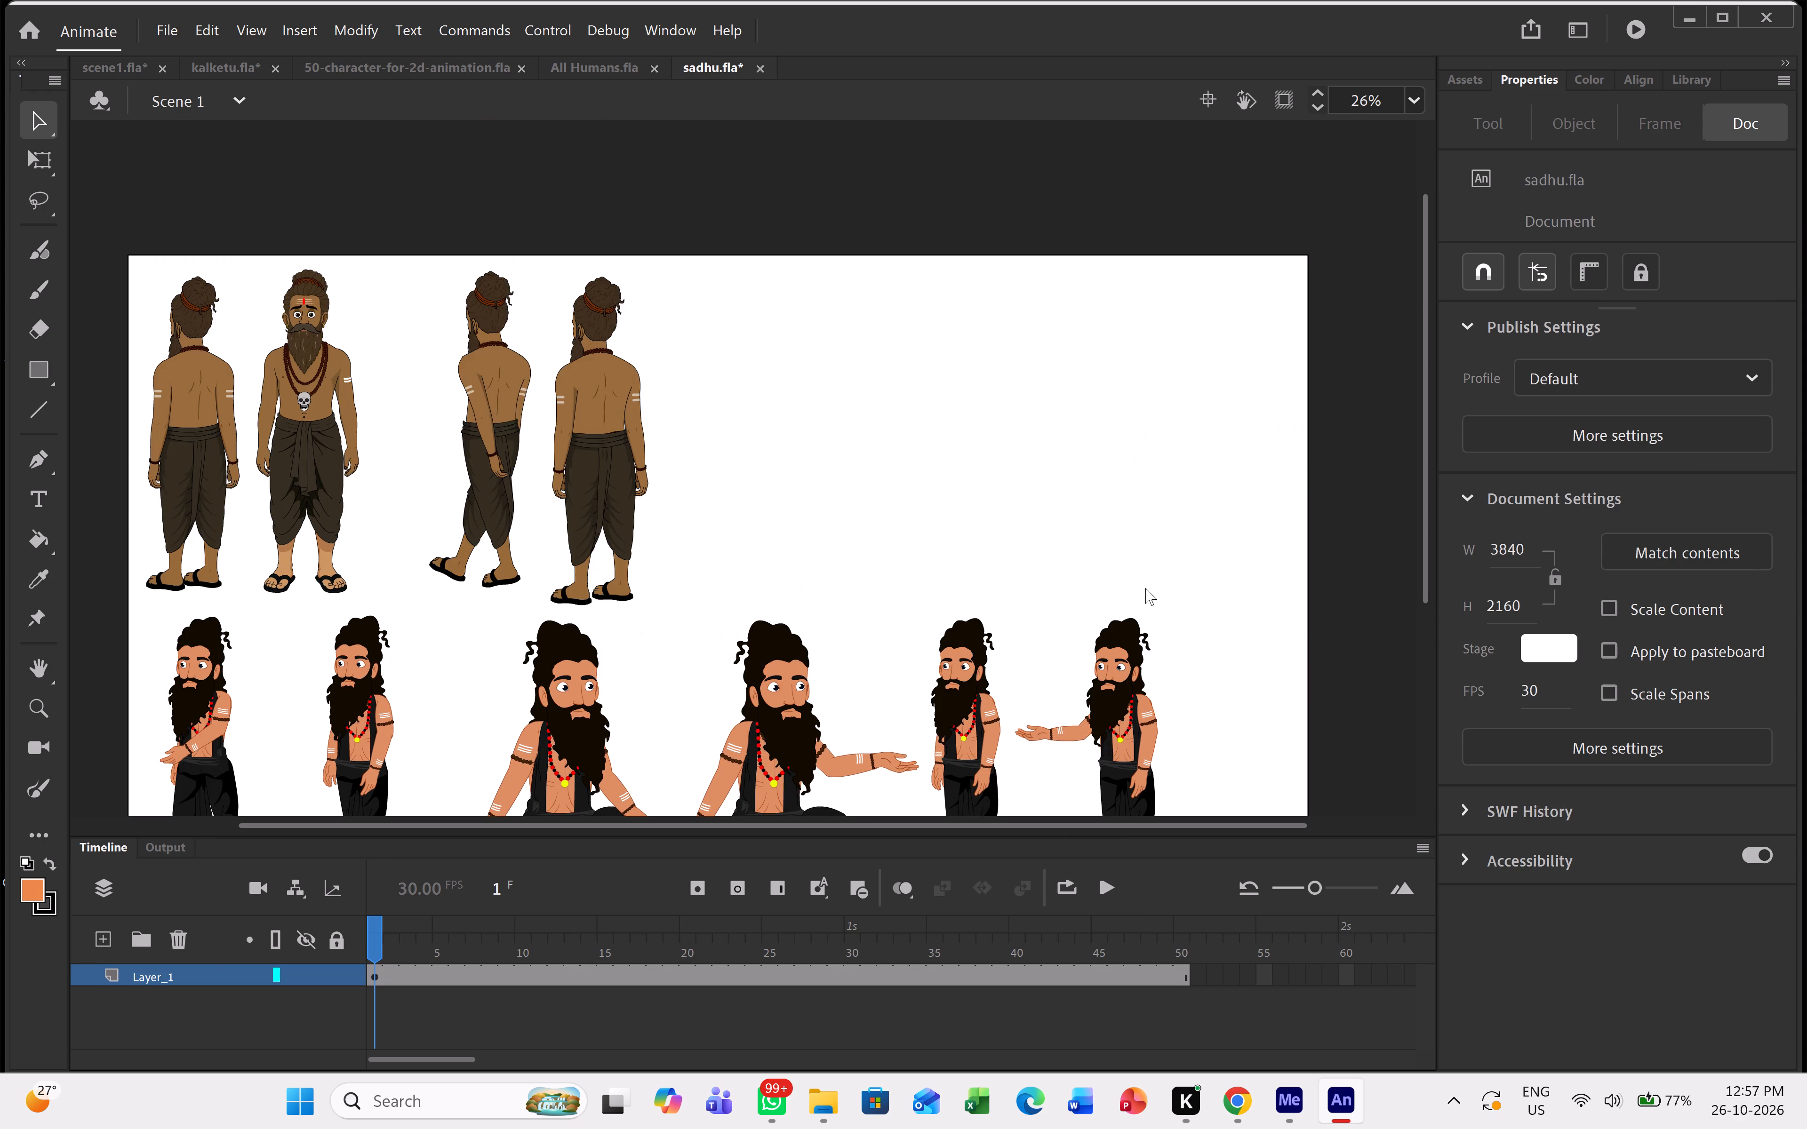
scroll(1146, 593, "down", 1)
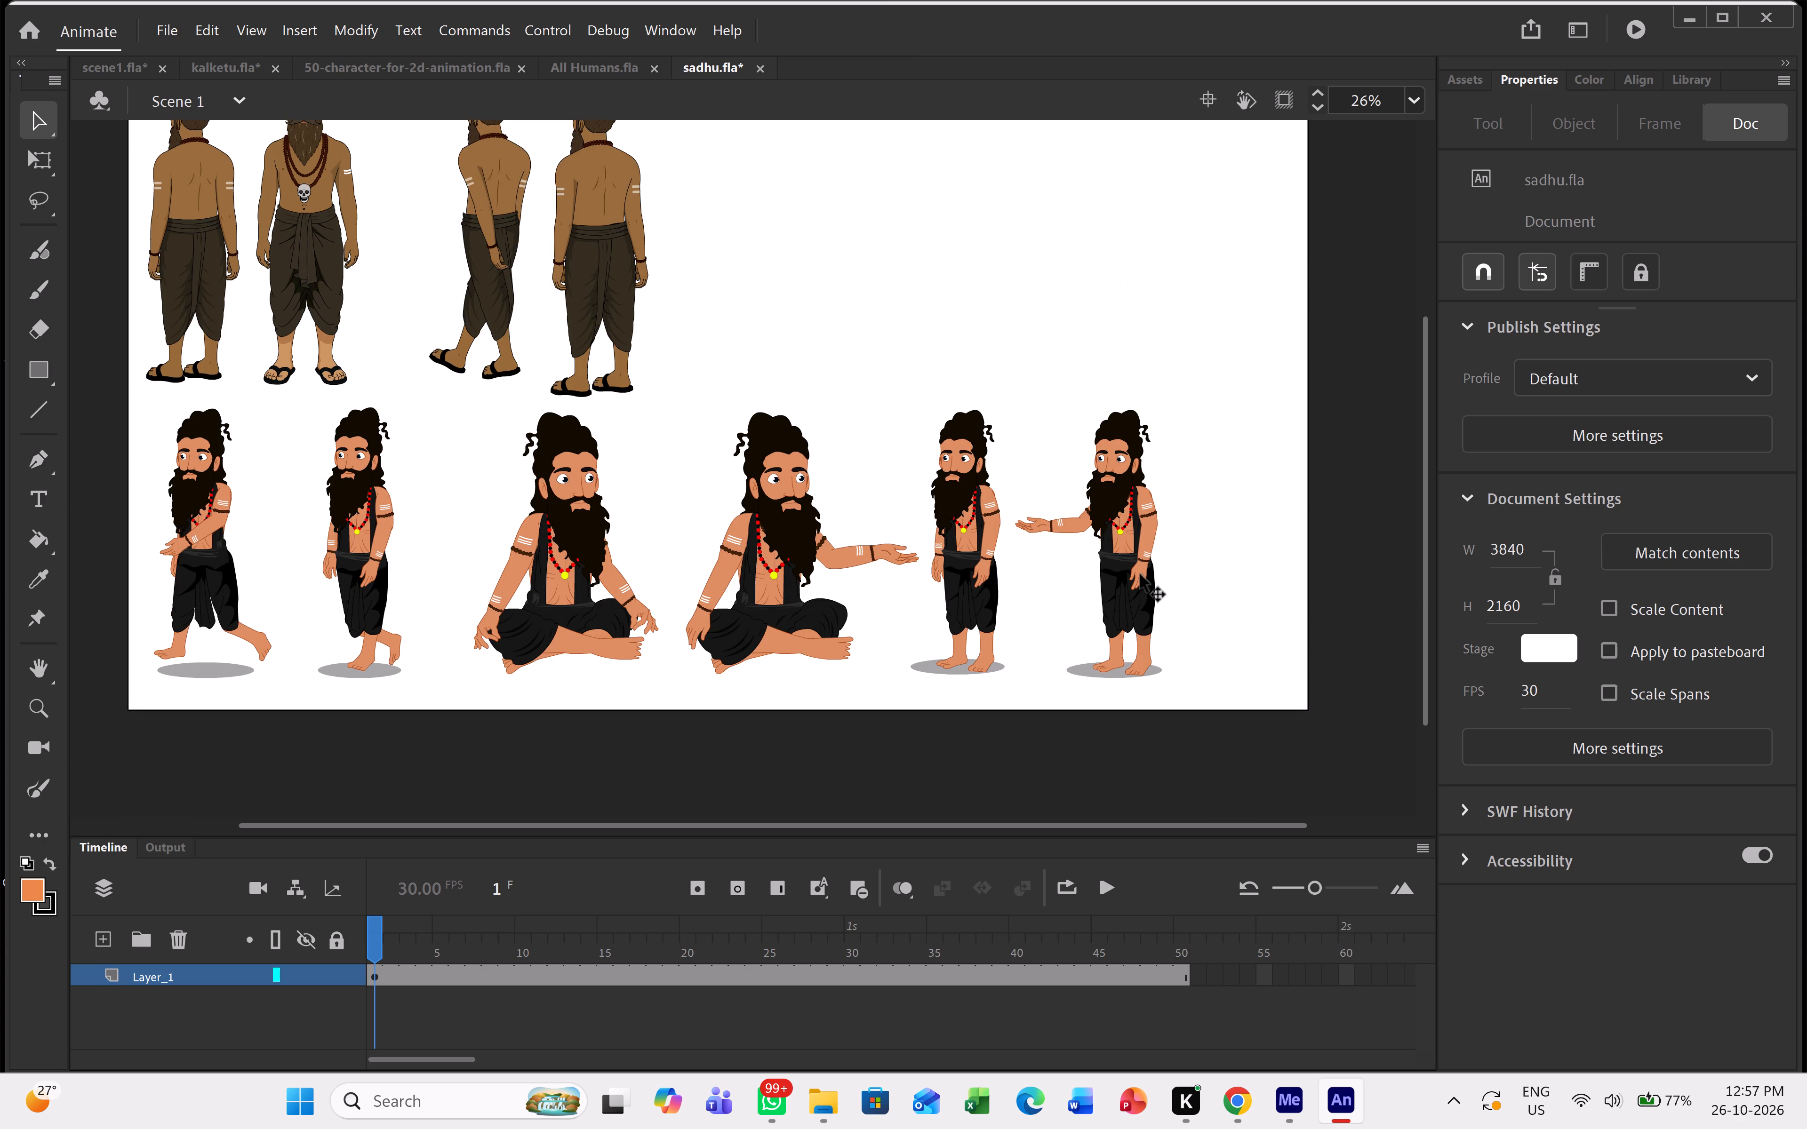
double_click(1126, 573)
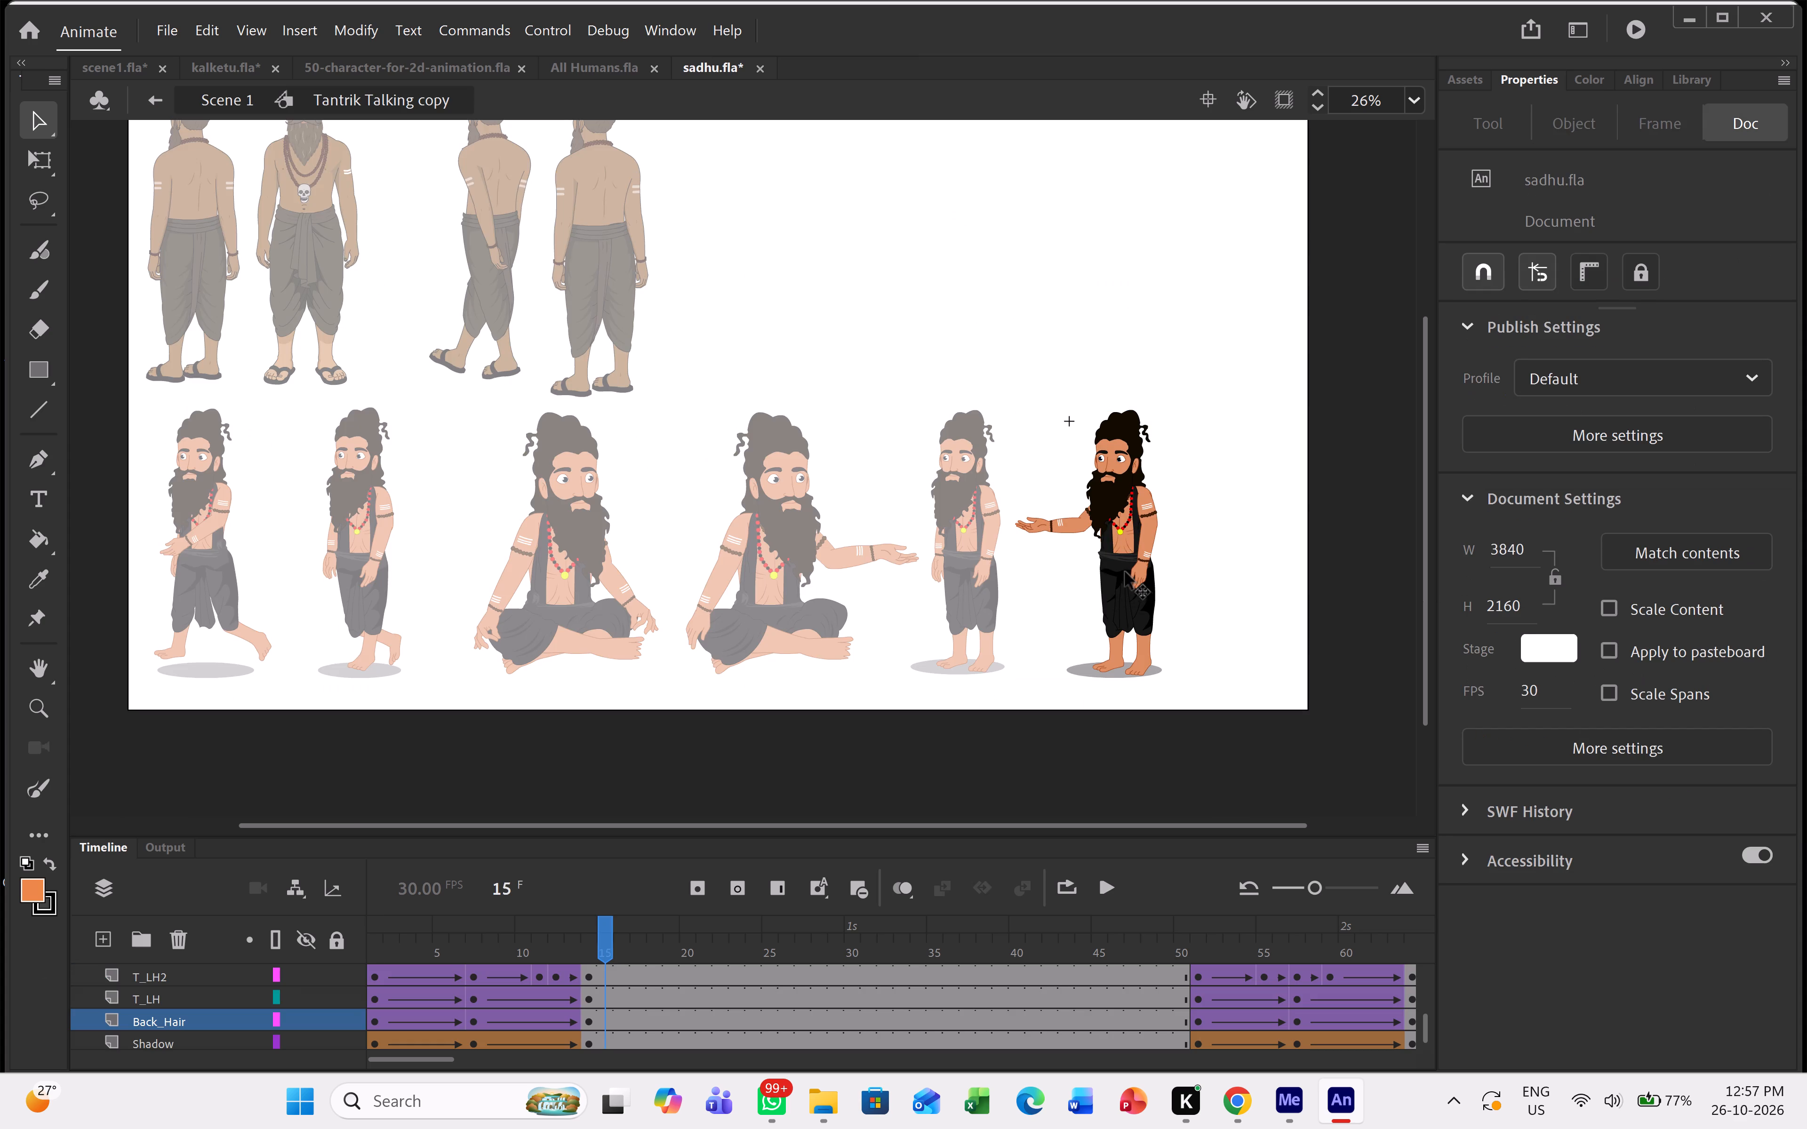
Examine the Tantrik Talking copy figure with its outstretched arm up close, and return to Scene 1 of sadhu.fla.
scroll(1131, 533, "up", 15, "ctrl")
scroll(1131, 533, "down", 2, "ctrl")
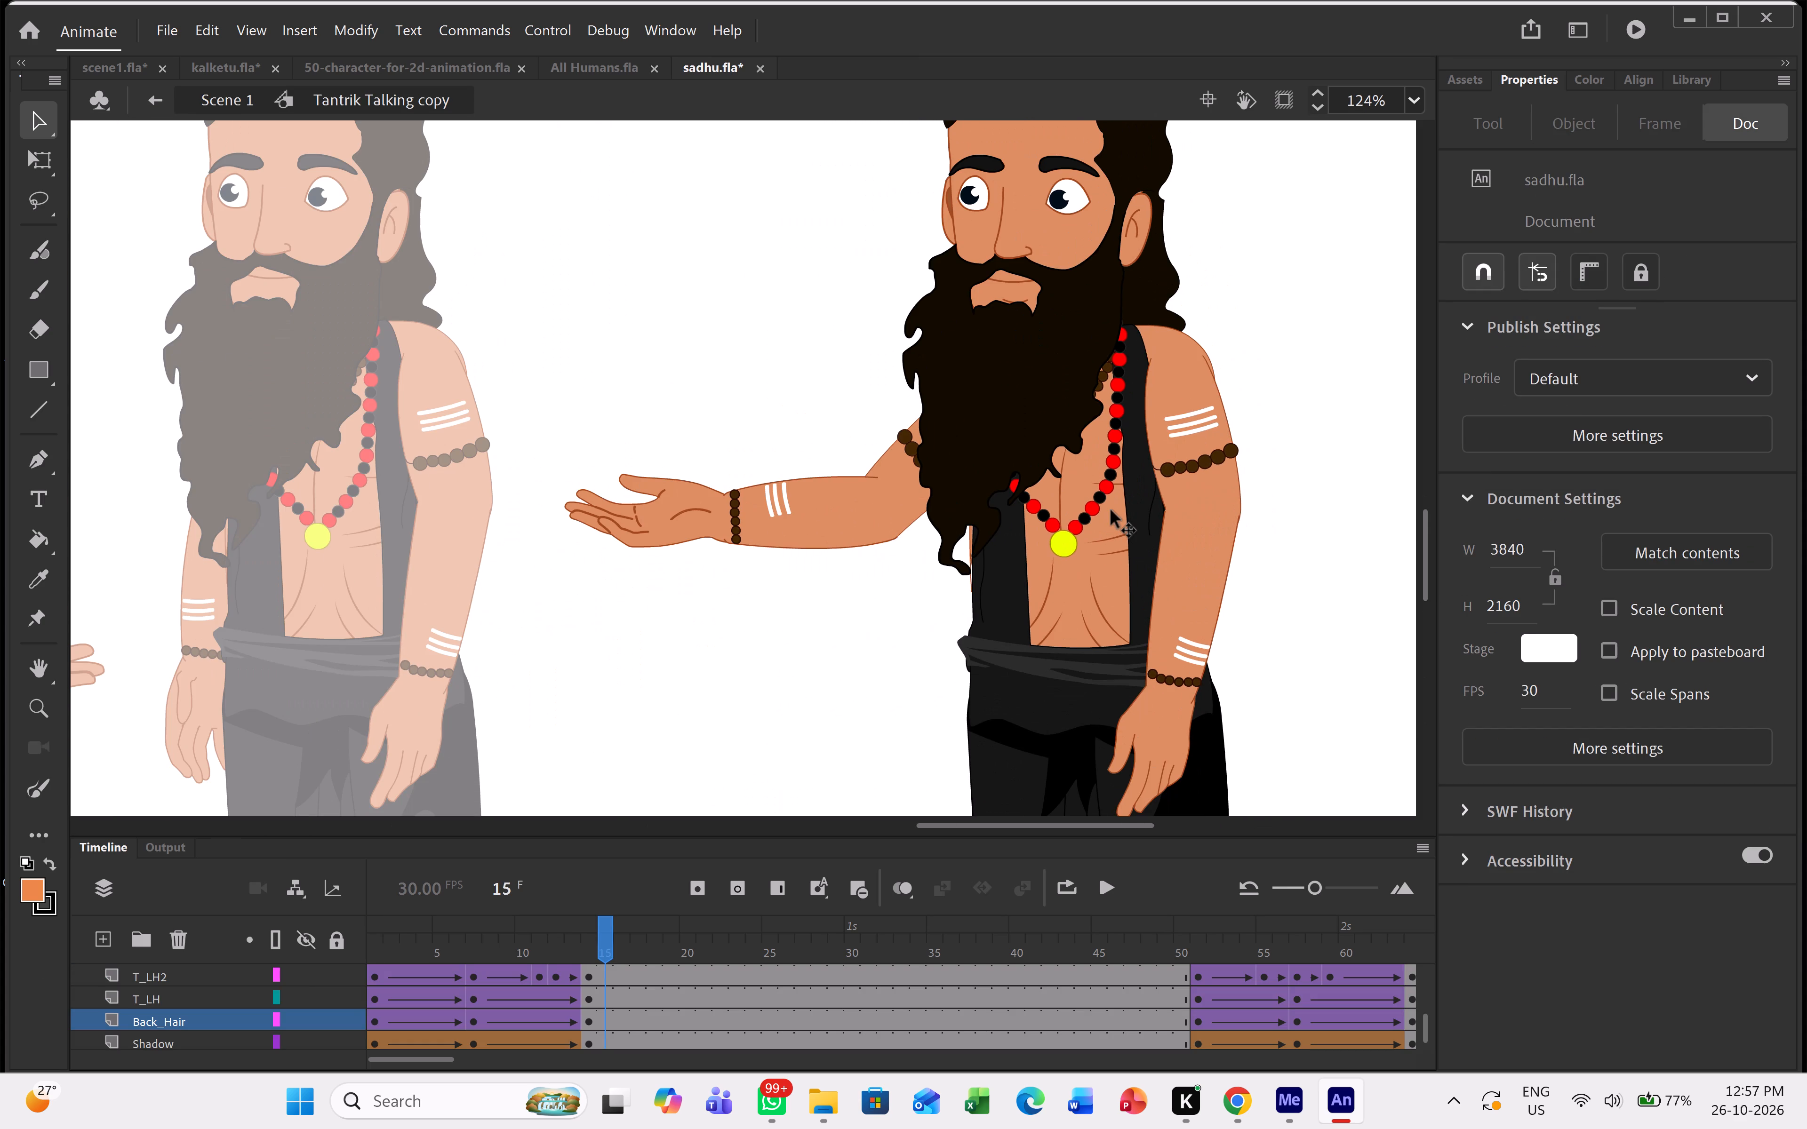
scroll(1064, 409, "down", 8, "ctrl")
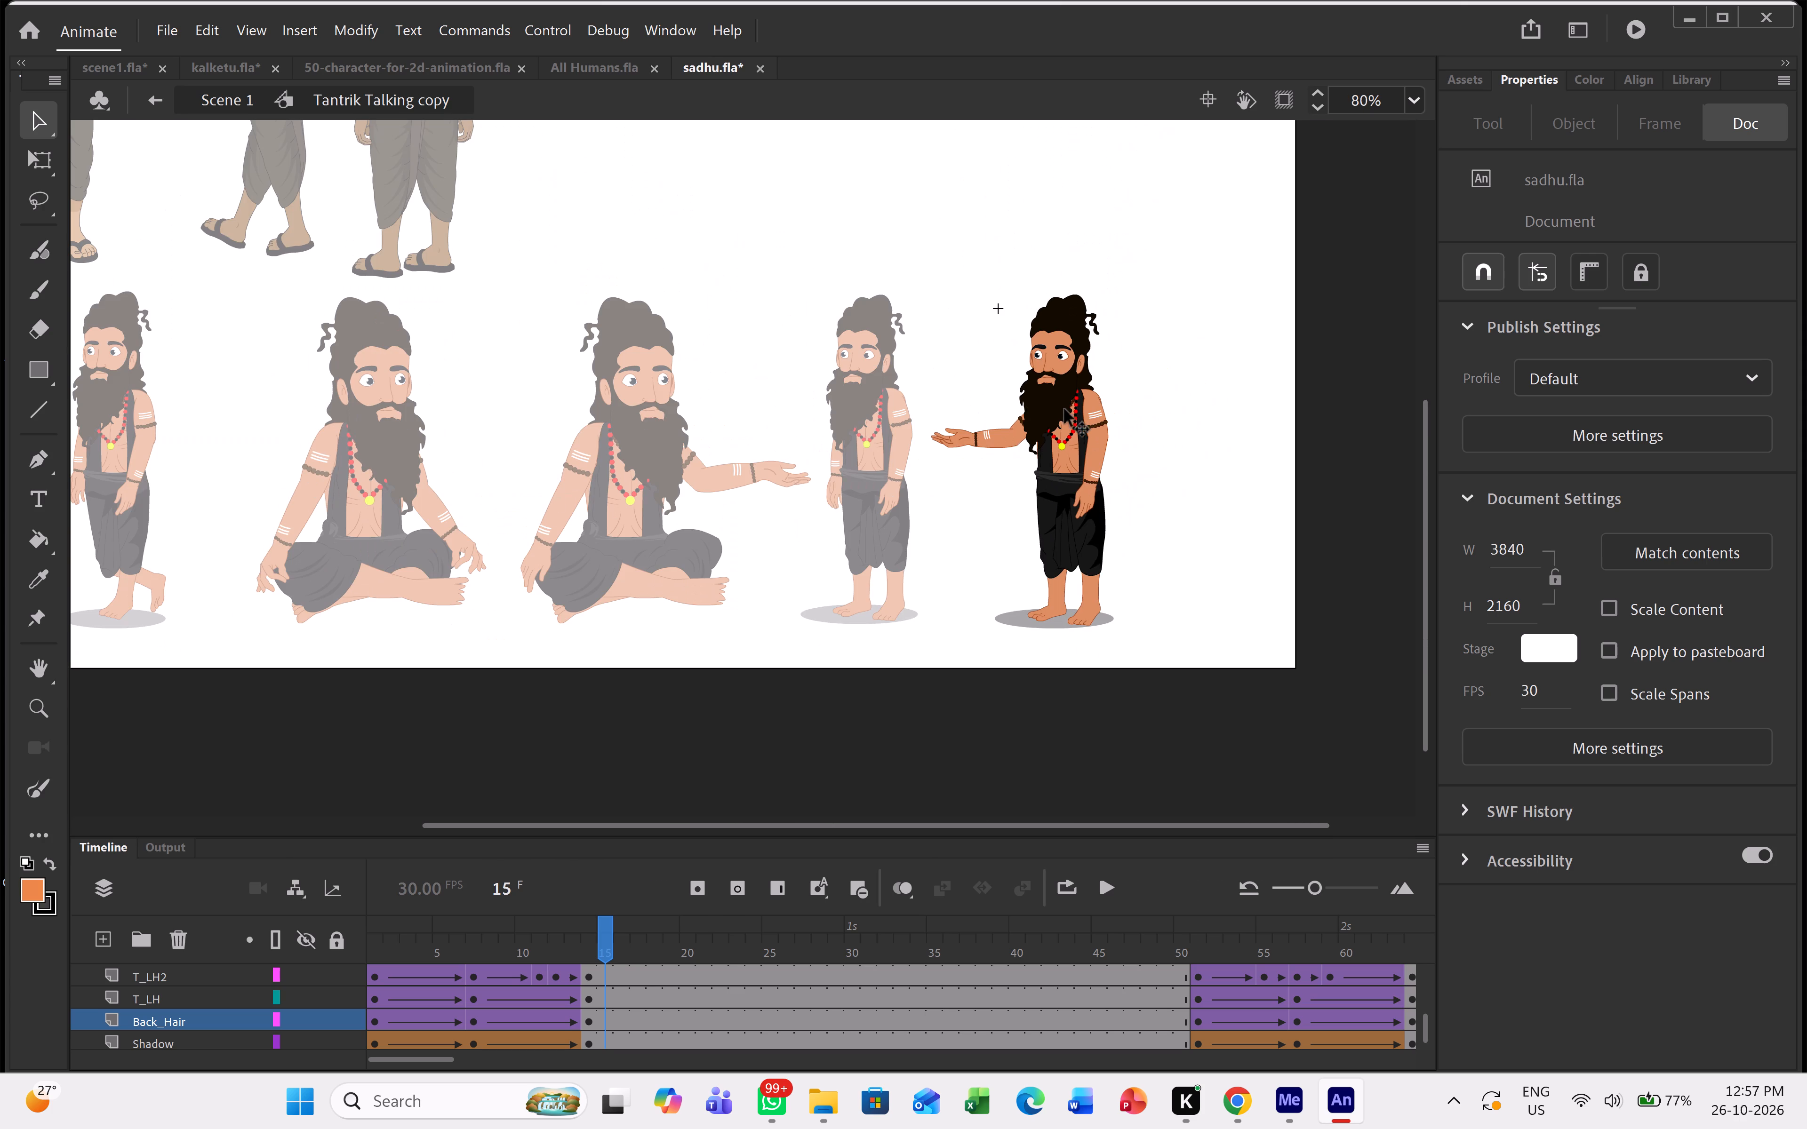
double_click(938, 351)
right_click(938, 351)
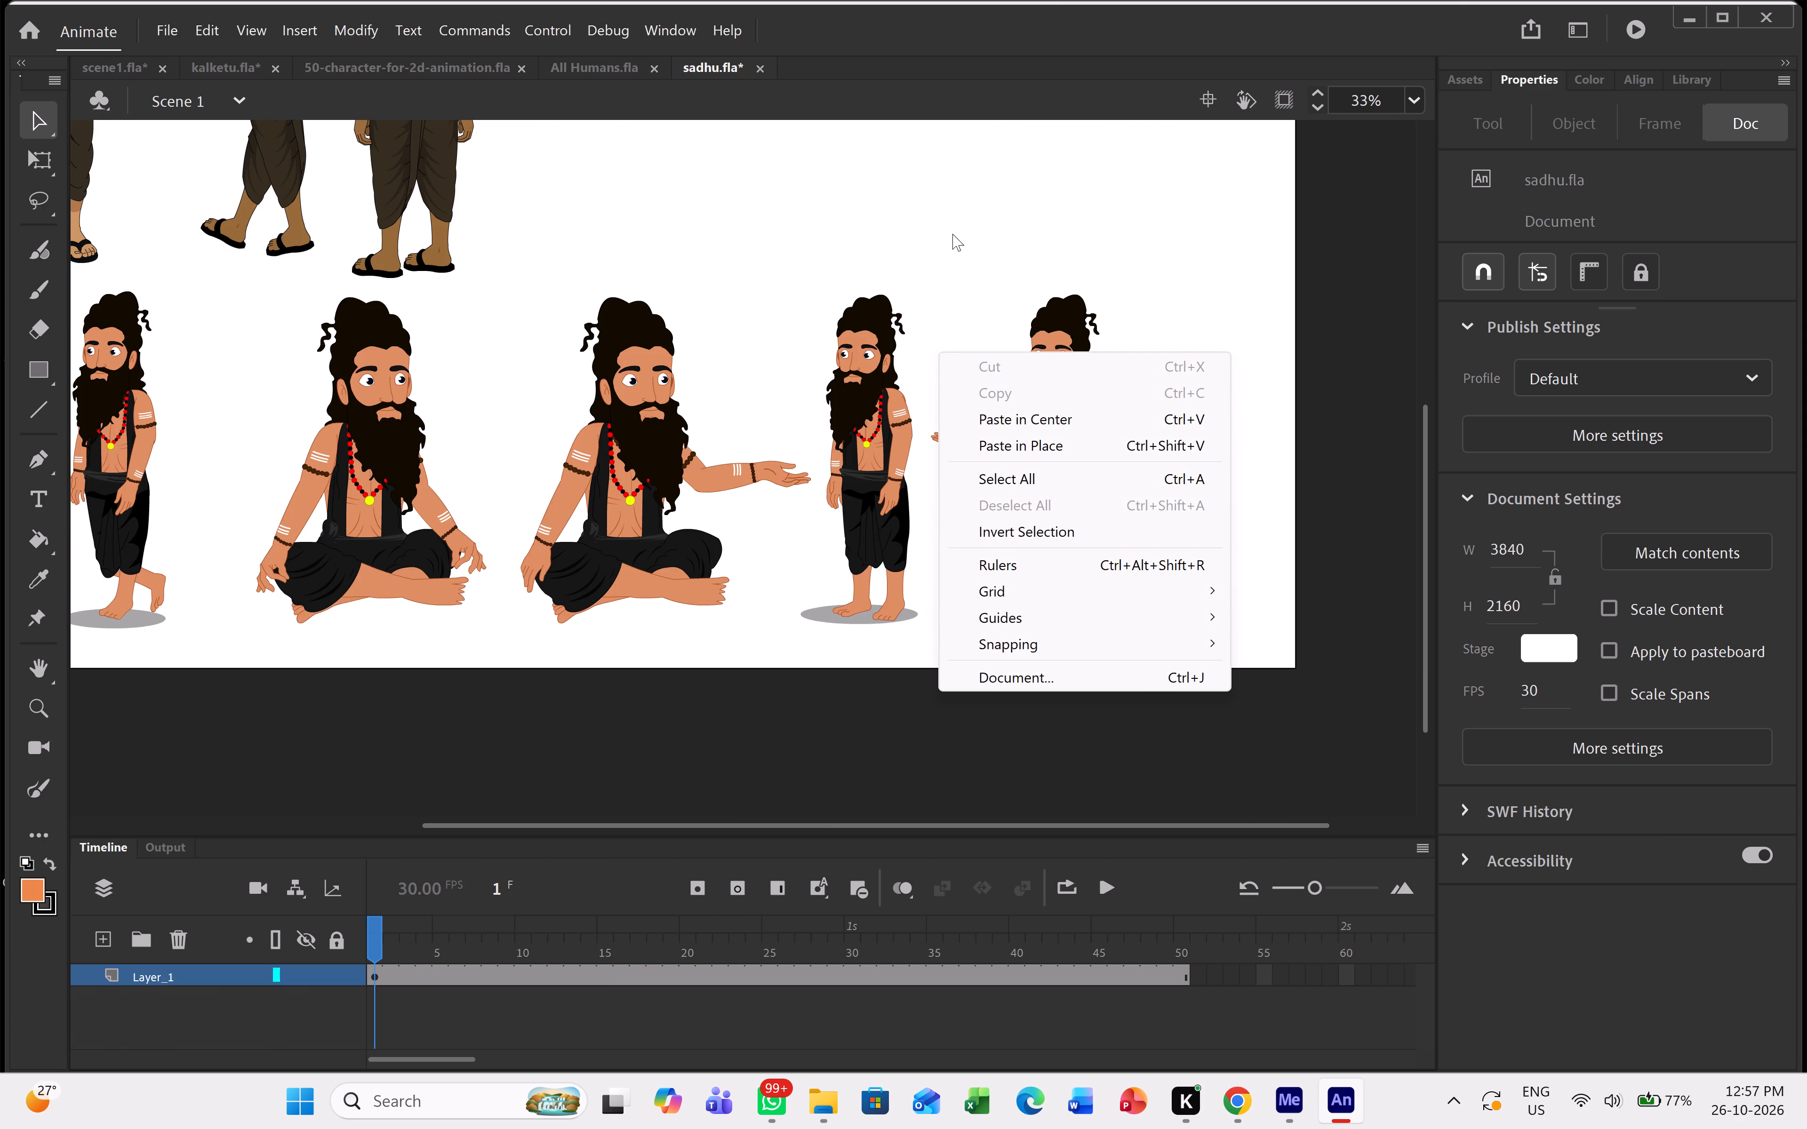
scroll(955, 240, "up", 1)
left_click(970, 268)
Open the Animate document musafir side from the character folder inside KAHANI, akhiri kiraya on the D drive.
left_click(166, 32)
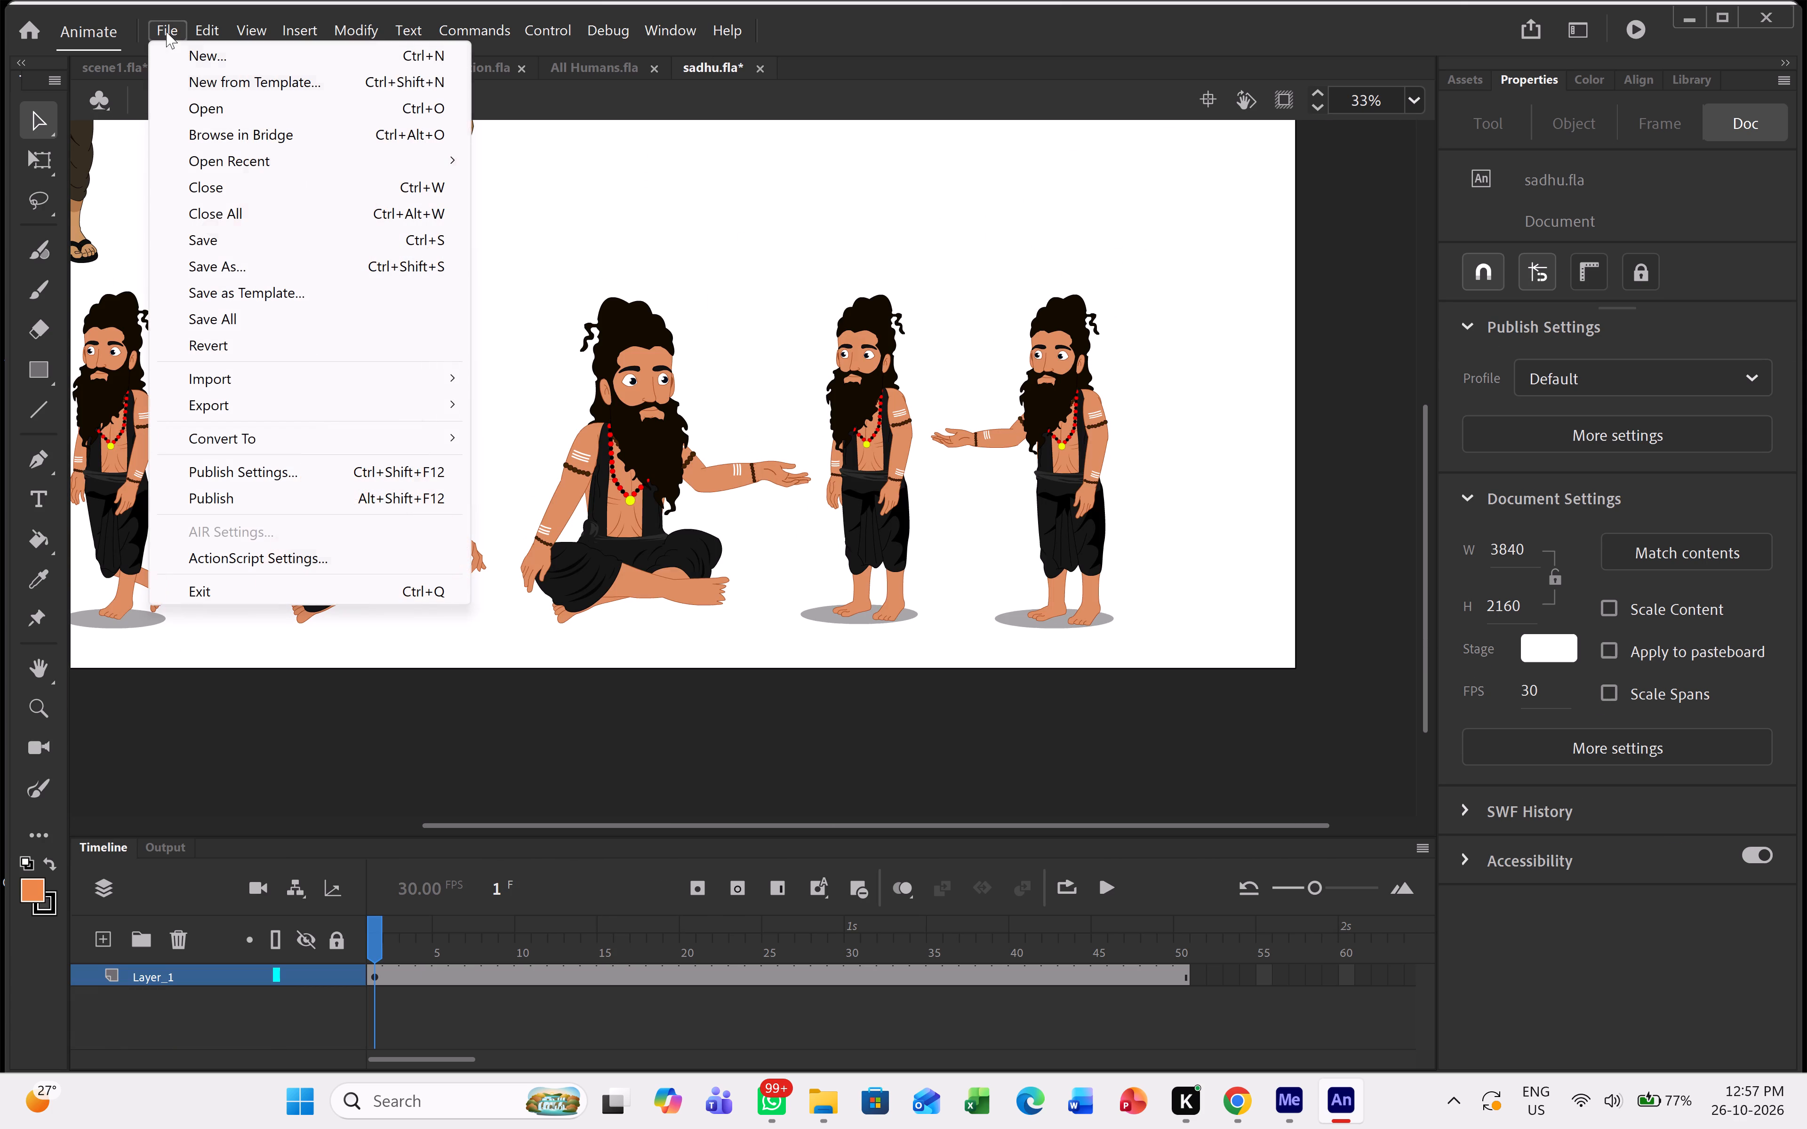
left_click(201, 107)
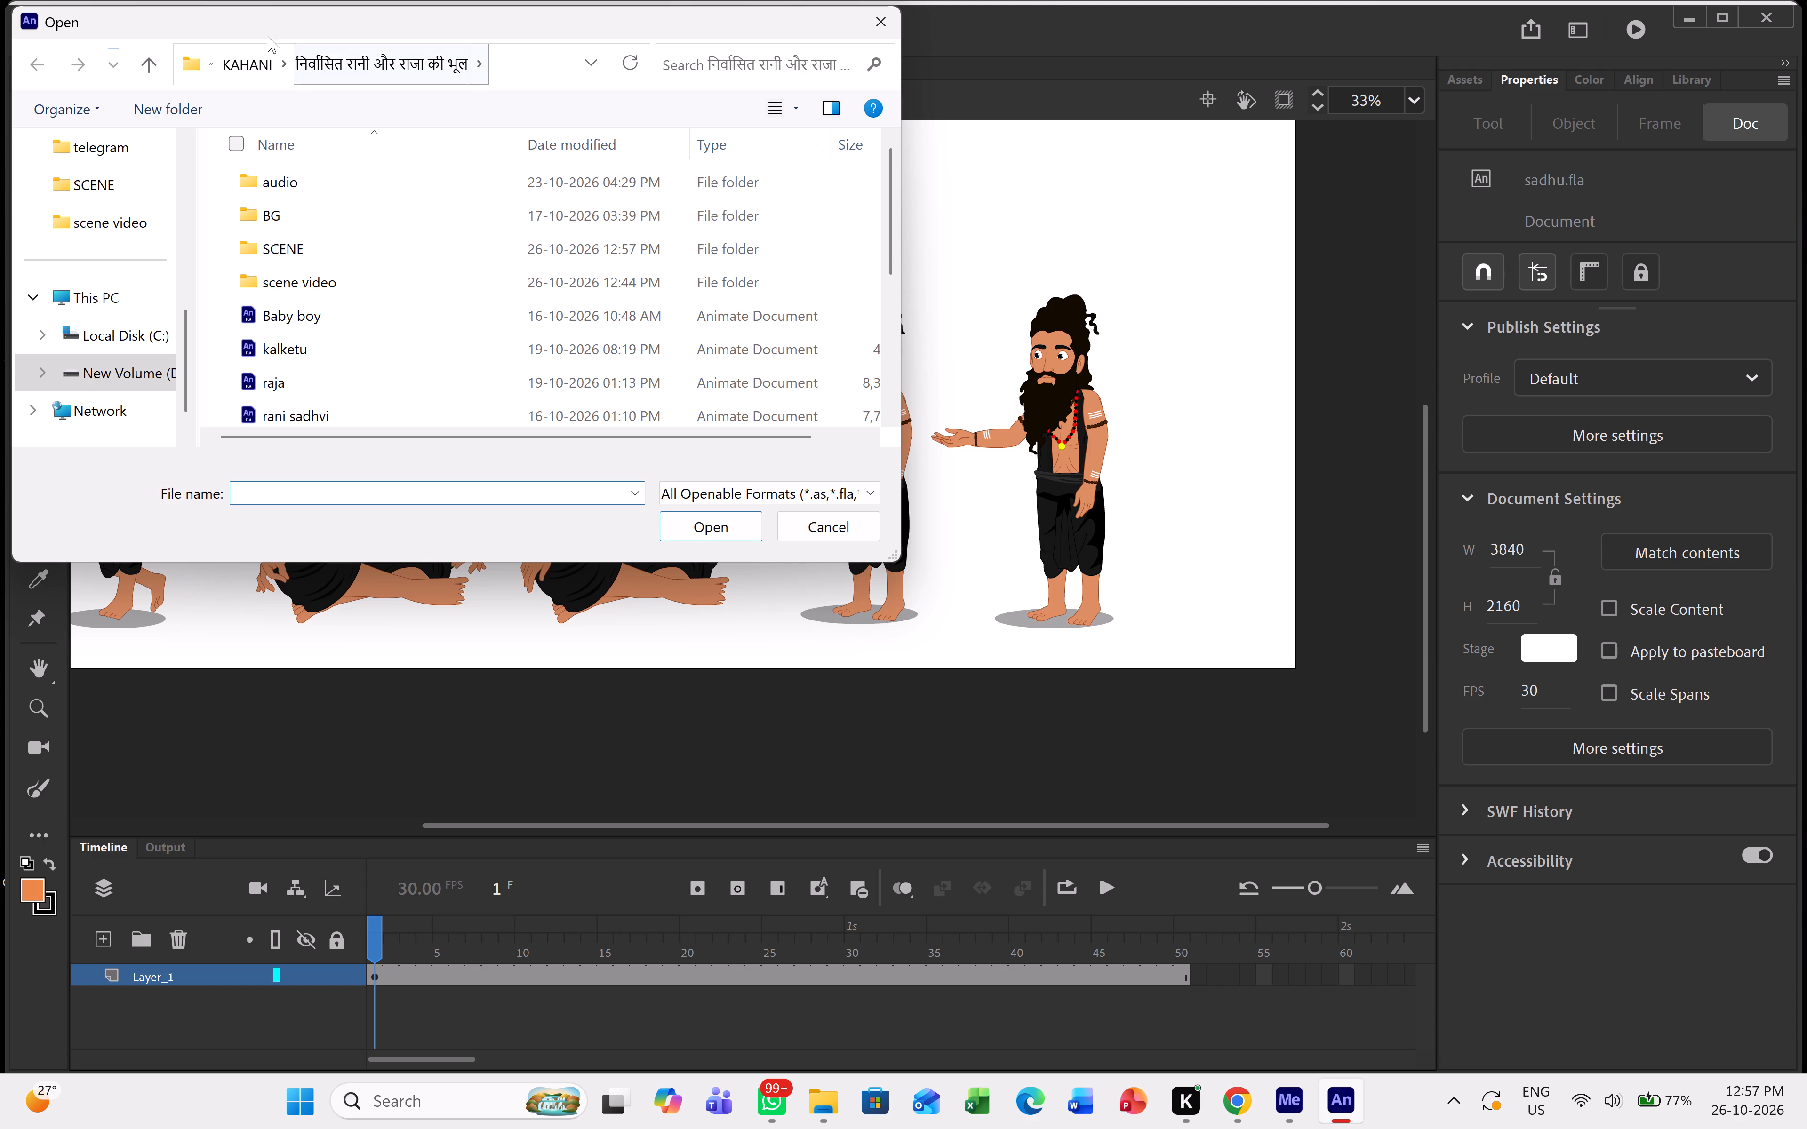
left_click(248, 60)
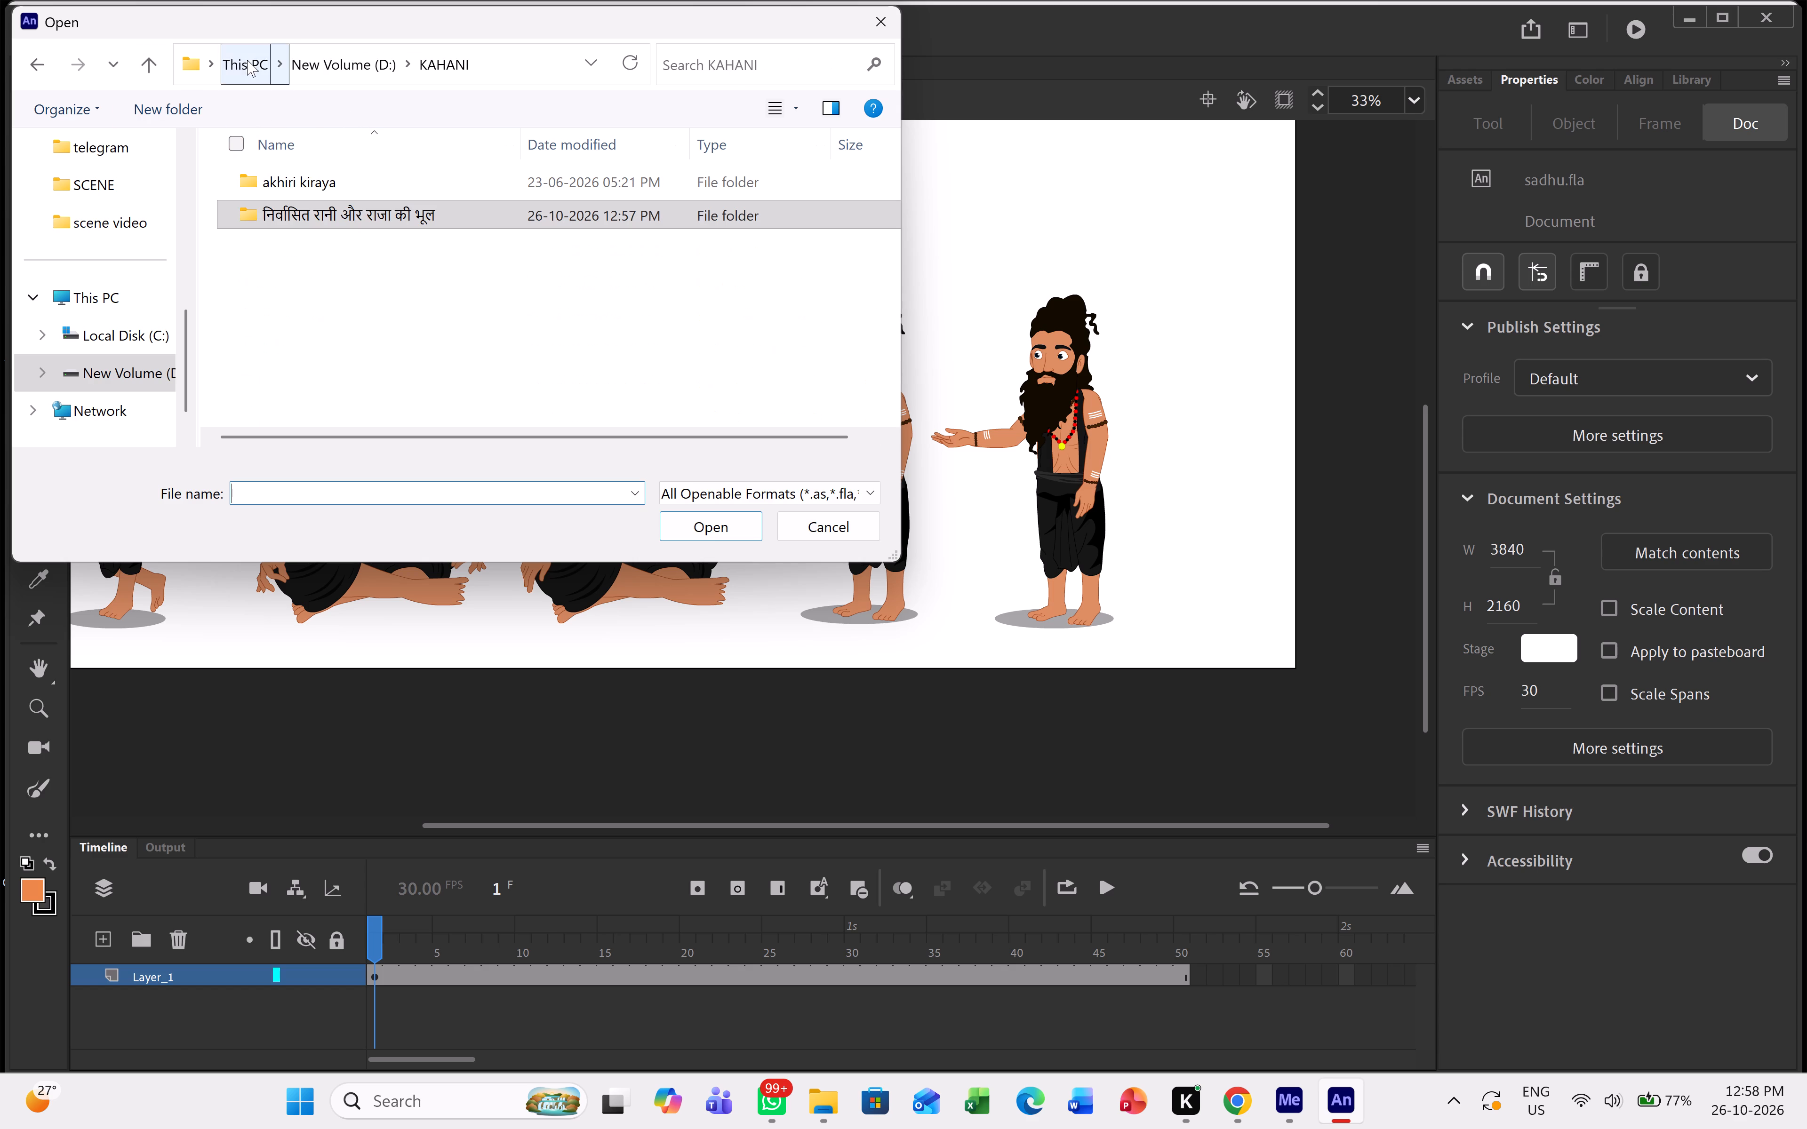
left_click(320, 68)
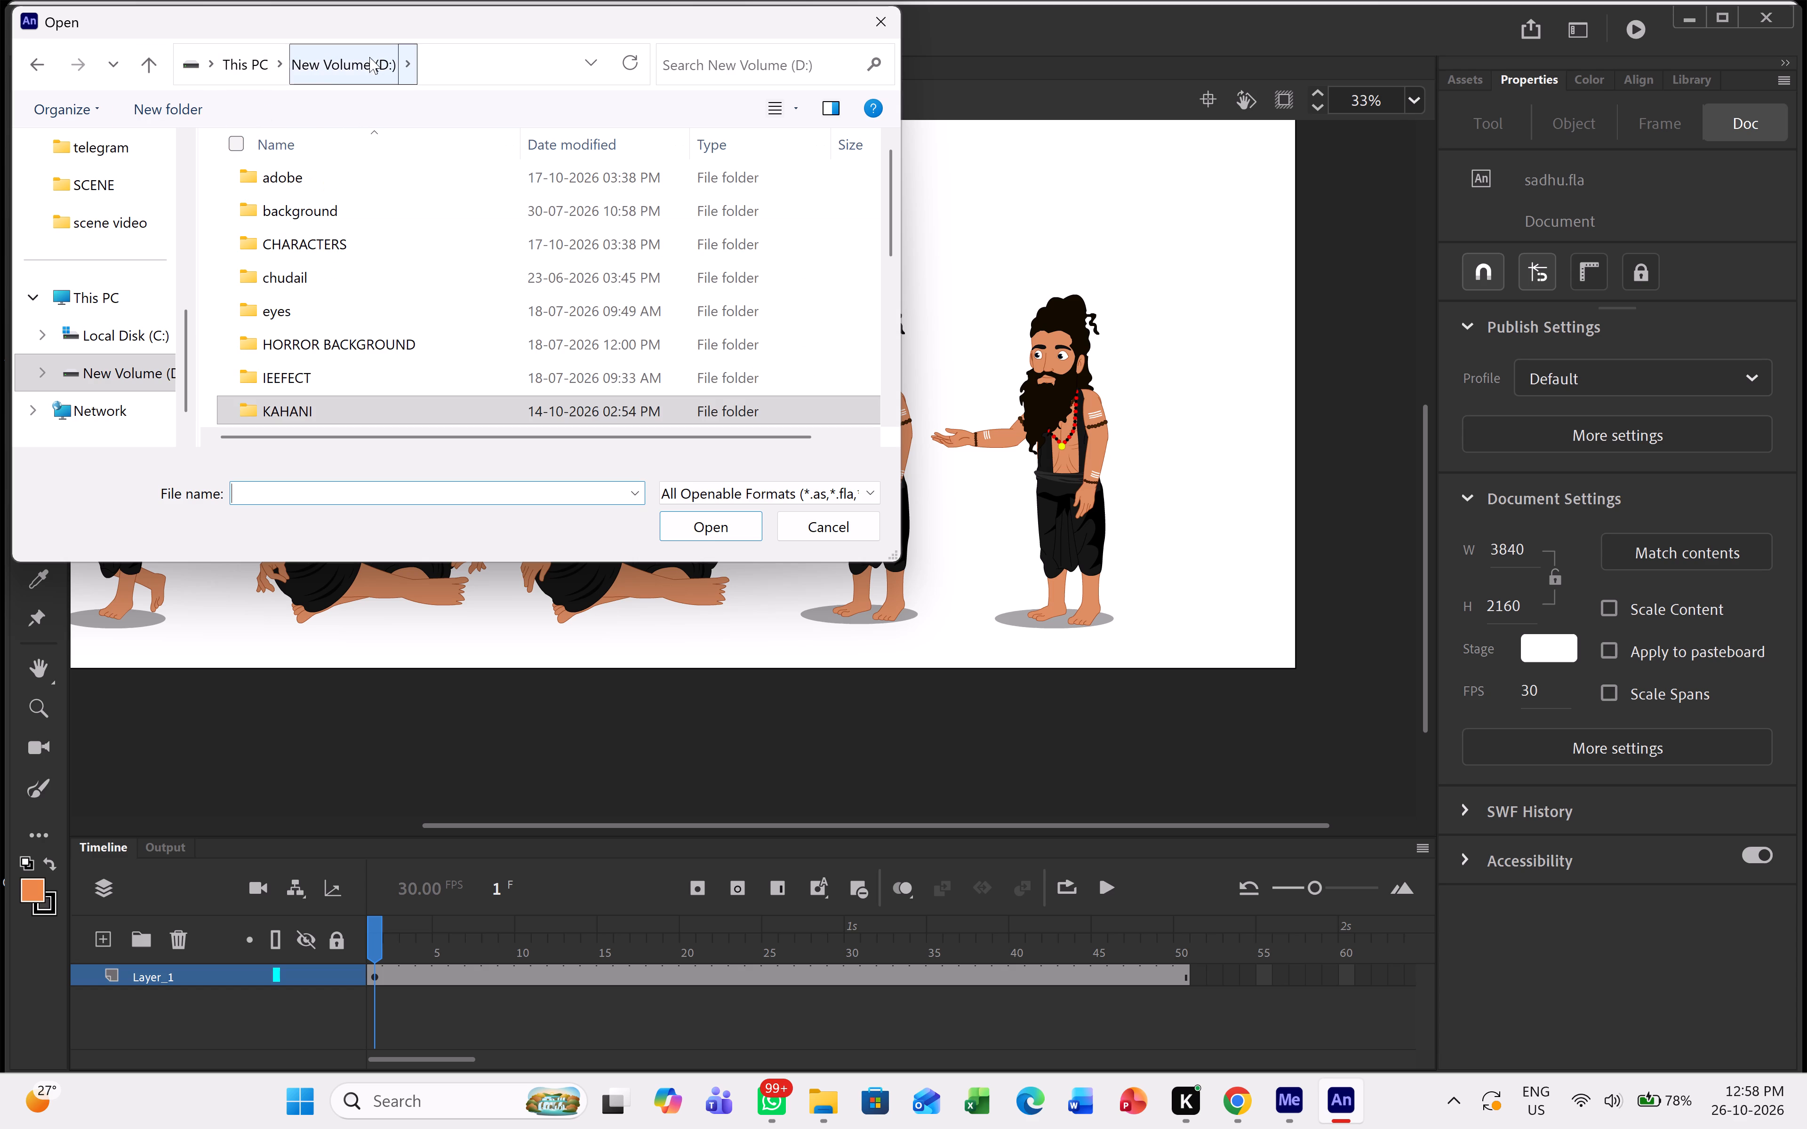
double_click(392, 406)
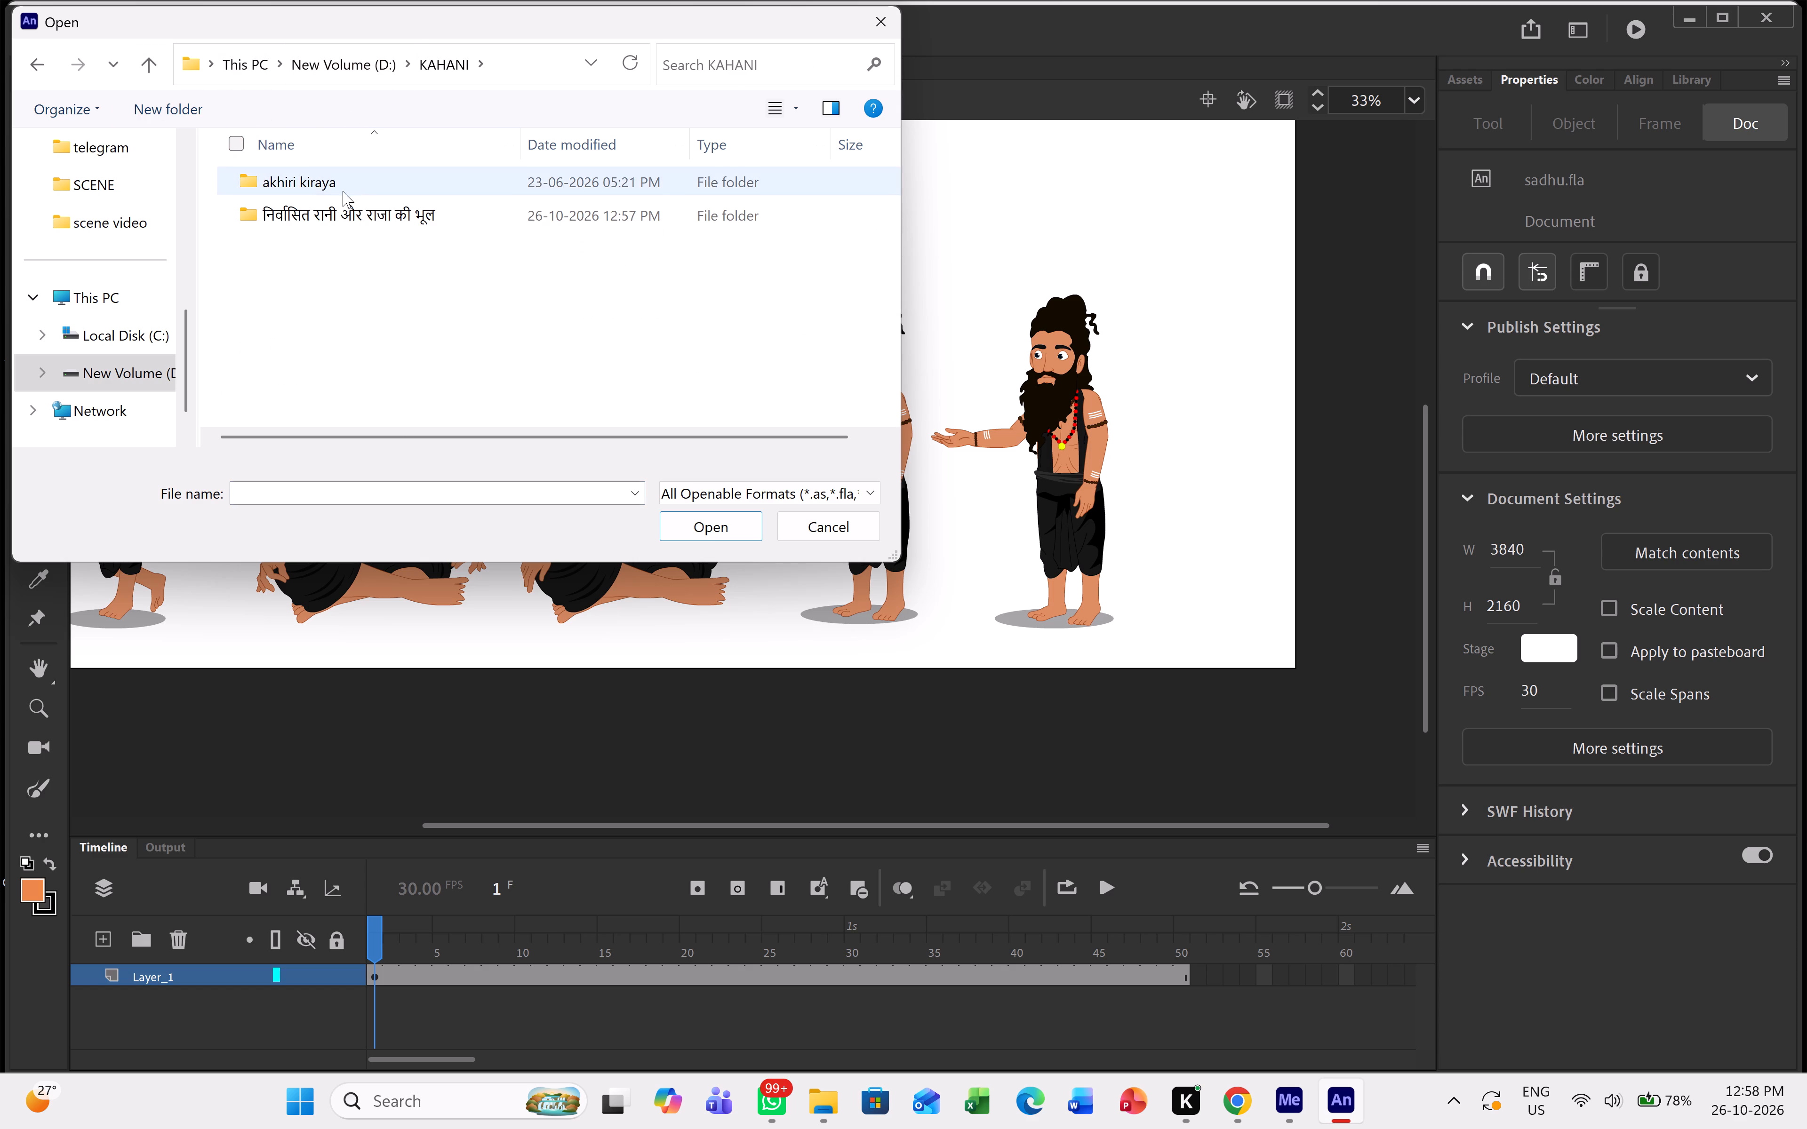
double_click(357, 177)
double_click(341, 207)
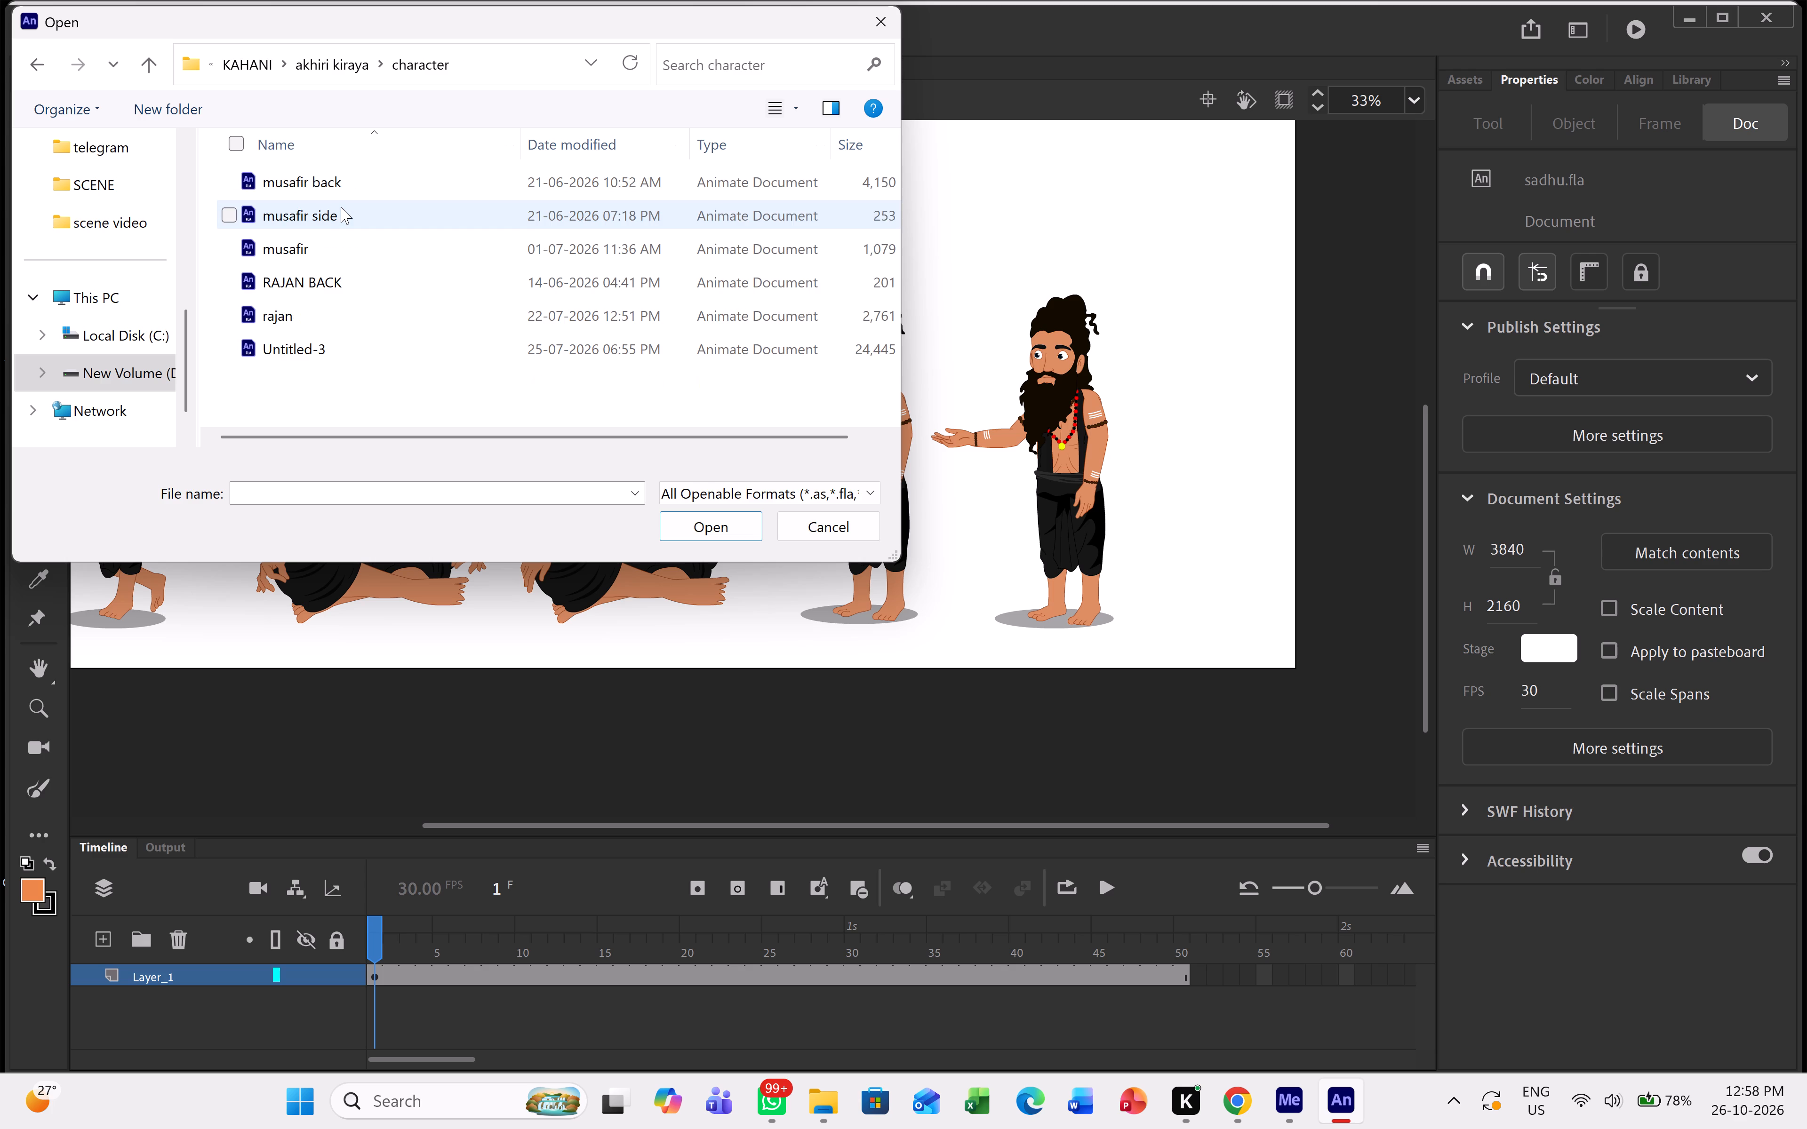
double_click(350, 210)
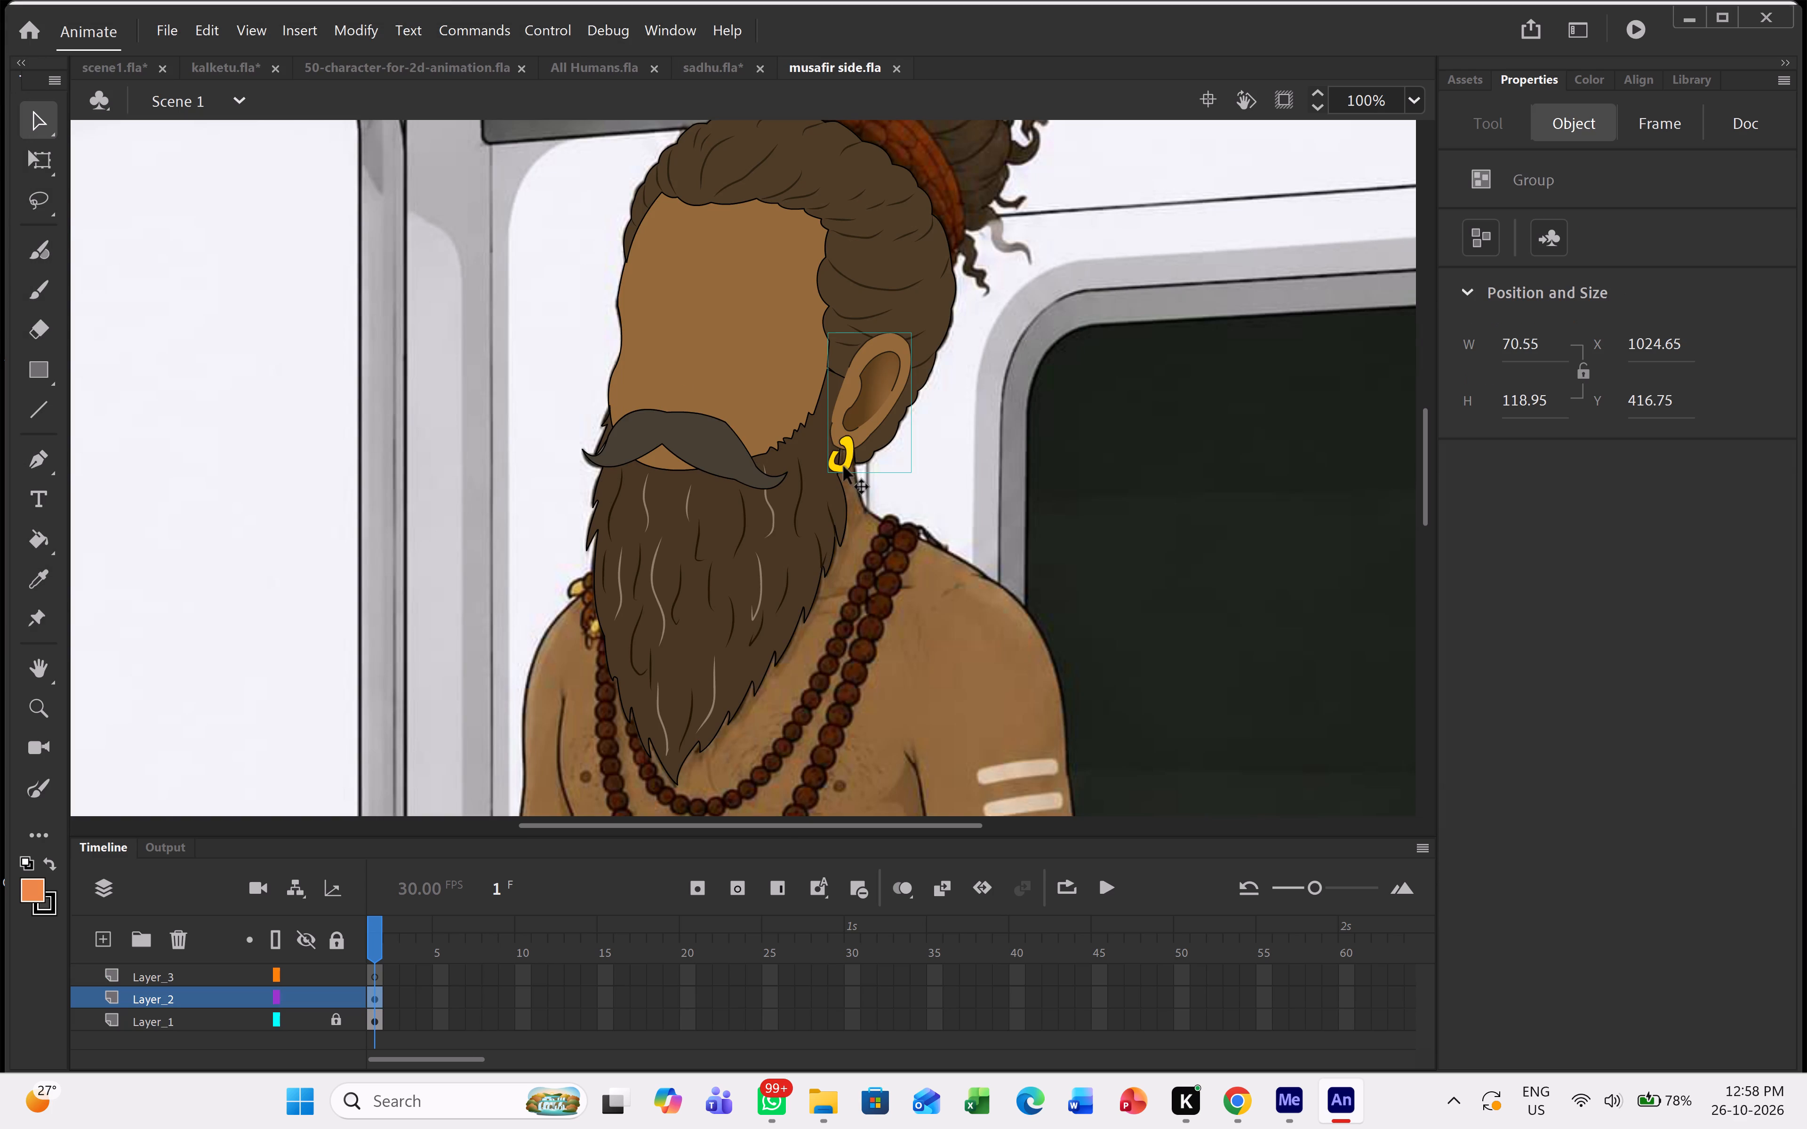
Compare the drawn sage parts on Layer_2 with the reference picture on Layer_1 by repeatedly hiding and showing Layer_2.
scroll(844, 467, "down", 4, "ctrl")
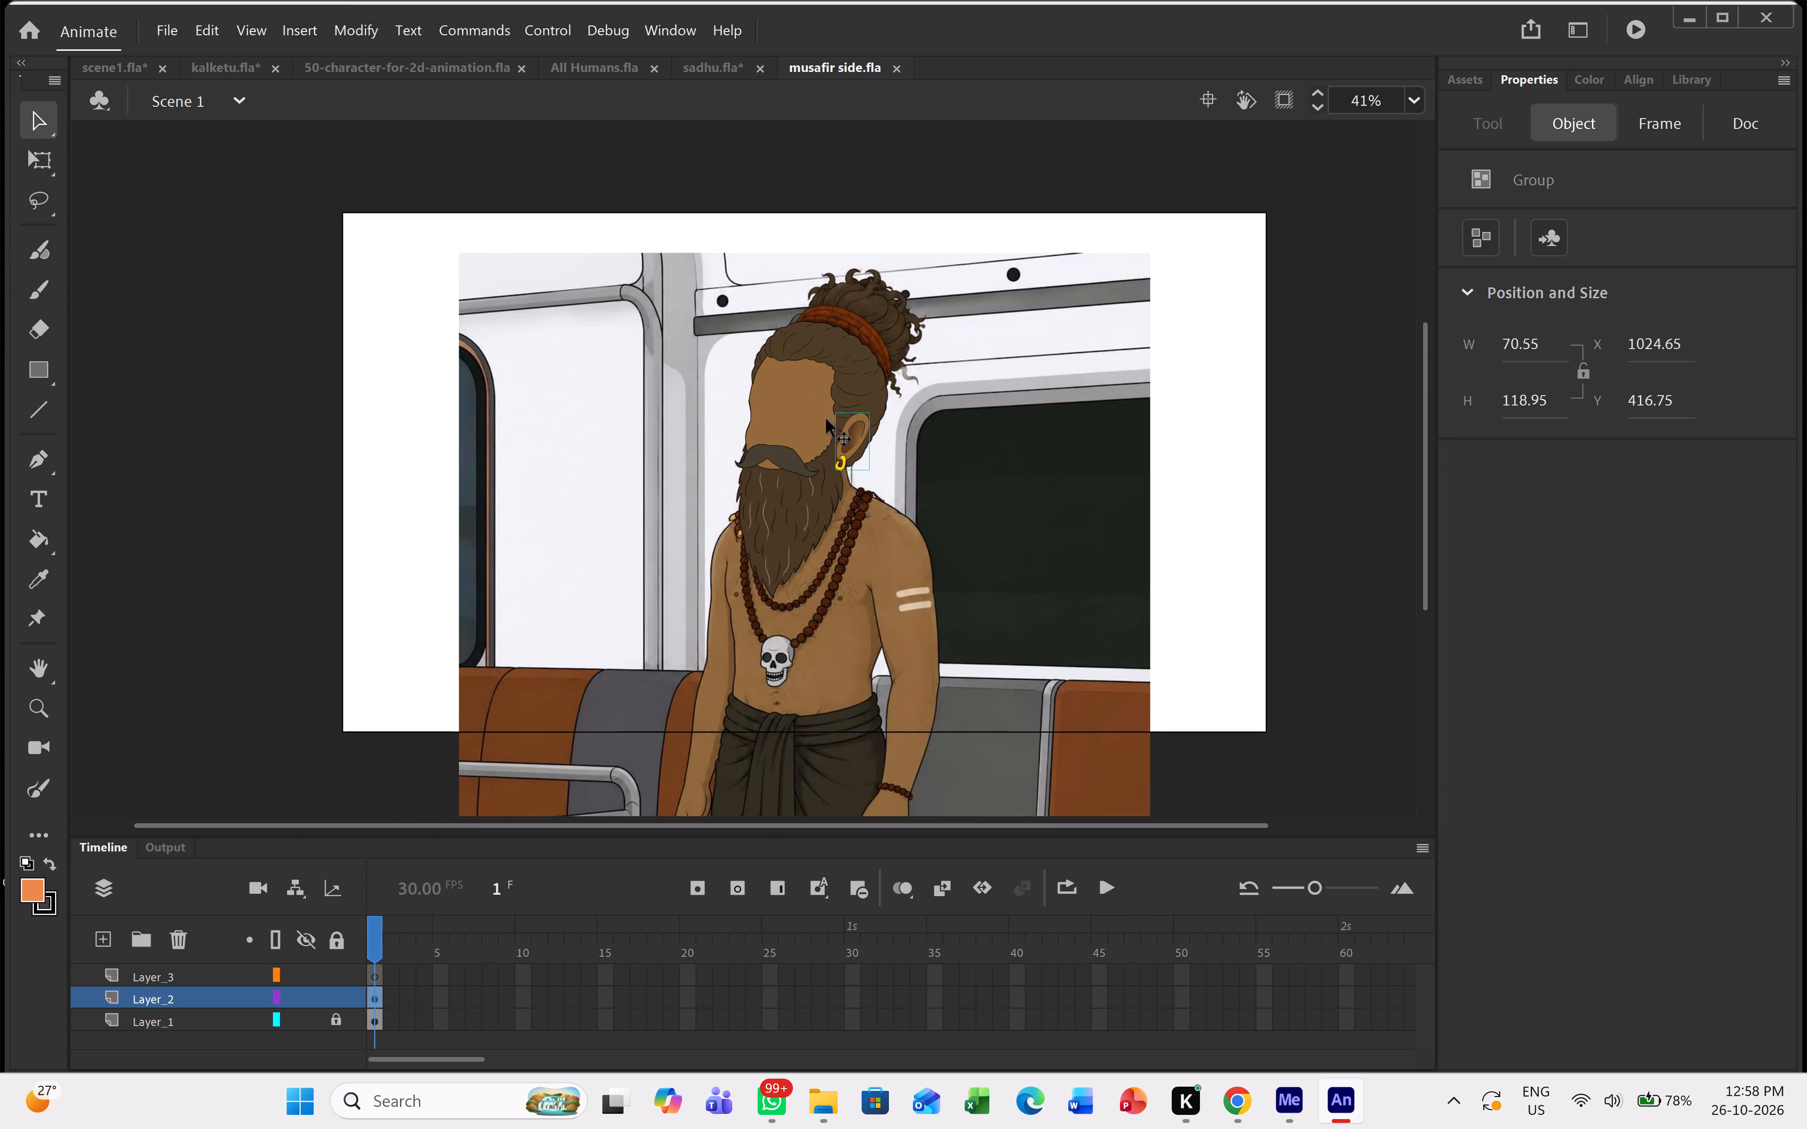
scroll(198, 1009, "up", 8)
left_click(329, 1024)
left_click(329, 1024)
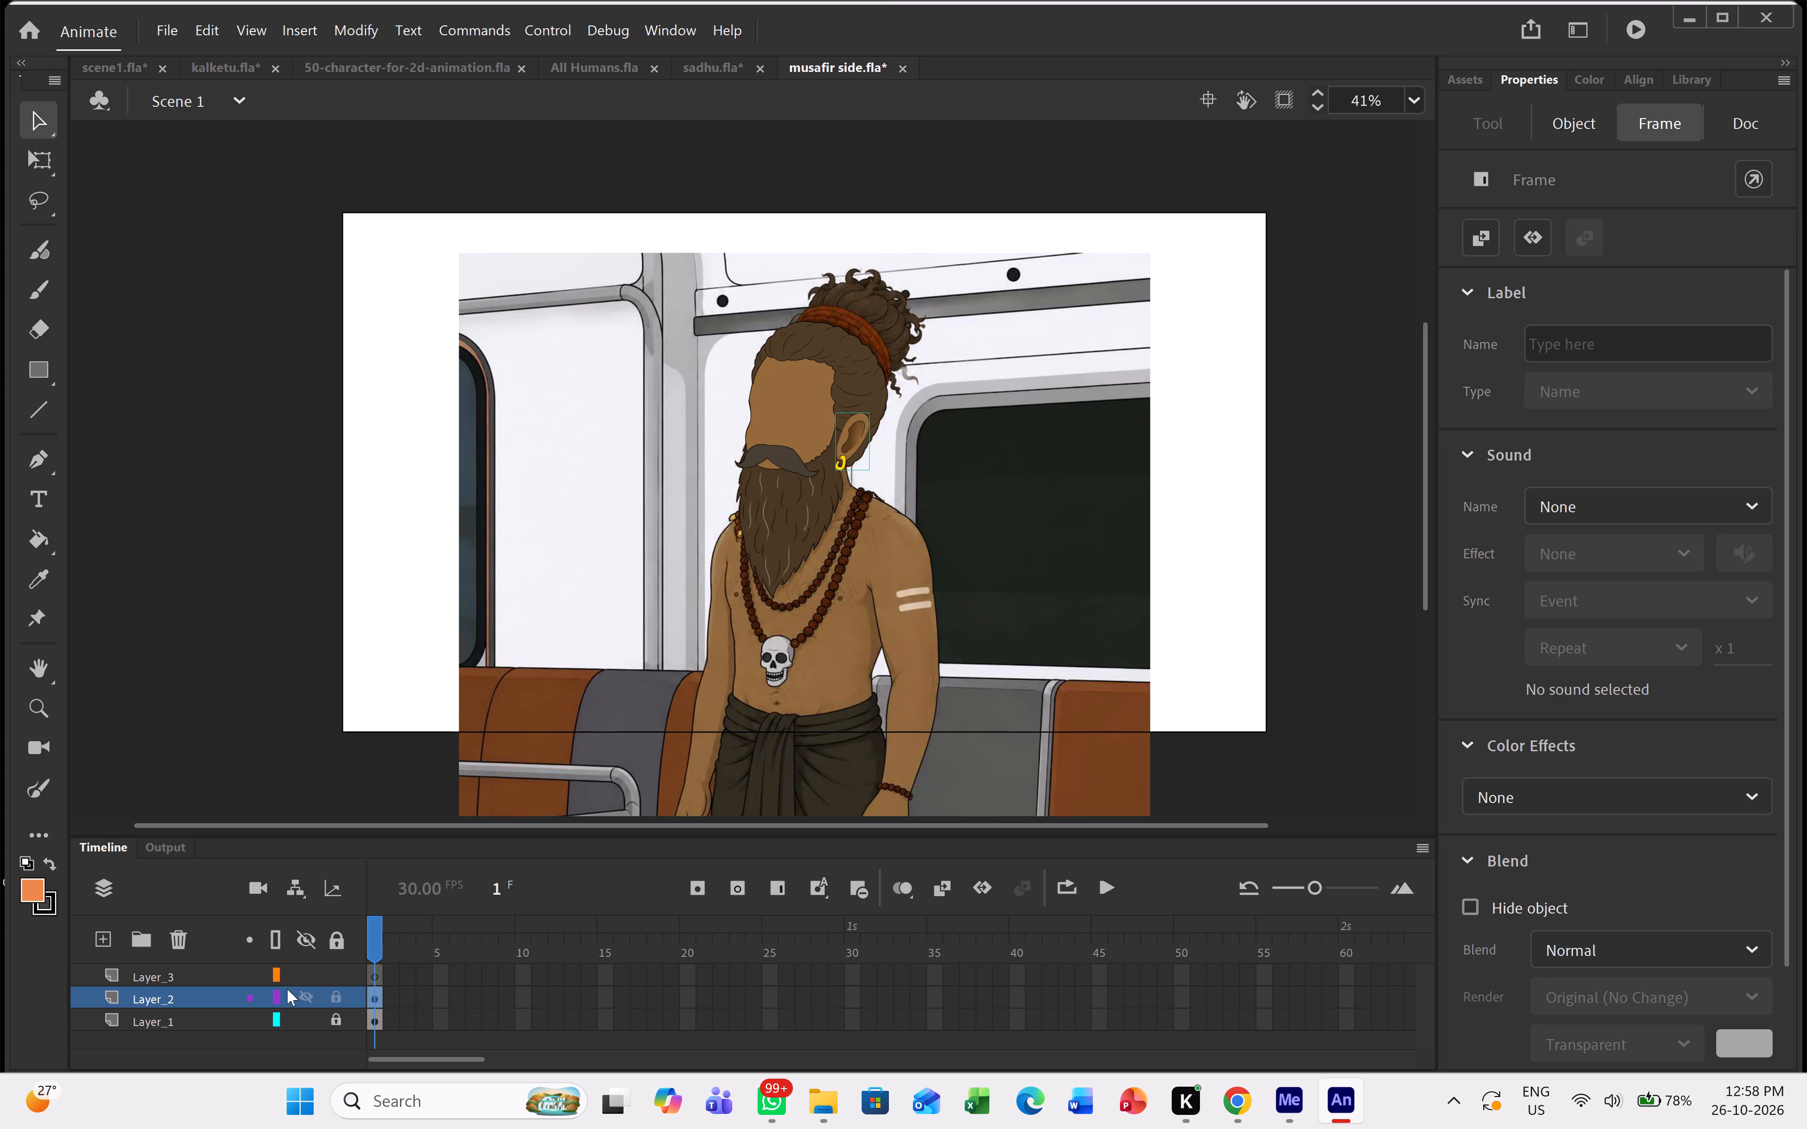
left_click(309, 997)
left_click(309, 997)
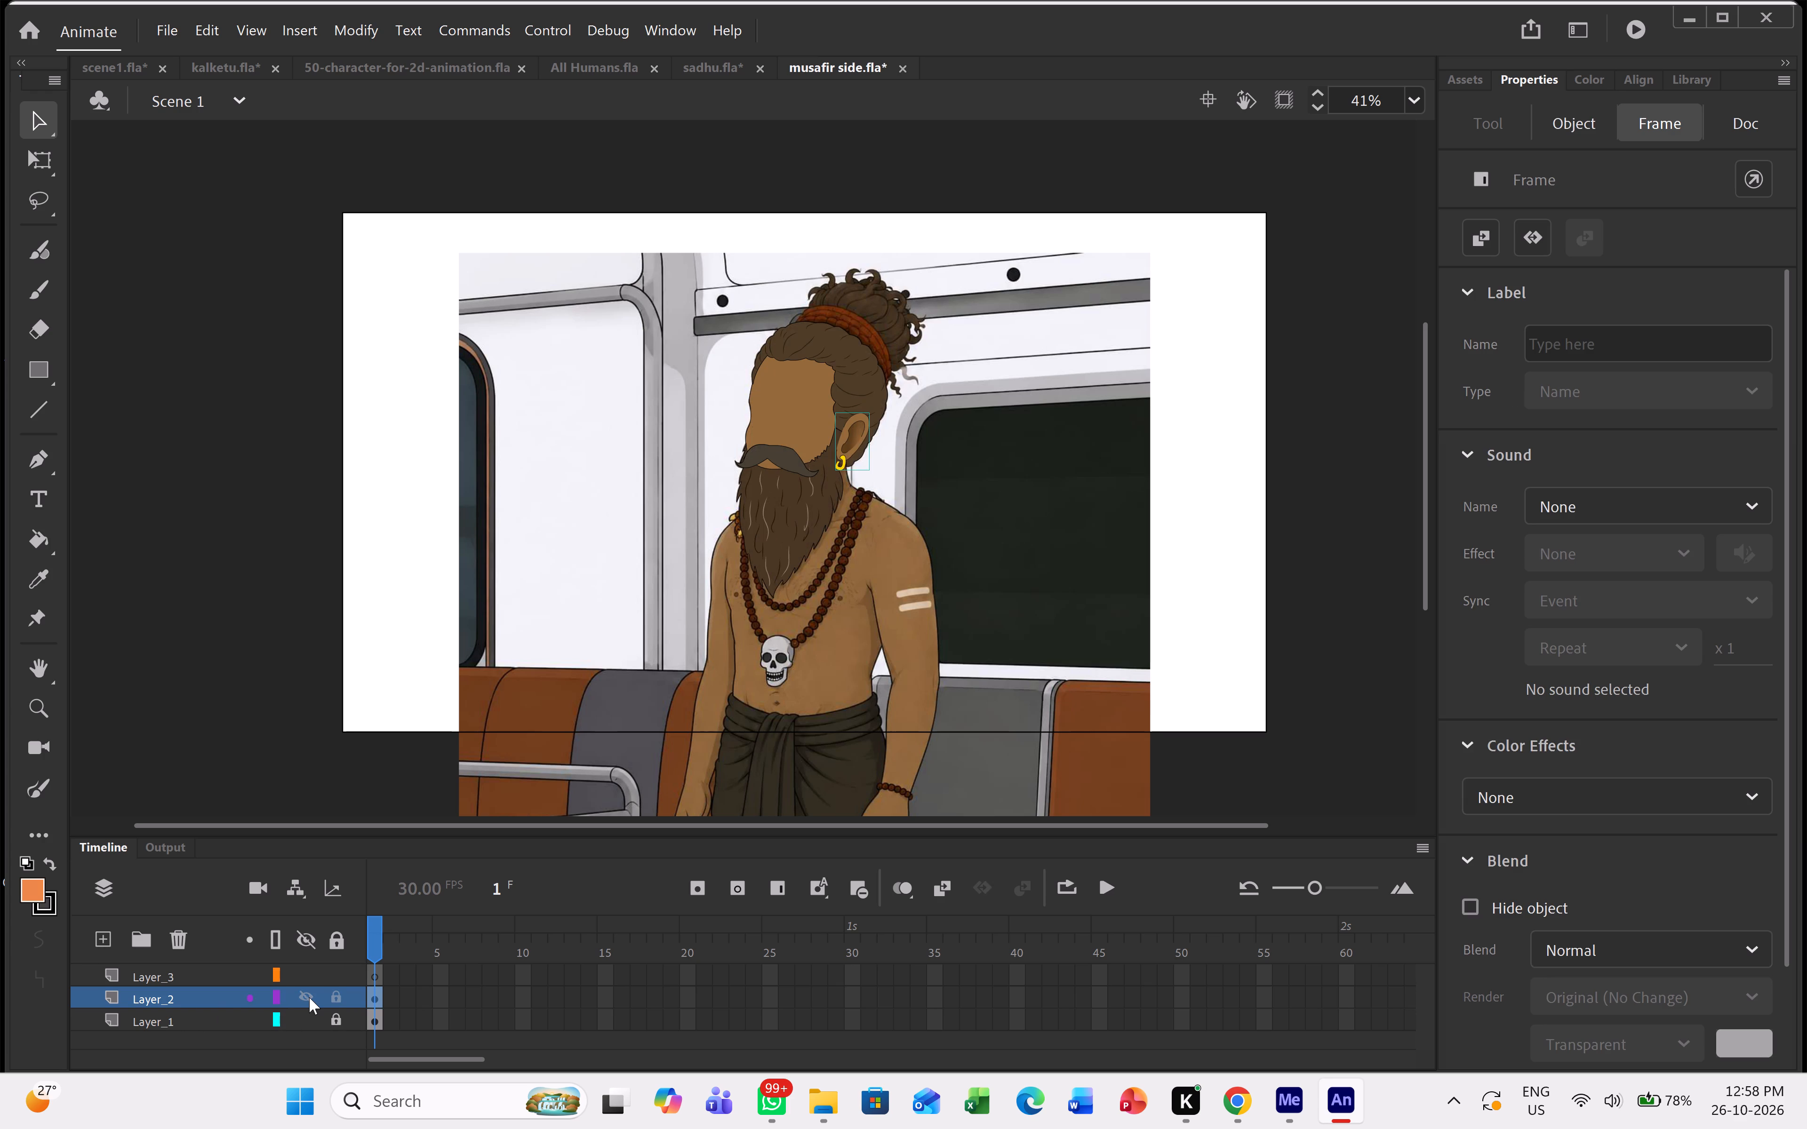
left_click(309, 997)
left_click(309, 997)
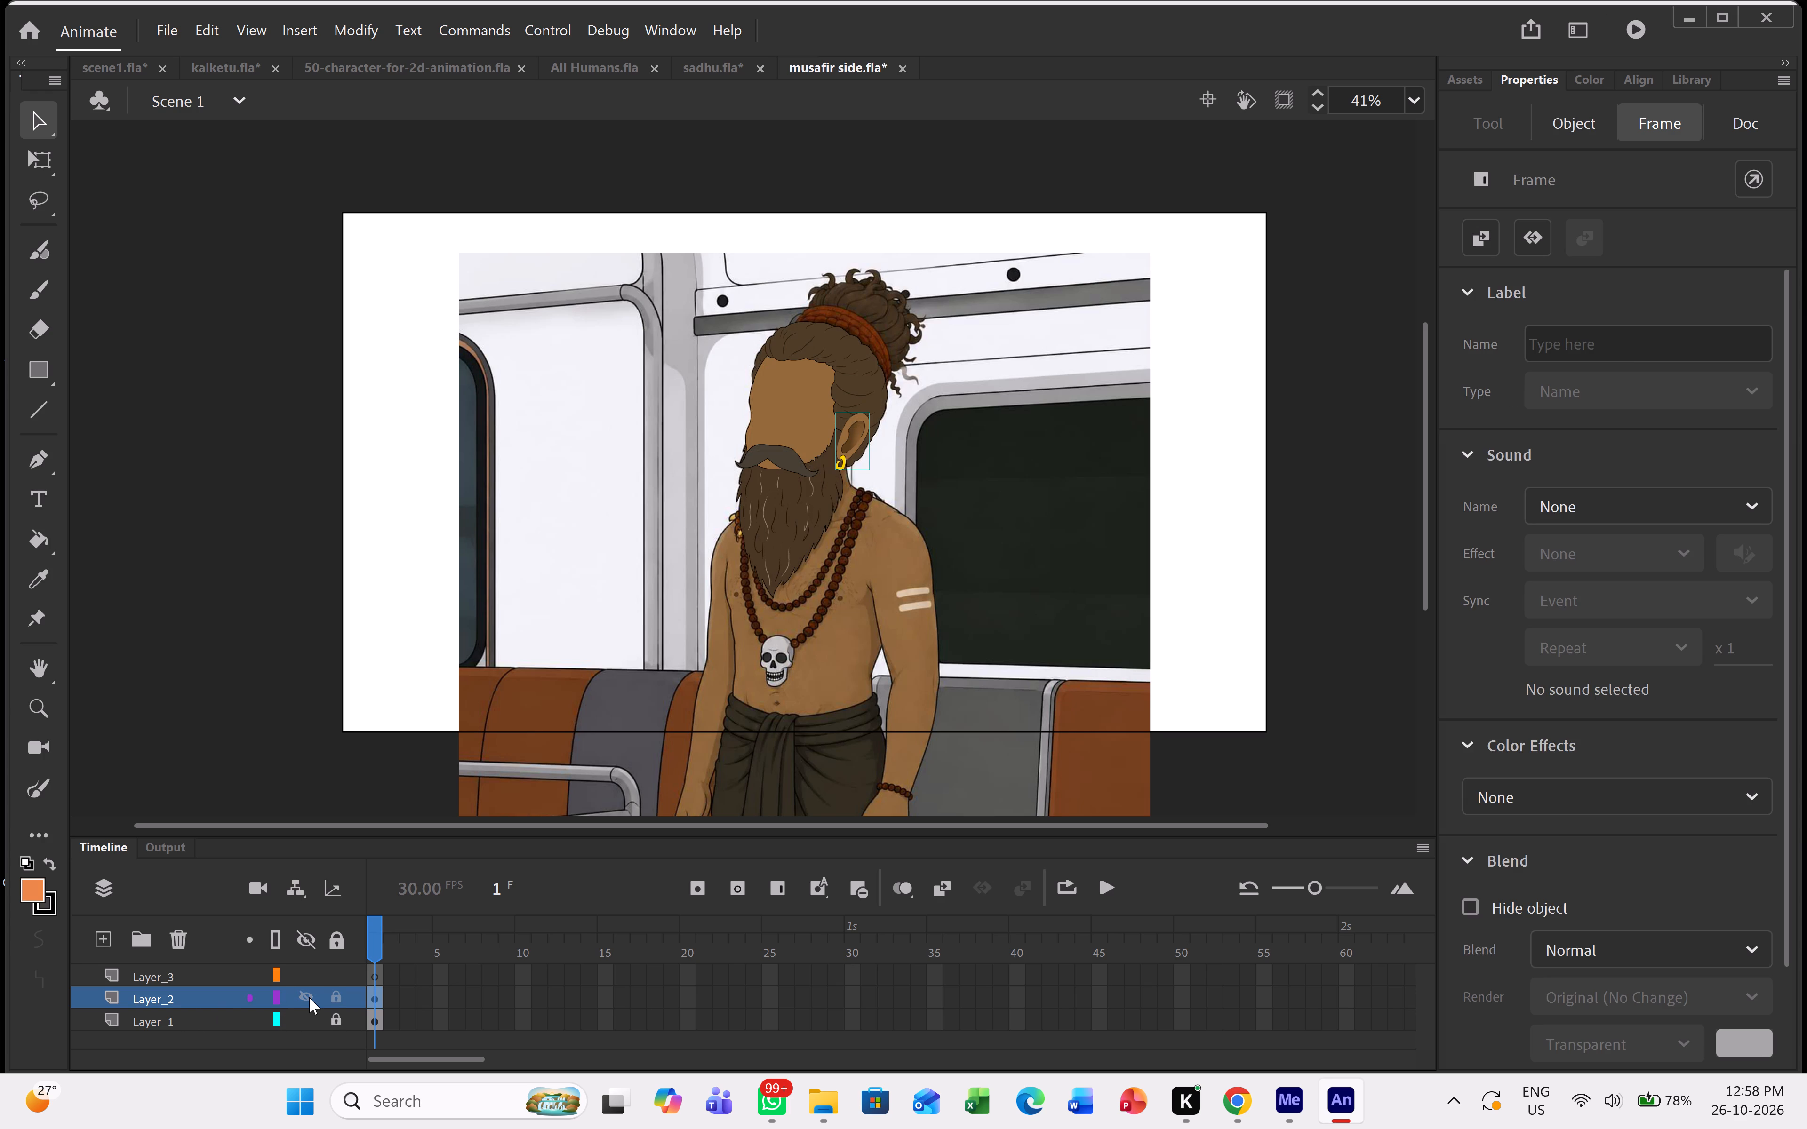
left_click(309, 997)
left_click(309, 997)
left_click(309, 997)
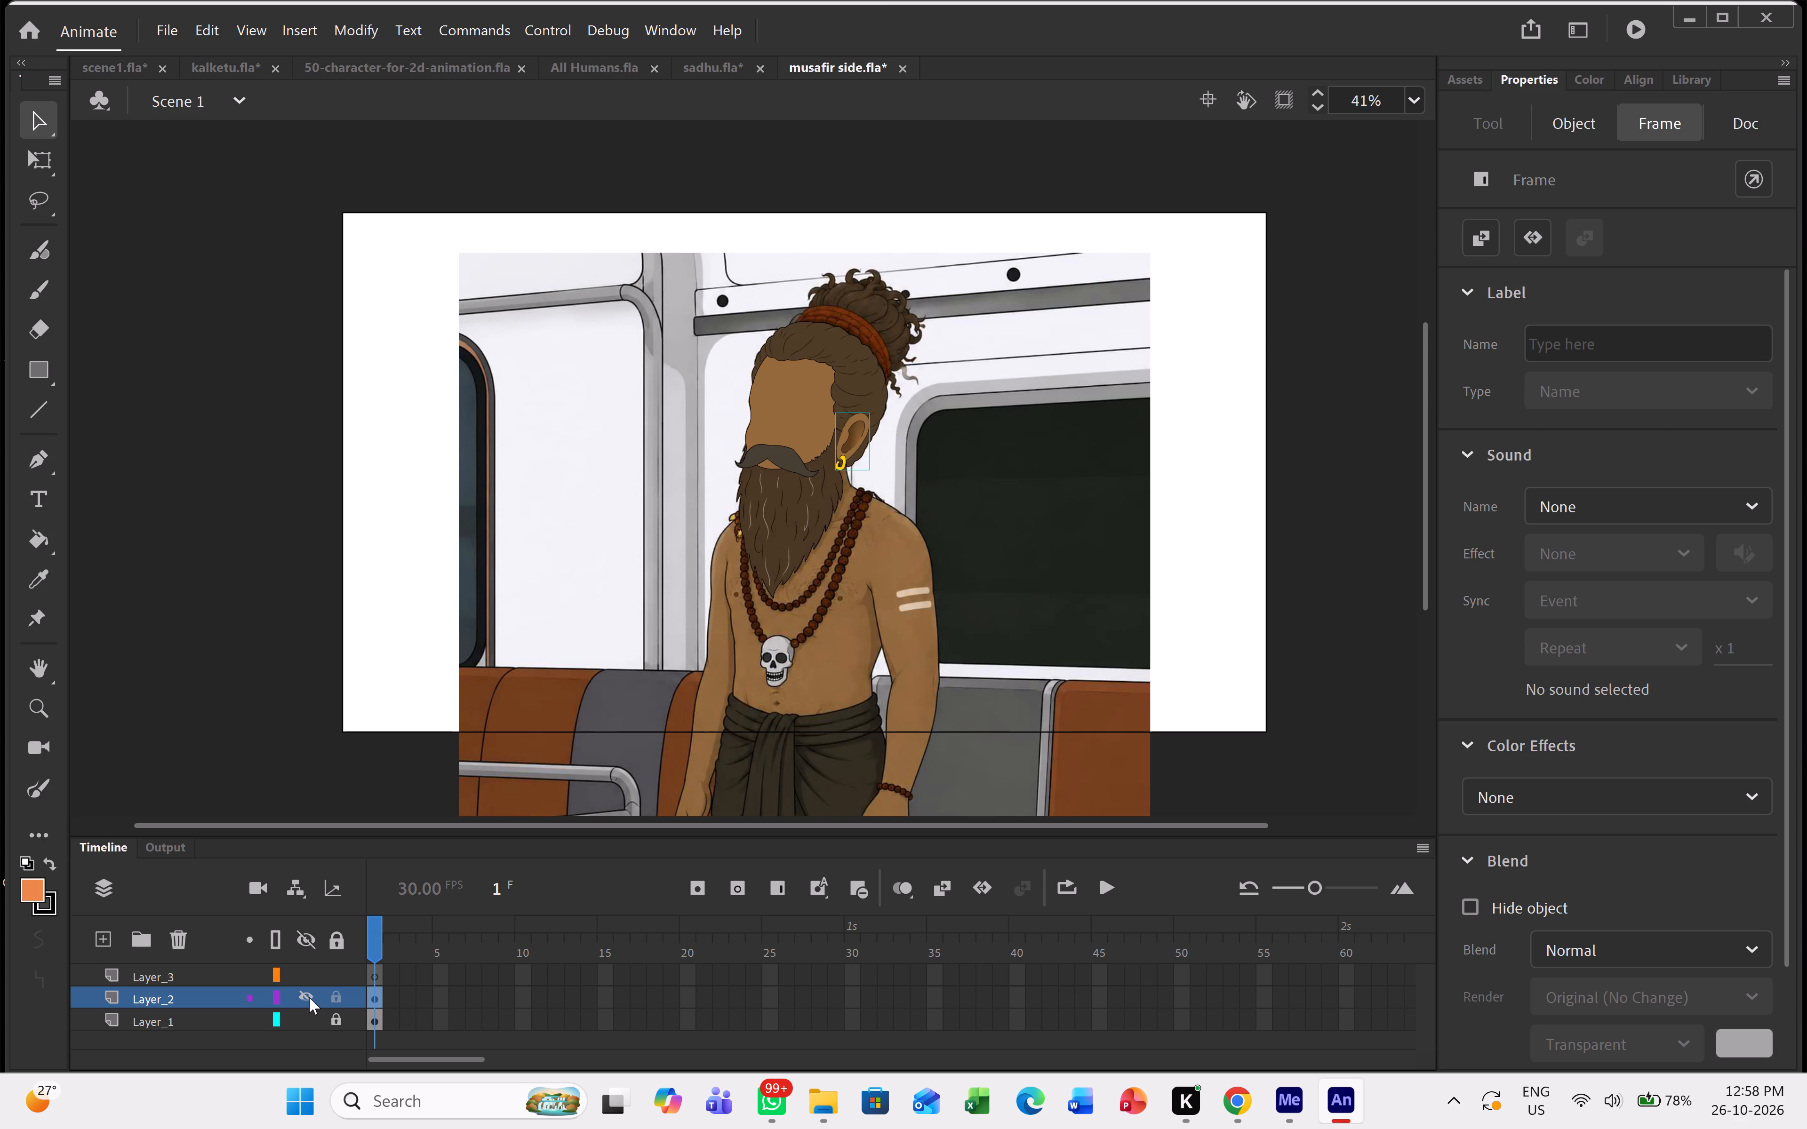
left_click(309, 997)
left_click(309, 997)
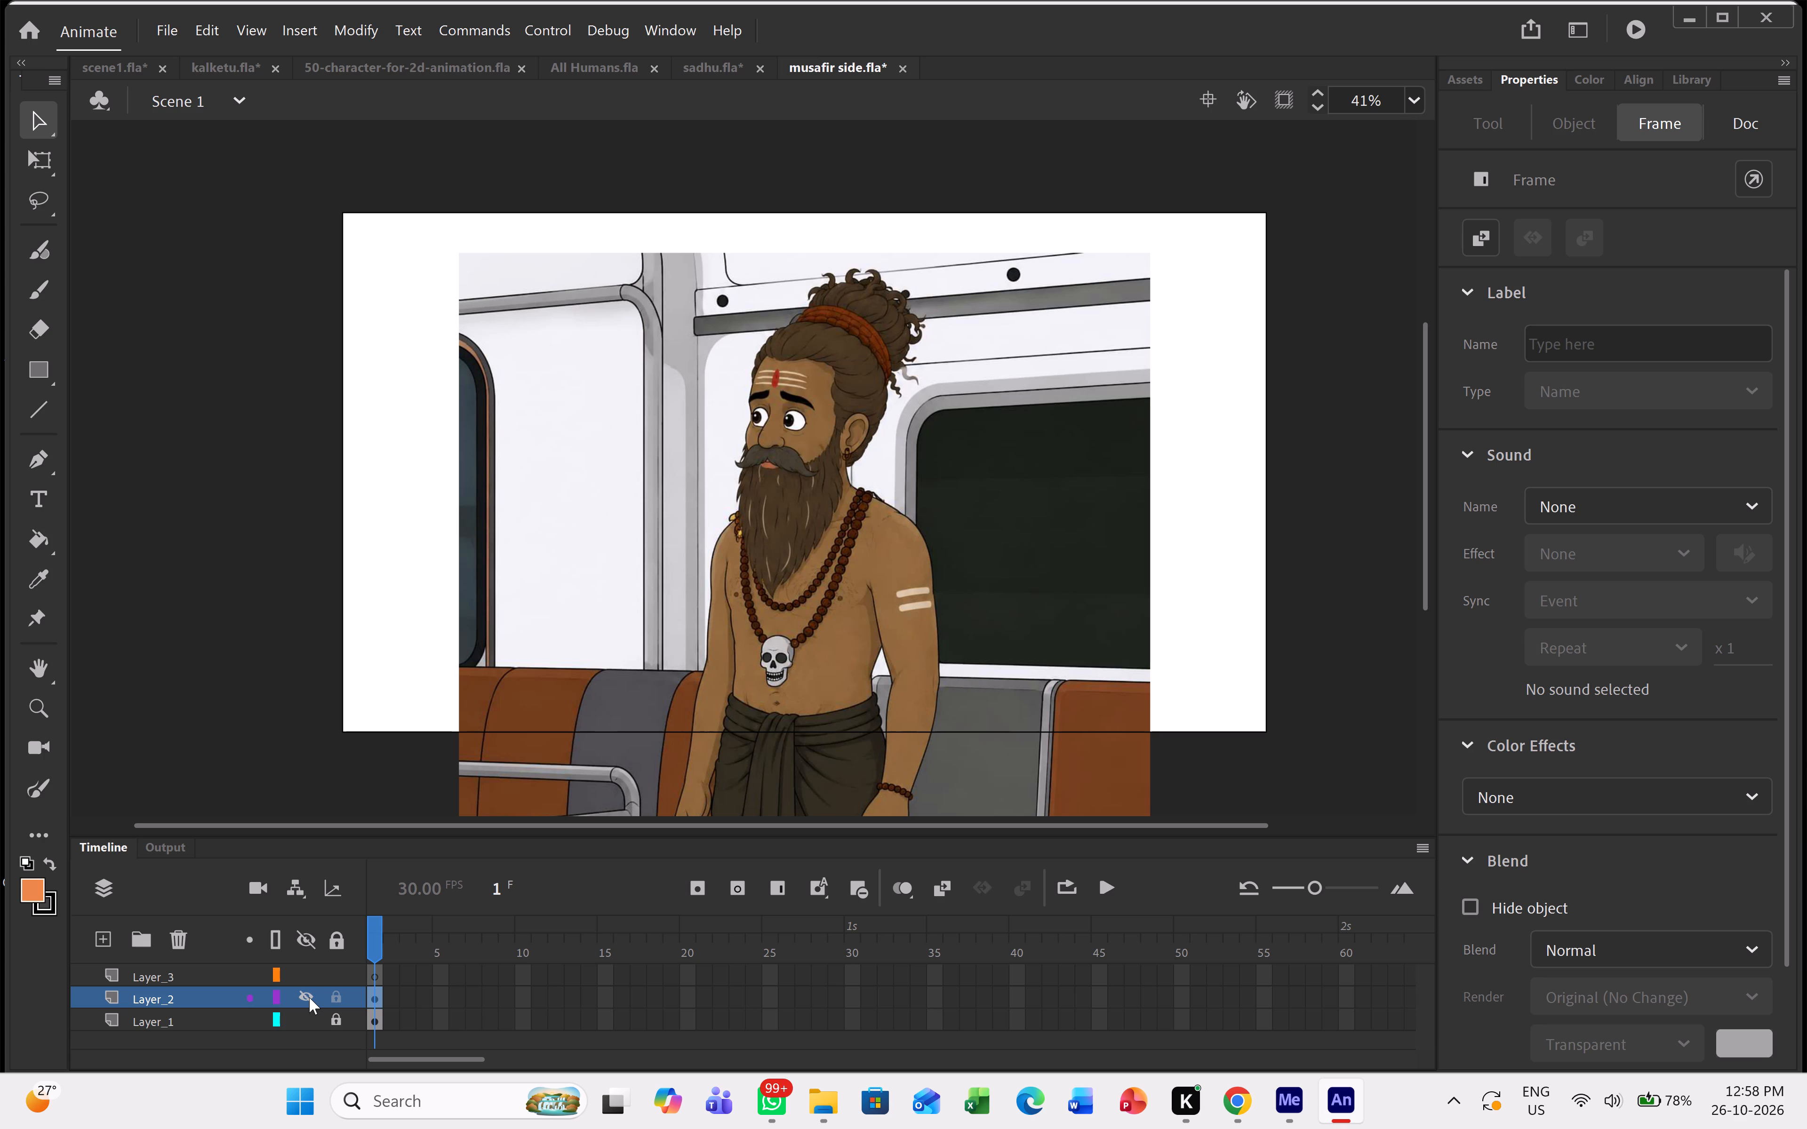
left_click(309, 997)
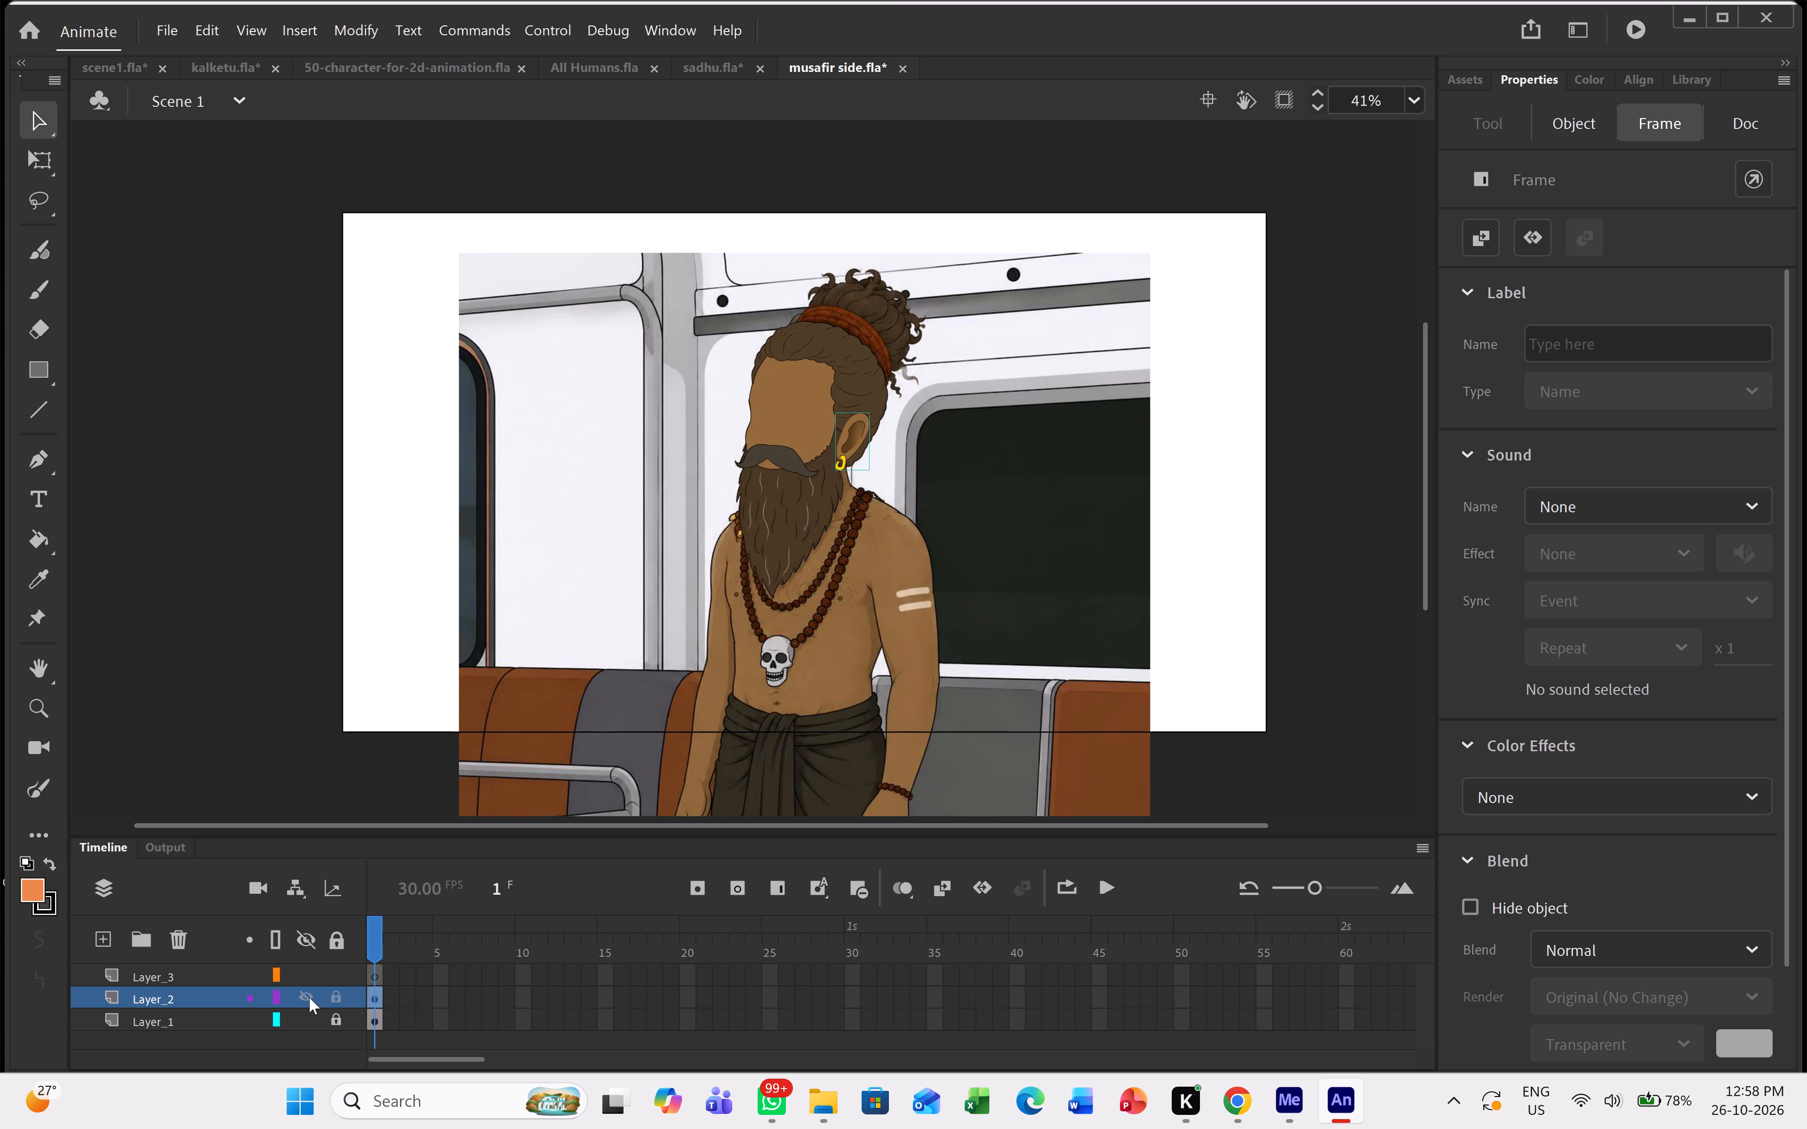
left_click(309, 997)
left_click(309, 997)
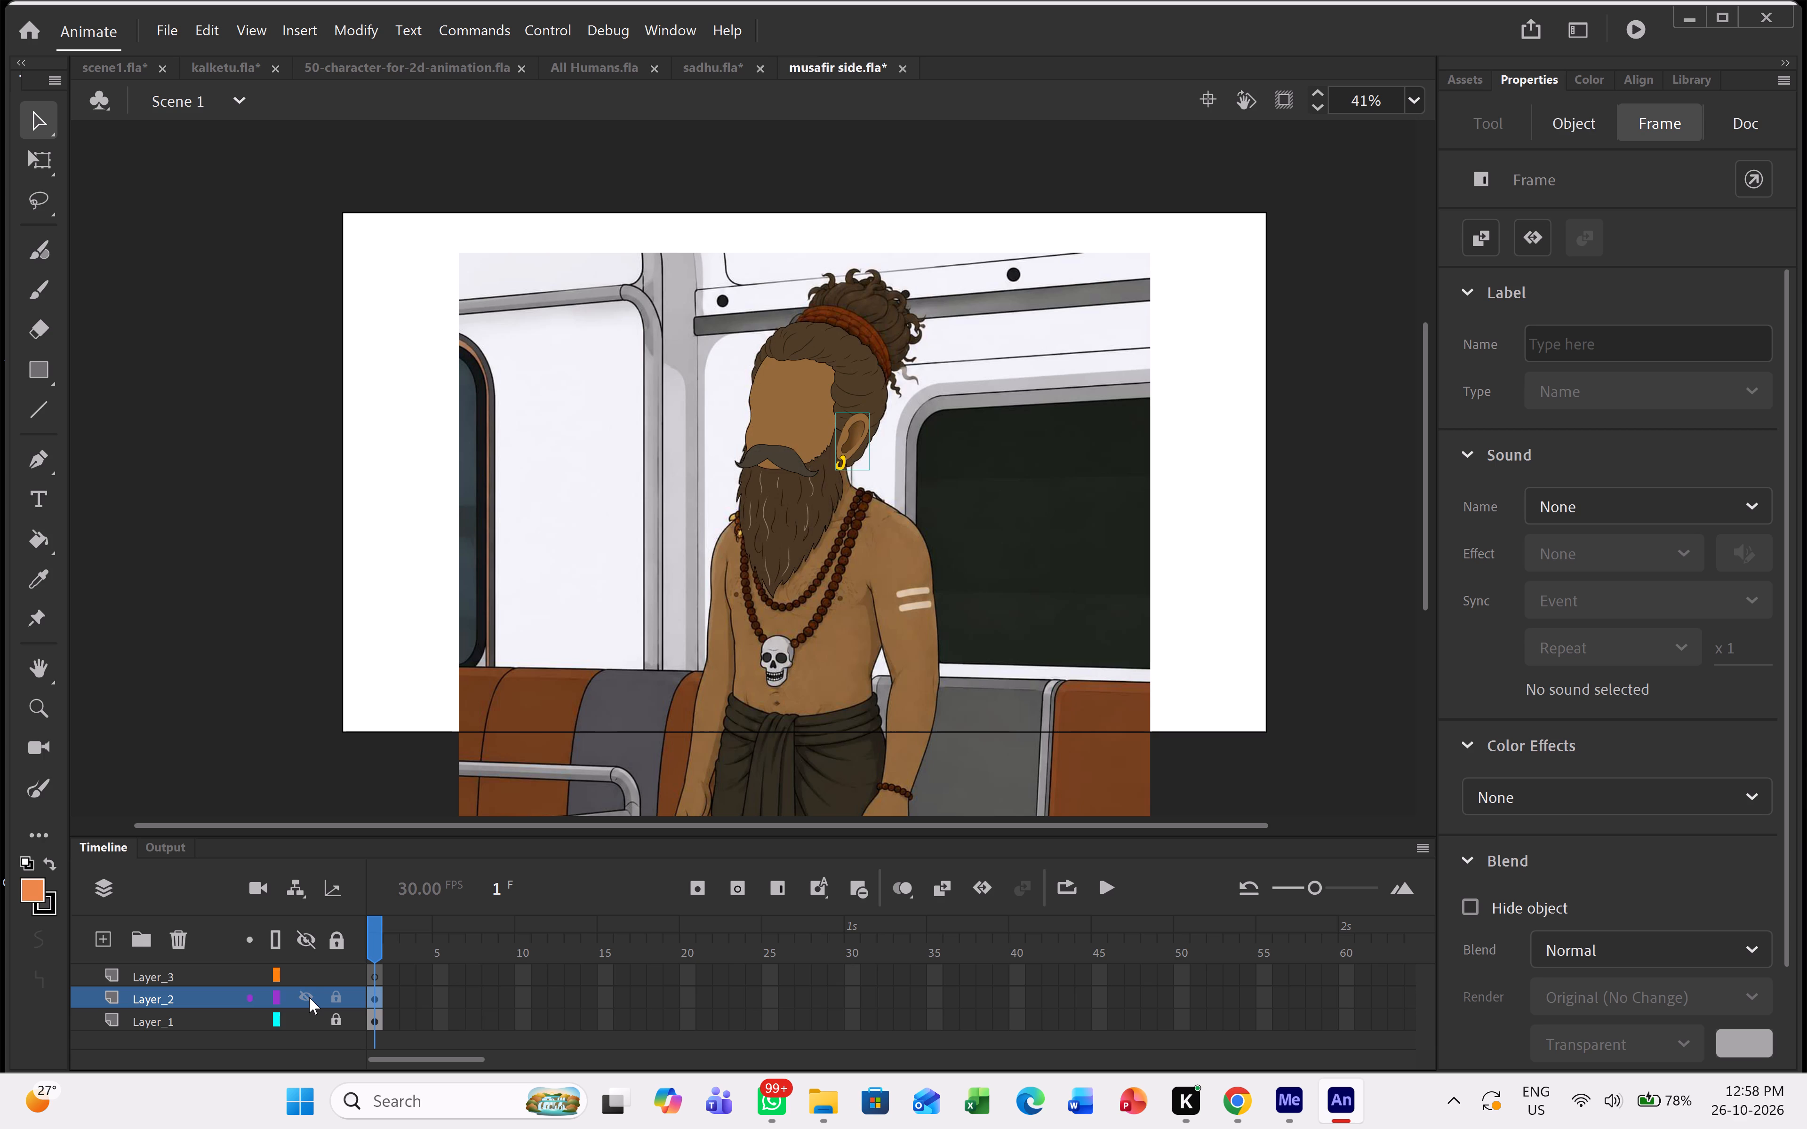
left_click(309, 997)
left_click(309, 997)
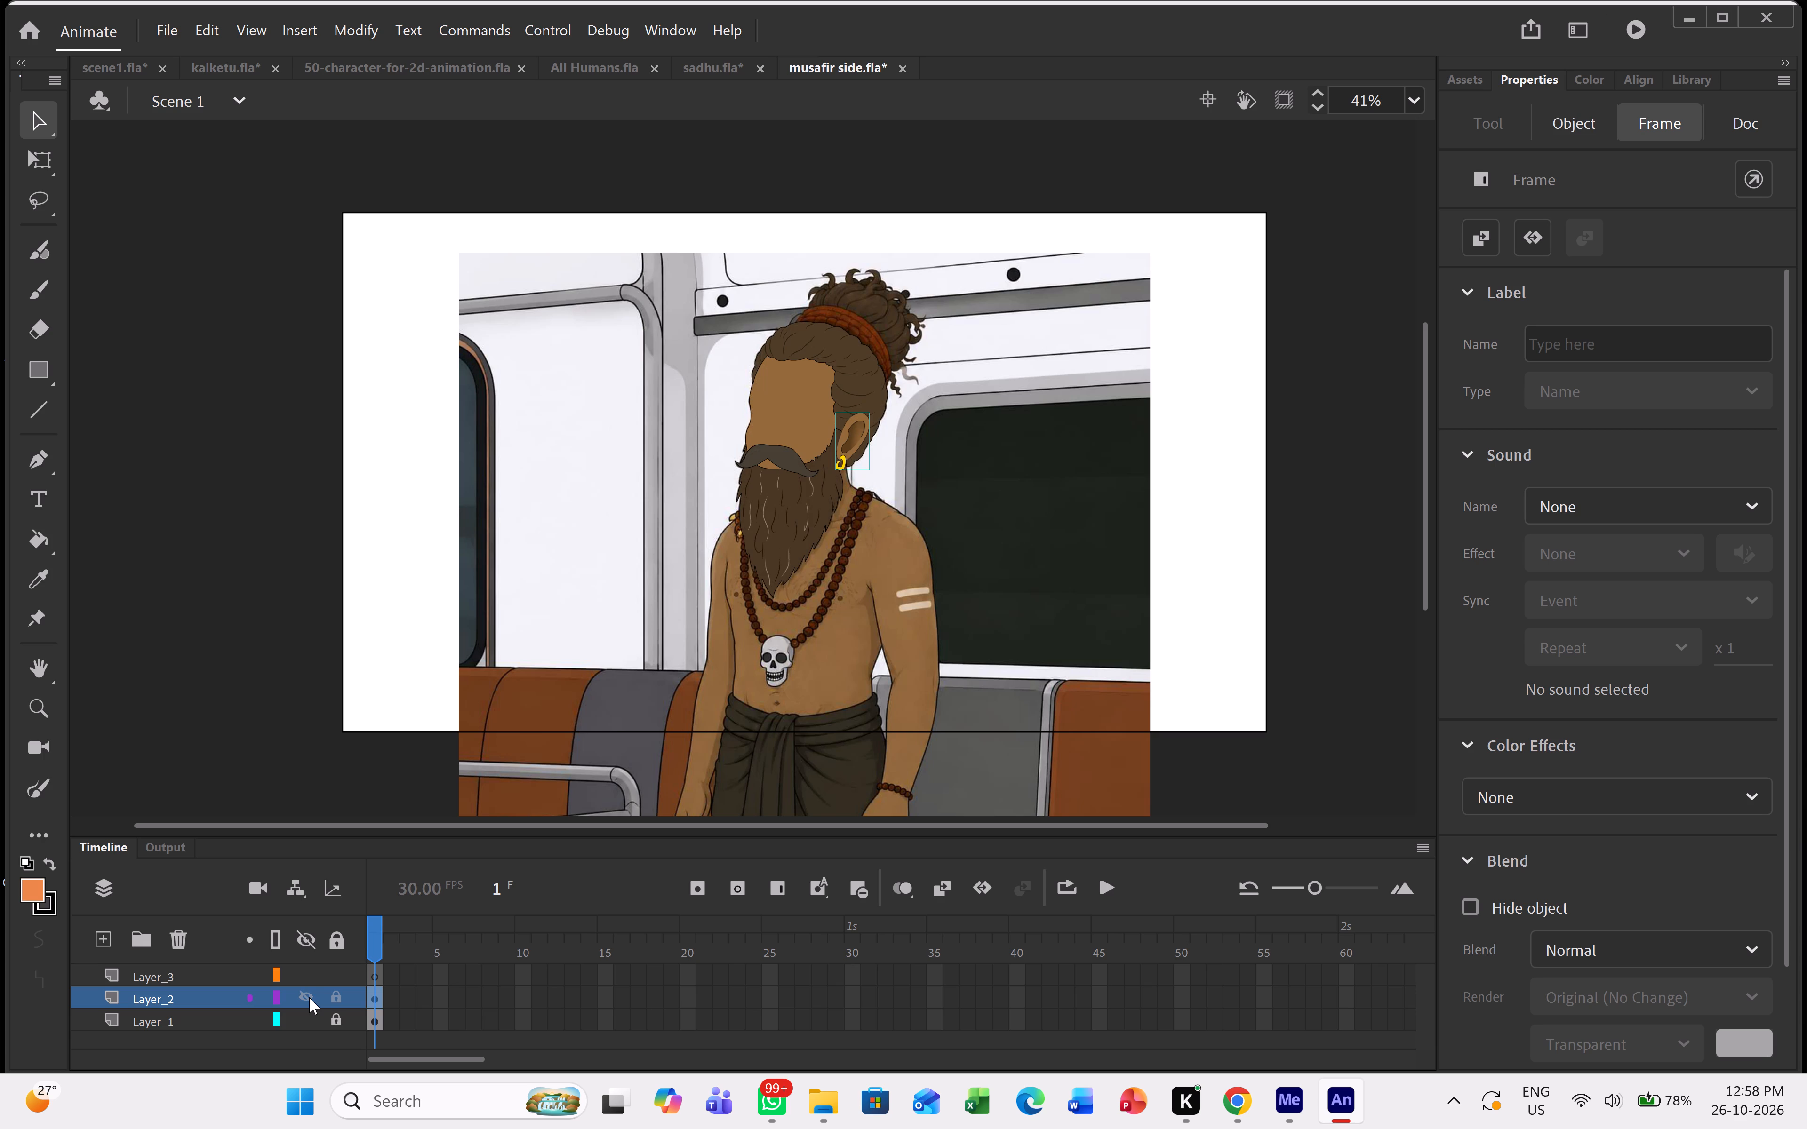
left_click(309, 997)
left_click(309, 997)
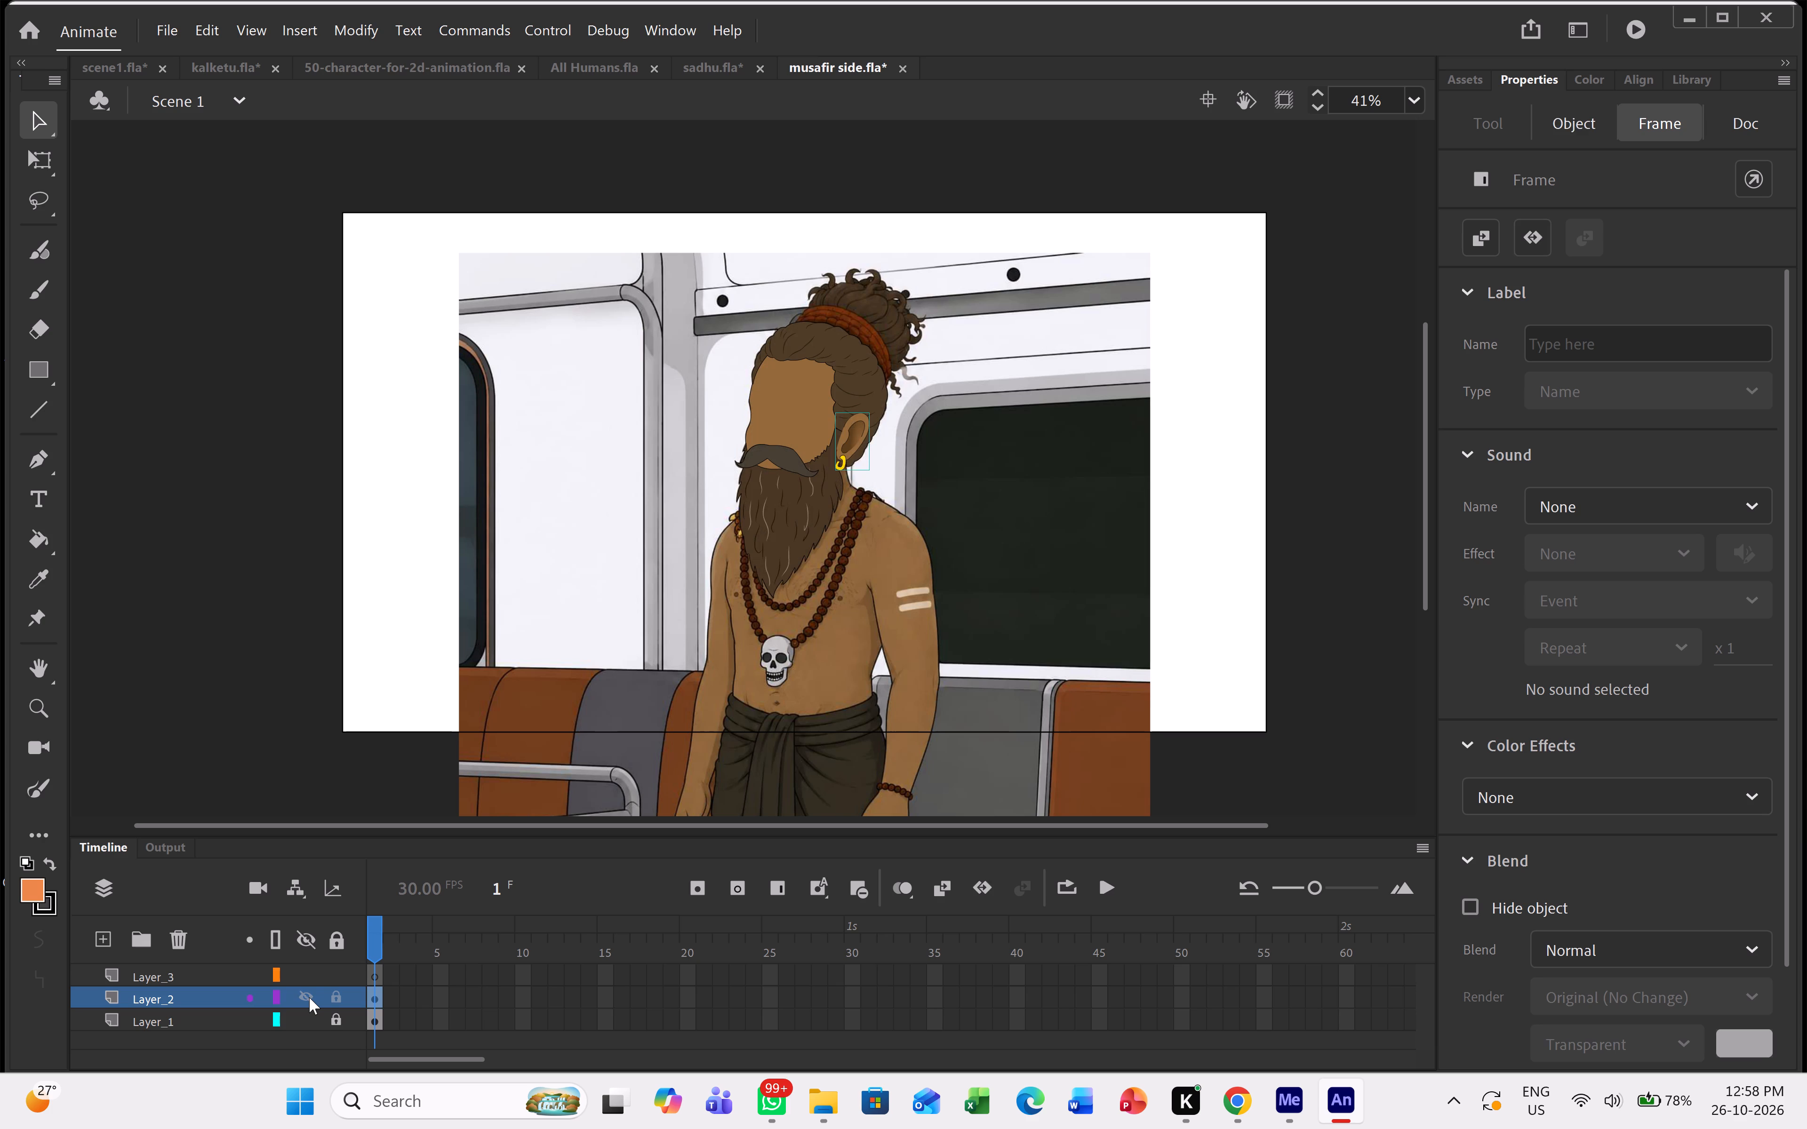
left_click(309, 997)
left_click(309, 997)
left_click(309, 997)
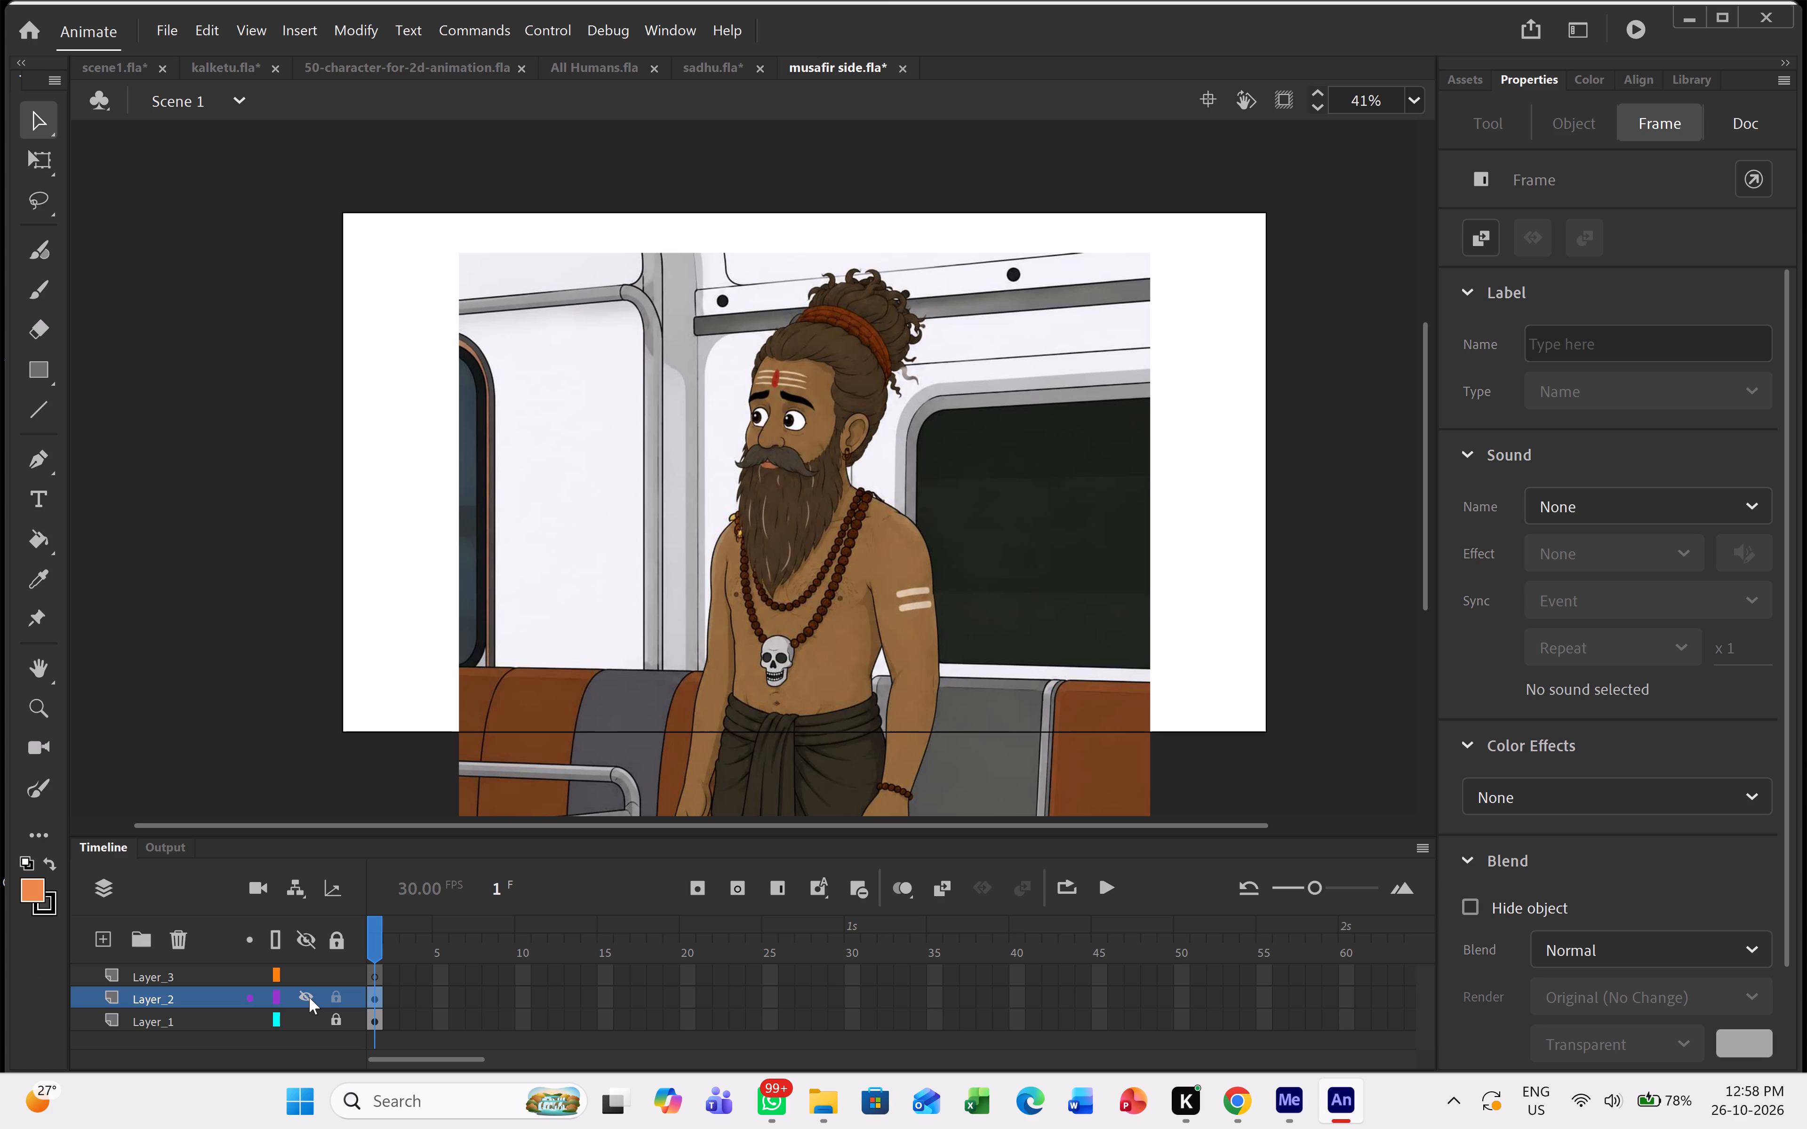
left_click(309, 997)
left_click(309, 997)
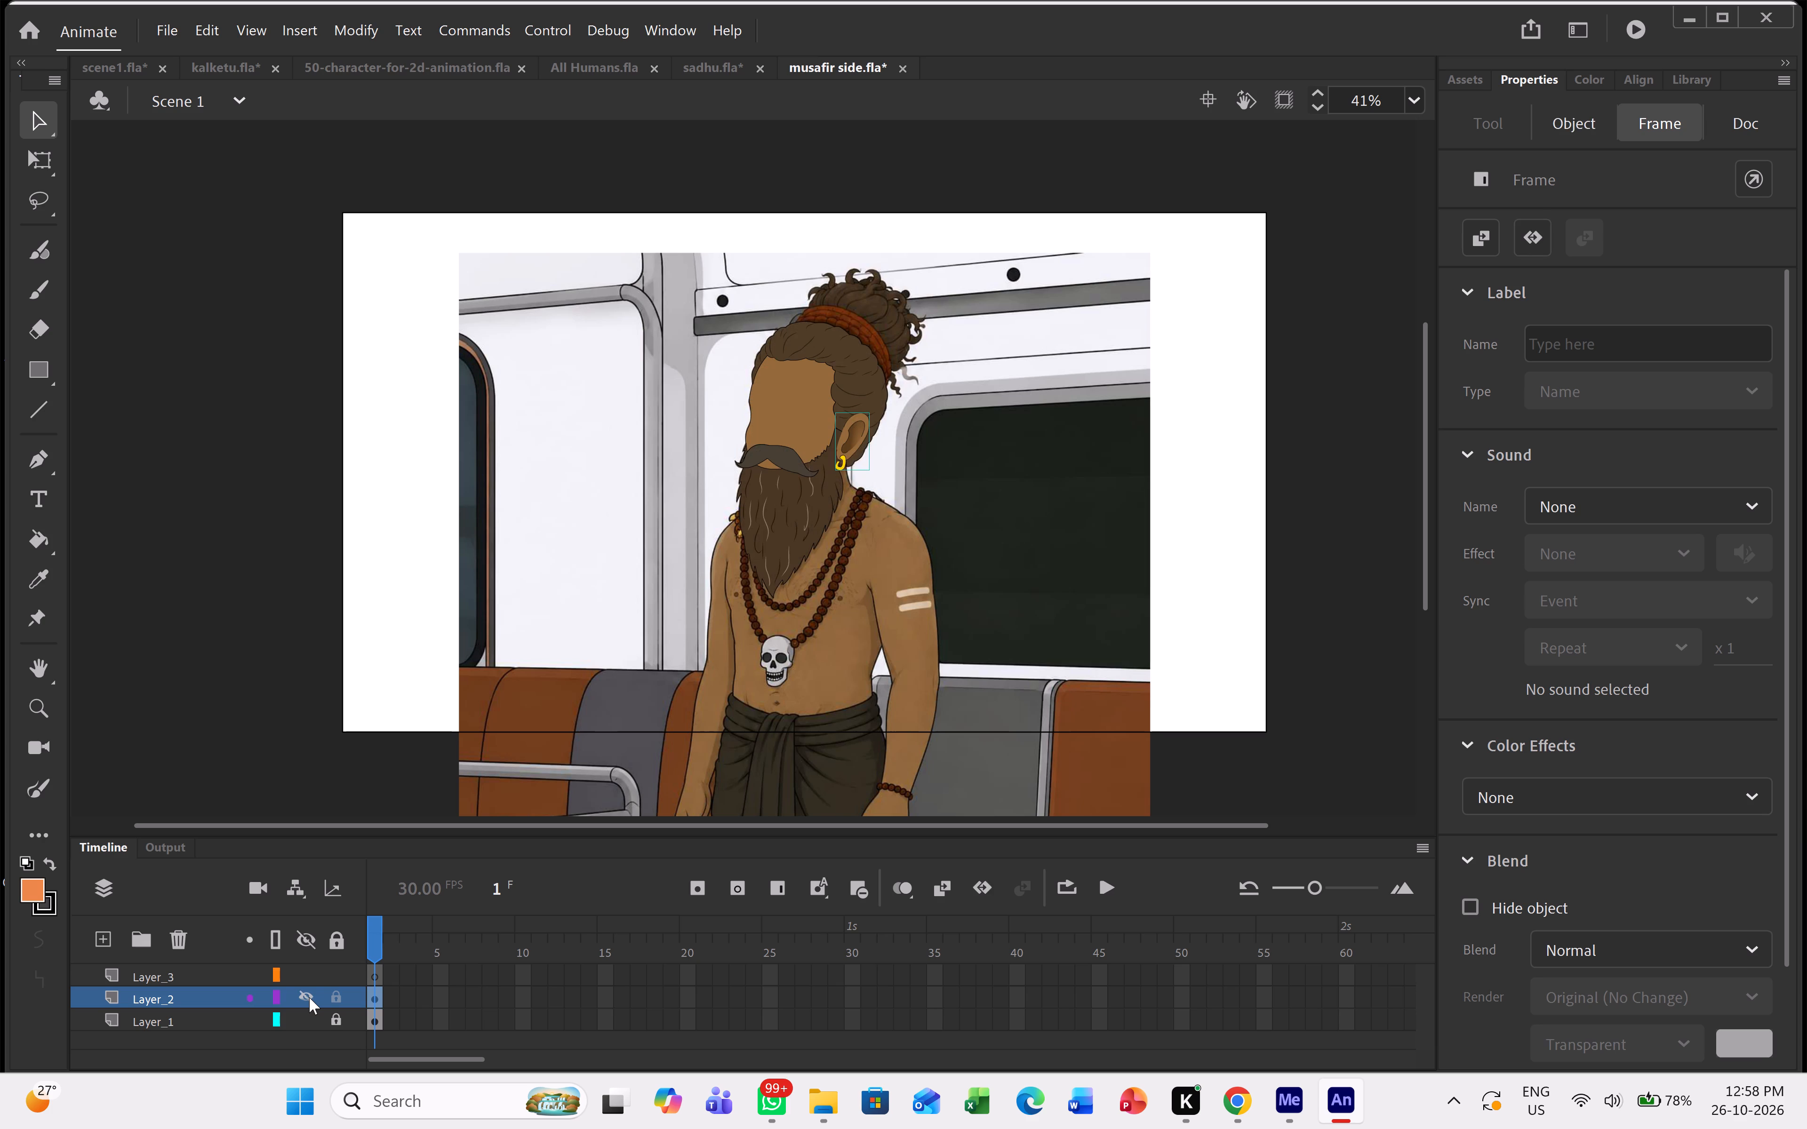
left_click(309, 997)
In sadhu.fla, open the front-facing sage's head for editing in place, down through Symbol 74 to Symbol 93.
left_click(717, 70)
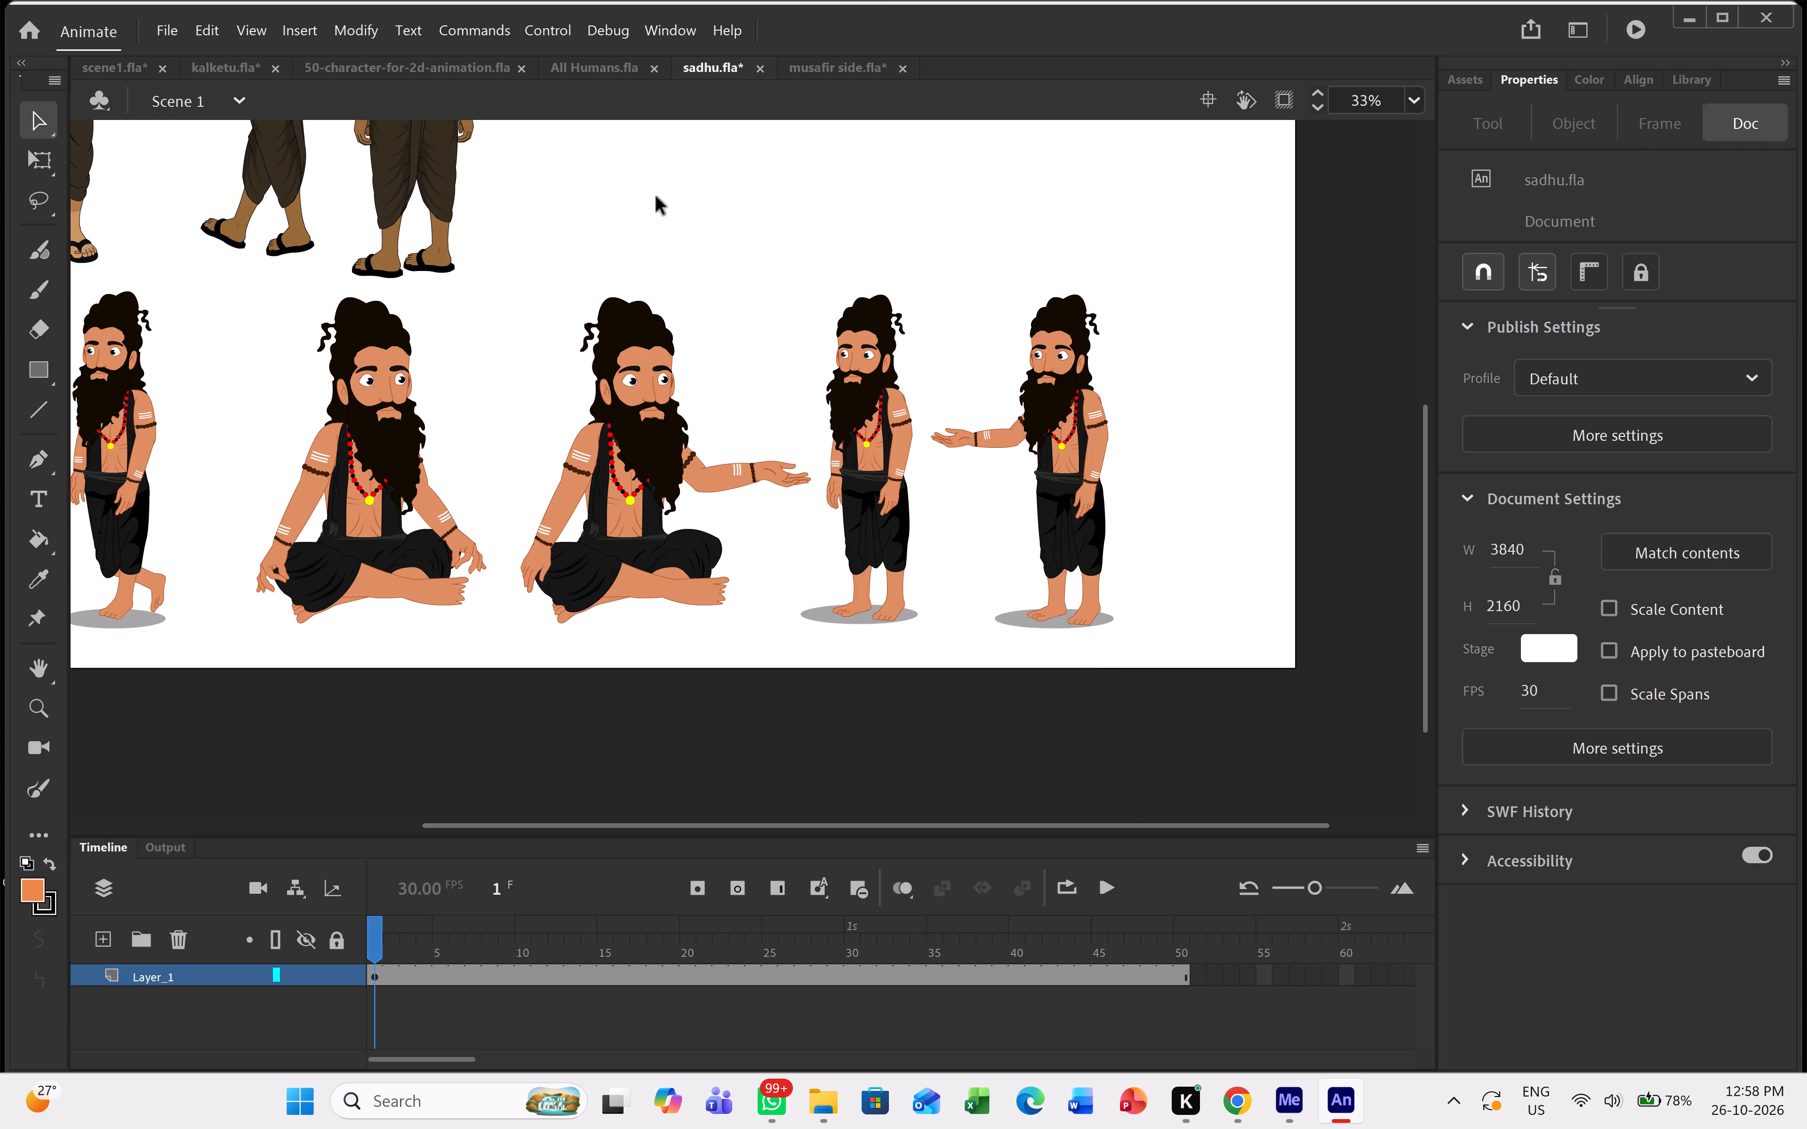
scroll(437, 399, "down", 4, "ctrl")
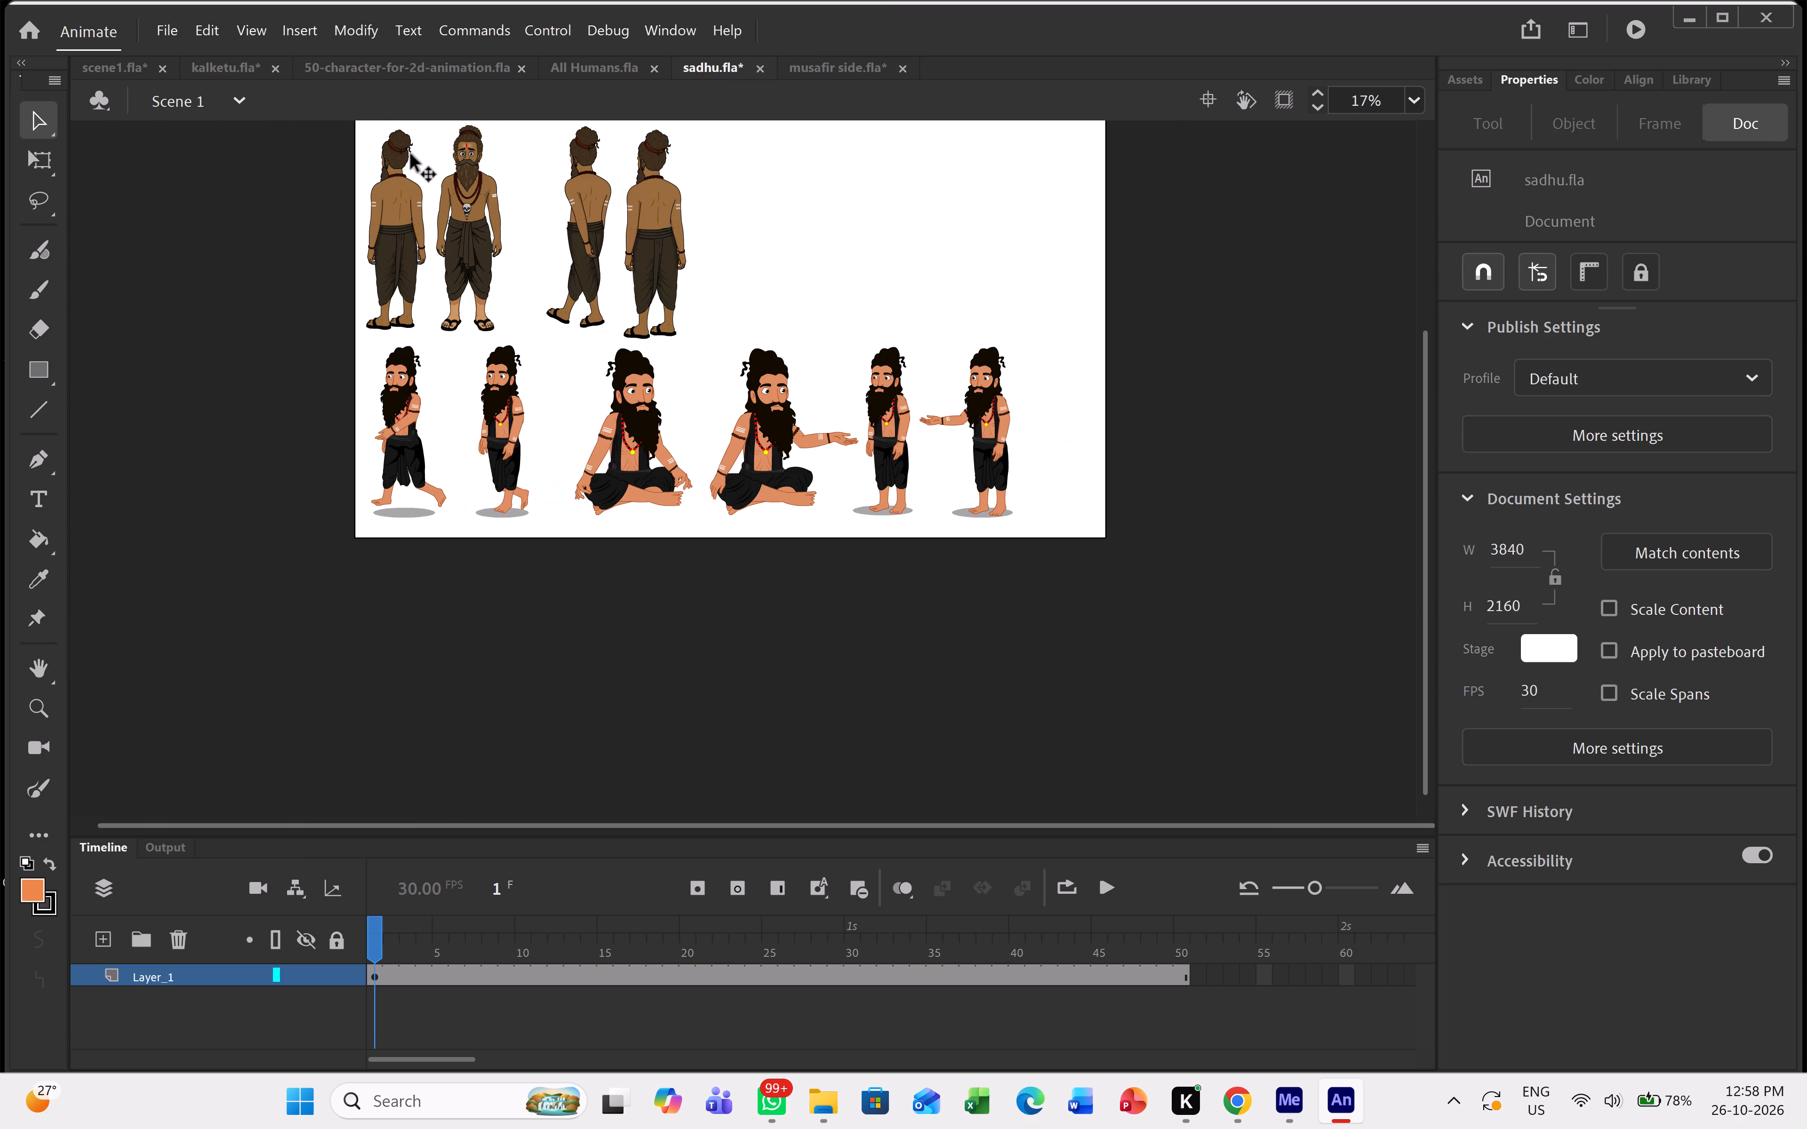
scroll(485, 120, "up", 11, "ctrl")
scroll(446, 144, "up", 9, "ctrl")
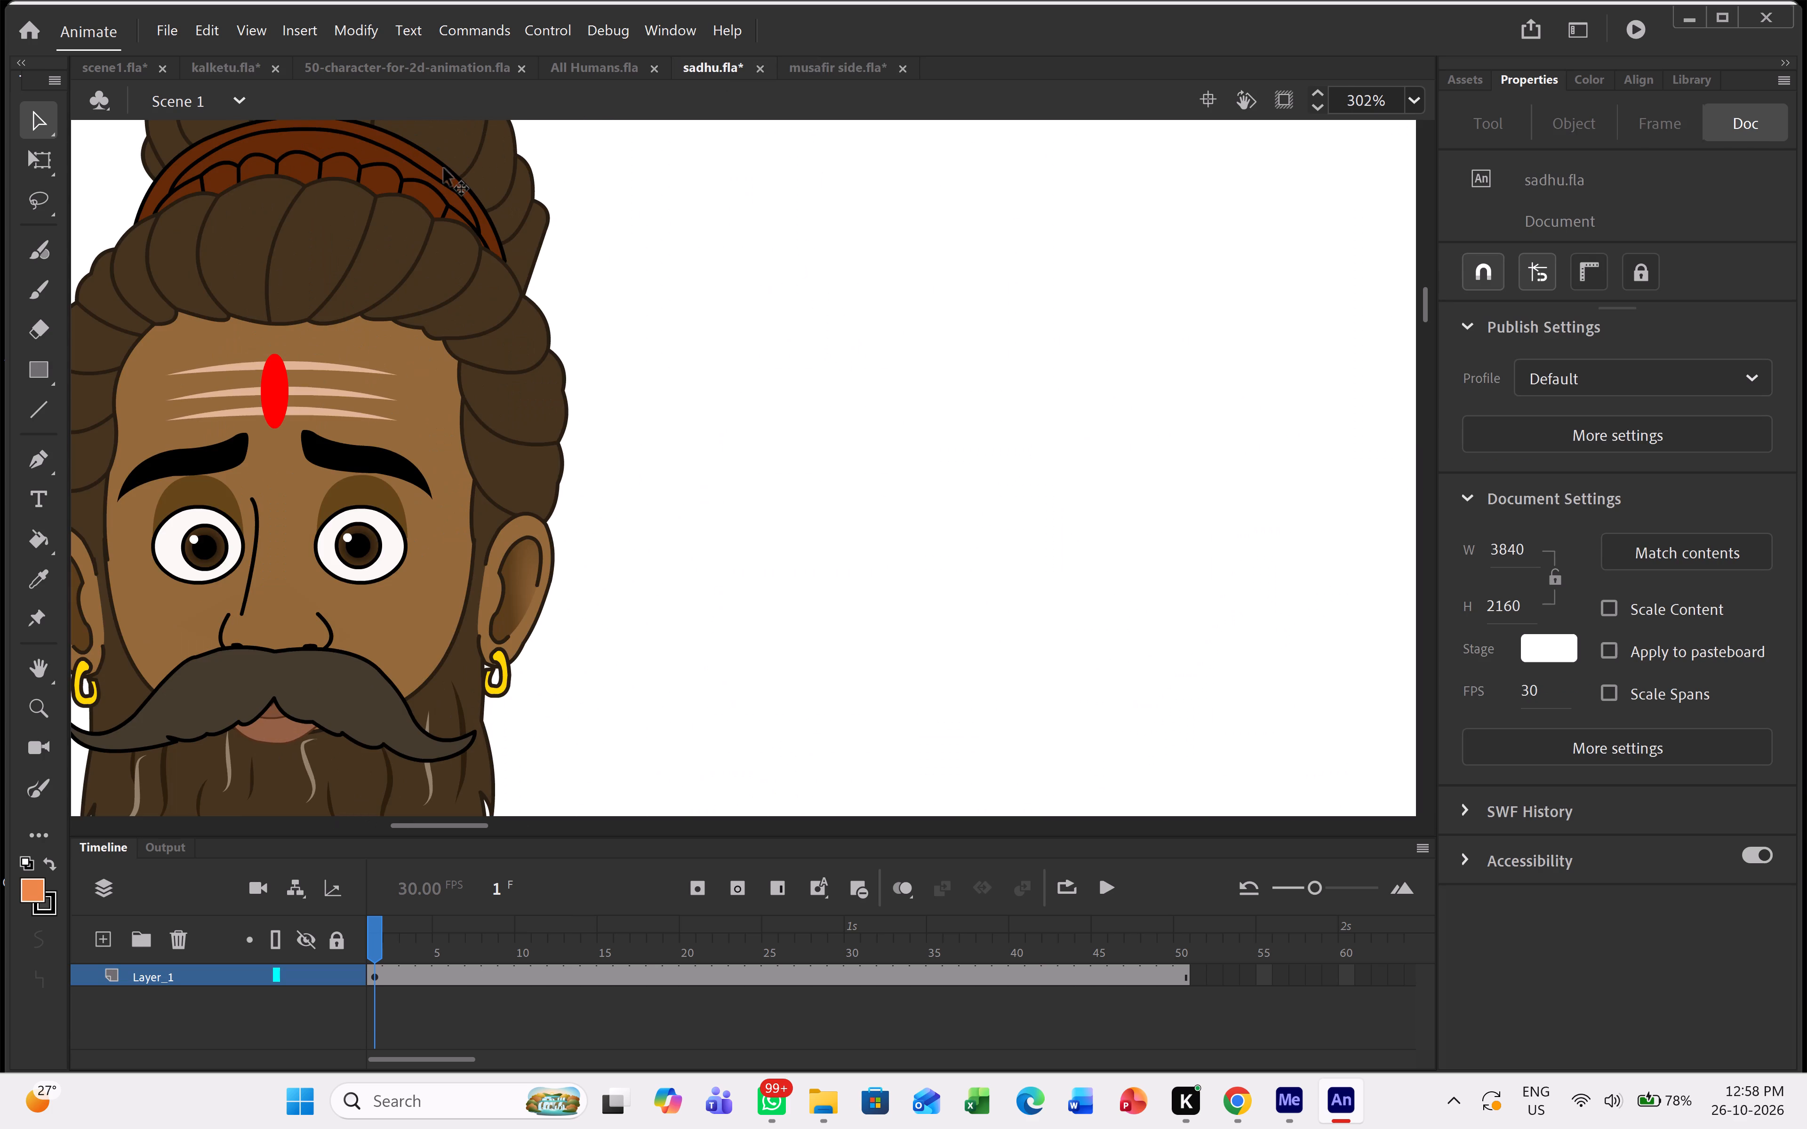
scroll(444, 170, "up", 1)
scroll(437, 324, "down", 5, "ctrl")
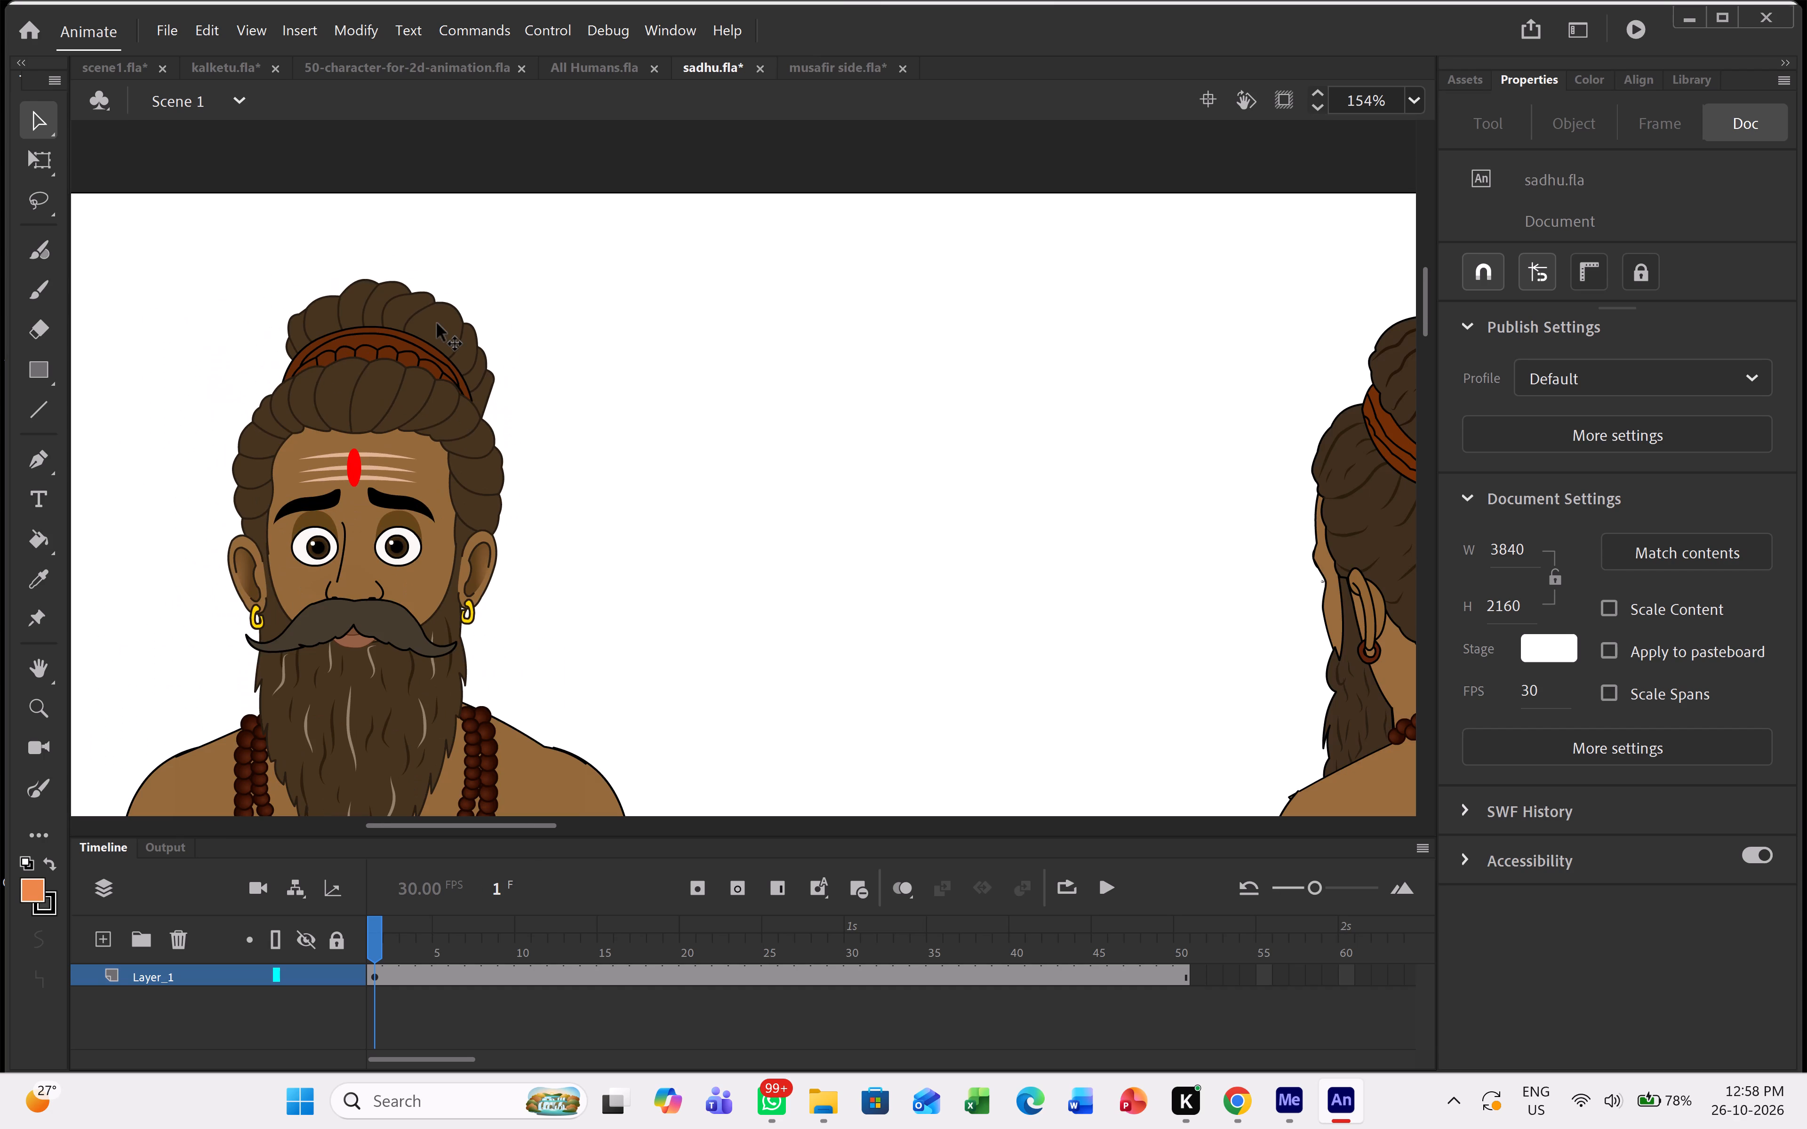
double_click(437, 324)
double_click(437, 324)
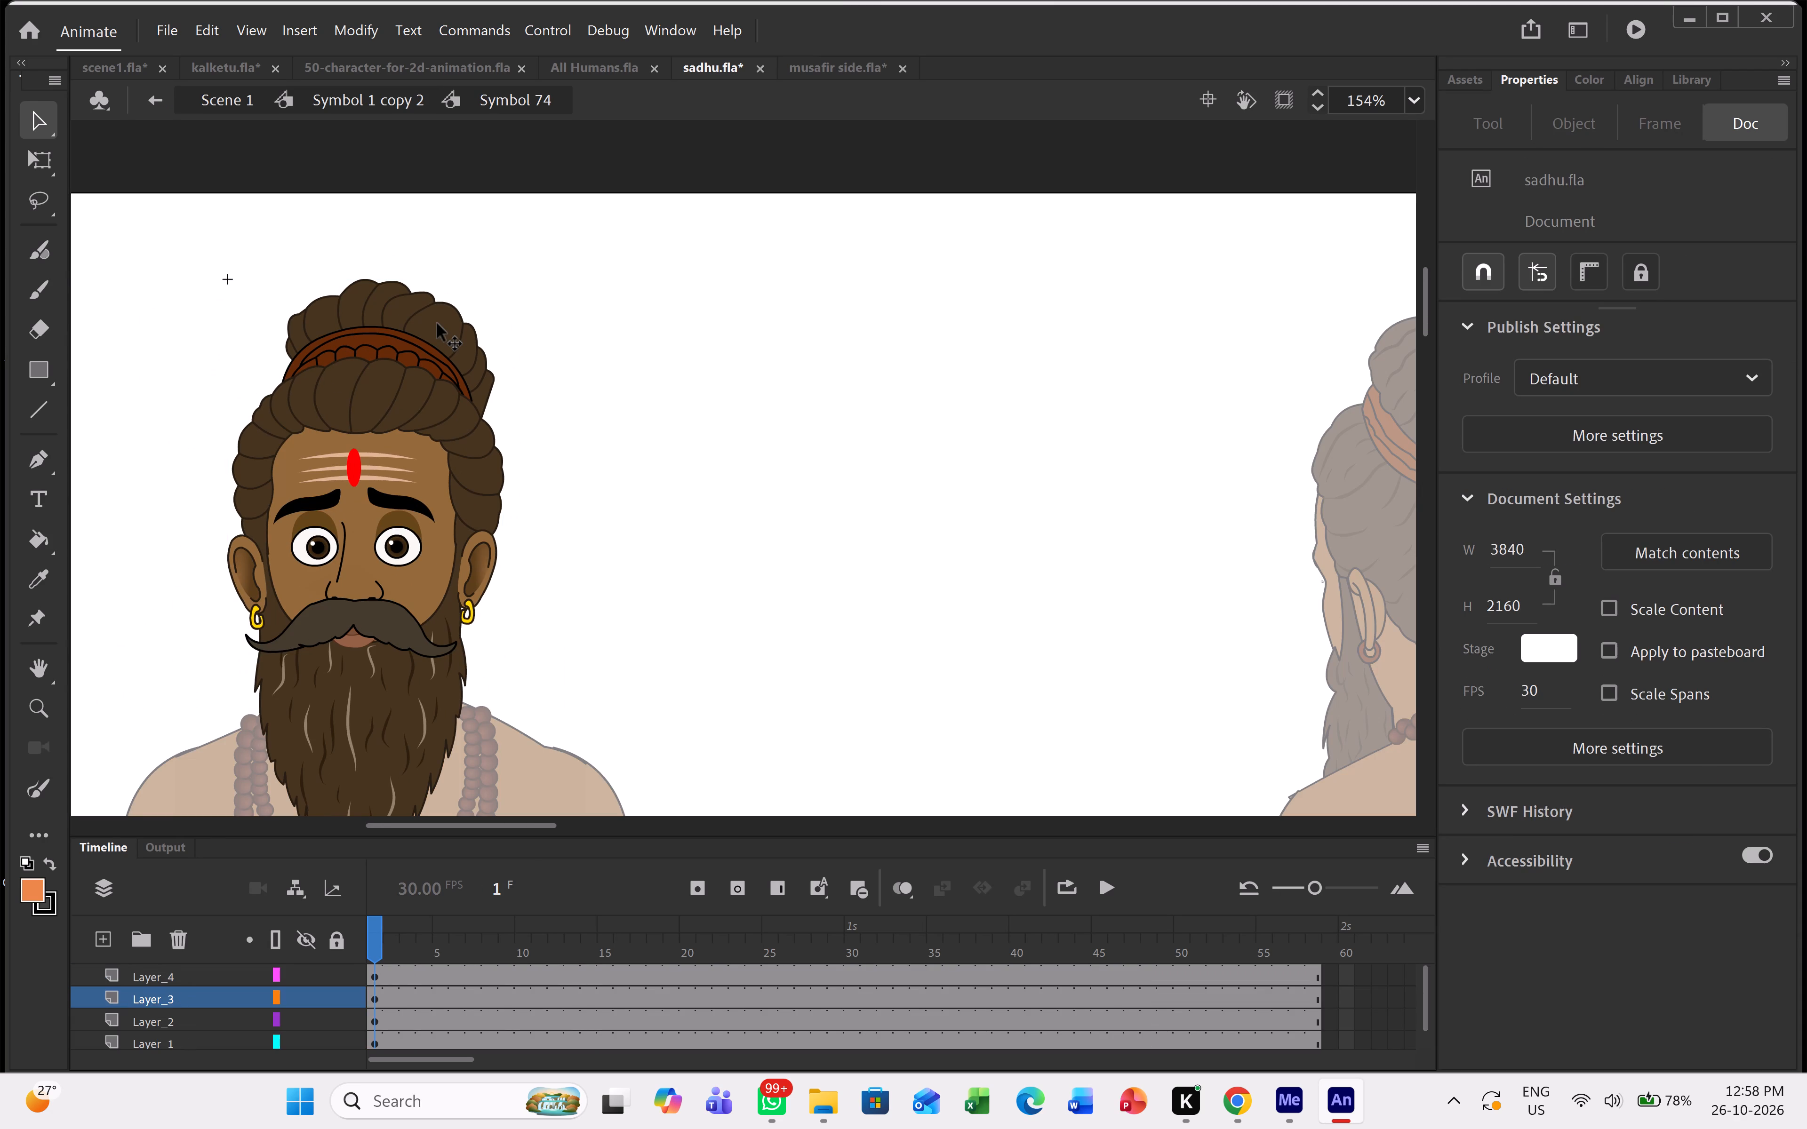
double_click(437, 324)
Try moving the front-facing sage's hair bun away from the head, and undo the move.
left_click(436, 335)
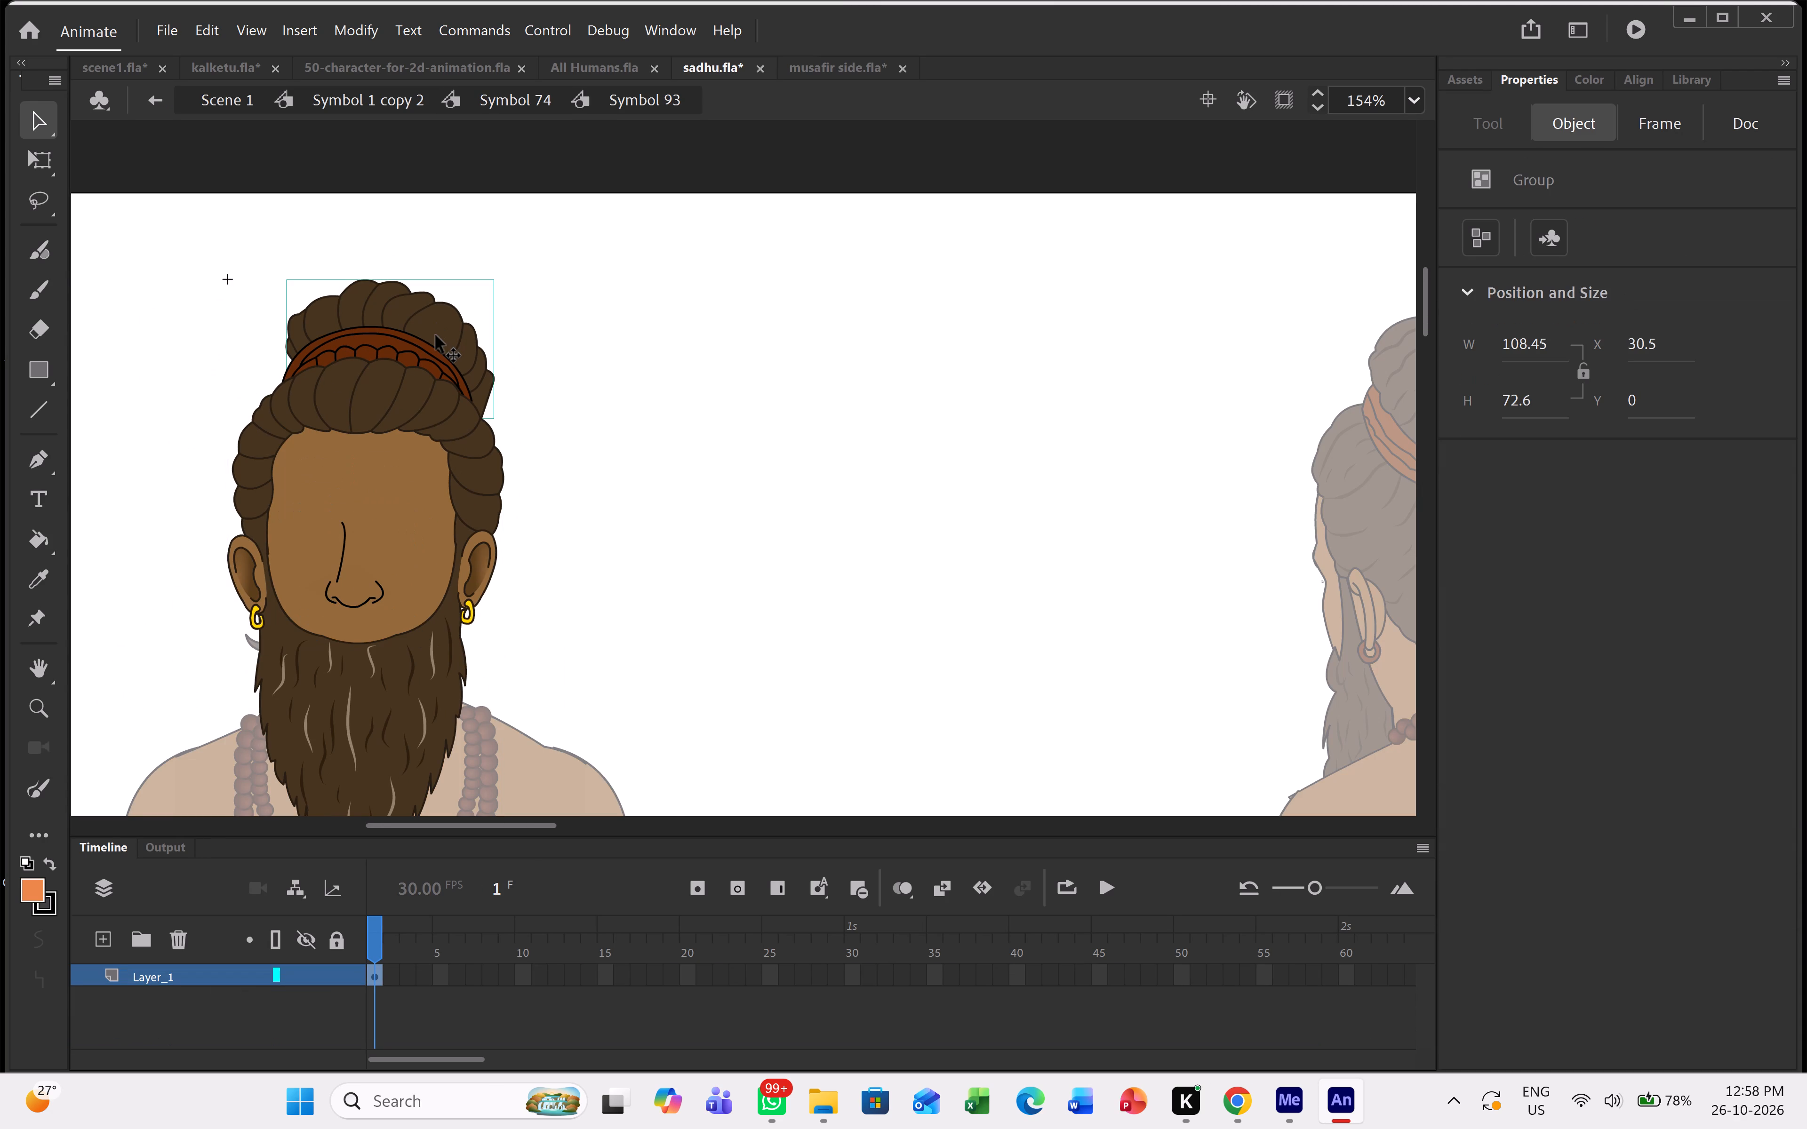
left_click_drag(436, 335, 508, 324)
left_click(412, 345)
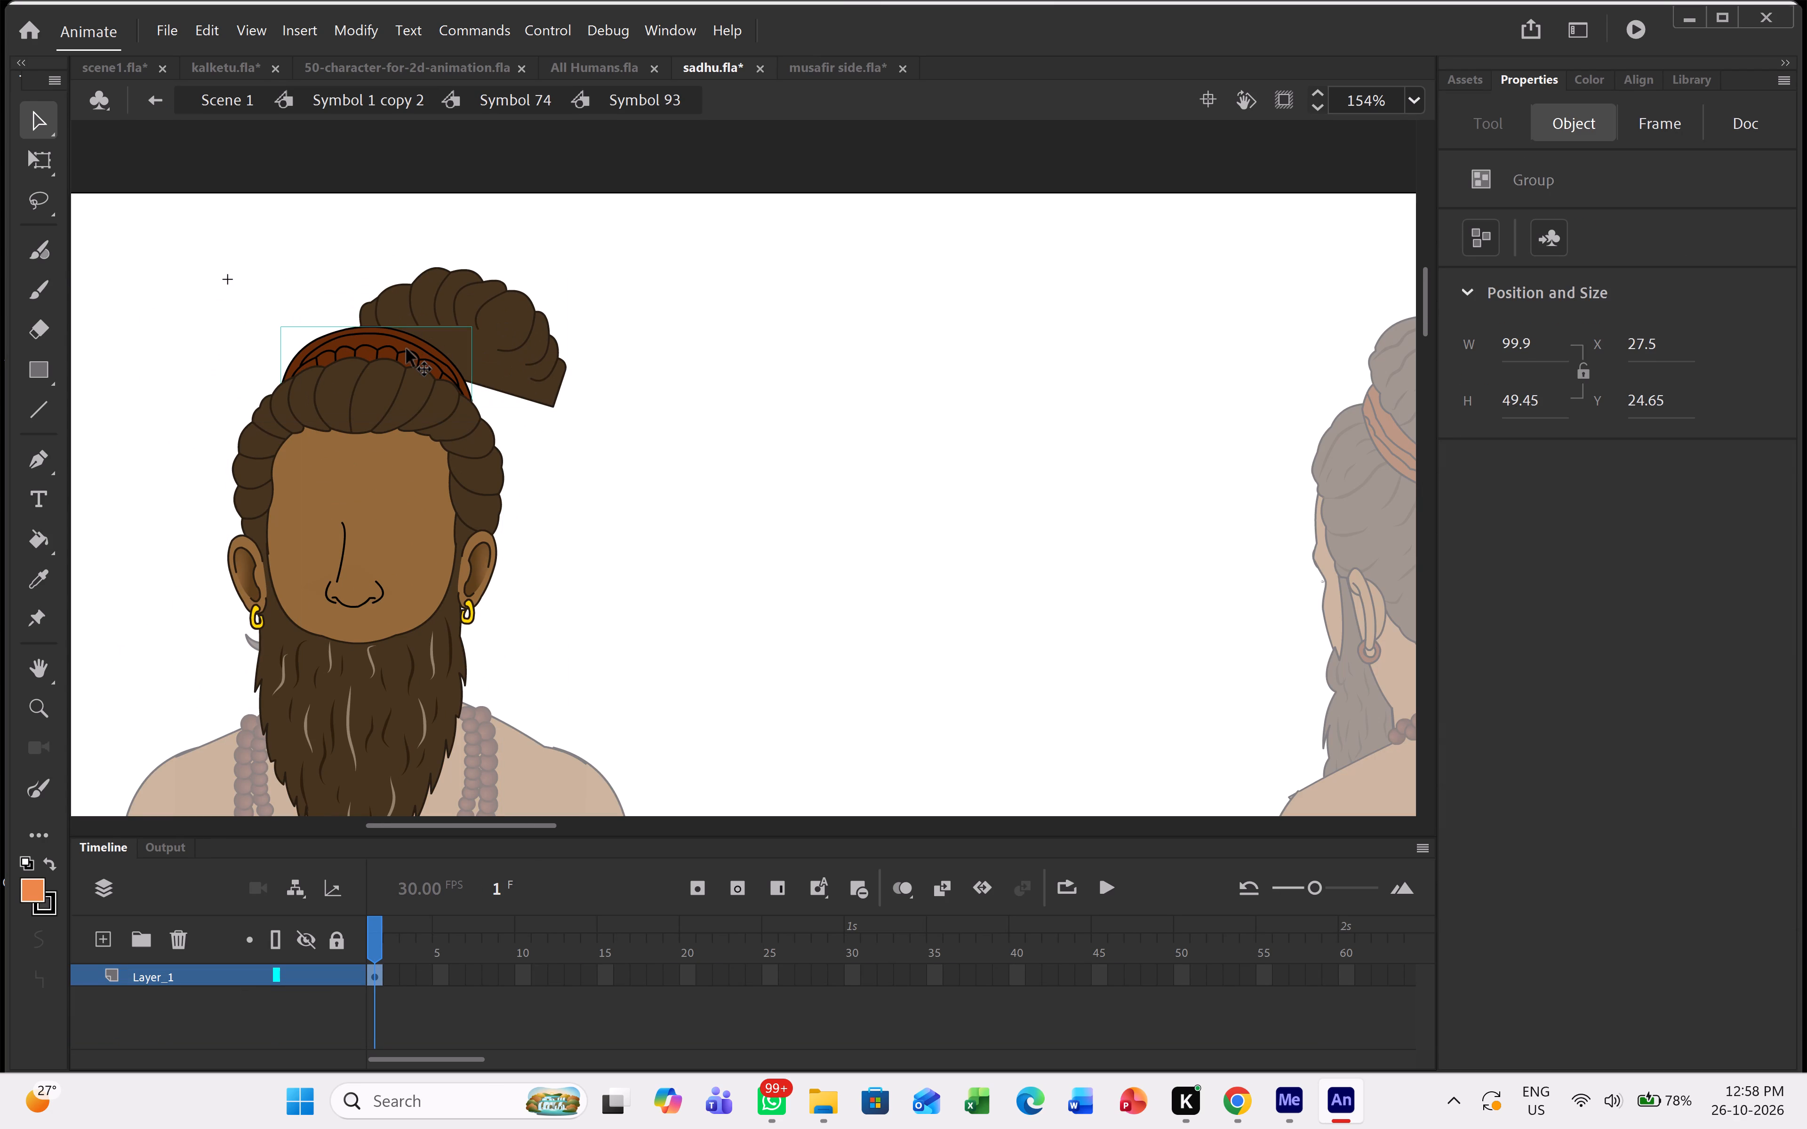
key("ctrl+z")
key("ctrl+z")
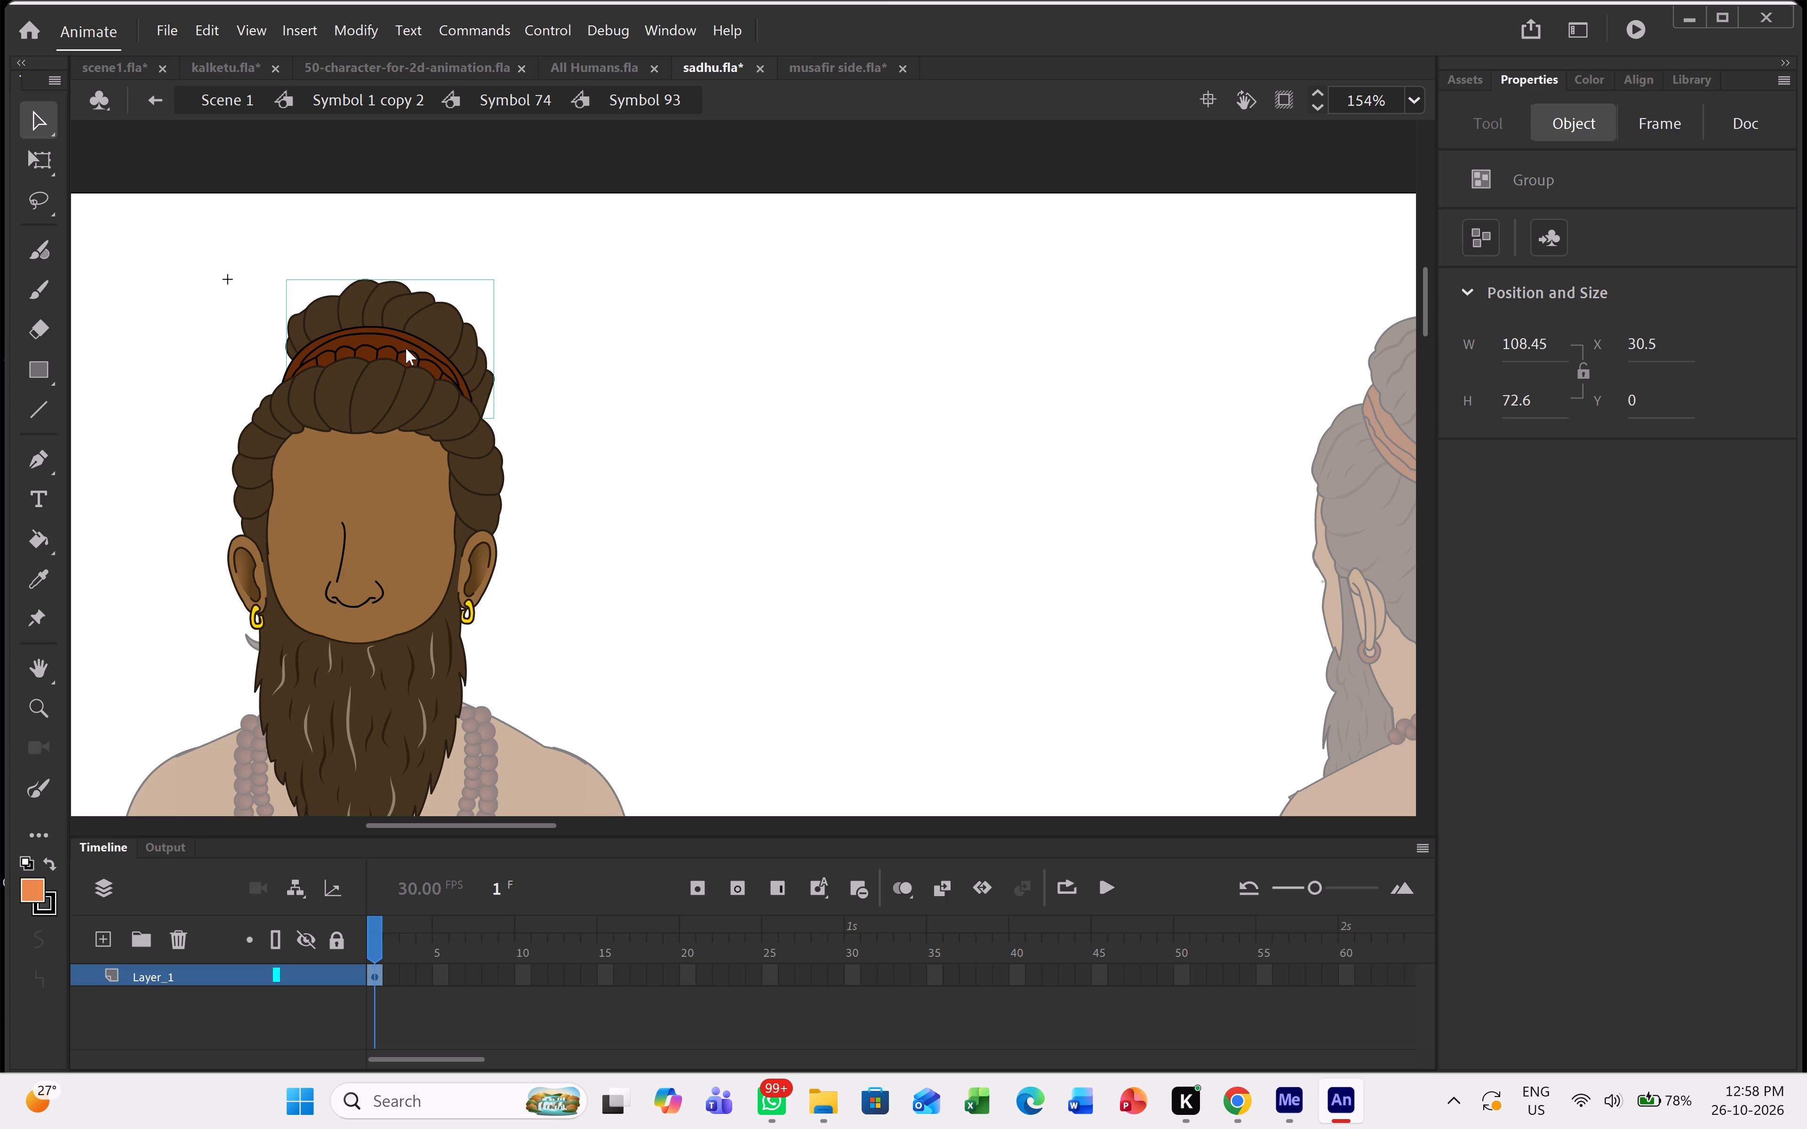
Copy the front-facing sage's hair bun together with its reddish-brown hair band.
left_click(408, 348, "shift")
key("ctrl+c")
key("ctrl+c")
key("ctrl+c")
In musafir side.fla, hide Layer_2 and paste the copied hair bun and reddish-brown band onto Layer_3.
left_click(829, 71)
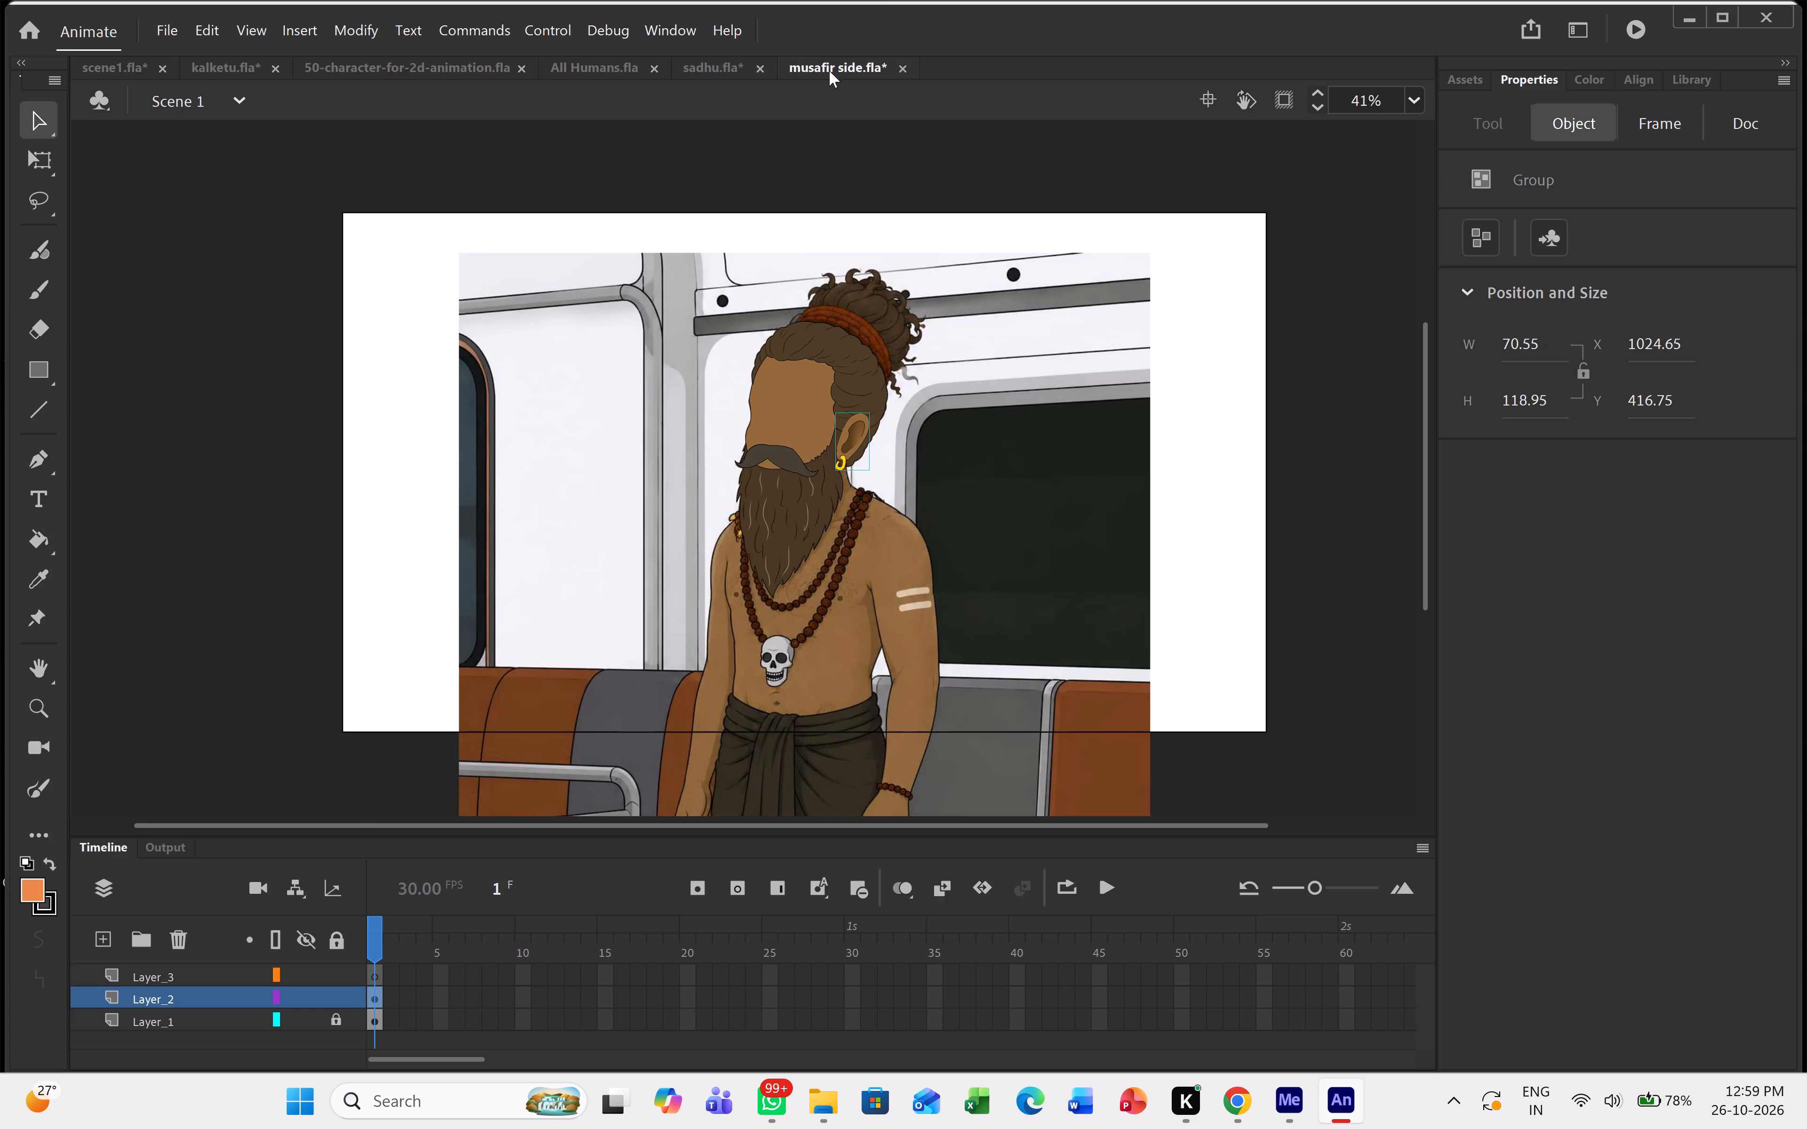
scroll(937, 294, "up", 5, "ctrl")
scroll(912, 356, "up", 4, "ctrl")
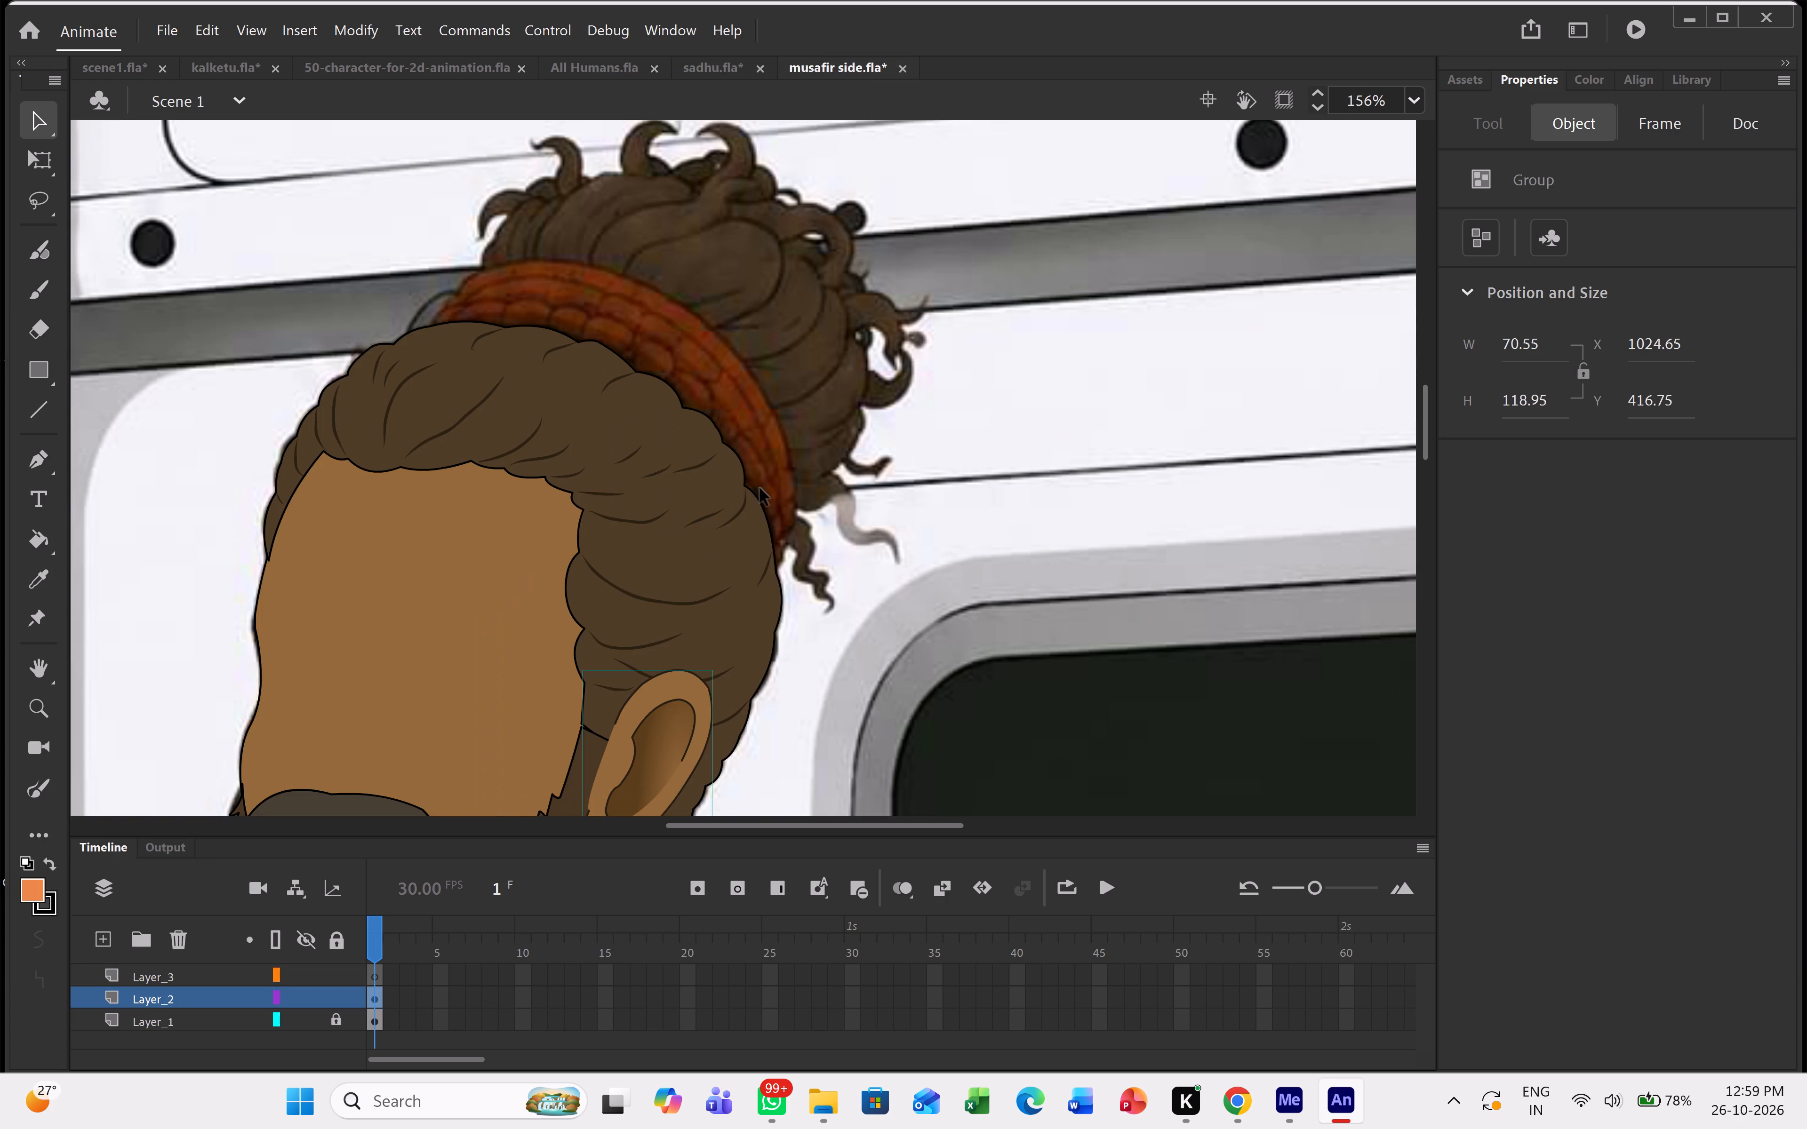
left_click(304, 1001)
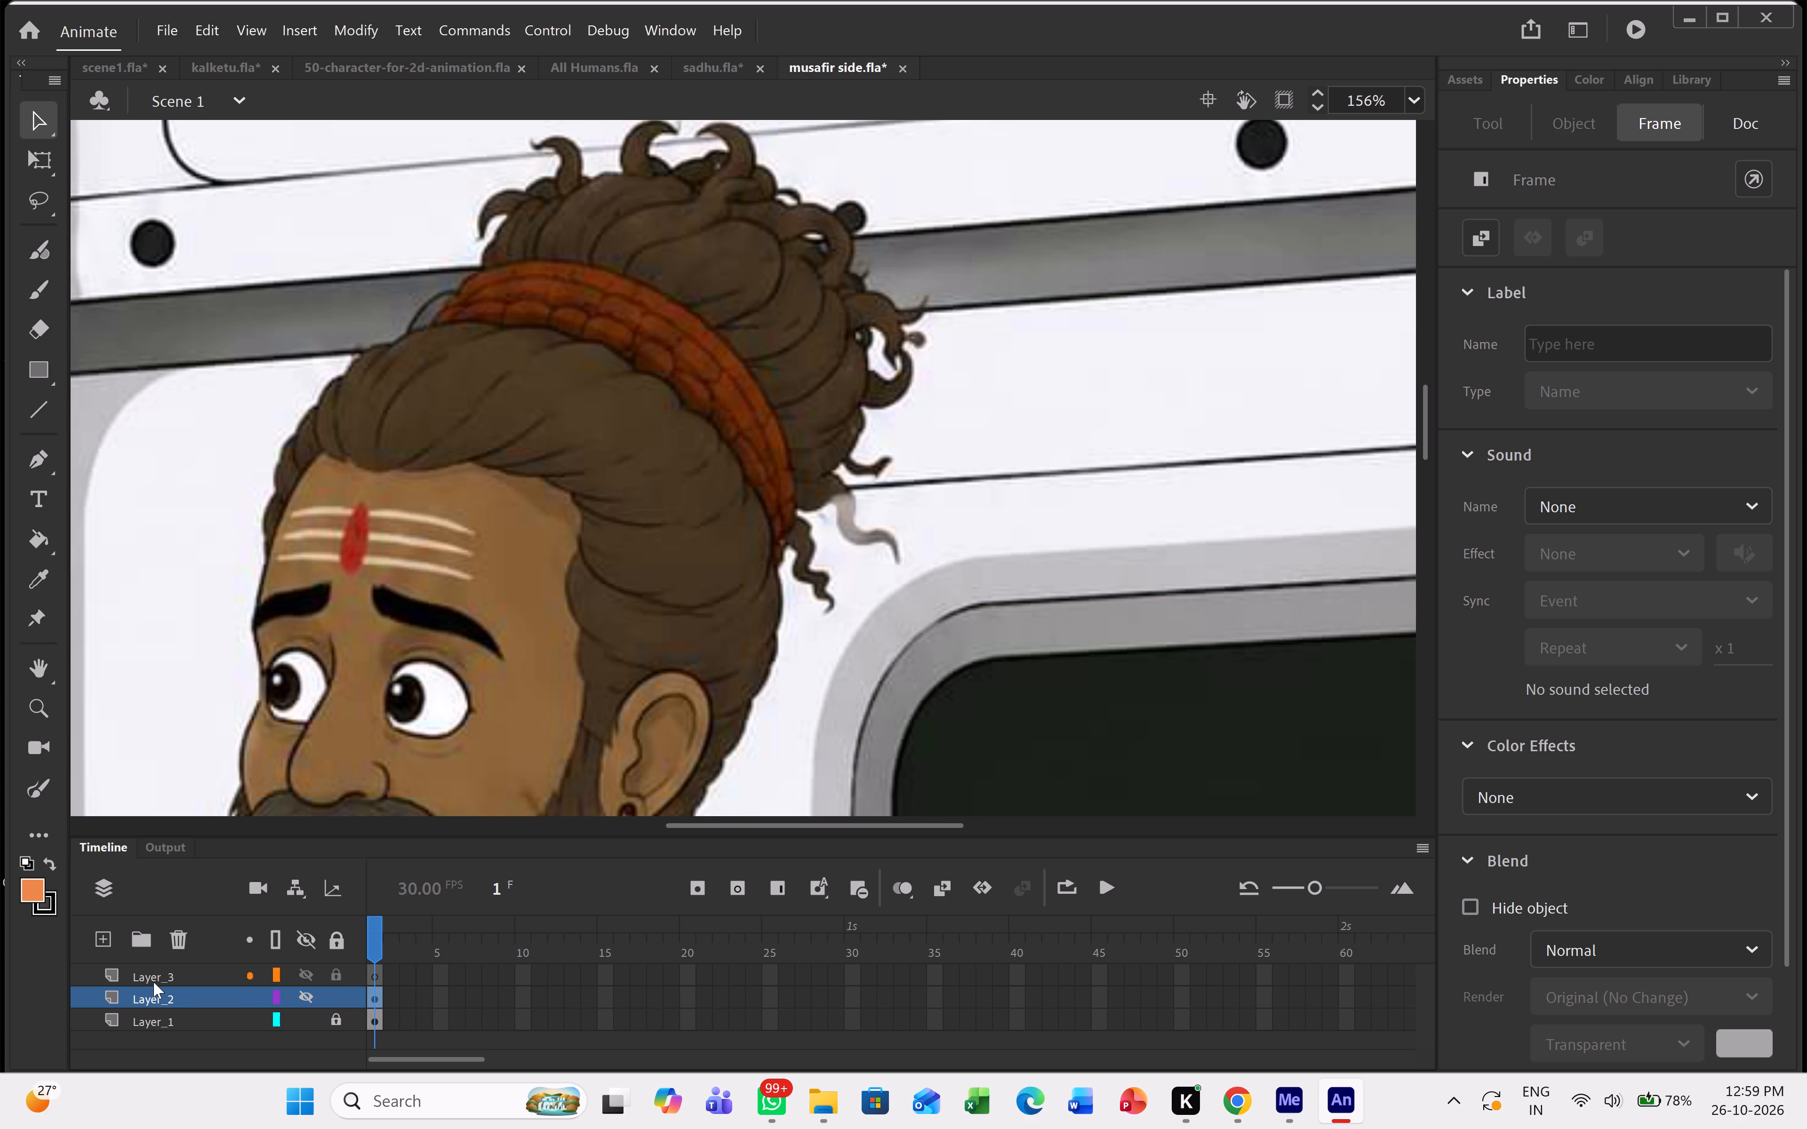
left_click(151, 970)
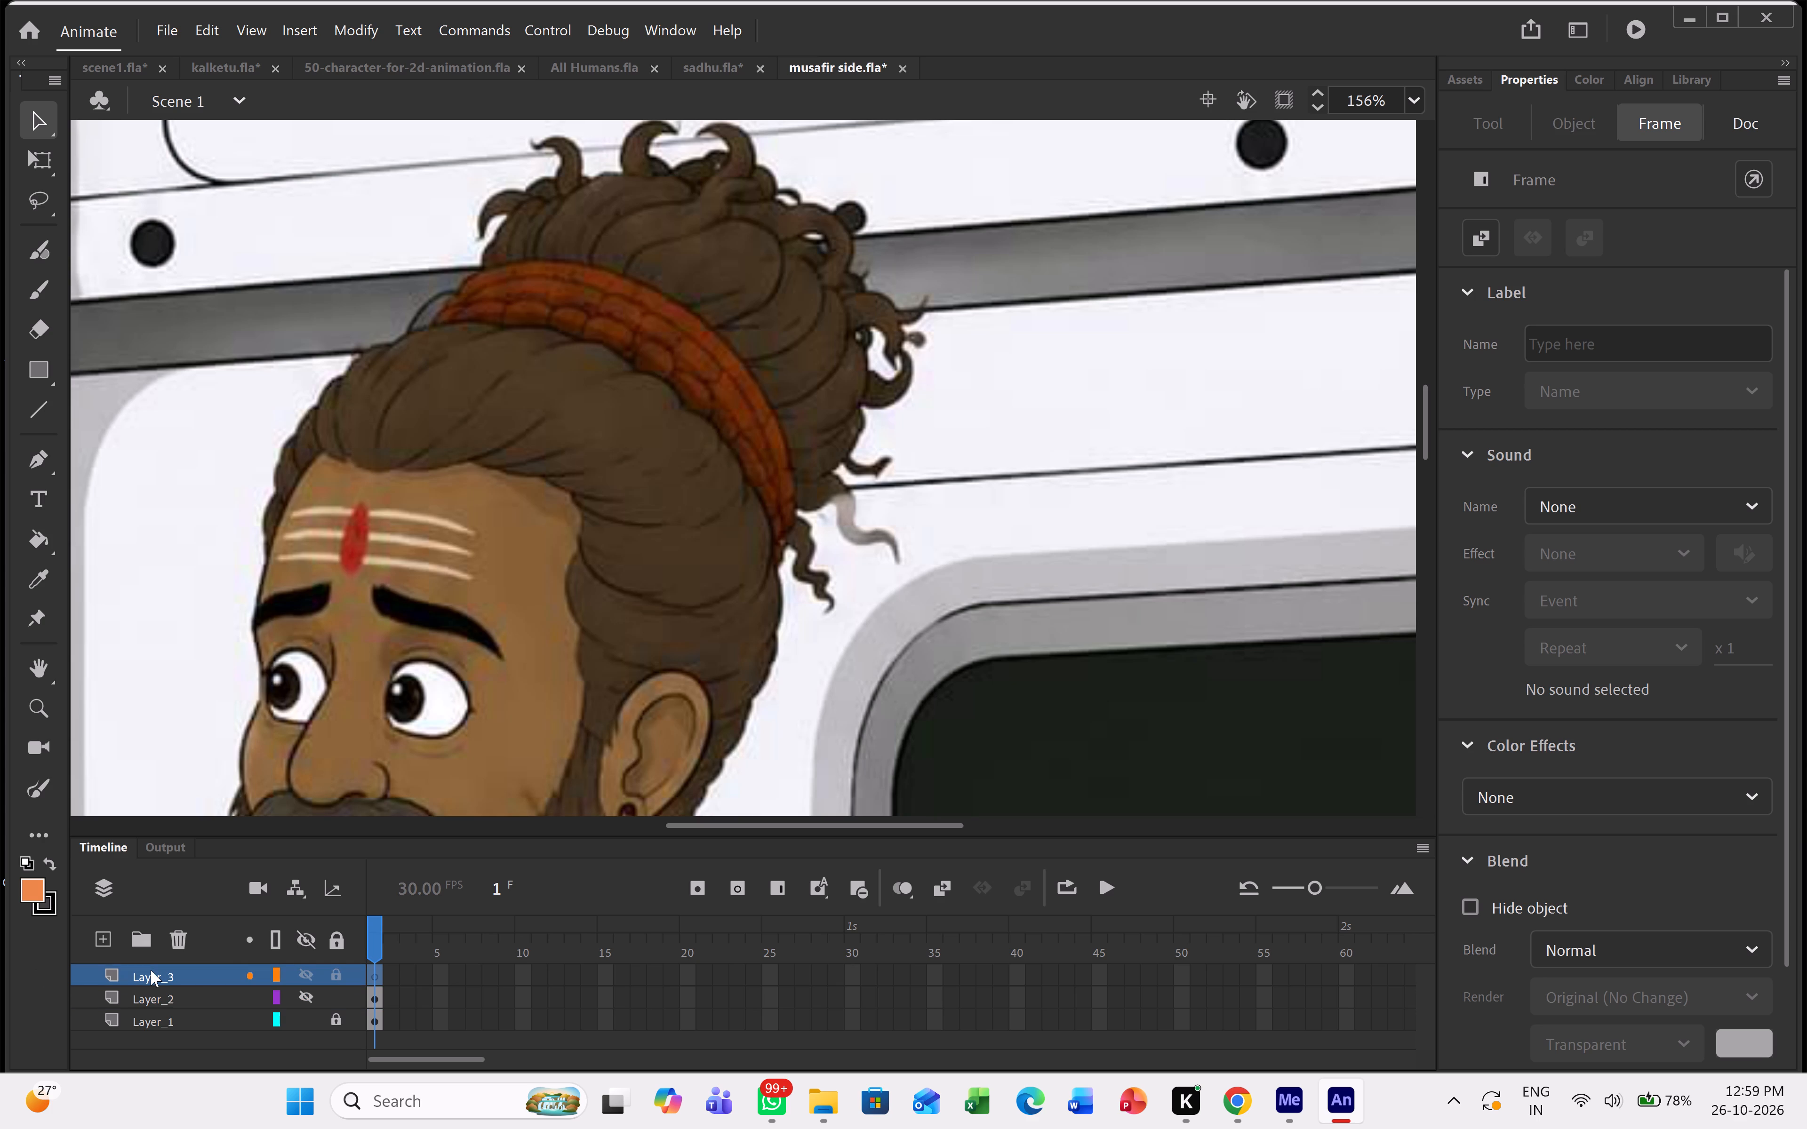
key("ctrl+v")
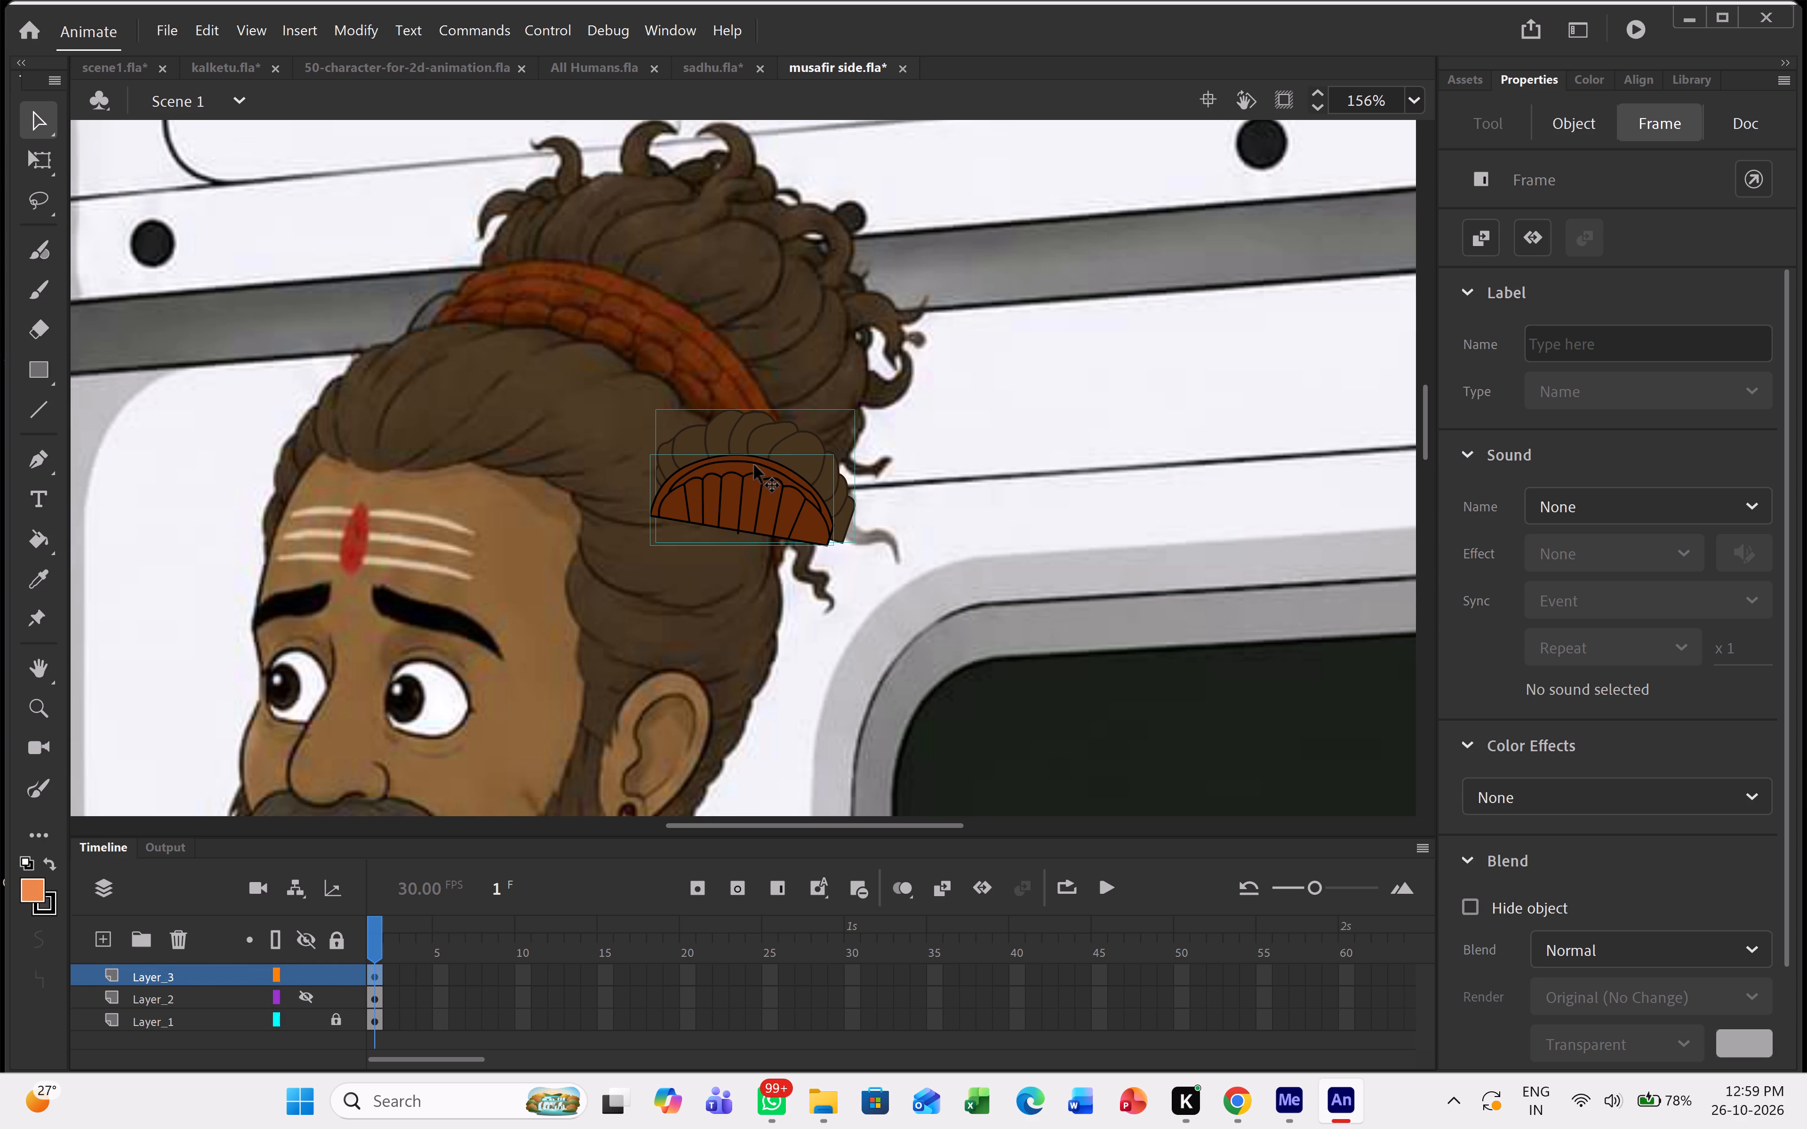
Move, enlarge and rotate the pasted bun and band to about 234 by 204 px, matching the reference picture's tilted hair bun.
left_click_drag(756, 465, 575, 251)
left_click(35, 163)
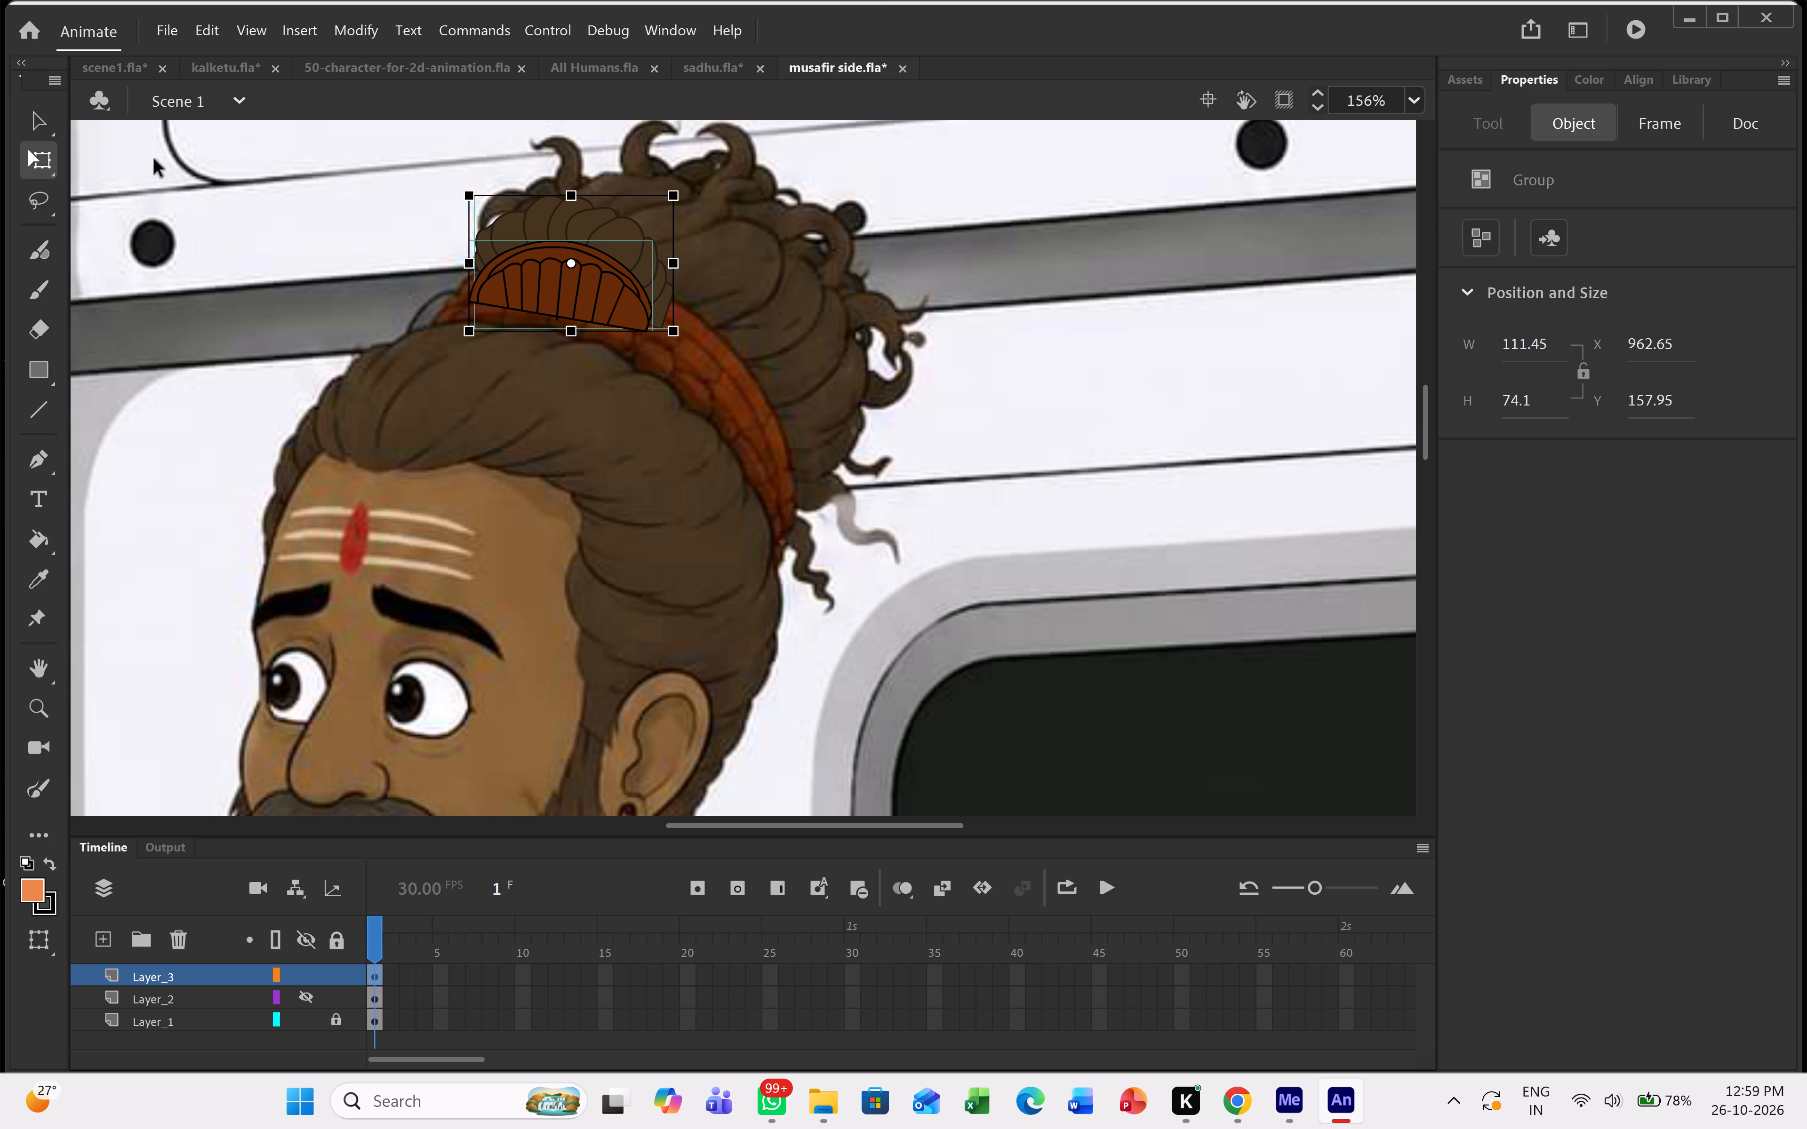
left_click_drag(669, 330, 793, 415, "shift")
left_click_drag(692, 318, 787, 358)
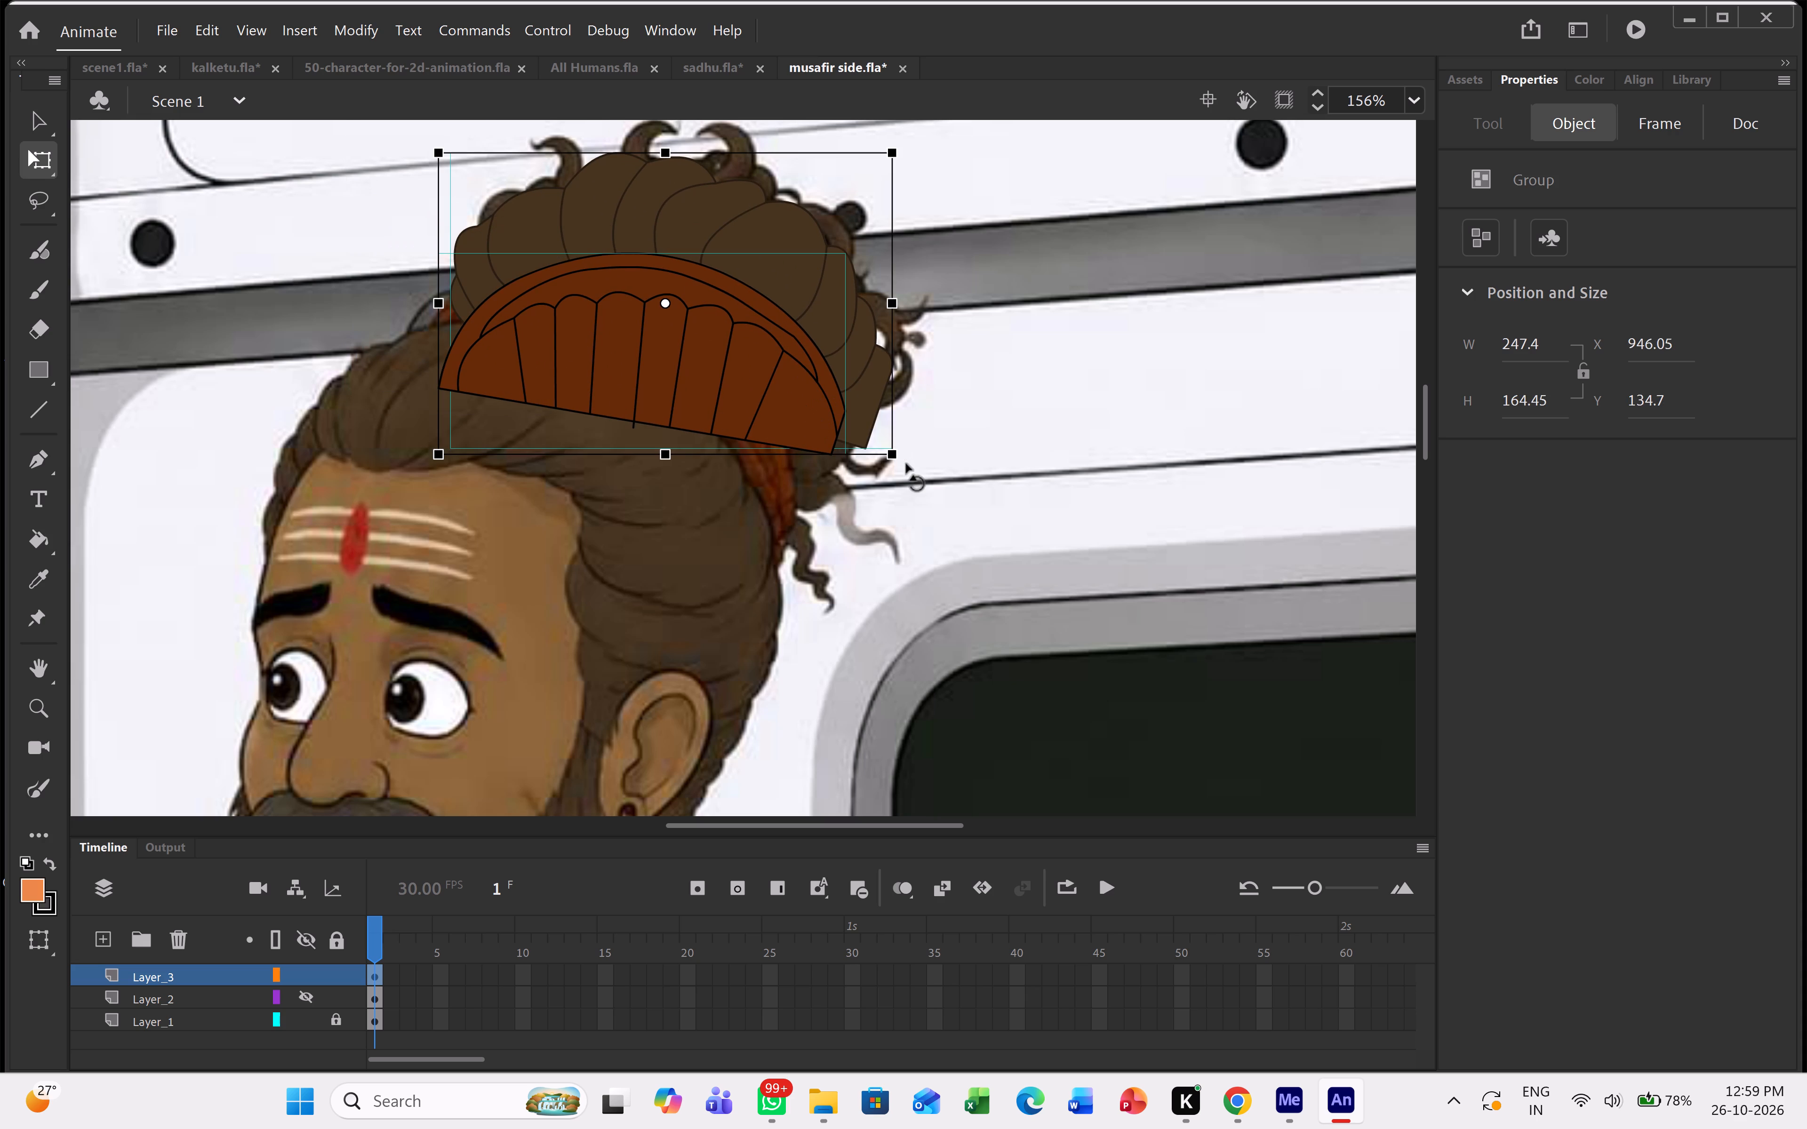
left_click_drag(906, 464, 856, 591)
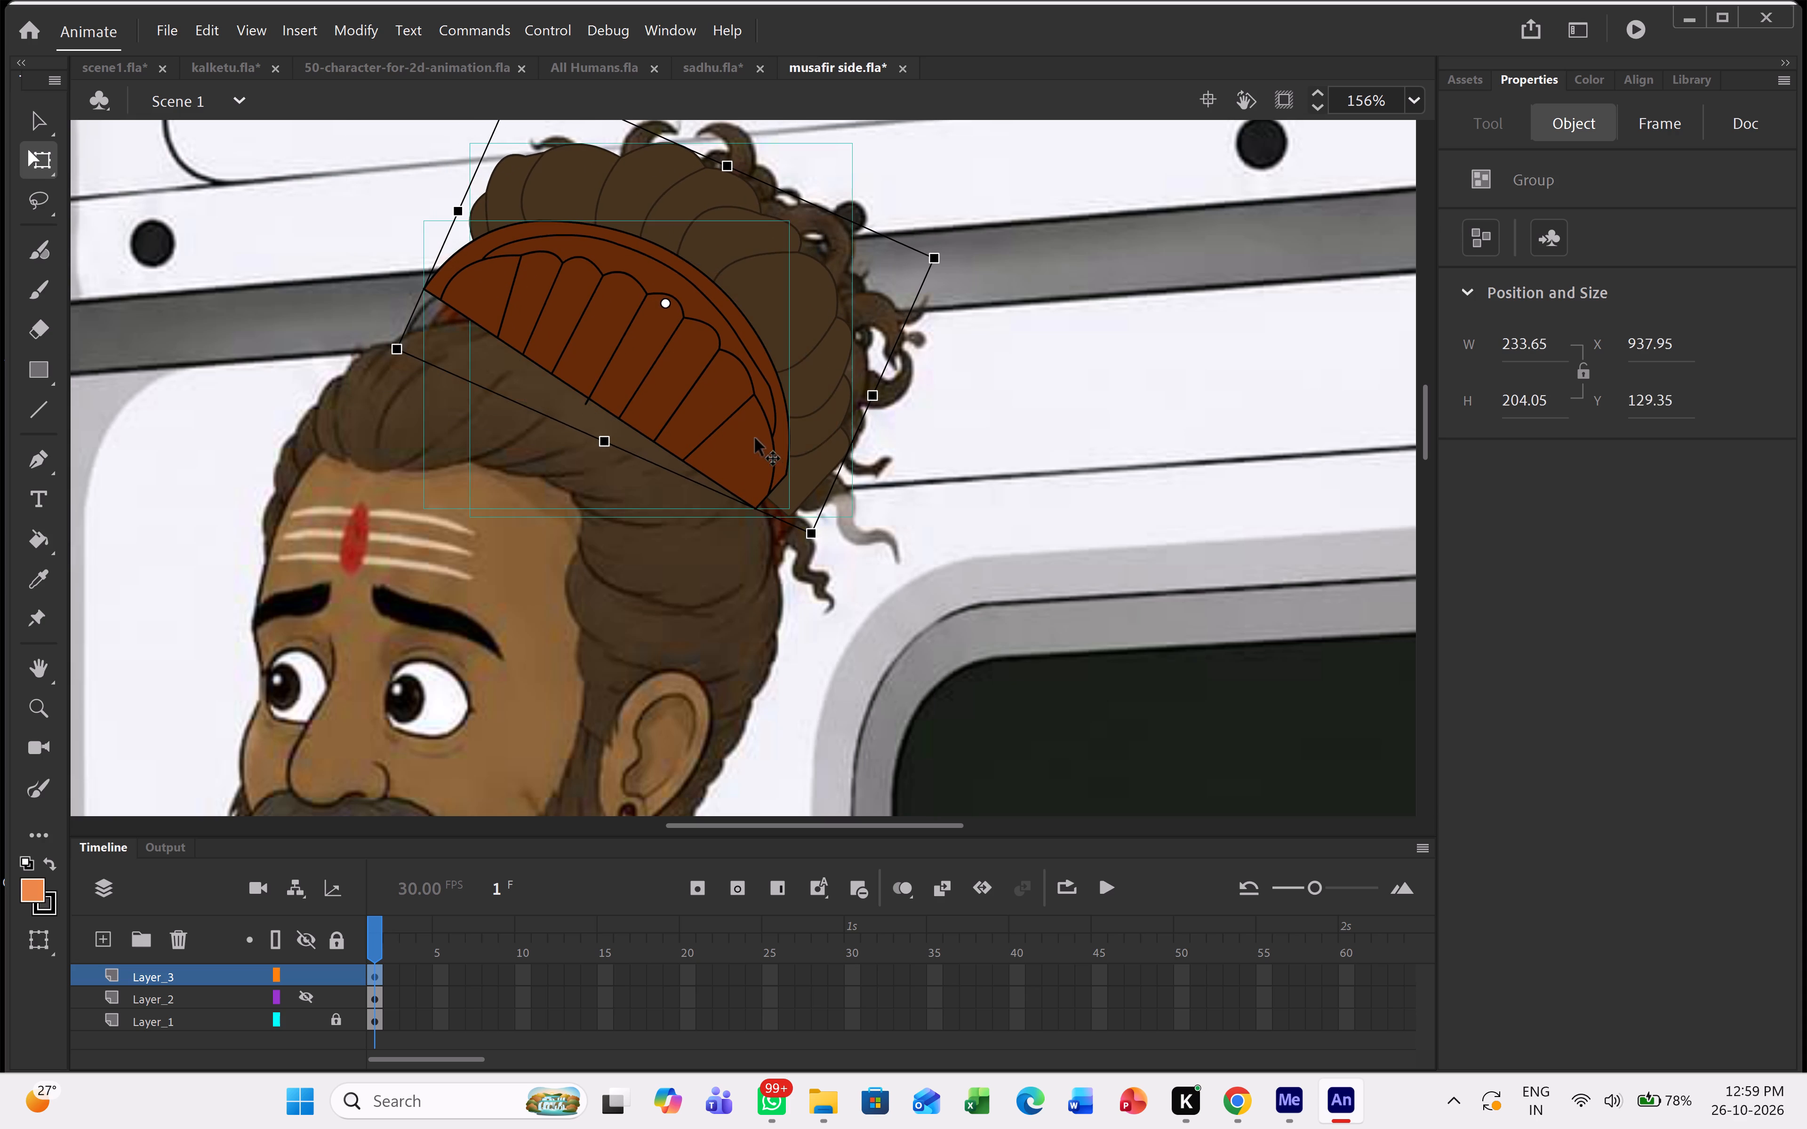
left_click_drag(754, 431, 769, 455)
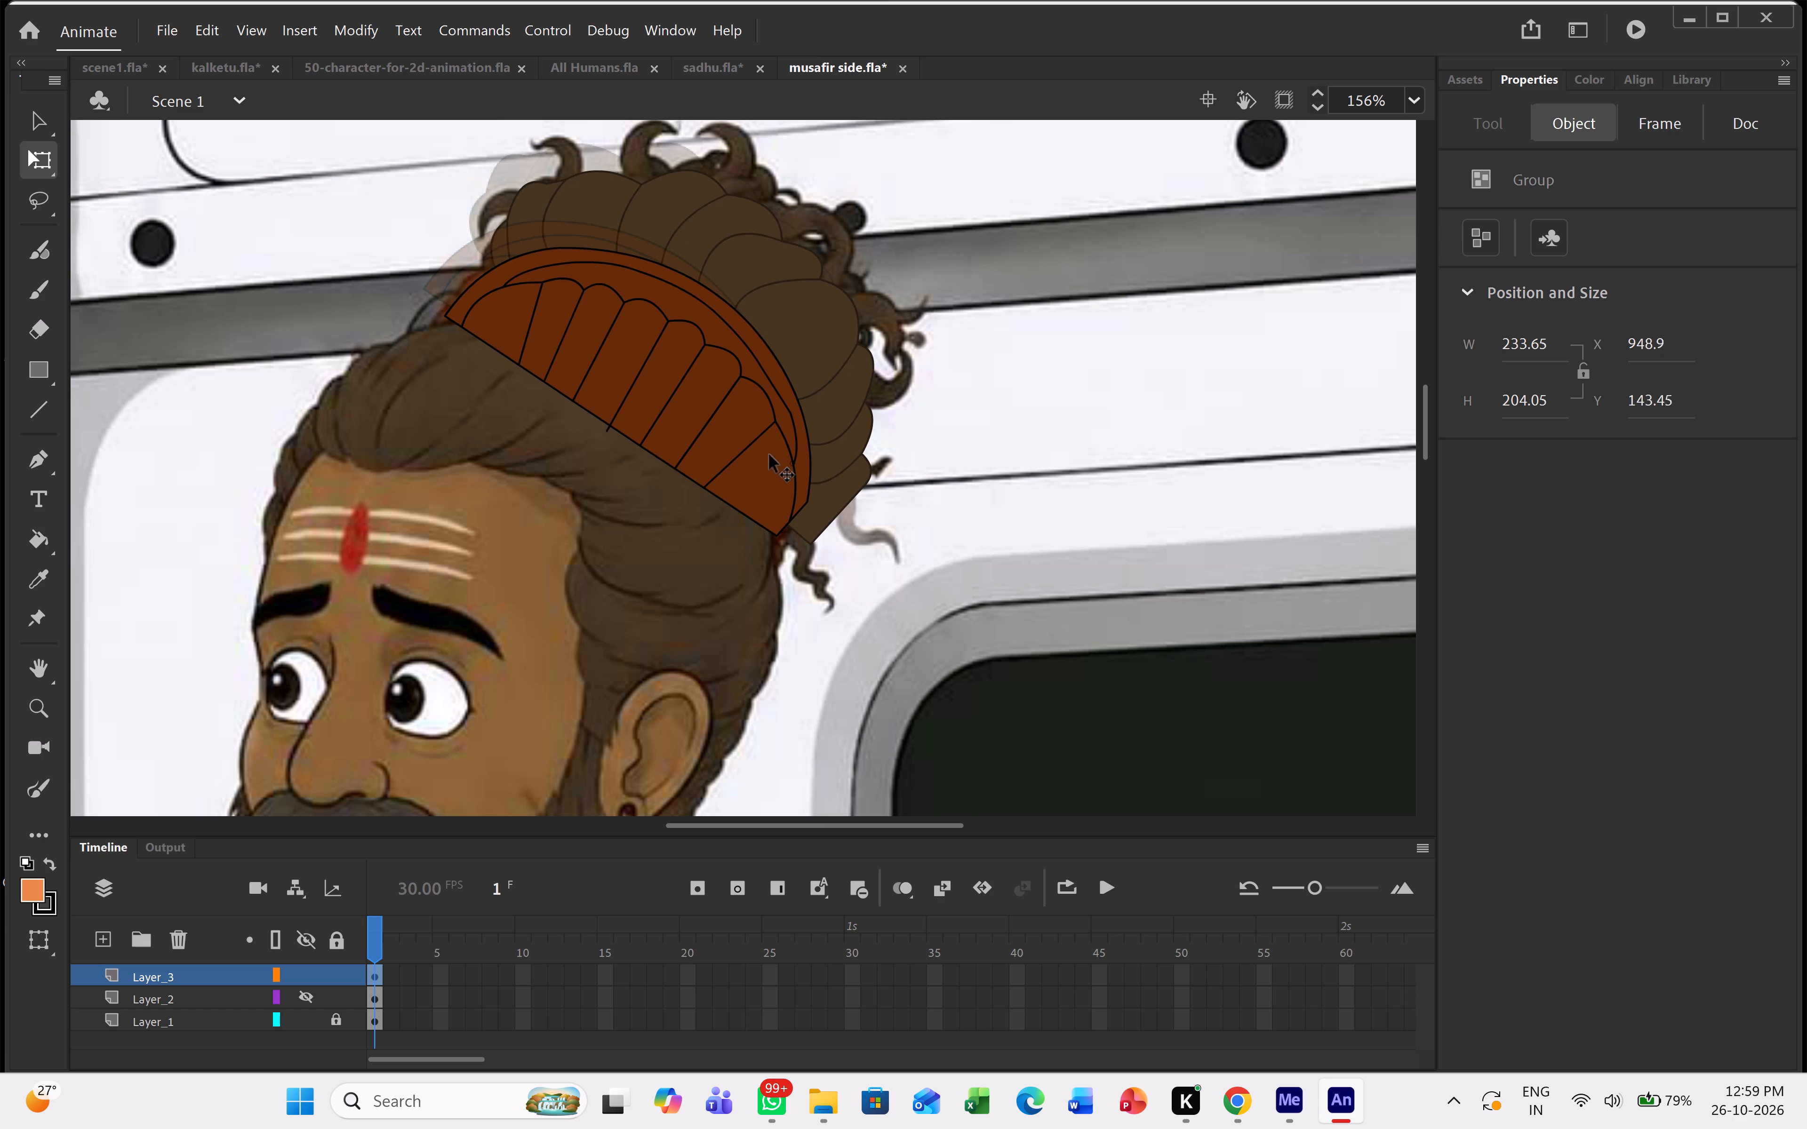
left_click_drag(769, 455, 767, 454)
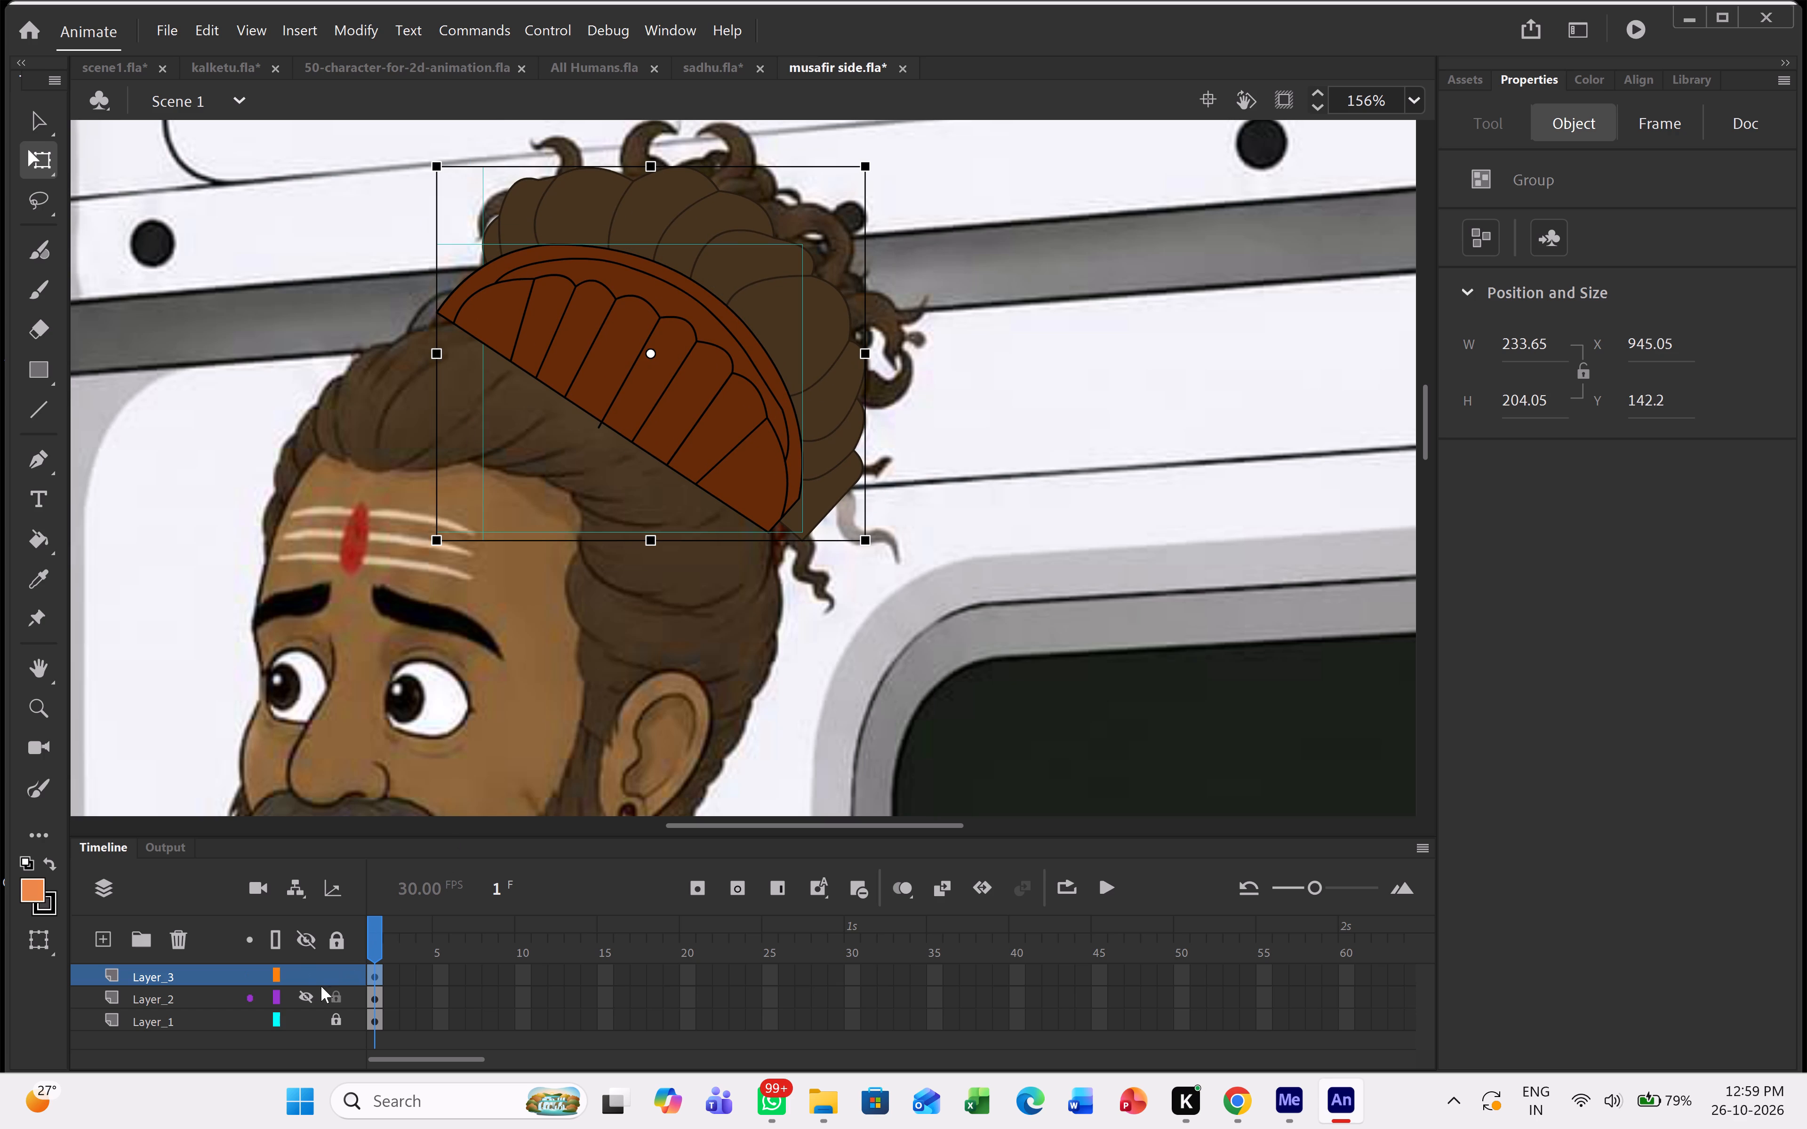
Move Layer_3 below Layer_2 in the layer order, and leave both layers showing.
left_click(297, 1000)
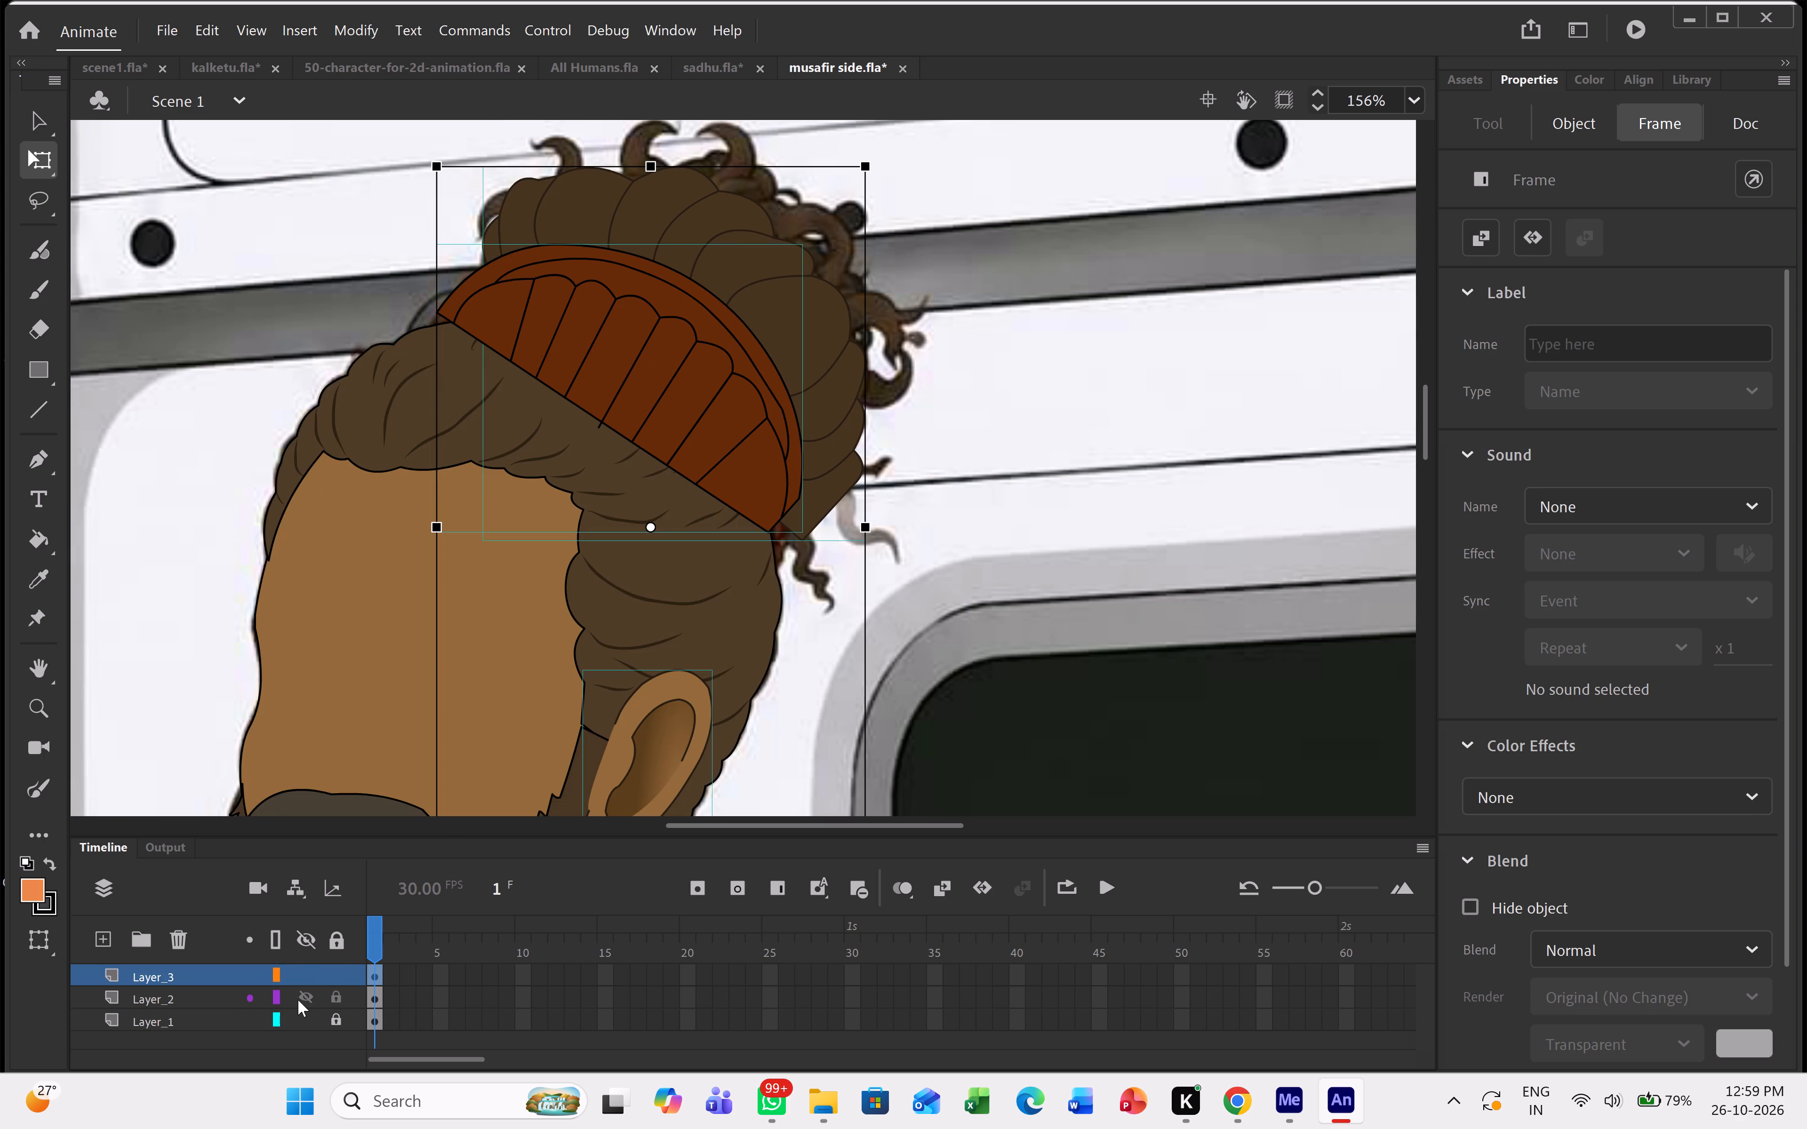
left_click(298, 1000)
left_click_drag(196, 976, 199, 1014)
left_click(308, 1000)
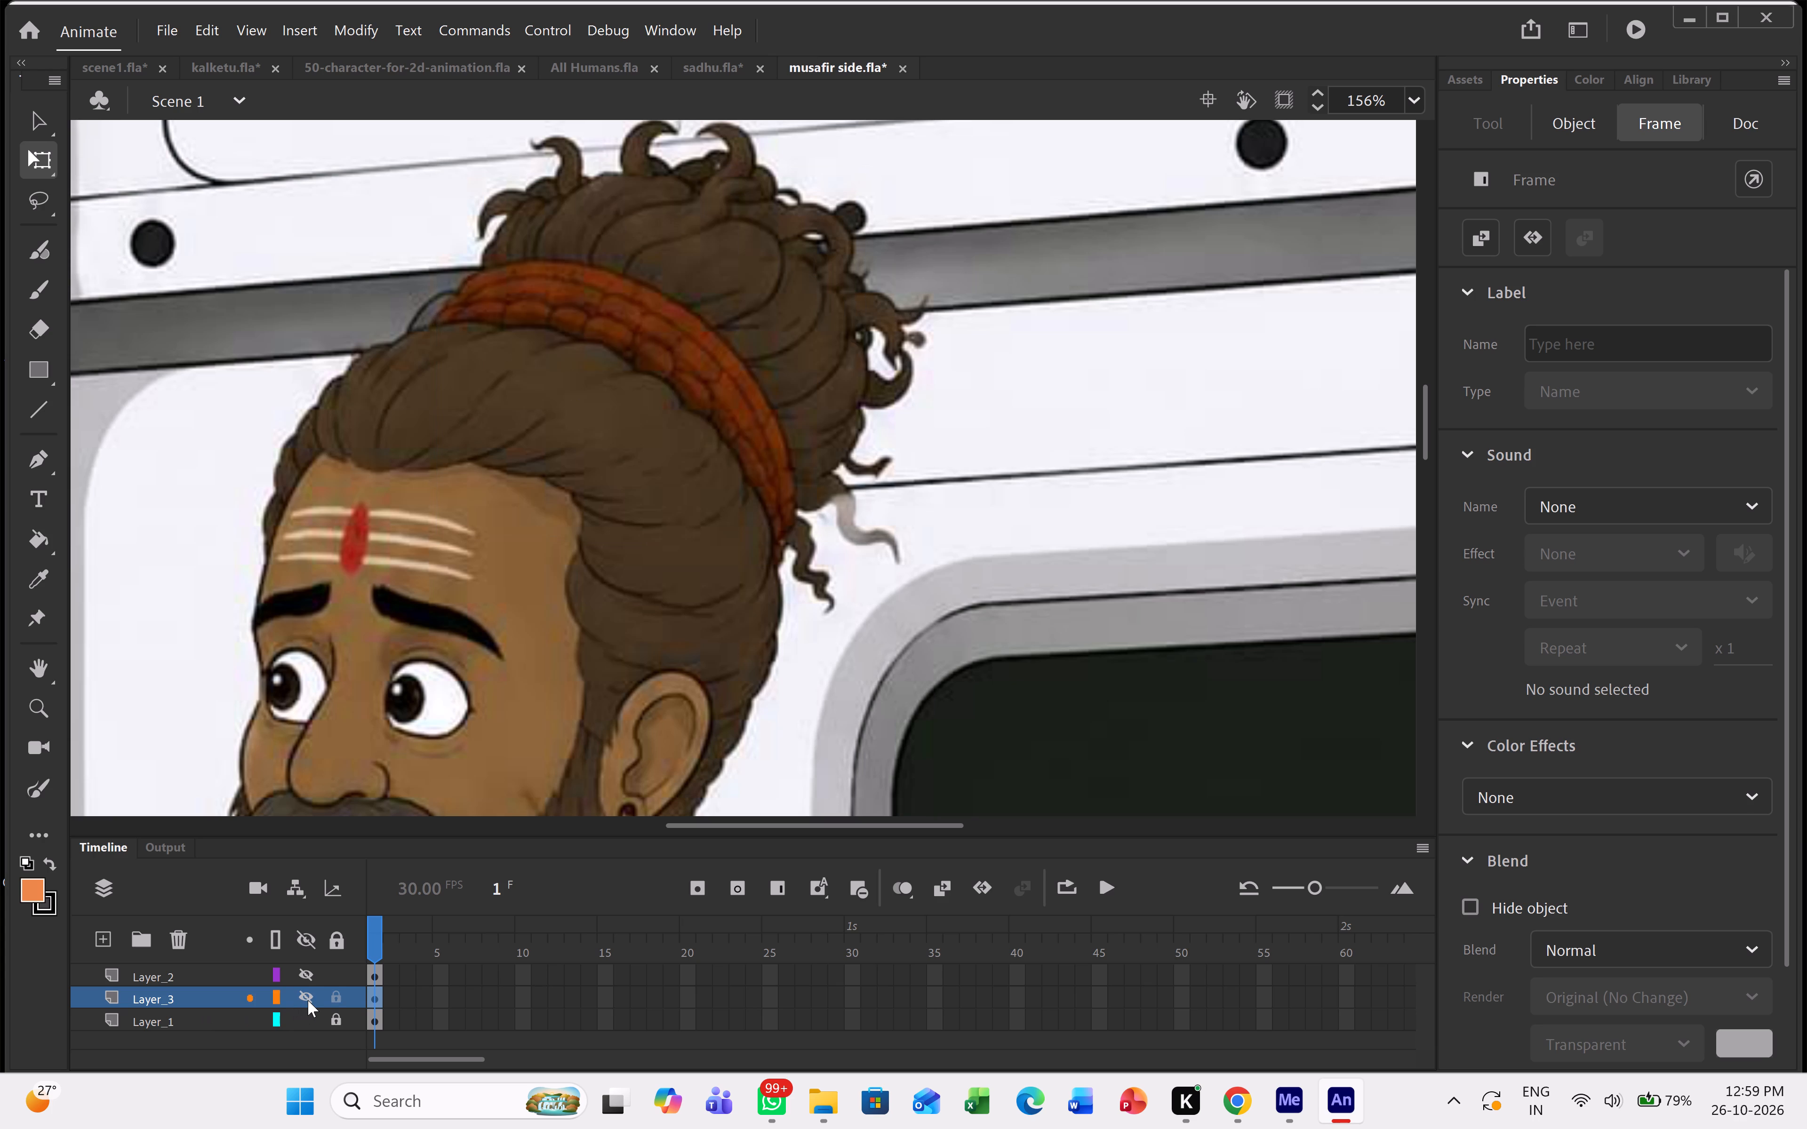
left_click(308, 1000)
left_click(308, 975)
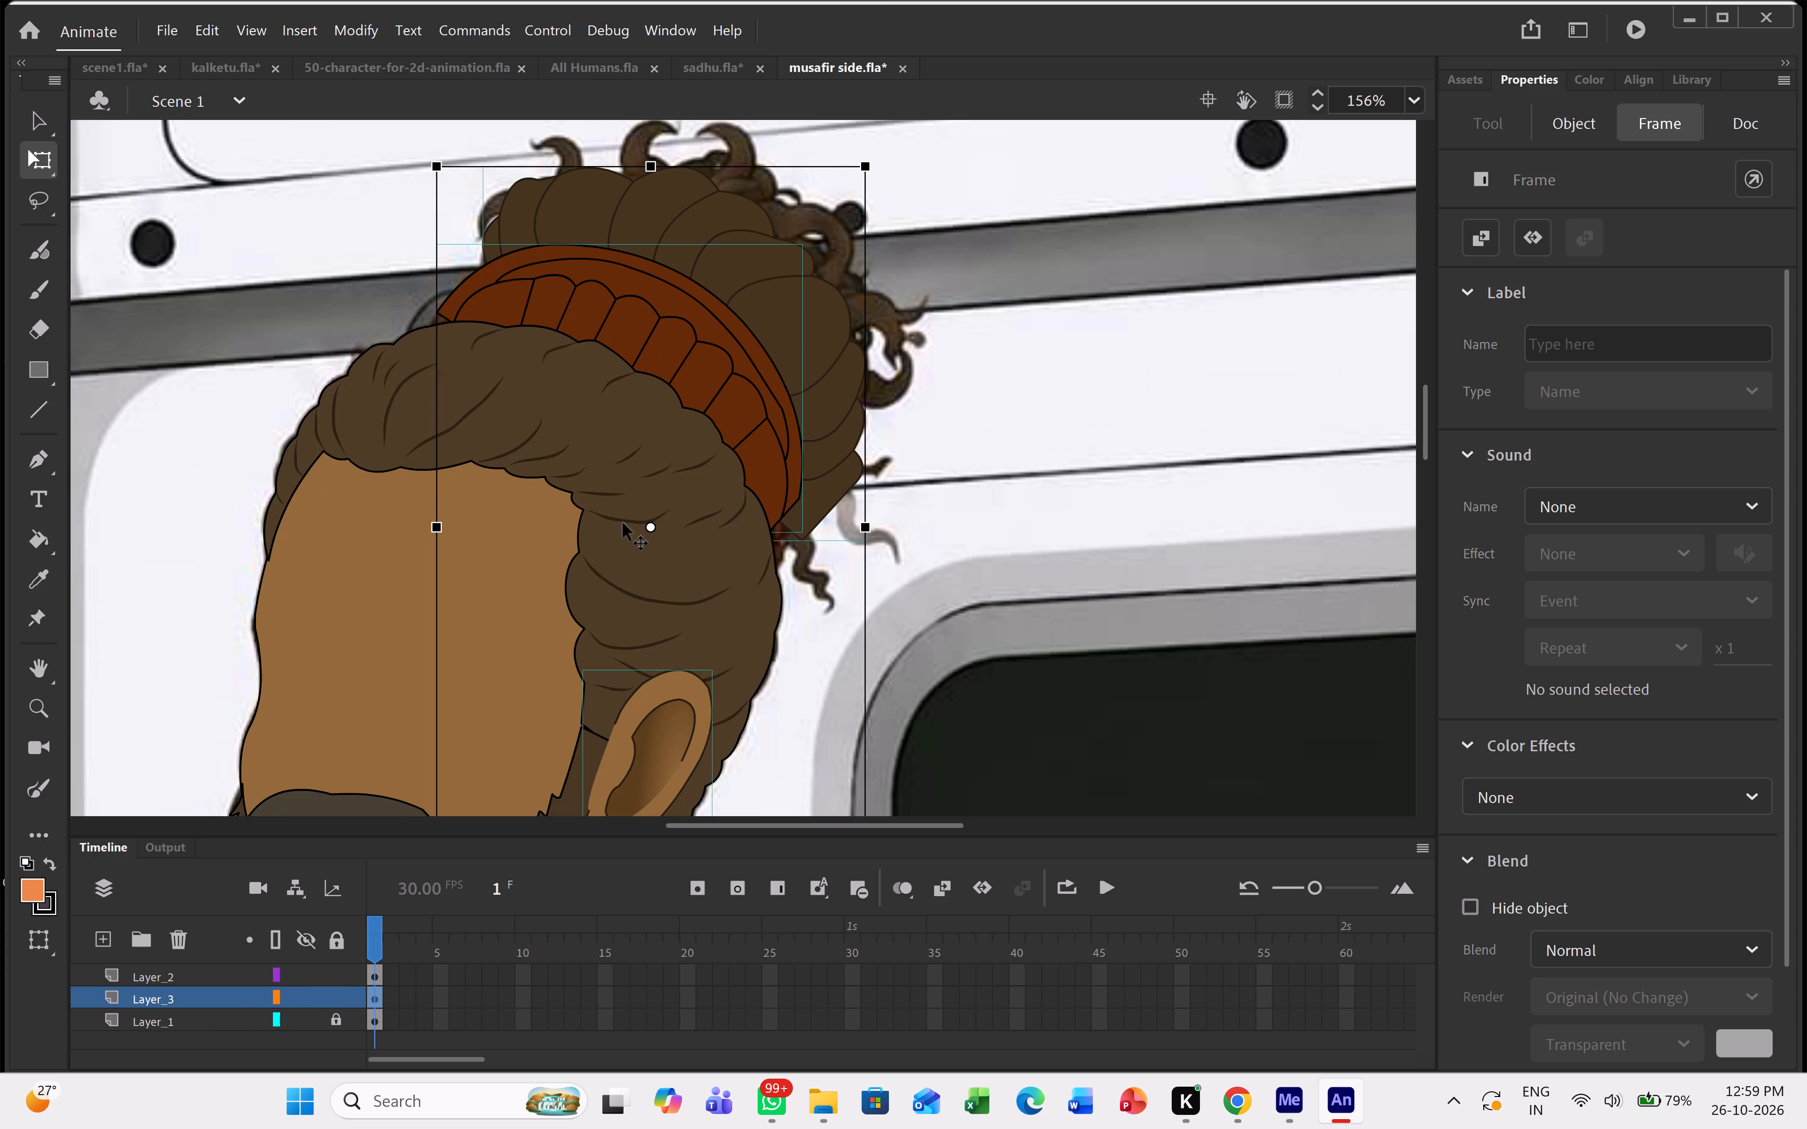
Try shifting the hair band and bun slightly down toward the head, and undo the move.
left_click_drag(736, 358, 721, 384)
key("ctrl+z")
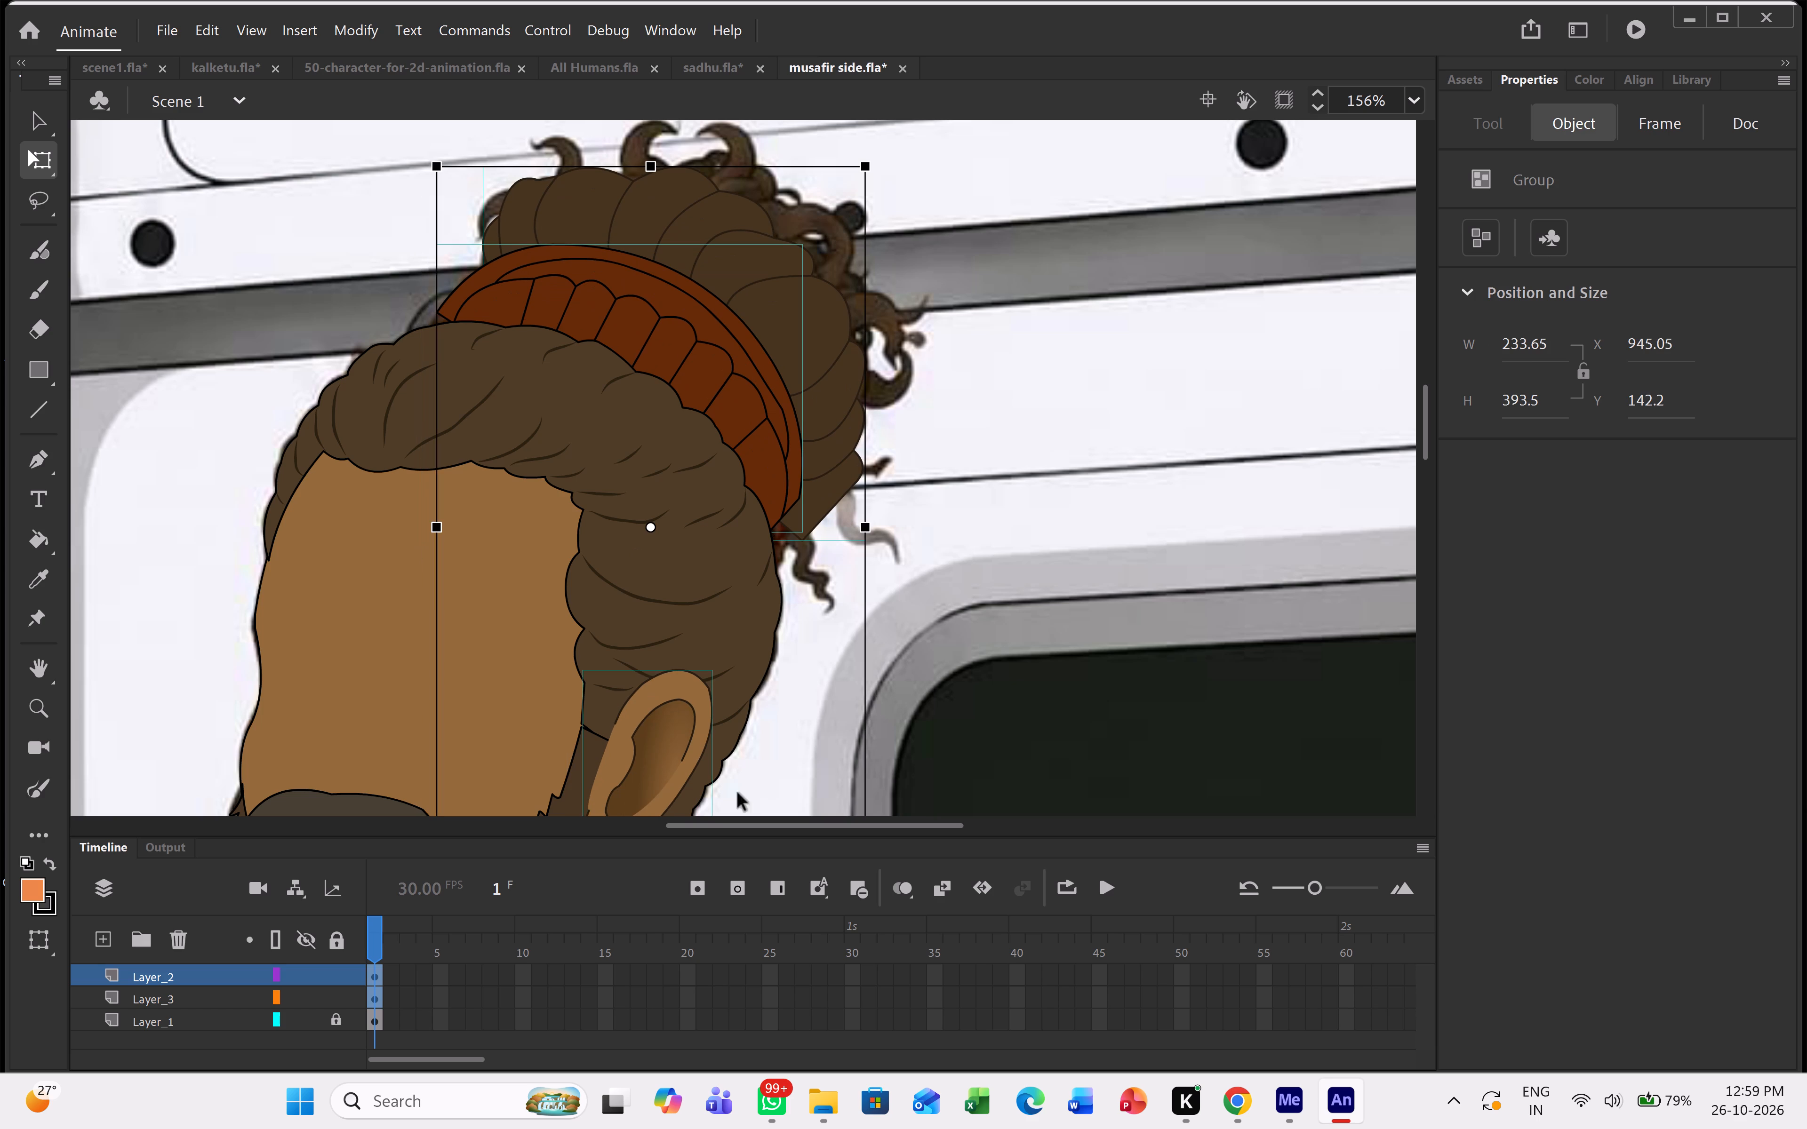
Check which sage parts sit on Layer_3 and Layer_2 by hiding and showing each layer.
left_click(333, 1018)
left_click(333, 1018)
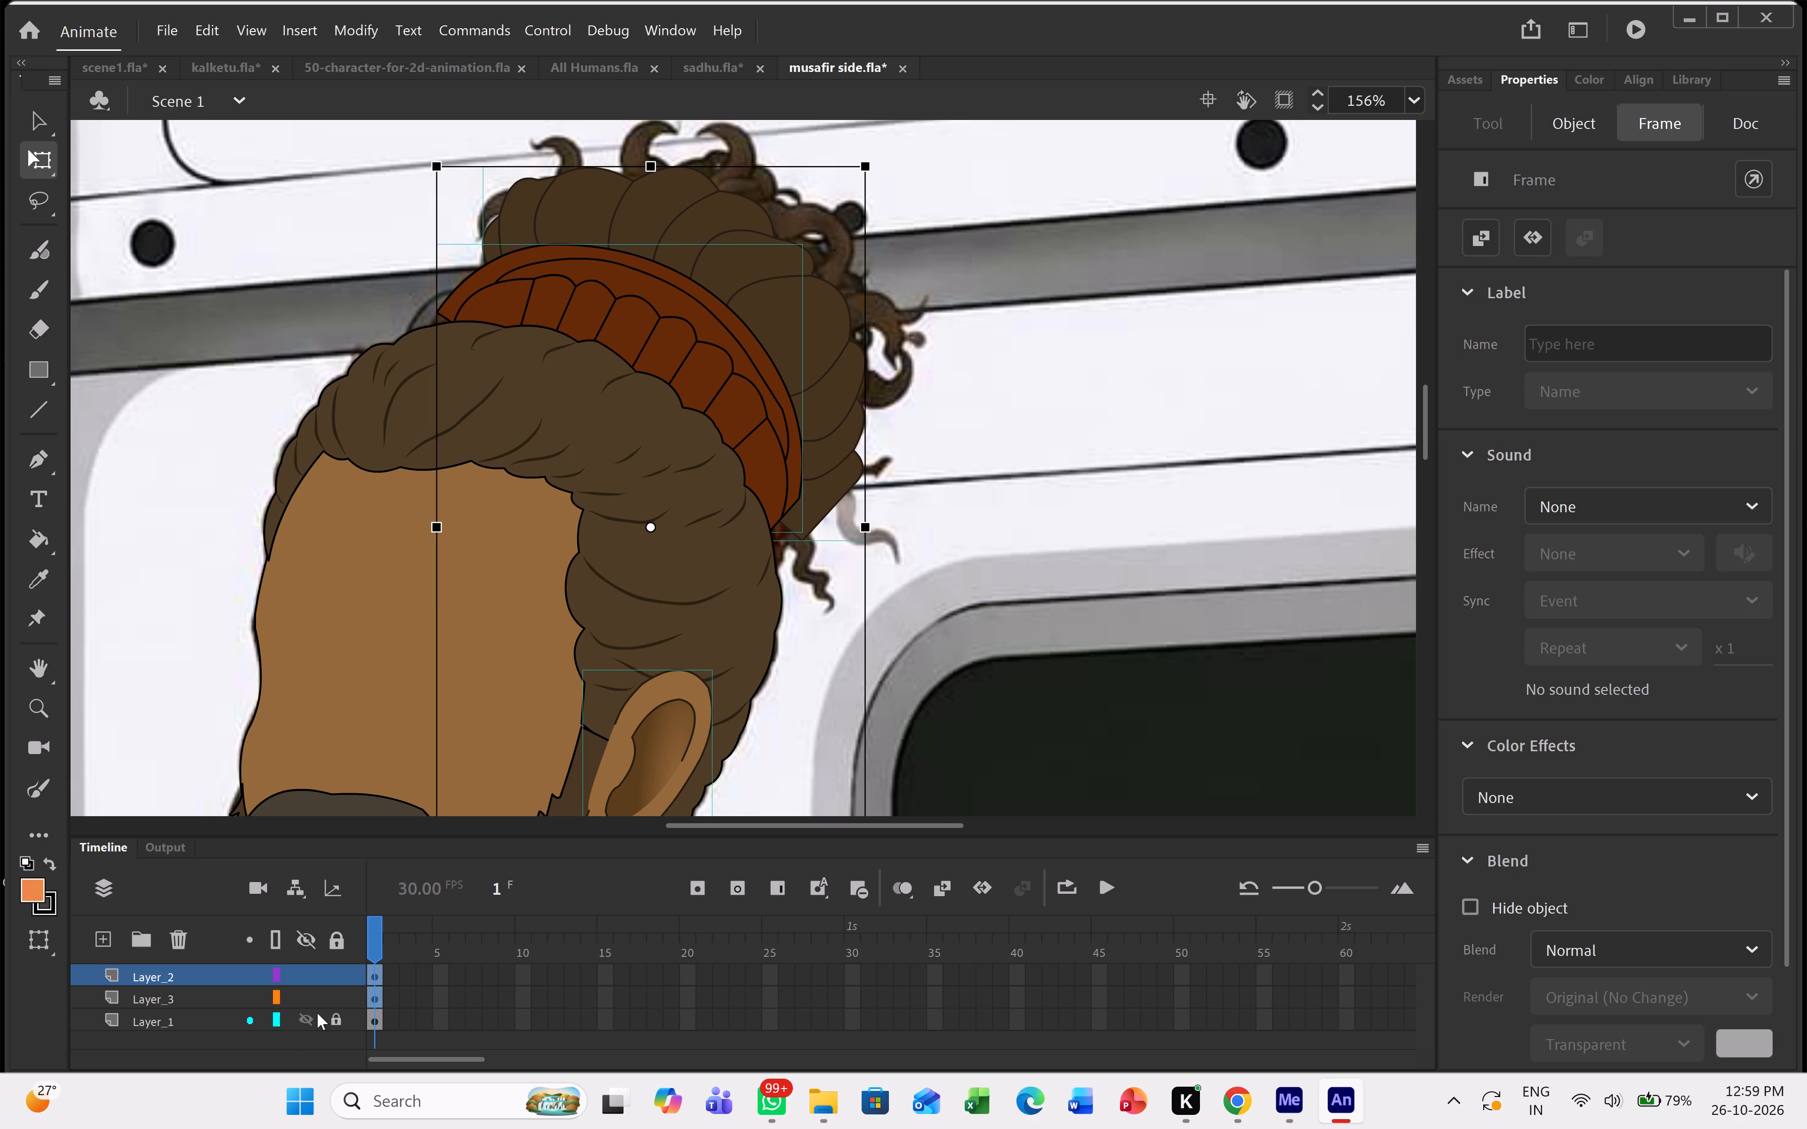
left_click(306, 1002)
left_click(306, 1002)
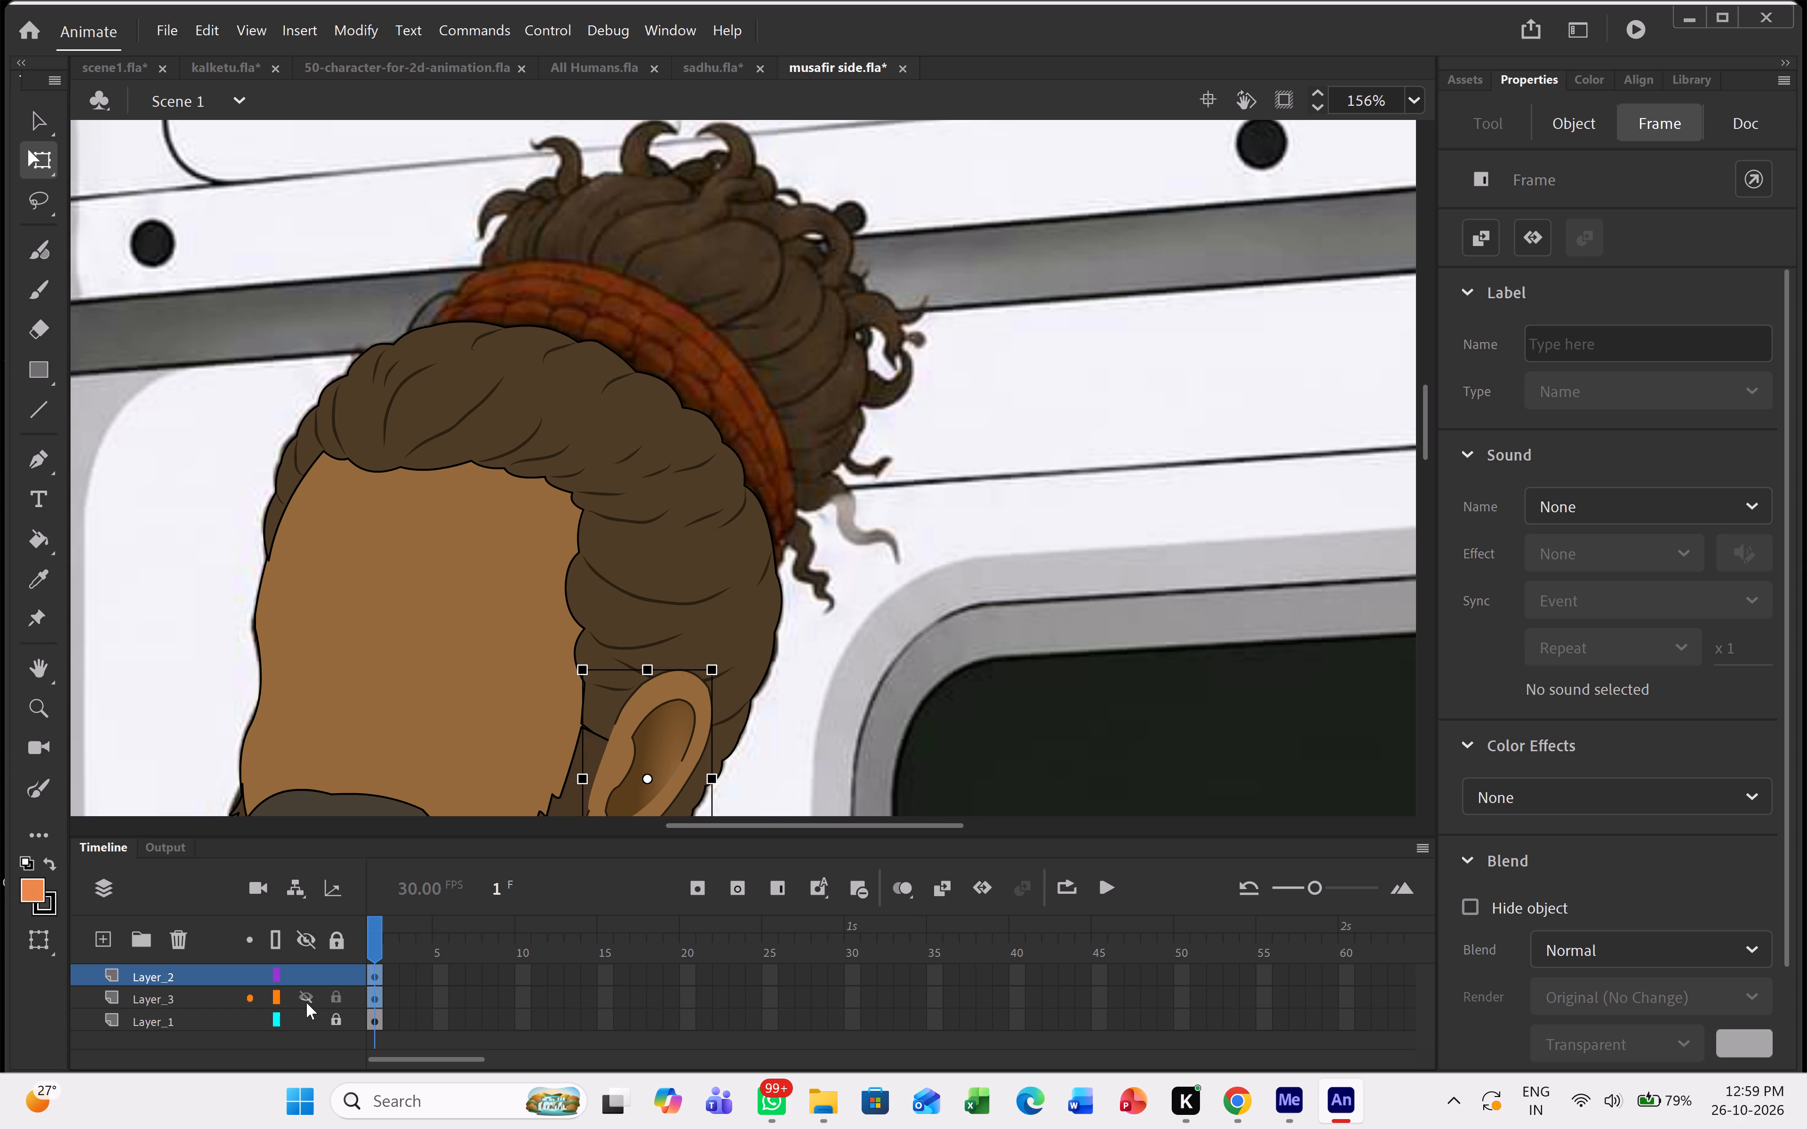
left_click(305, 980)
left_click(305, 980)
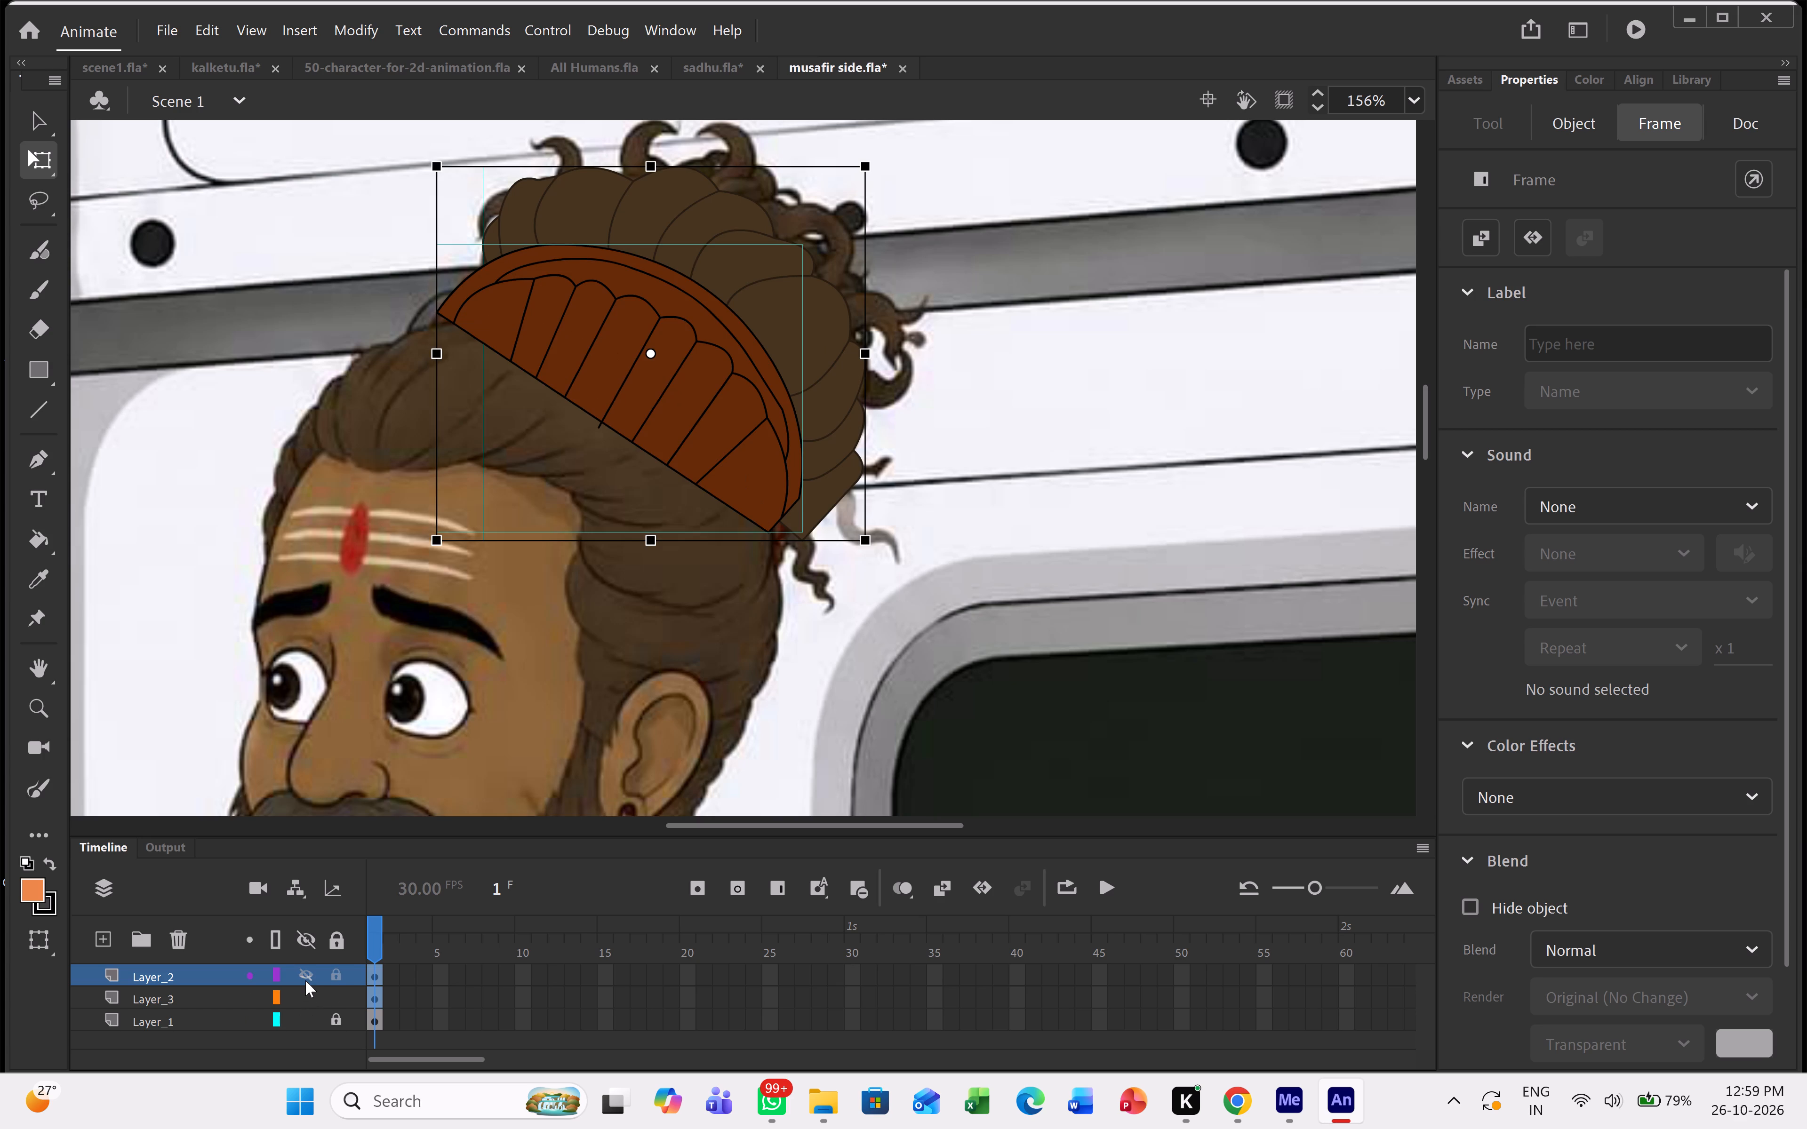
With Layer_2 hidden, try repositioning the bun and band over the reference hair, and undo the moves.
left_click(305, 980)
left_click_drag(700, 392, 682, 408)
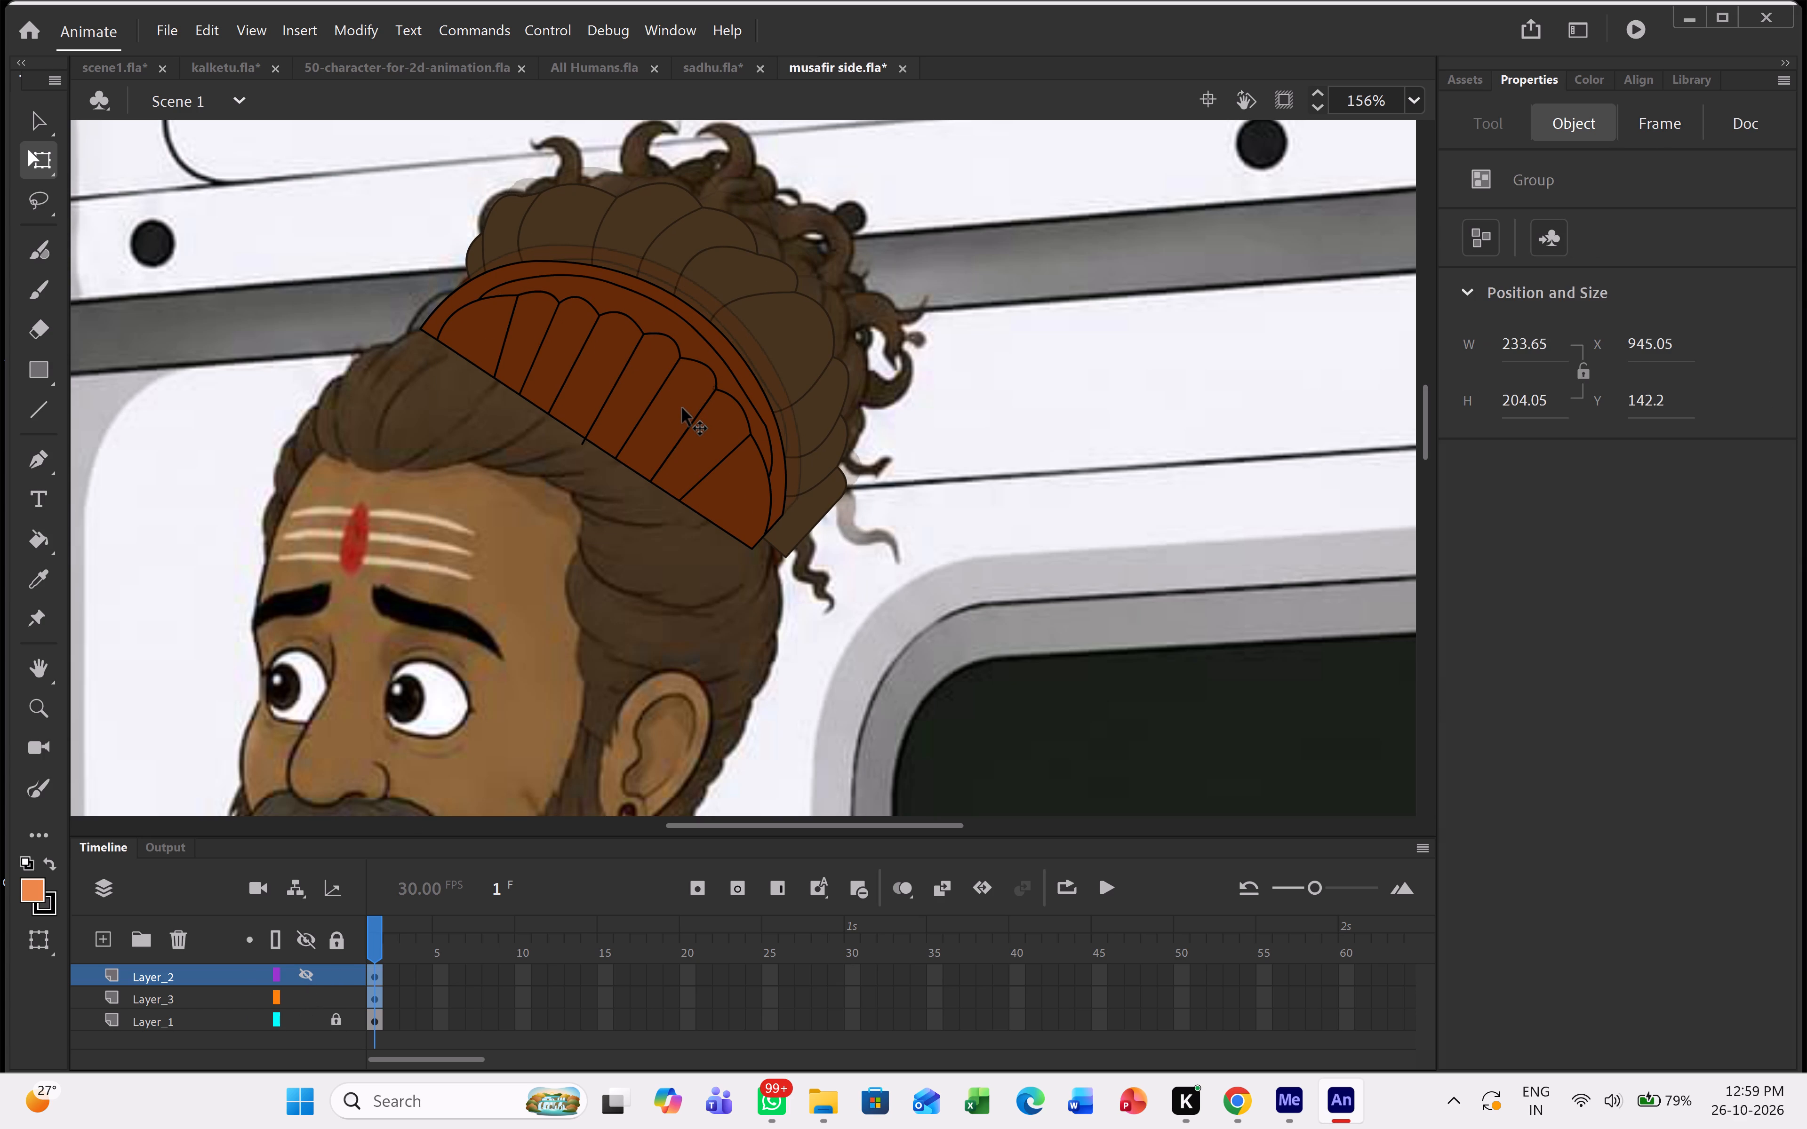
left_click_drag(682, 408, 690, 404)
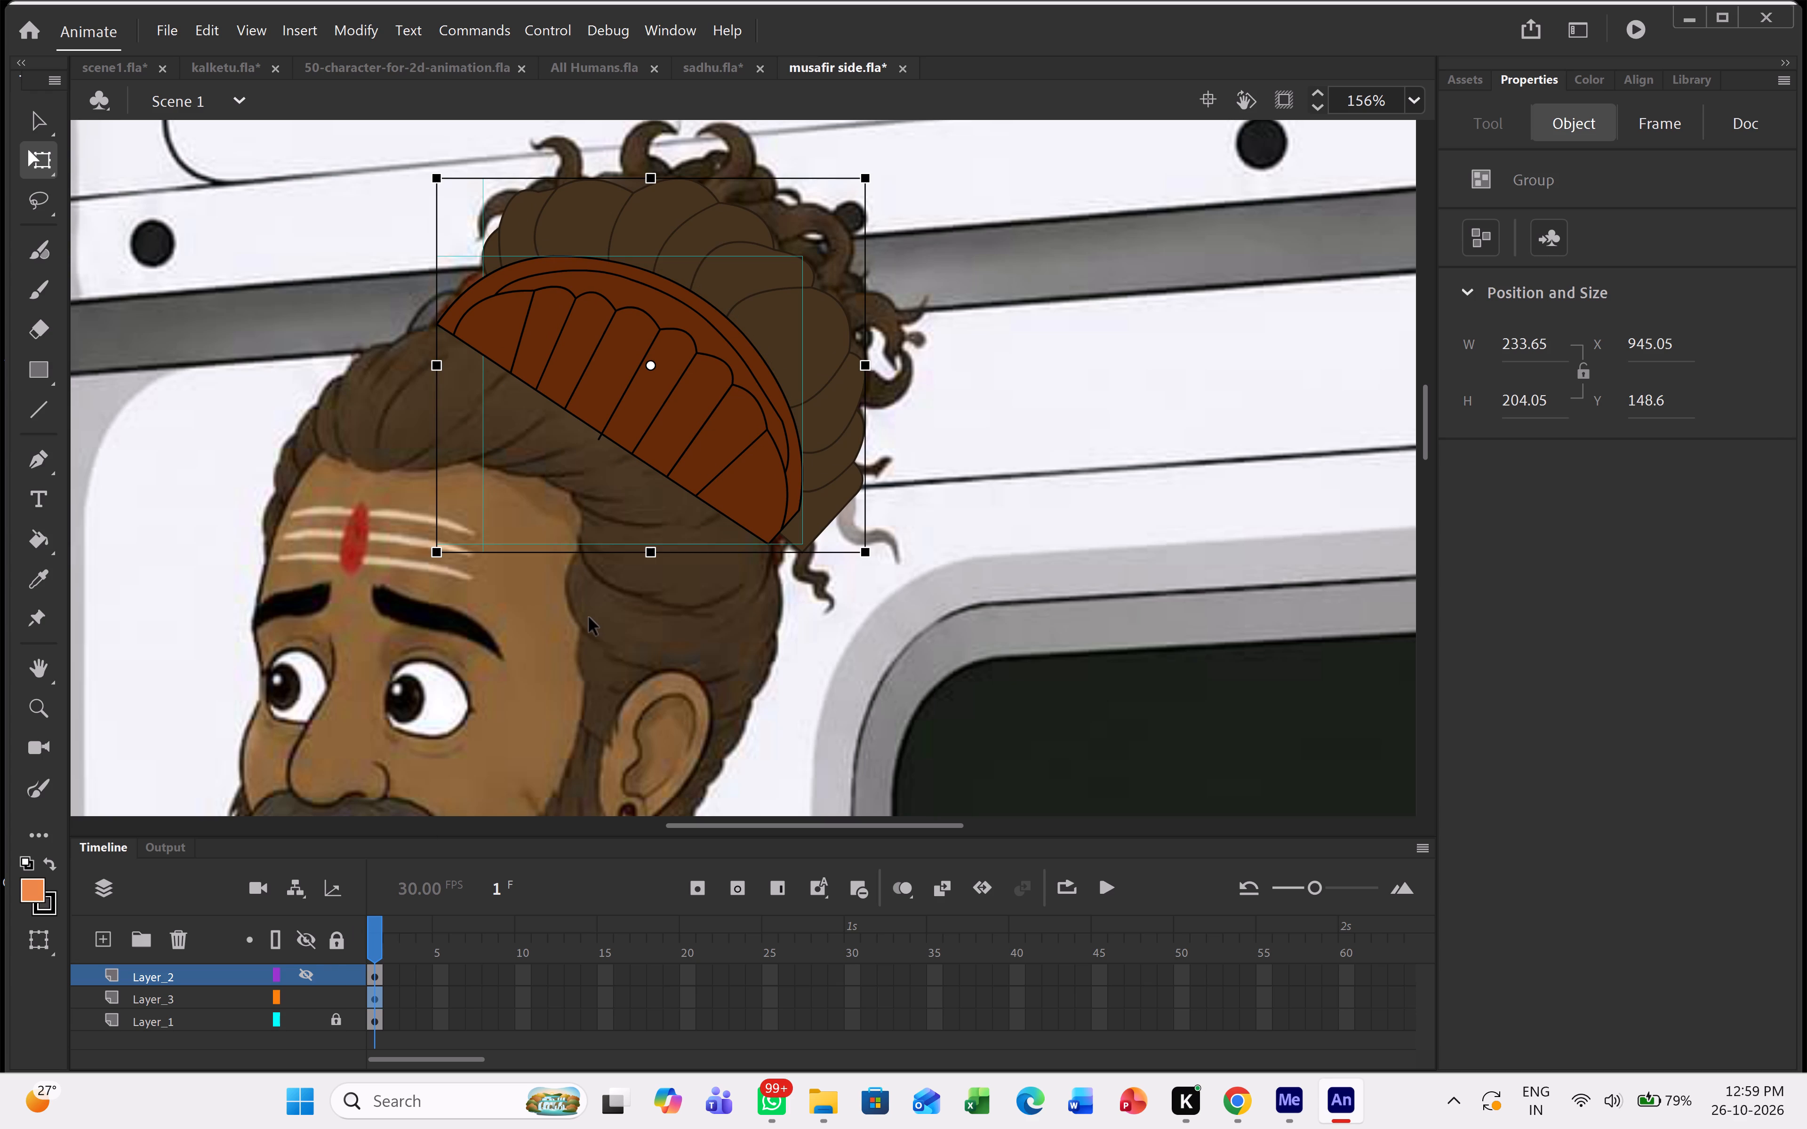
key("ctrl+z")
Transfer the bun and band from Layer_3 to Layer_2 in the same position, placed behind all the other sage parts.
left_click(178, 999)
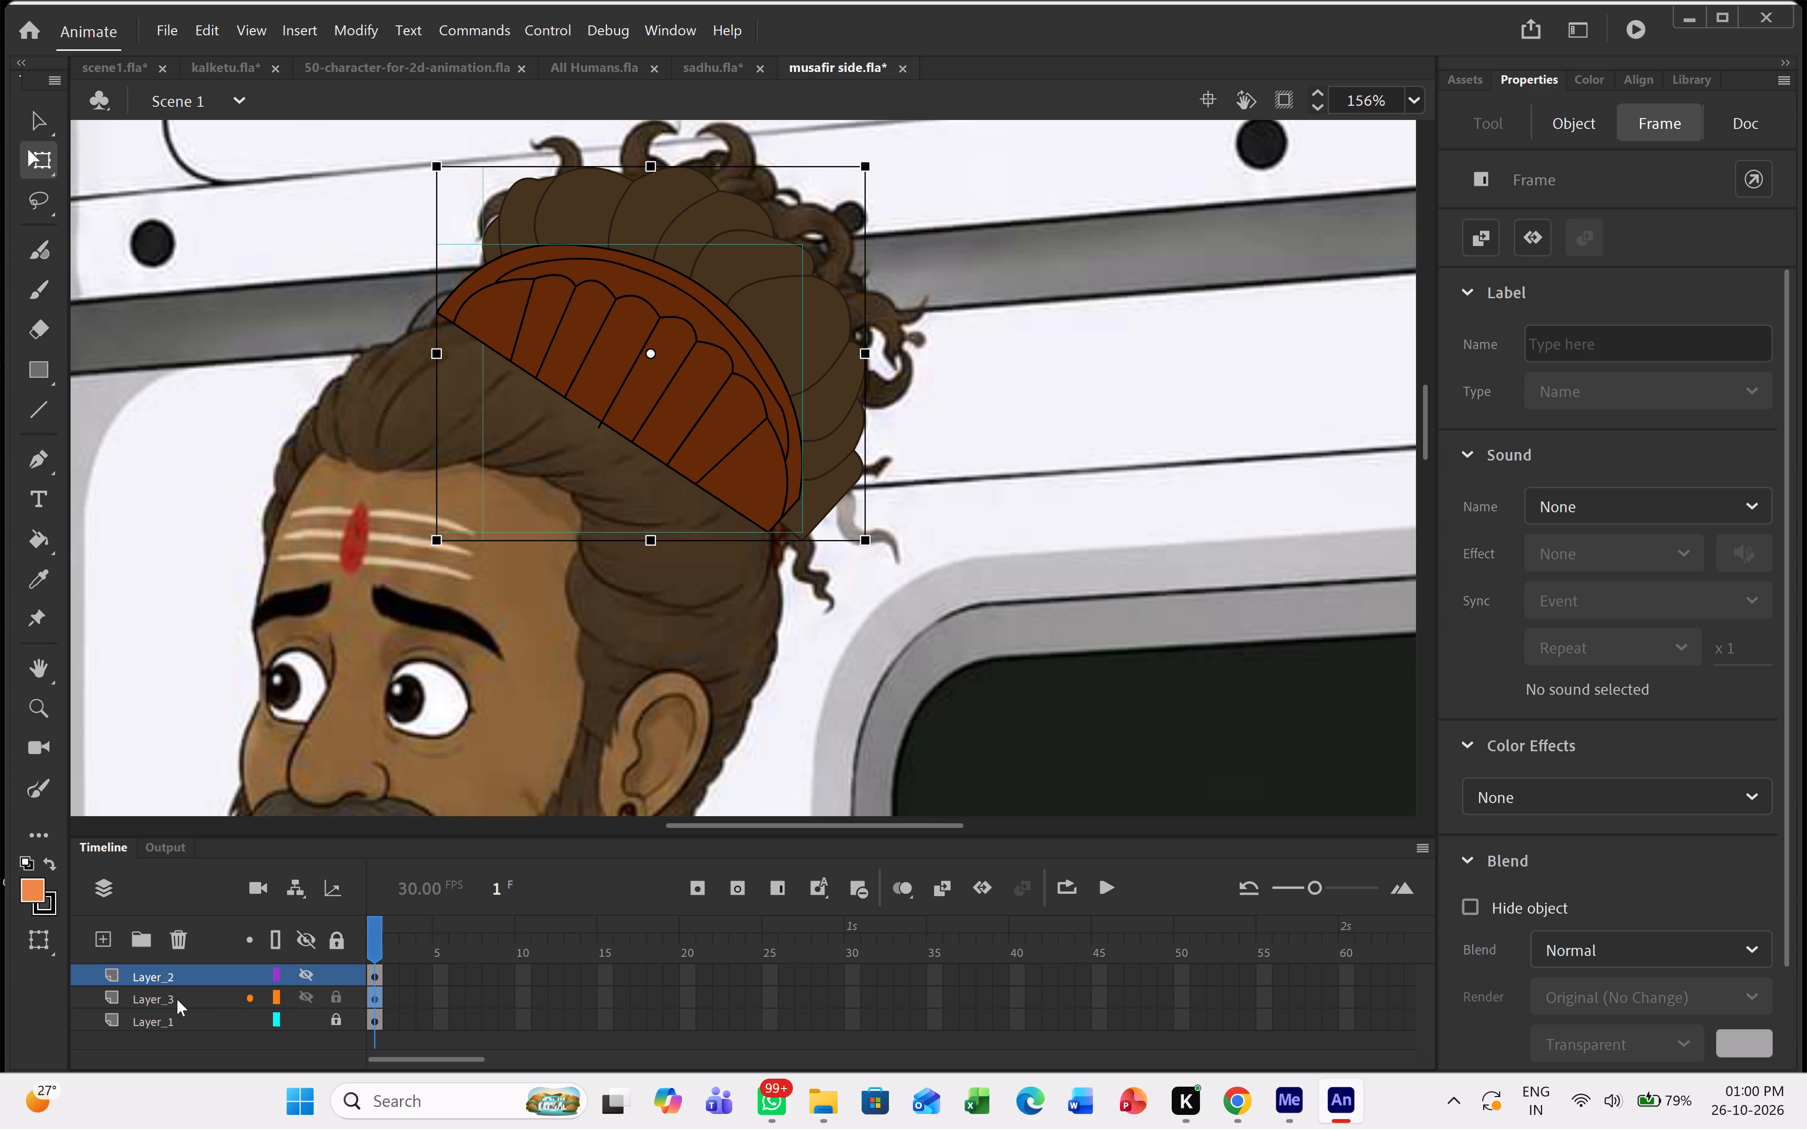
key("ctrl+x")
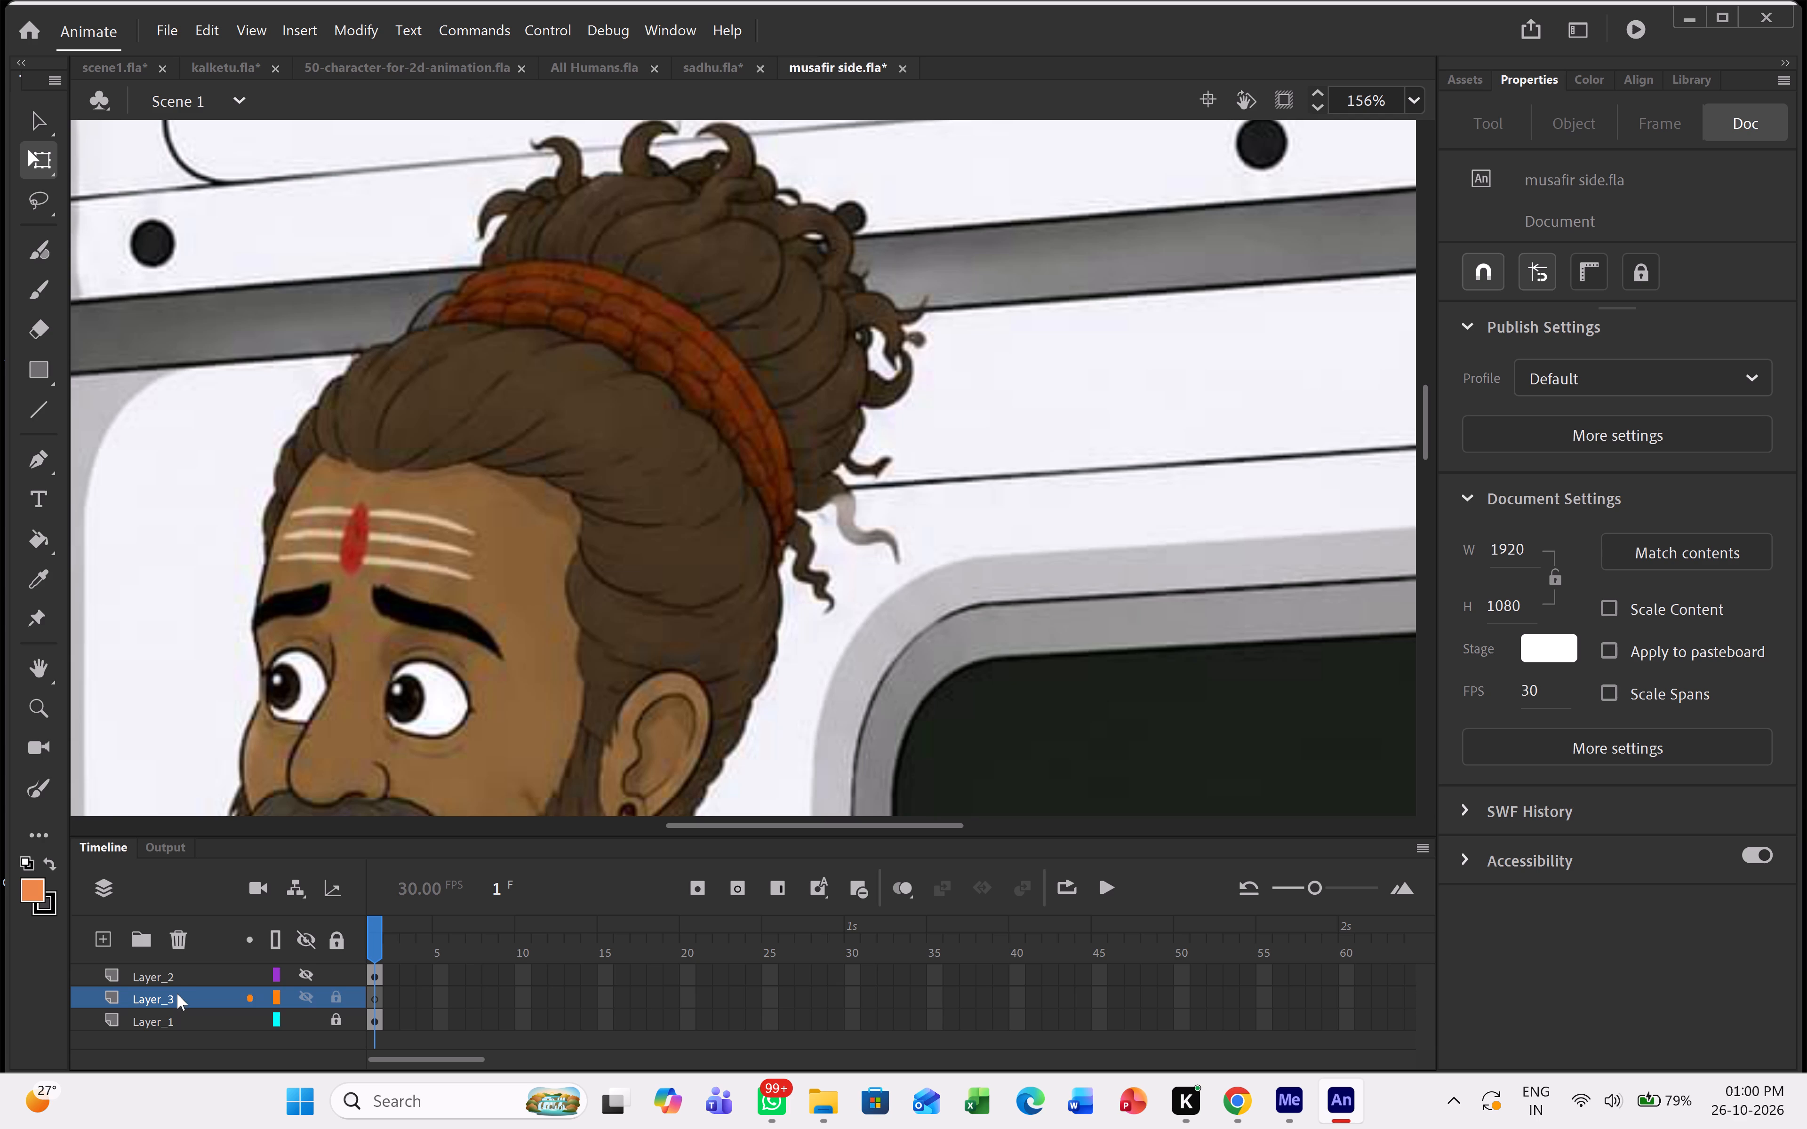
left_click(186, 975)
left_click(309, 974)
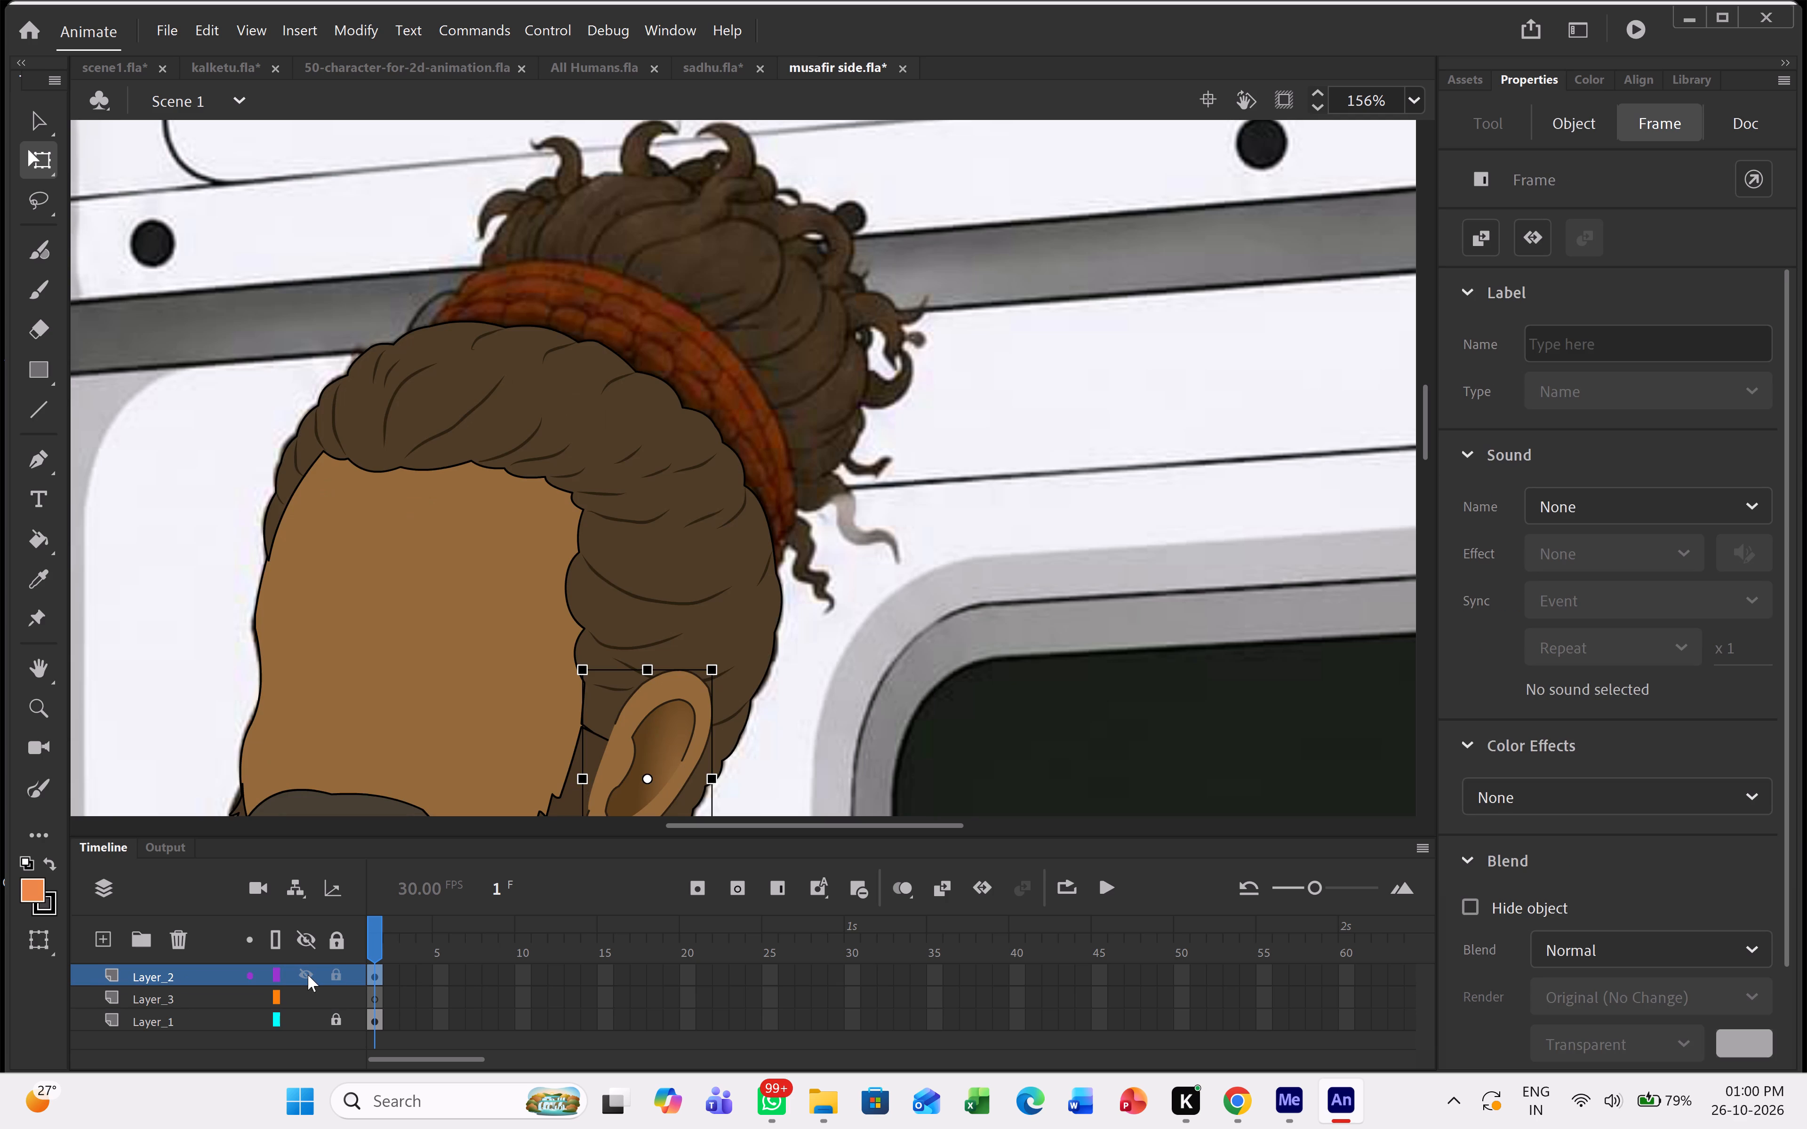
key("ctrl+shift+v")
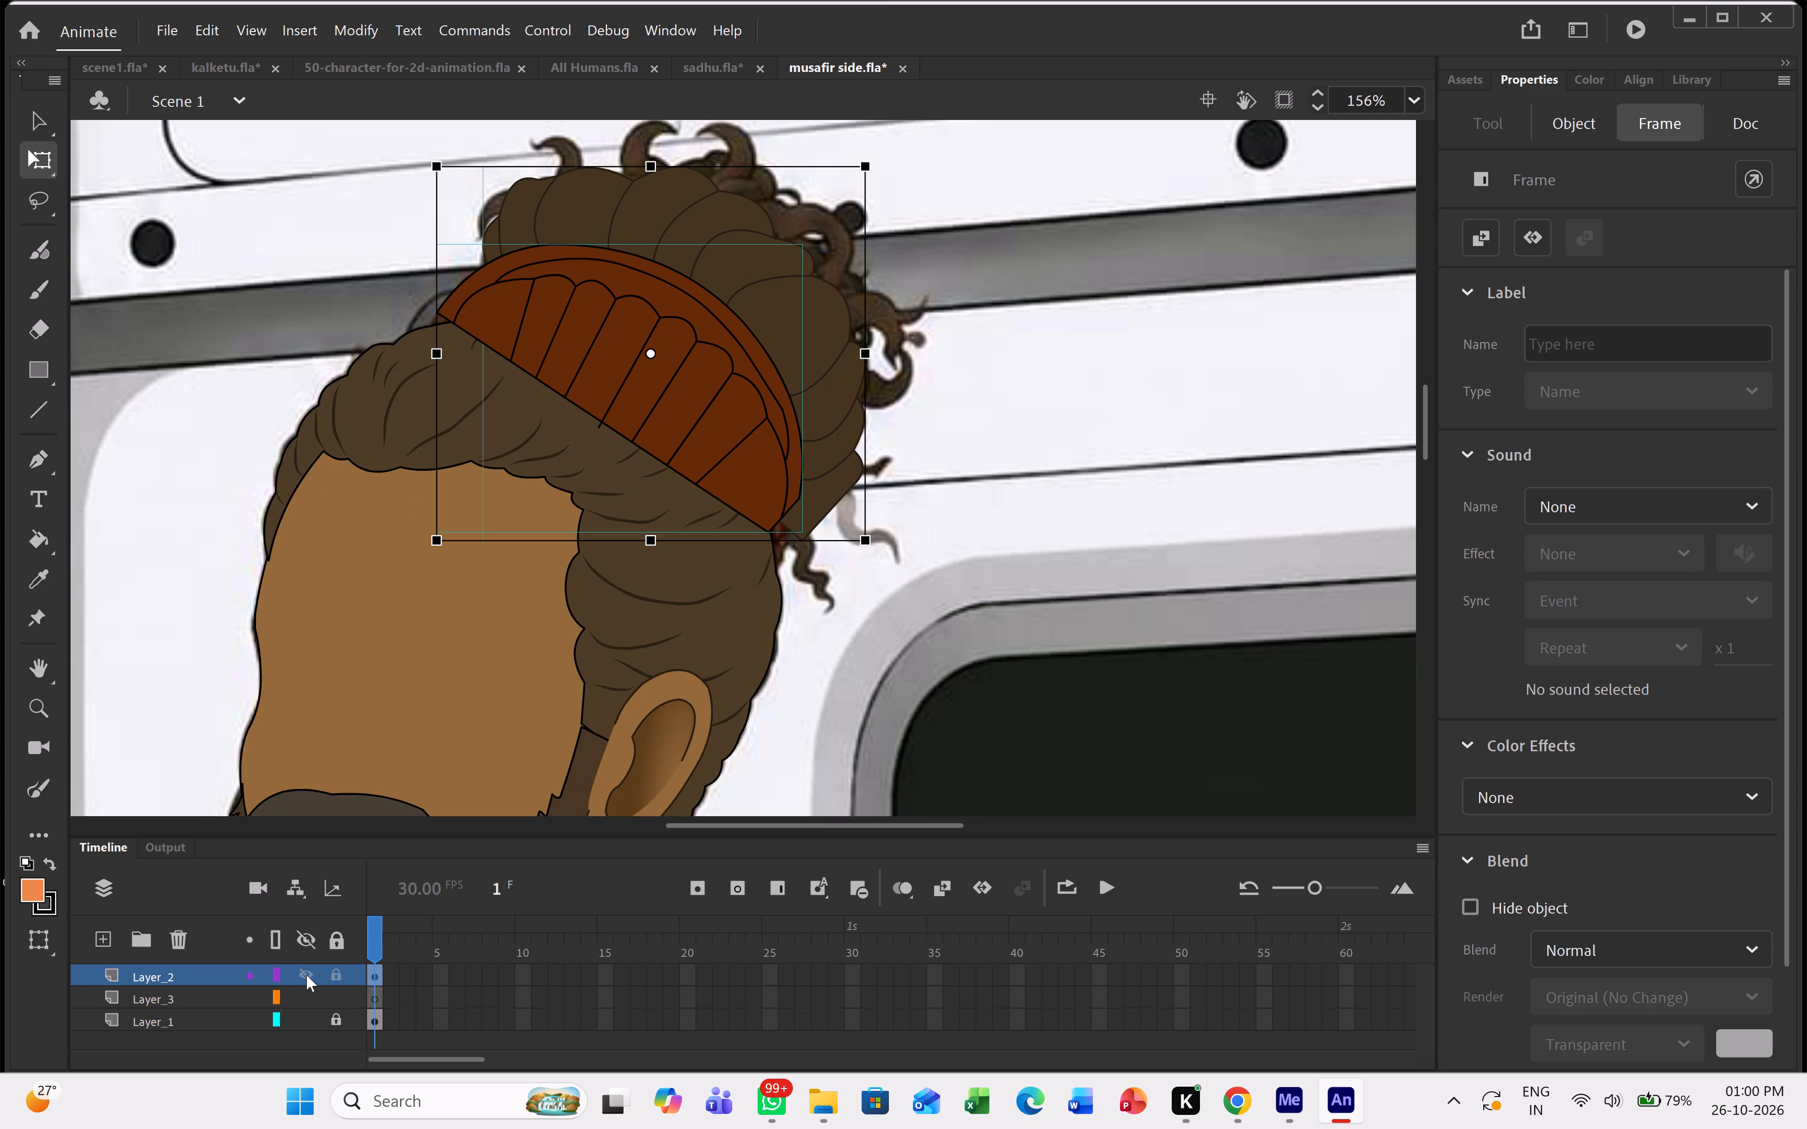
key("ctrl+shift+Down")
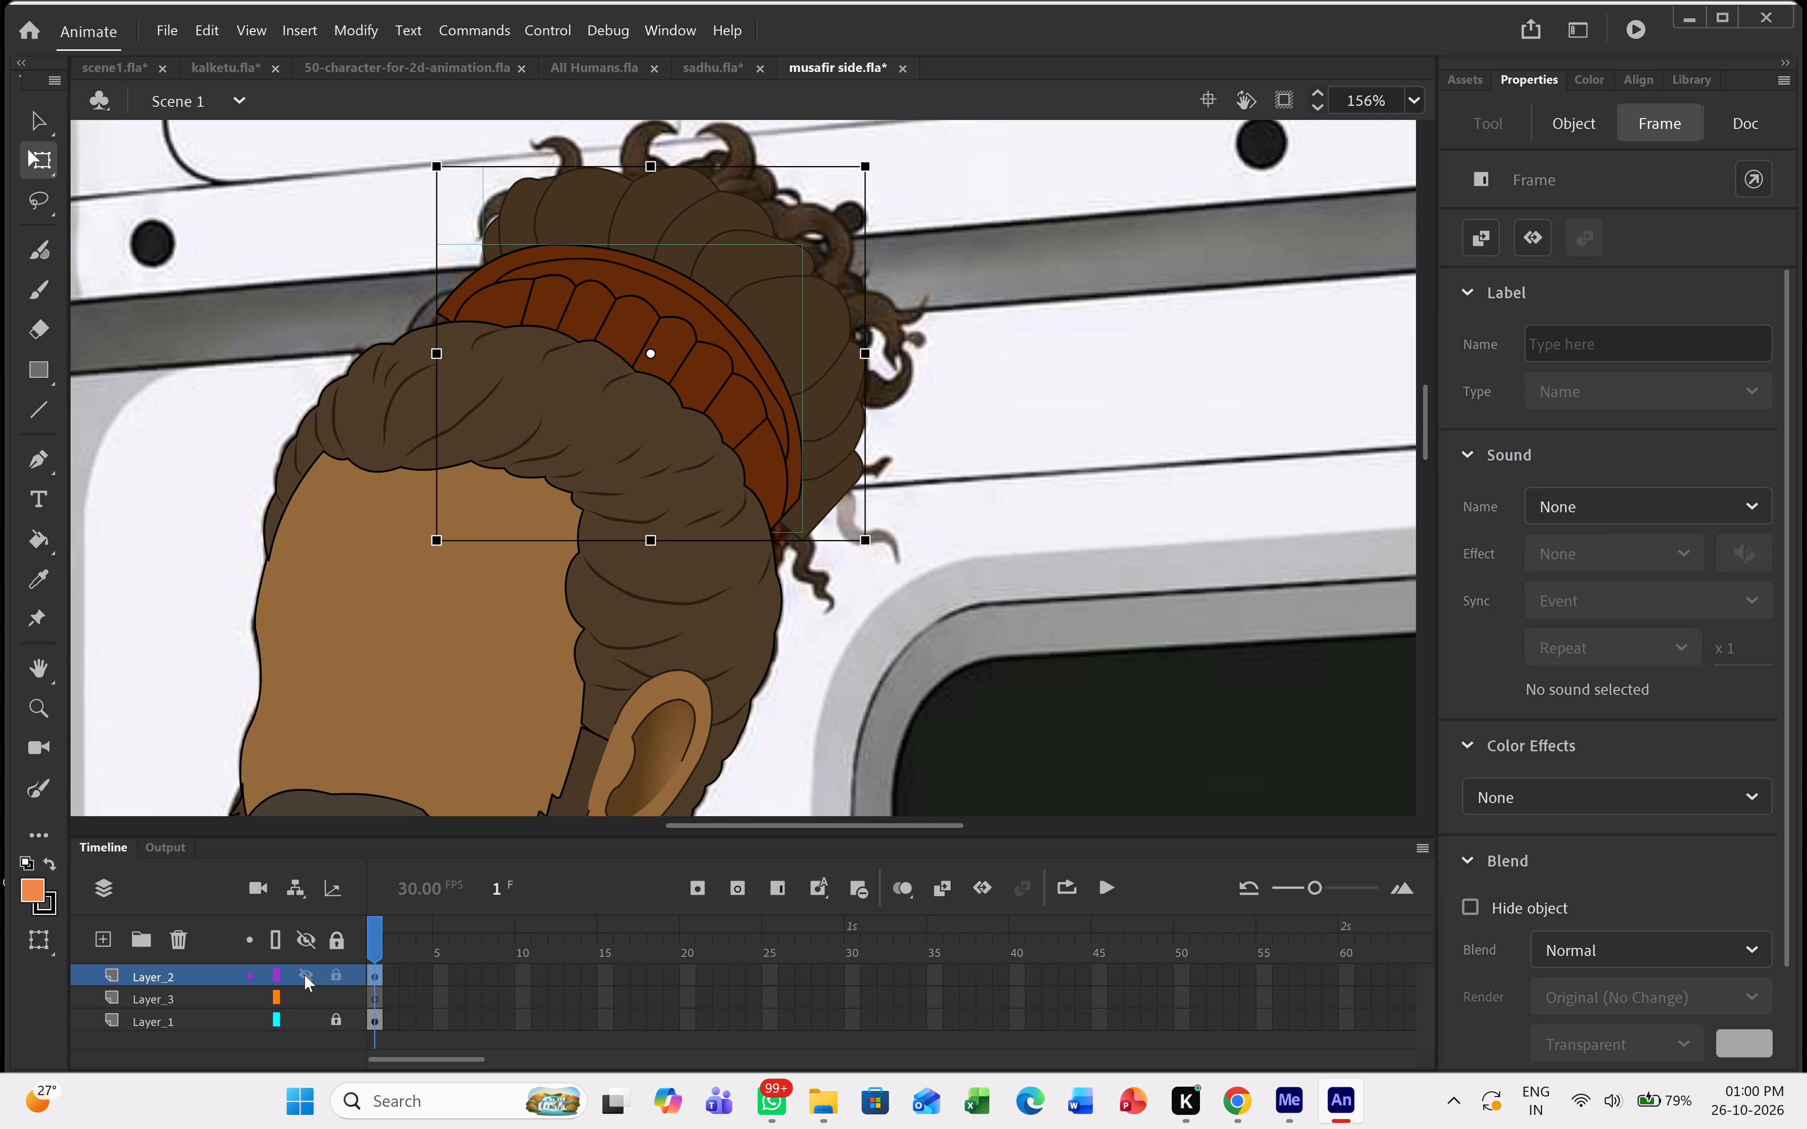
Group the sage's swept-back head hair with the hair band and bun on Layer_2.
left_click(707, 646)
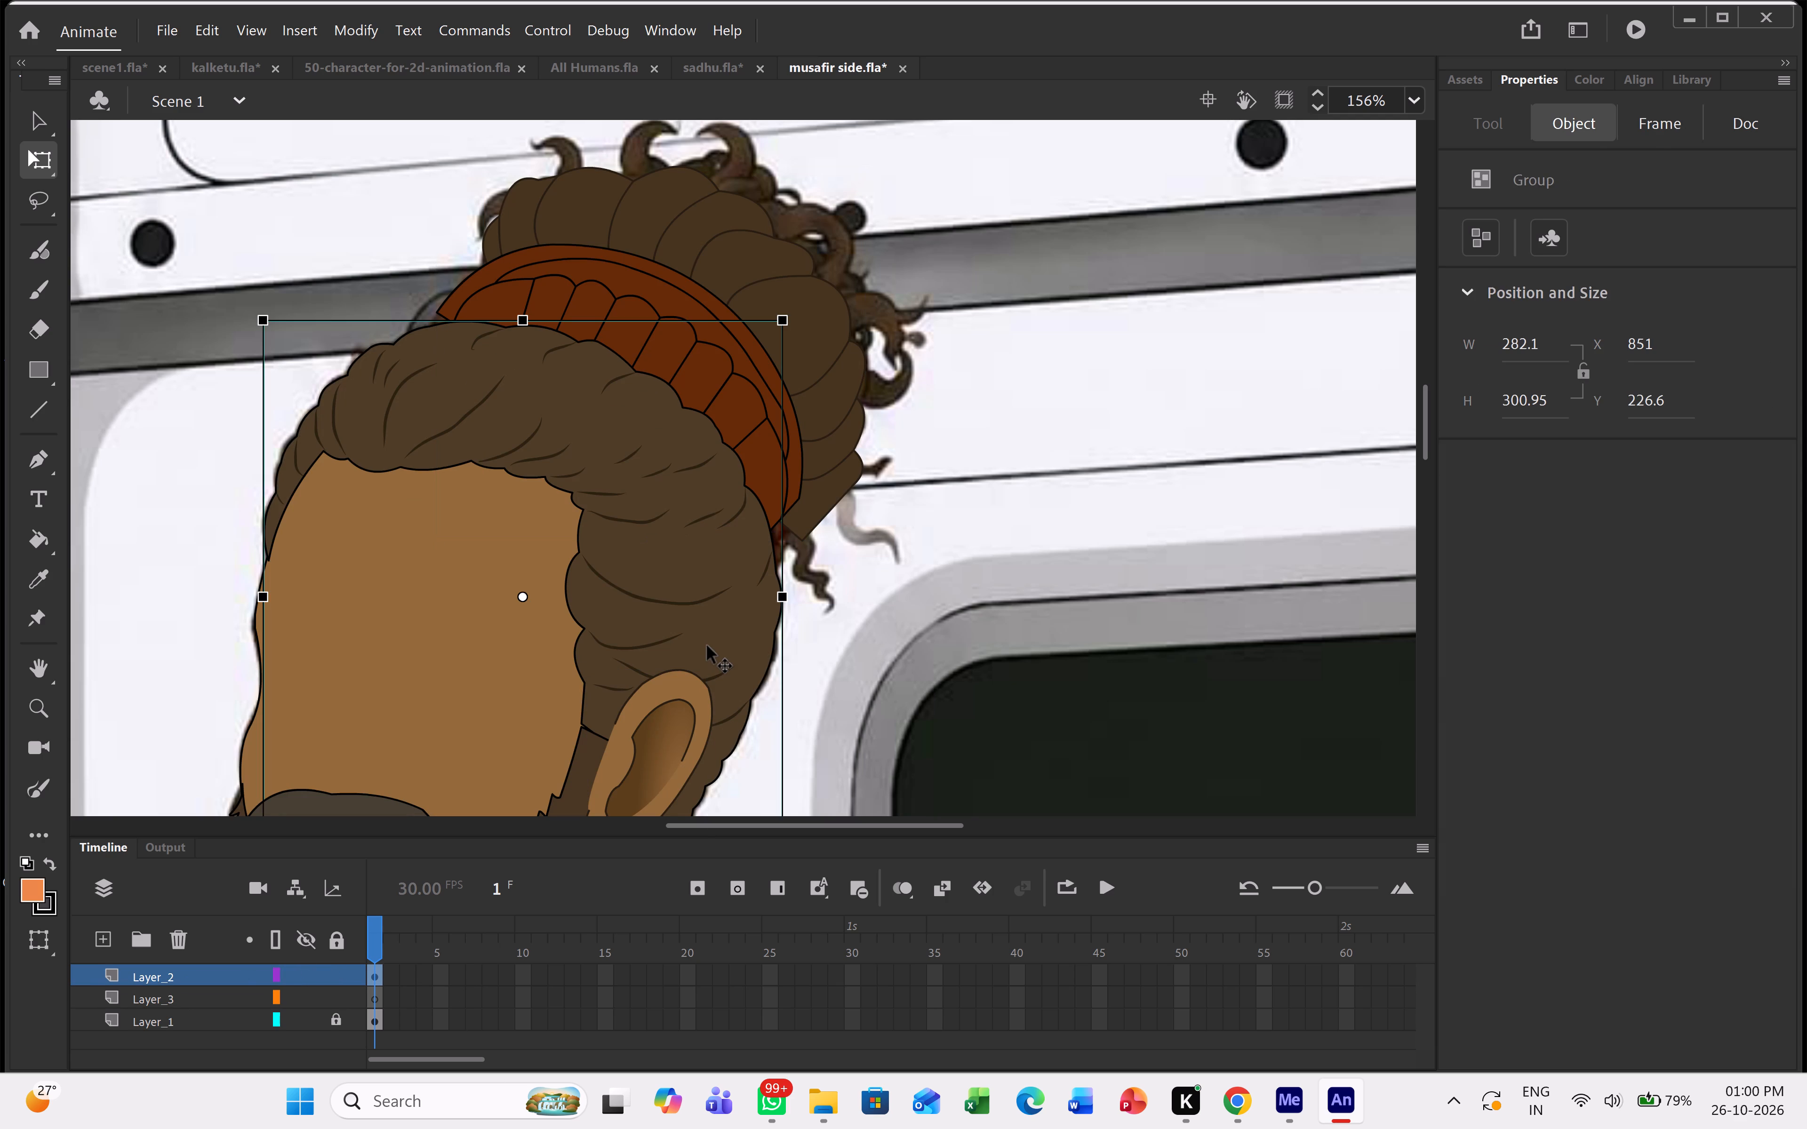
left_click_drag(707, 646, 851, 624)
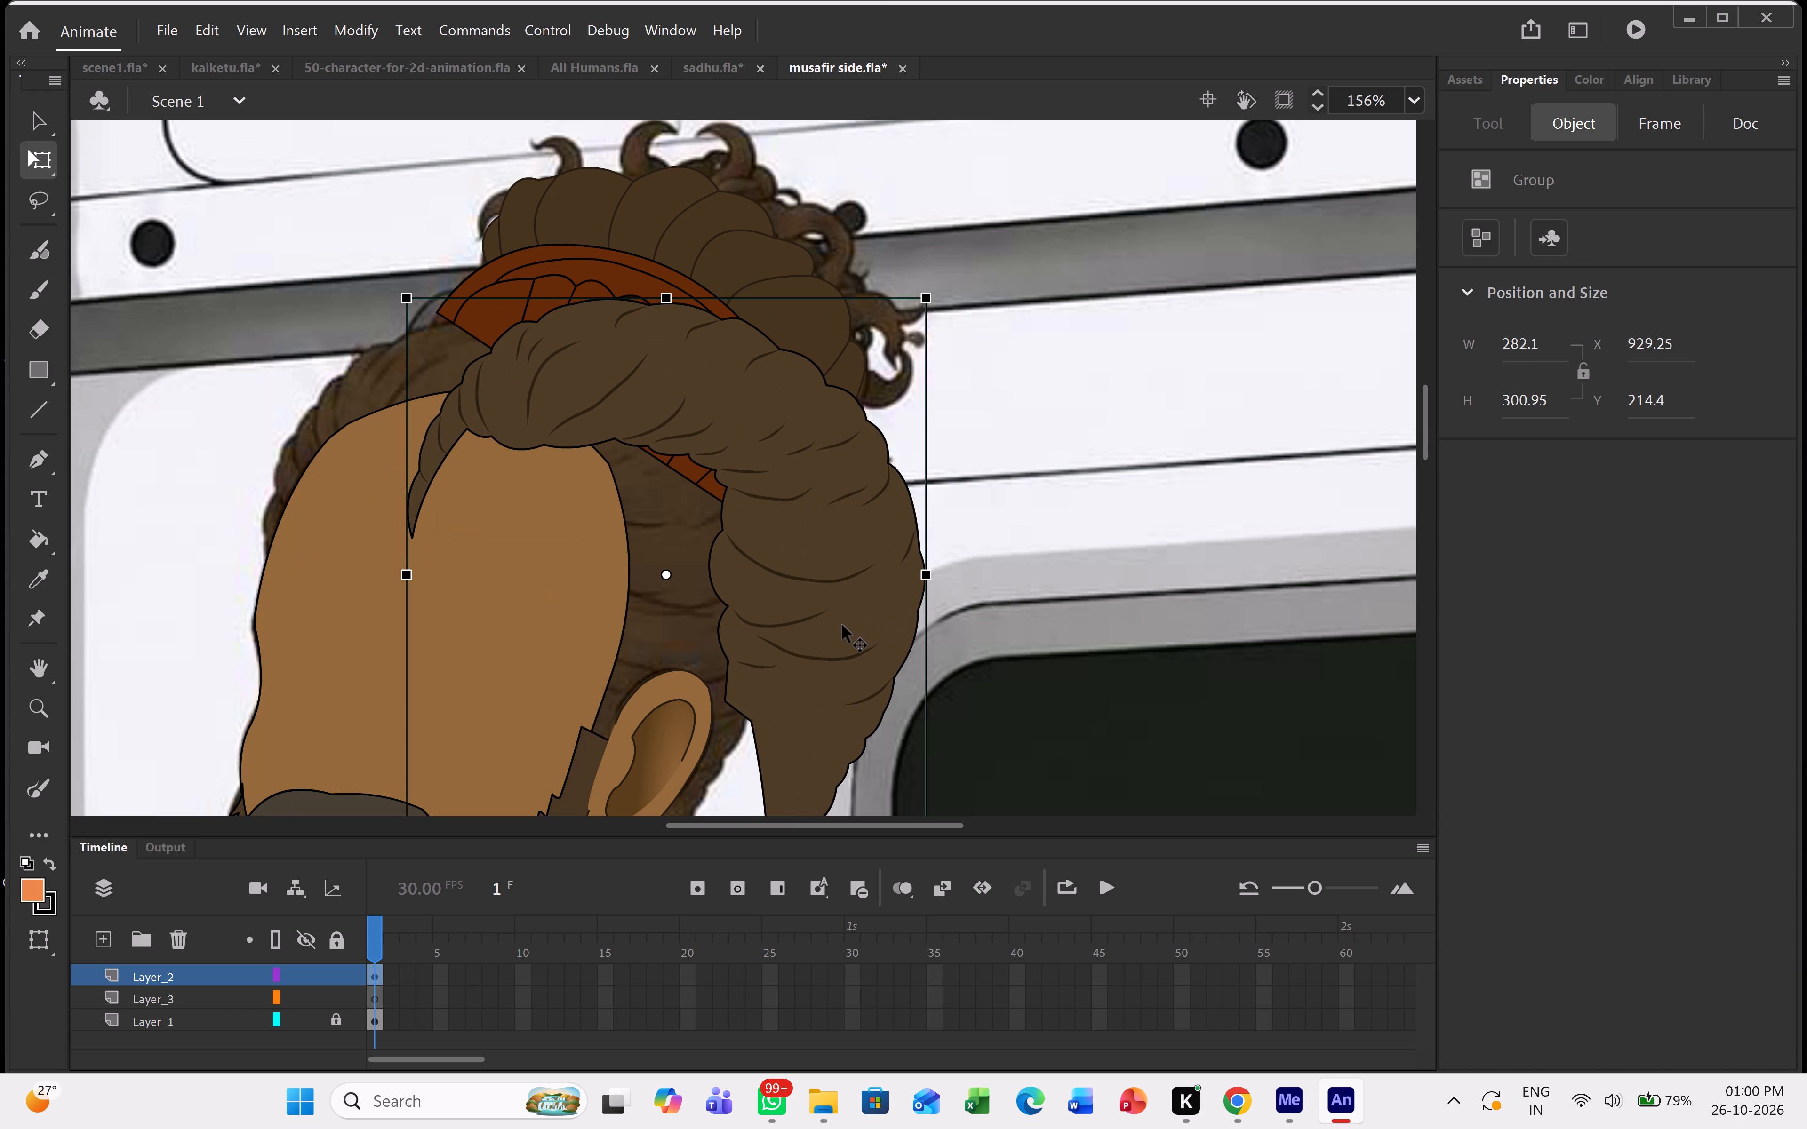
key("ctrl+z")
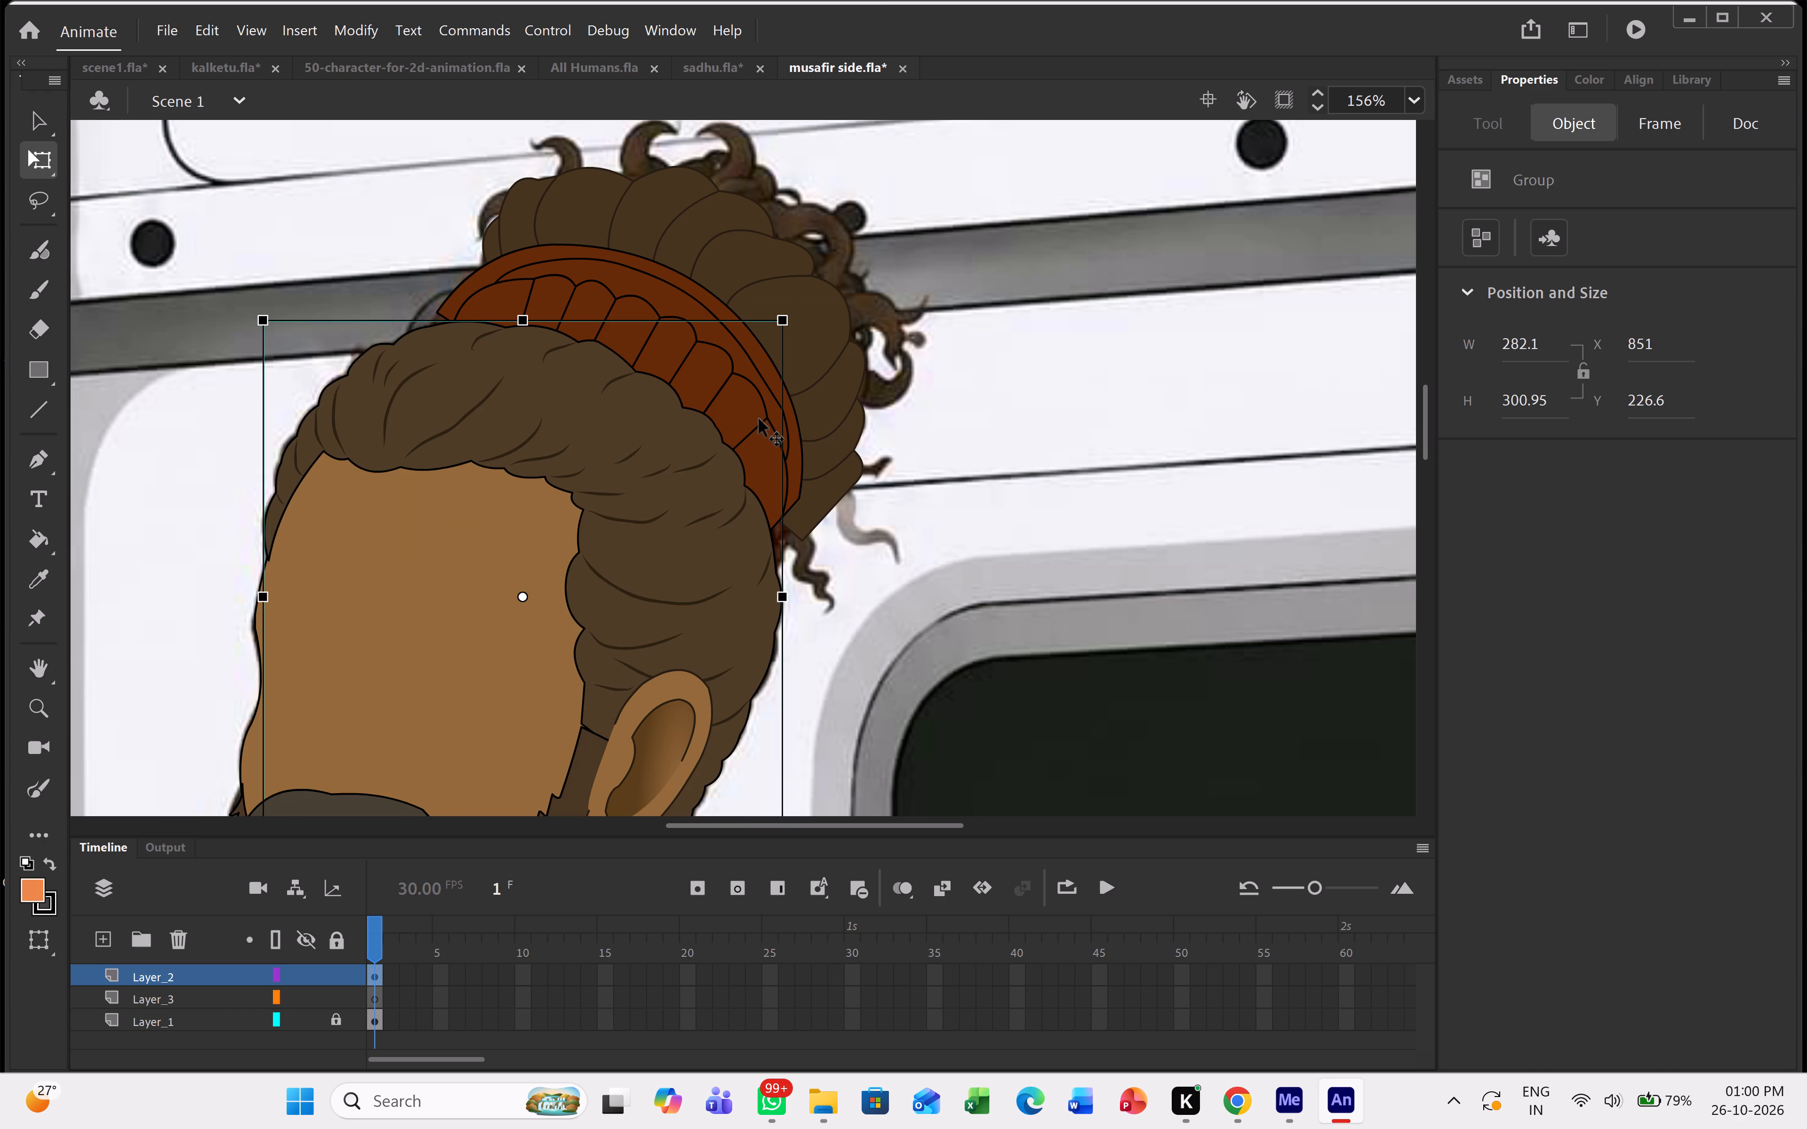
left_click(632, 275, "shift")
left_click(724, 213, "shift")
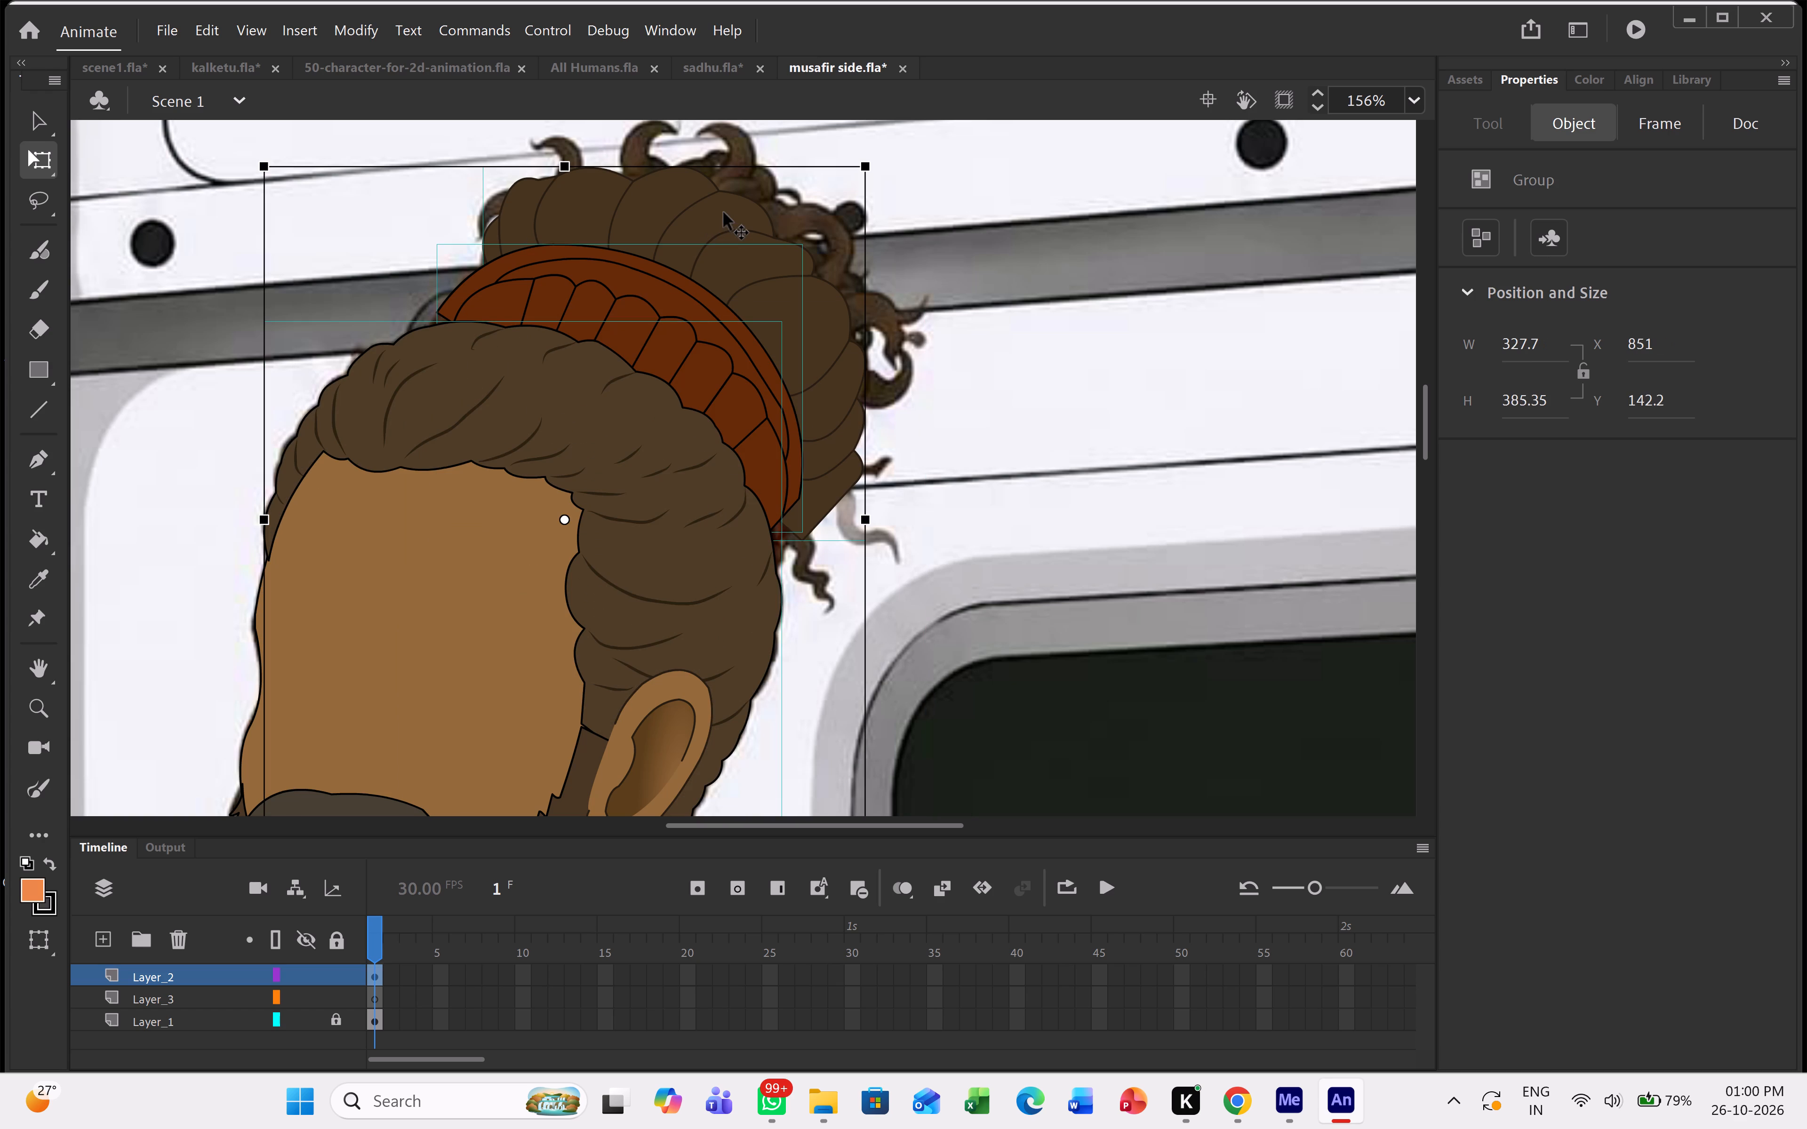
key("ctrl+g")
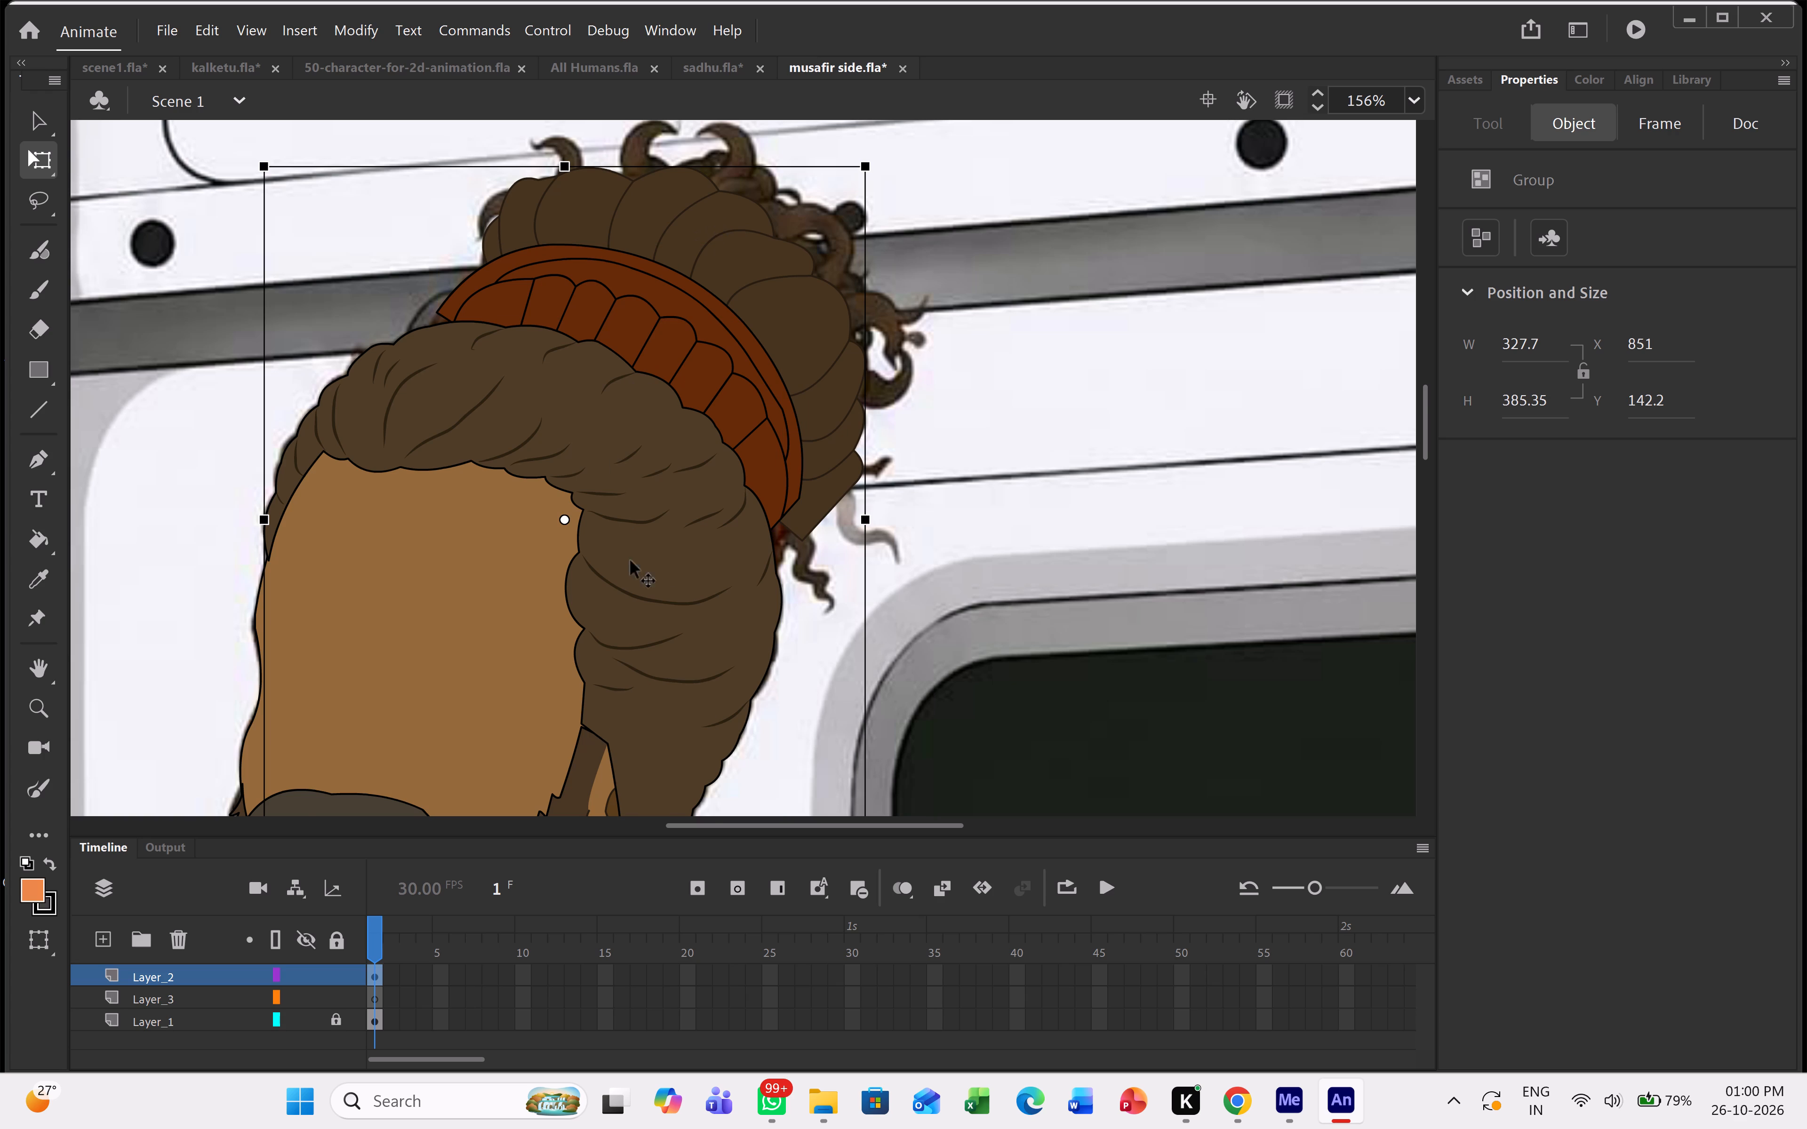
Bring the ear in front of the grouped hair, and deselect it.
scroll(656, 577, "down", 1)
left_click(601, 604)
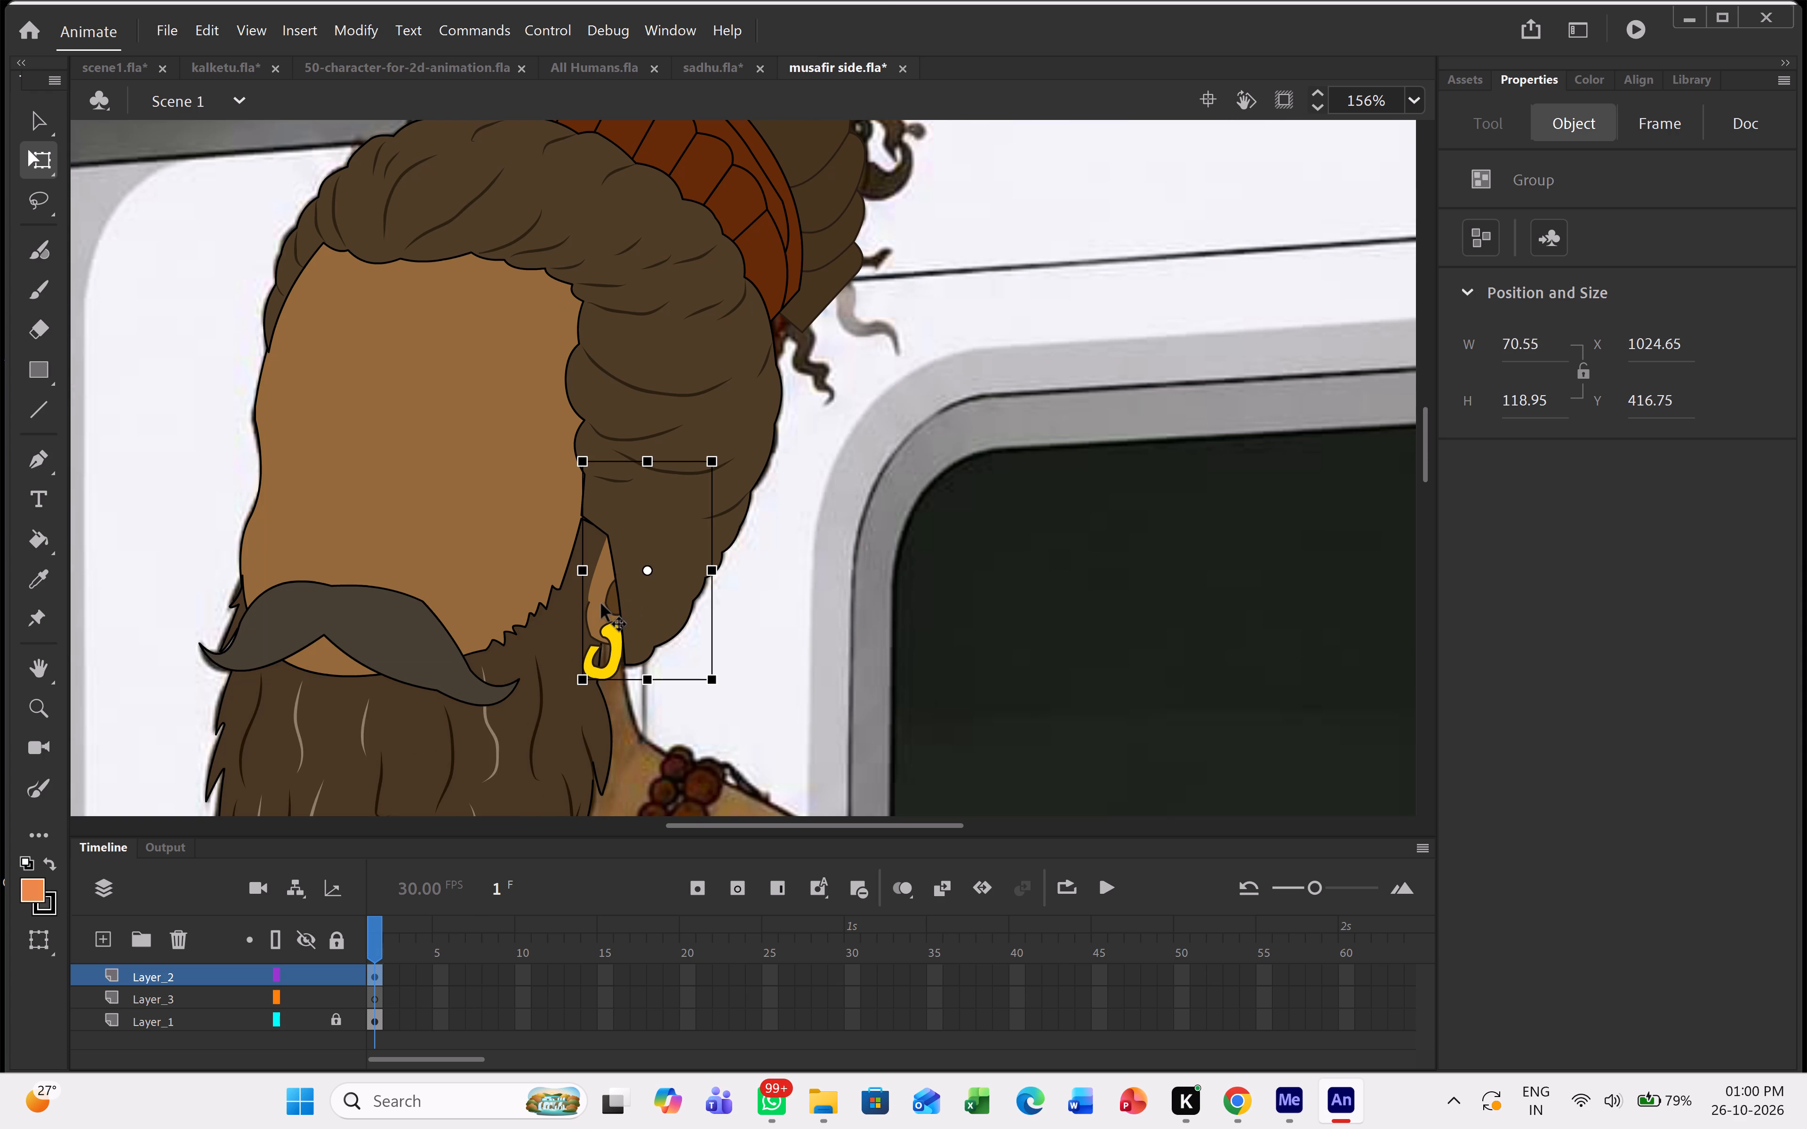
key("ctrl+shift+Up")
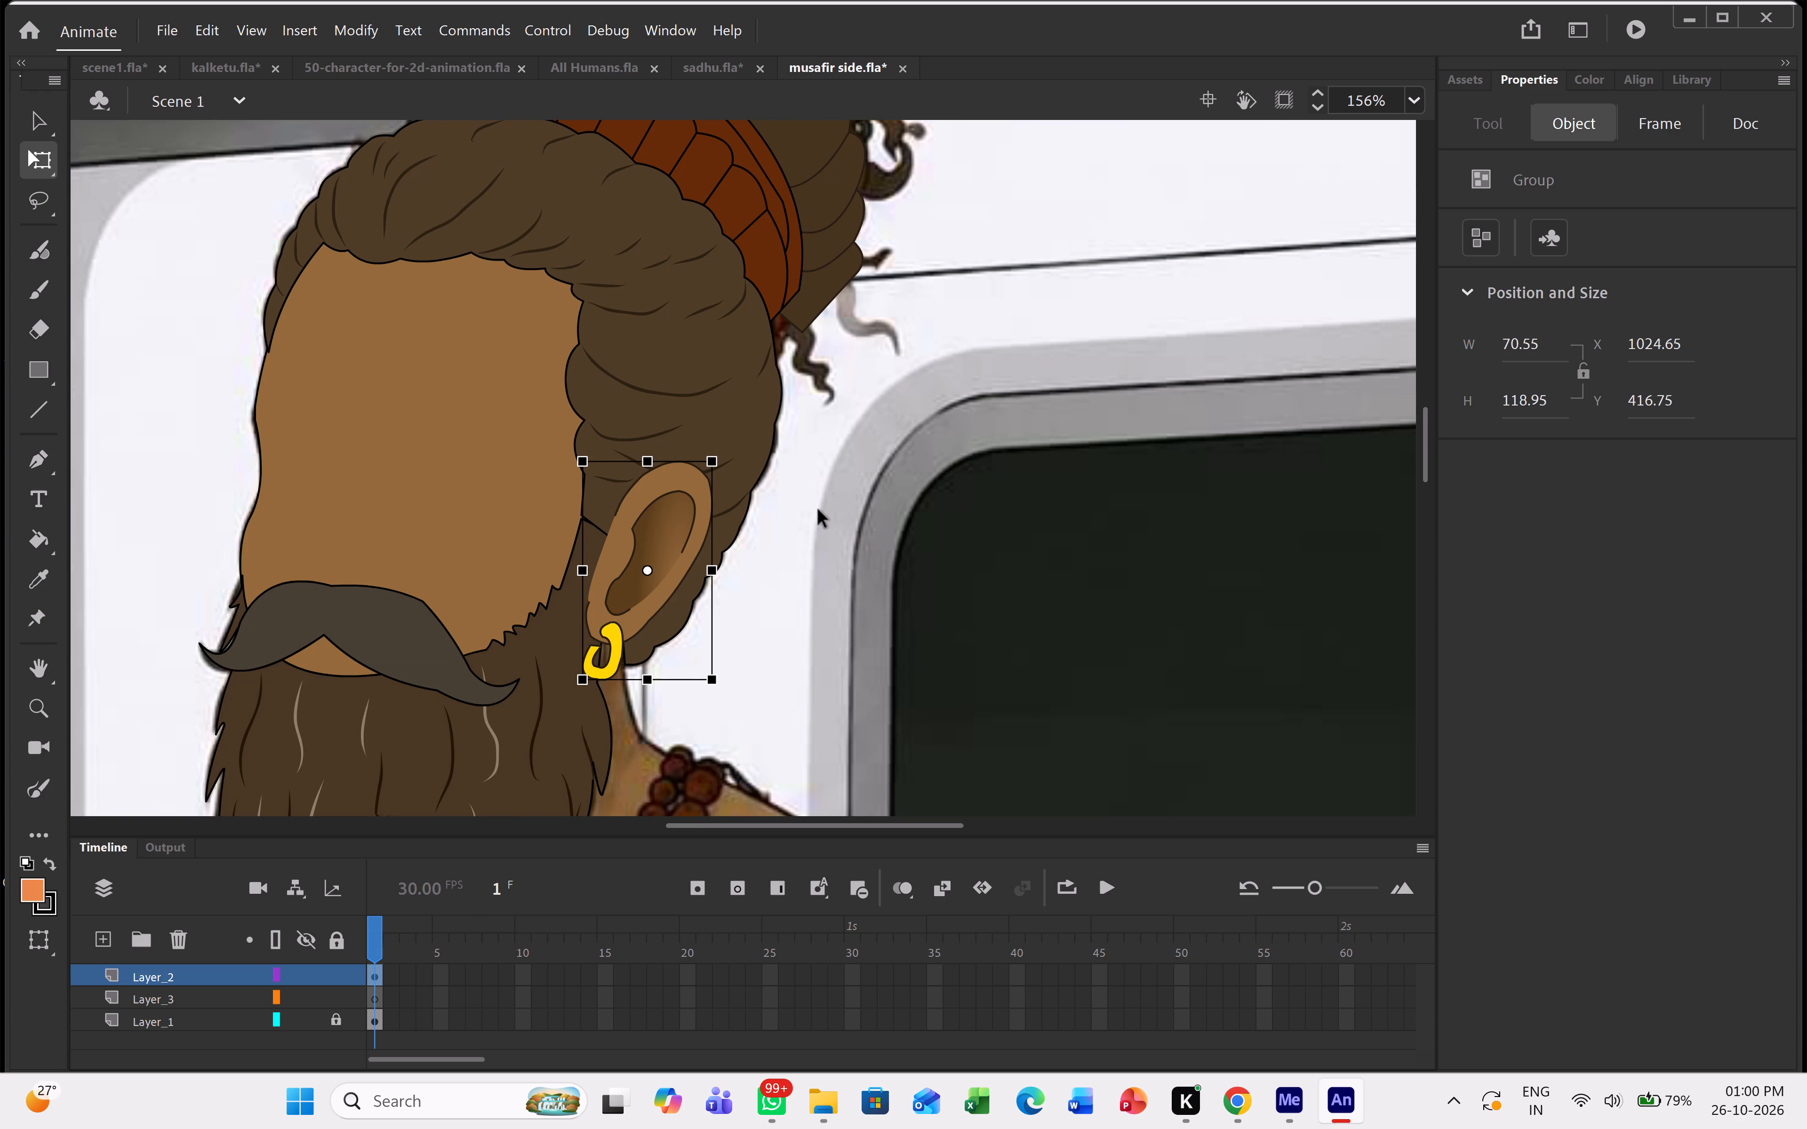
scroll(823, 519, "down", 3, "ctrl")
left_click(857, 527)
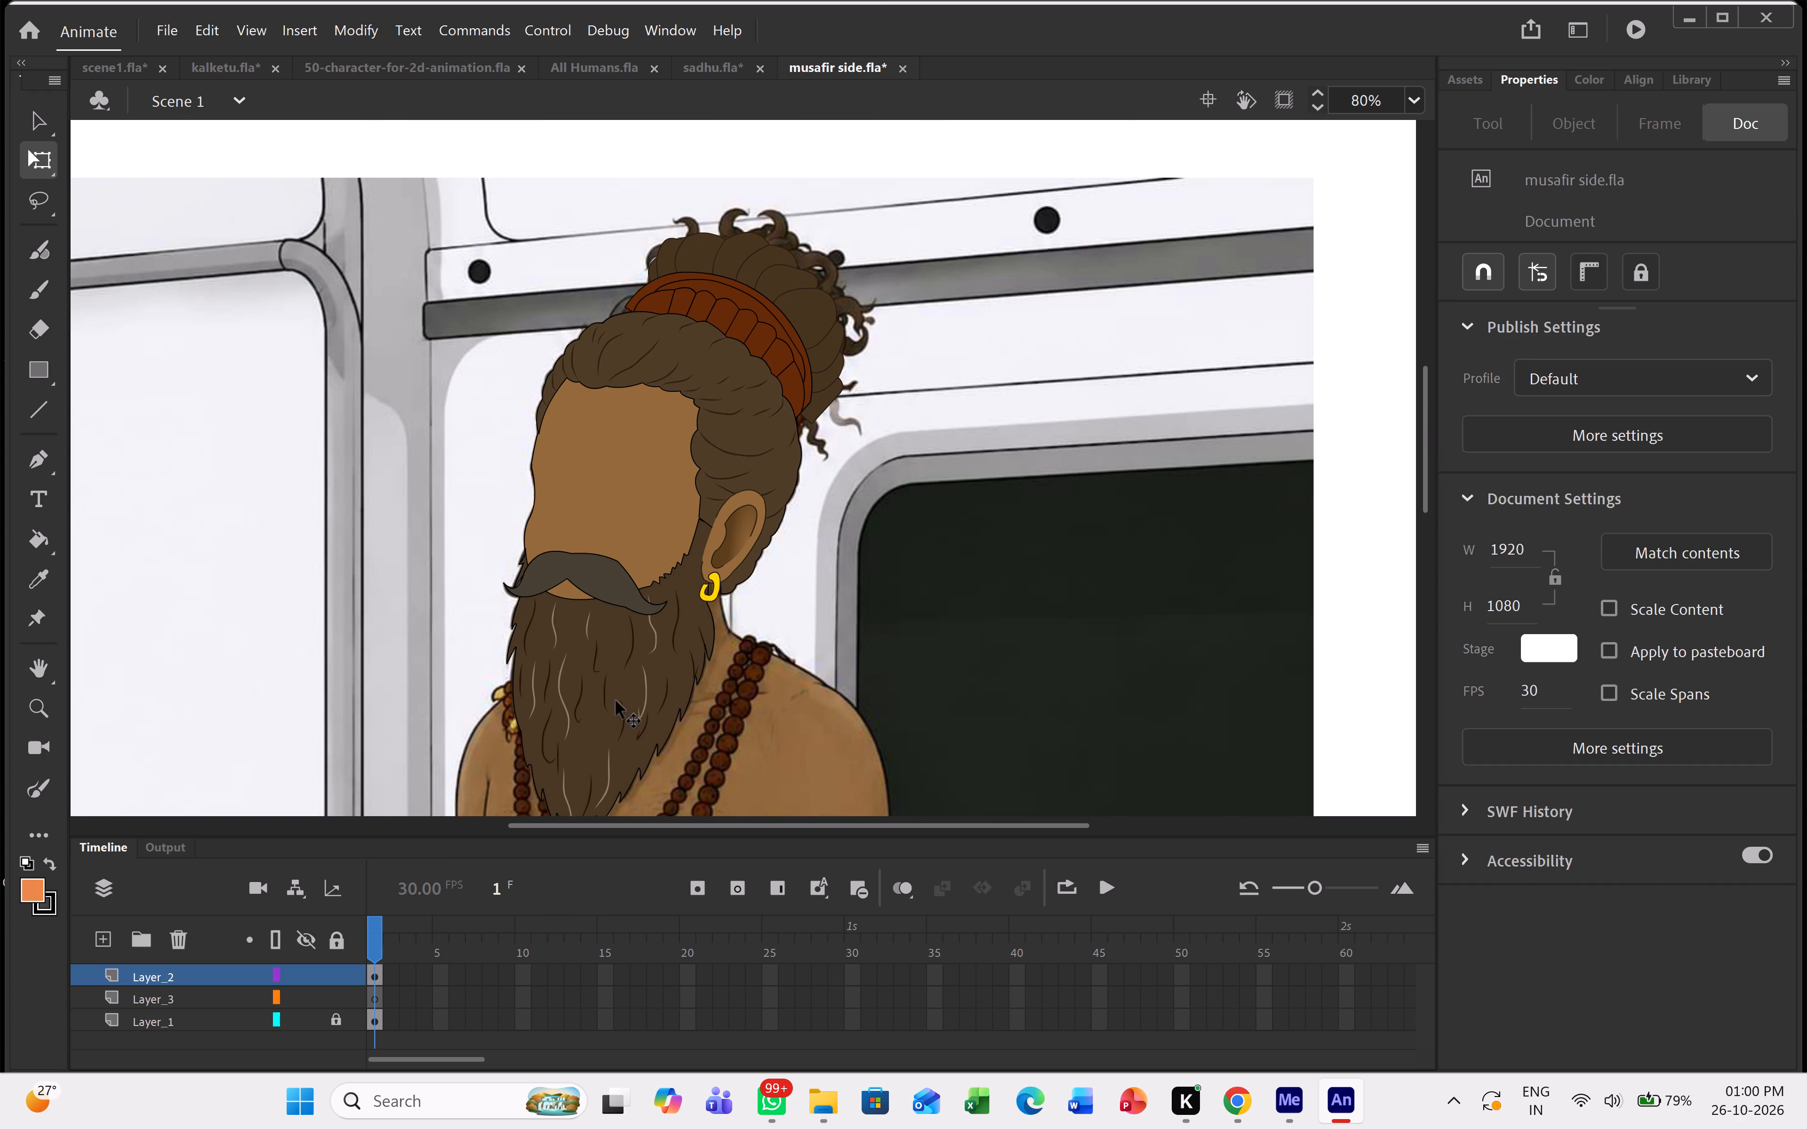
Hide Layer_3 and toggle Layer_2's visibility to compare the assembled head with the reference artwork, leaving both layers hidden.
left_click(616, 701)
left_click(599, 573)
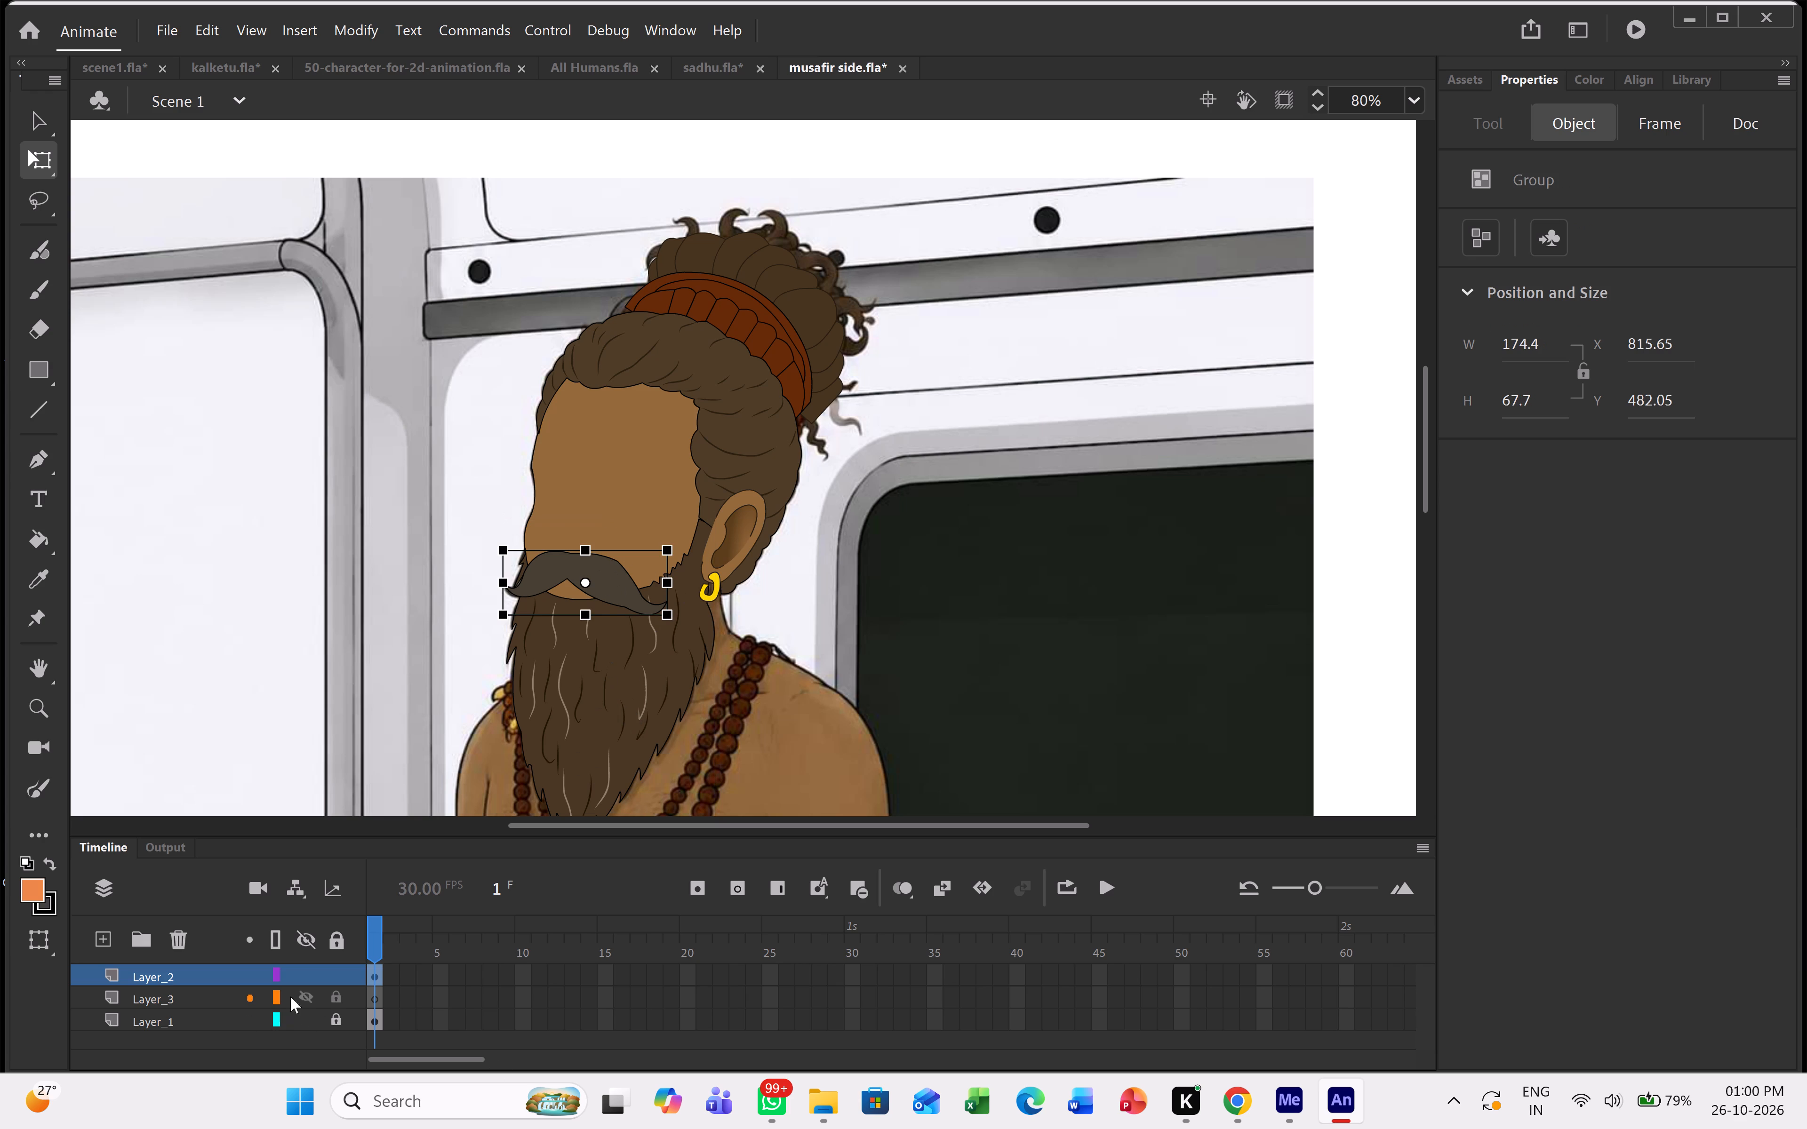
left_click(305, 1002)
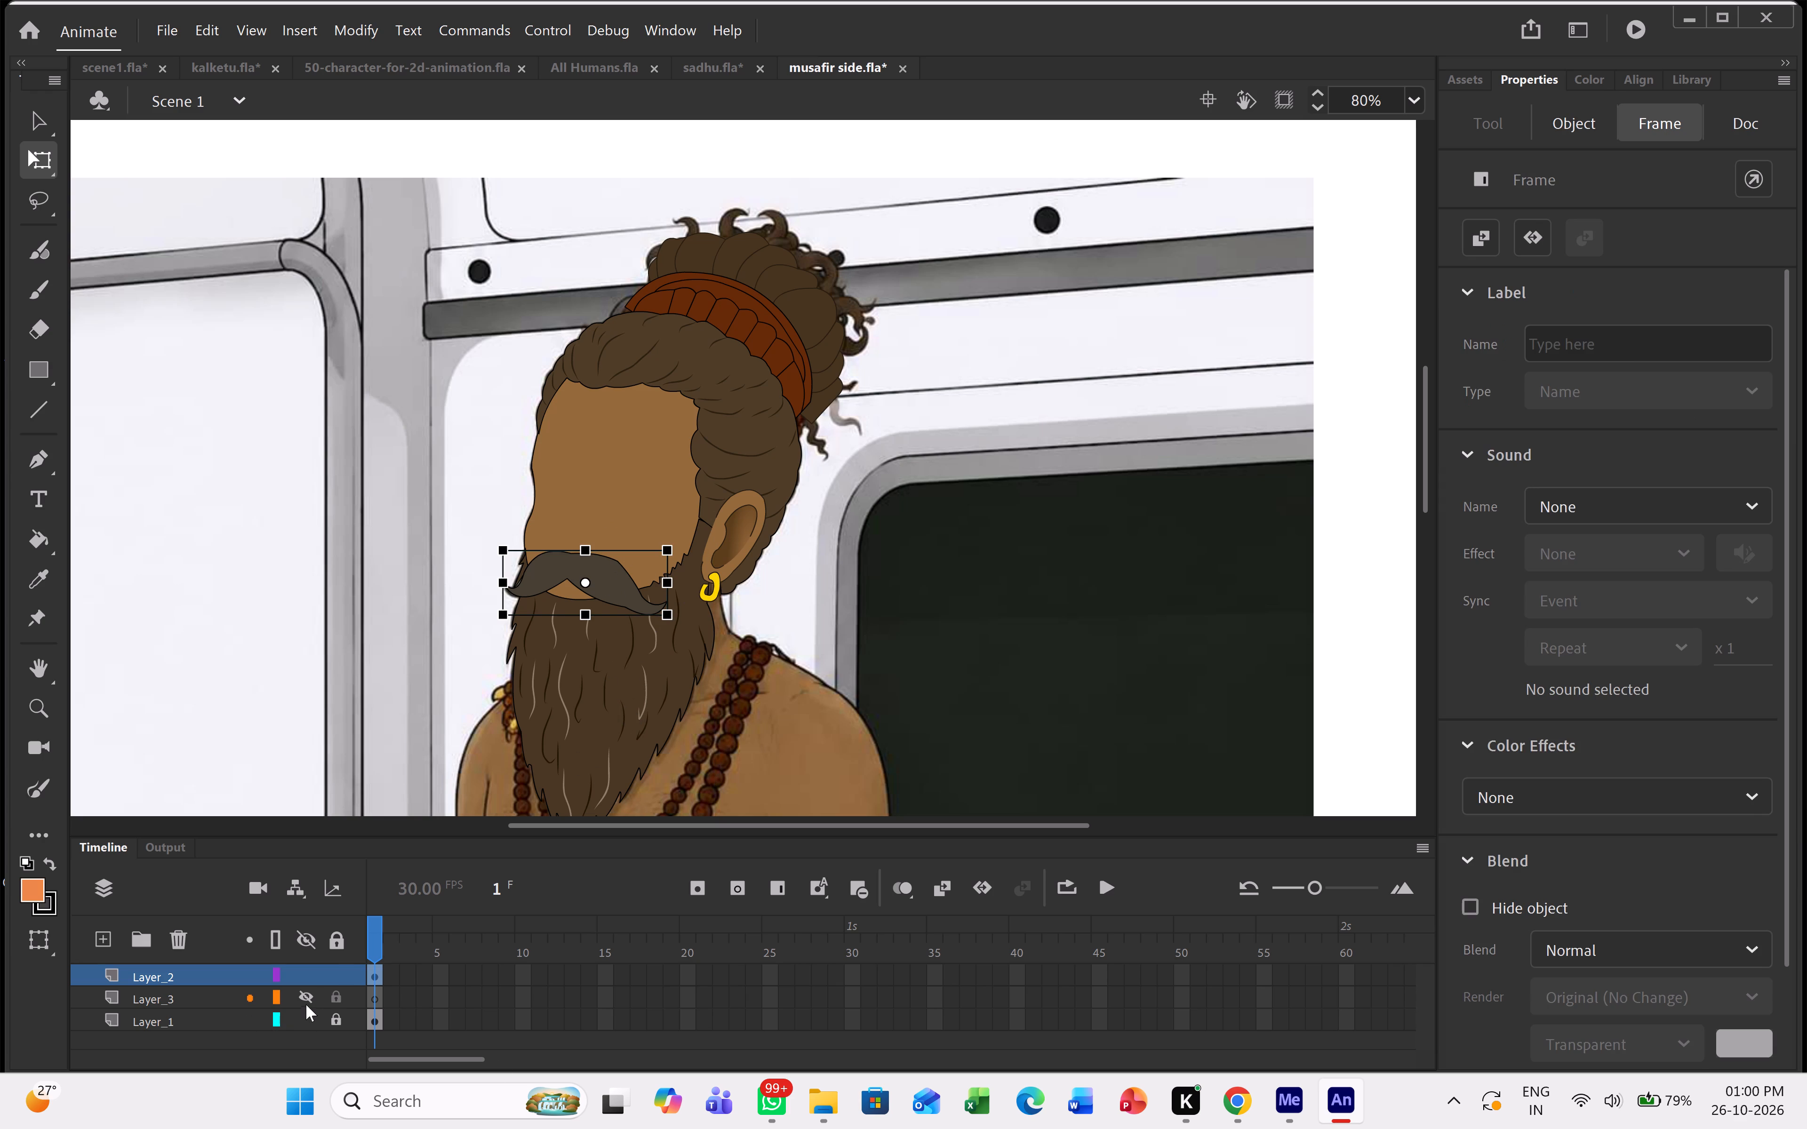
left_click(306, 979)
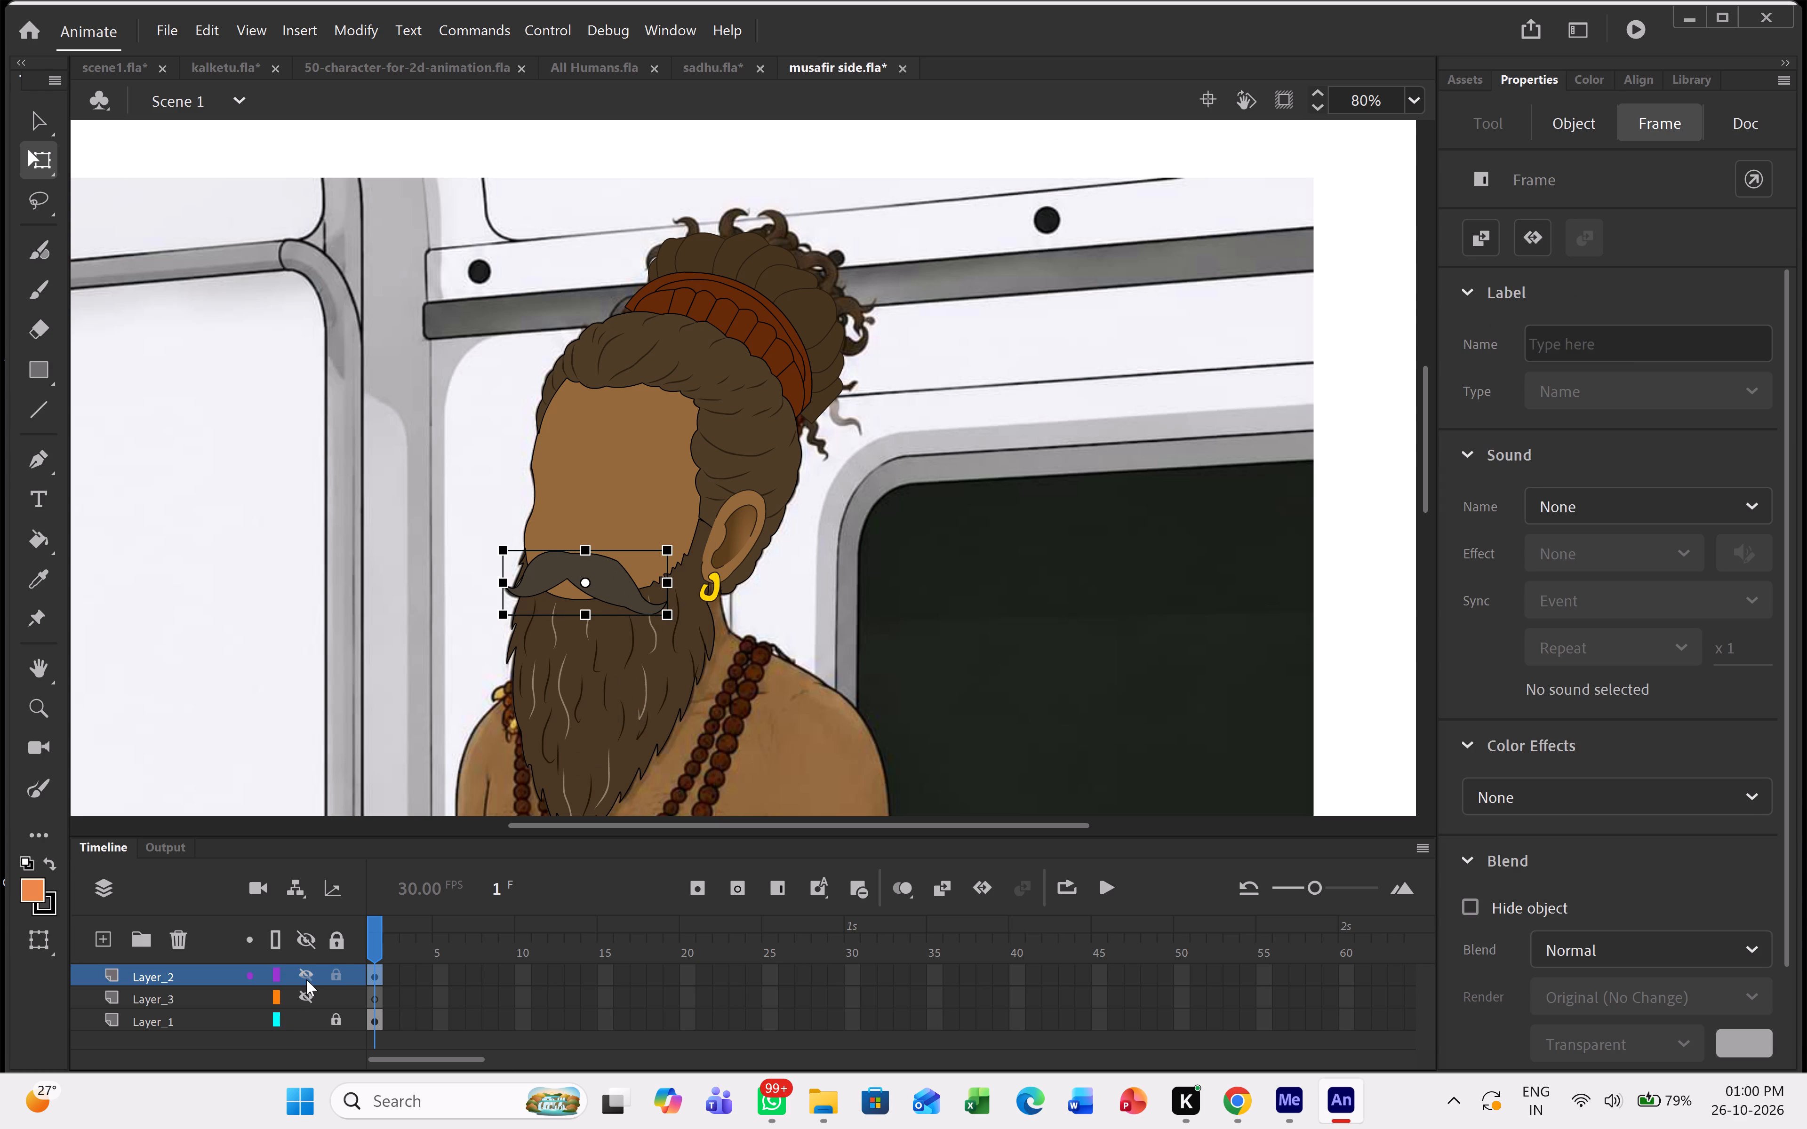
left_click(306, 979)
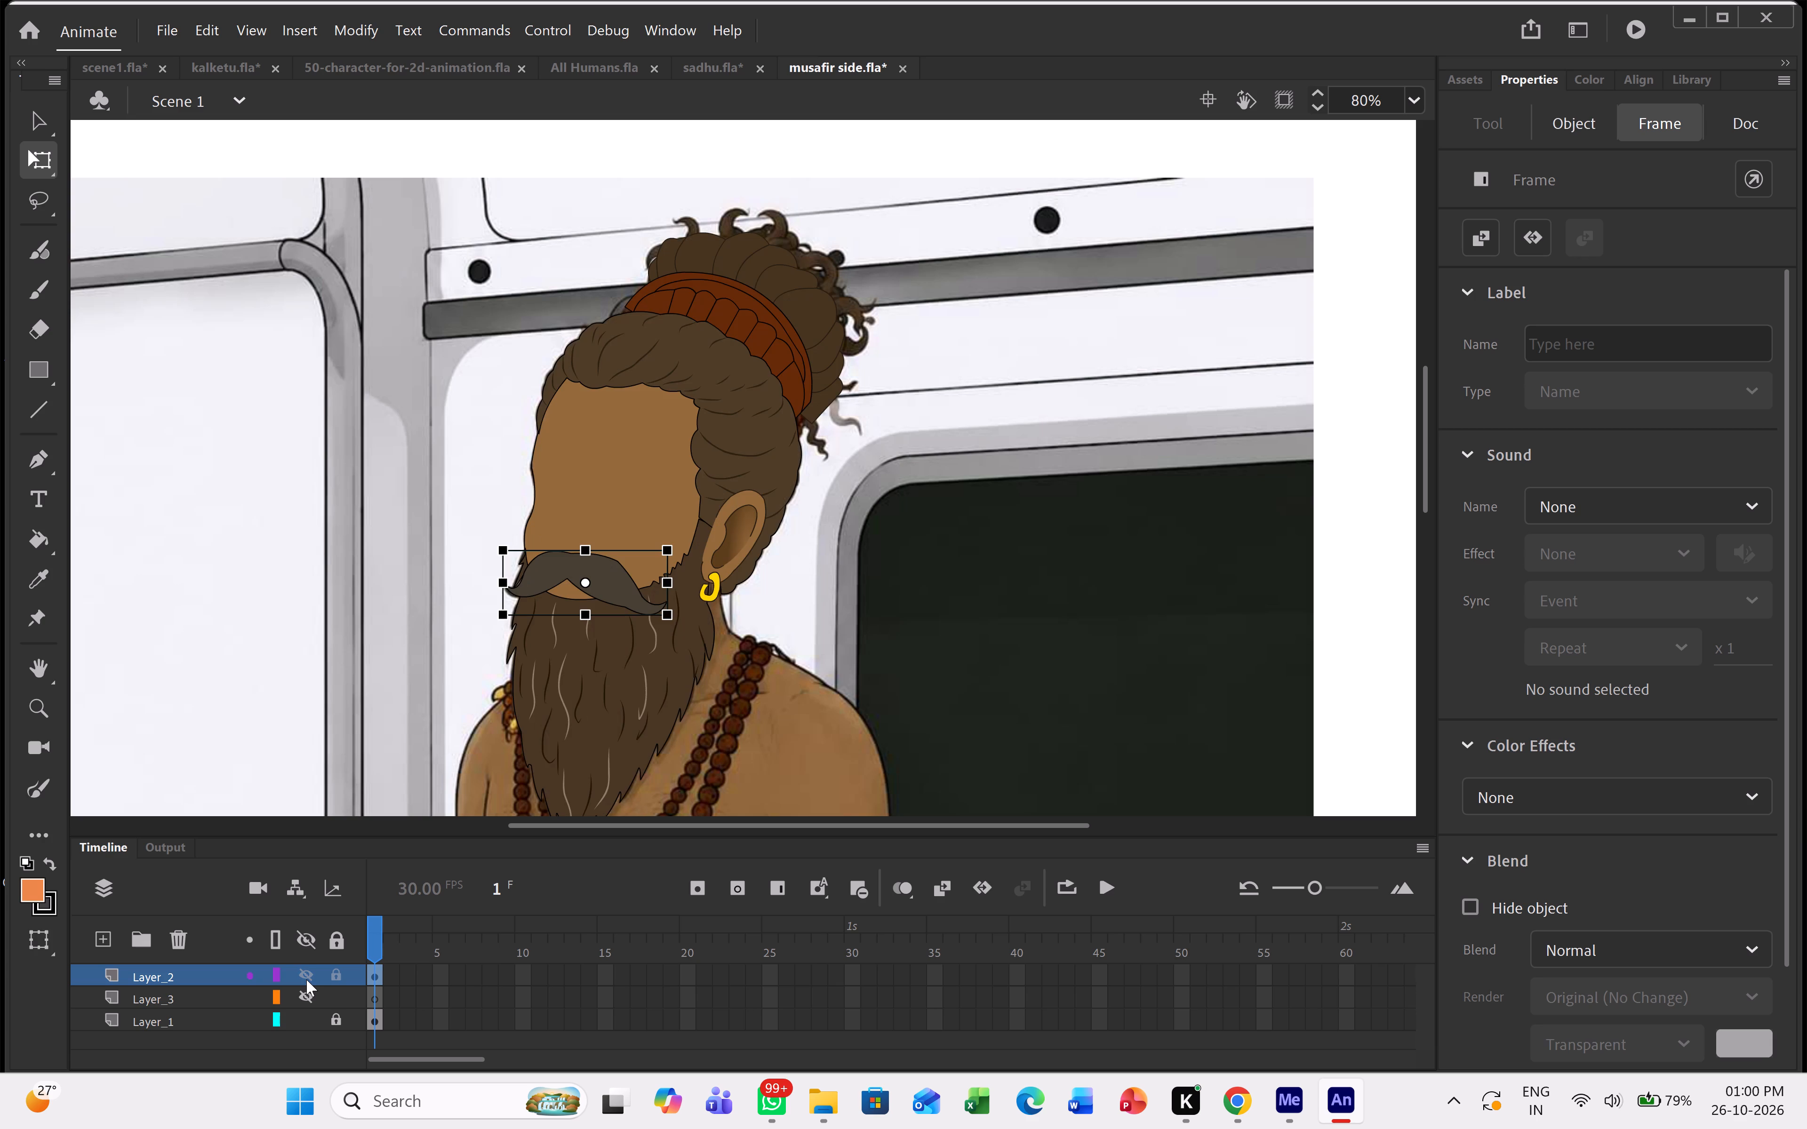
left_click(306, 979)
left_click(306, 979)
left_click(306, 979)
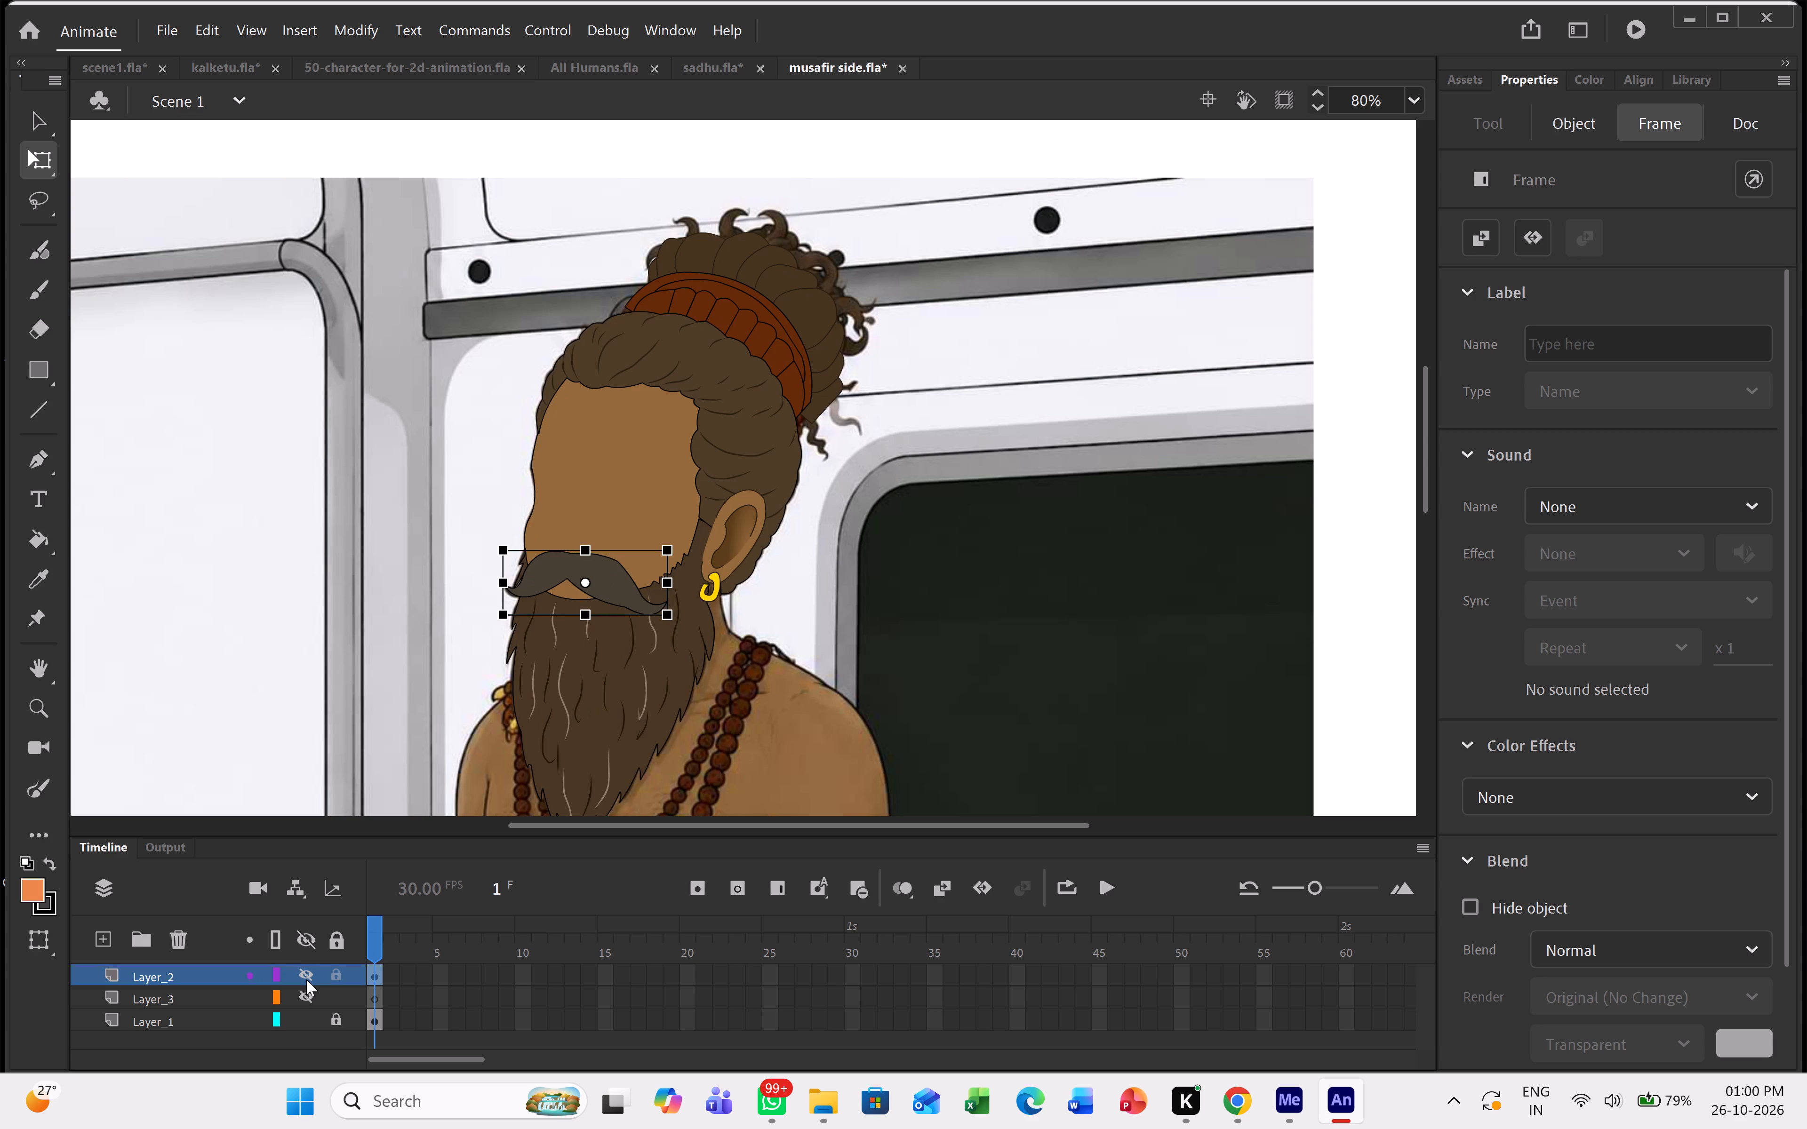
left_click(306, 978)
double_click(306, 978)
Examine the reference sage's body and facial features, including the eyes, brows, nose and forehead markings.
scroll(899, 724, "down", 5)
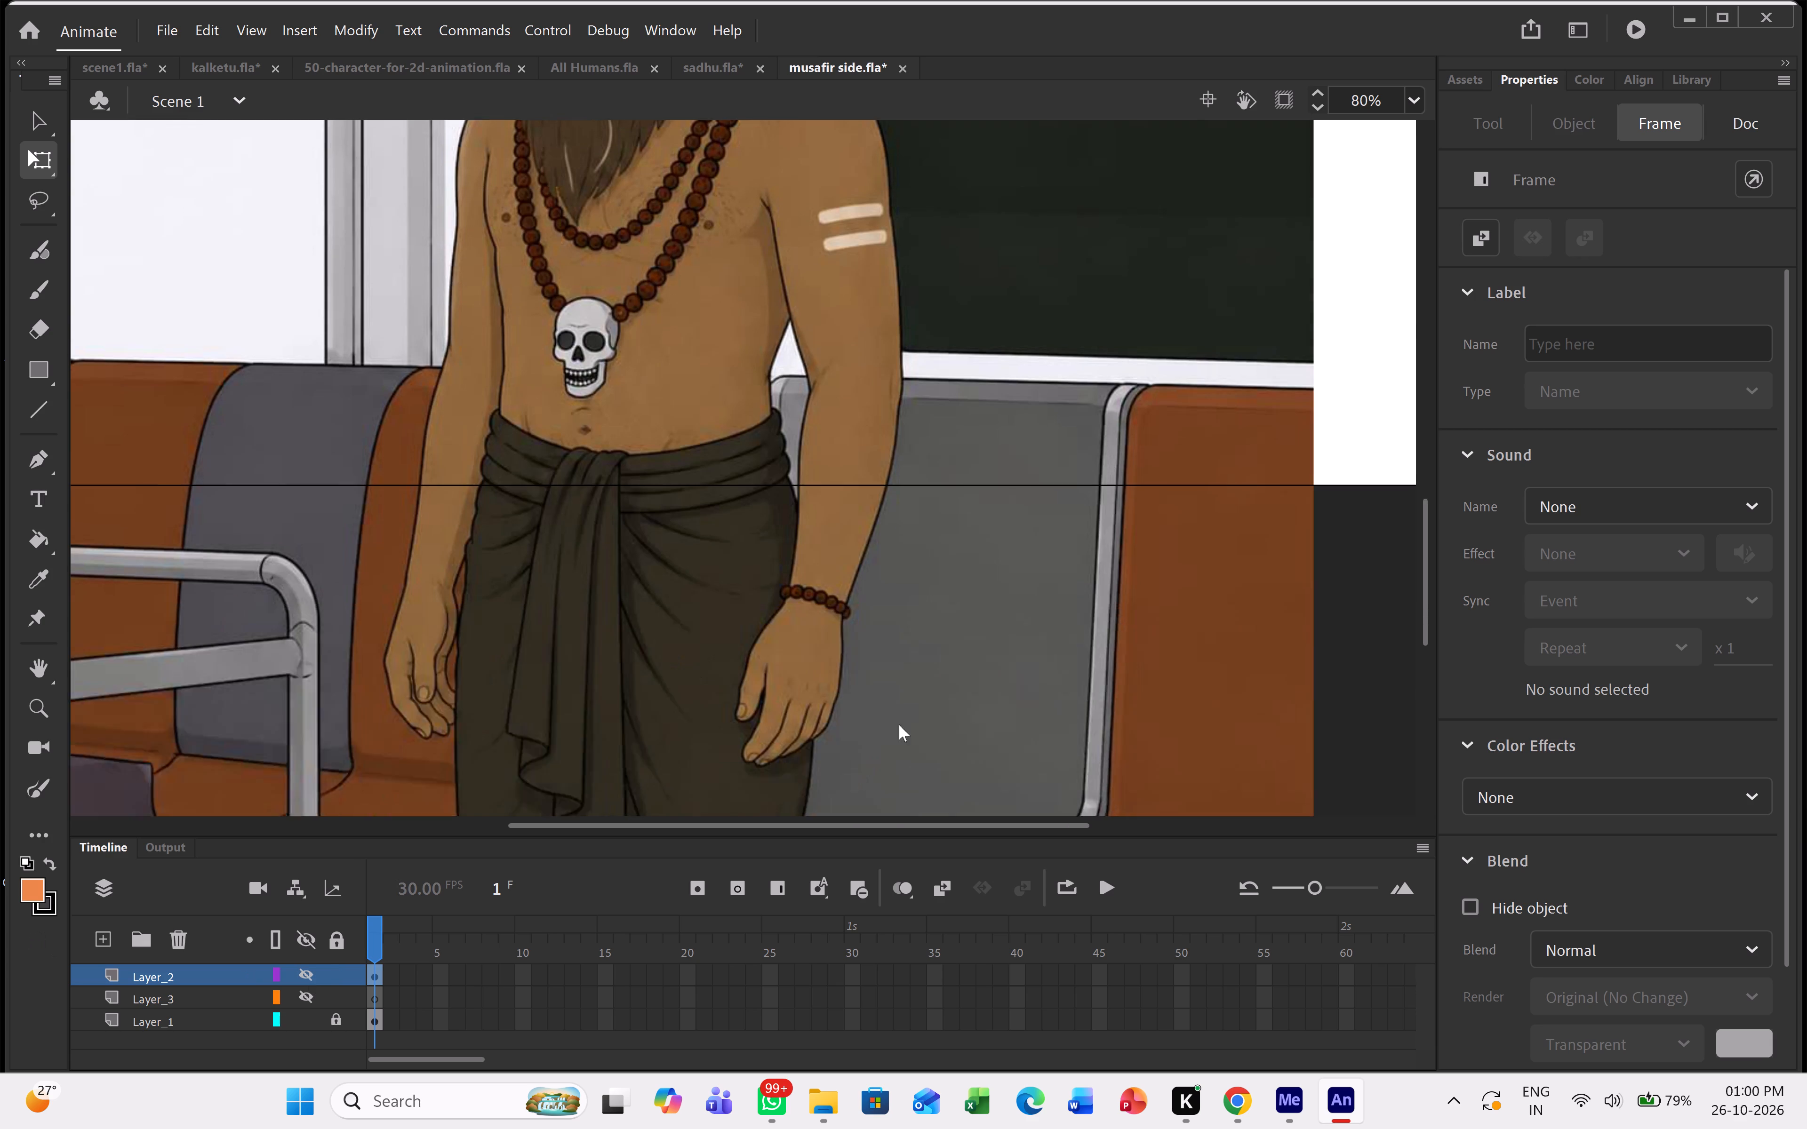
scroll(899, 724, "up", 5)
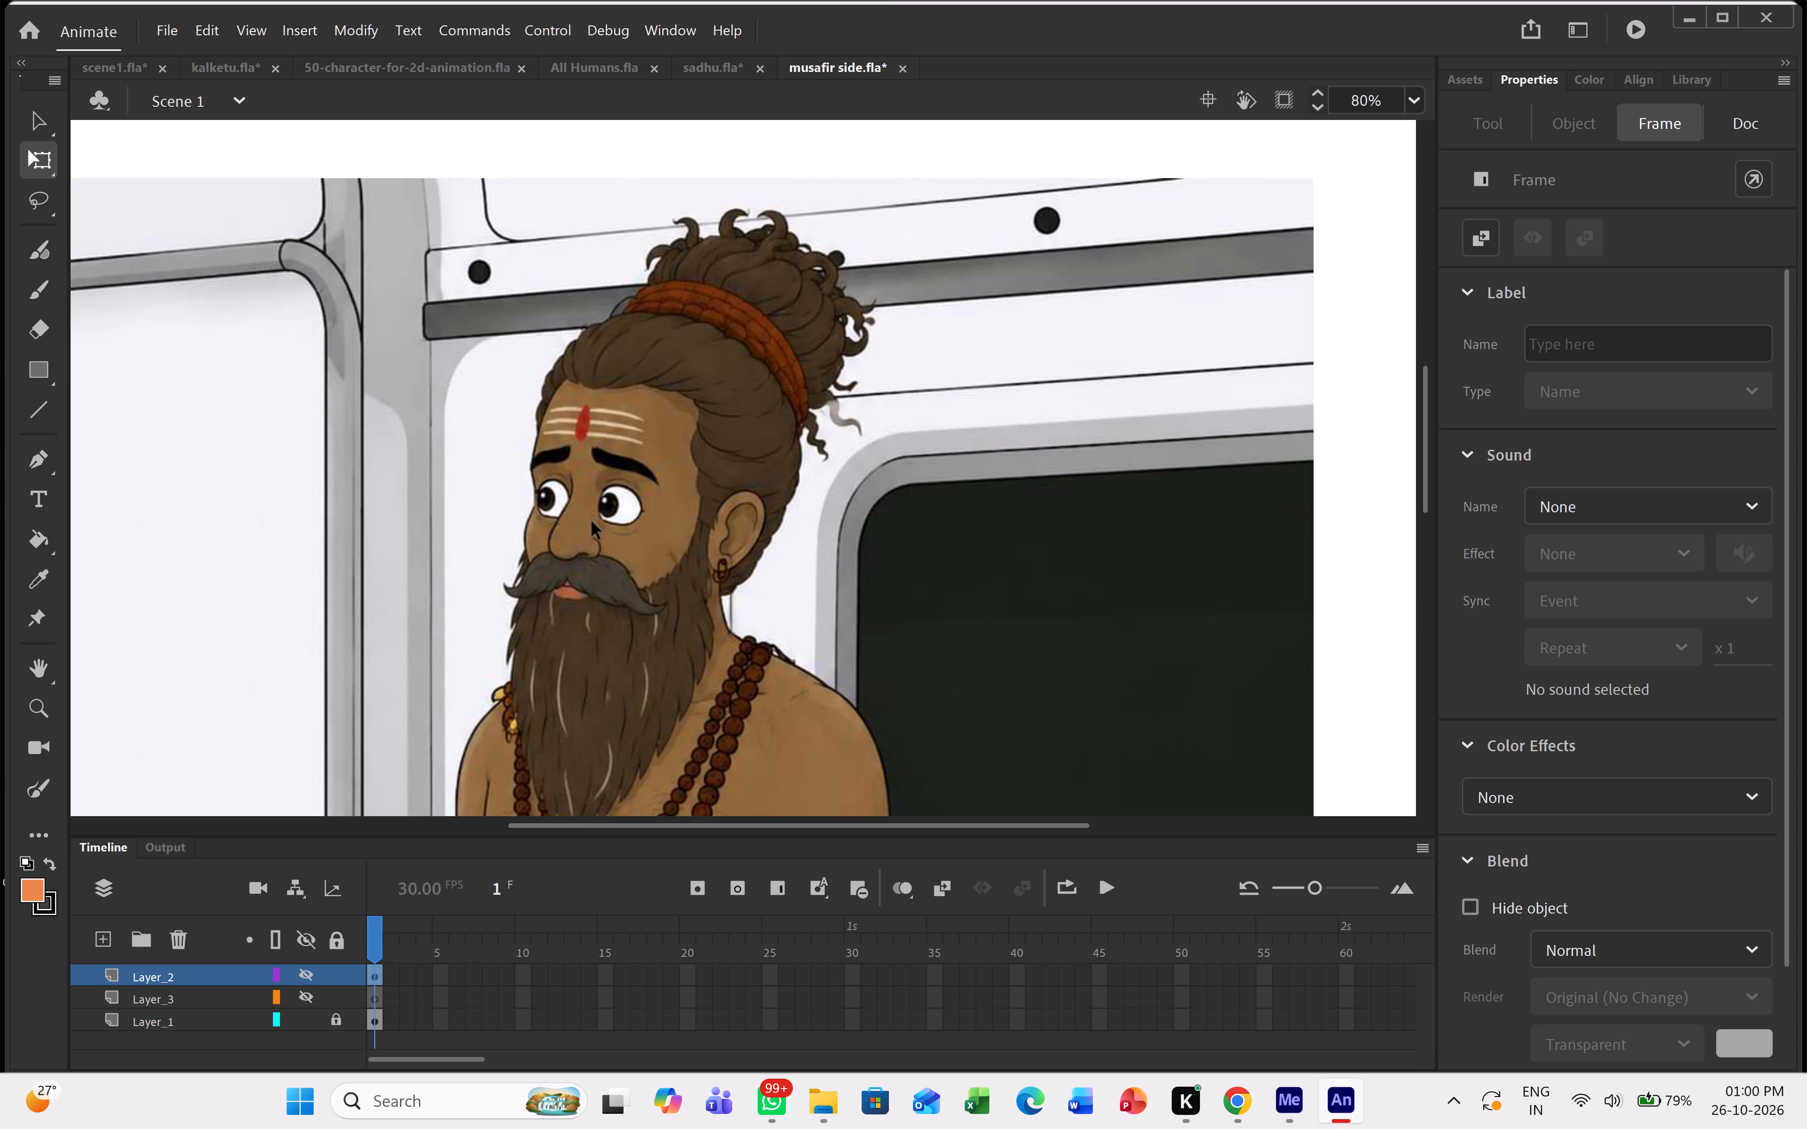
scroll(582, 500, "up", 11, "ctrl")
scroll(582, 500, "down", 3, "ctrl")
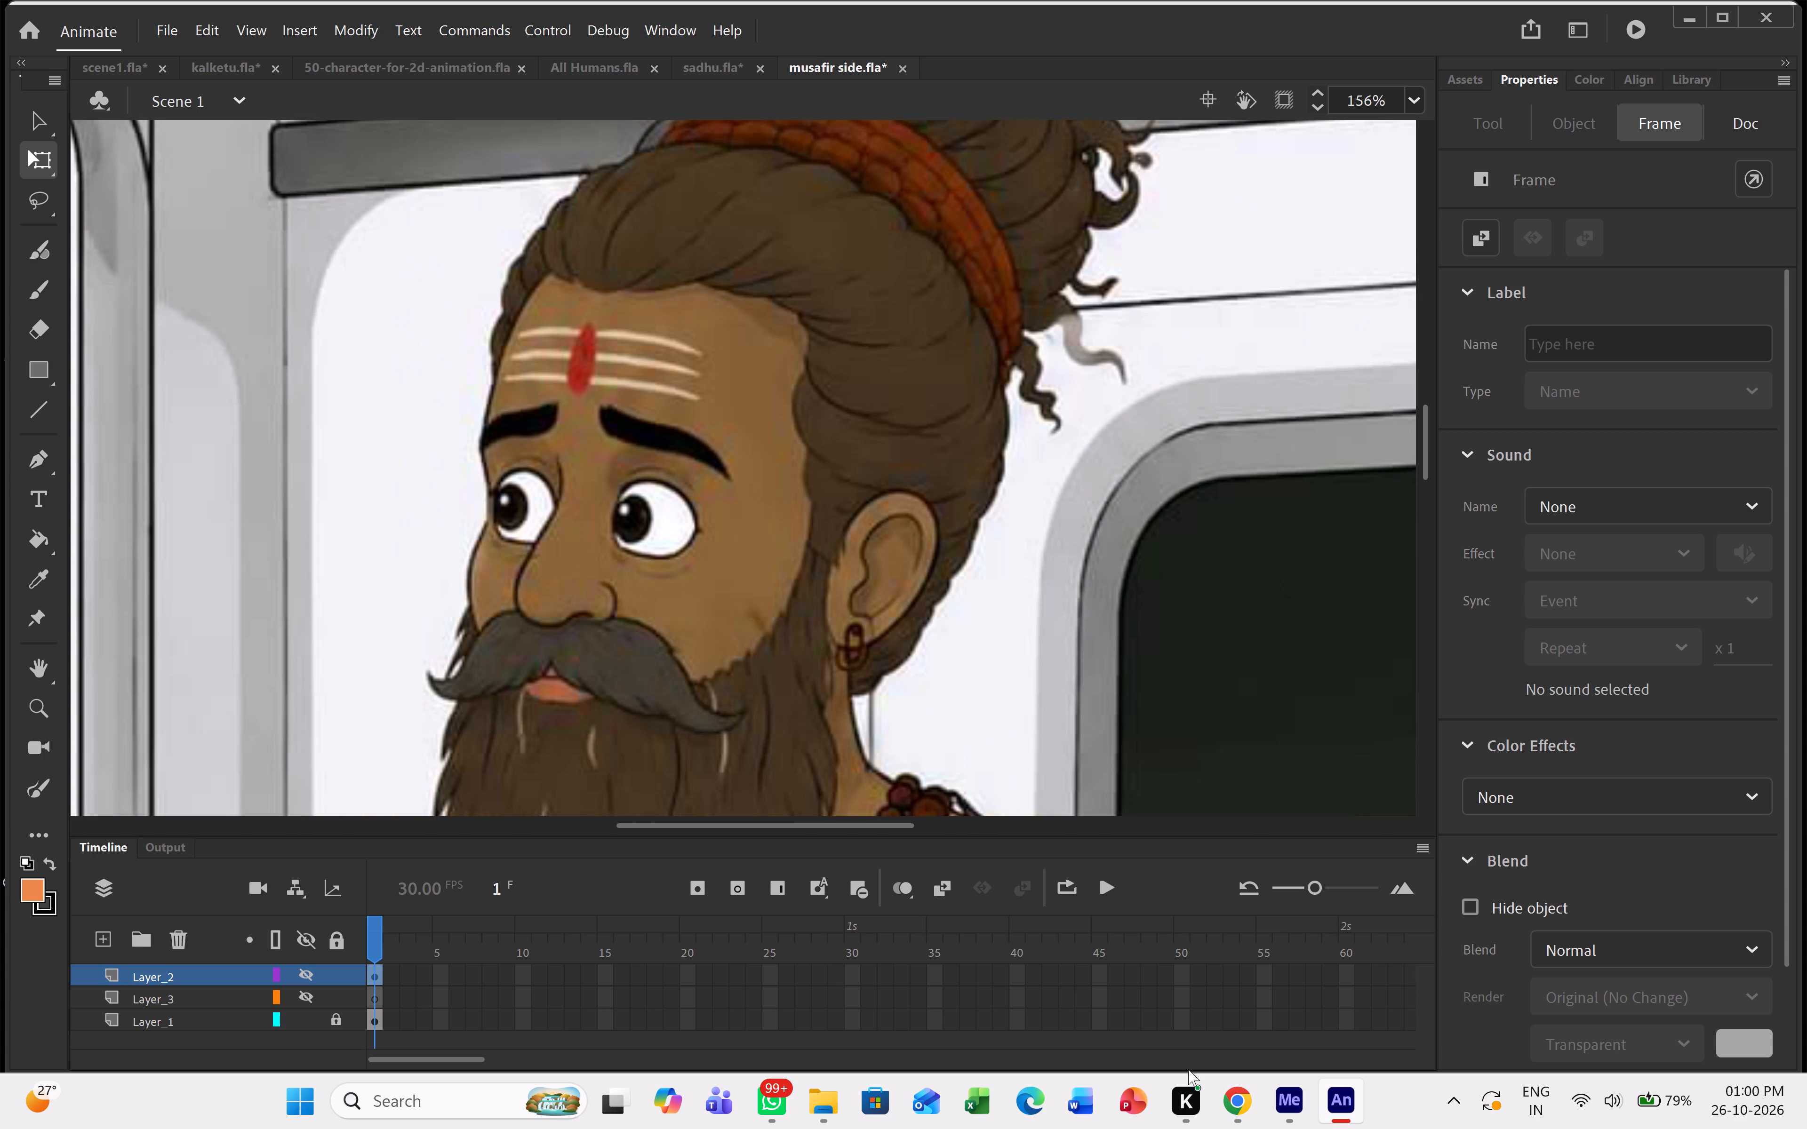
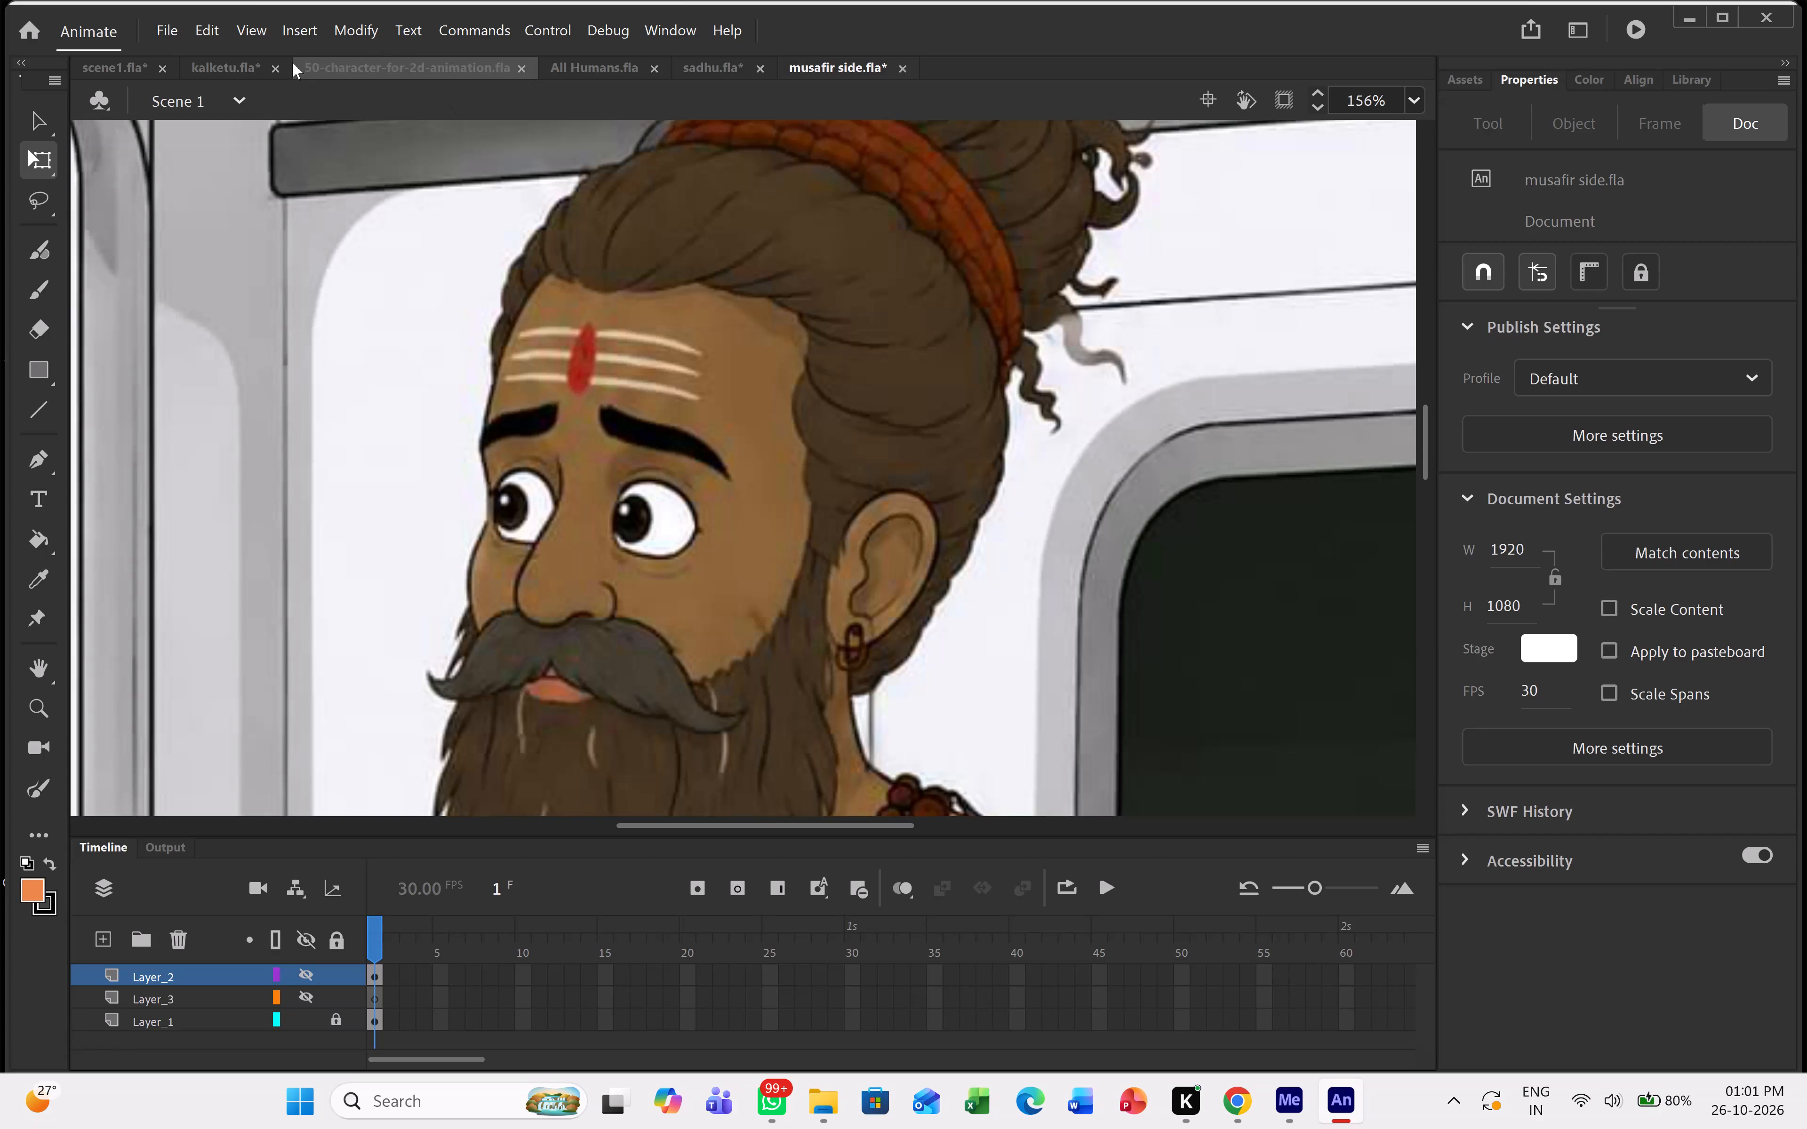
Check the front-view sage's complete head in sadhu.fla for reference, and return to musafir side.fla.
left_click(709, 73)
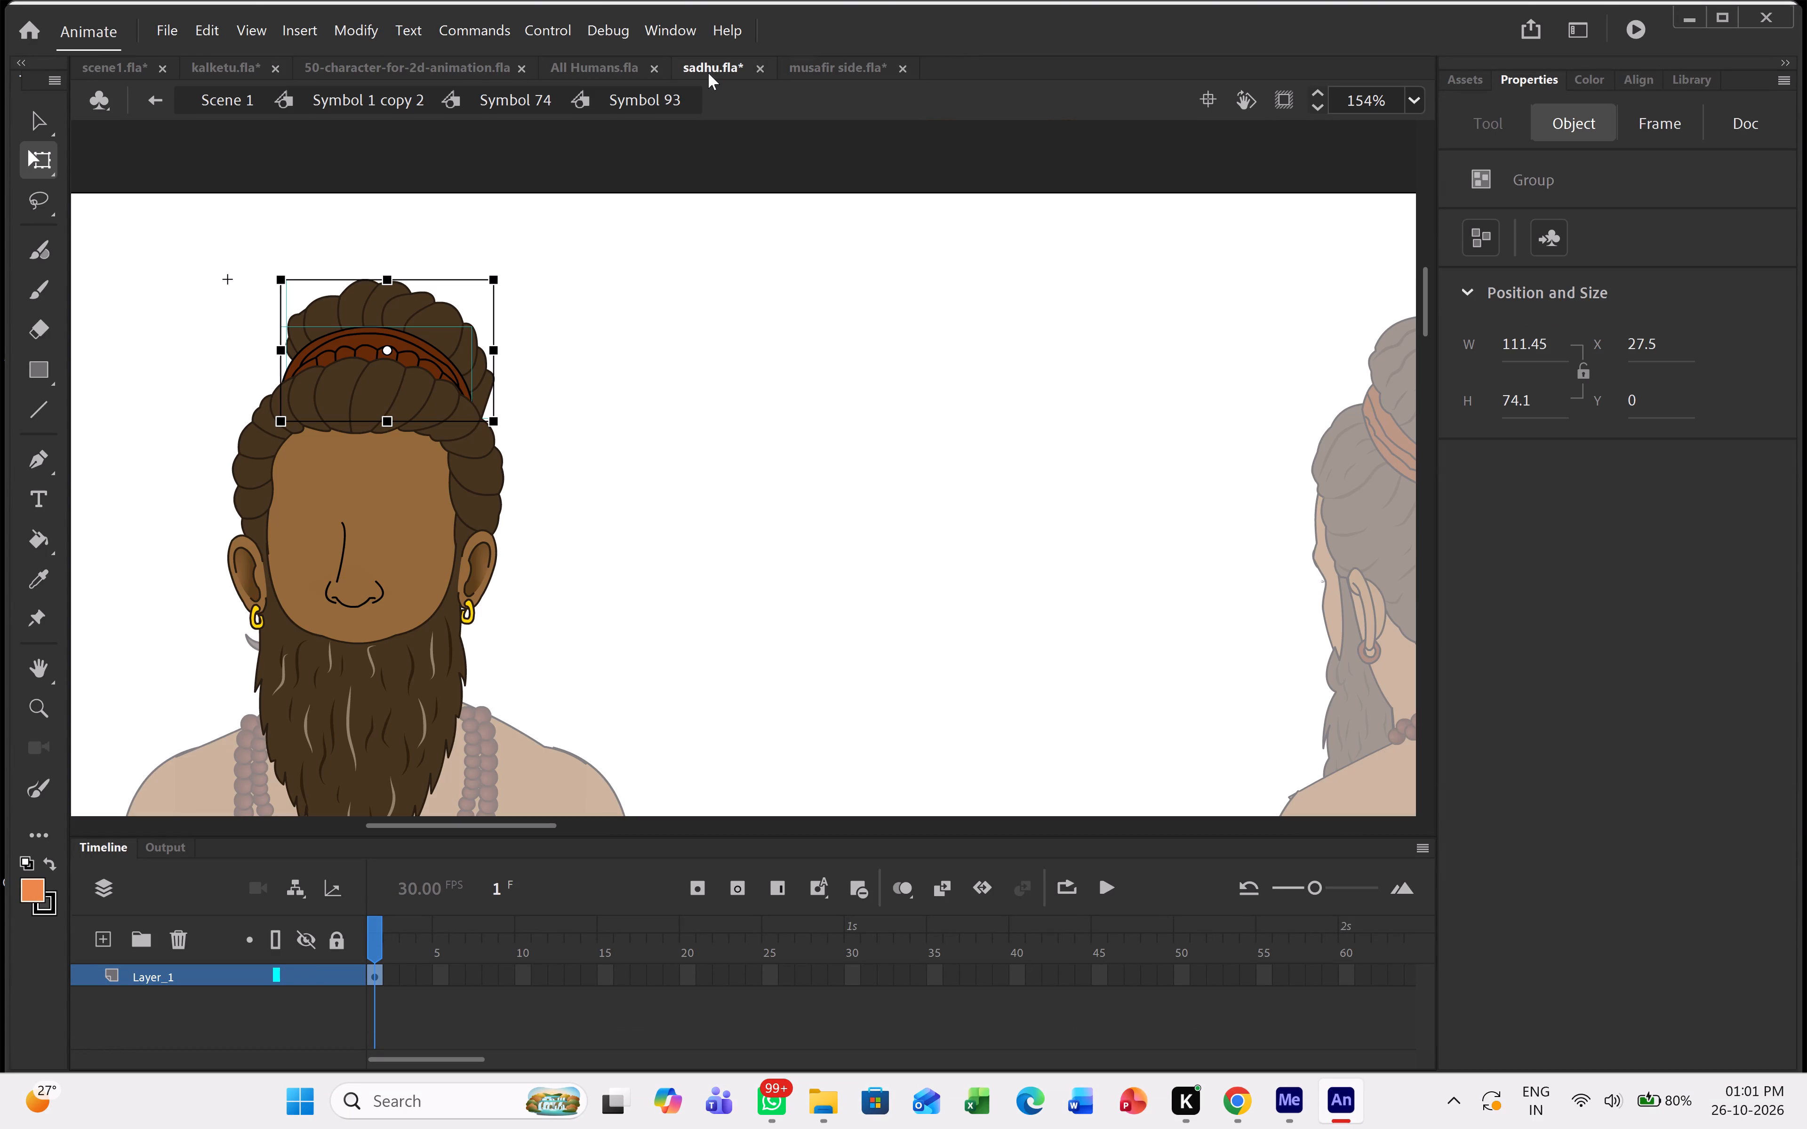
double_click(709, 532)
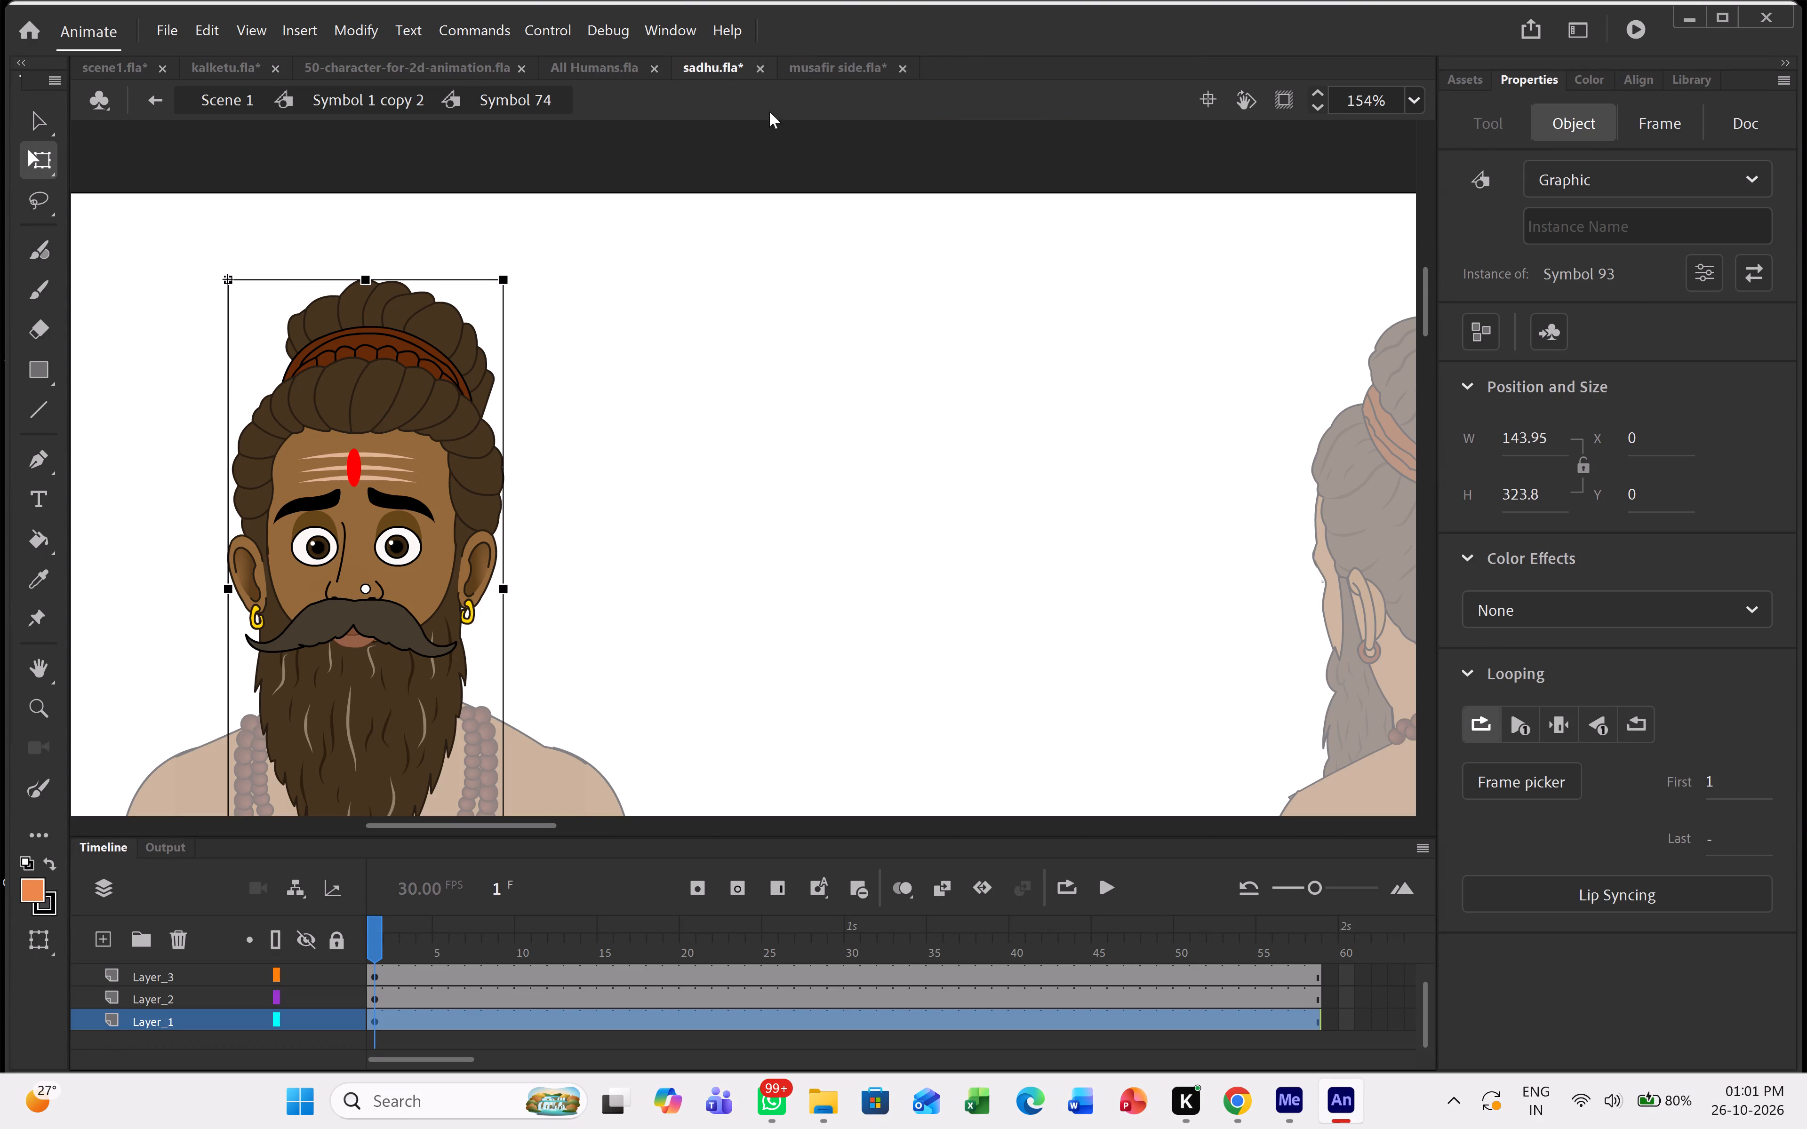
left_click(840, 68)
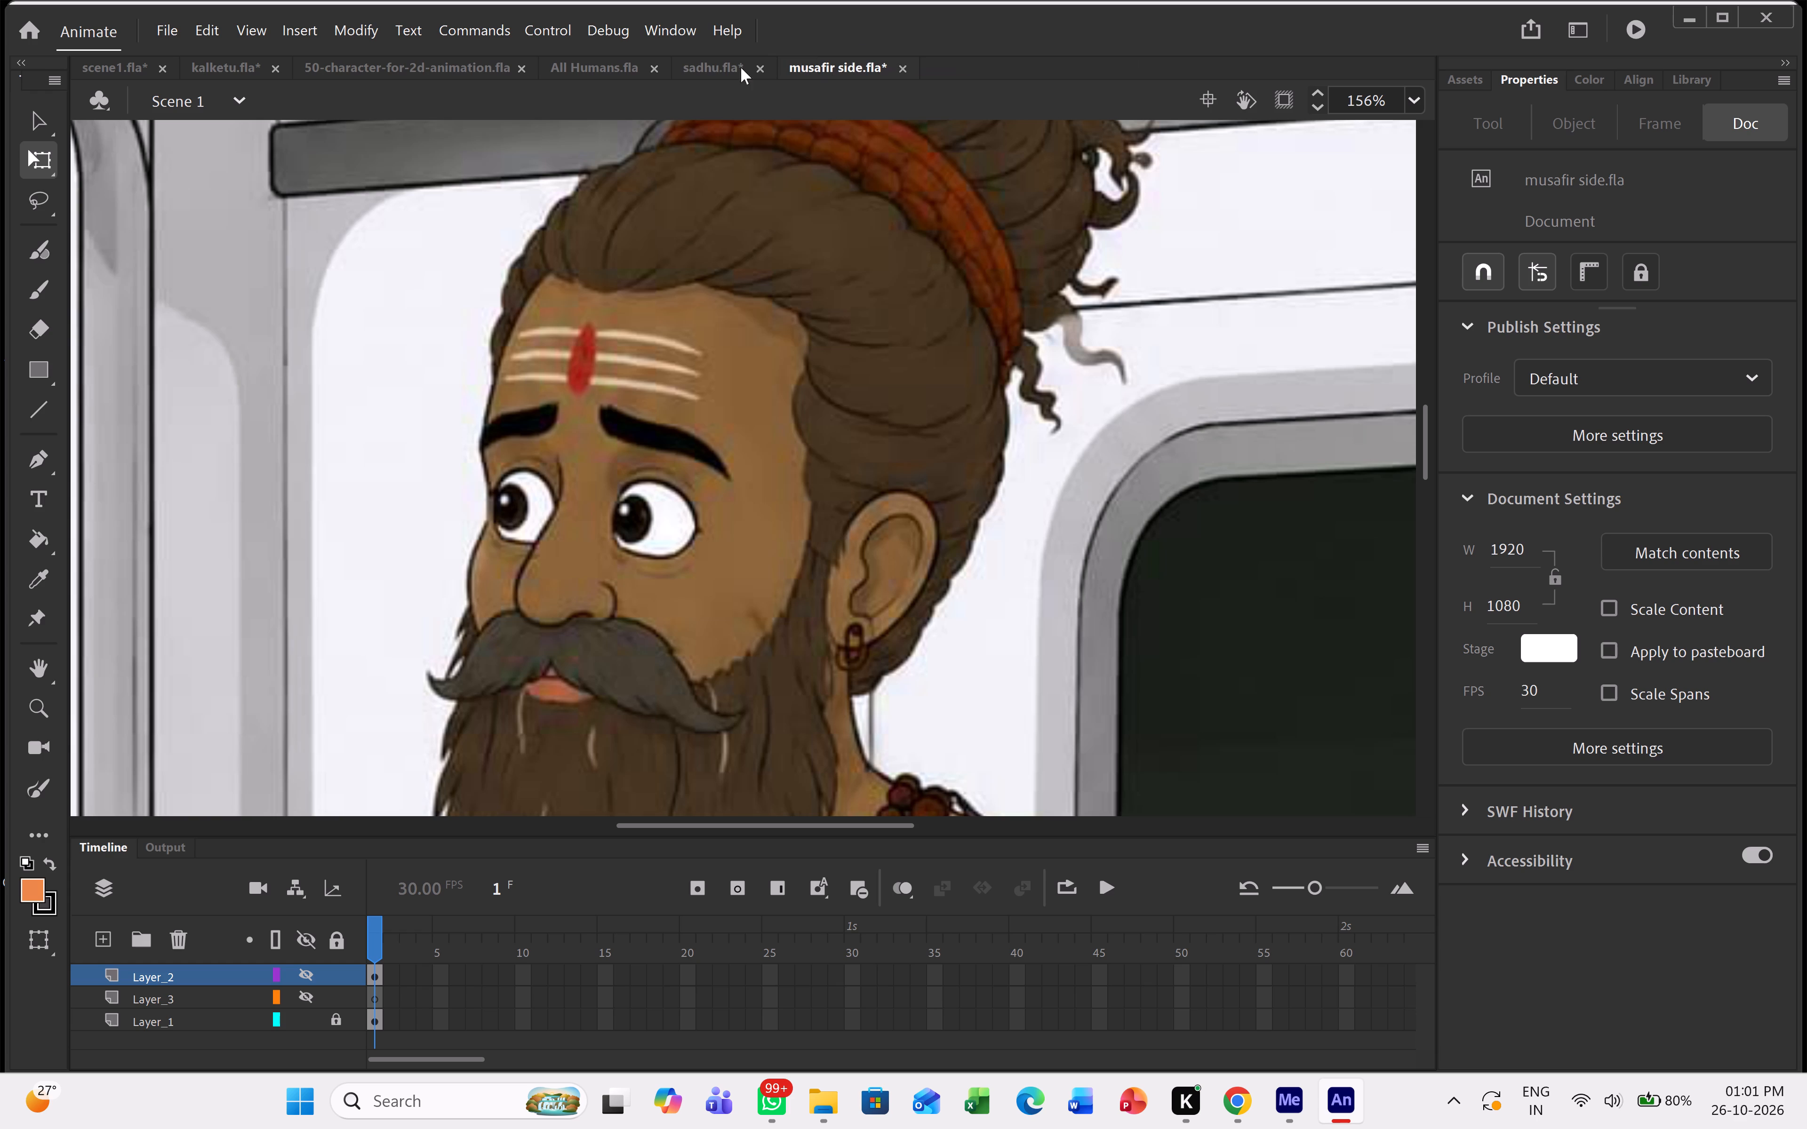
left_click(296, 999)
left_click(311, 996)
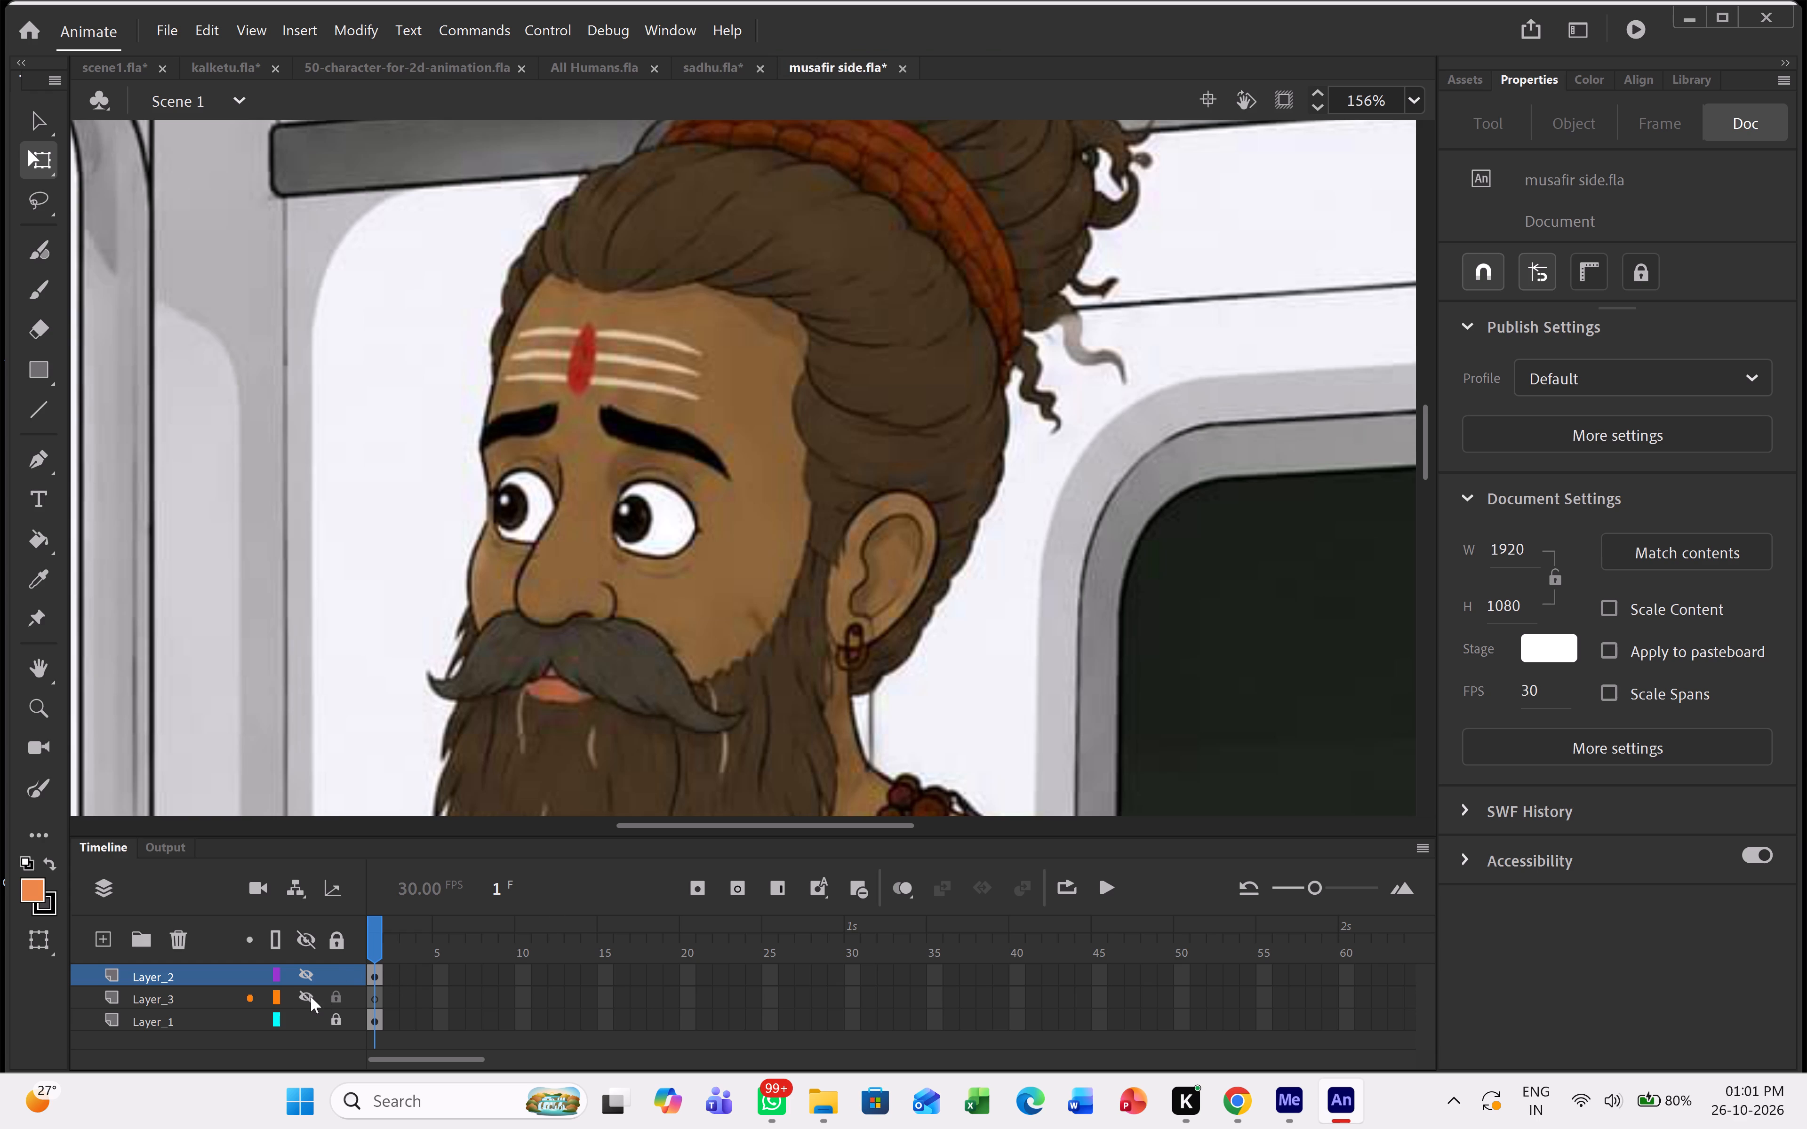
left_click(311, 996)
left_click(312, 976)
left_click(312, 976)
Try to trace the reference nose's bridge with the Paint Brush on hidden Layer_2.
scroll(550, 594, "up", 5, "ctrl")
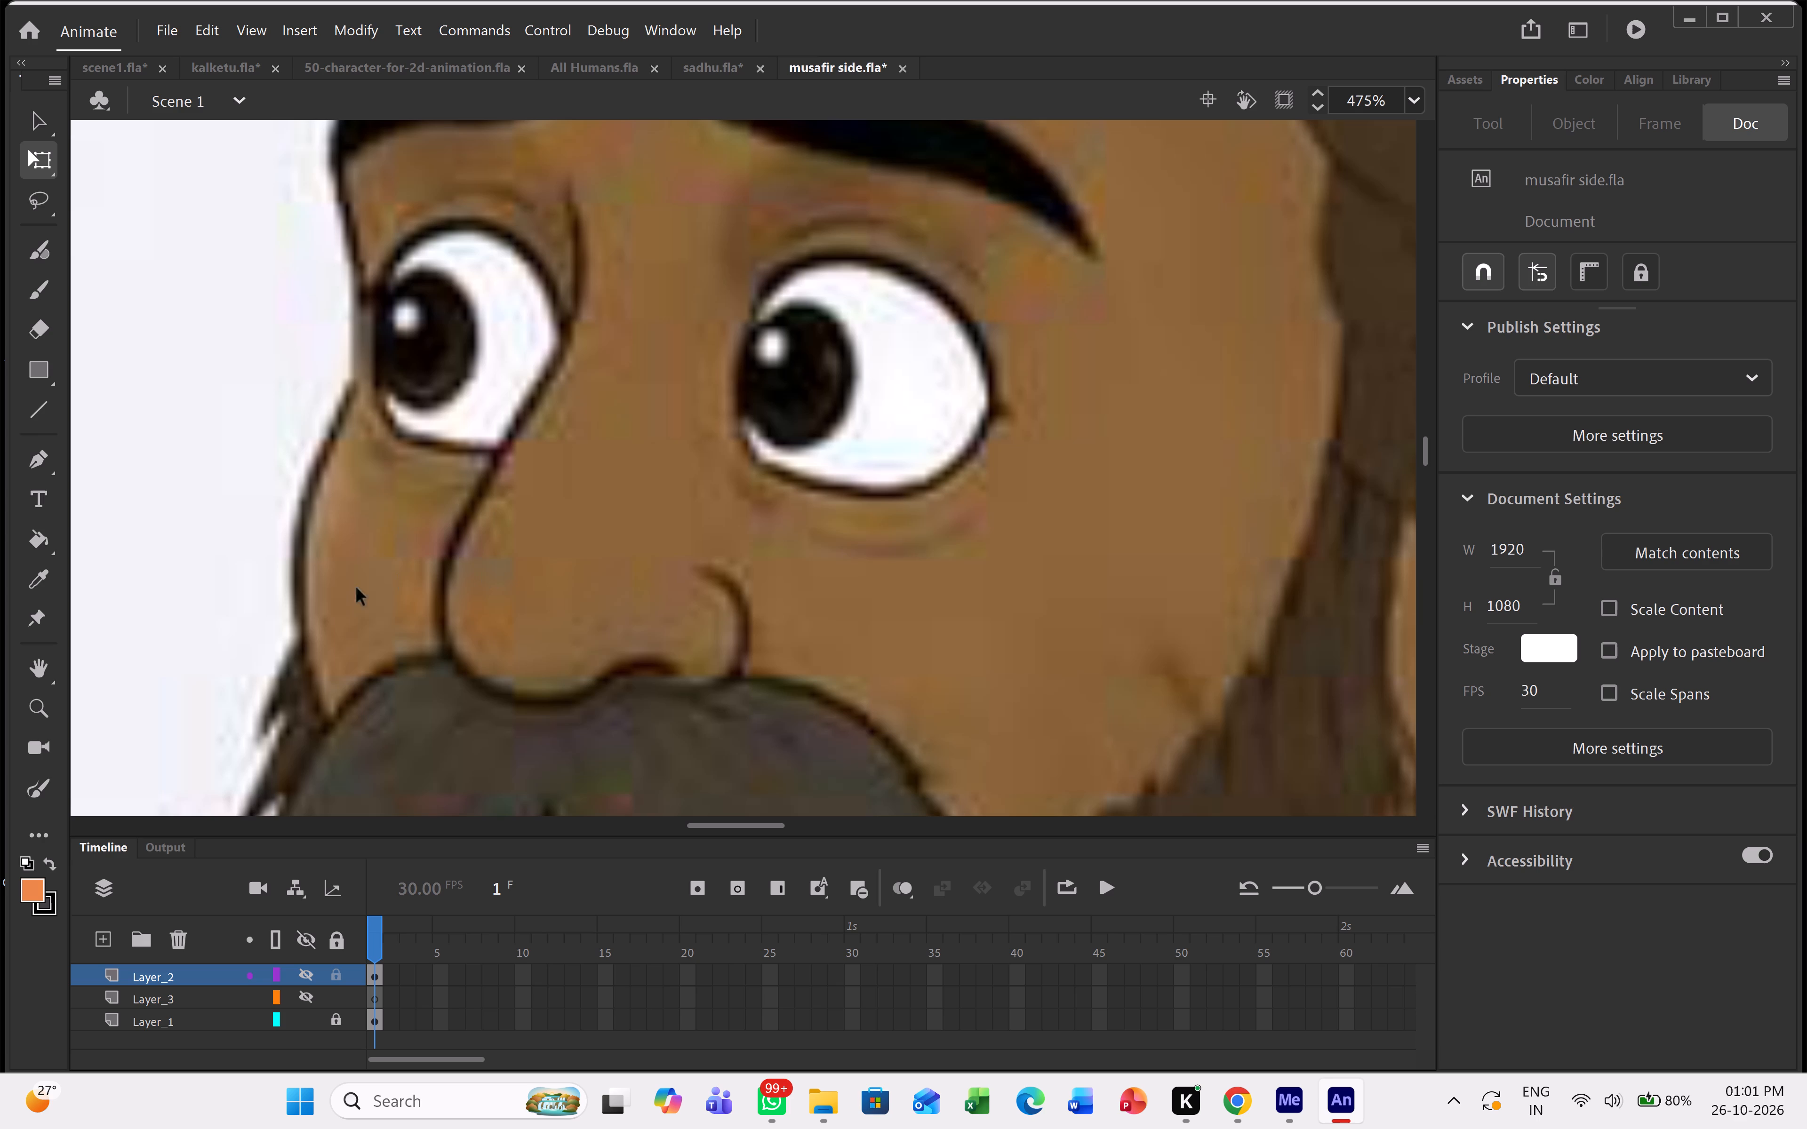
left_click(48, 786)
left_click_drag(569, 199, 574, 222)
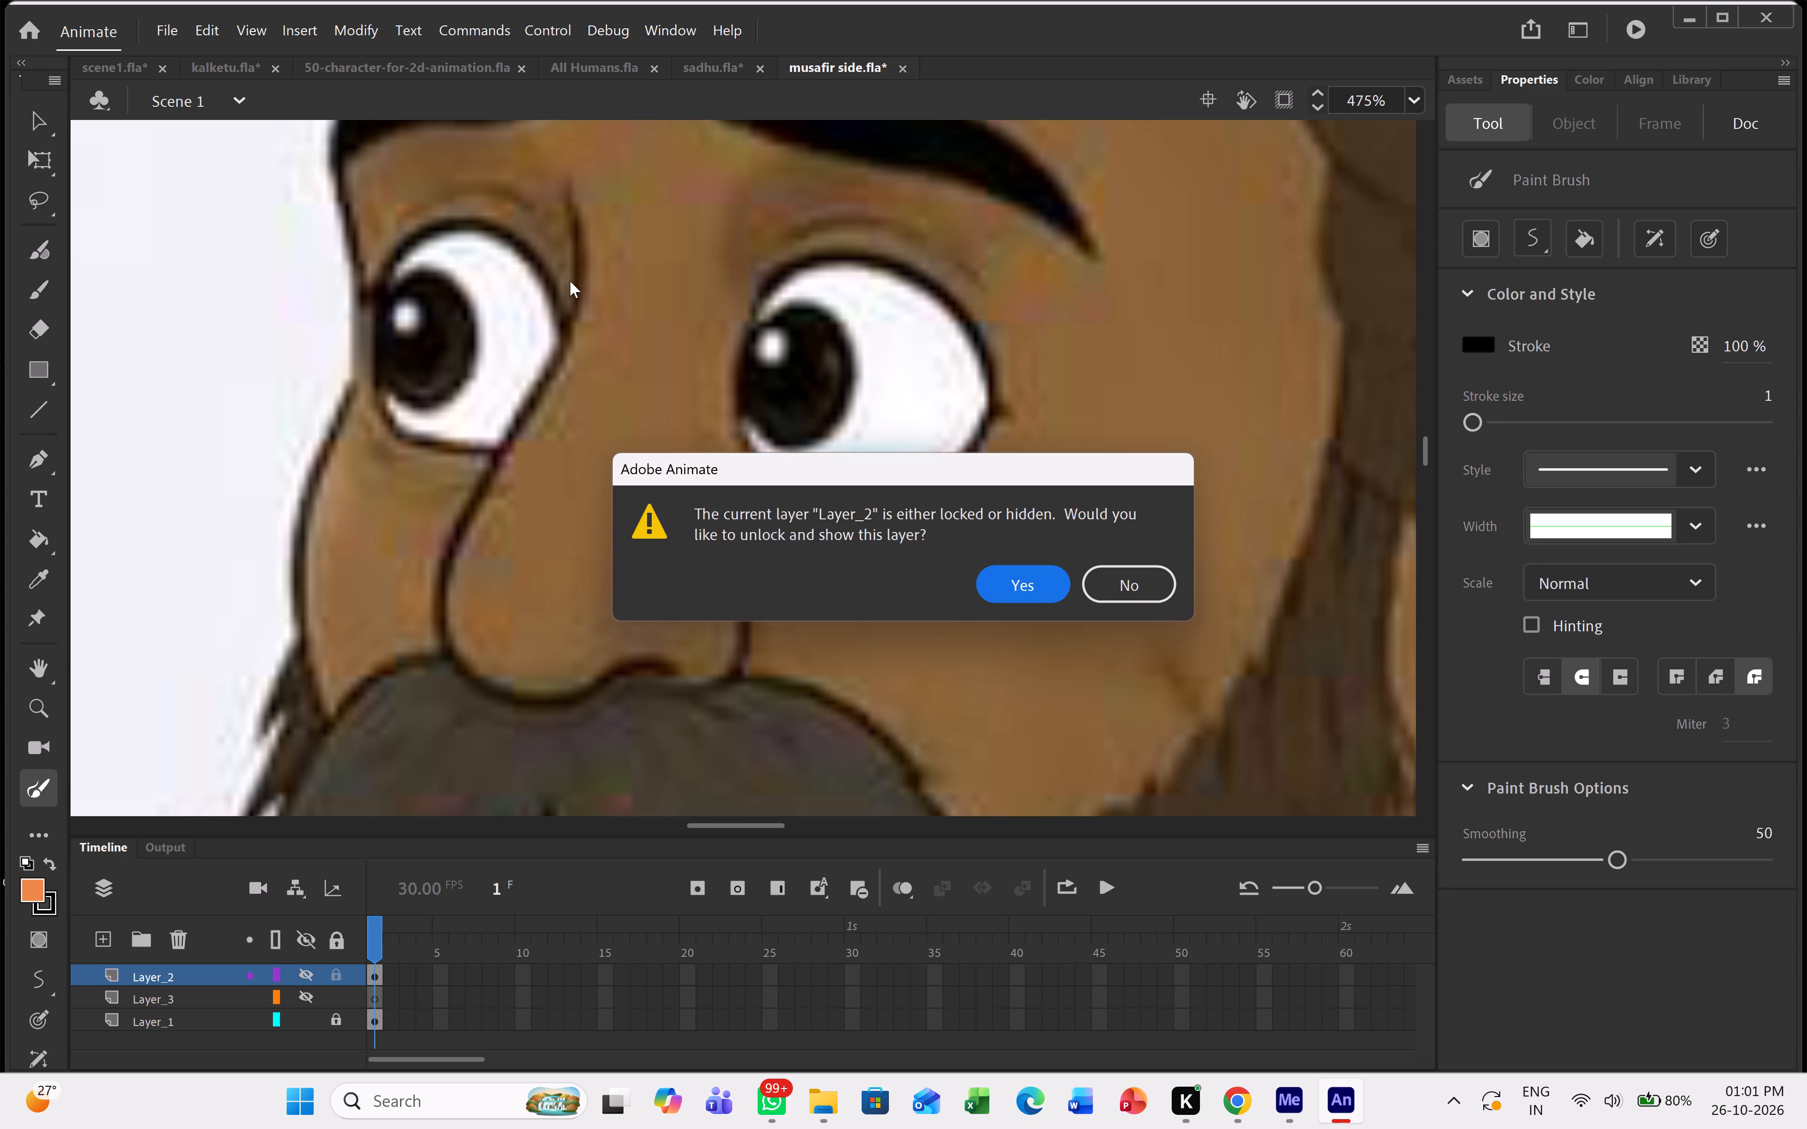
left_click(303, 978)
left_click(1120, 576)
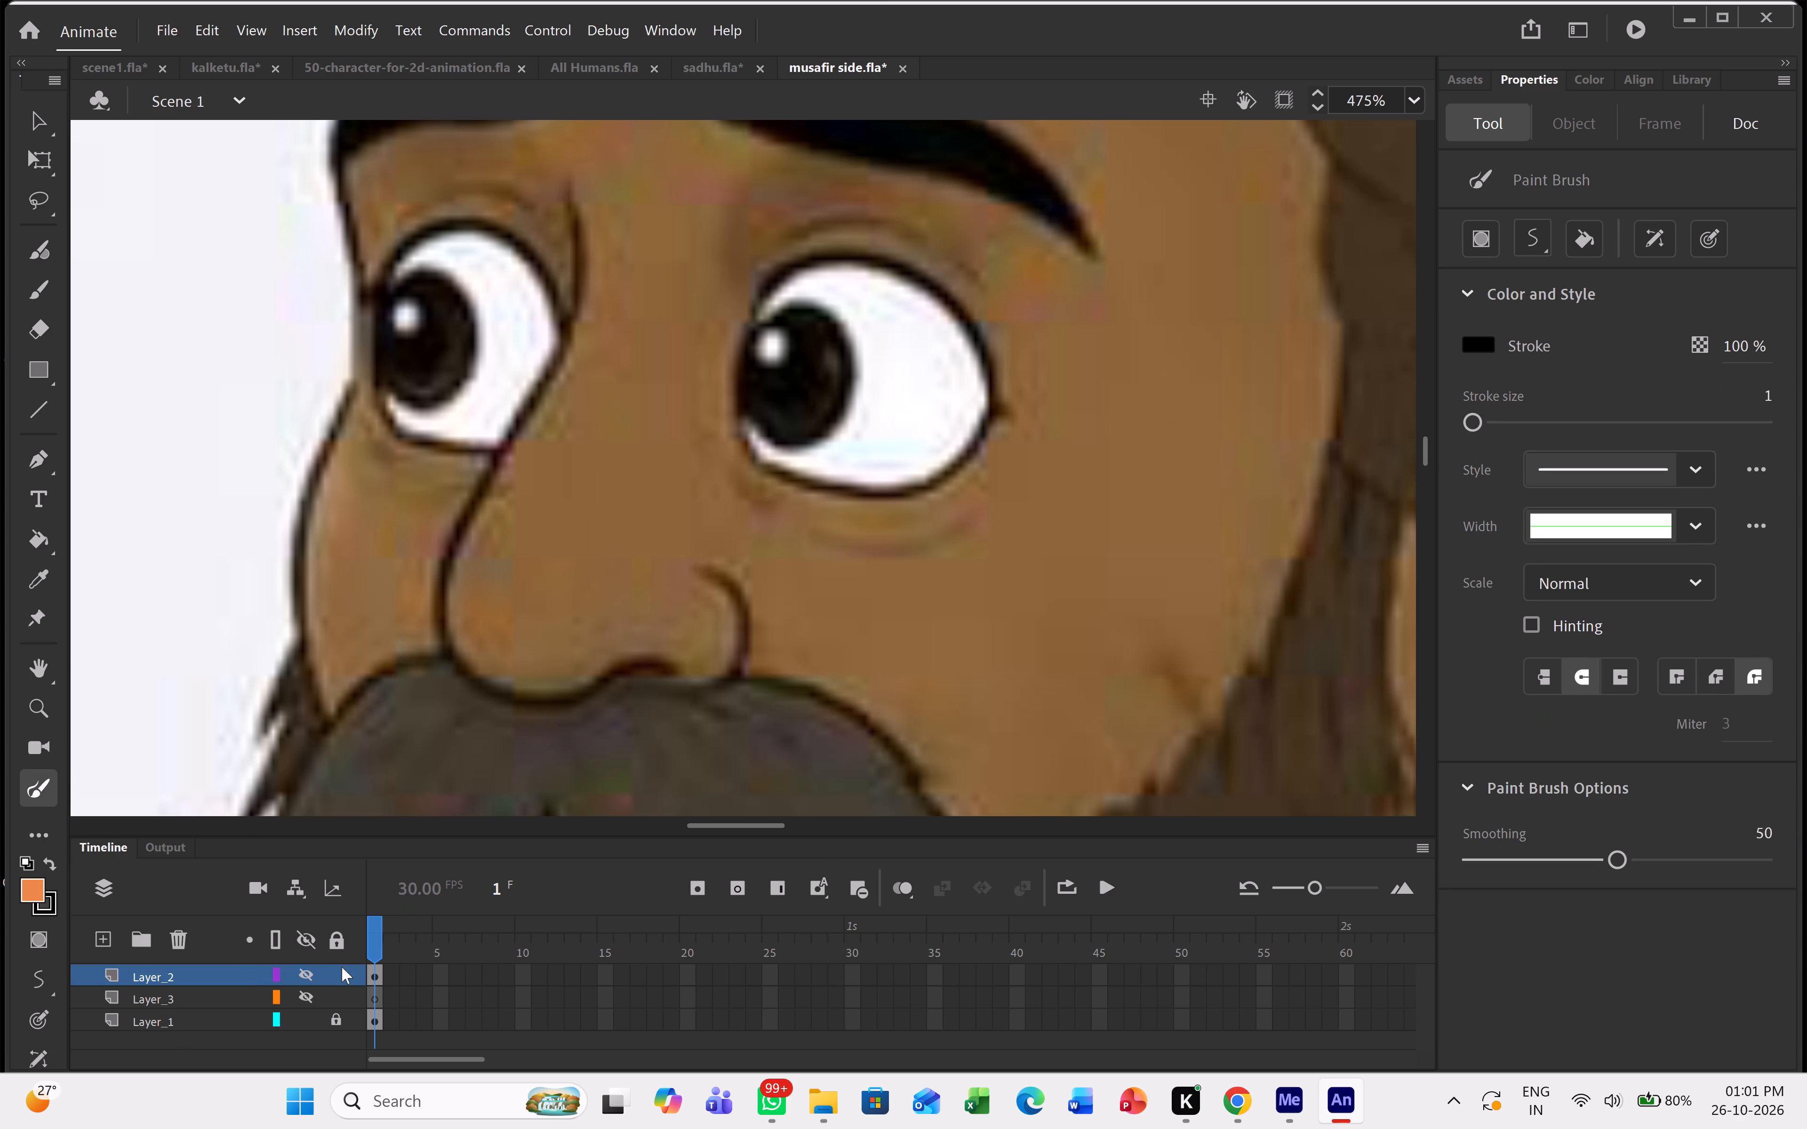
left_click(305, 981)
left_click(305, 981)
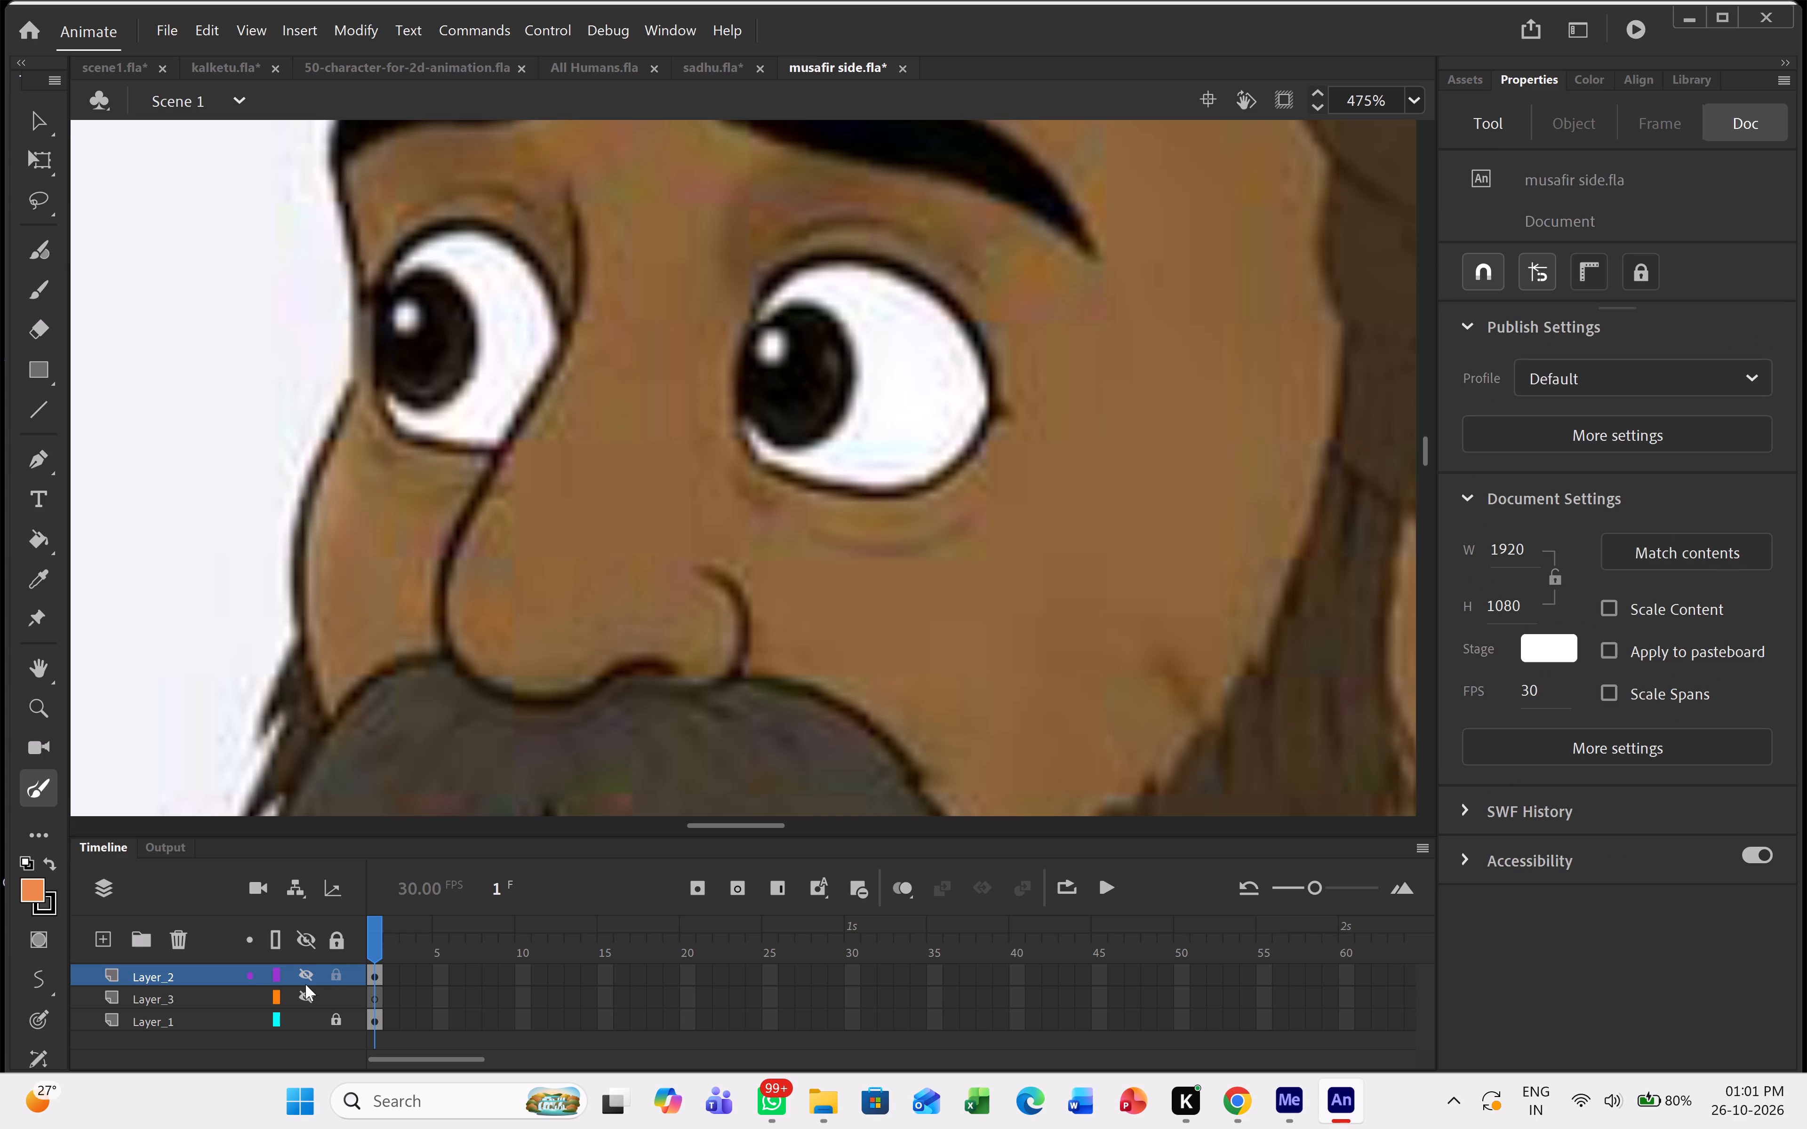
Show and activate Layer_3, and trace the reference nose's bridge, tip, underside and nostril curve with black size-1 brush strokes.
left_click(303, 1004)
left_click(205, 999)
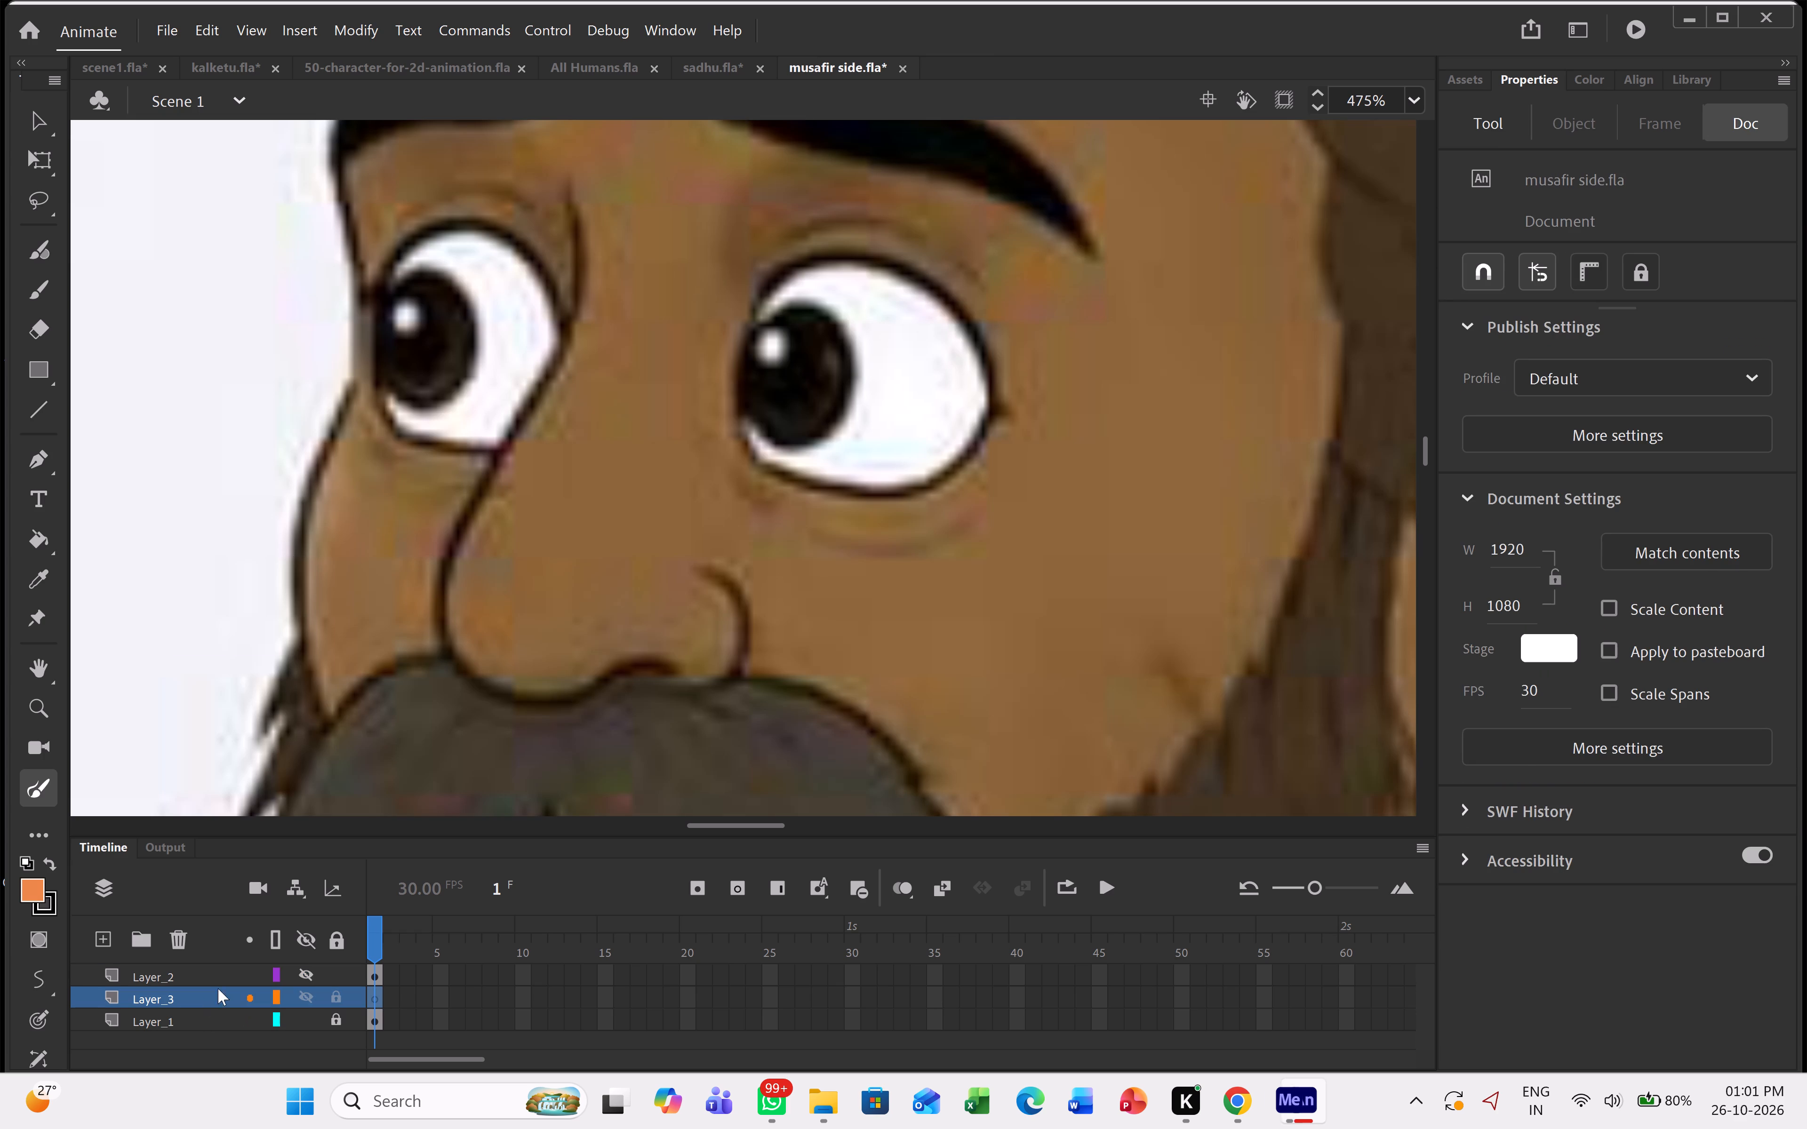
left_click_drag(562, 188, 587, 253)
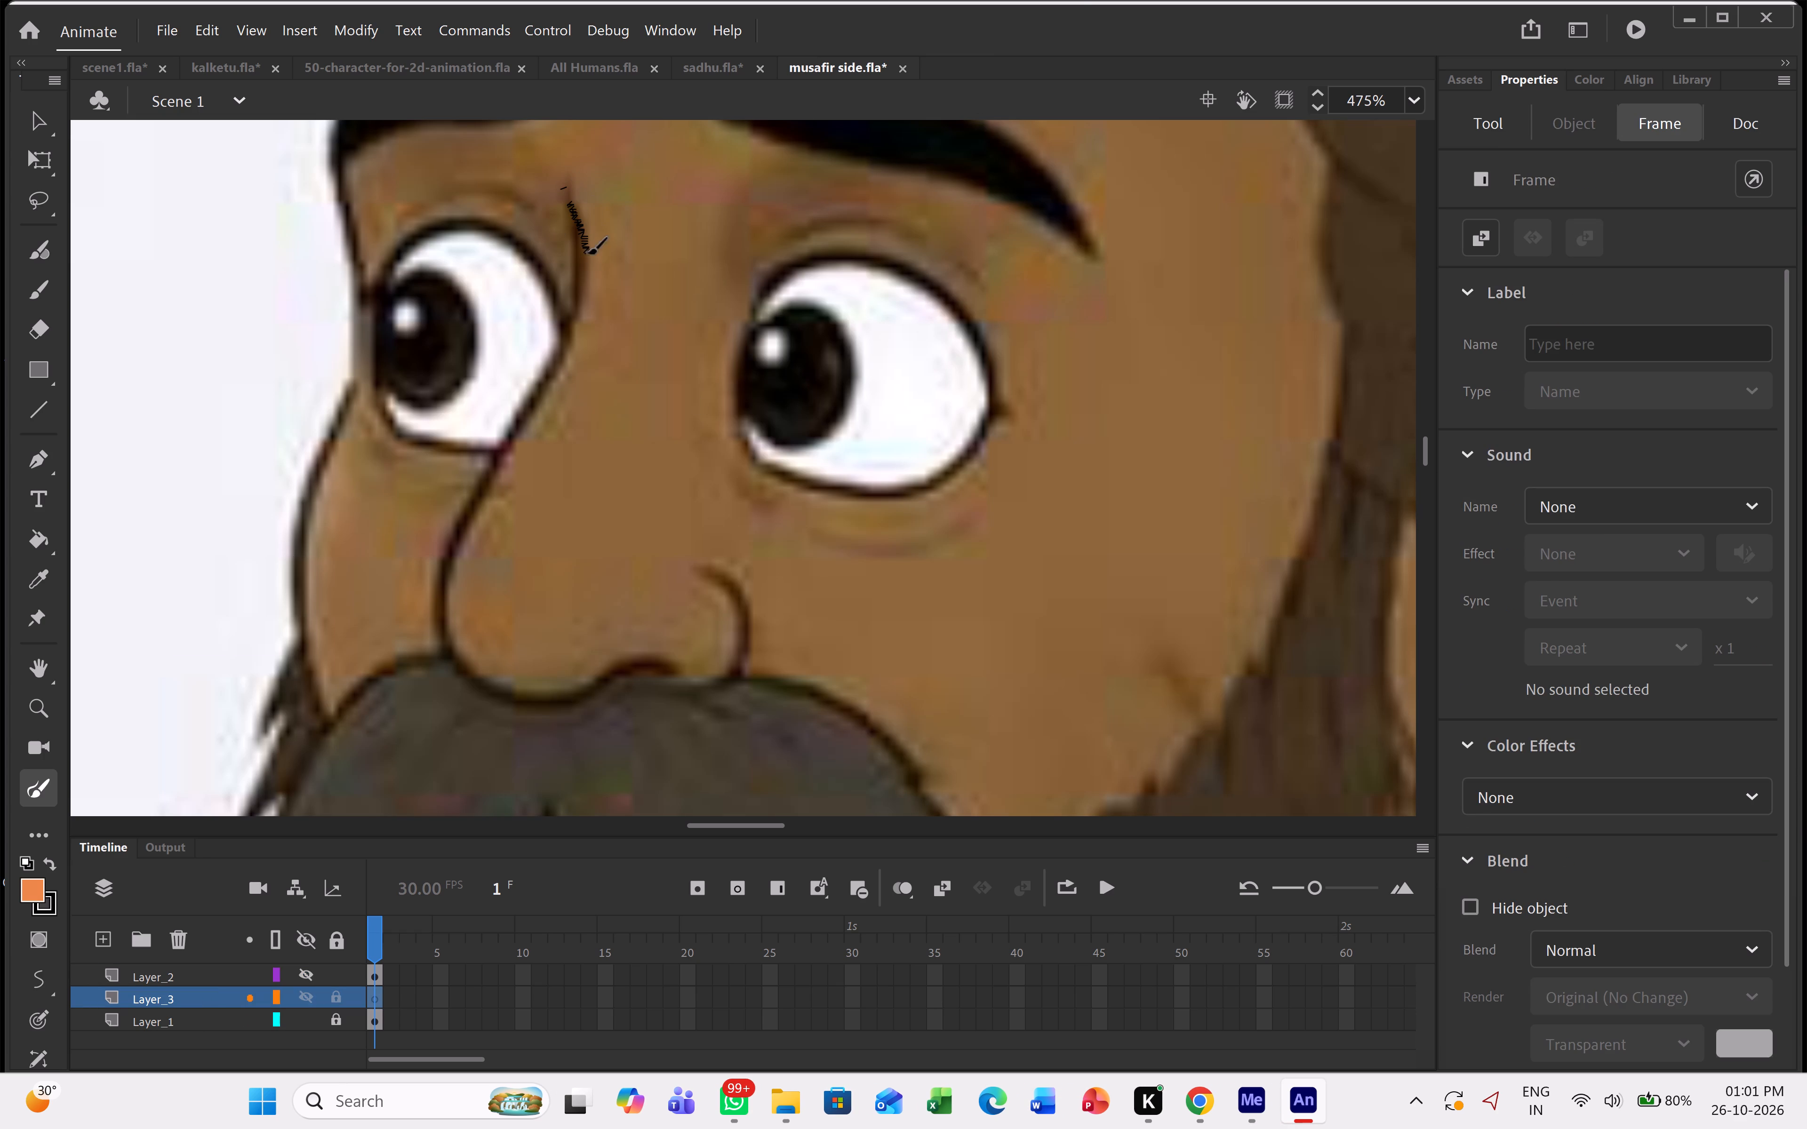
left_click_drag(587, 253, 467, 542)
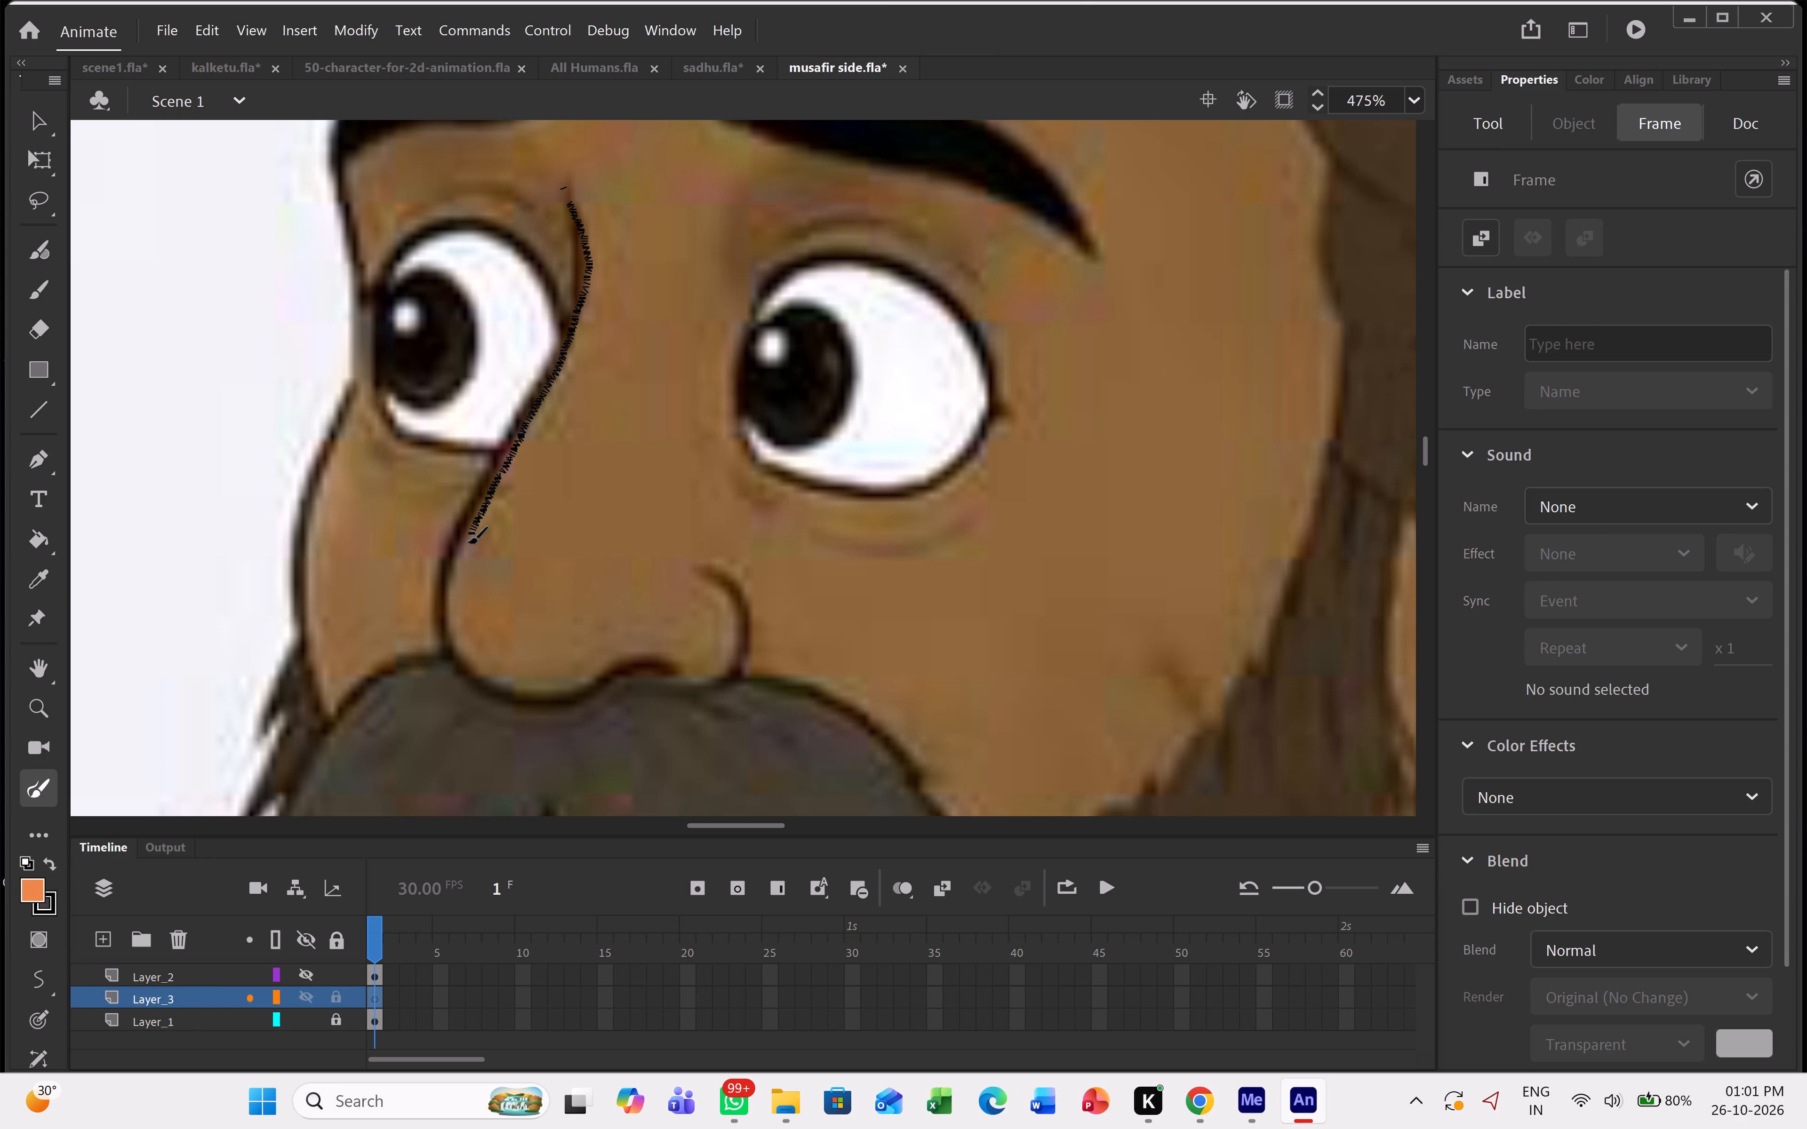
left_click_drag(467, 542, 459, 652)
left_click_drag(459, 652, 662, 667)
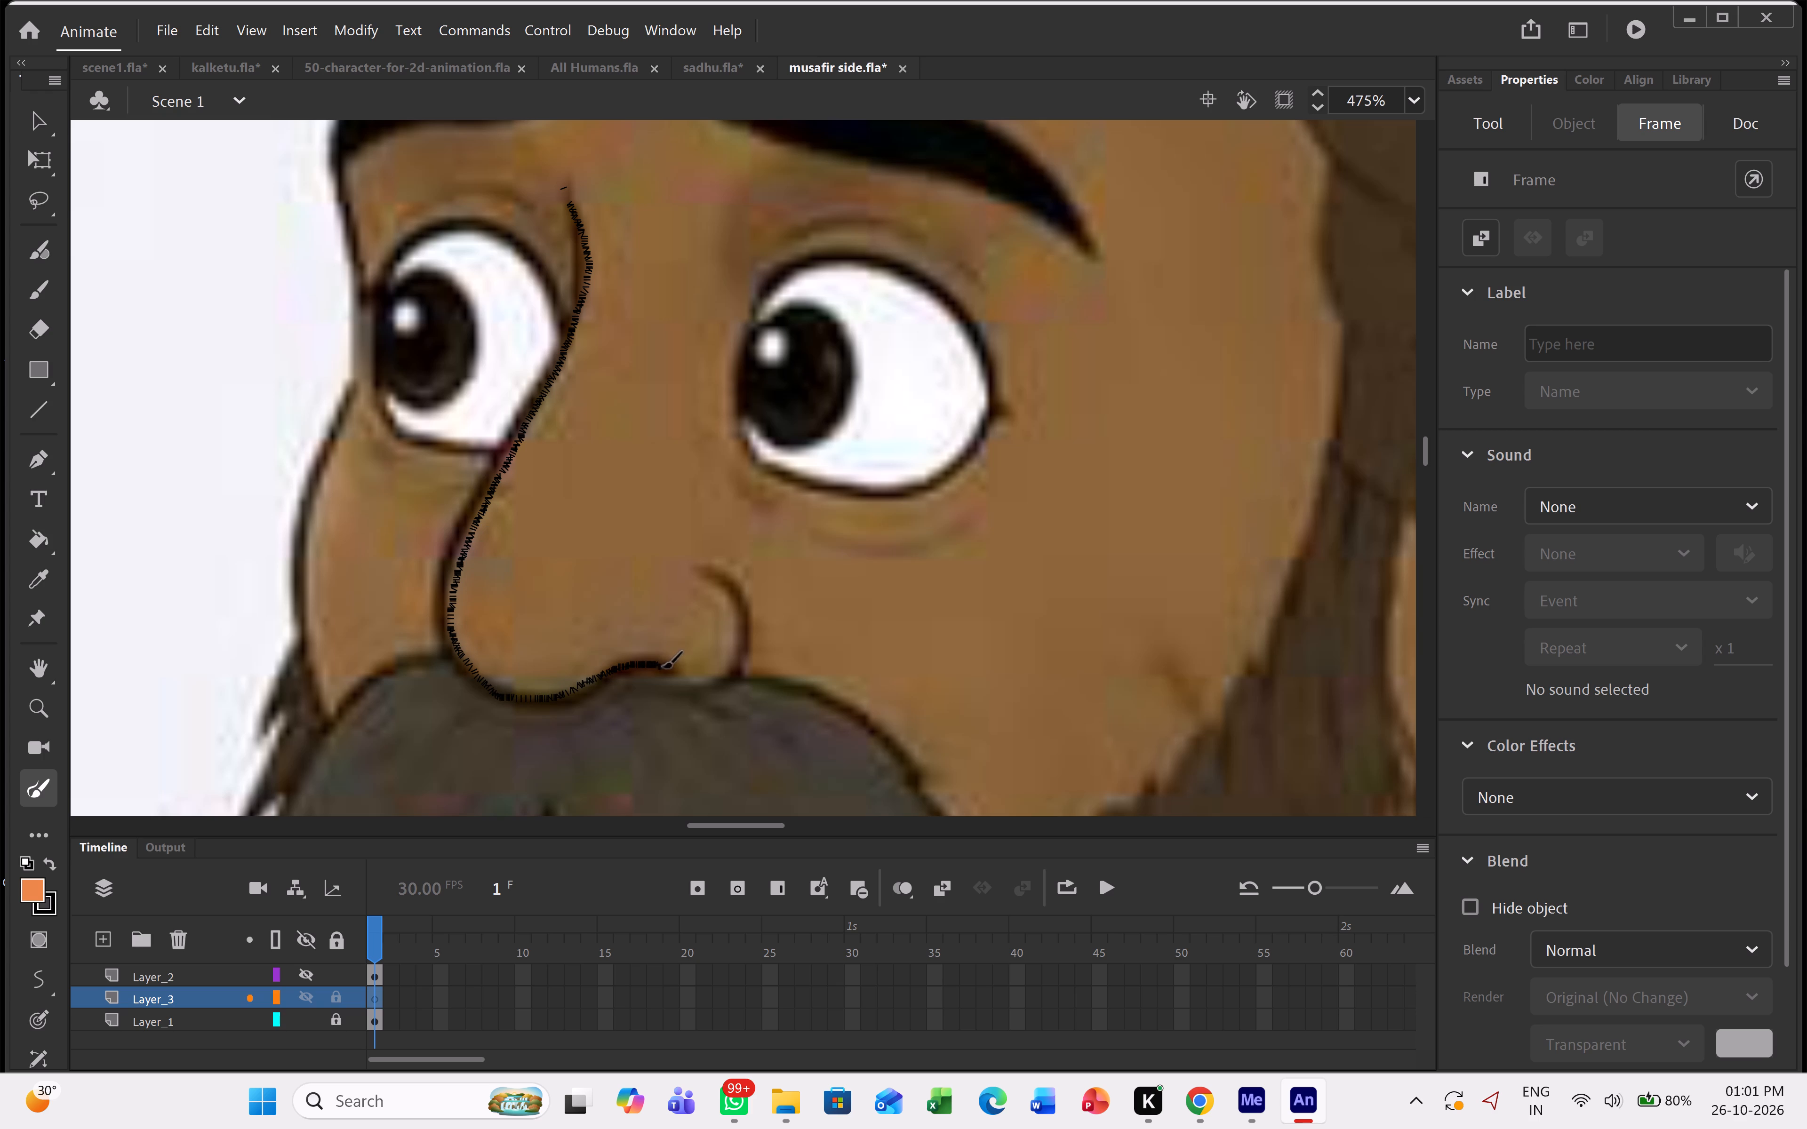
left_click_drag(662, 667, 672, 674)
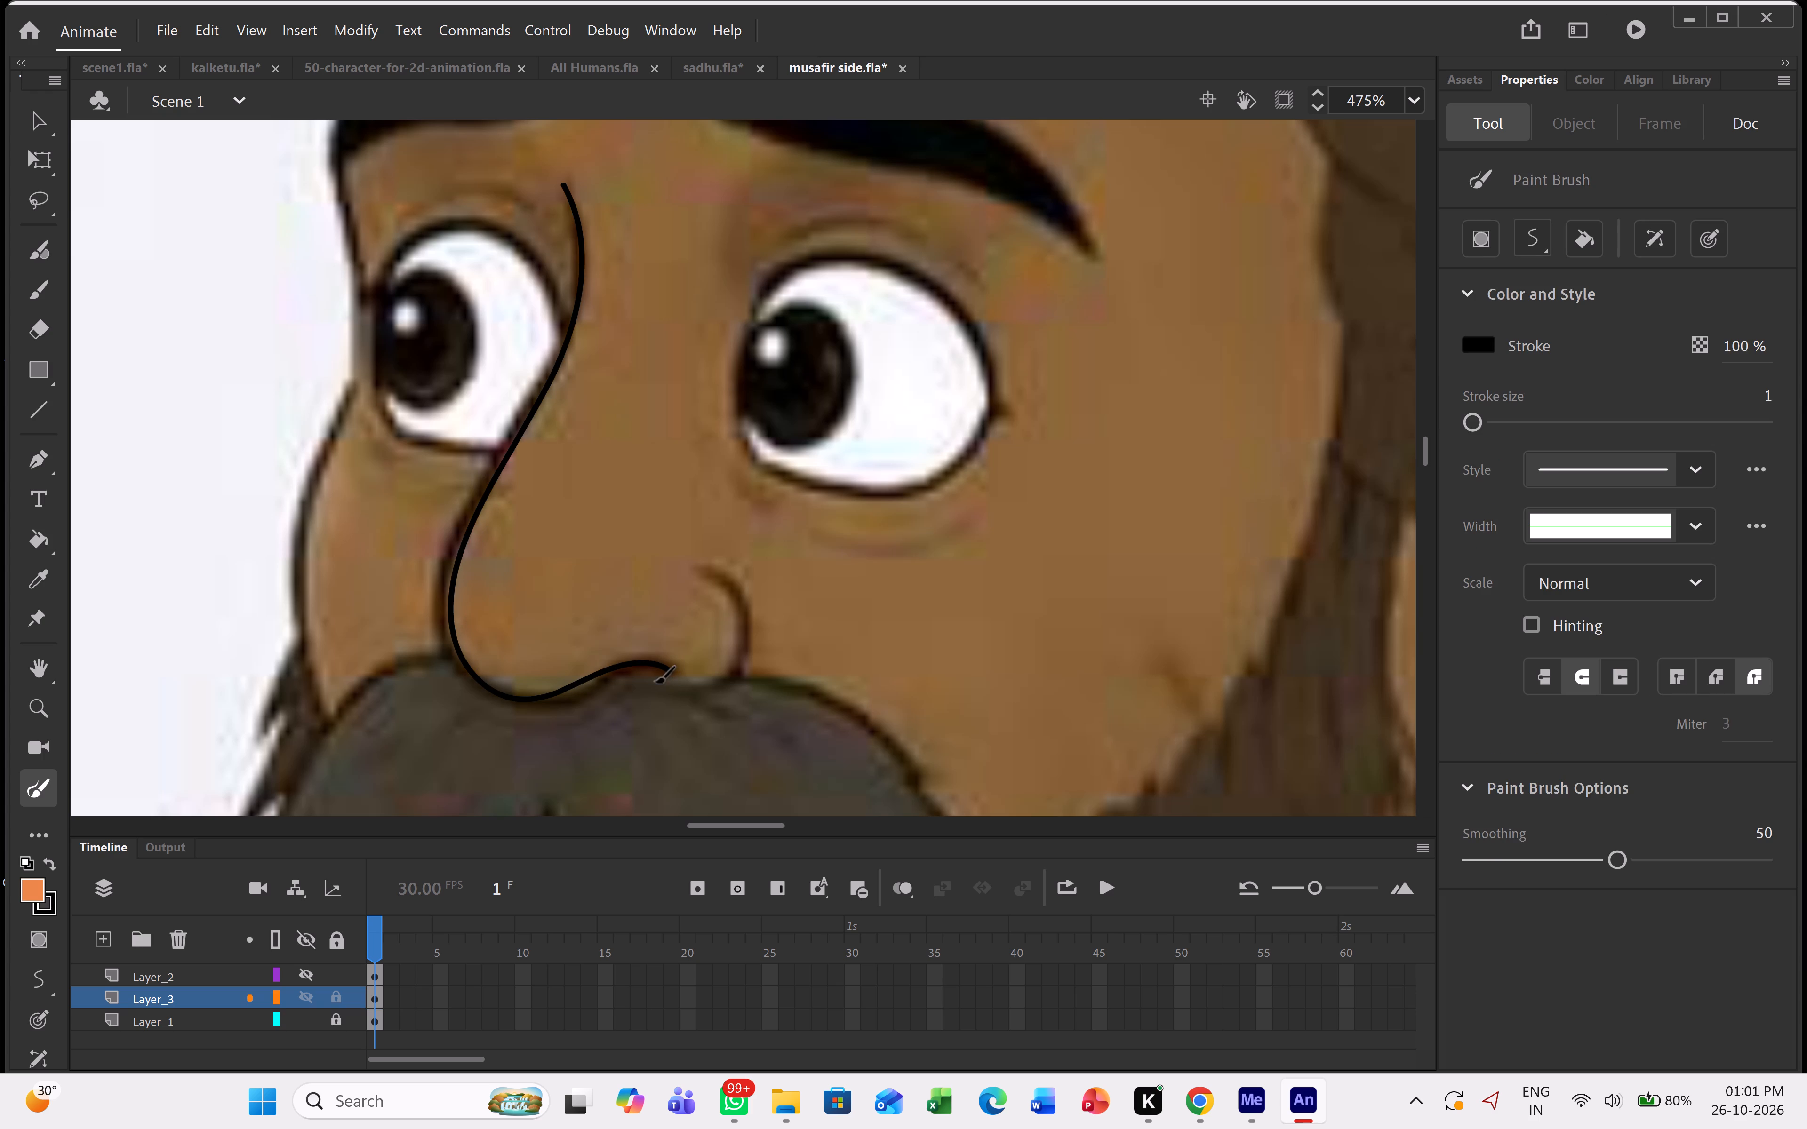
left_click_drag(642, 663, 668, 687)
left_click_drag(668, 687, 730, 574)
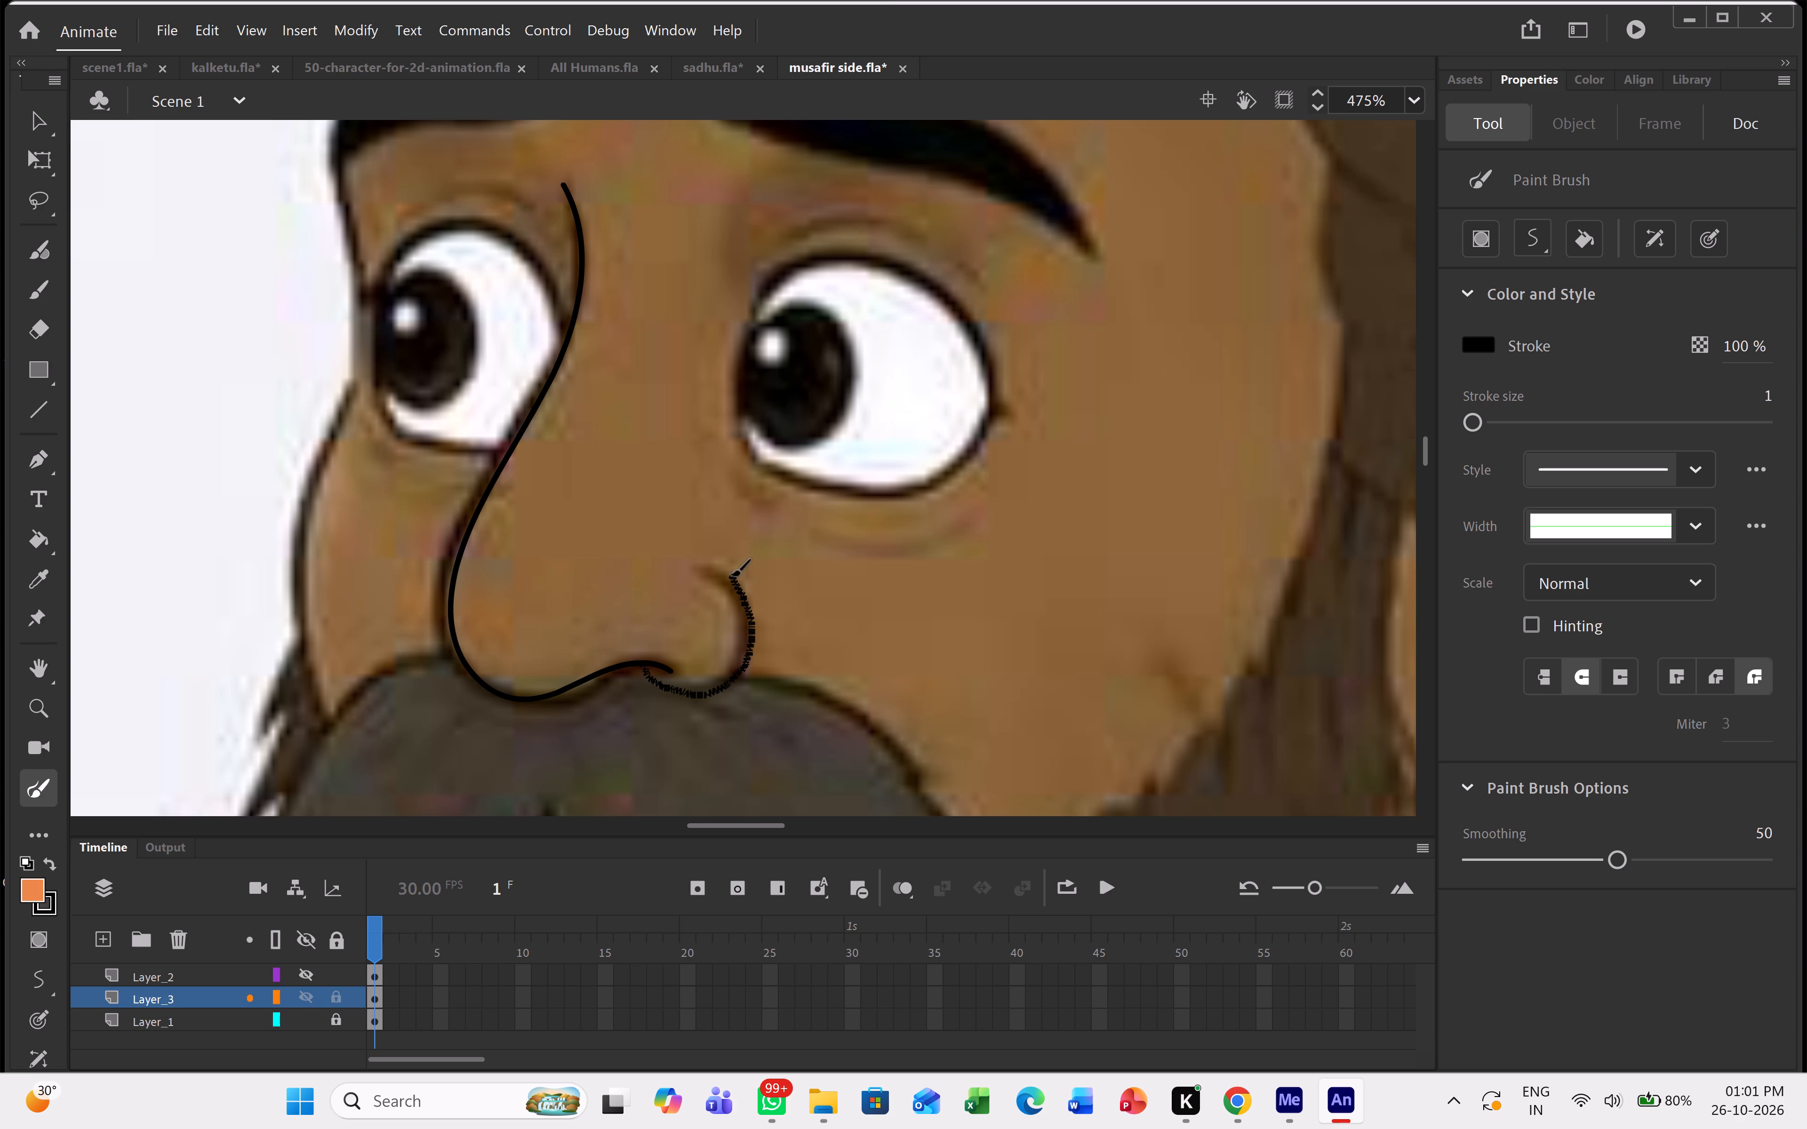
left_click_drag(730, 574, 688, 555)
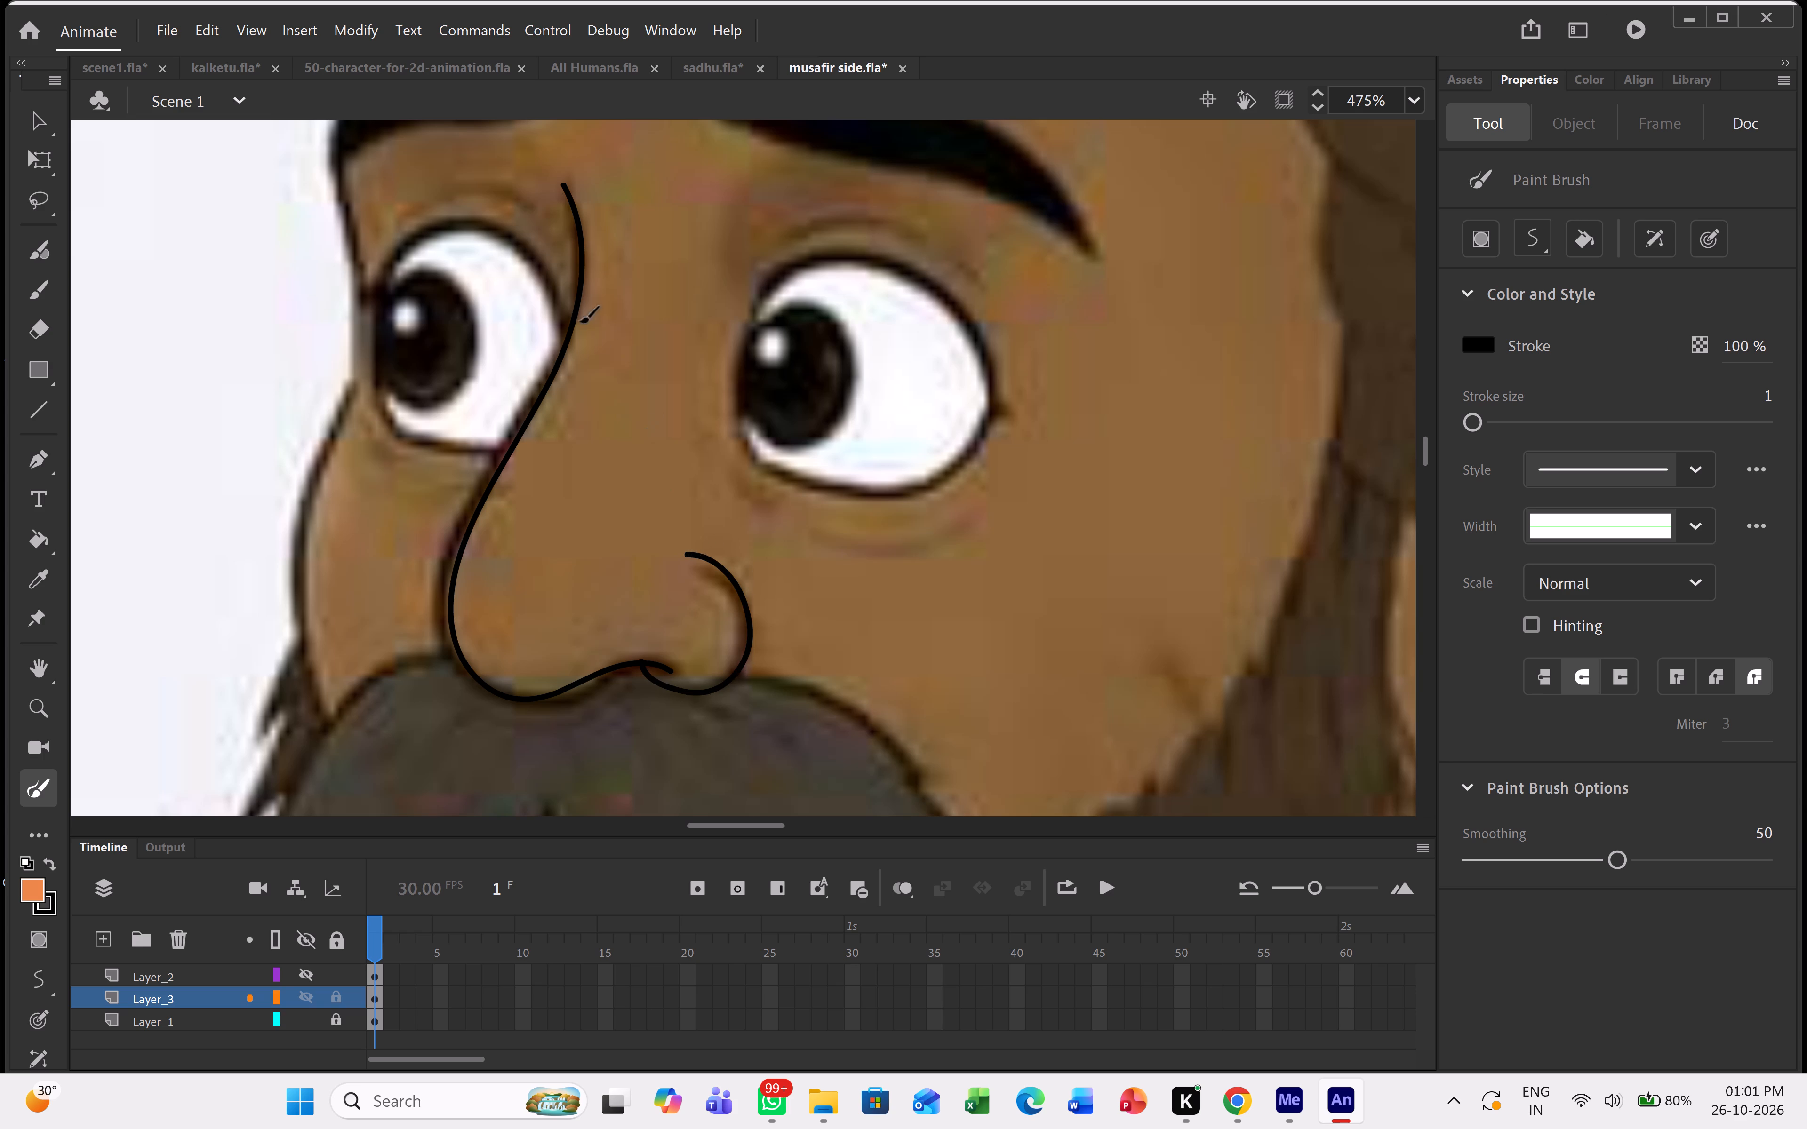
Close the nose outline with a line from bridge to nostril, bend it outward towards the near eye, and trim its overlapping end.
left_click_drag(560, 181, 656, 388)
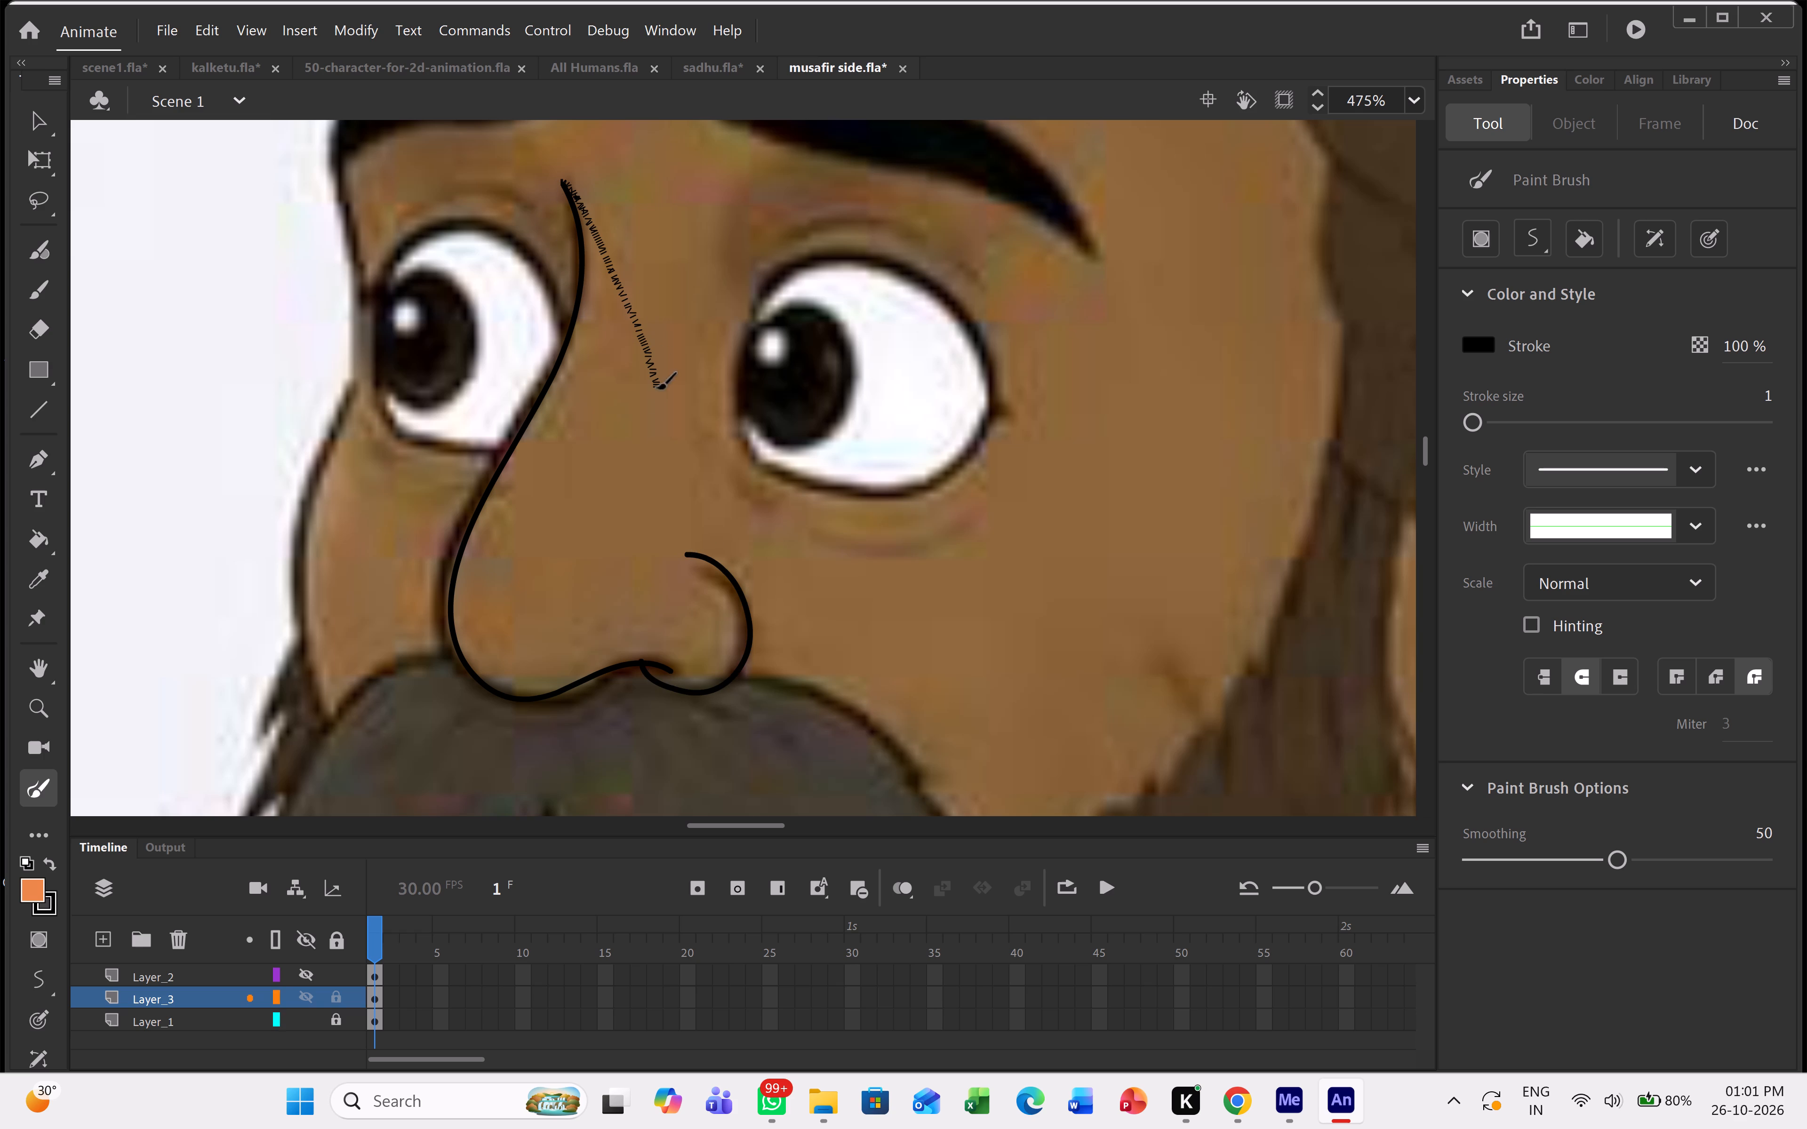
left_click_drag(656, 388, 712, 564)
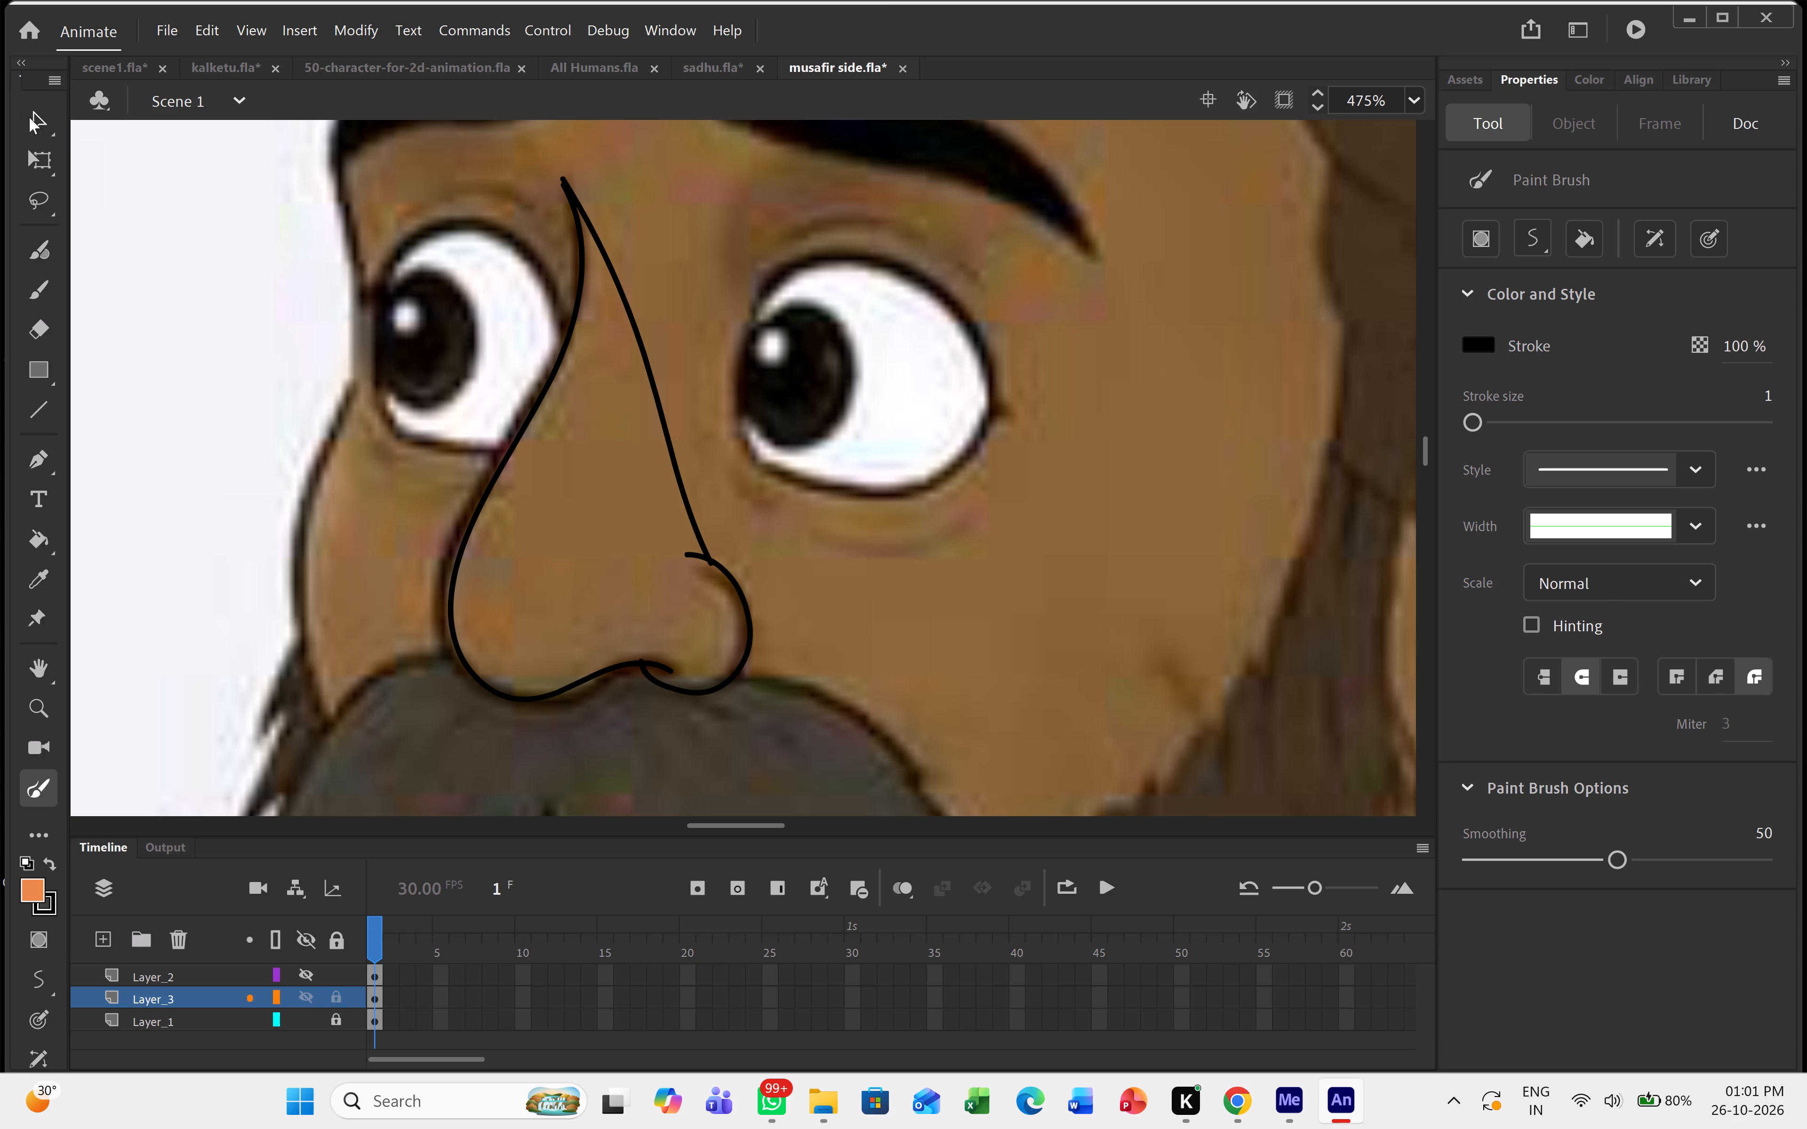
left_click(47, 119)
left_click_drag(665, 427, 677, 396)
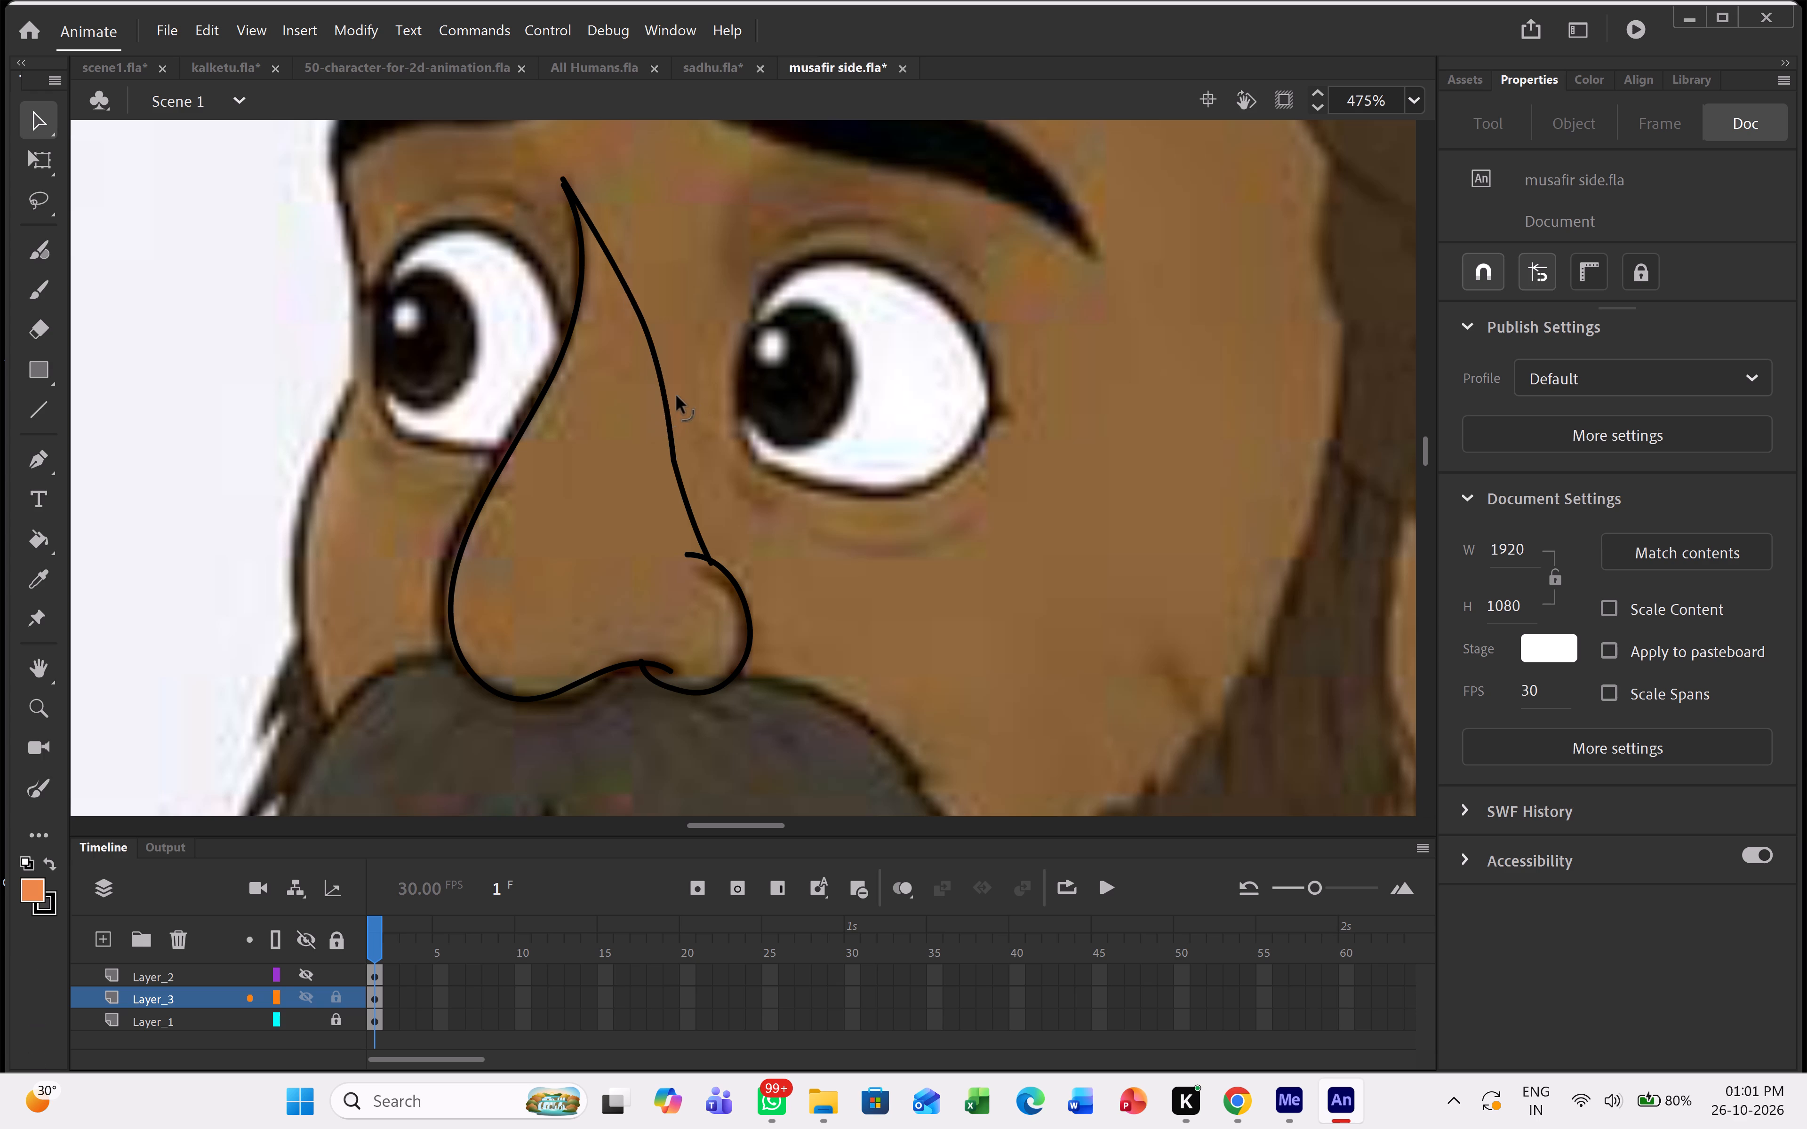
left_click_drag(677, 396, 691, 403)
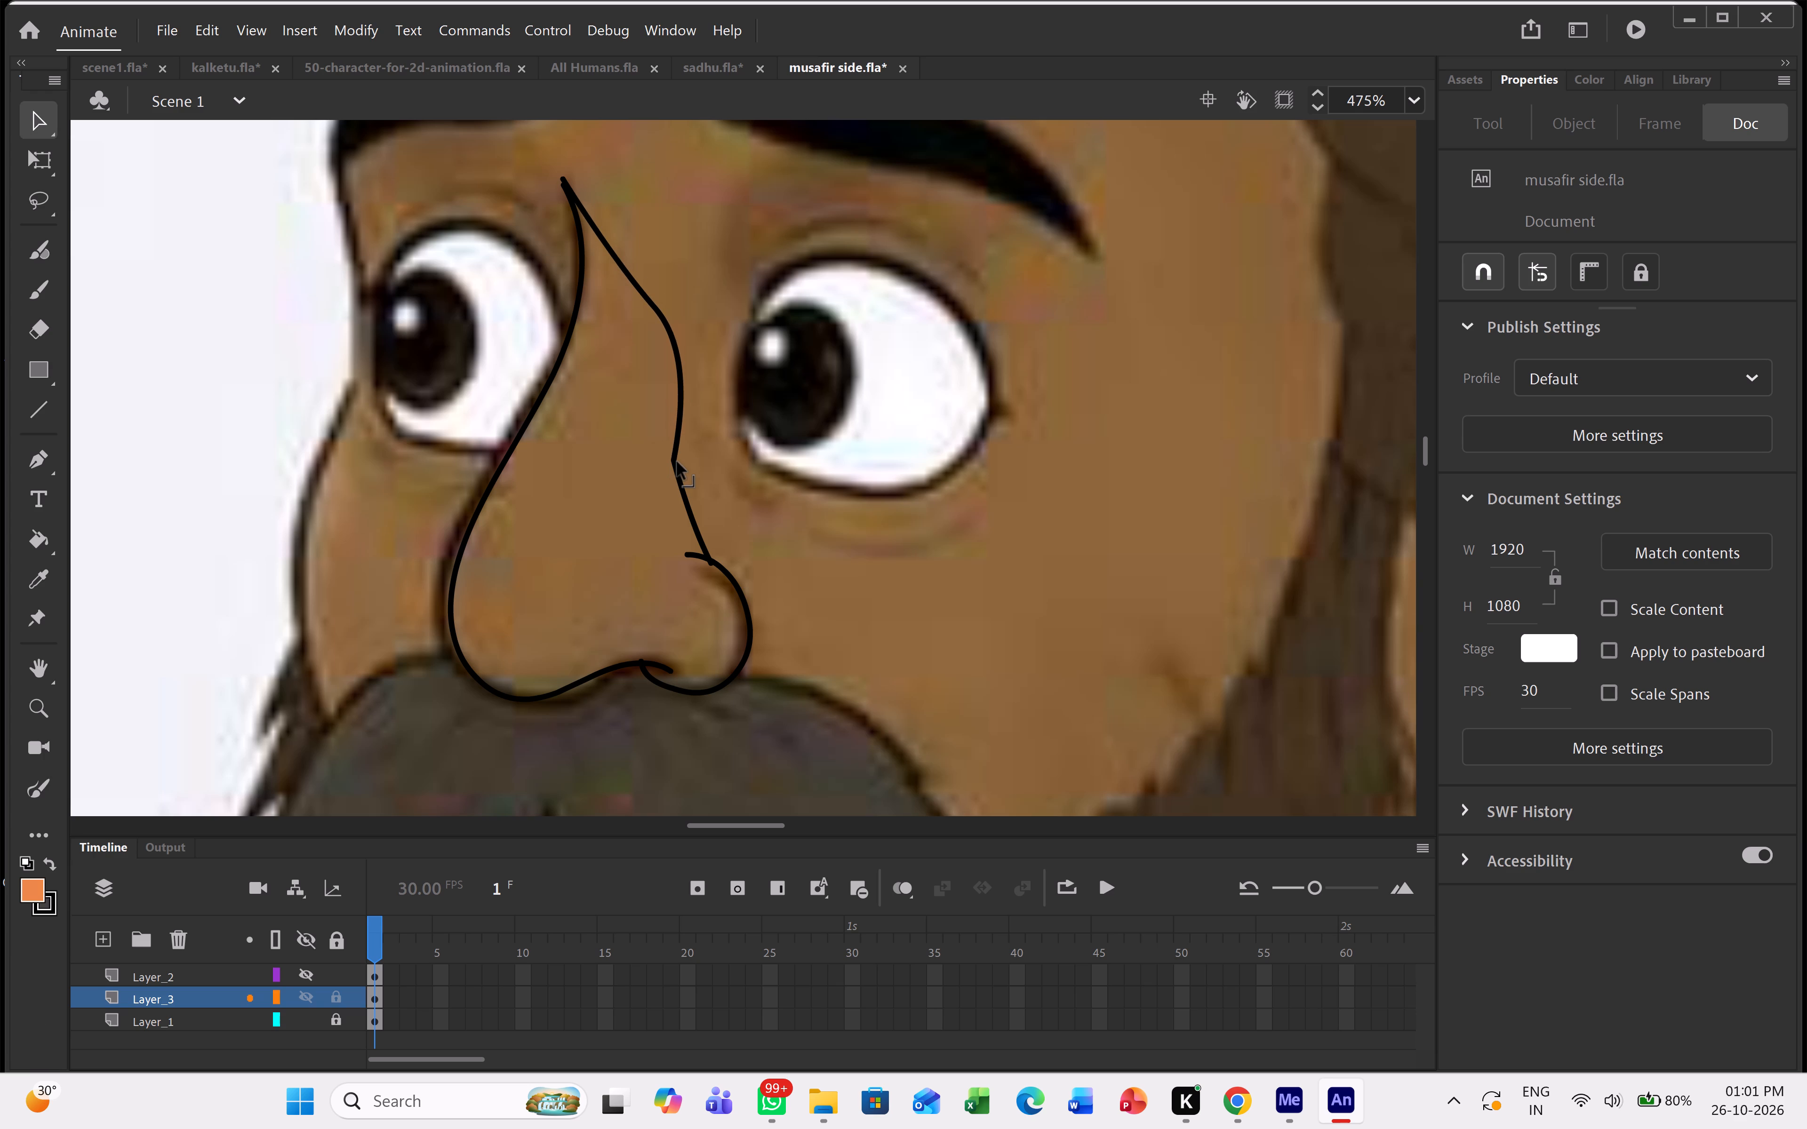
left_click_drag(677, 462, 699, 463)
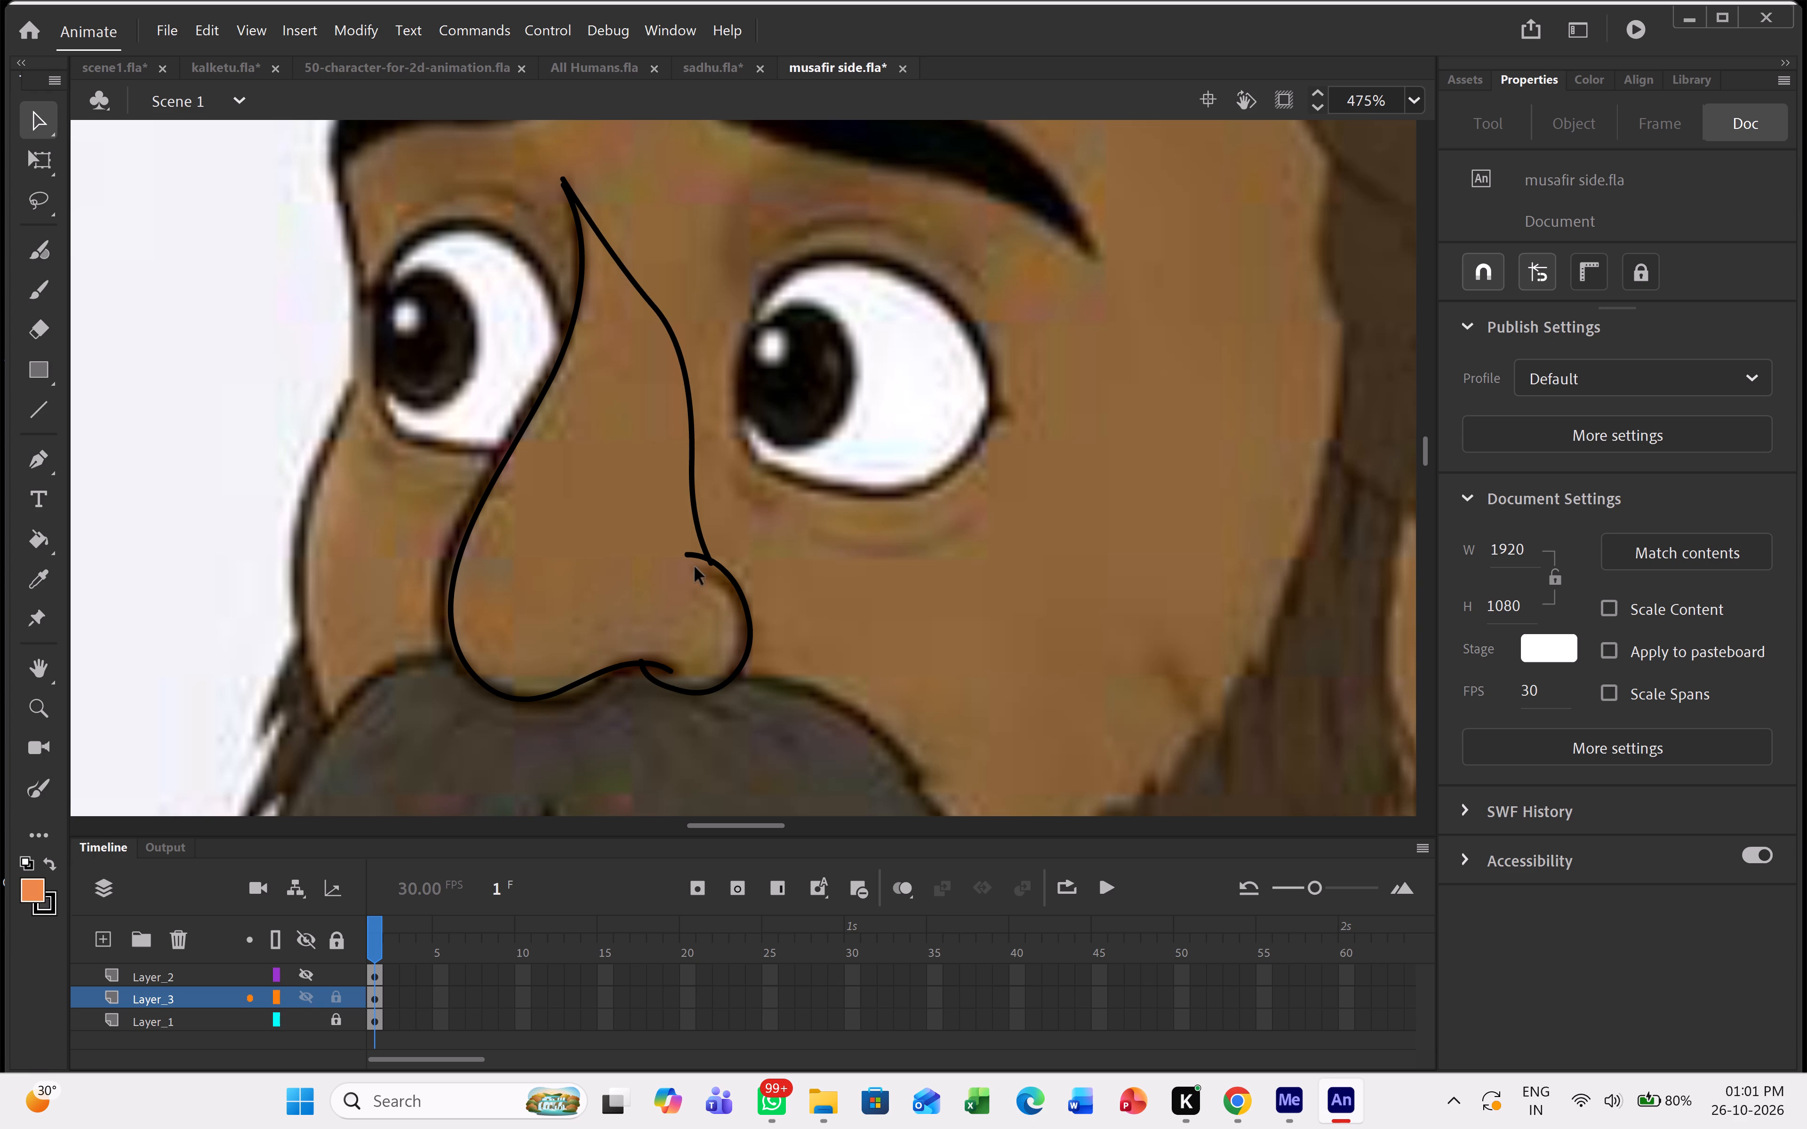
left_click(712, 566)
key("Delete")
Fill the nose with brown skin colour sampled from the reference, closing the outline gap at its top tip.
key("i")
double_click(541, 509)
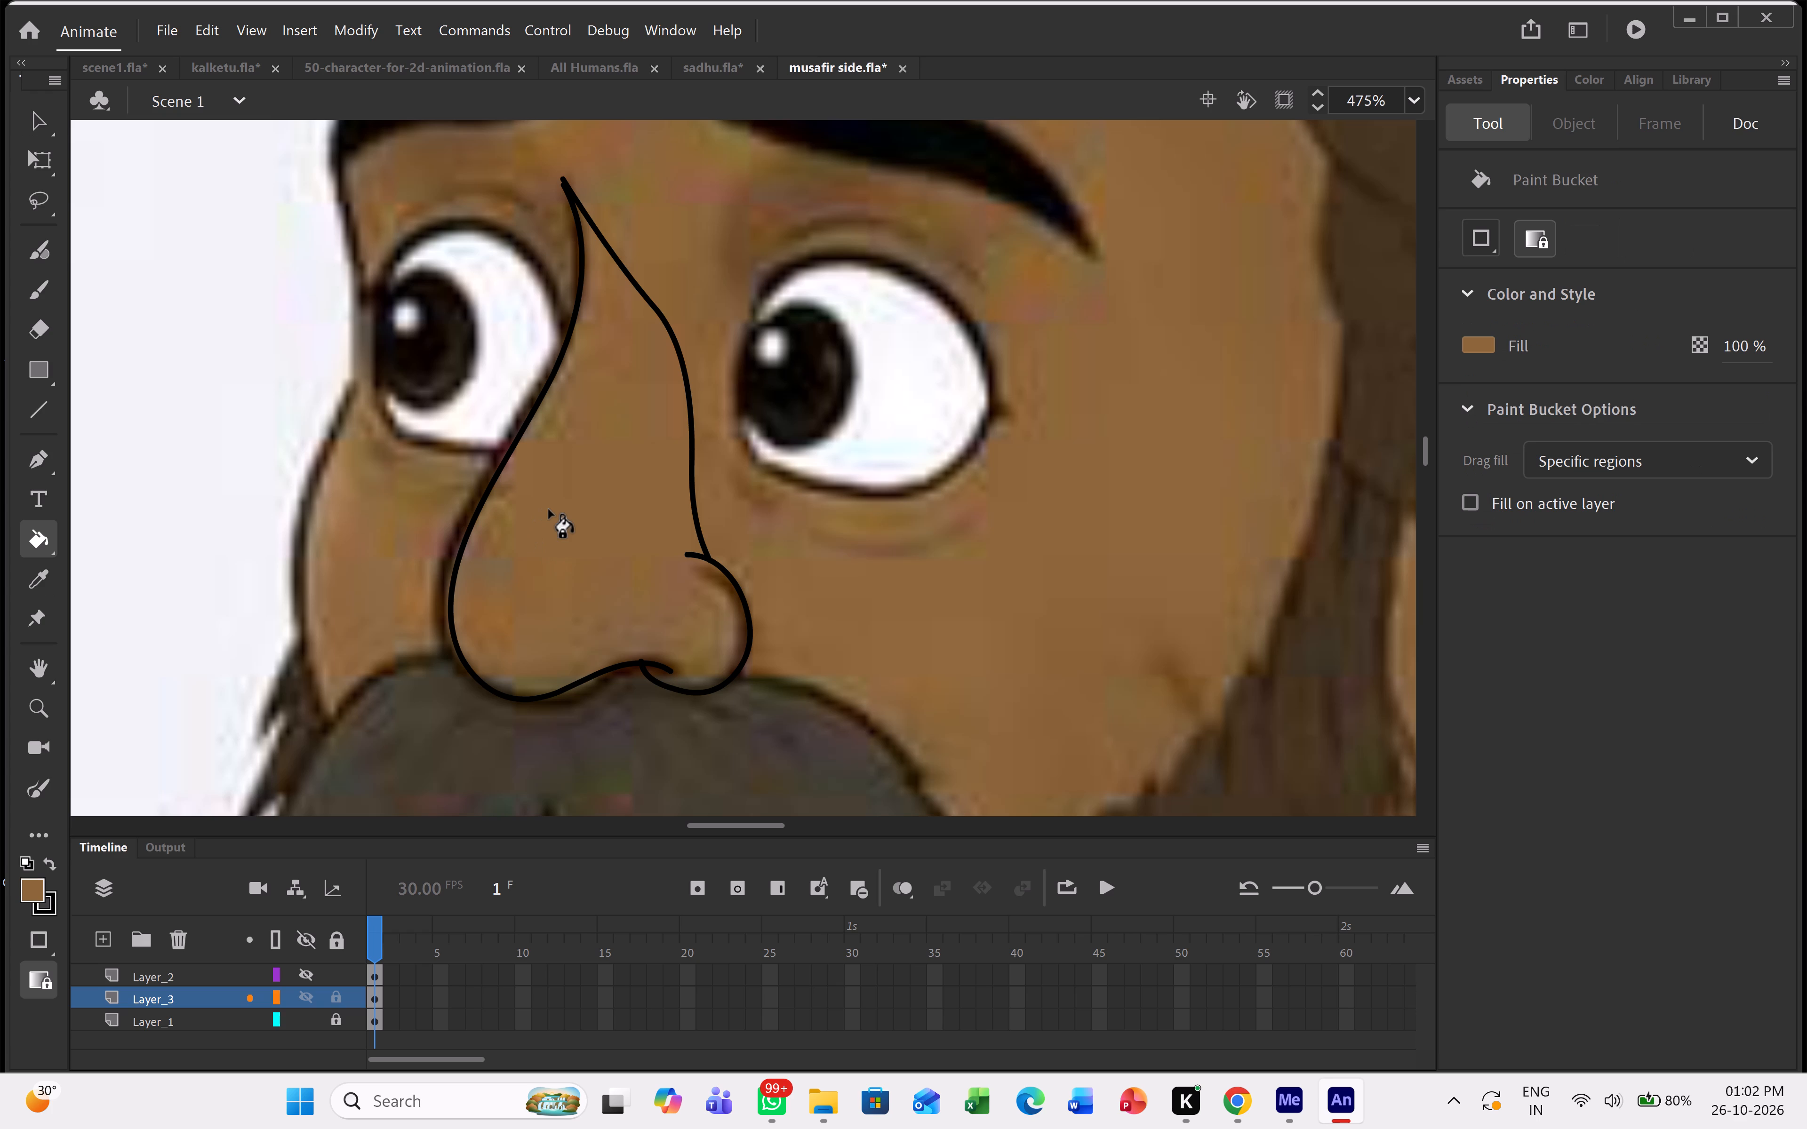
left_click(549, 509)
key("i")
double_click(550, 509)
left_click(45, 118)
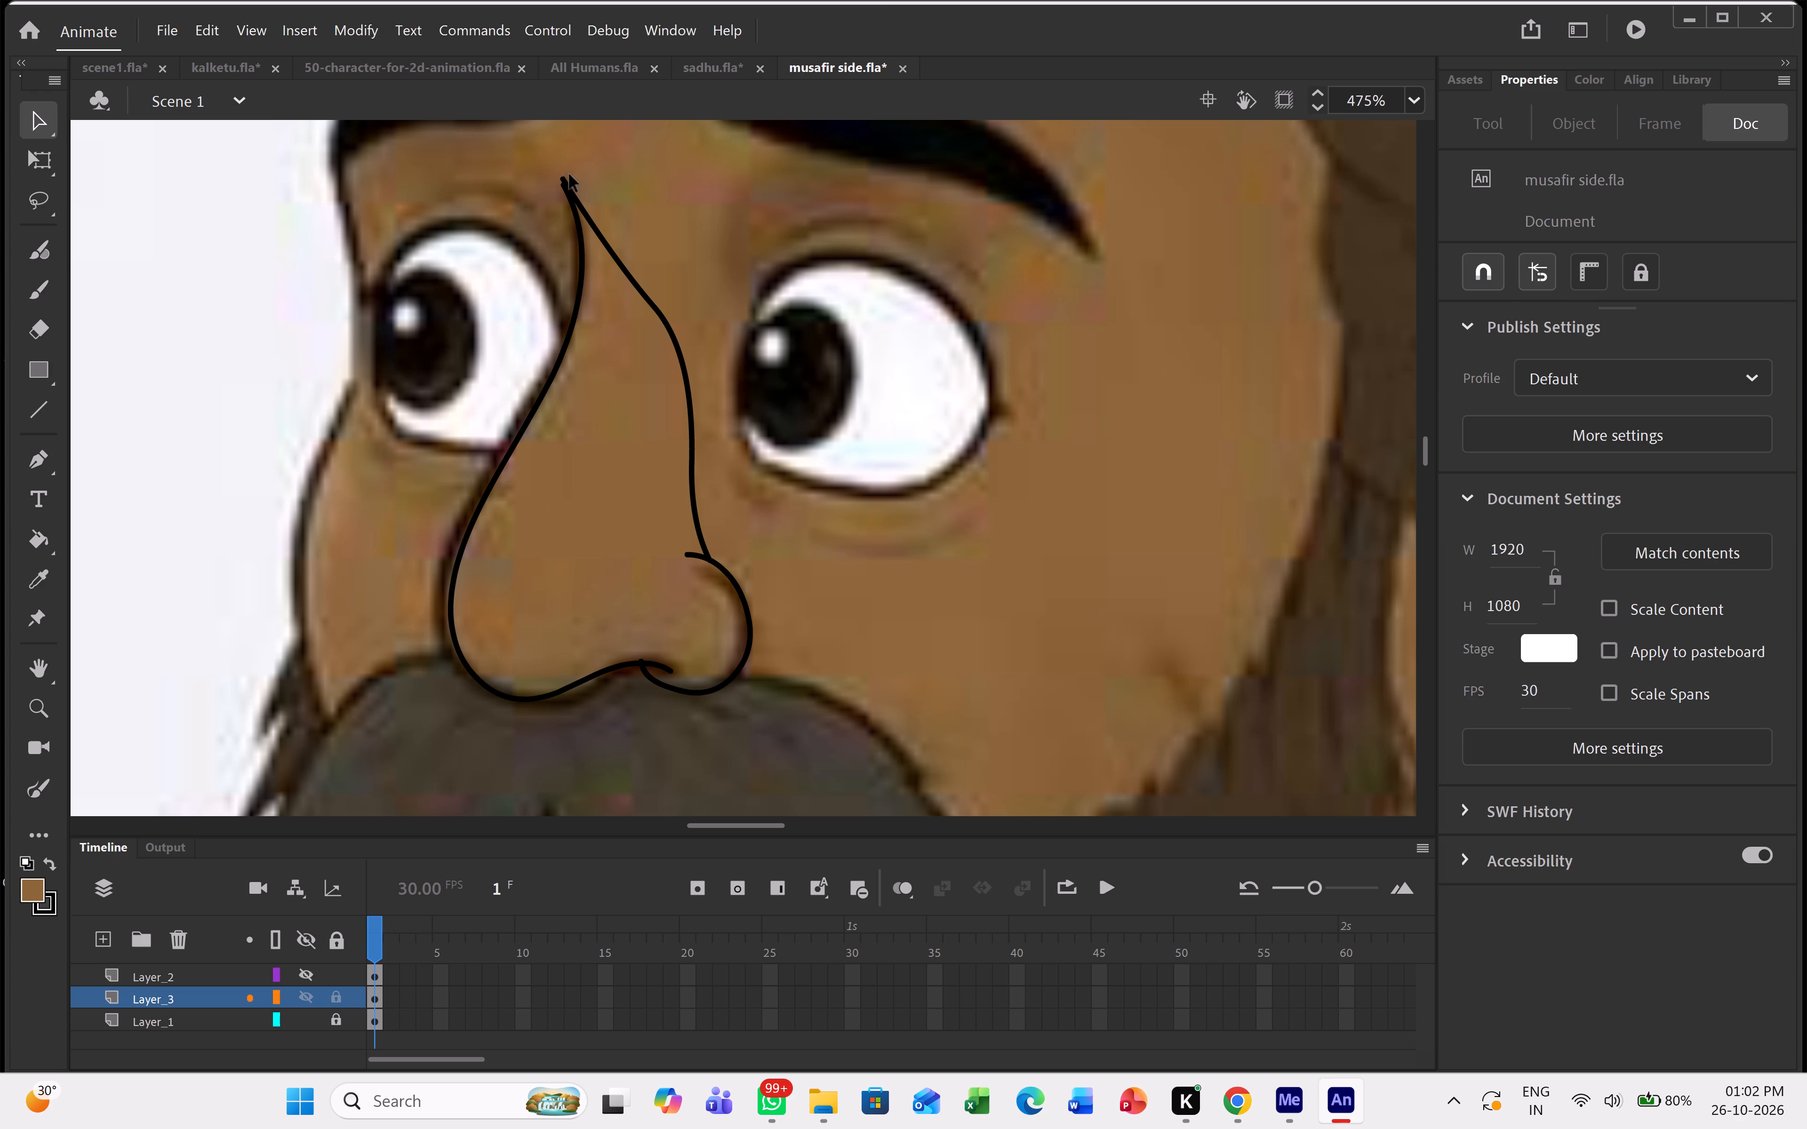
left_click_drag(560, 179, 560, 191)
key("i")
double_click(624, 416)
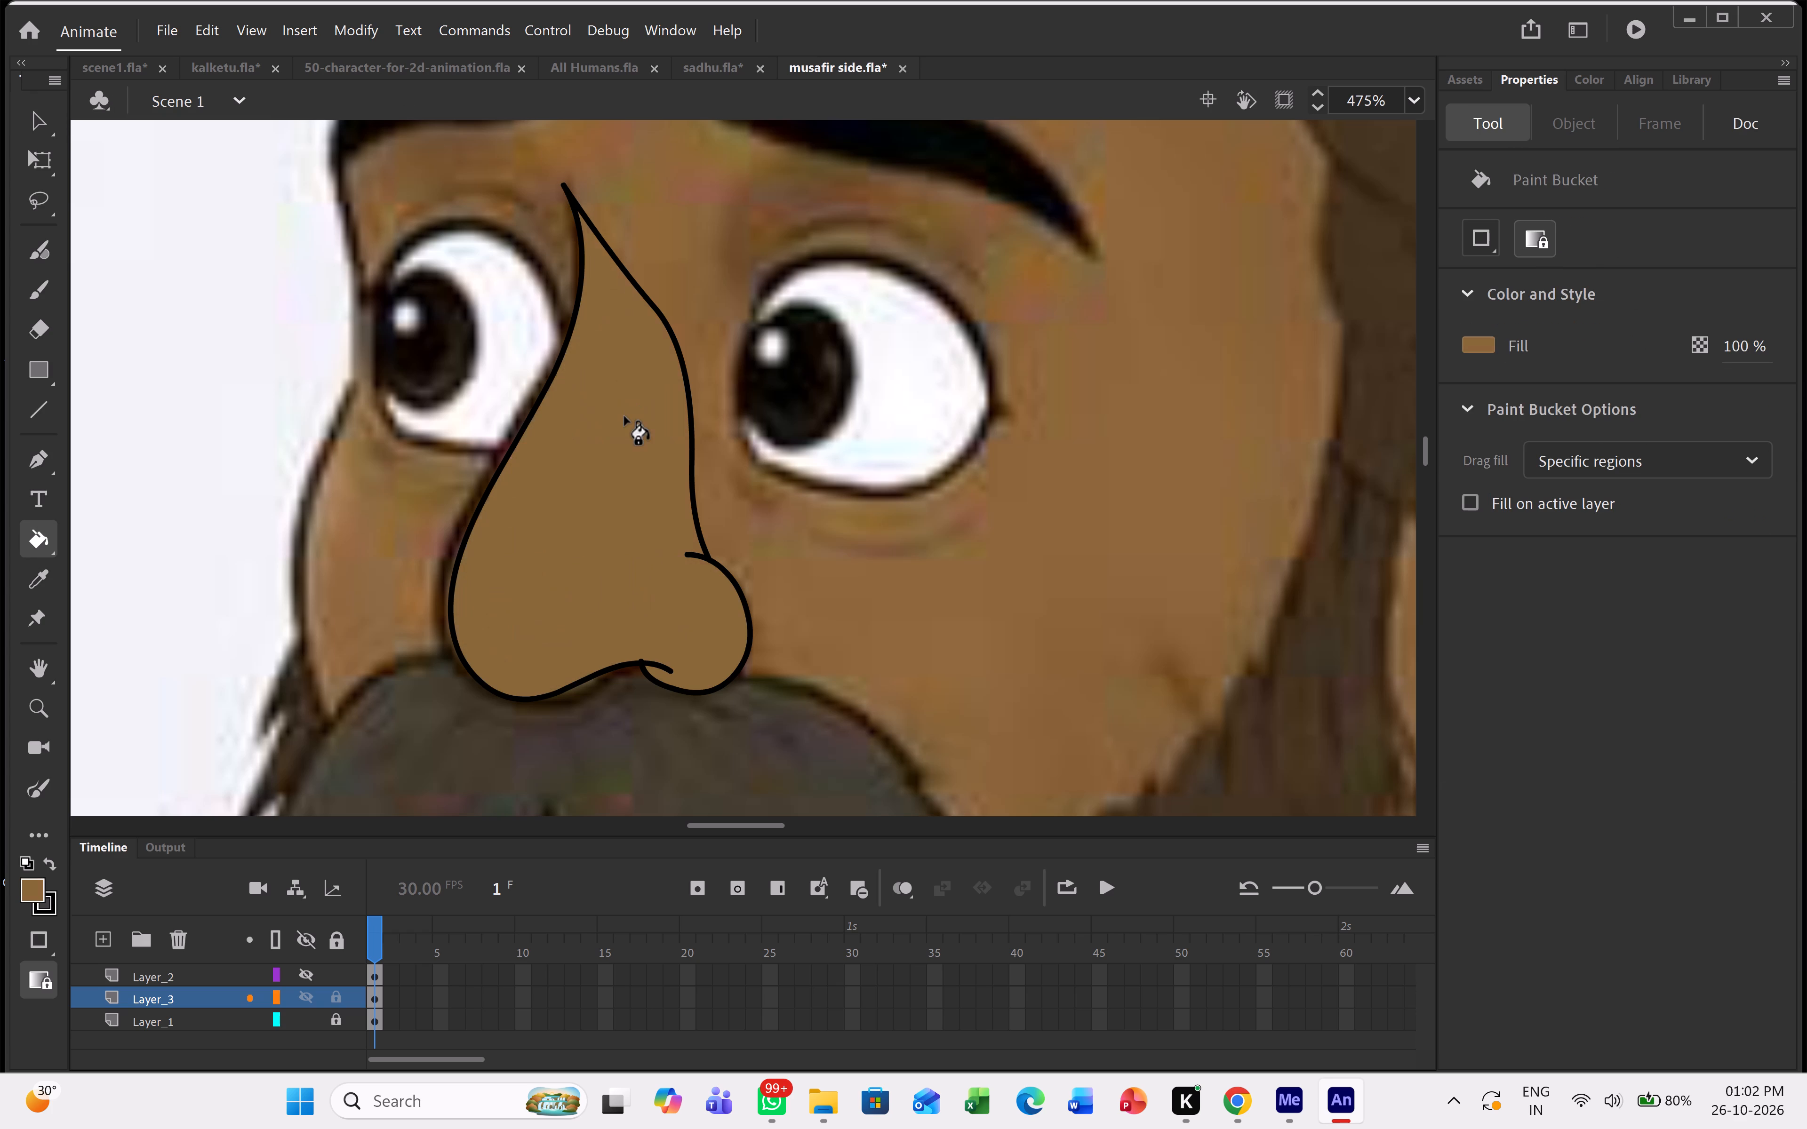
Delete the closing line between the nose's bridge and nostril, keeping the fill.
left_click(40, 117)
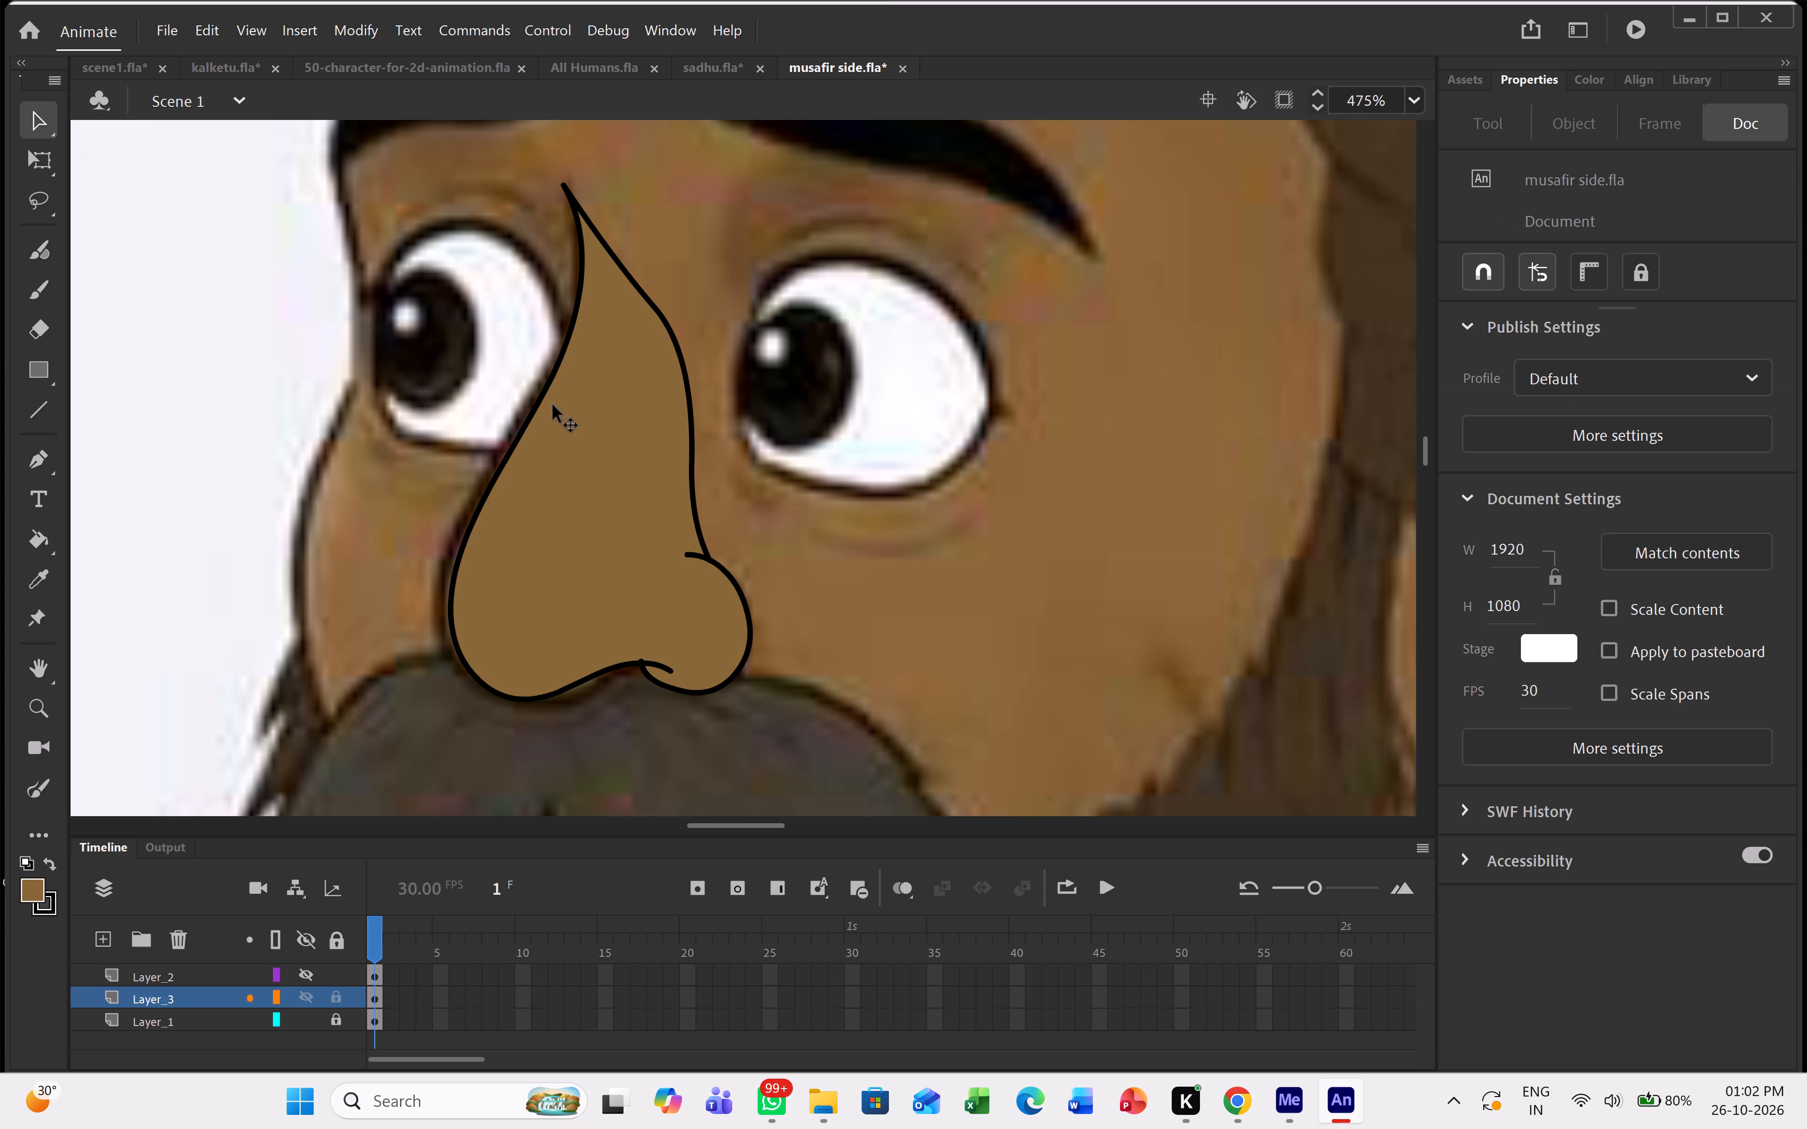
left_click(692, 409)
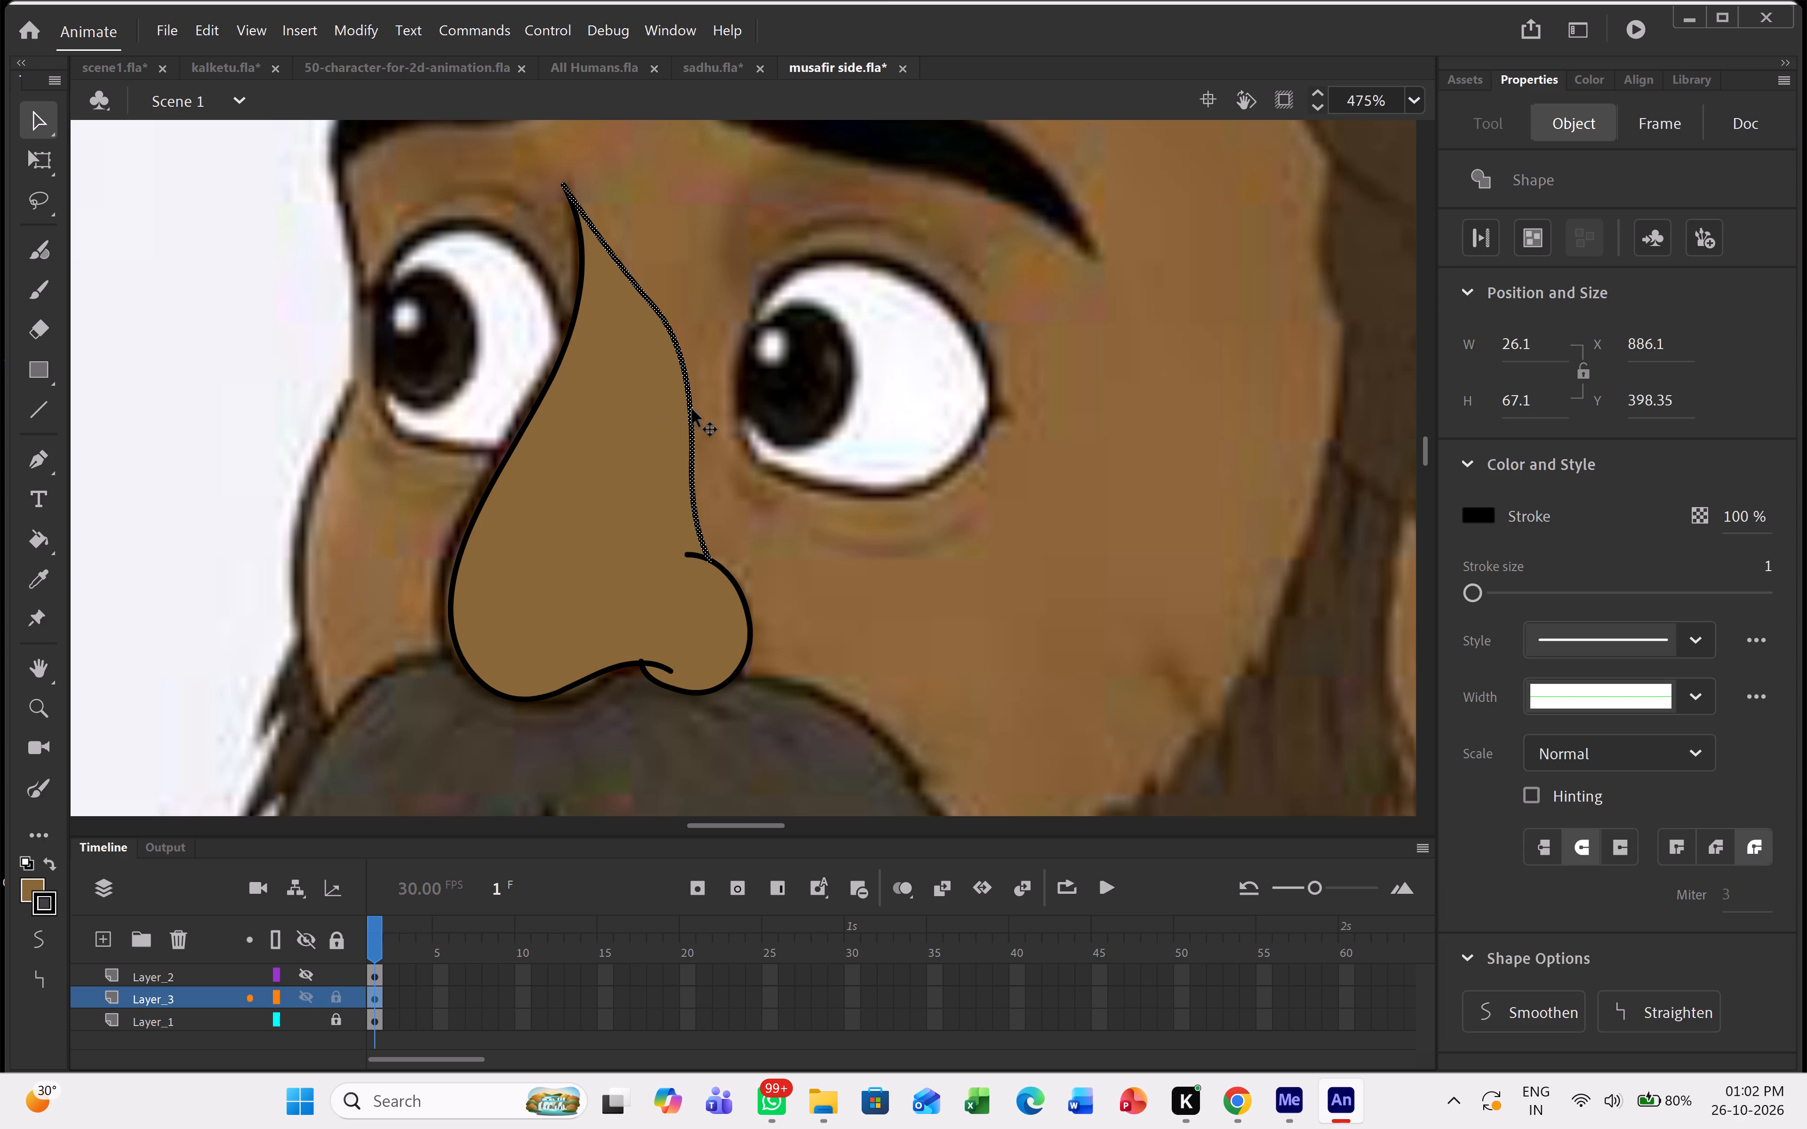
key("Delete")
Group the nose's outline and fill on Layer_3 into one object.
scroll(690, 420, "down", 4, "ctrl")
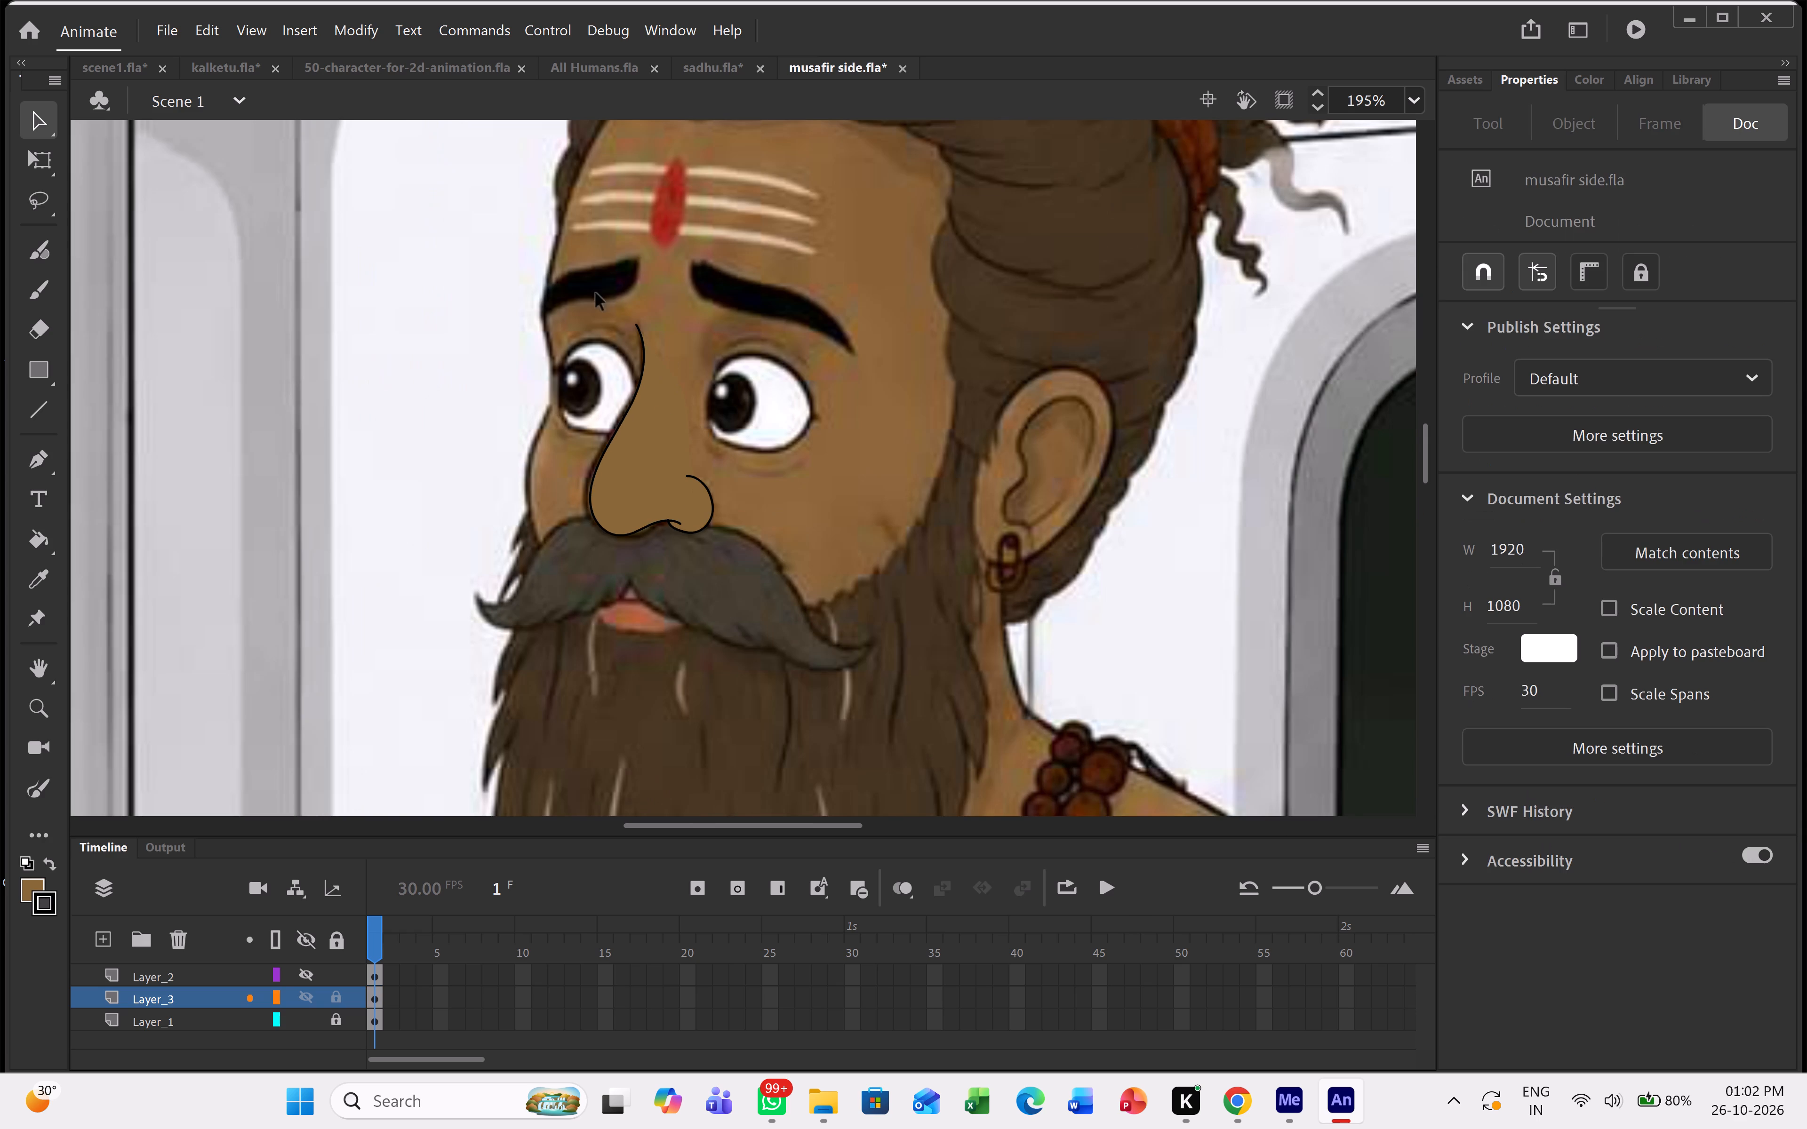
left_click_drag(554, 264, 802, 707)
key("ctrl+g")
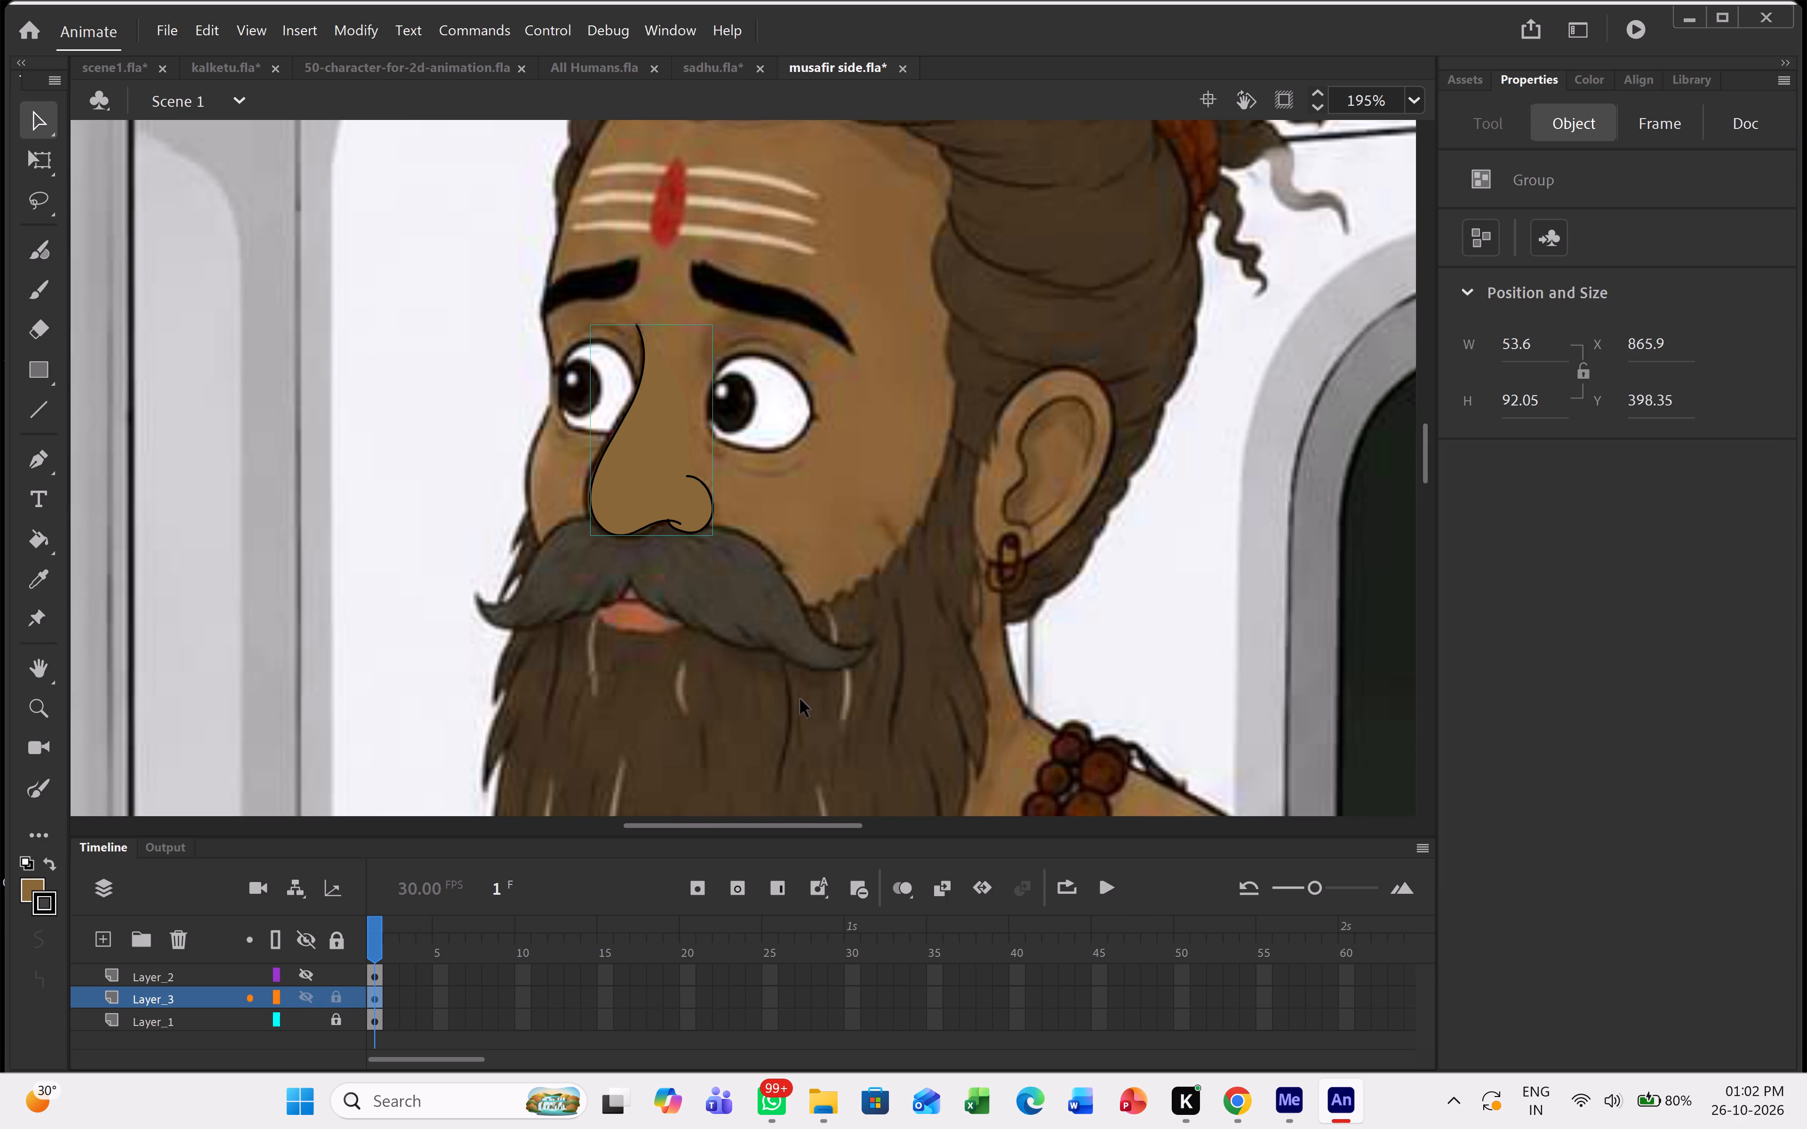
Move the nose group from Layer_3 to Layer_2, unhiding Layer_2 and keeping the nose in the same place.
key("ctrl+x")
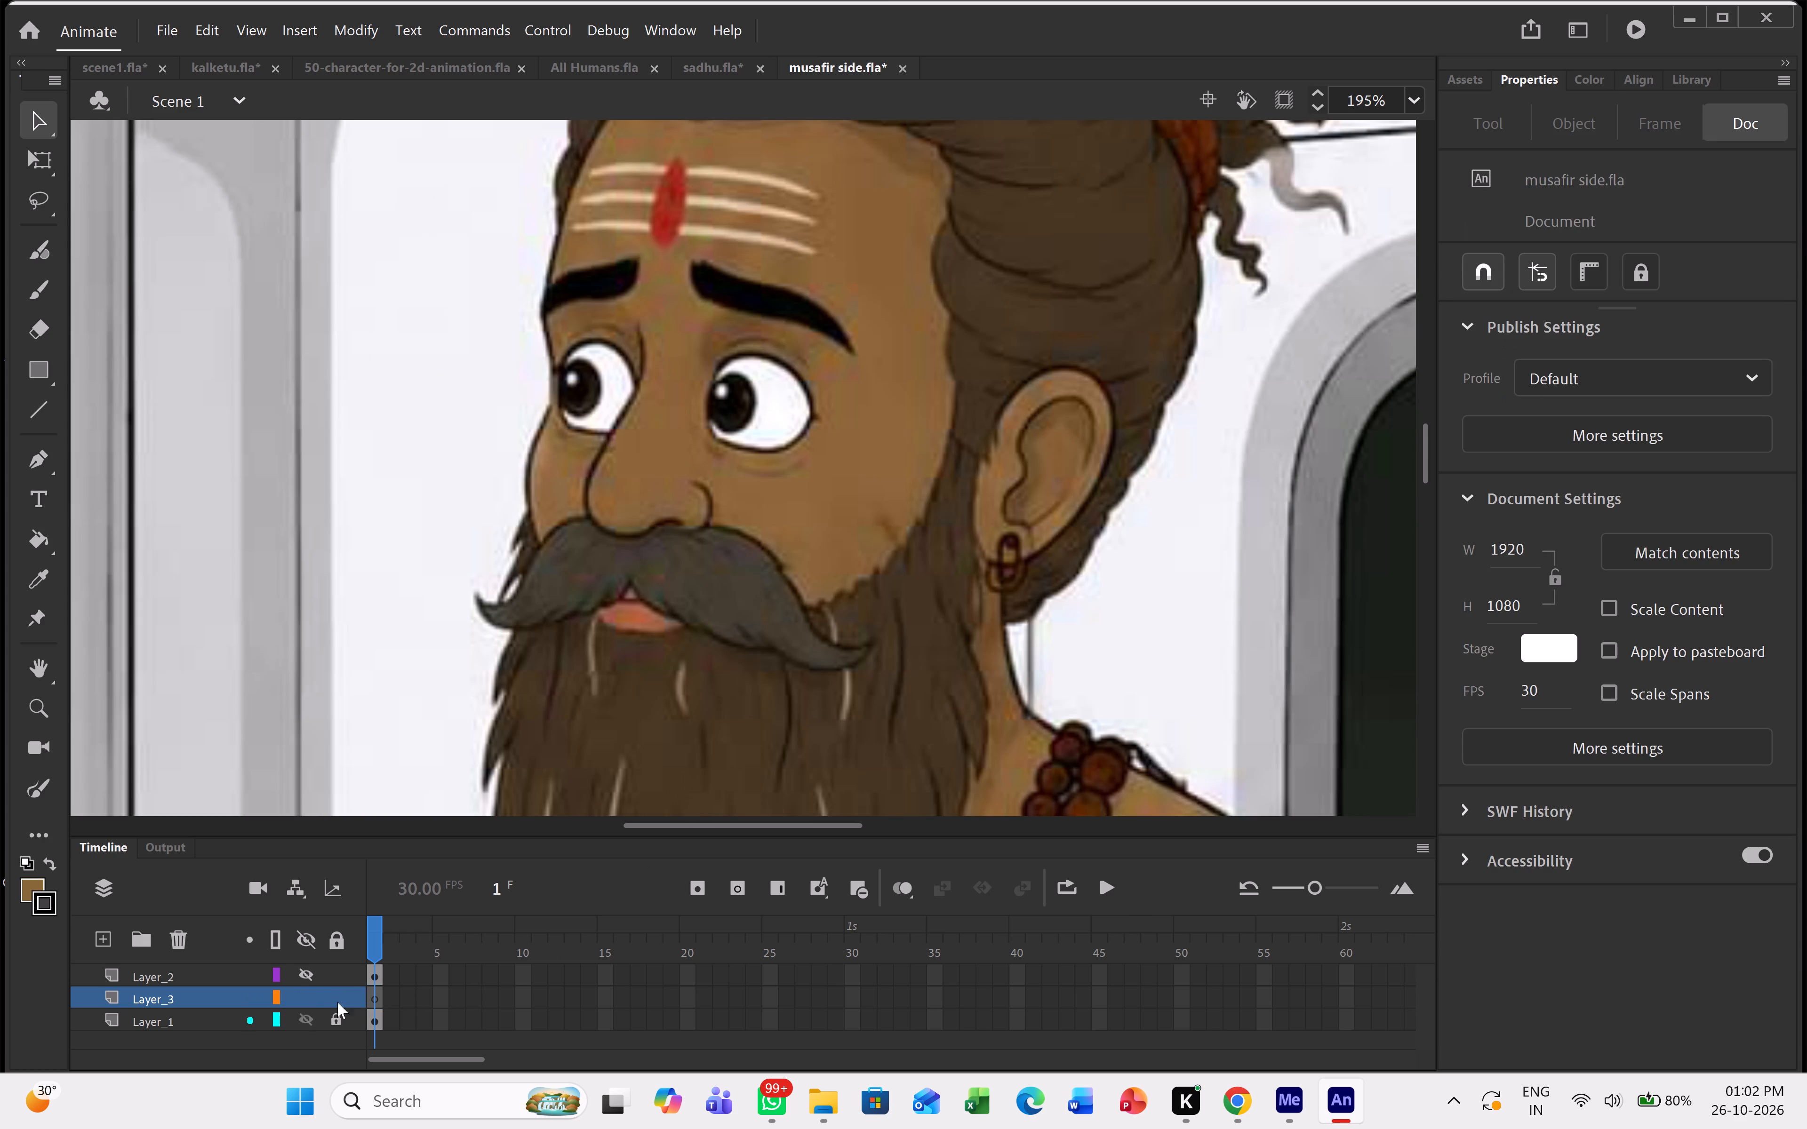
left_click(309, 978)
left_click(211, 975)
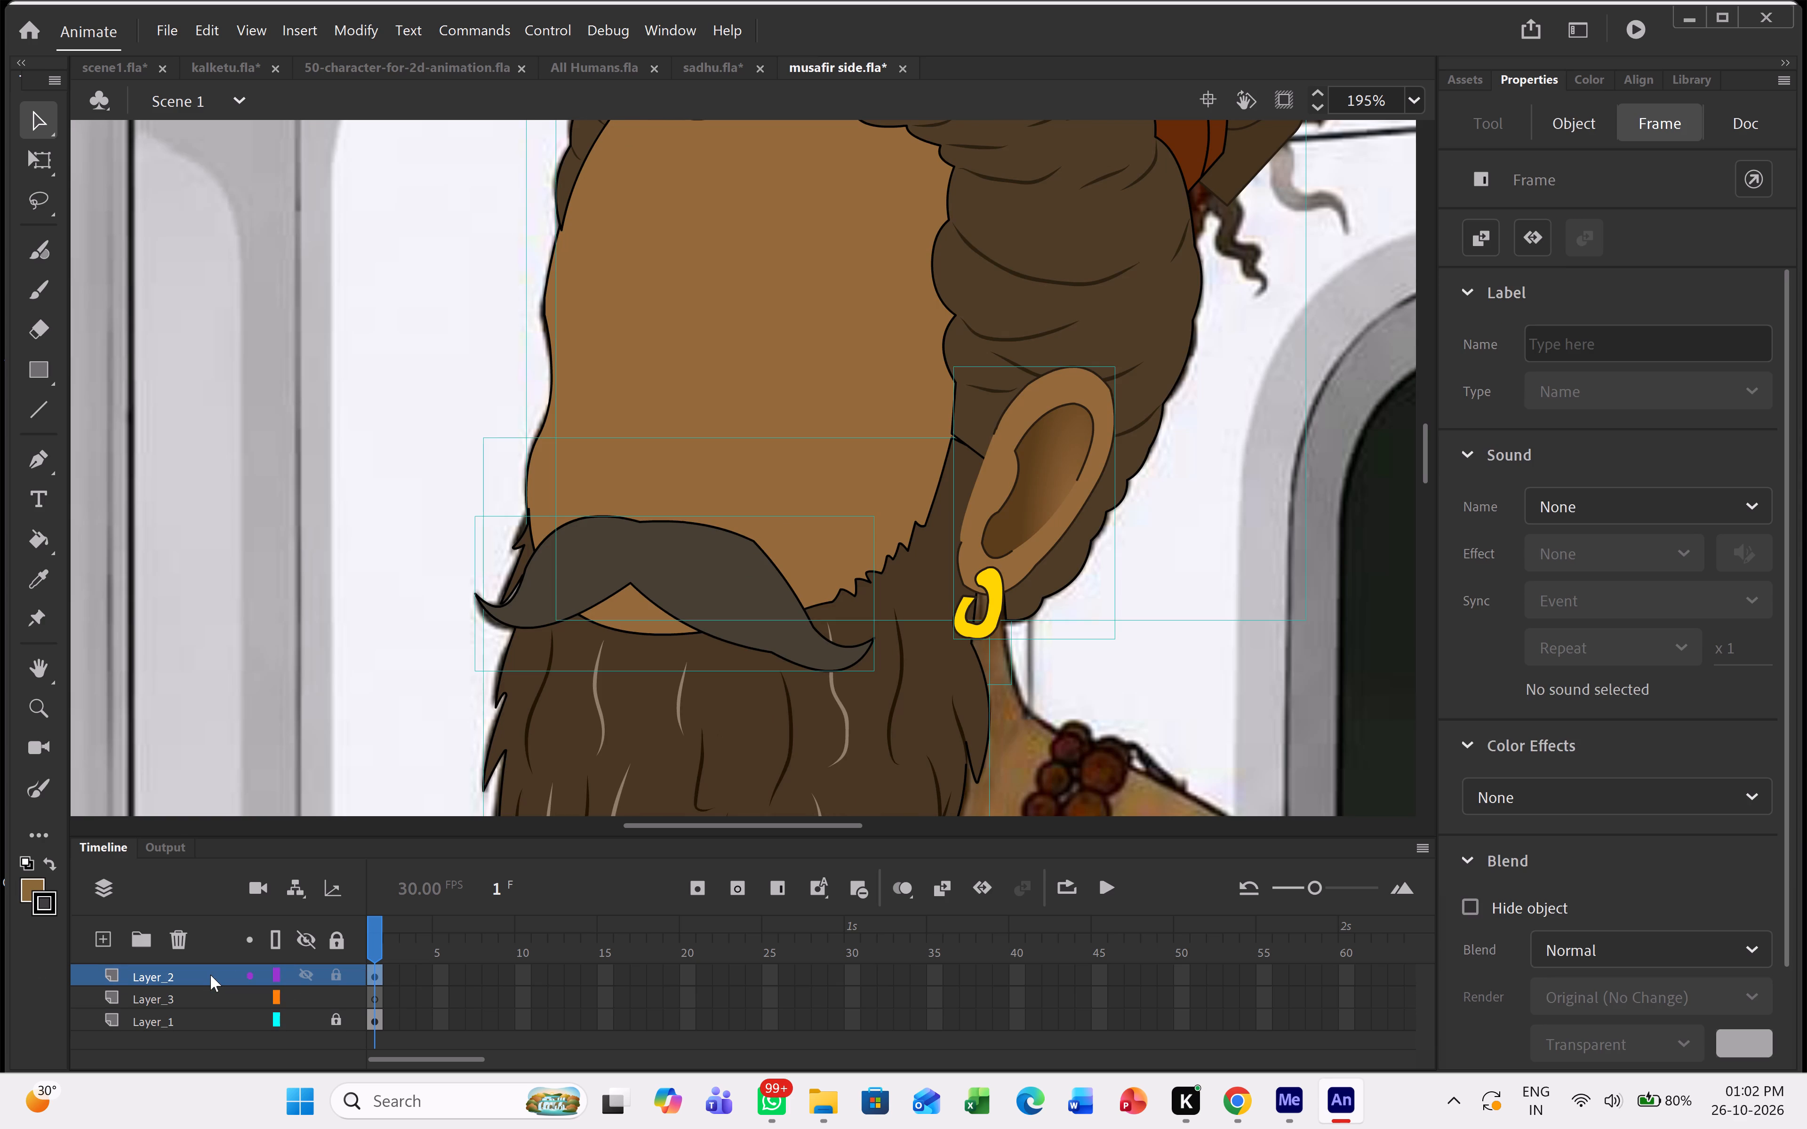
key("ctrl+shift+v")
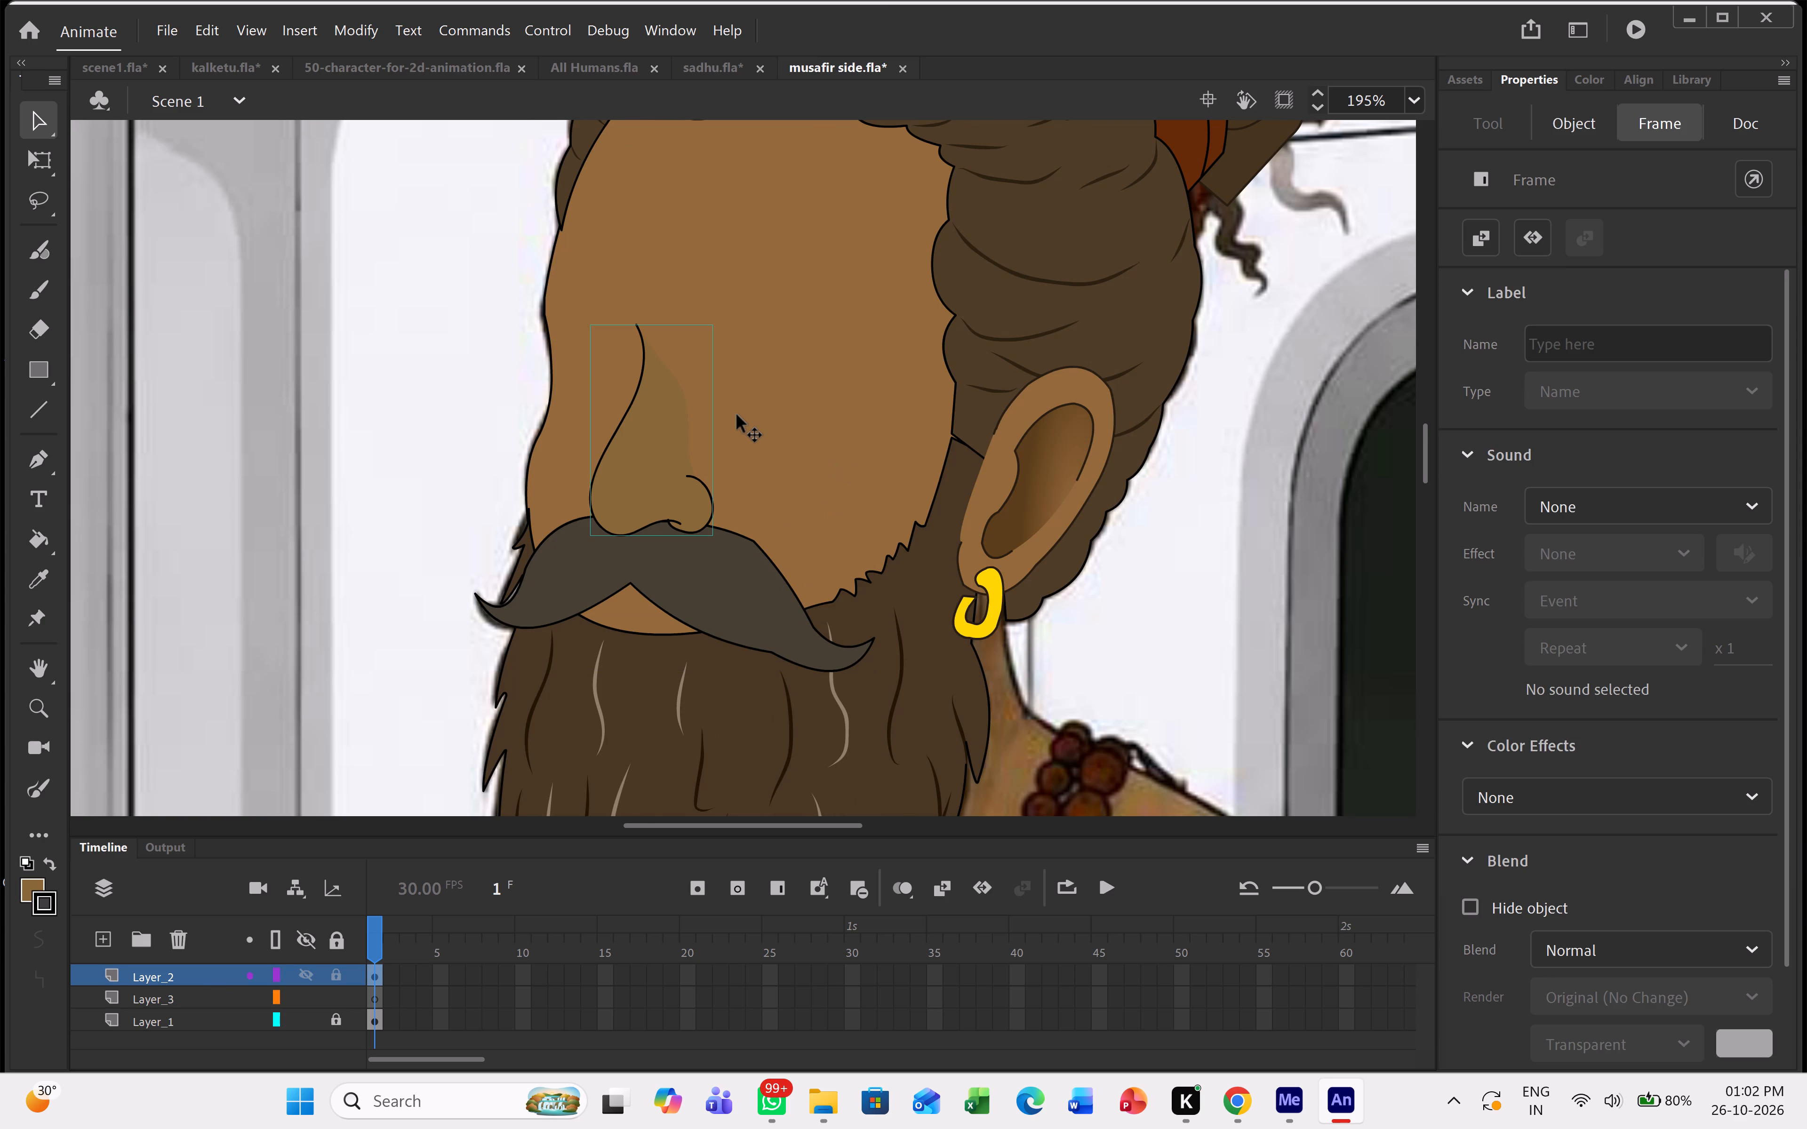
Refill the nose inside its group with the skin colour sampled from the face.
scroll(737, 415, "up", 5, "ctrl")
key("i")
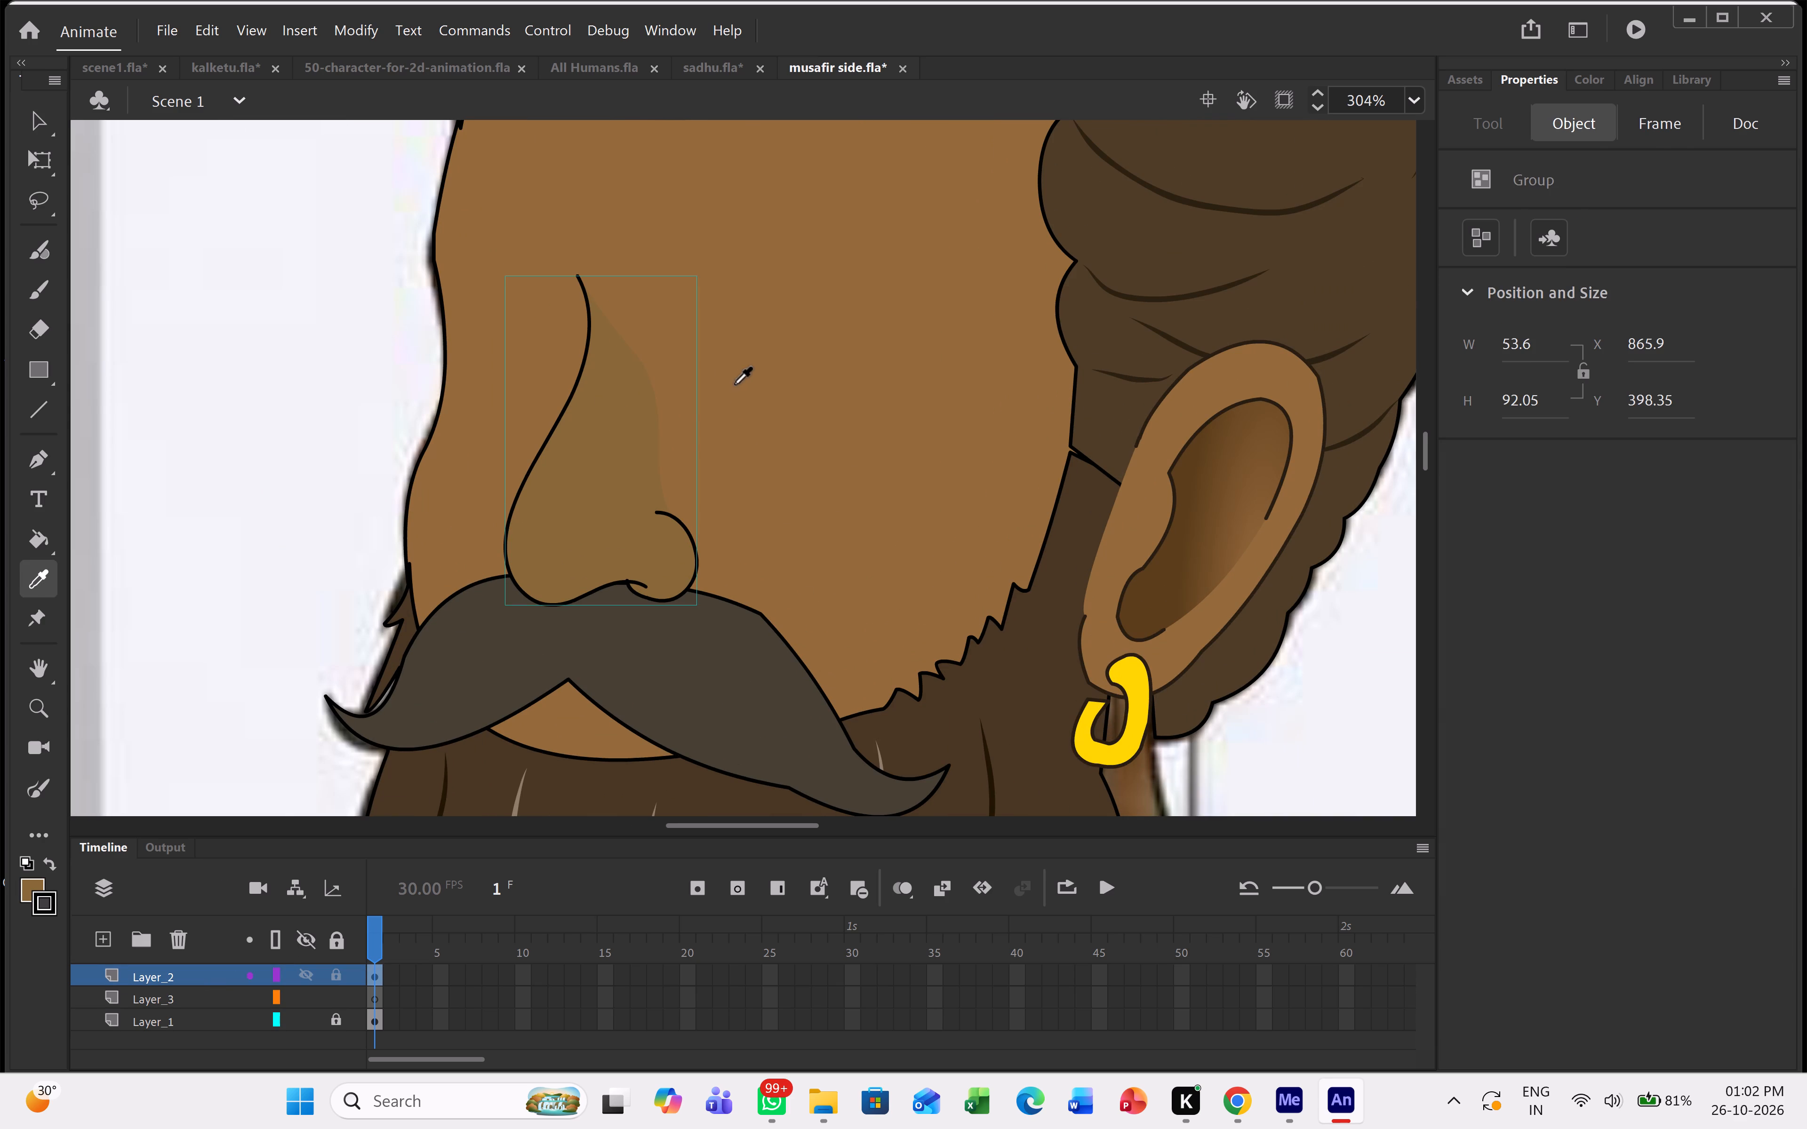
left_click(735, 385)
key("v")
double_click(611, 493)
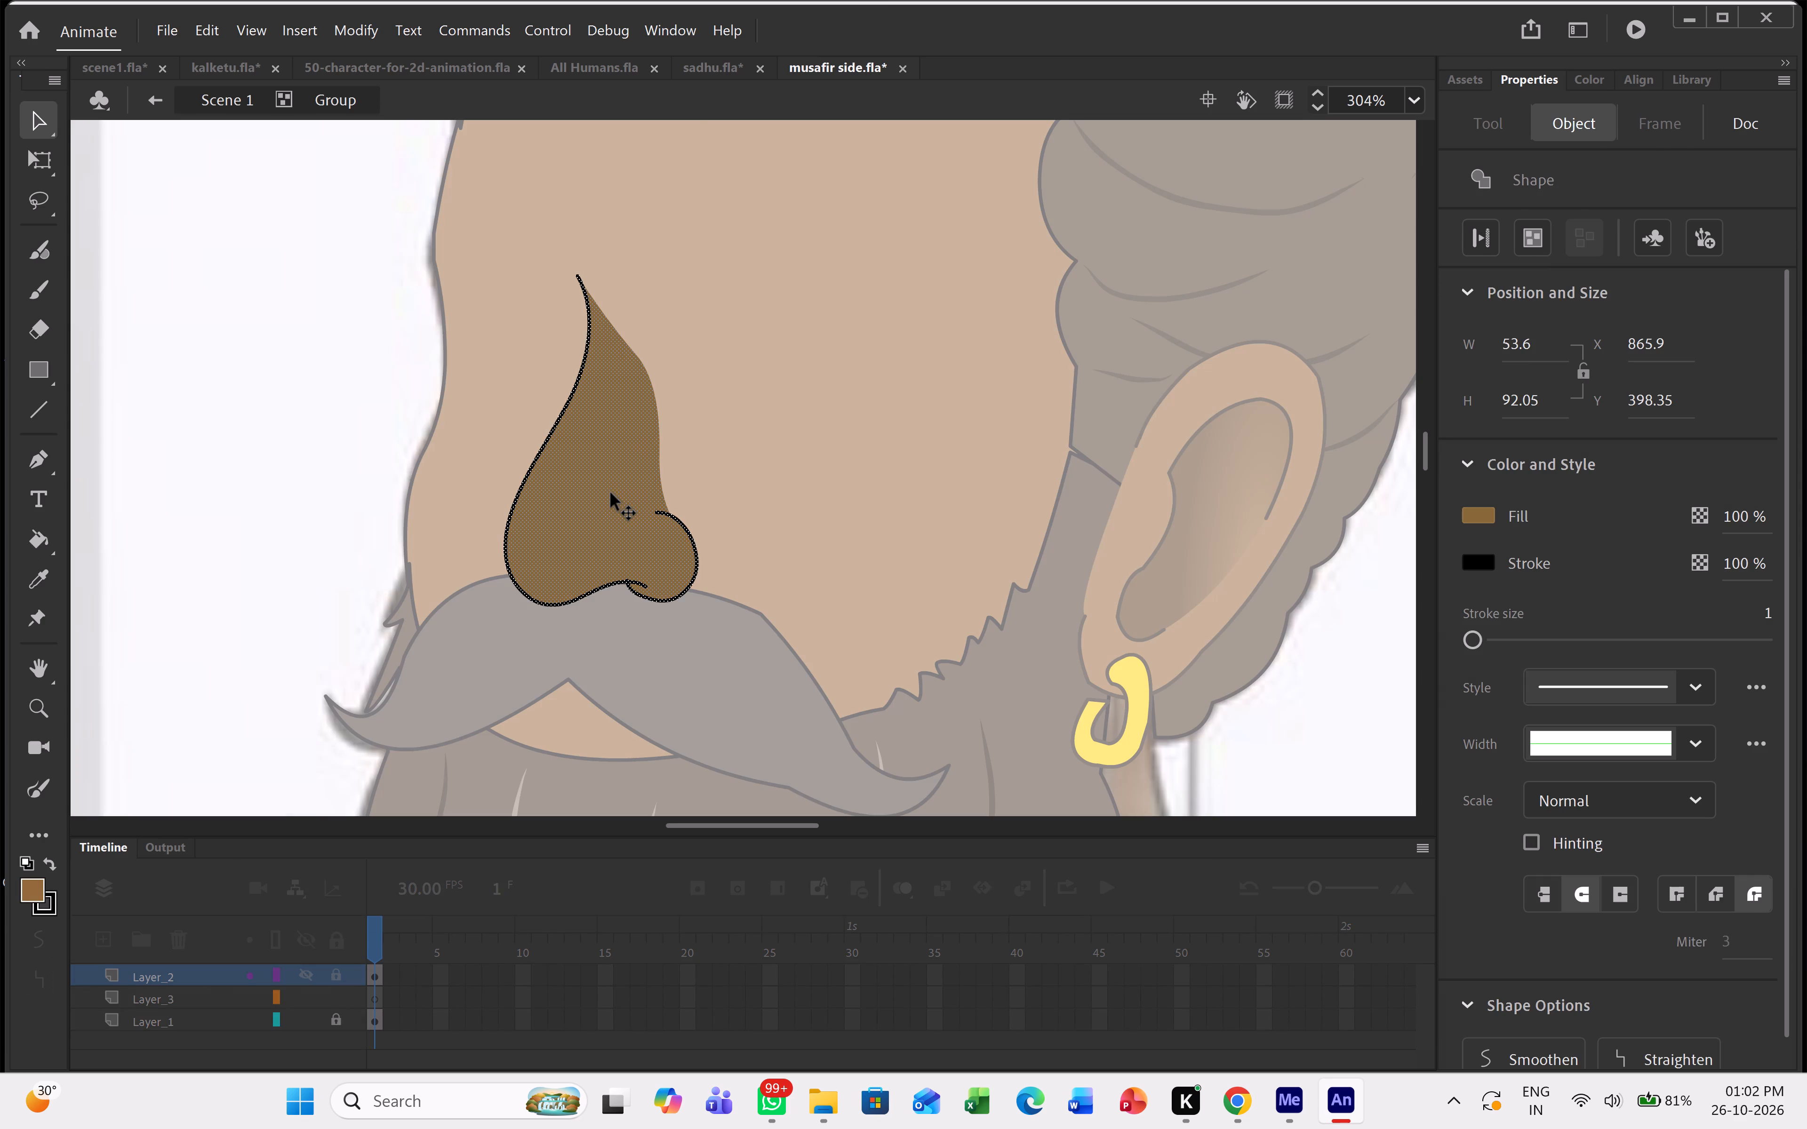
left_click(767, 461)
key("k")
left_click(602, 488)
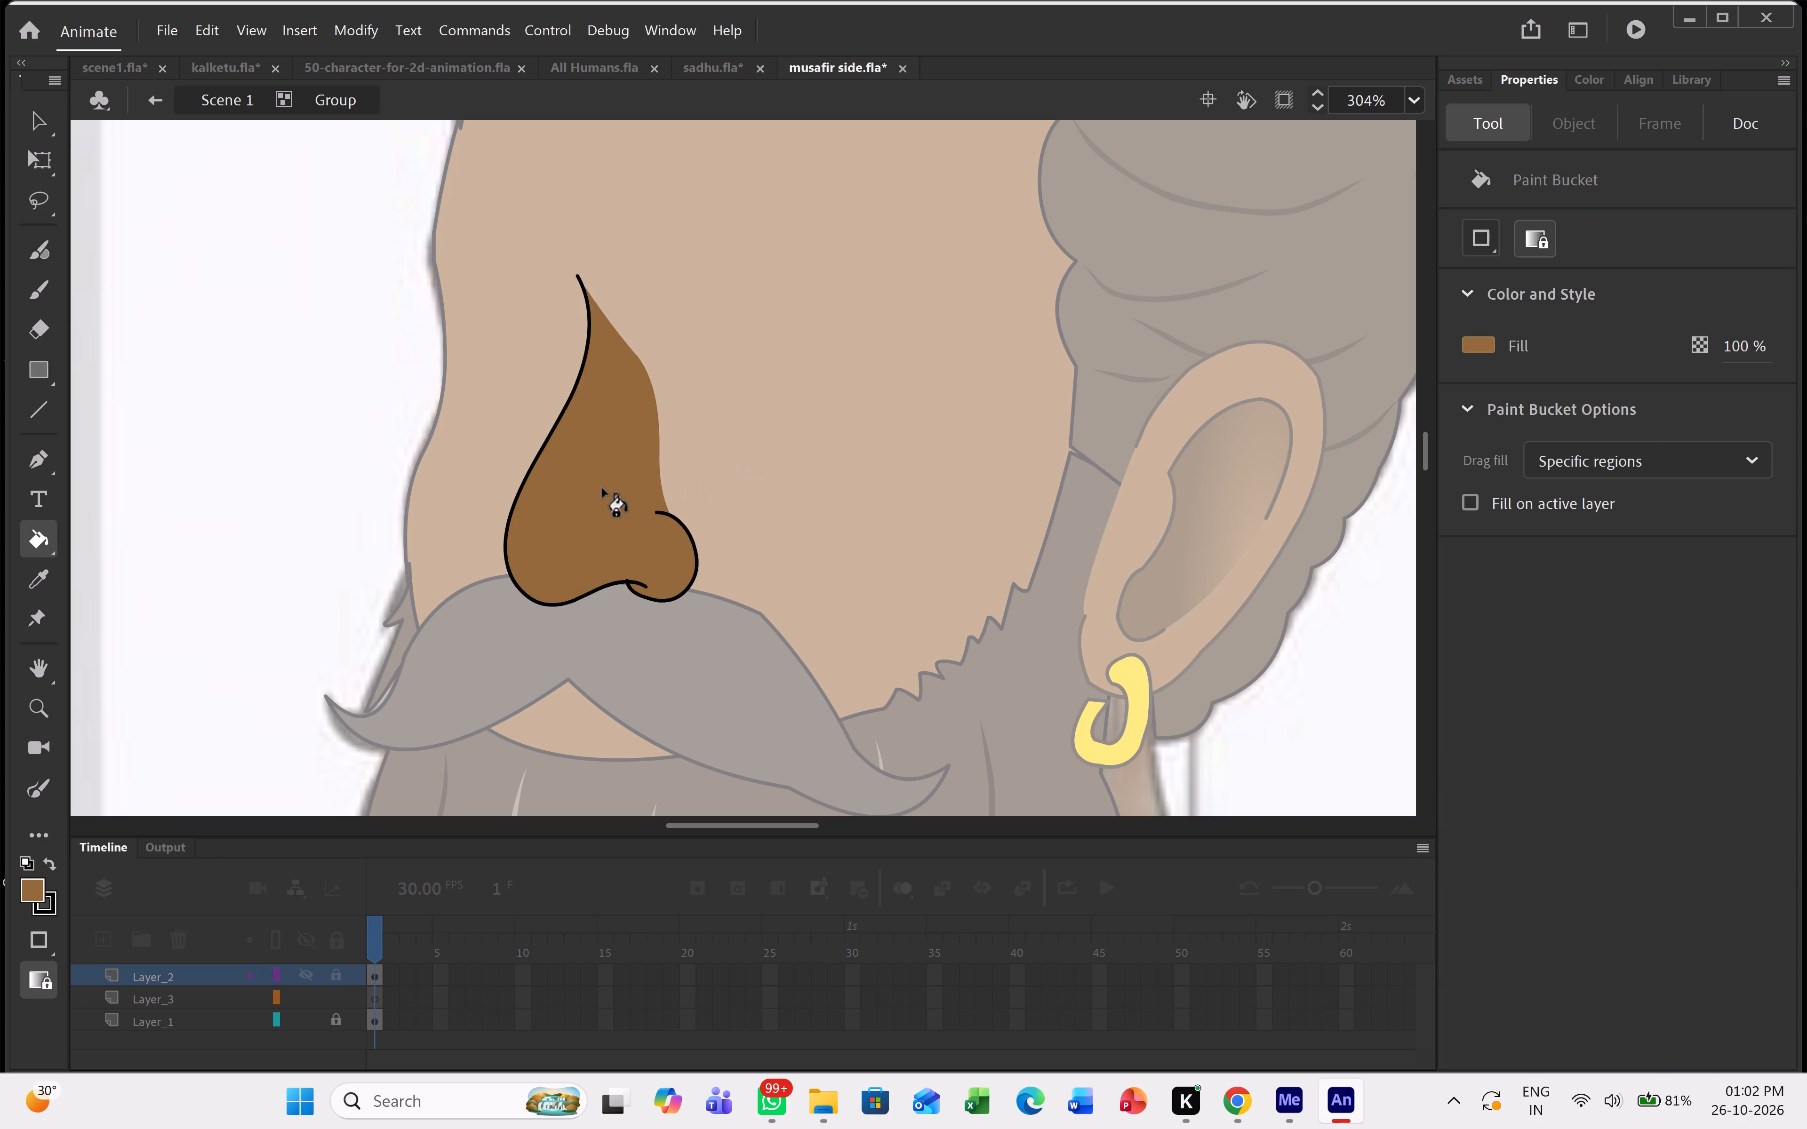
key("v")
double_click(839, 458)
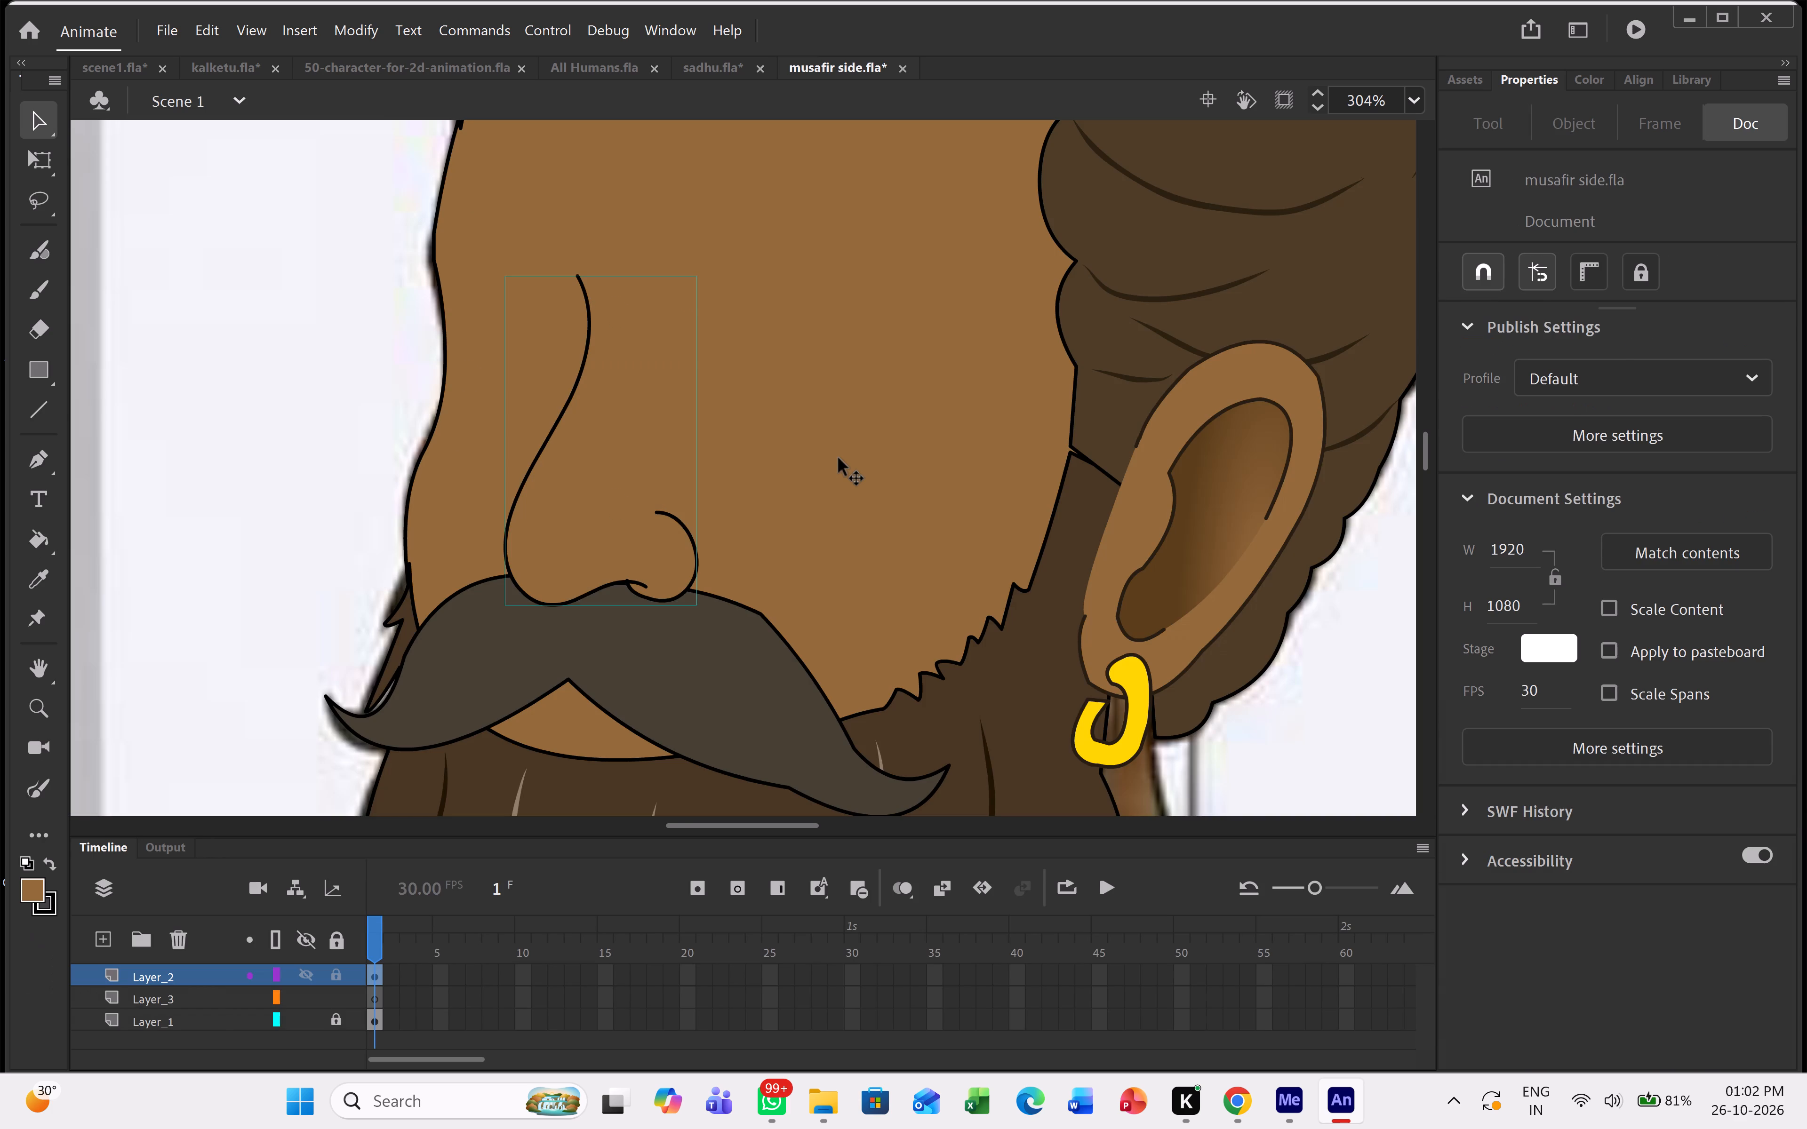
Hide Layer_2 and paint a curved line about 99 px wide on Layer_3, tracing the topmost forehead stripe of the reference.
scroll(839, 458, "down", 3, "ctrl")
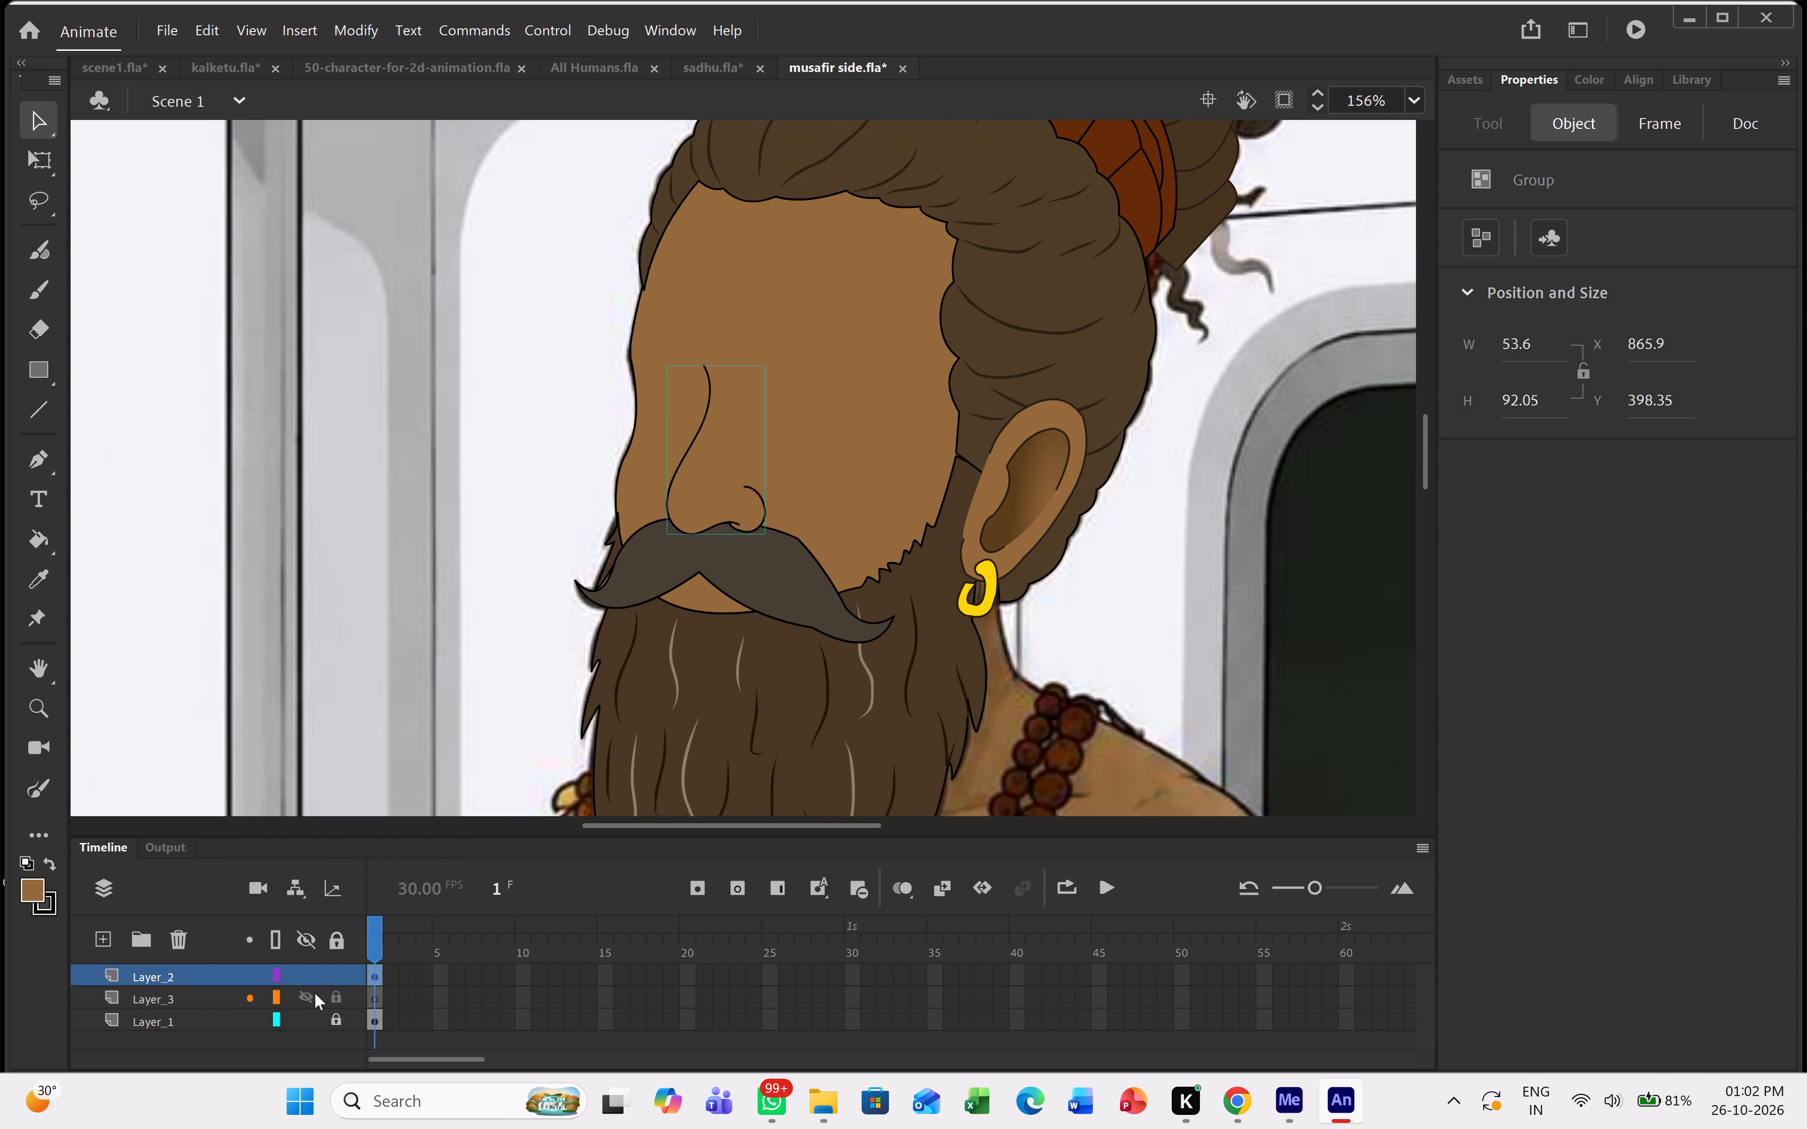
left_click(315, 993)
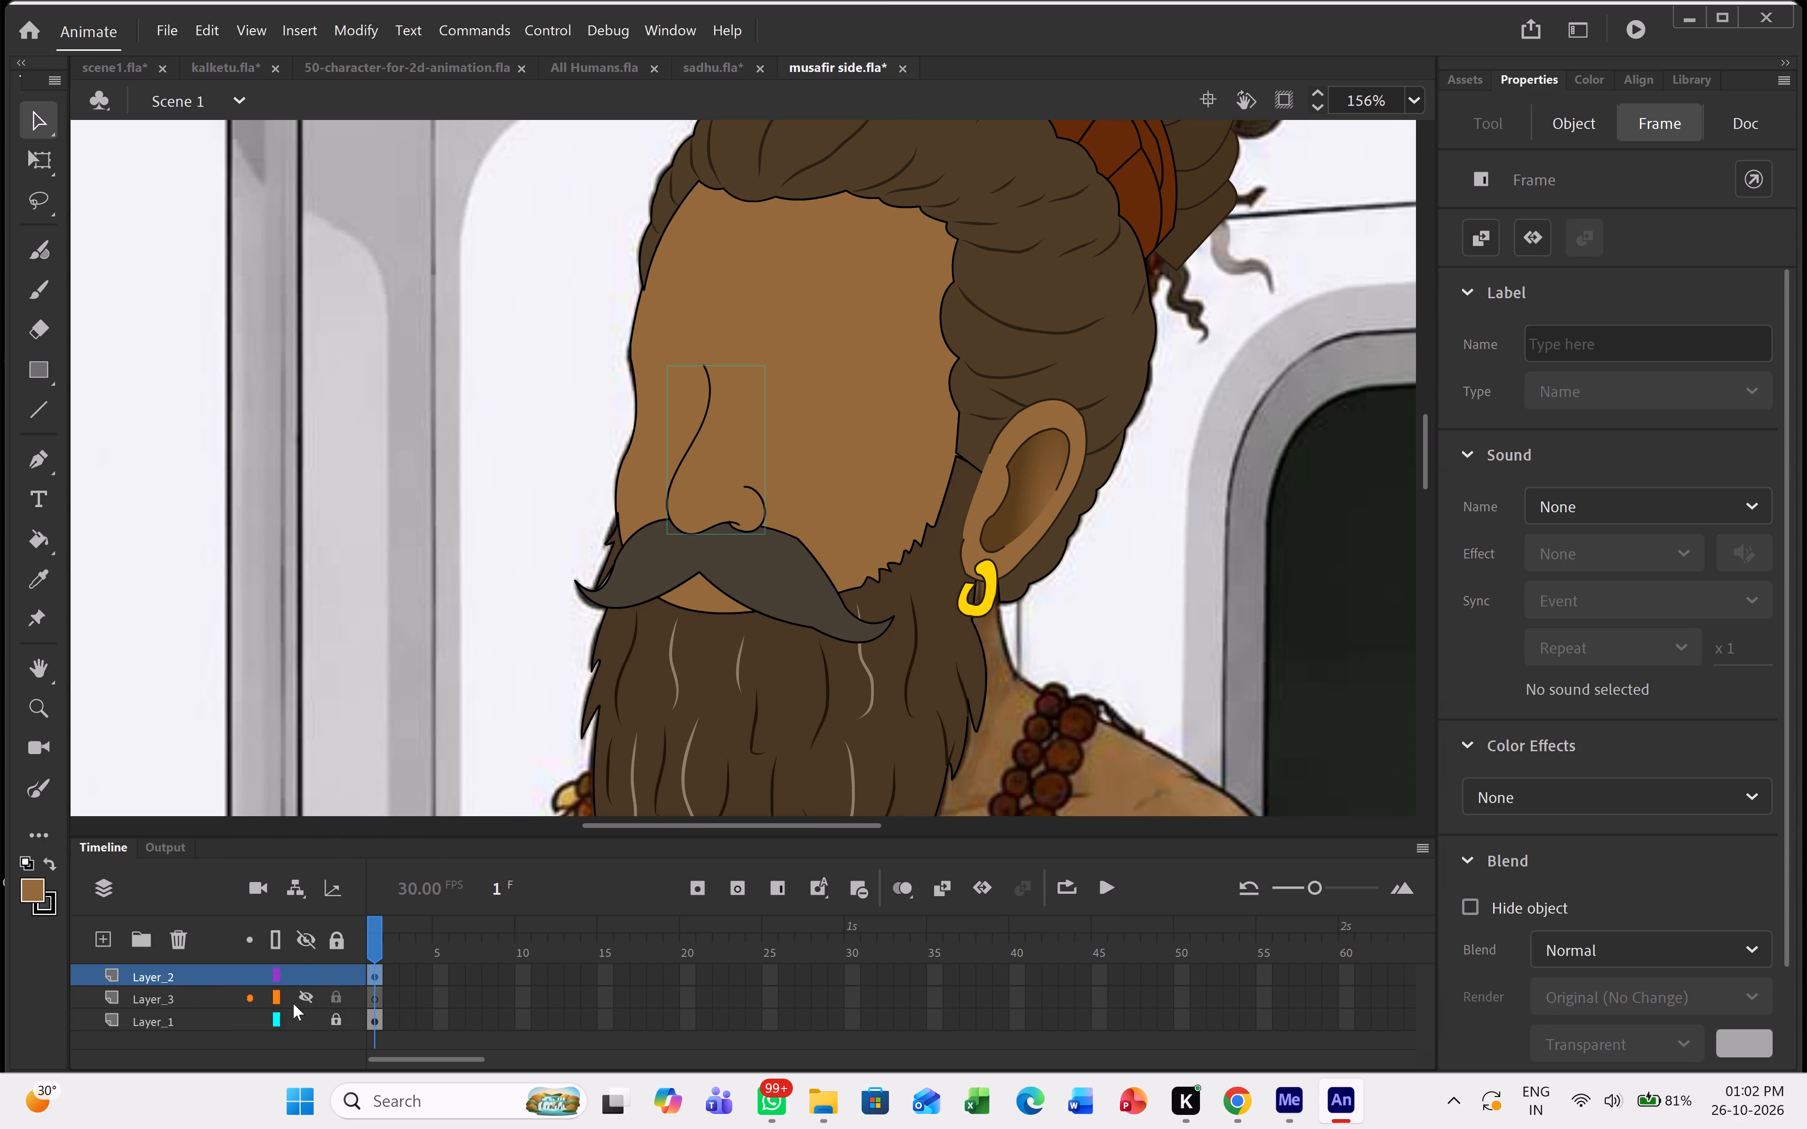
left_click(306, 998)
left_click(306, 973)
left_click(188, 998)
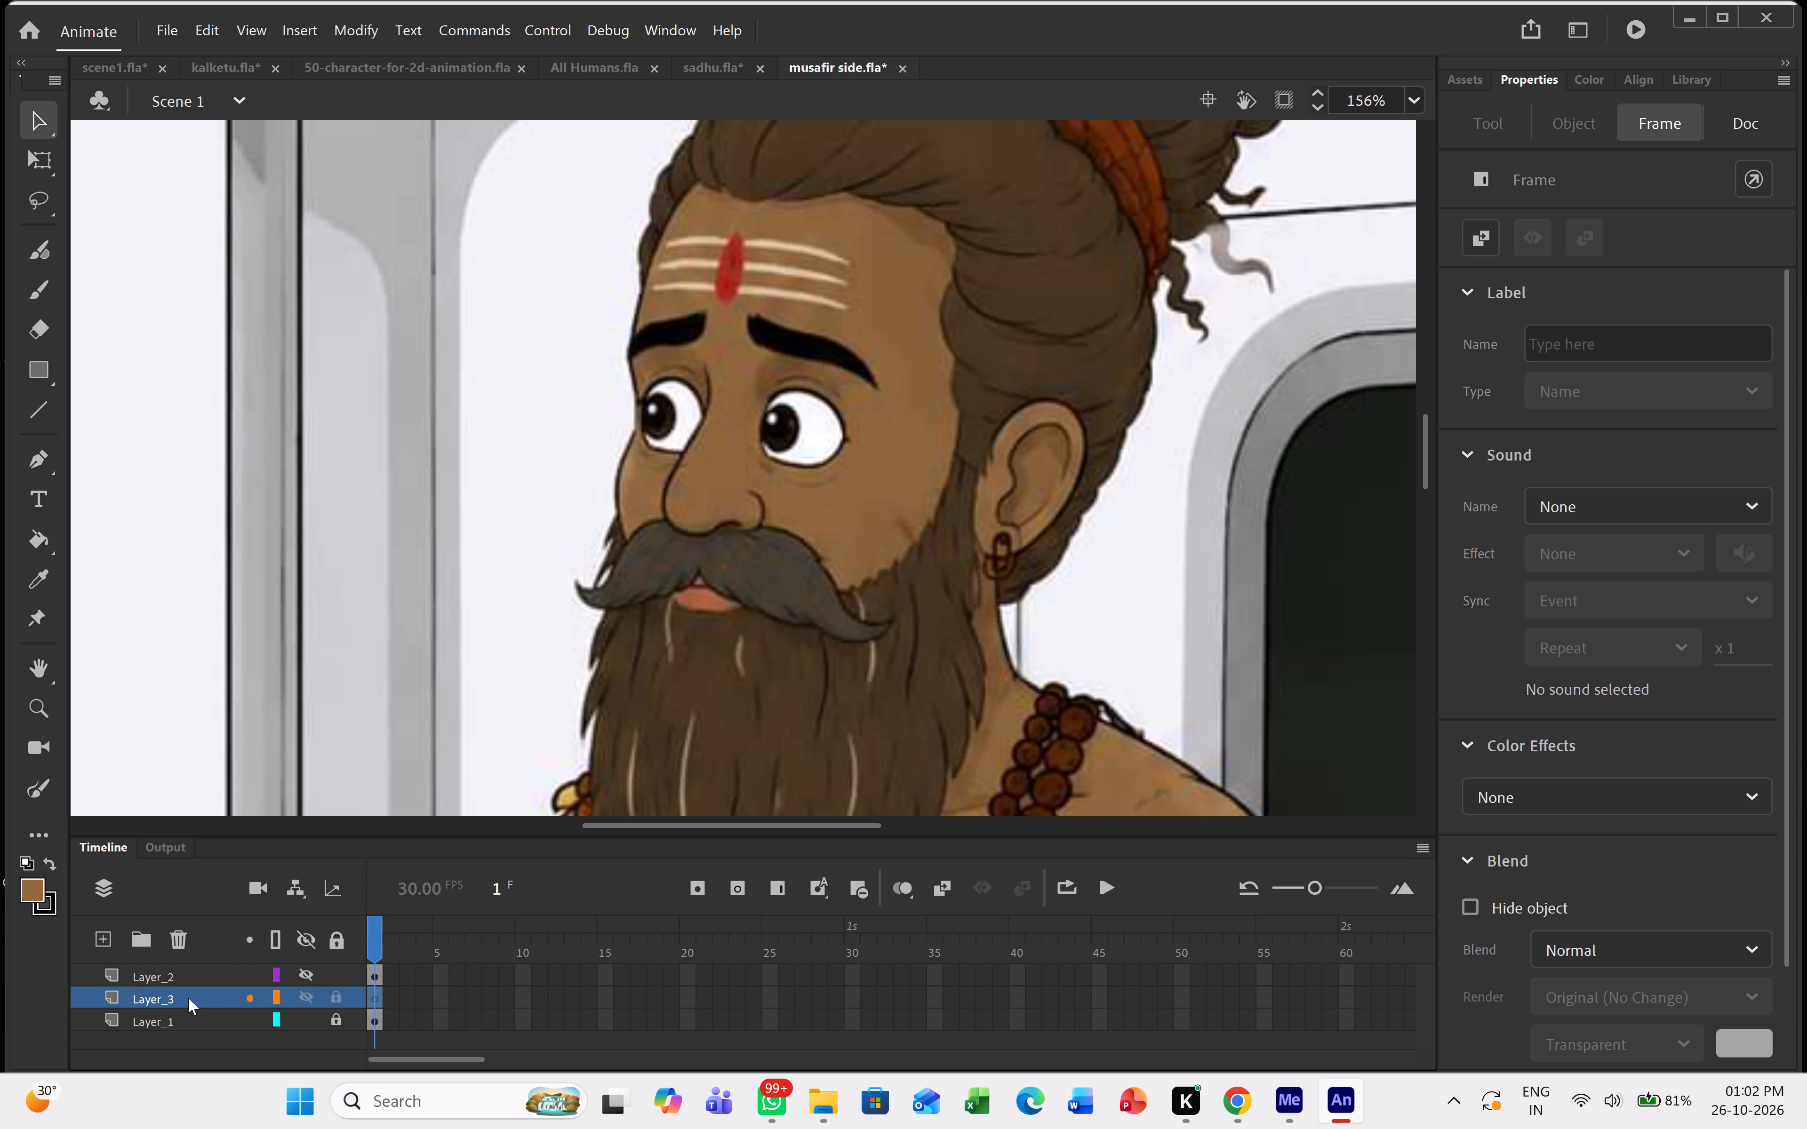
scroll(817, 307, "up", 5, "ctrl")
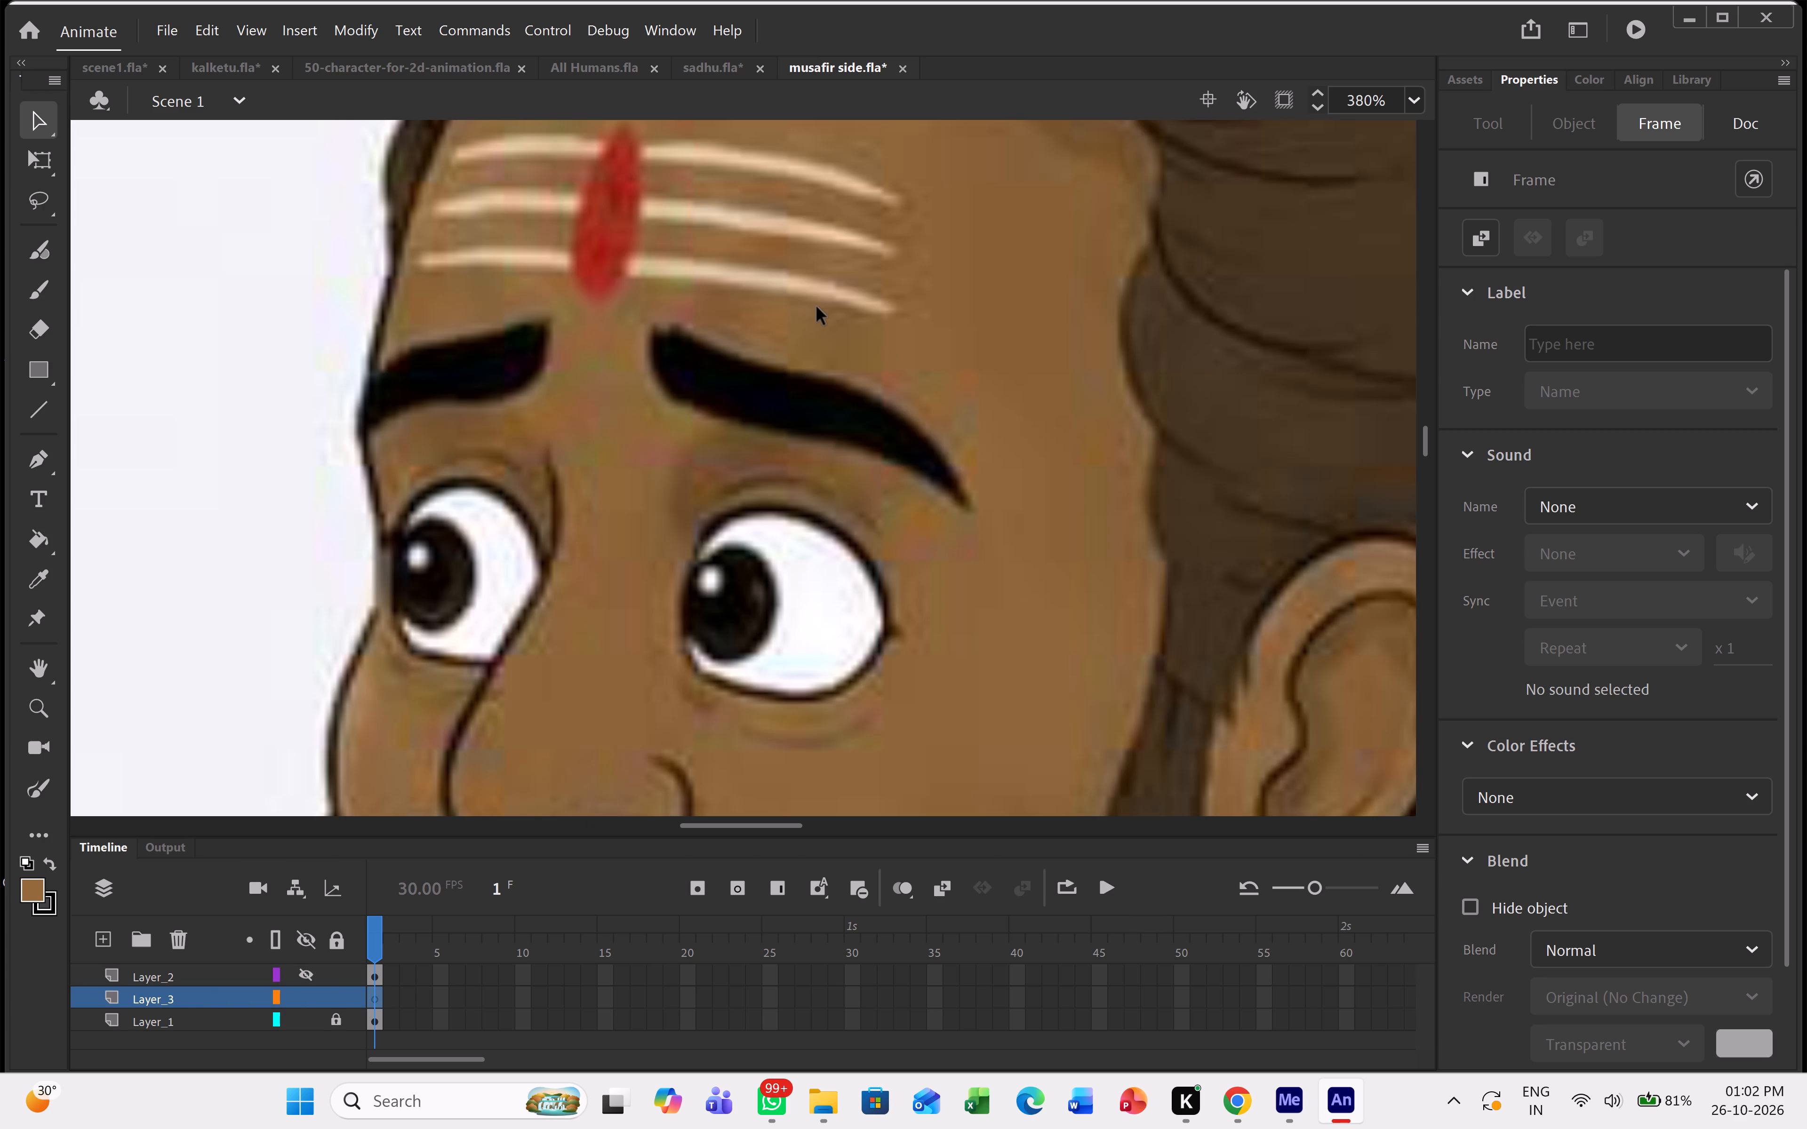
scroll(817, 307, "up", 1)
scroll(800, 376, "up", 4, "ctrl")
scroll(800, 376, "down", 2, "ctrl")
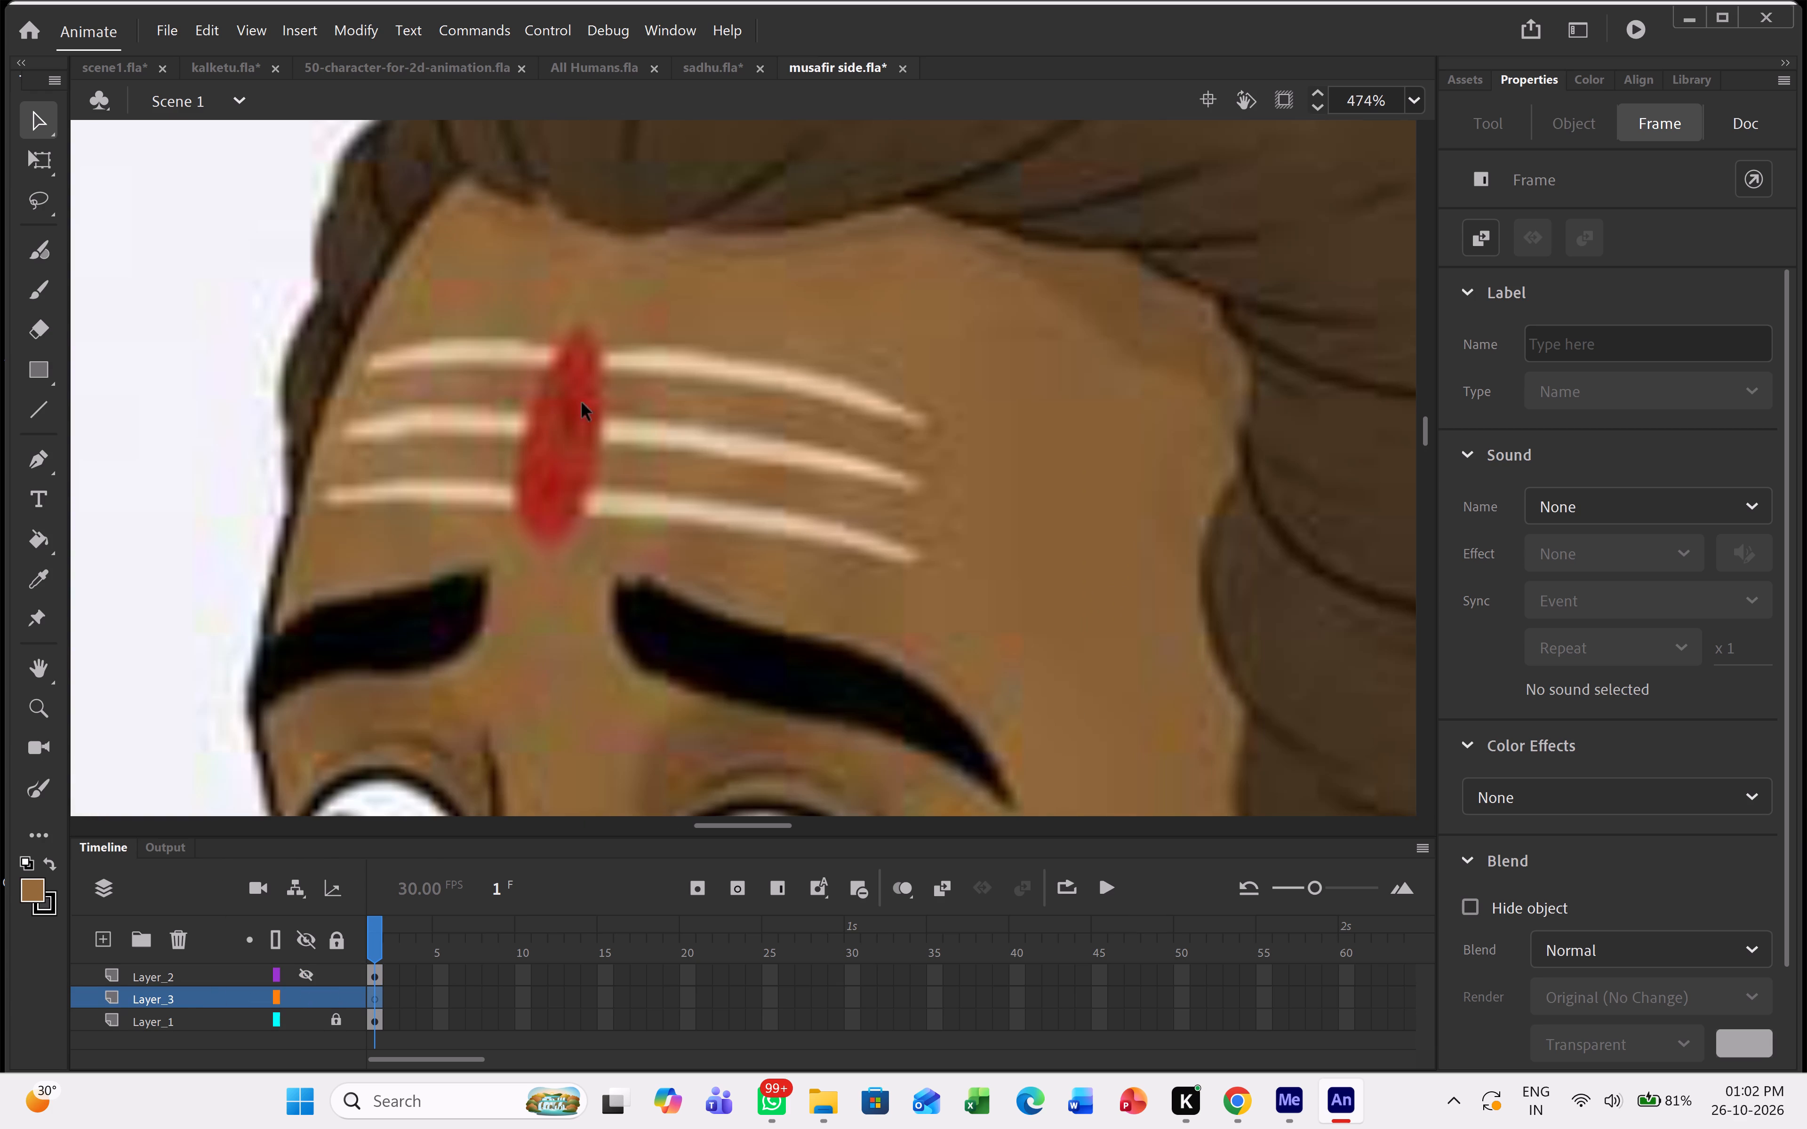
left_click(48, 787)
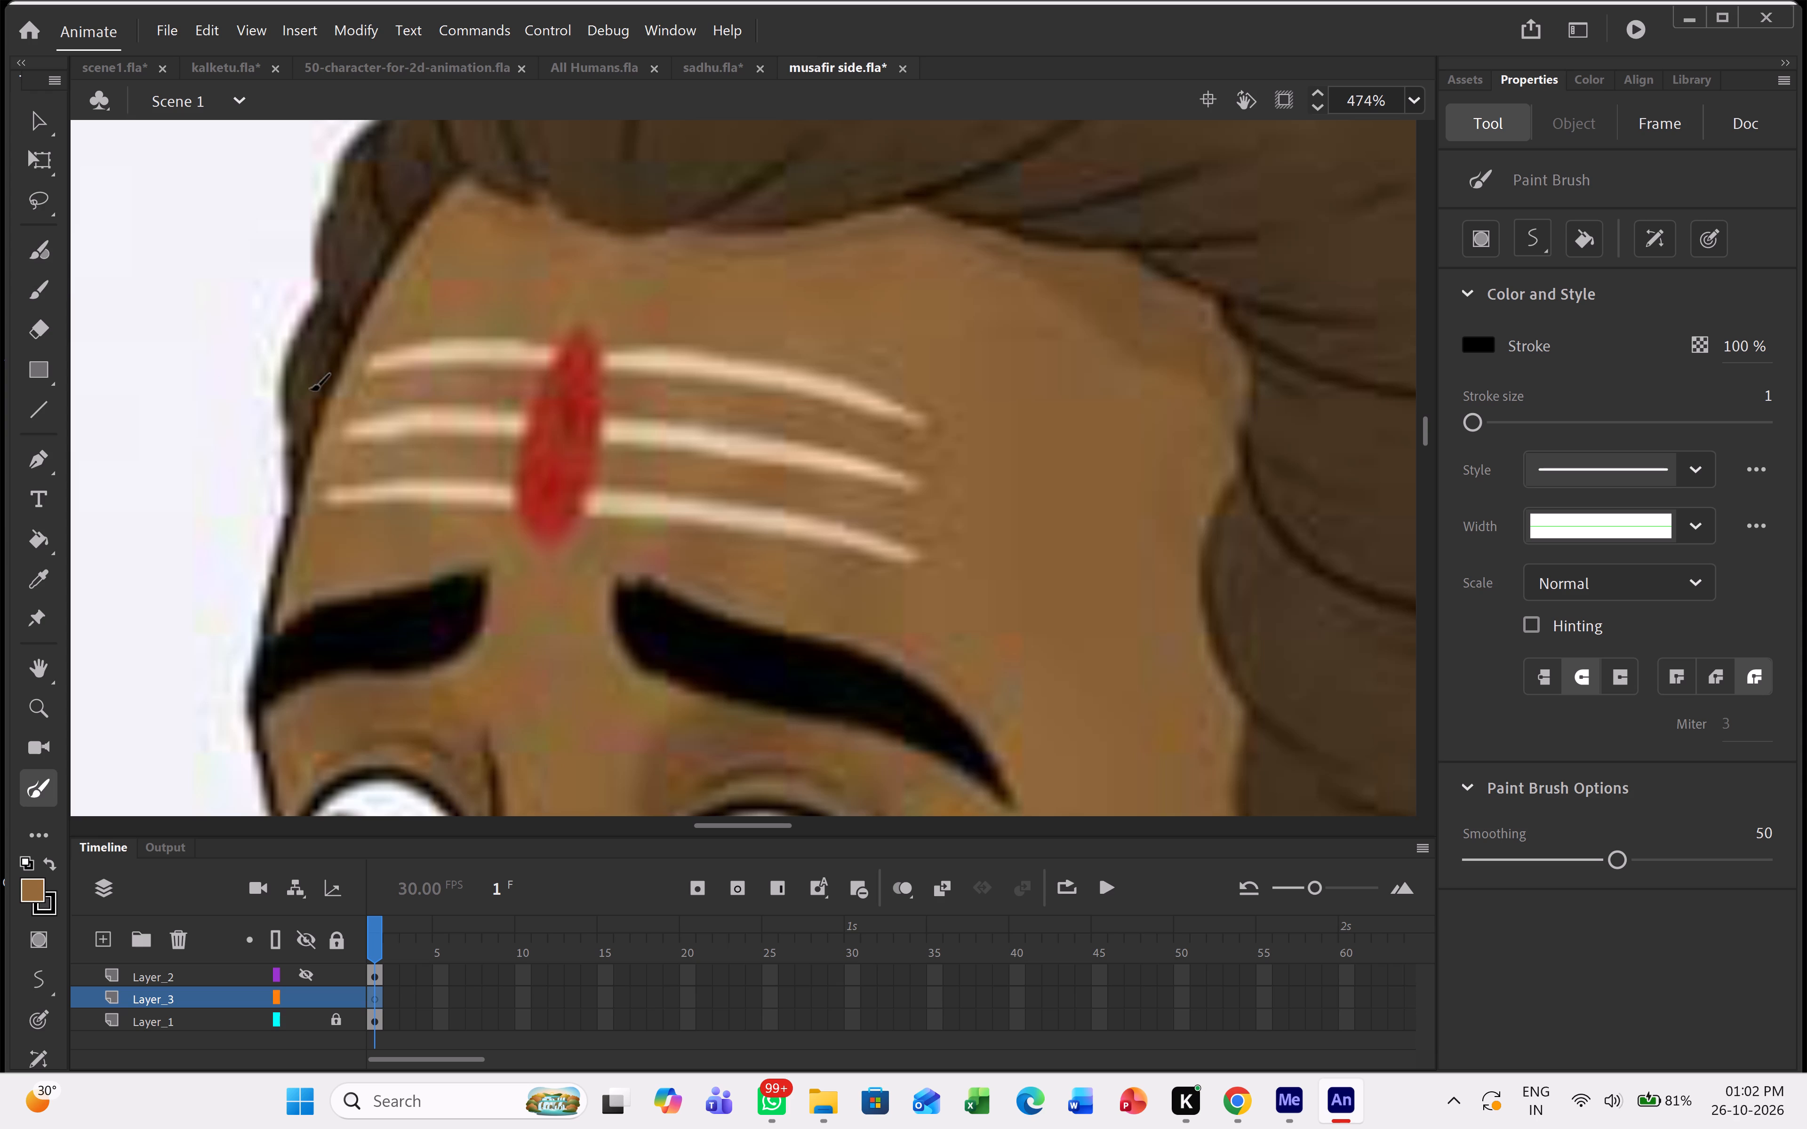
left_click_drag(370, 361, 491, 346)
left_click_drag(491, 346, 923, 413)
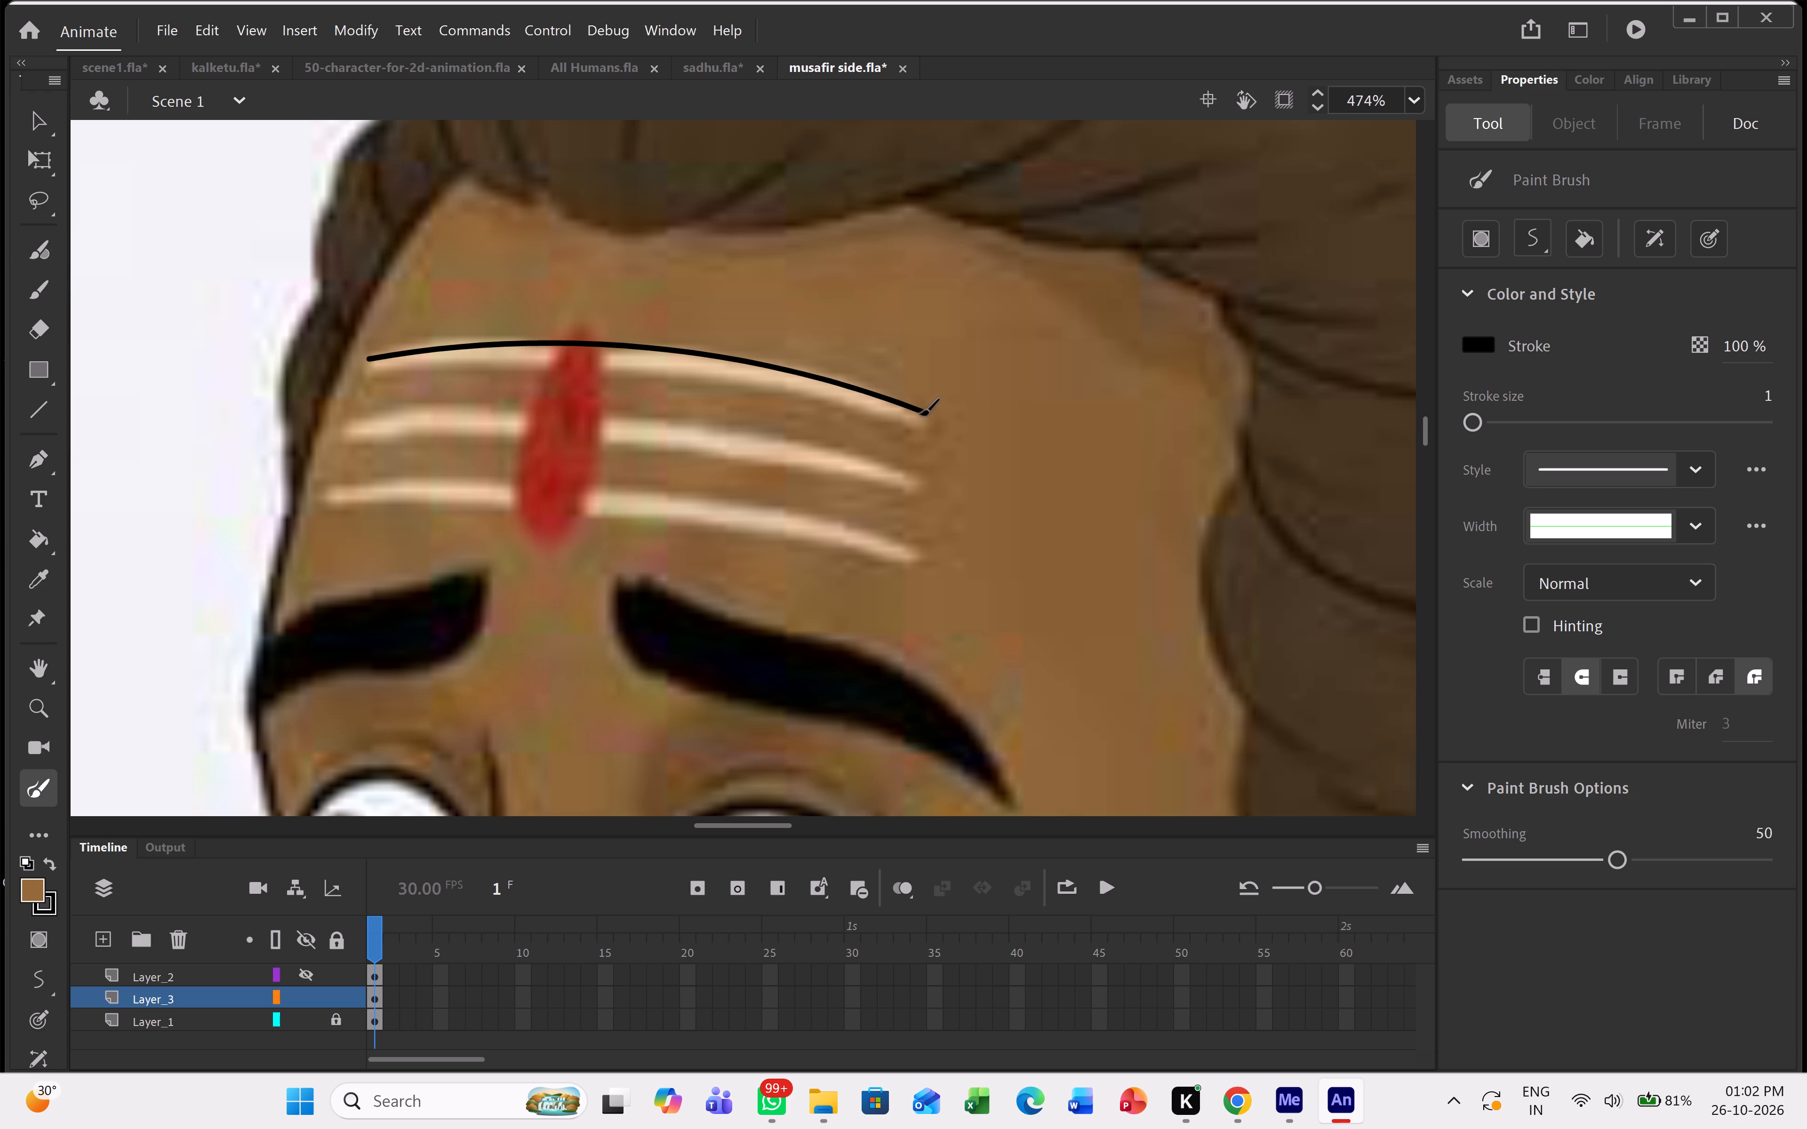
Style the forehead line with stroke size 4, a width profile tapered at both ends, and white colour.
double_click(42, 122)
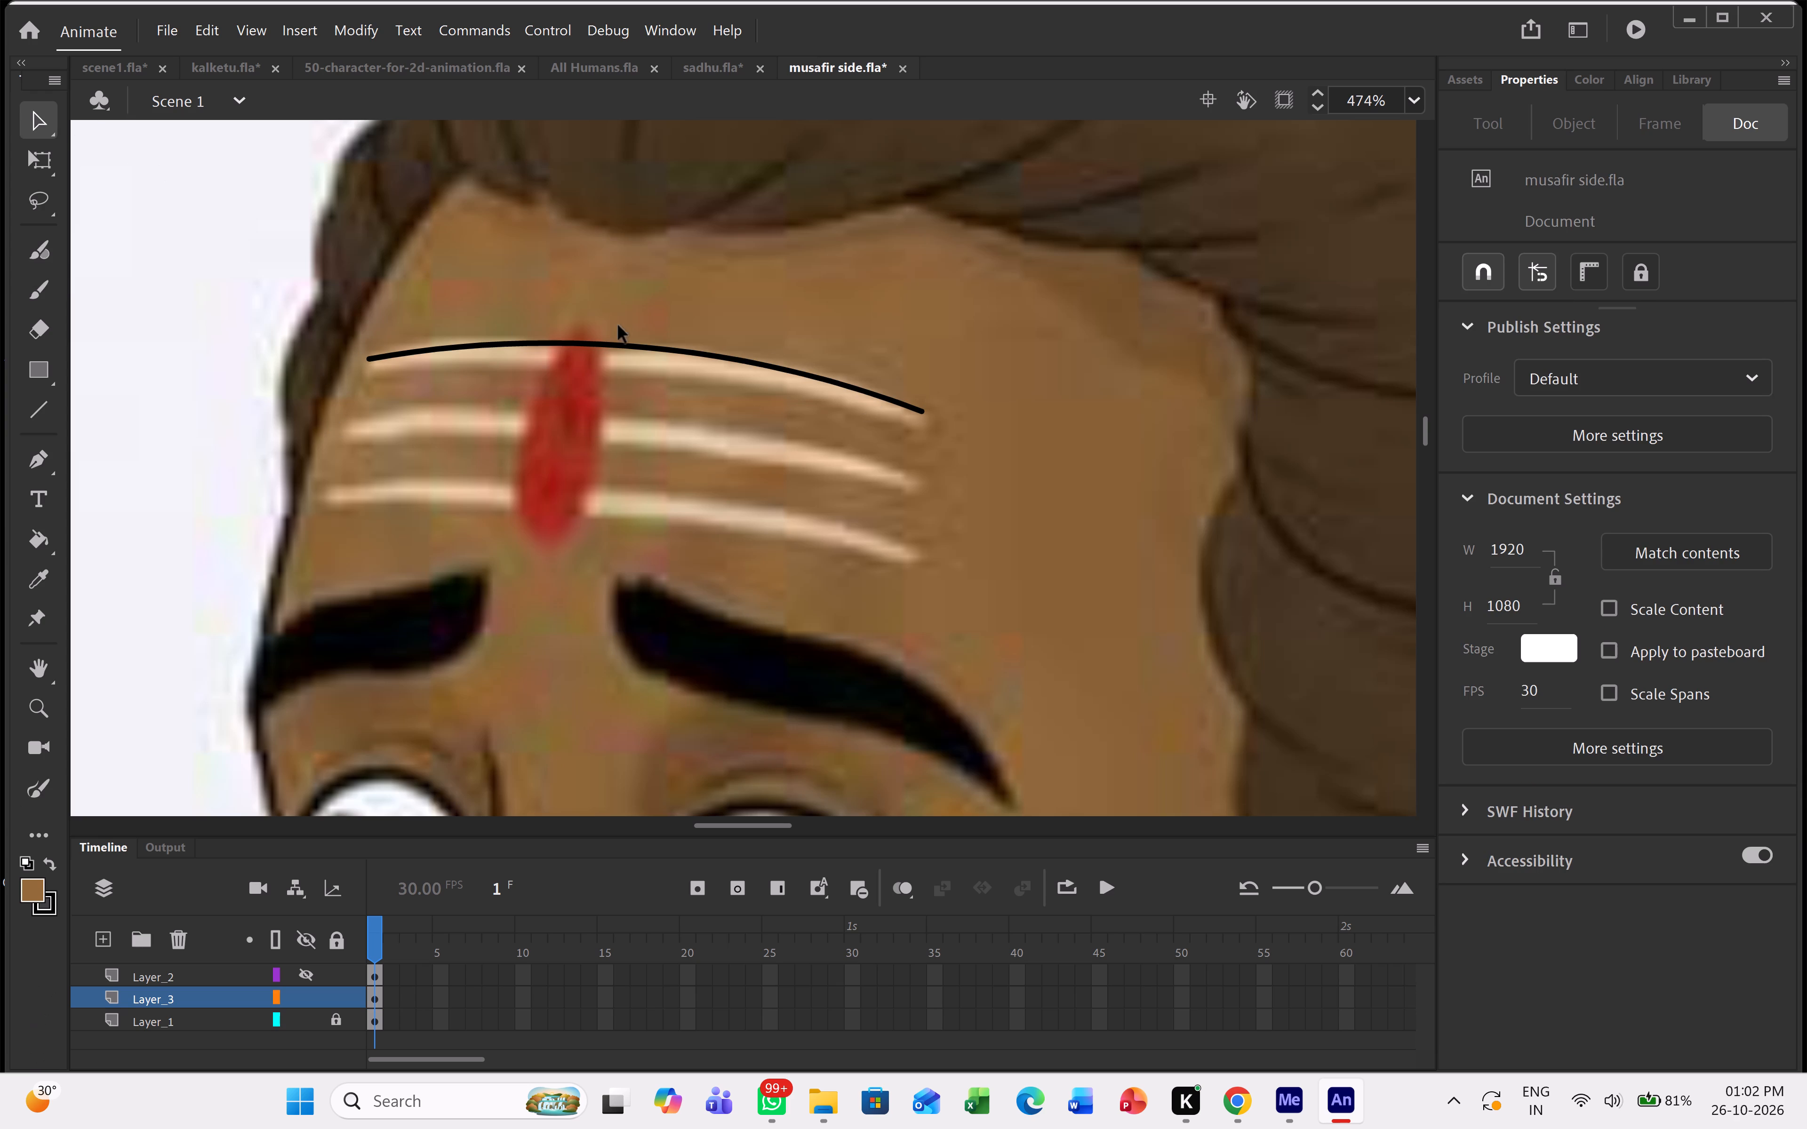
left_click(639, 347)
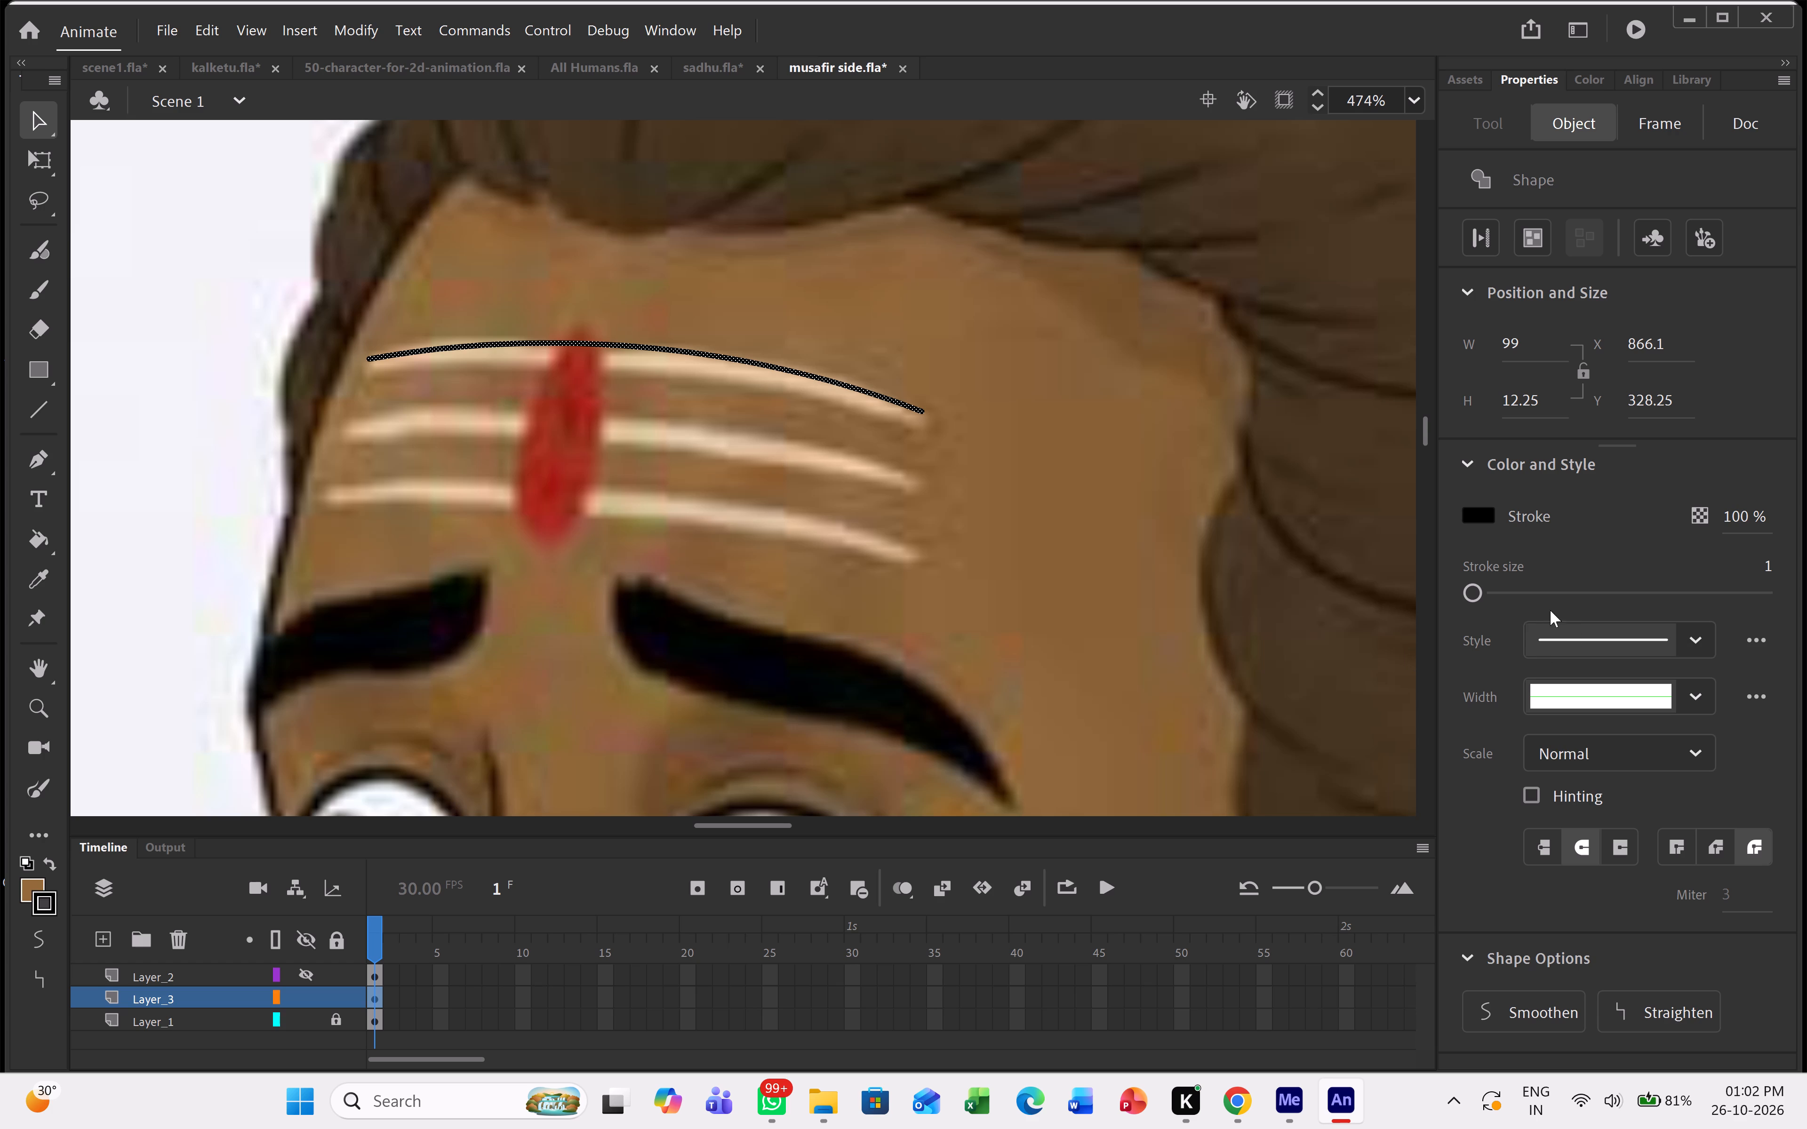
left_click_drag(1471, 590, 1476, 590)
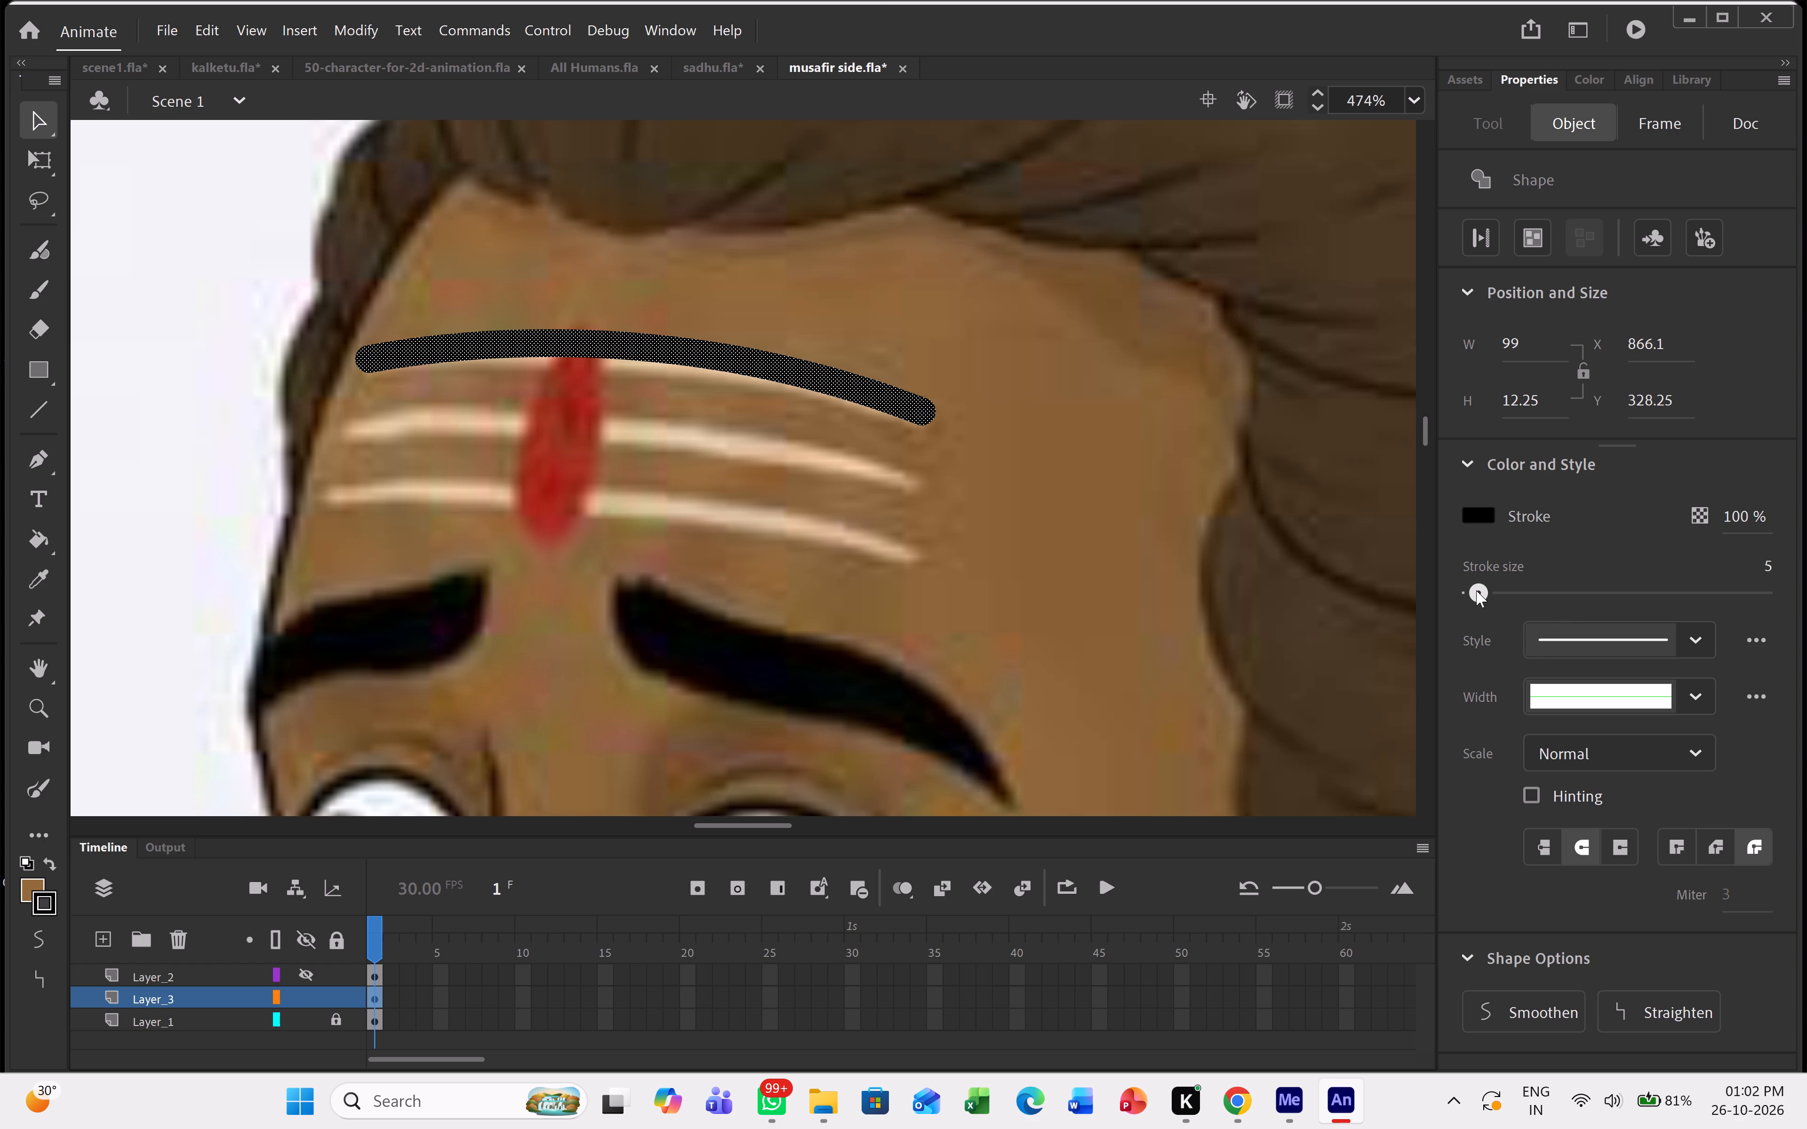
left_click_drag(1476, 590, 1476, 591)
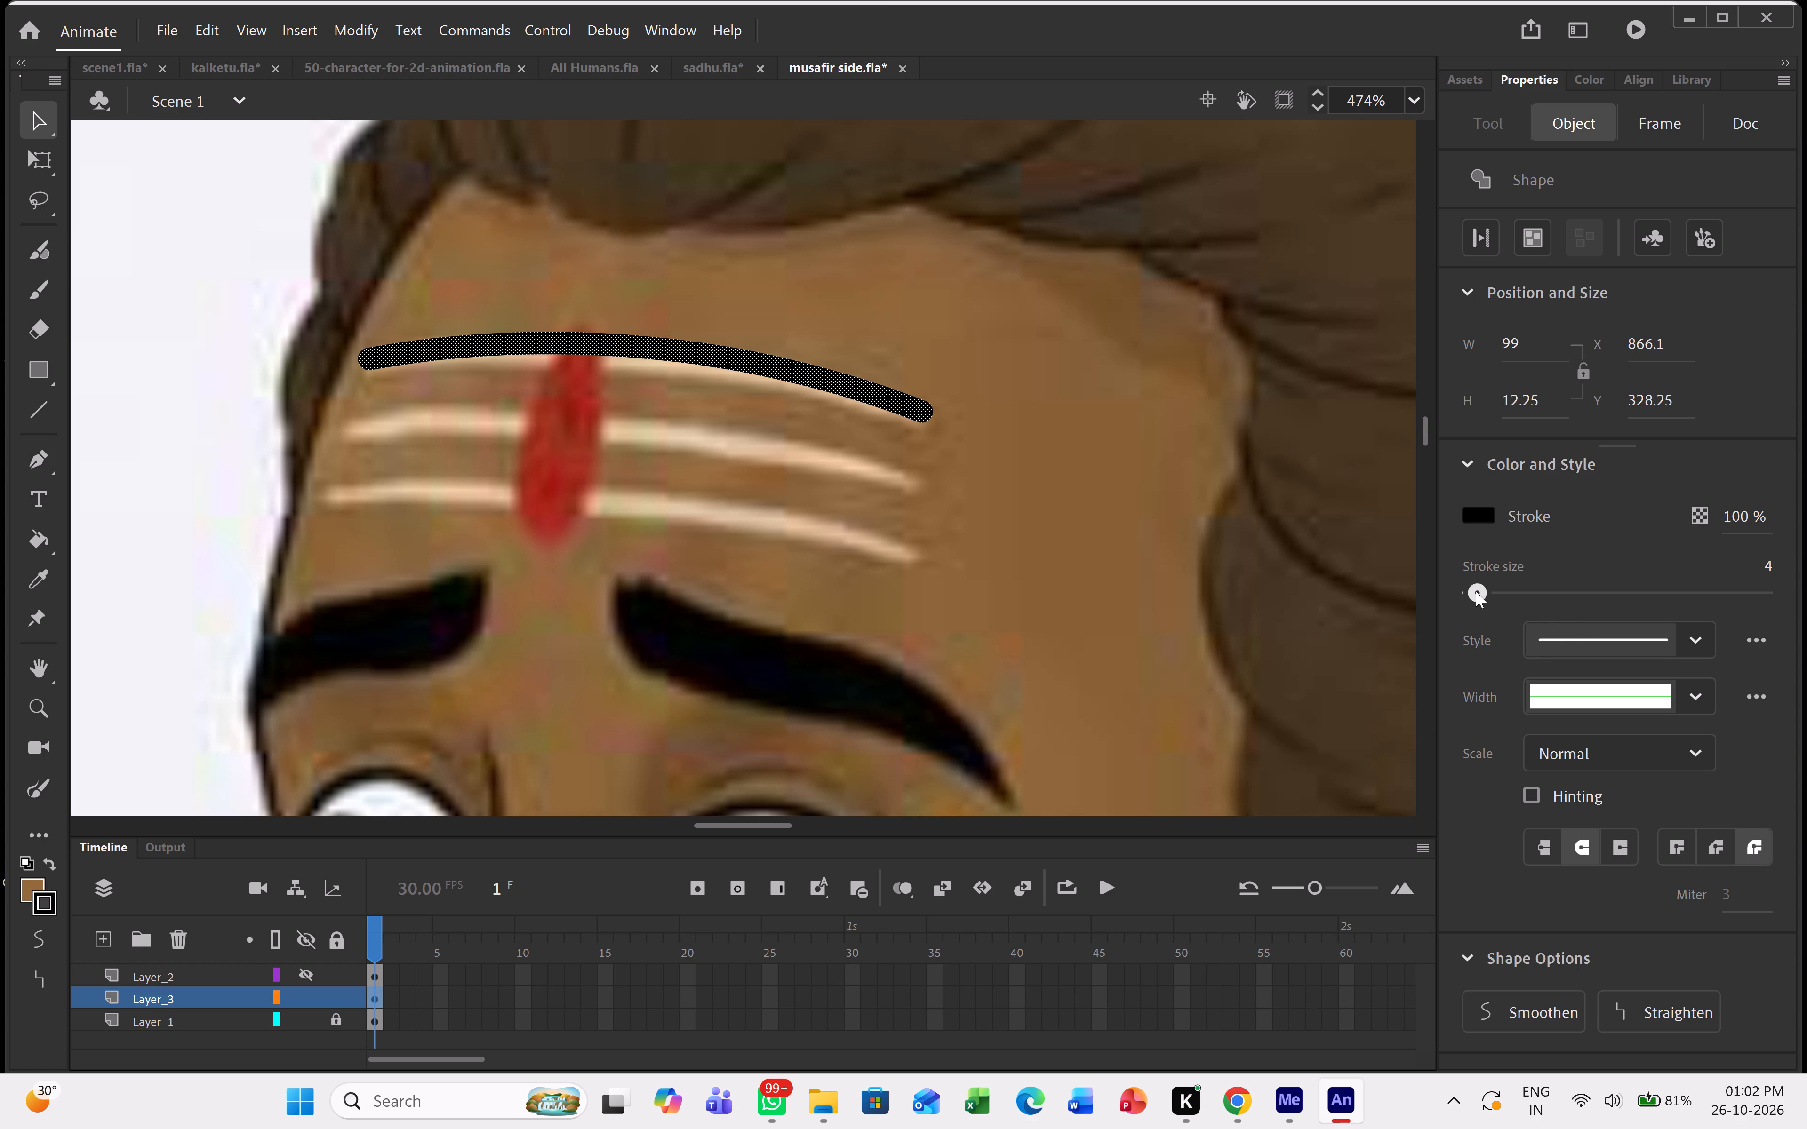
left_click_drag(1476, 591, 1475, 592)
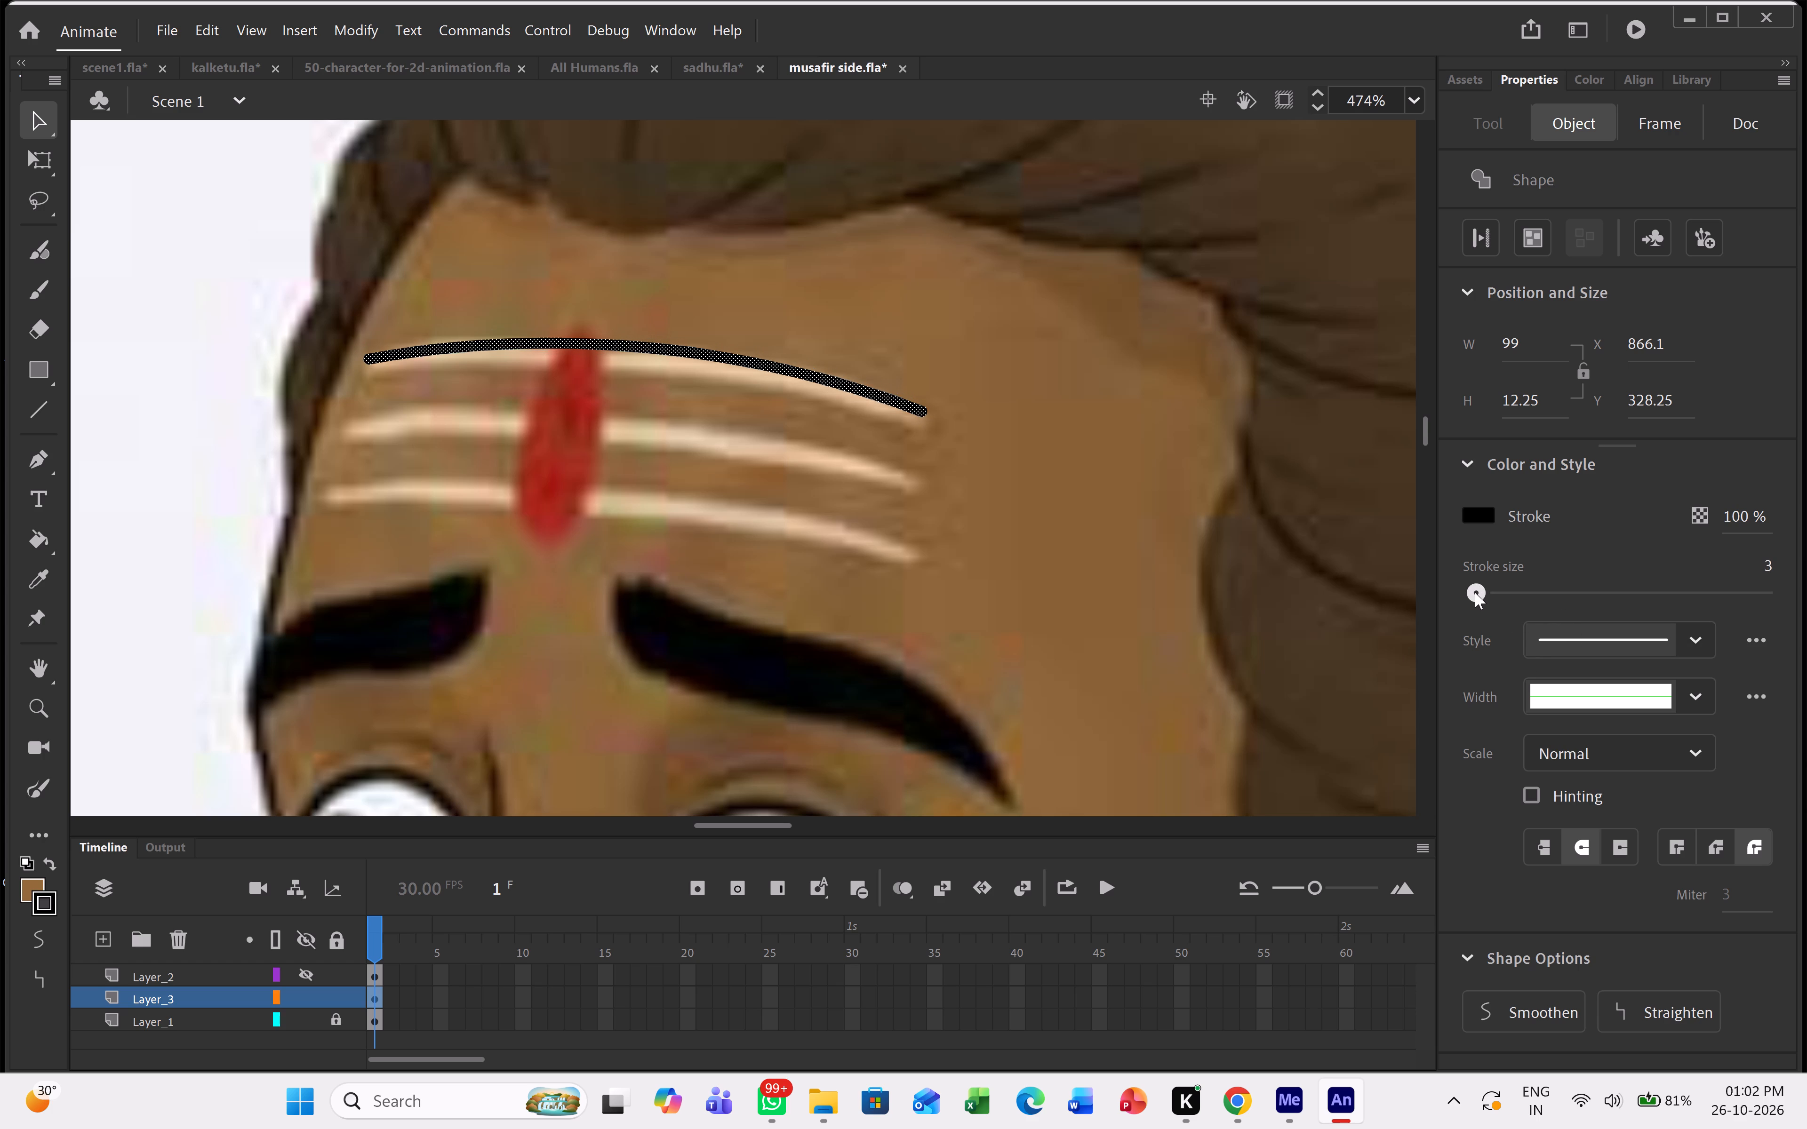
left_click_drag(1475, 592, 1476, 592)
left_click(1700, 690)
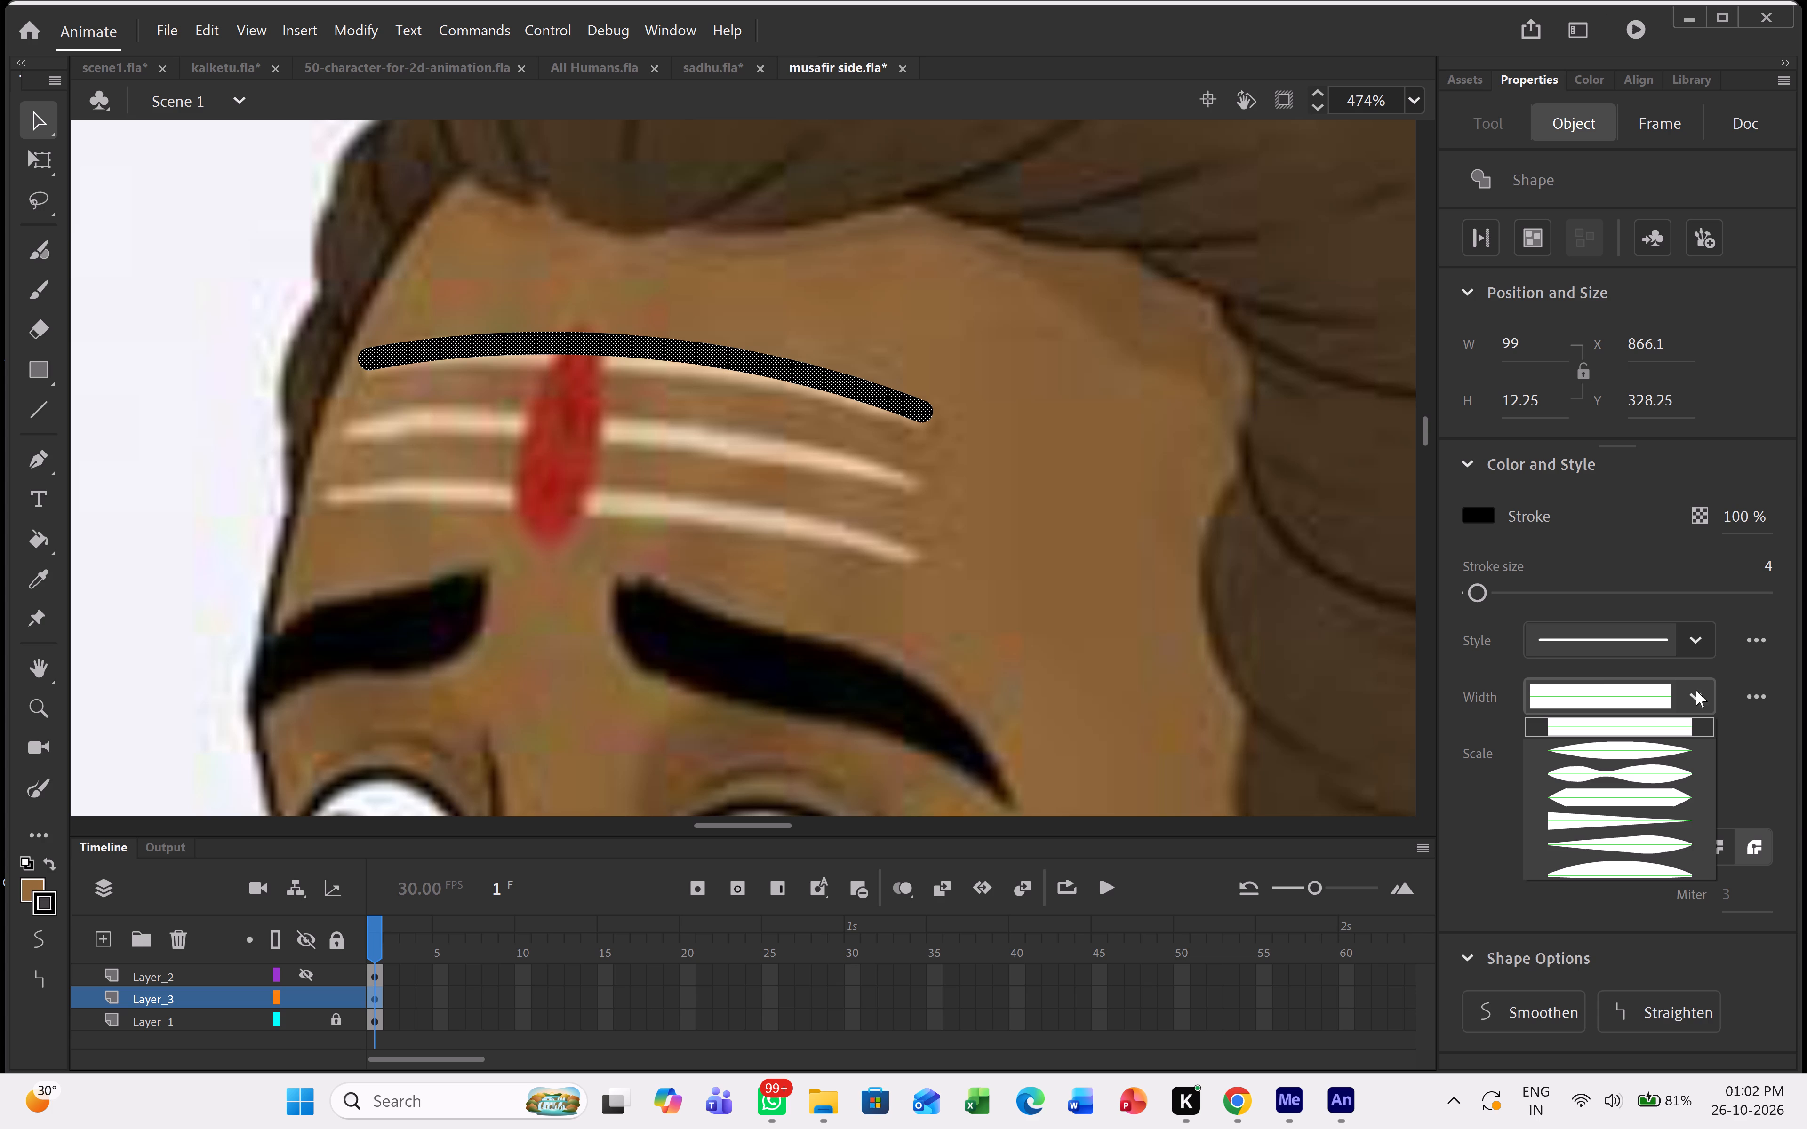
left_click(1651, 754)
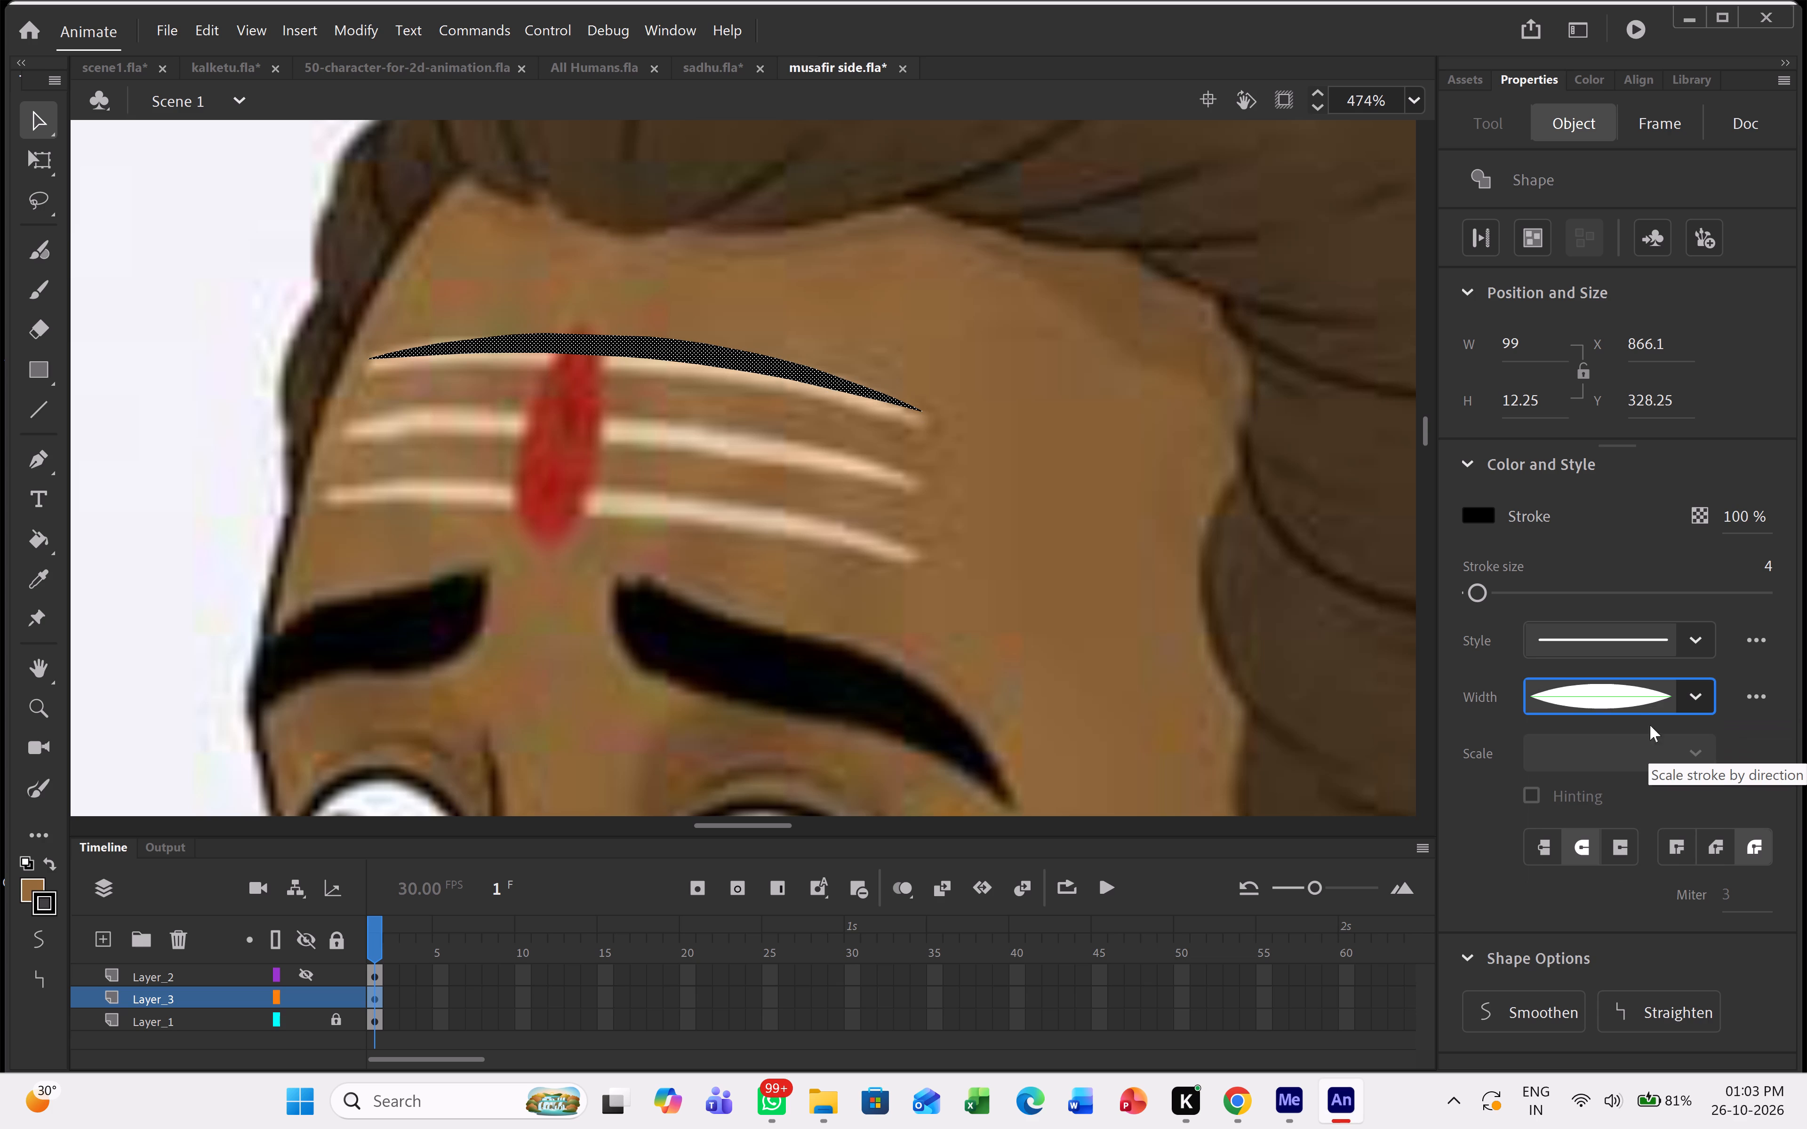
left_click(1473, 520)
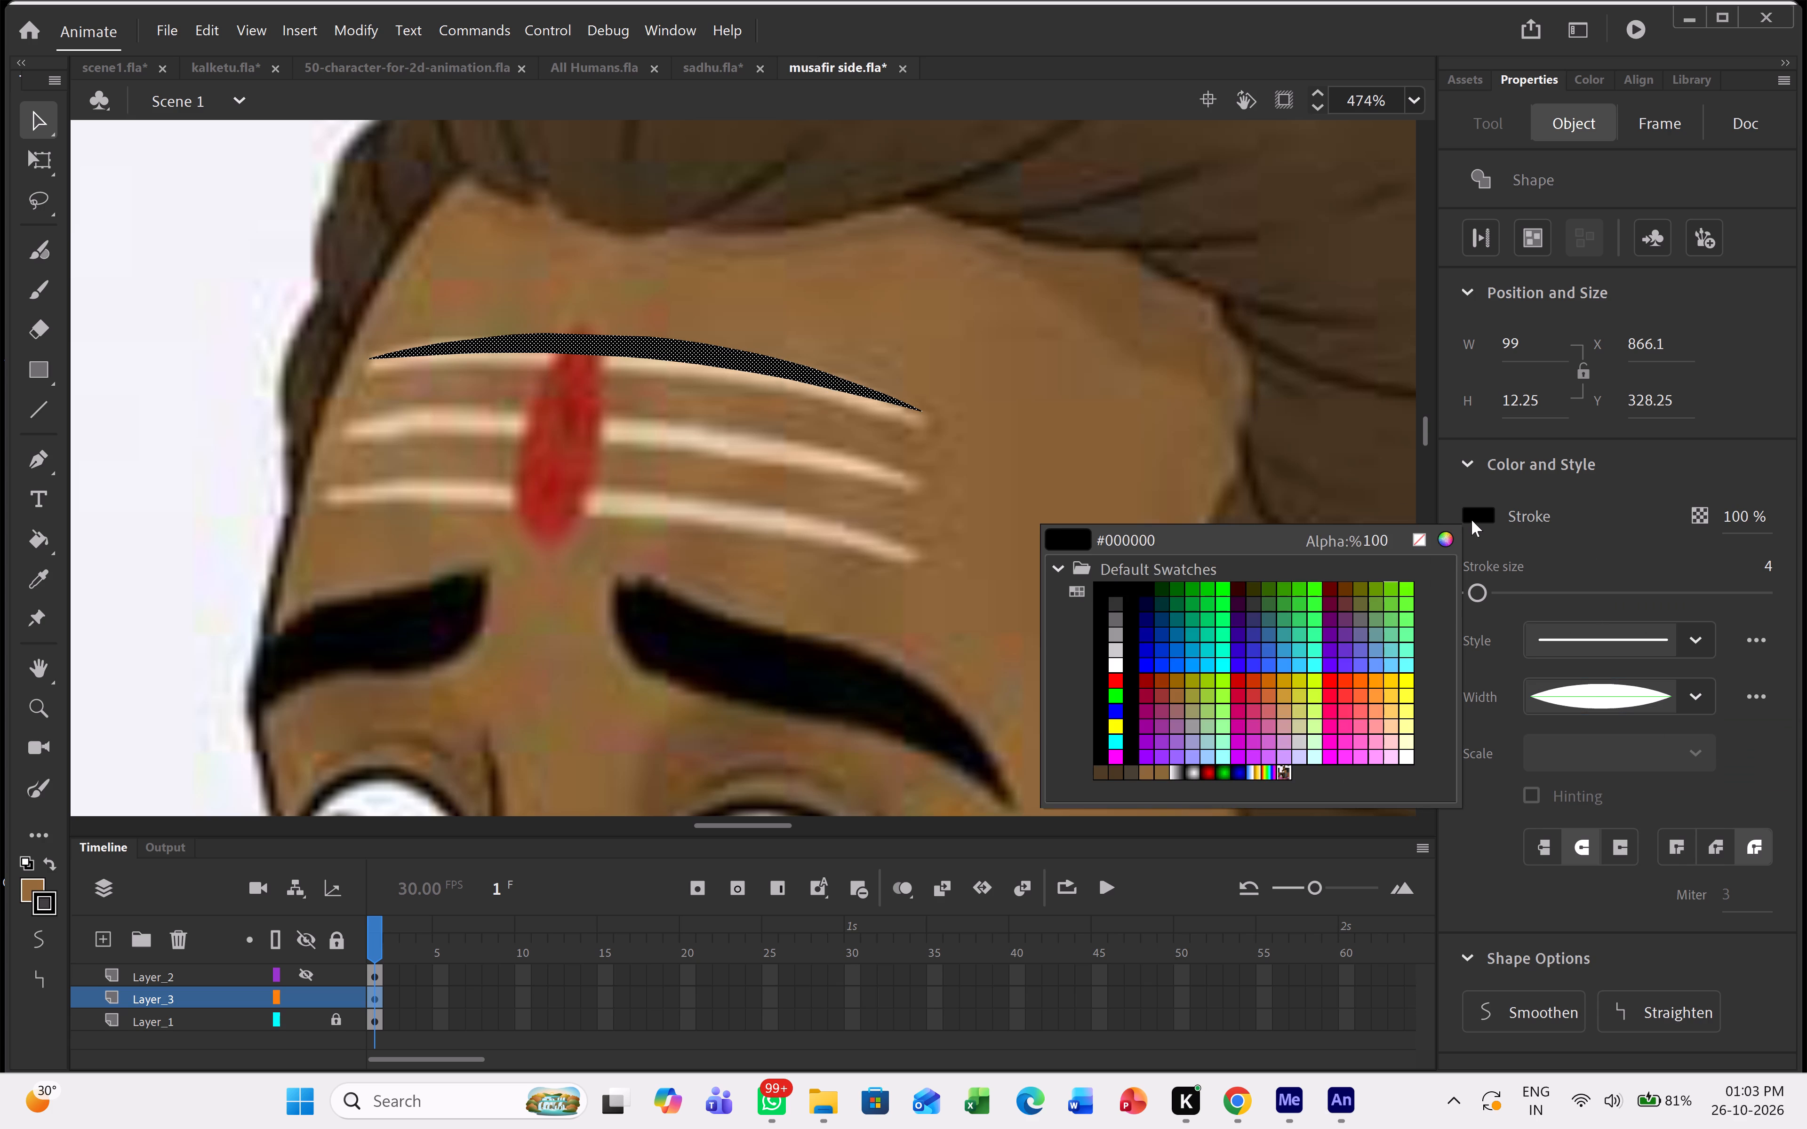
left_click(1114, 667)
left_click(981, 566)
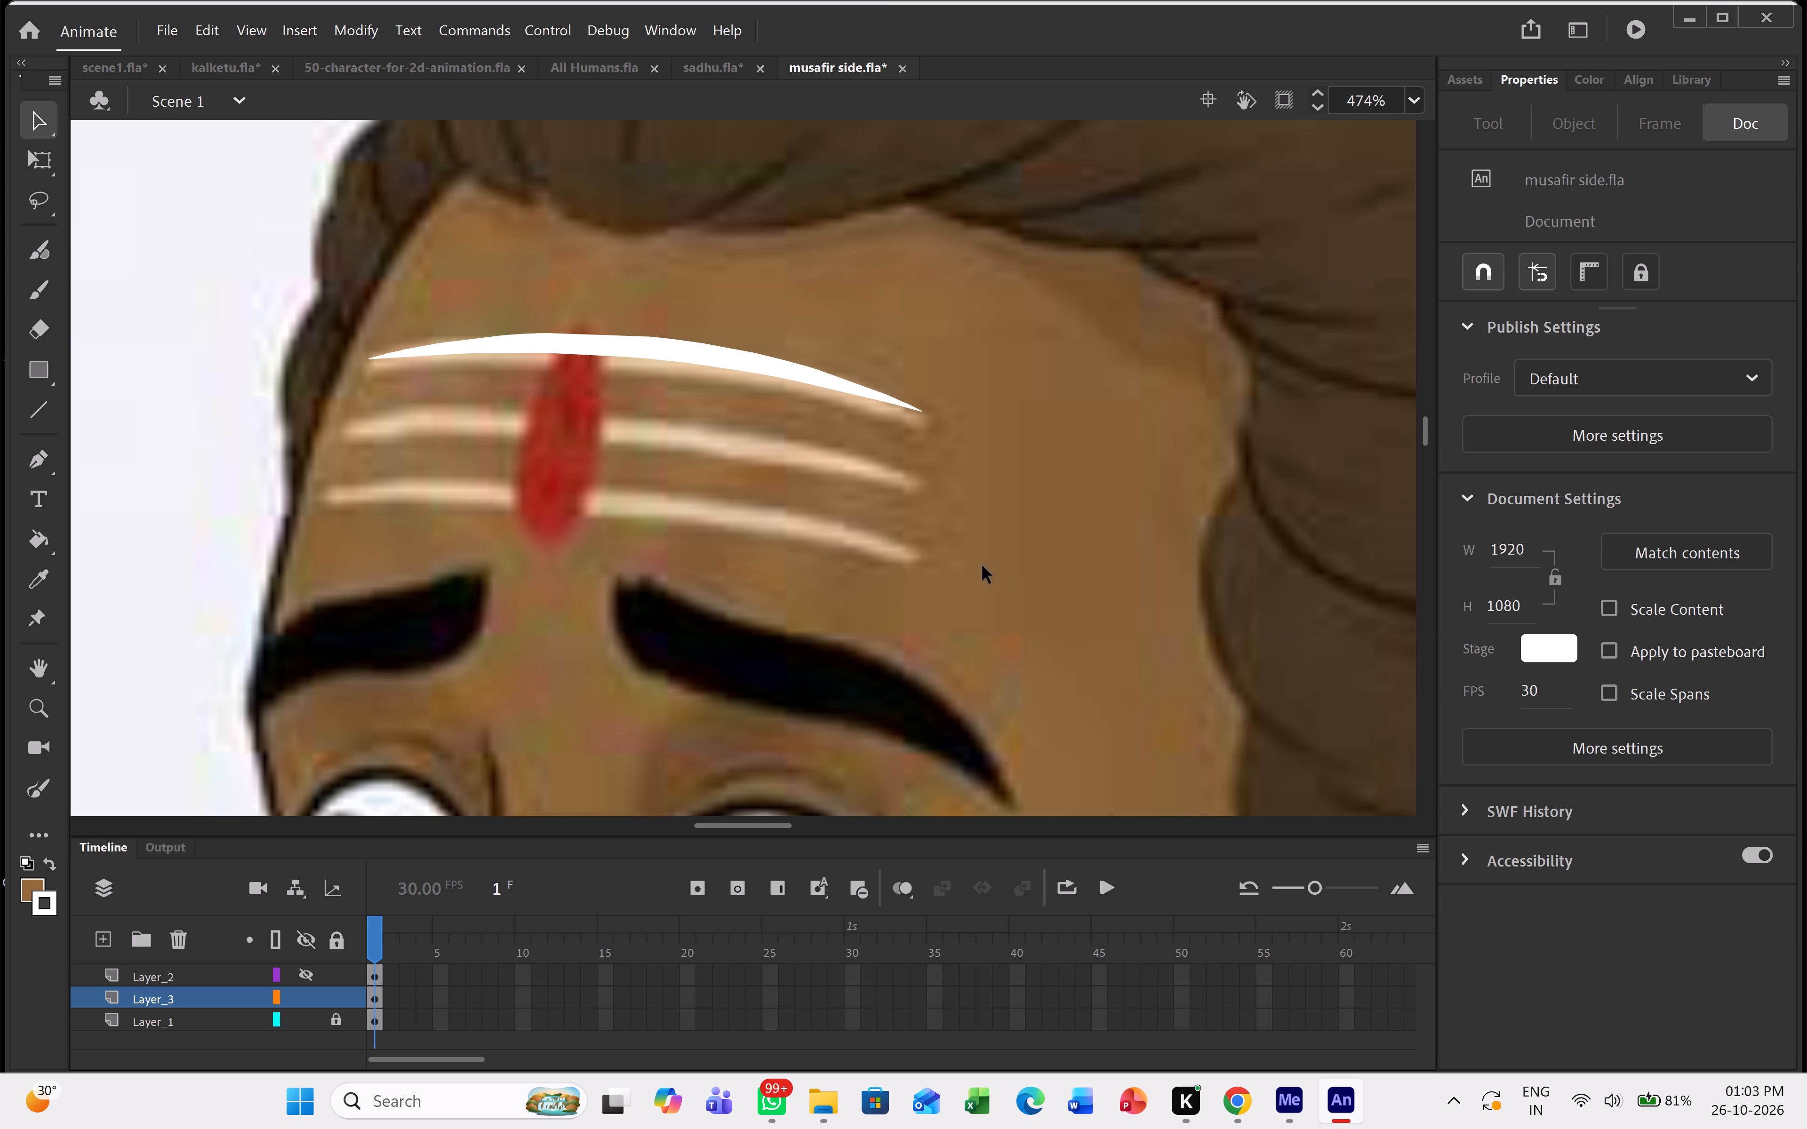
Move the white stripe slightly down onto the topmost forehead stripe of the reference, at about X 863, Y 331.
double_click(669, 351)
left_click_drag(673, 348, 661, 360)
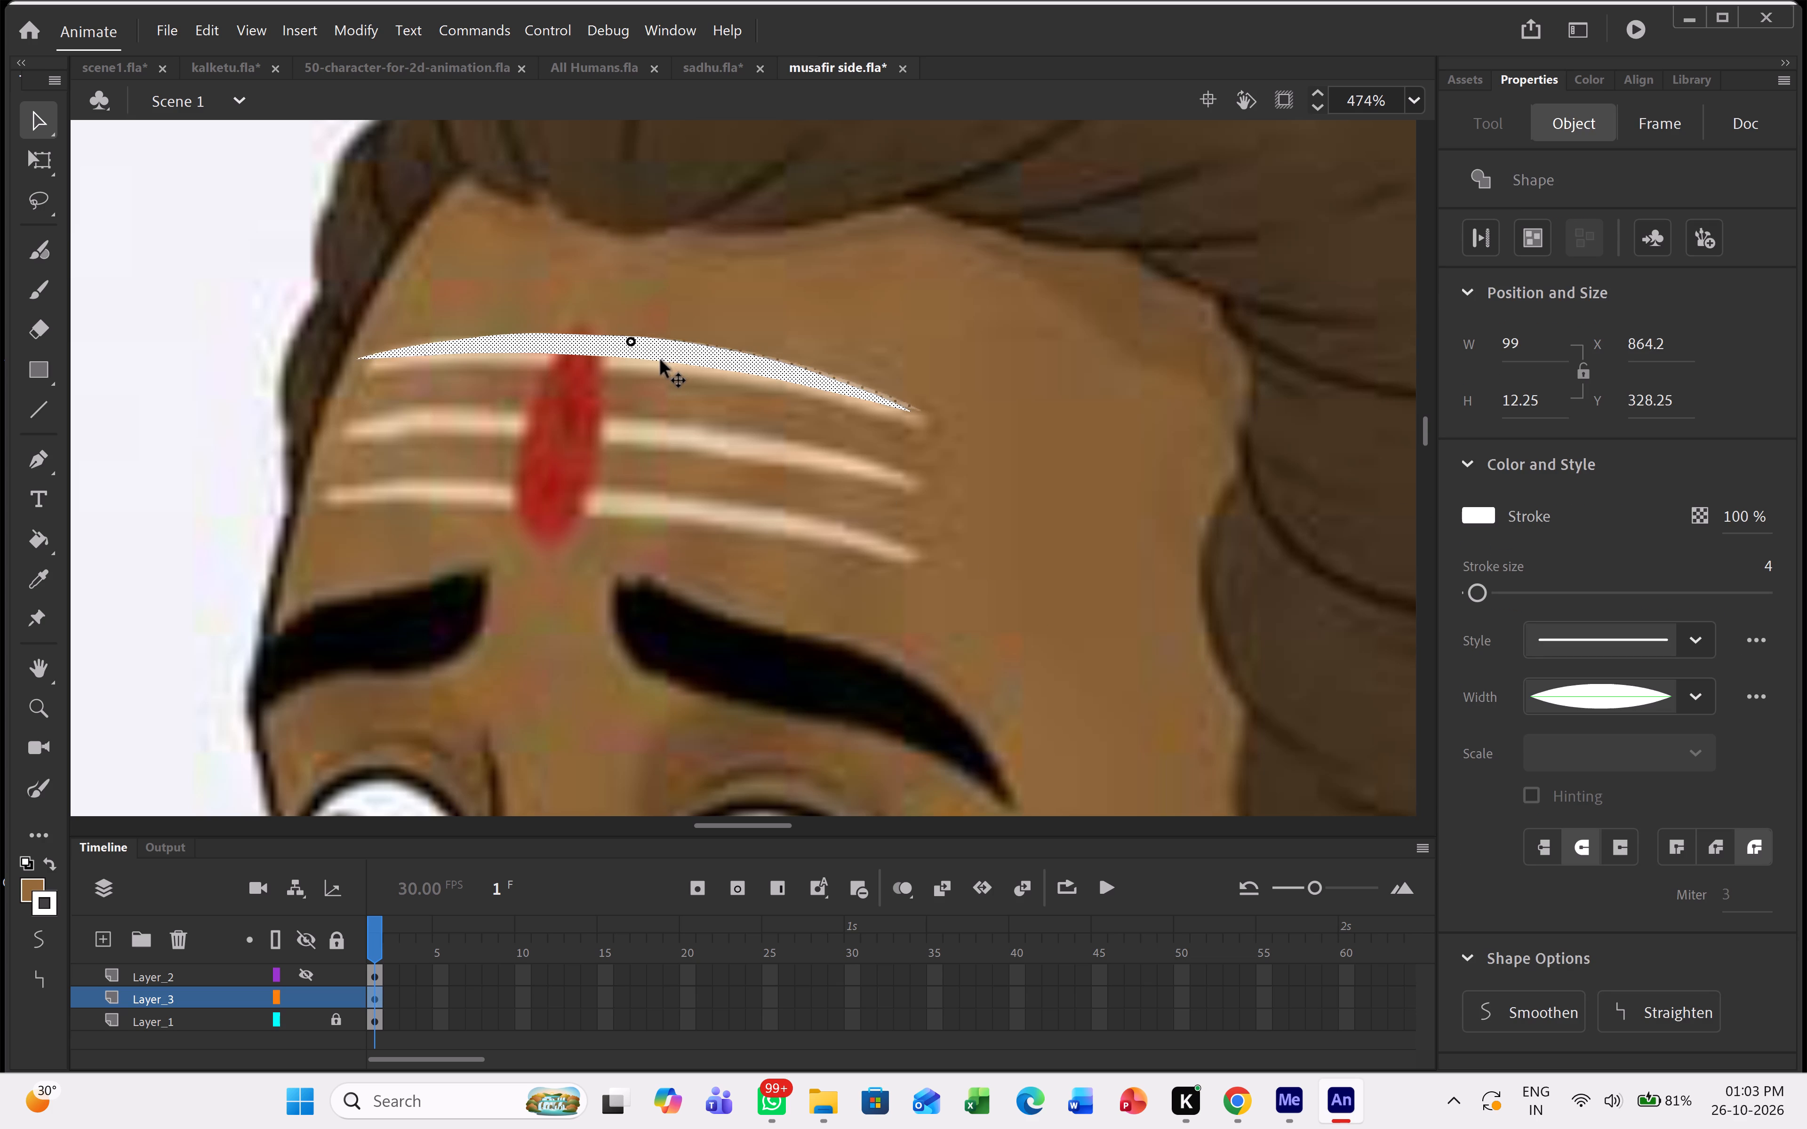
left_click_drag(661, 360, 657, 361)
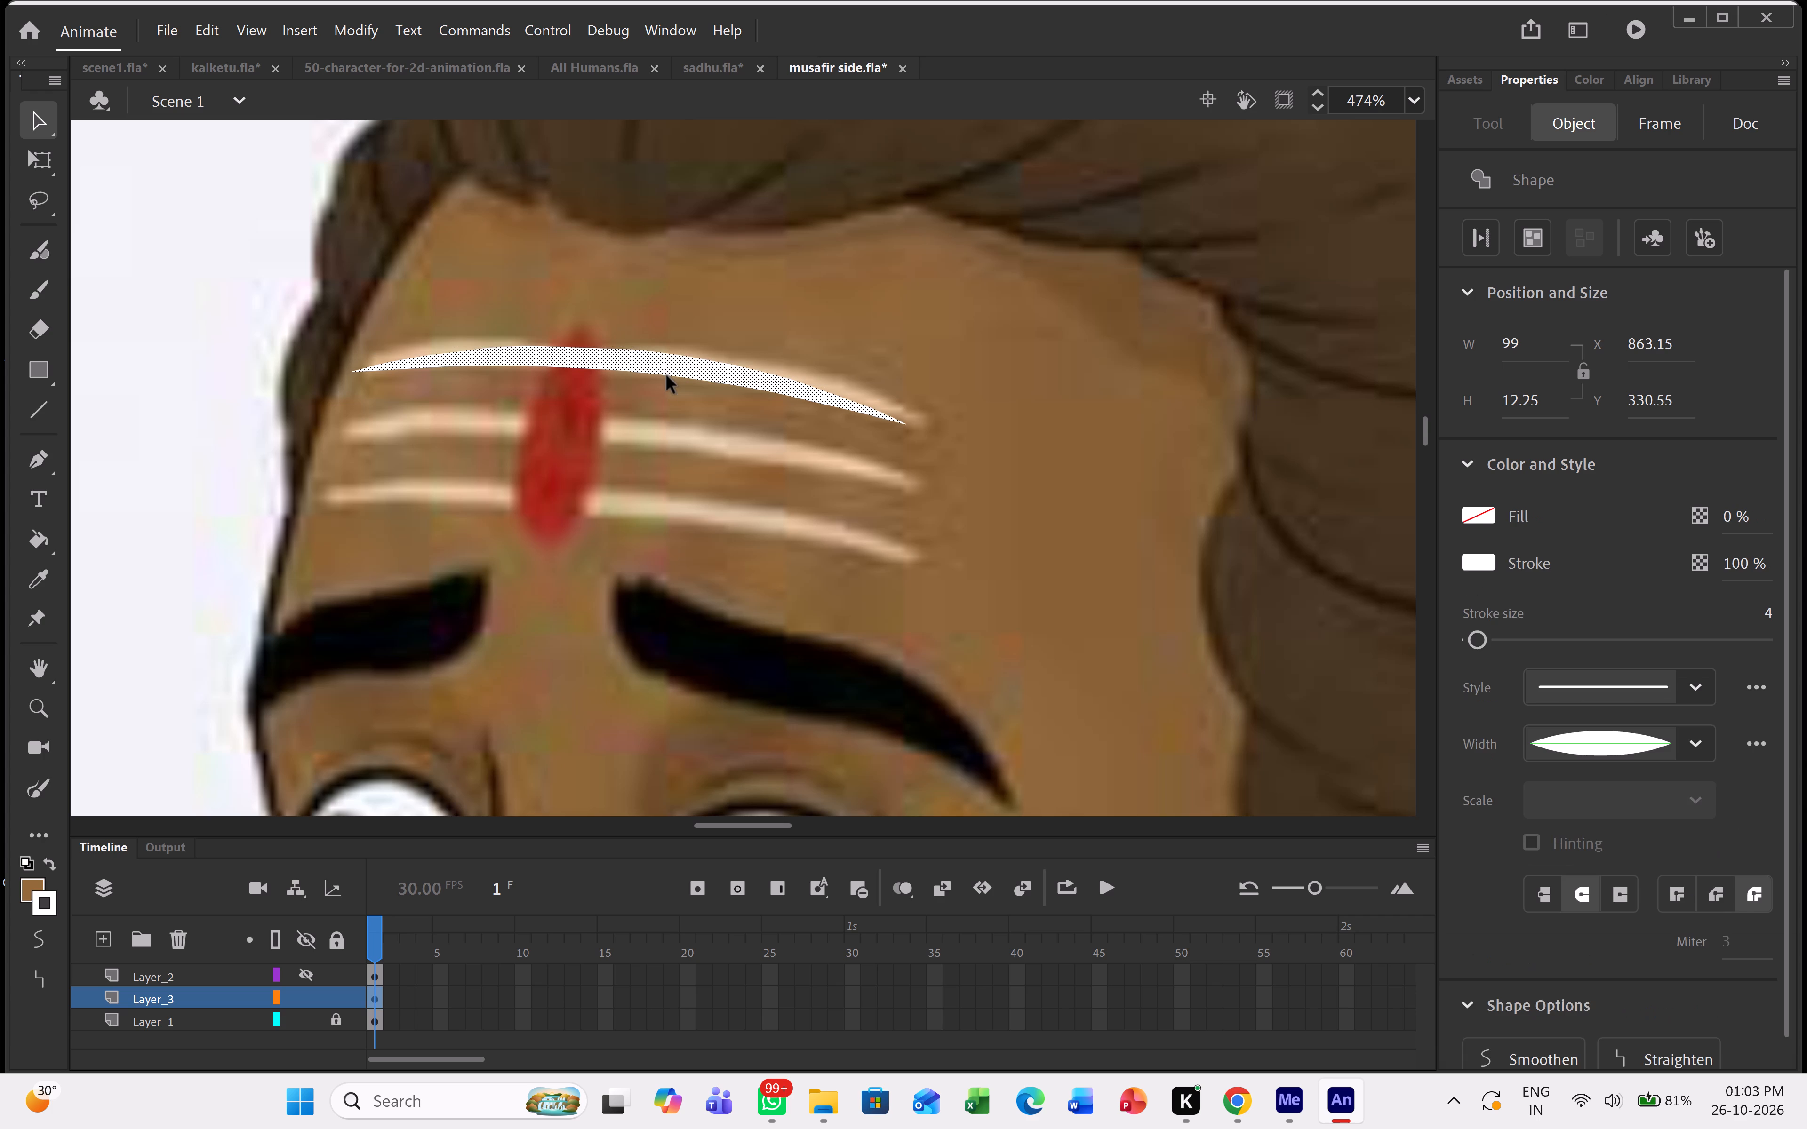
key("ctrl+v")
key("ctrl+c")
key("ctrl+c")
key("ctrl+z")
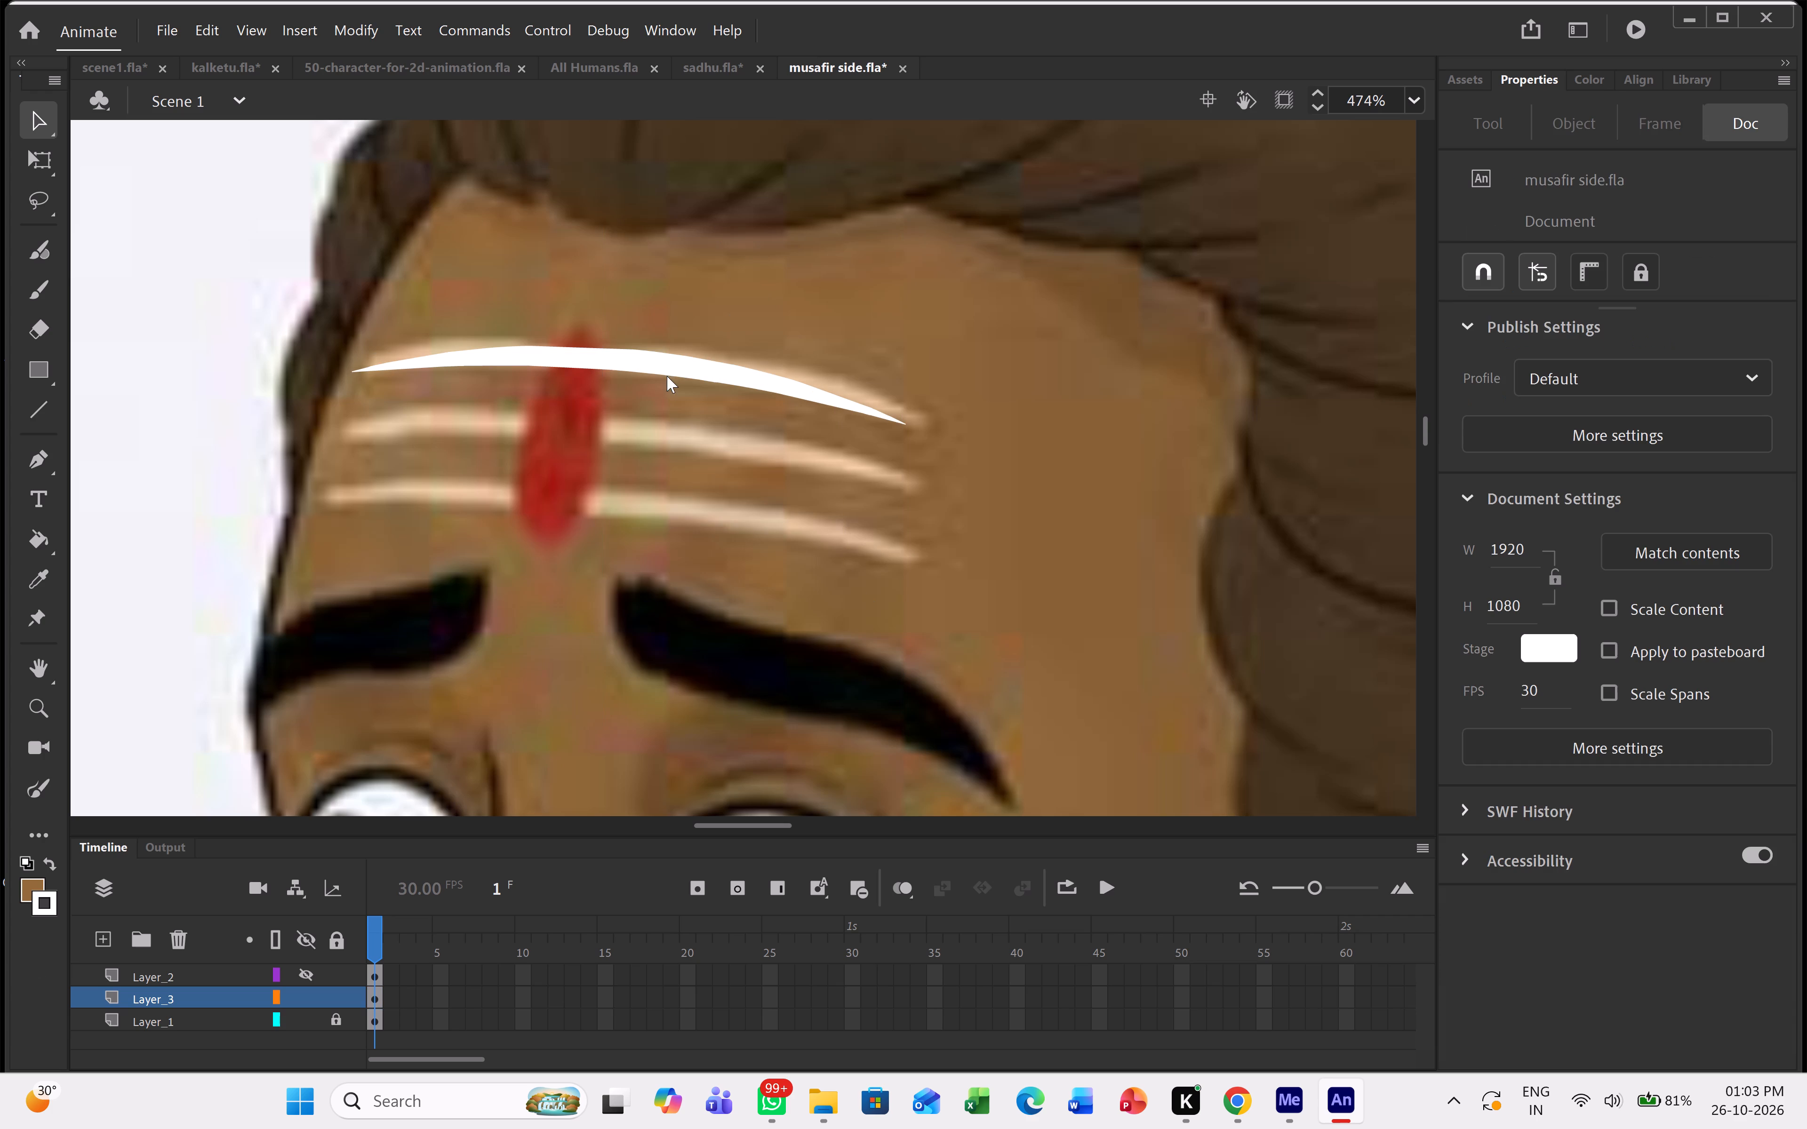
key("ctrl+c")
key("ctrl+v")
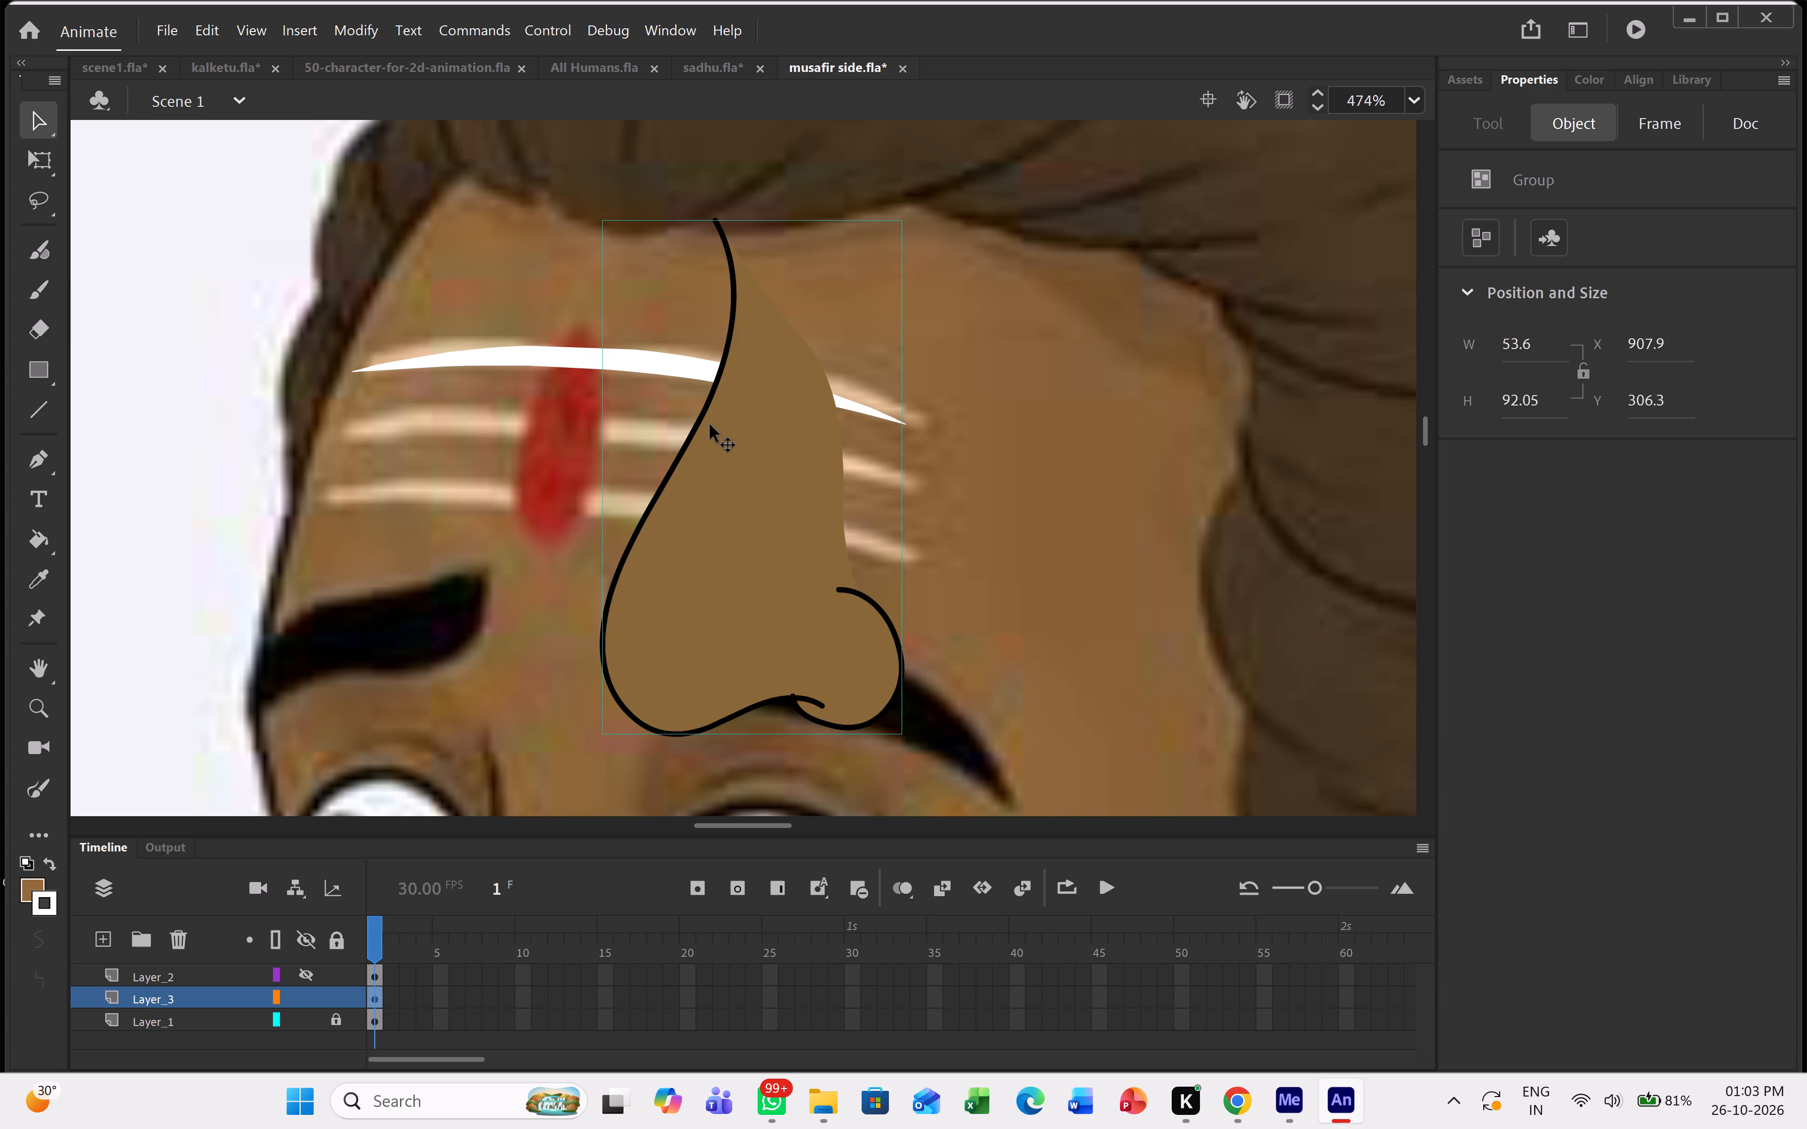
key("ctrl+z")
Duplicate the white stripe twice, placing the copies over the middle and lowest forehead stripes of the reference.
double_click(719, 371)
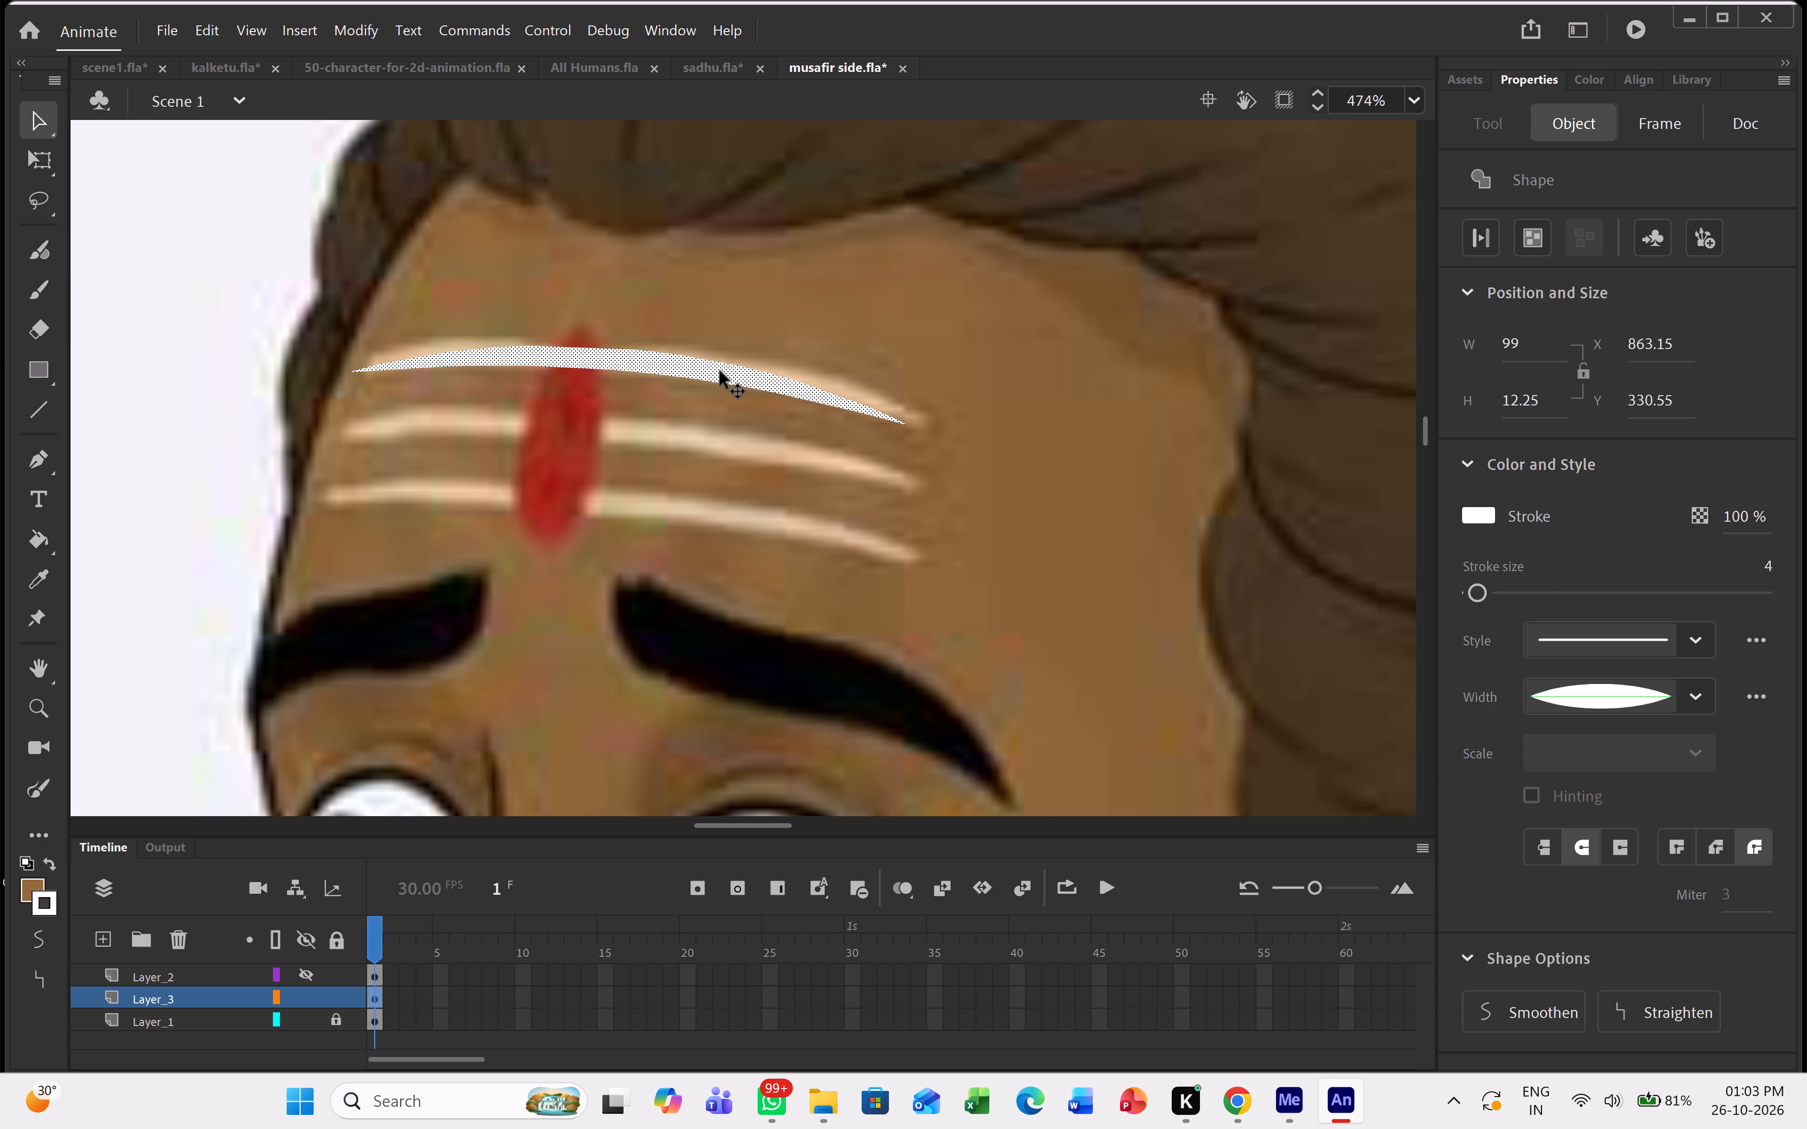
key("ctrl+c")
key("ctrl+v")
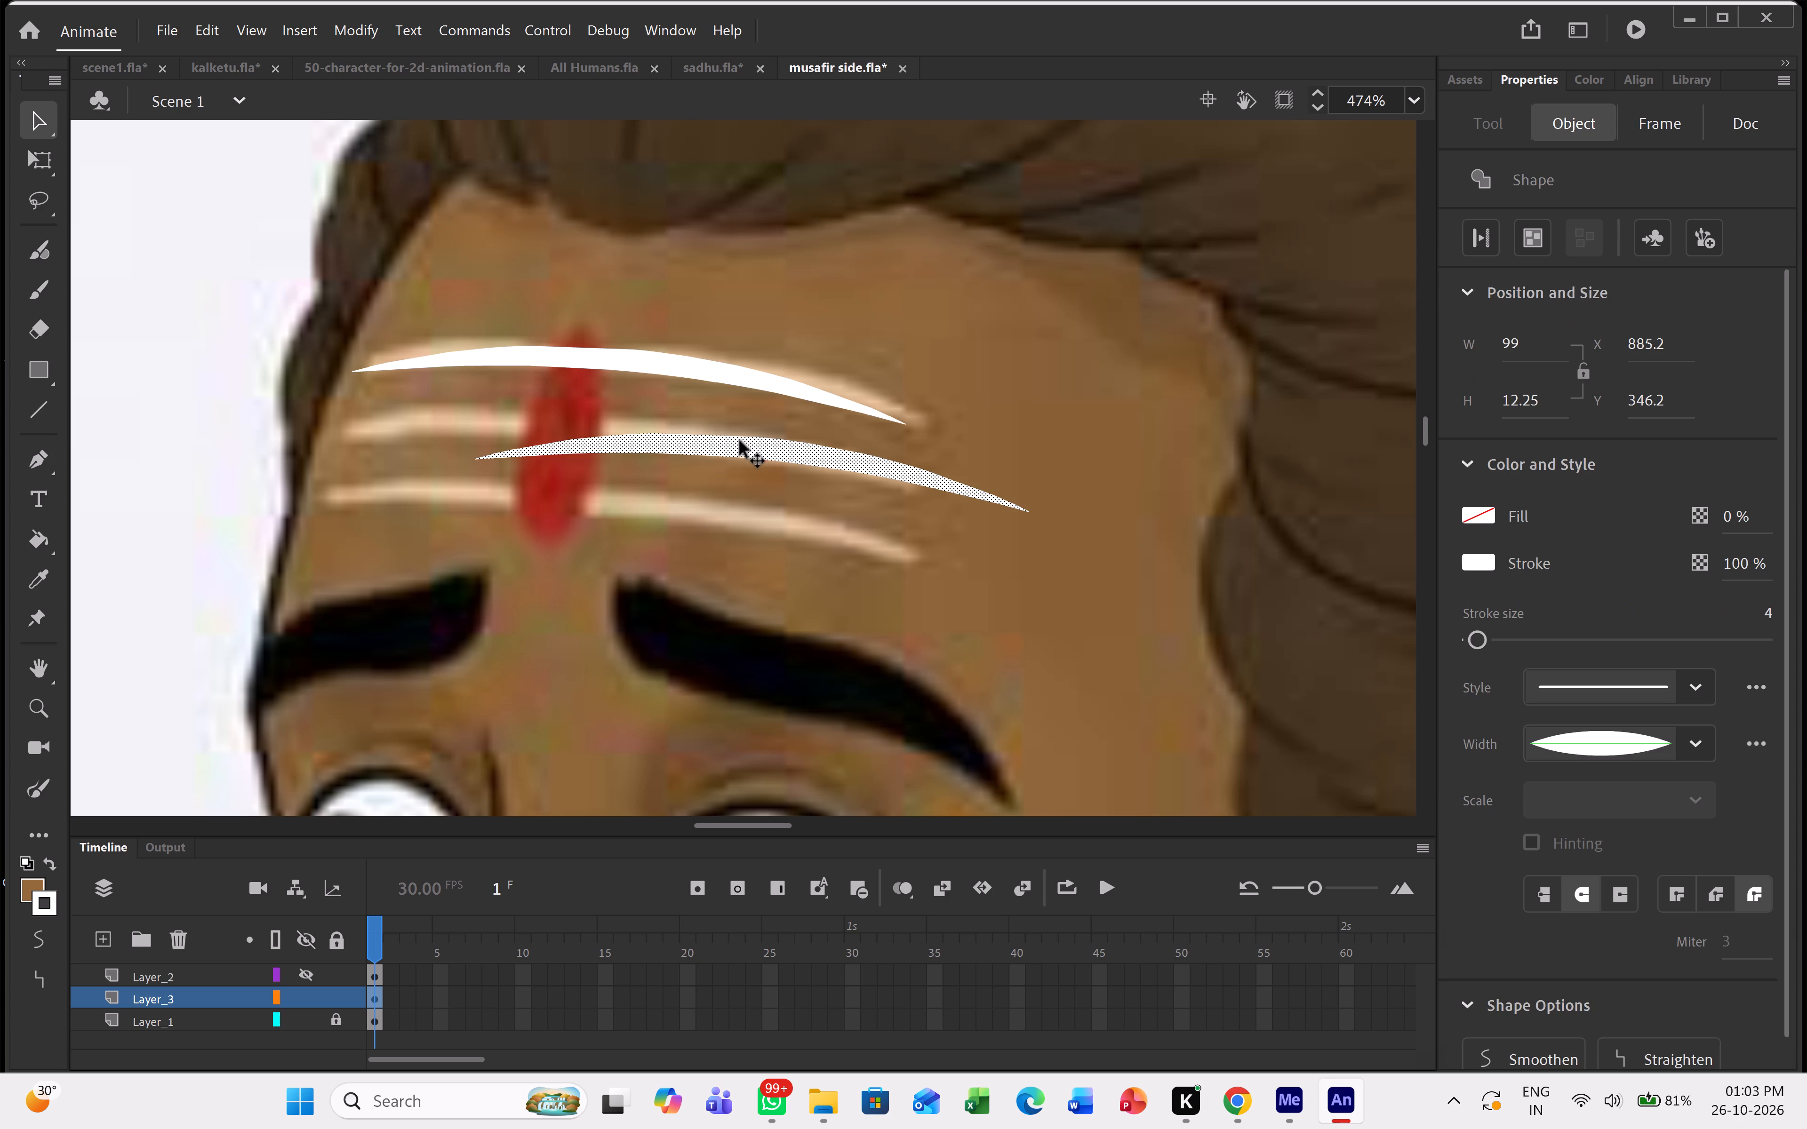
left_click_drag(750, 451, 612, 424)
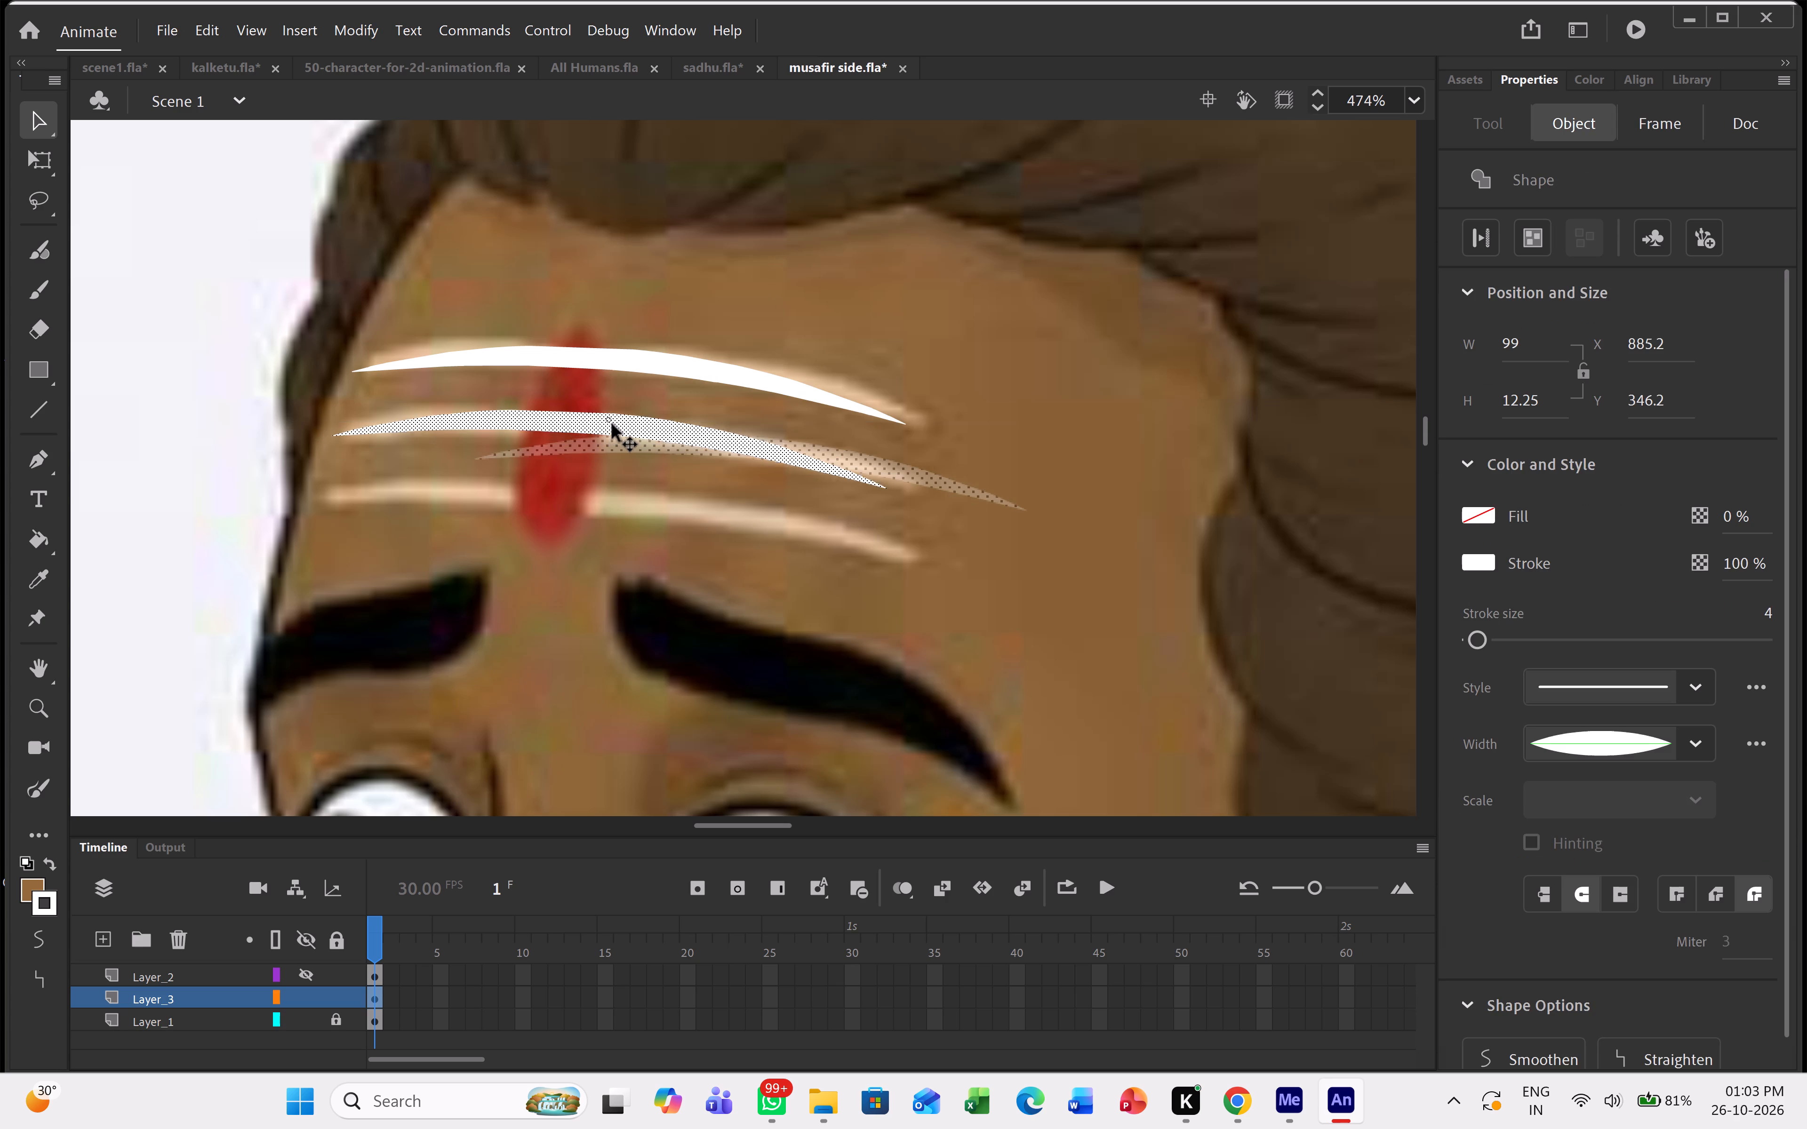
left_click_drag(612, 424, 615, 429)
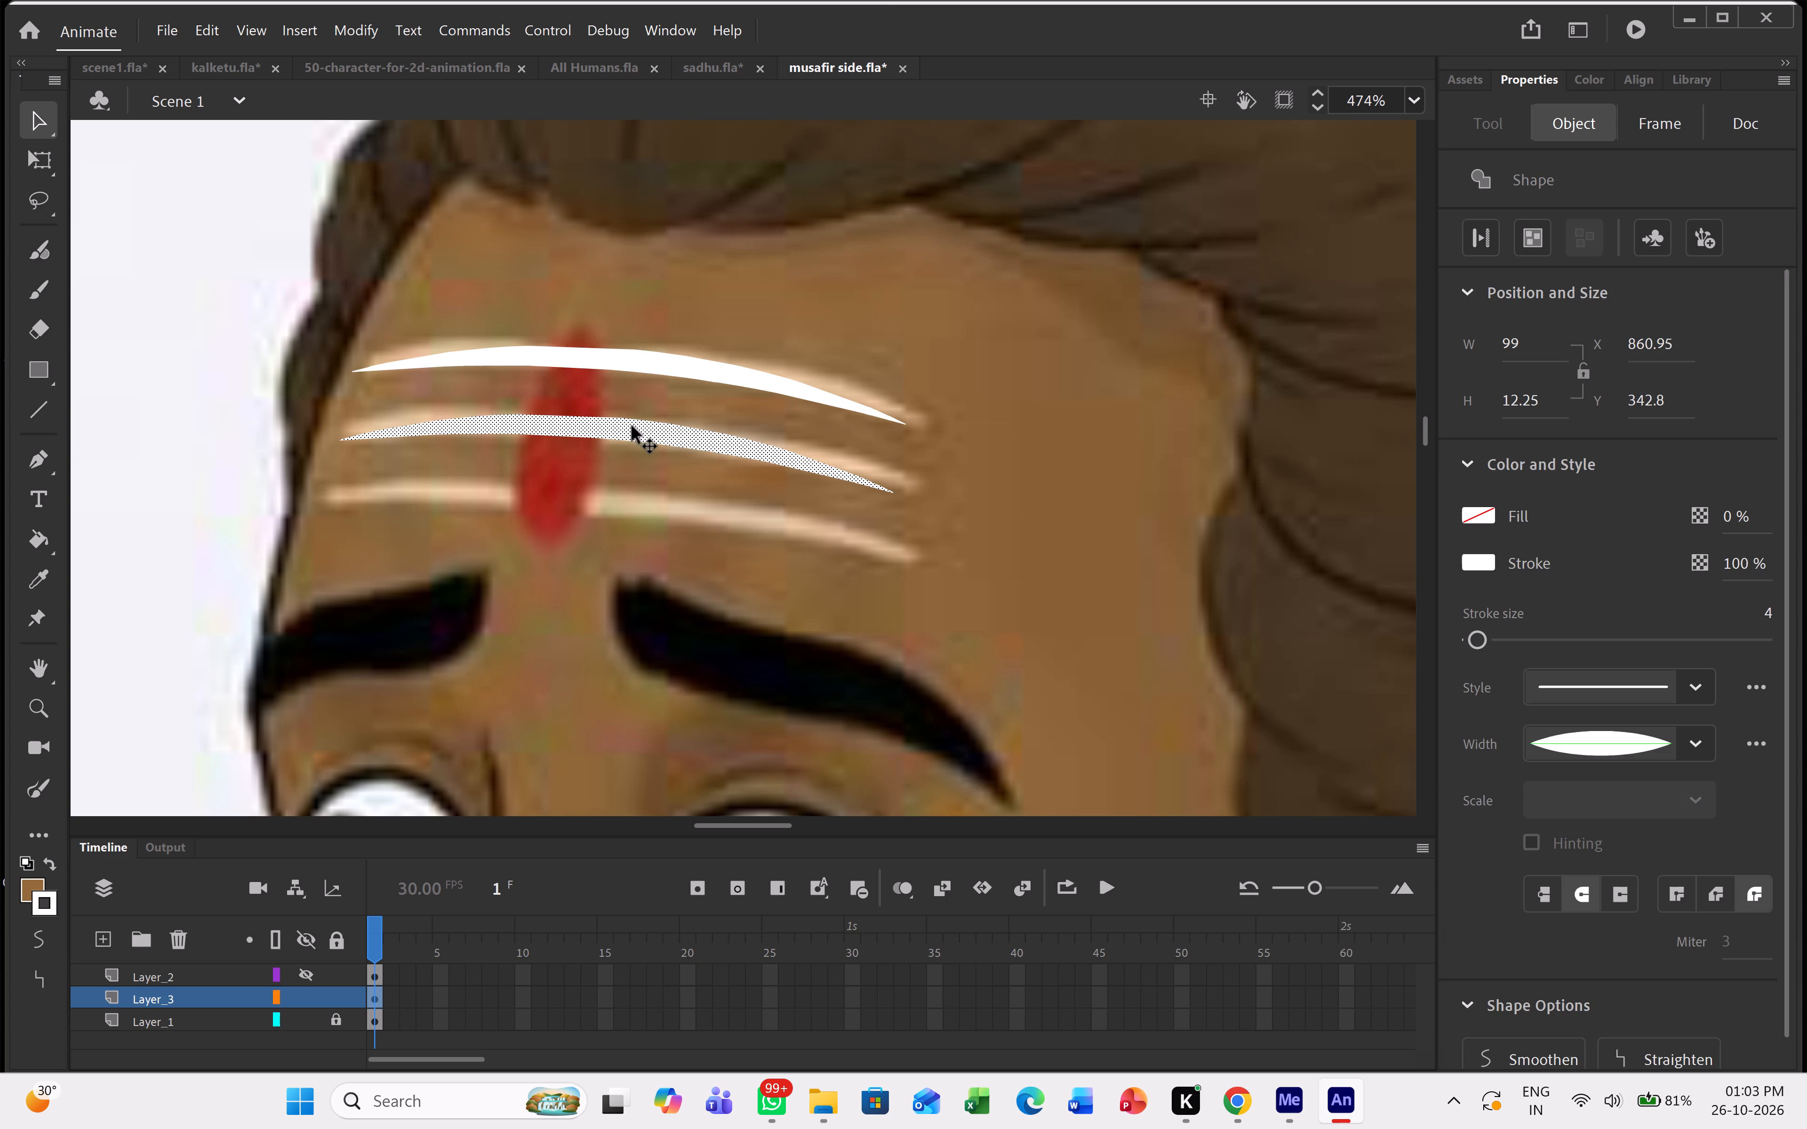
key("ctrl+v")
left_click_drag(801, 449, 624, 508)
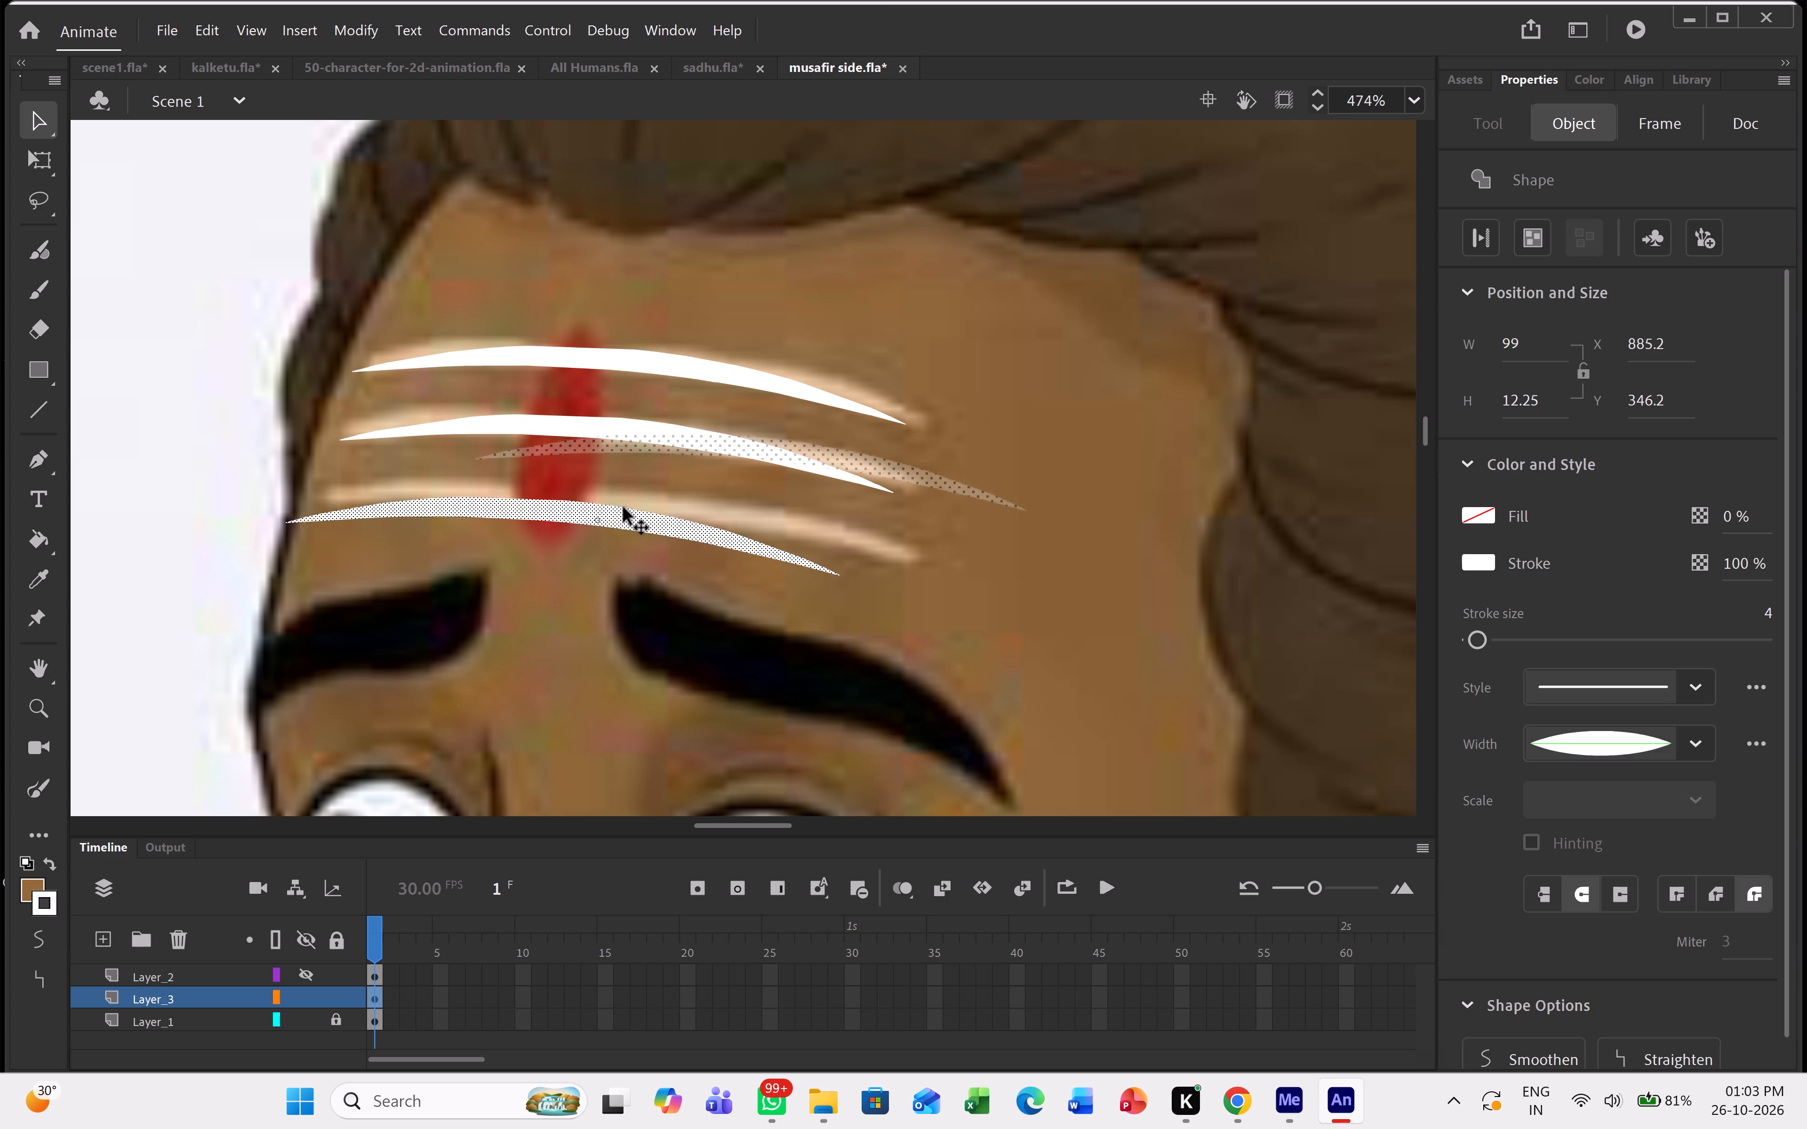
left_click_drag(624, 508, 645, 497)
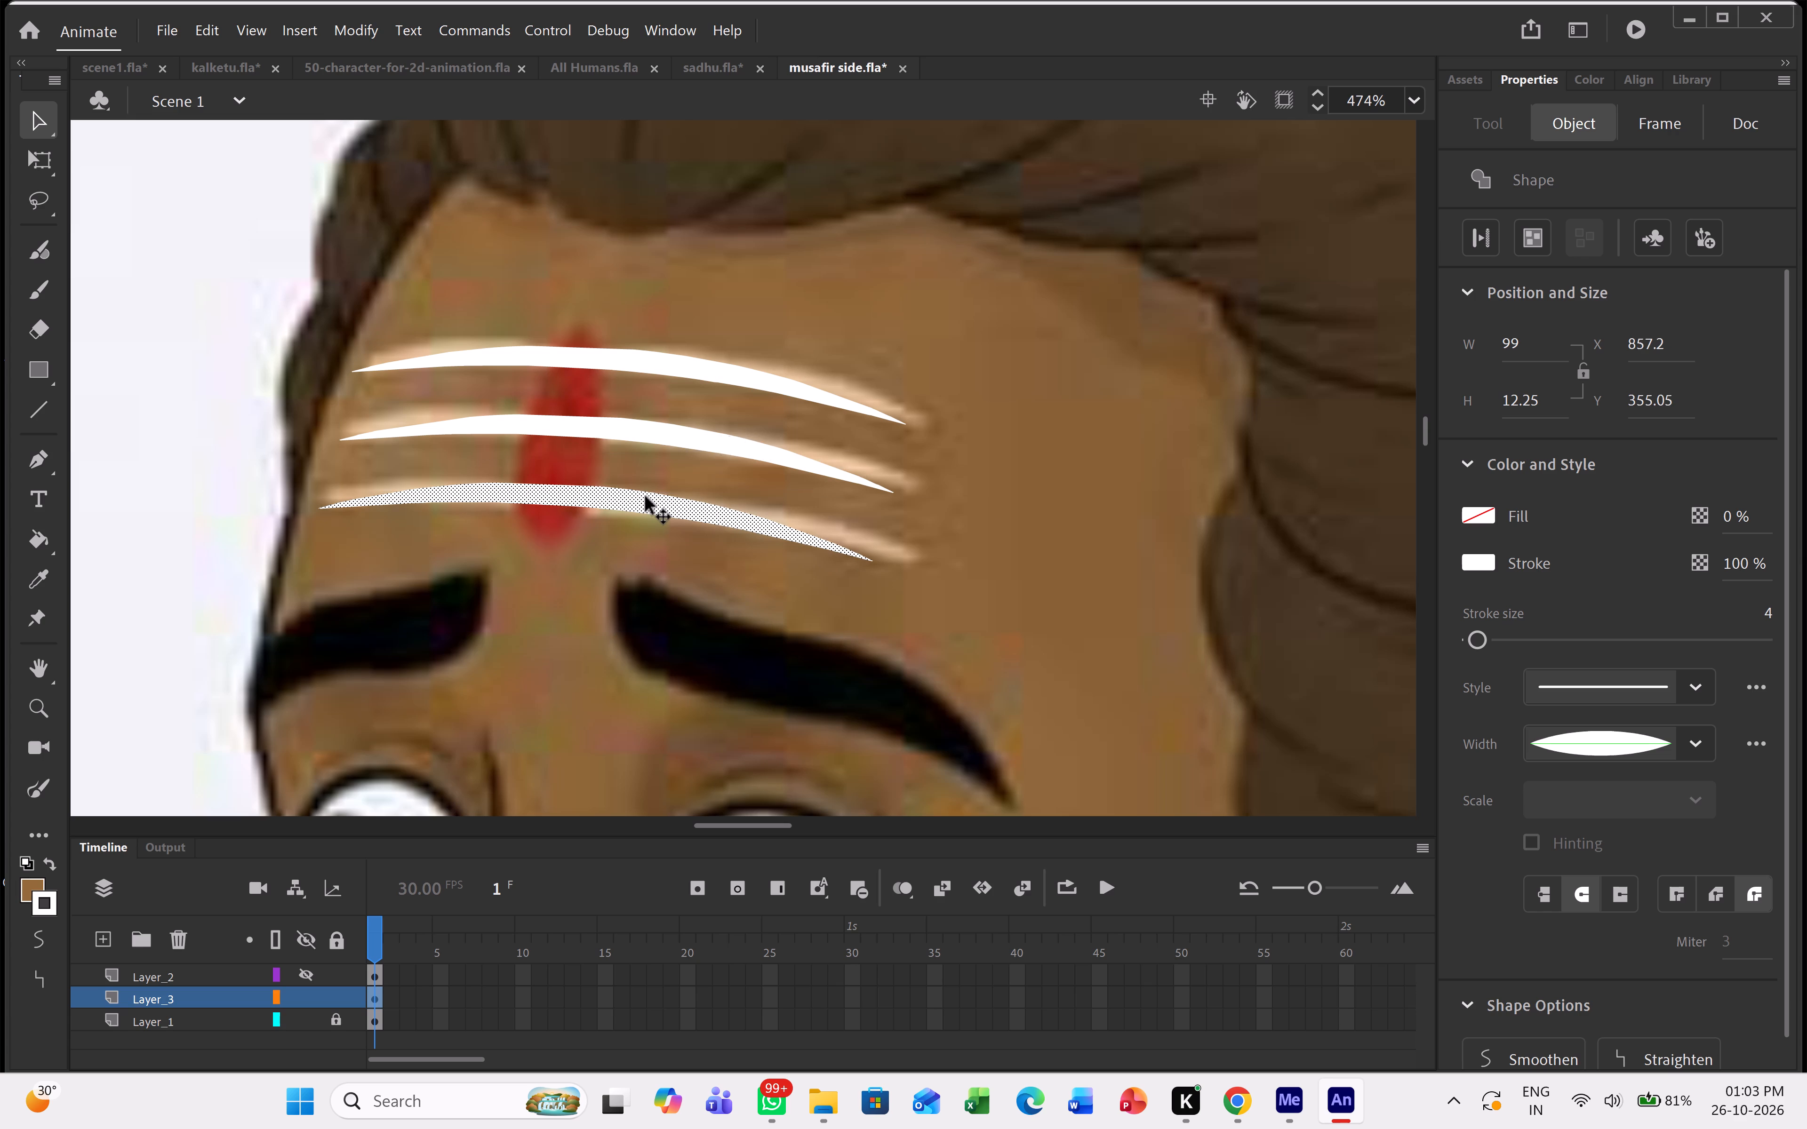
left_click(293, 266)
Group the three white forehead stripes and move them from Layer_3 to the same position on Layer_2, made visible again.
left_click_drag(251, 239, 328, 332)
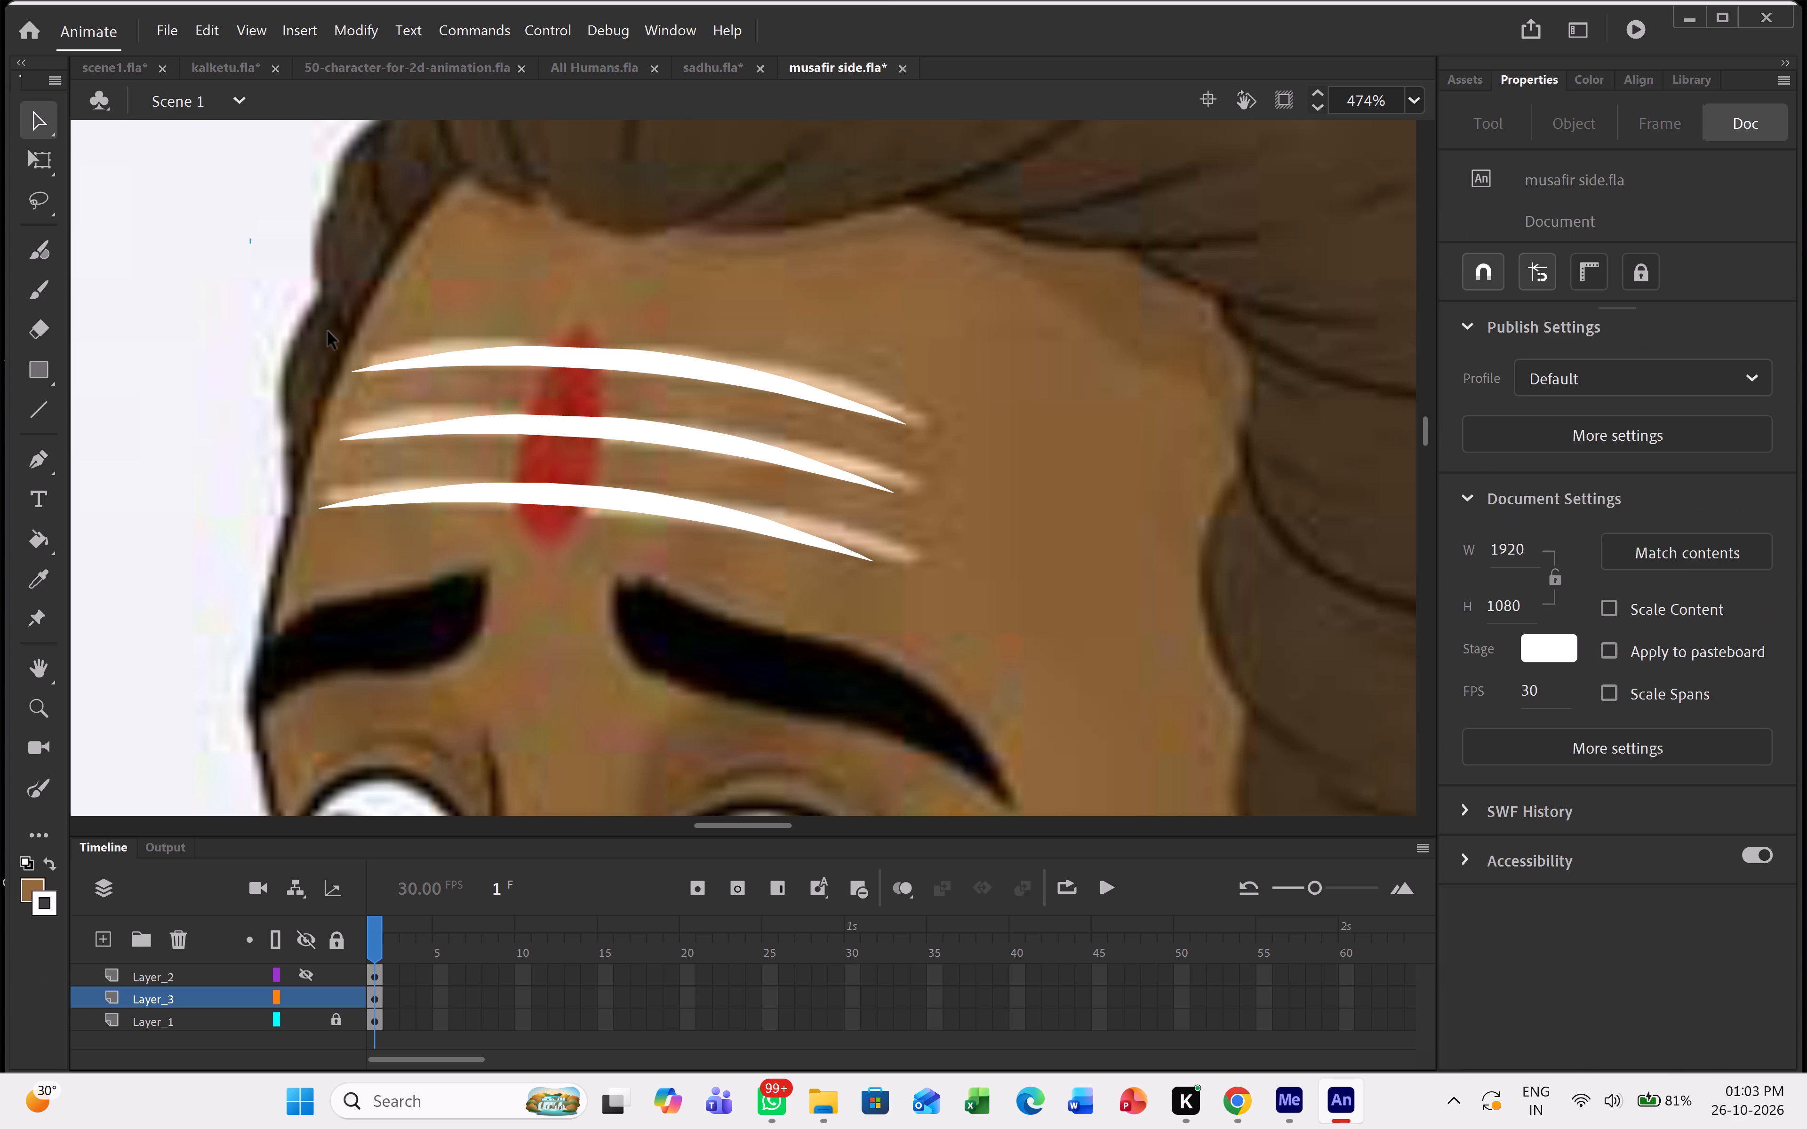
left_click_drag(328, 332, 1016, 666)
key("ctrl+g")
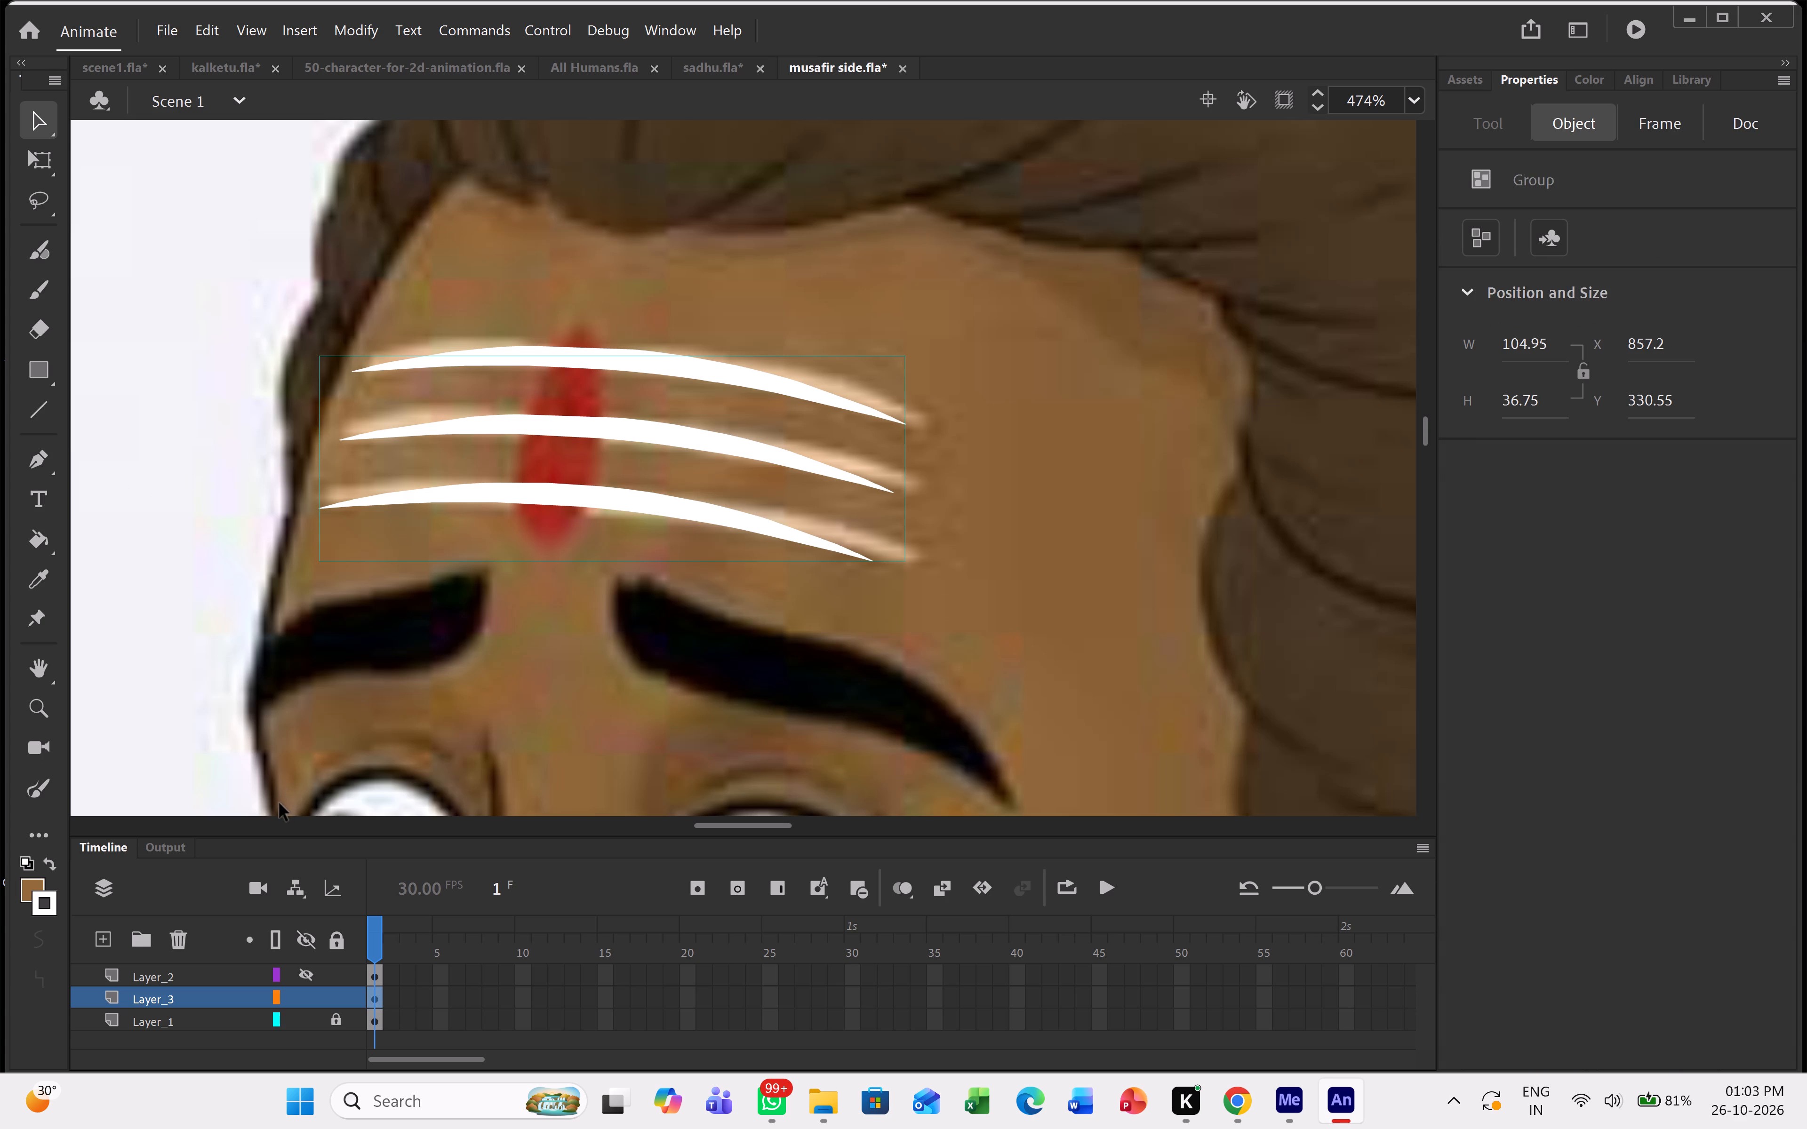
key("ctrl+x")
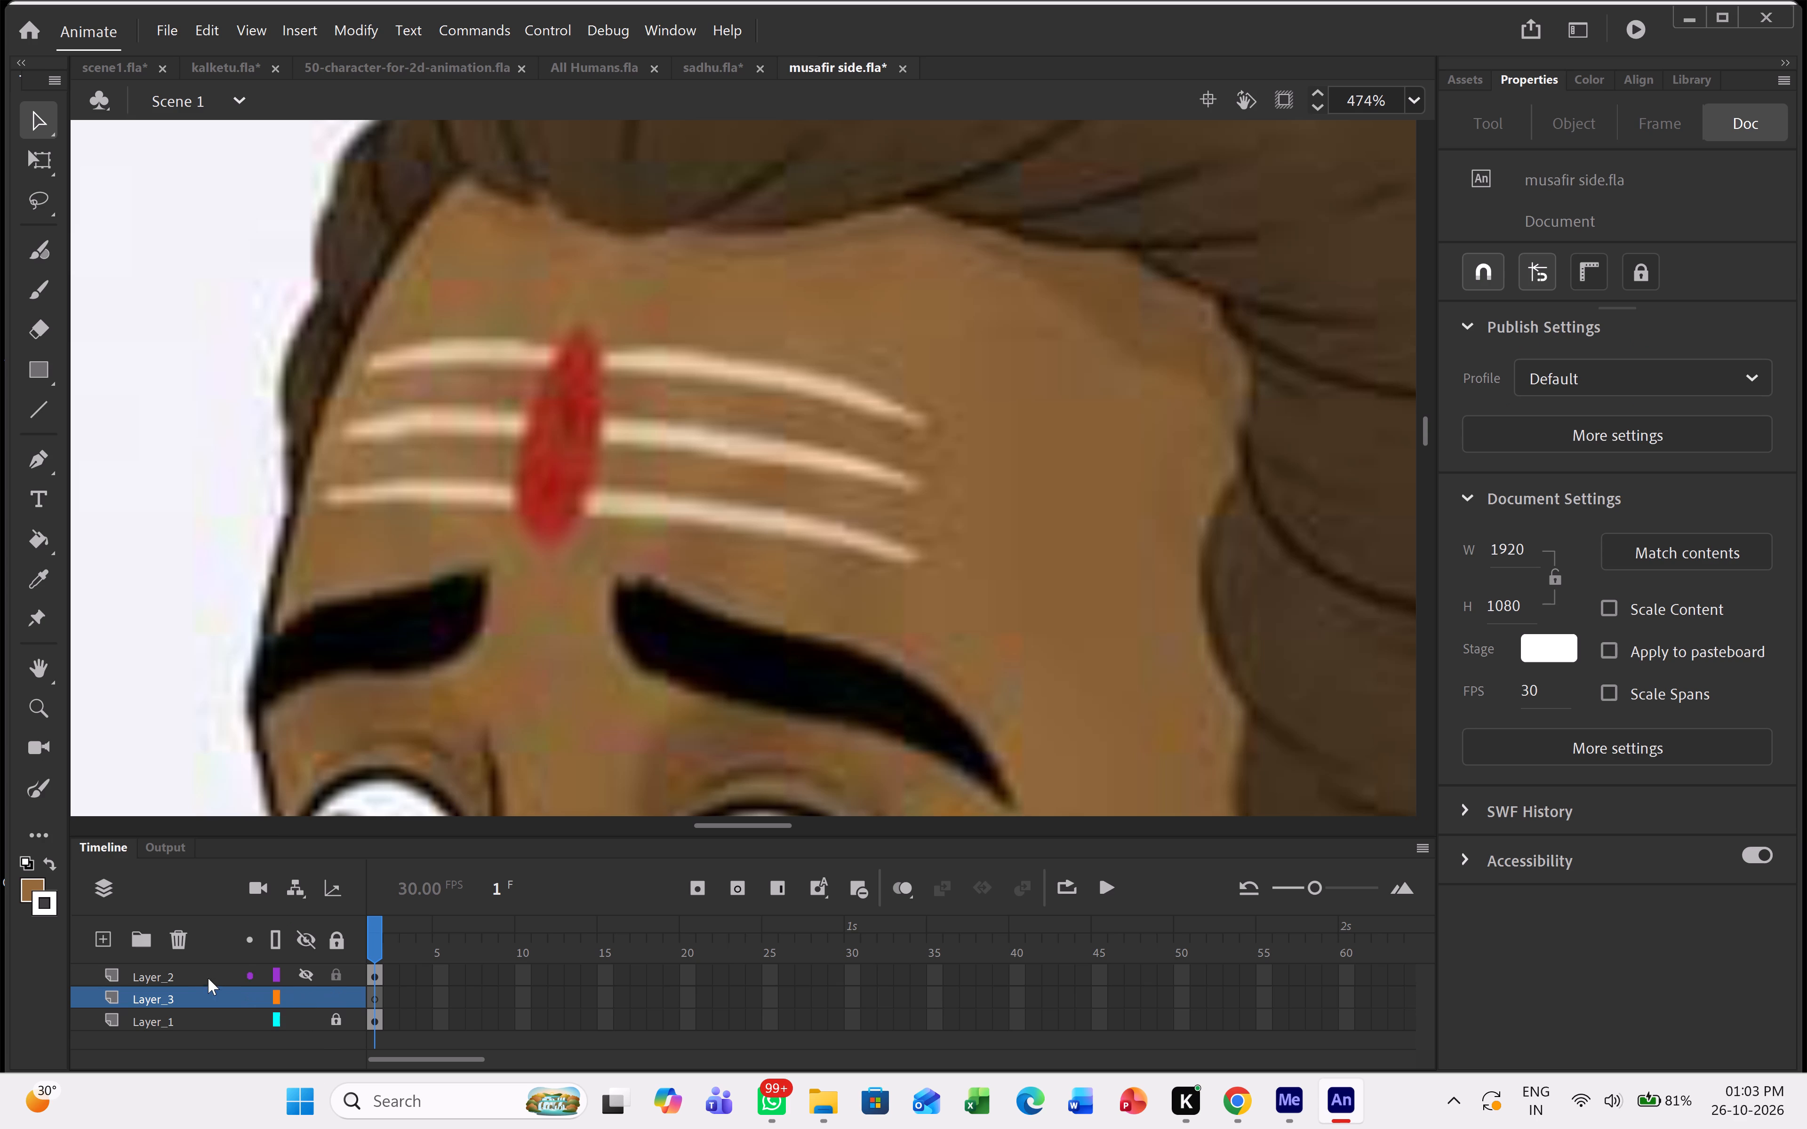
left_click(196, 977)
left_click(314, 970)
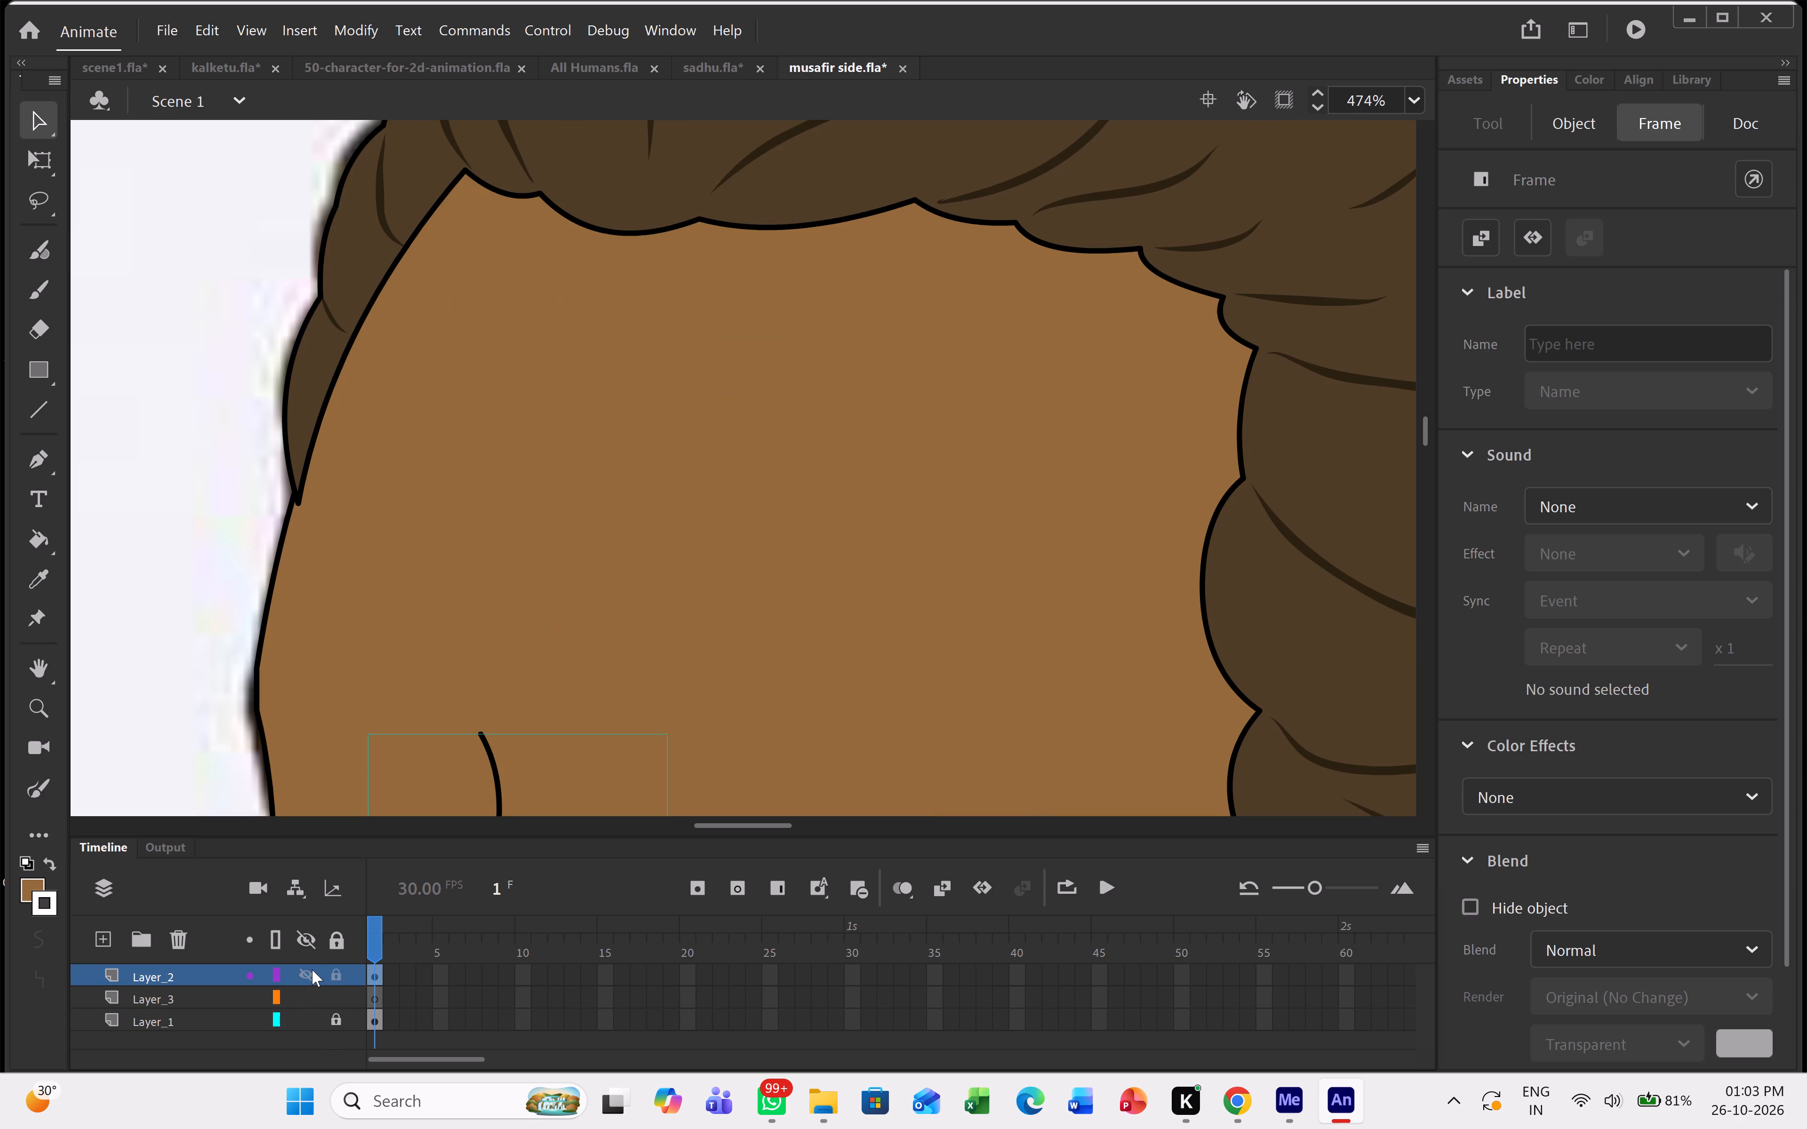
key("ctrl+shift+v")
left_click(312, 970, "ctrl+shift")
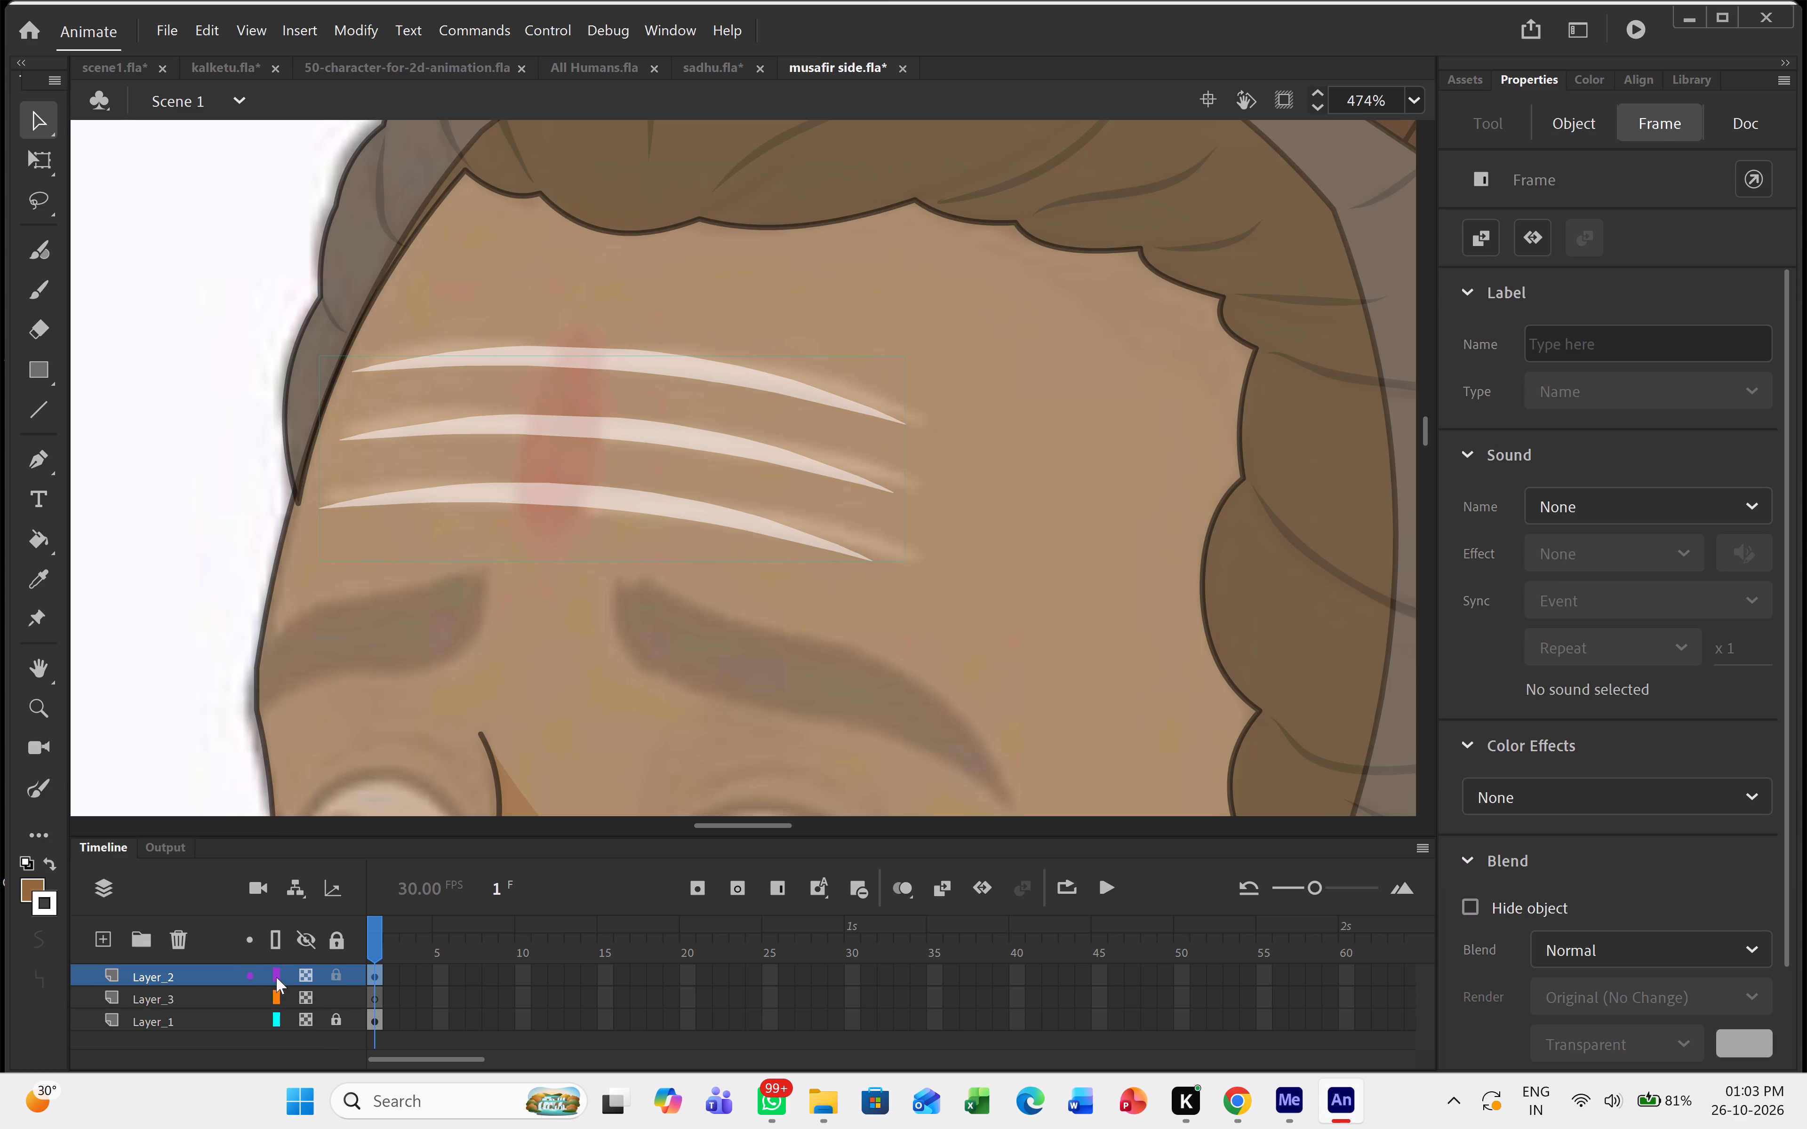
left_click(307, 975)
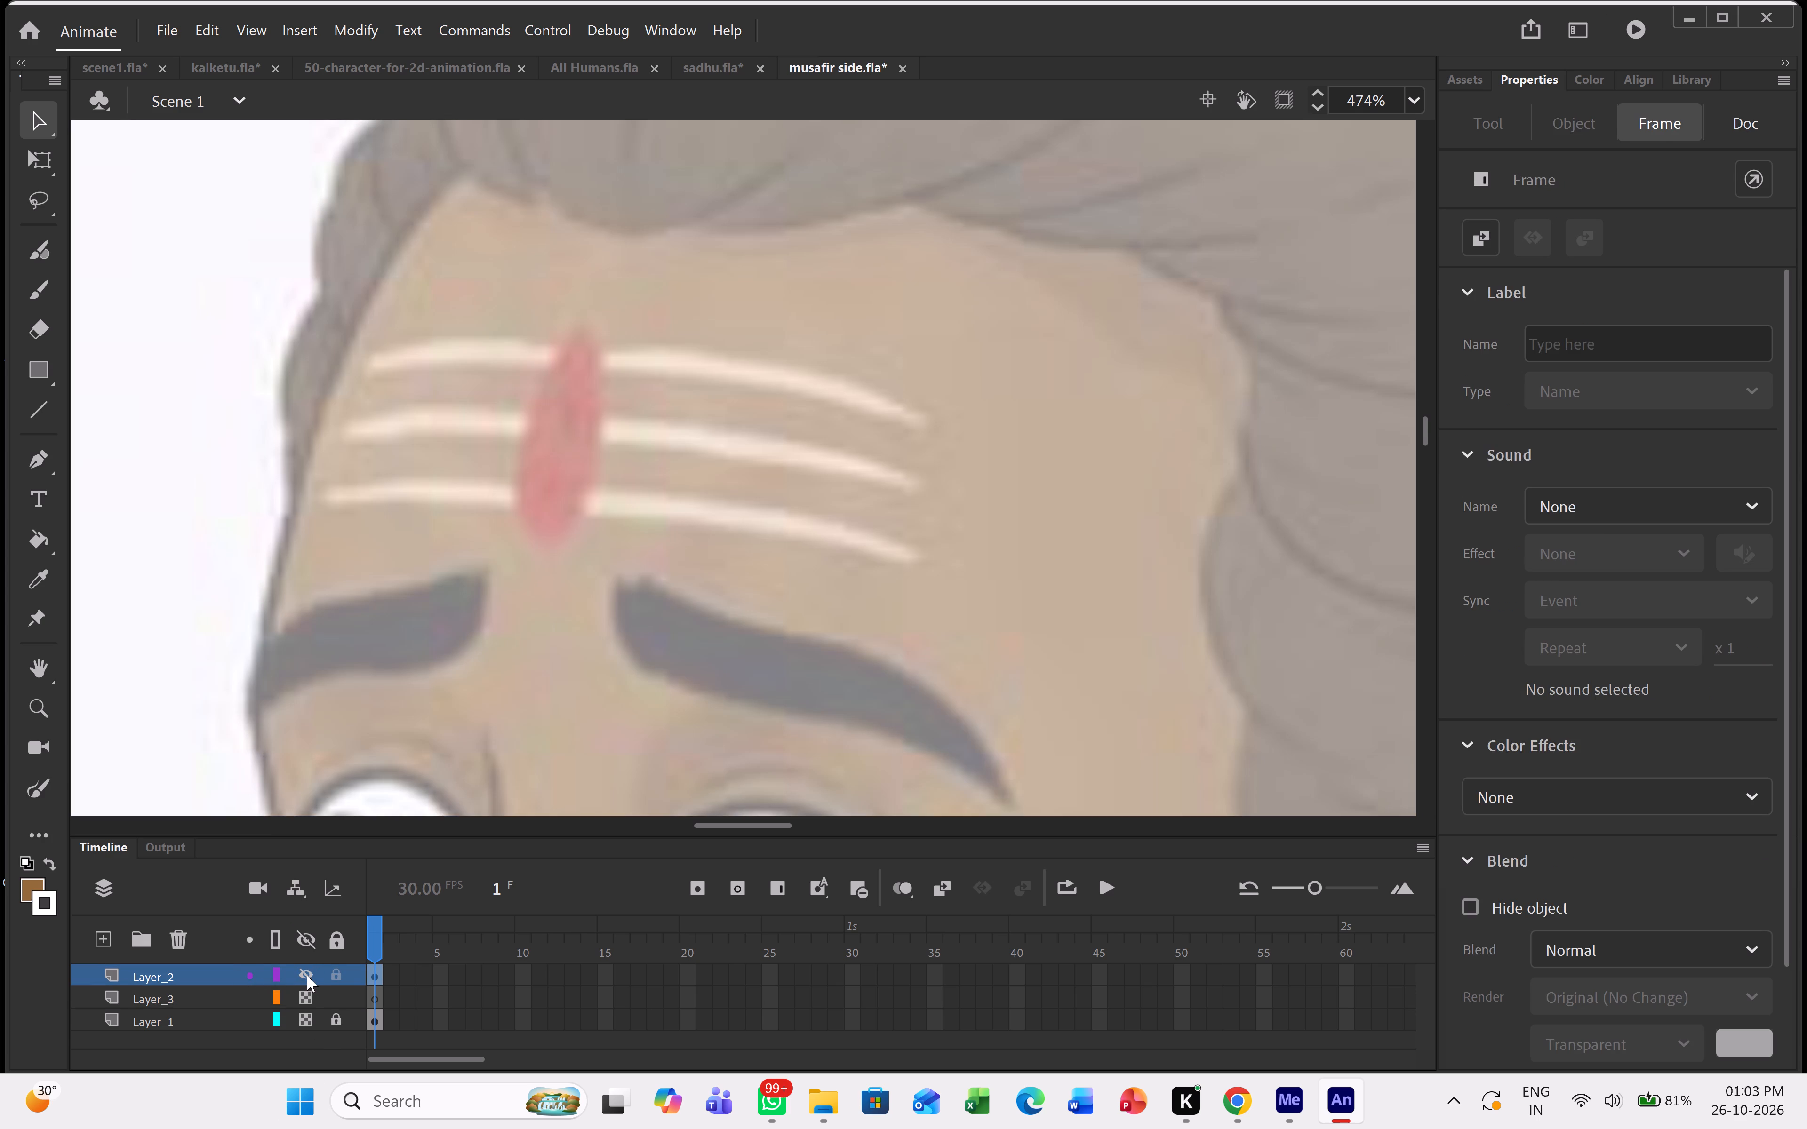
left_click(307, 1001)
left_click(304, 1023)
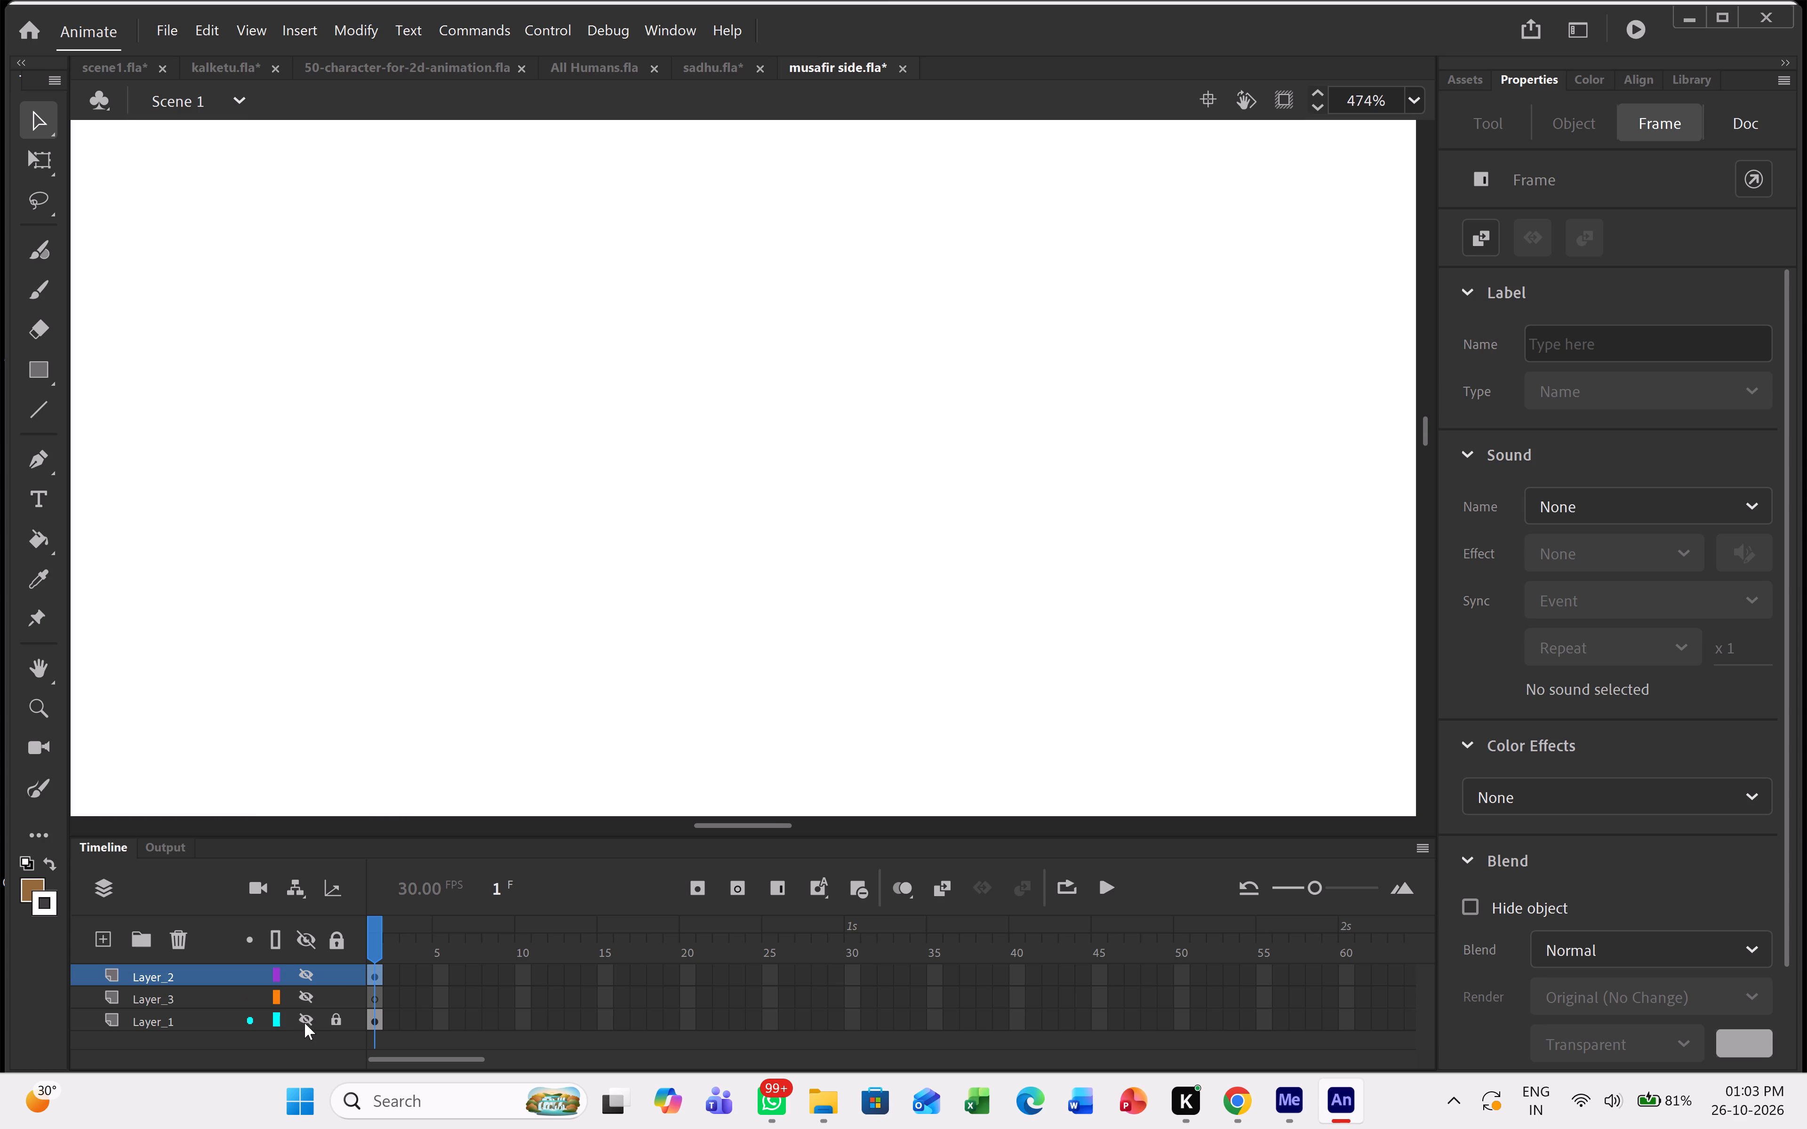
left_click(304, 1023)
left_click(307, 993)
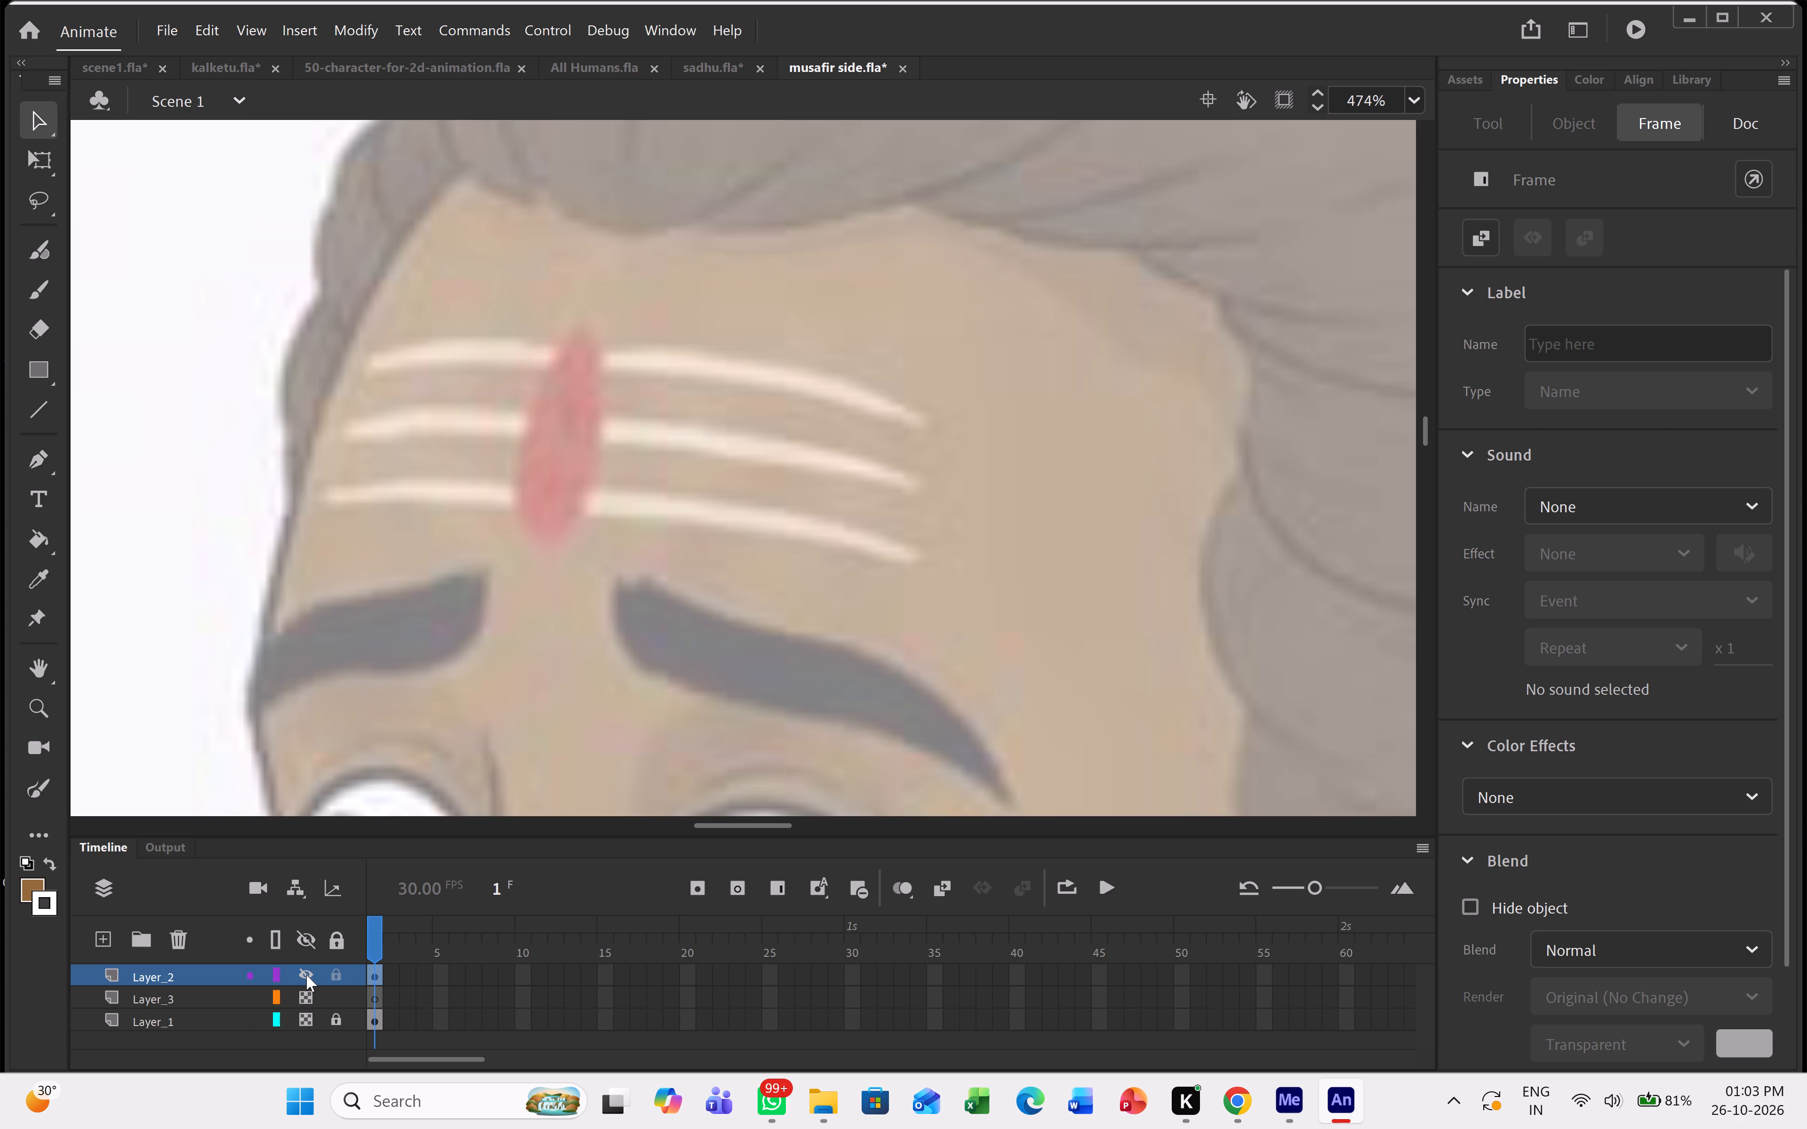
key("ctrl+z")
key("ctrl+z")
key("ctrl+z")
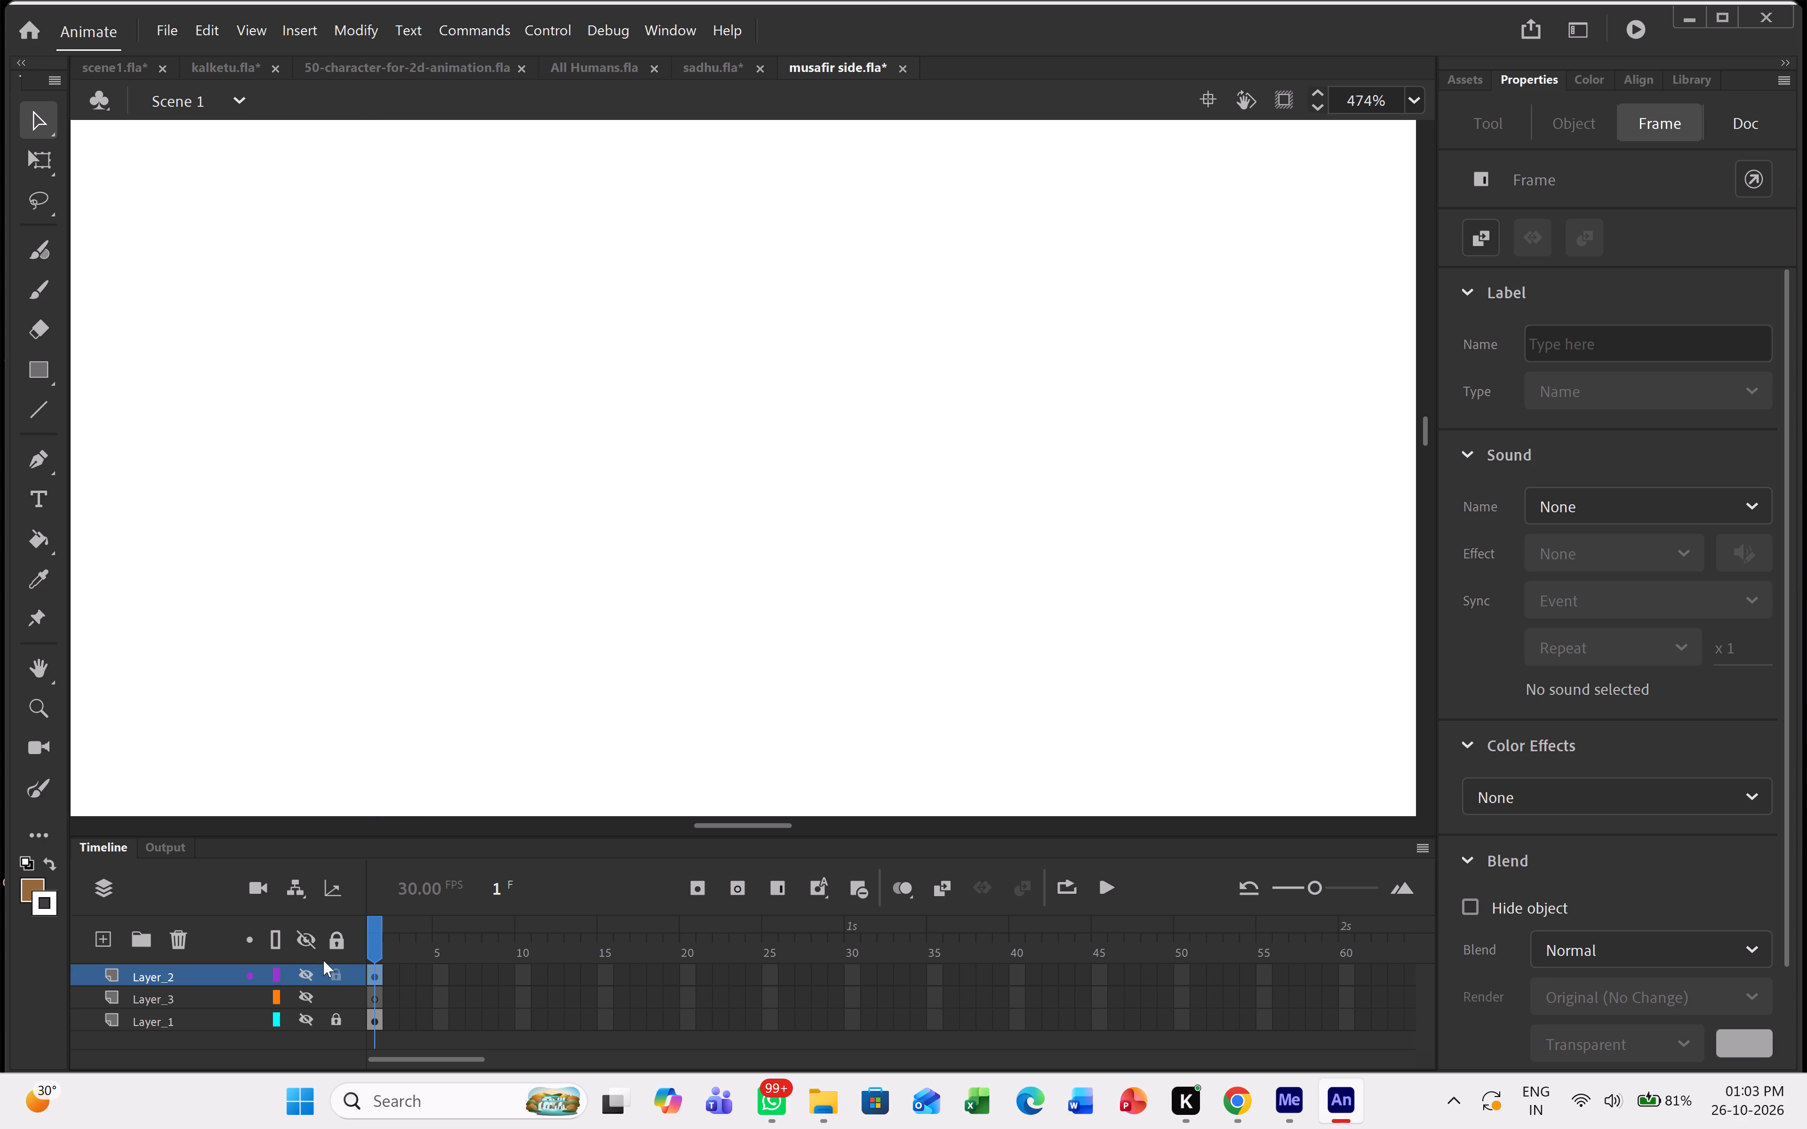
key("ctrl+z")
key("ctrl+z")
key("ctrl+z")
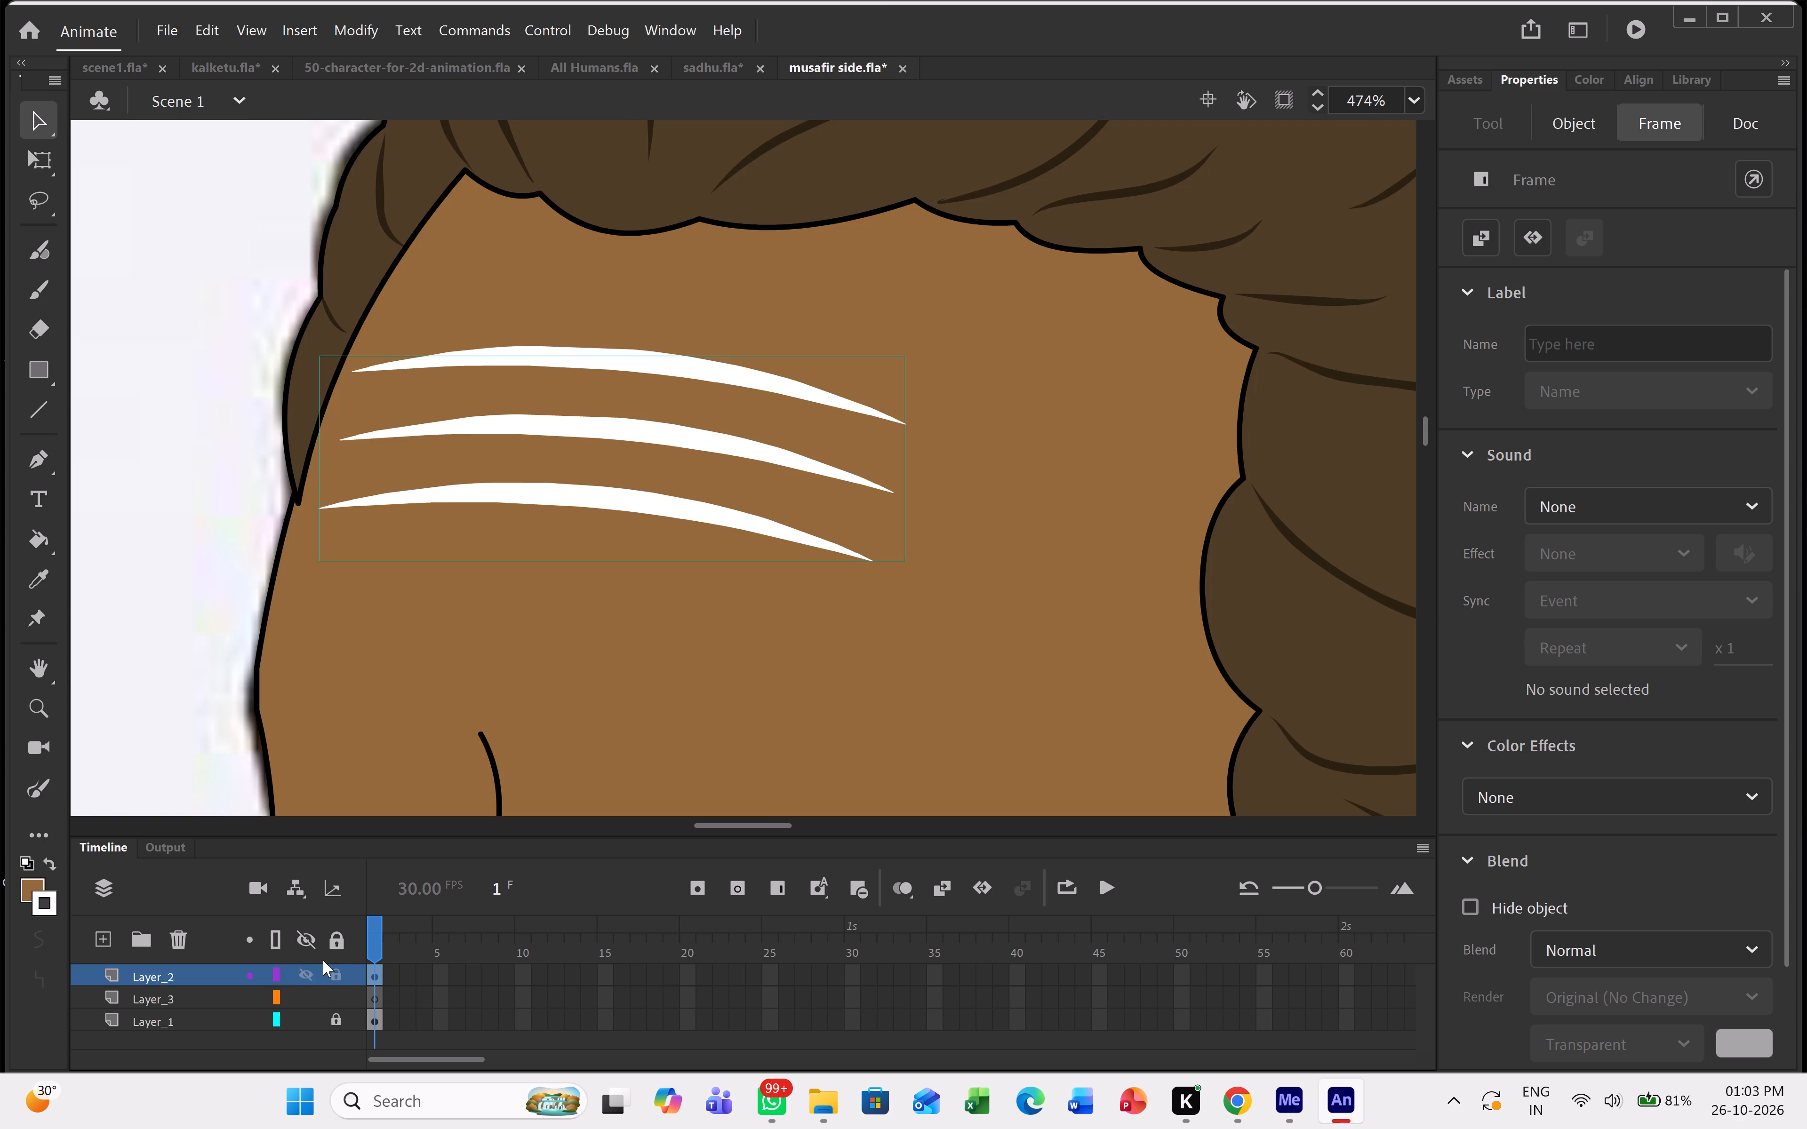
Hide Layer_2 and paint a closed oval about 14 by 36 px on Layer_3, tracing the reference's red forehead mark.
left_click(302, 977)
left_click(197, 999)
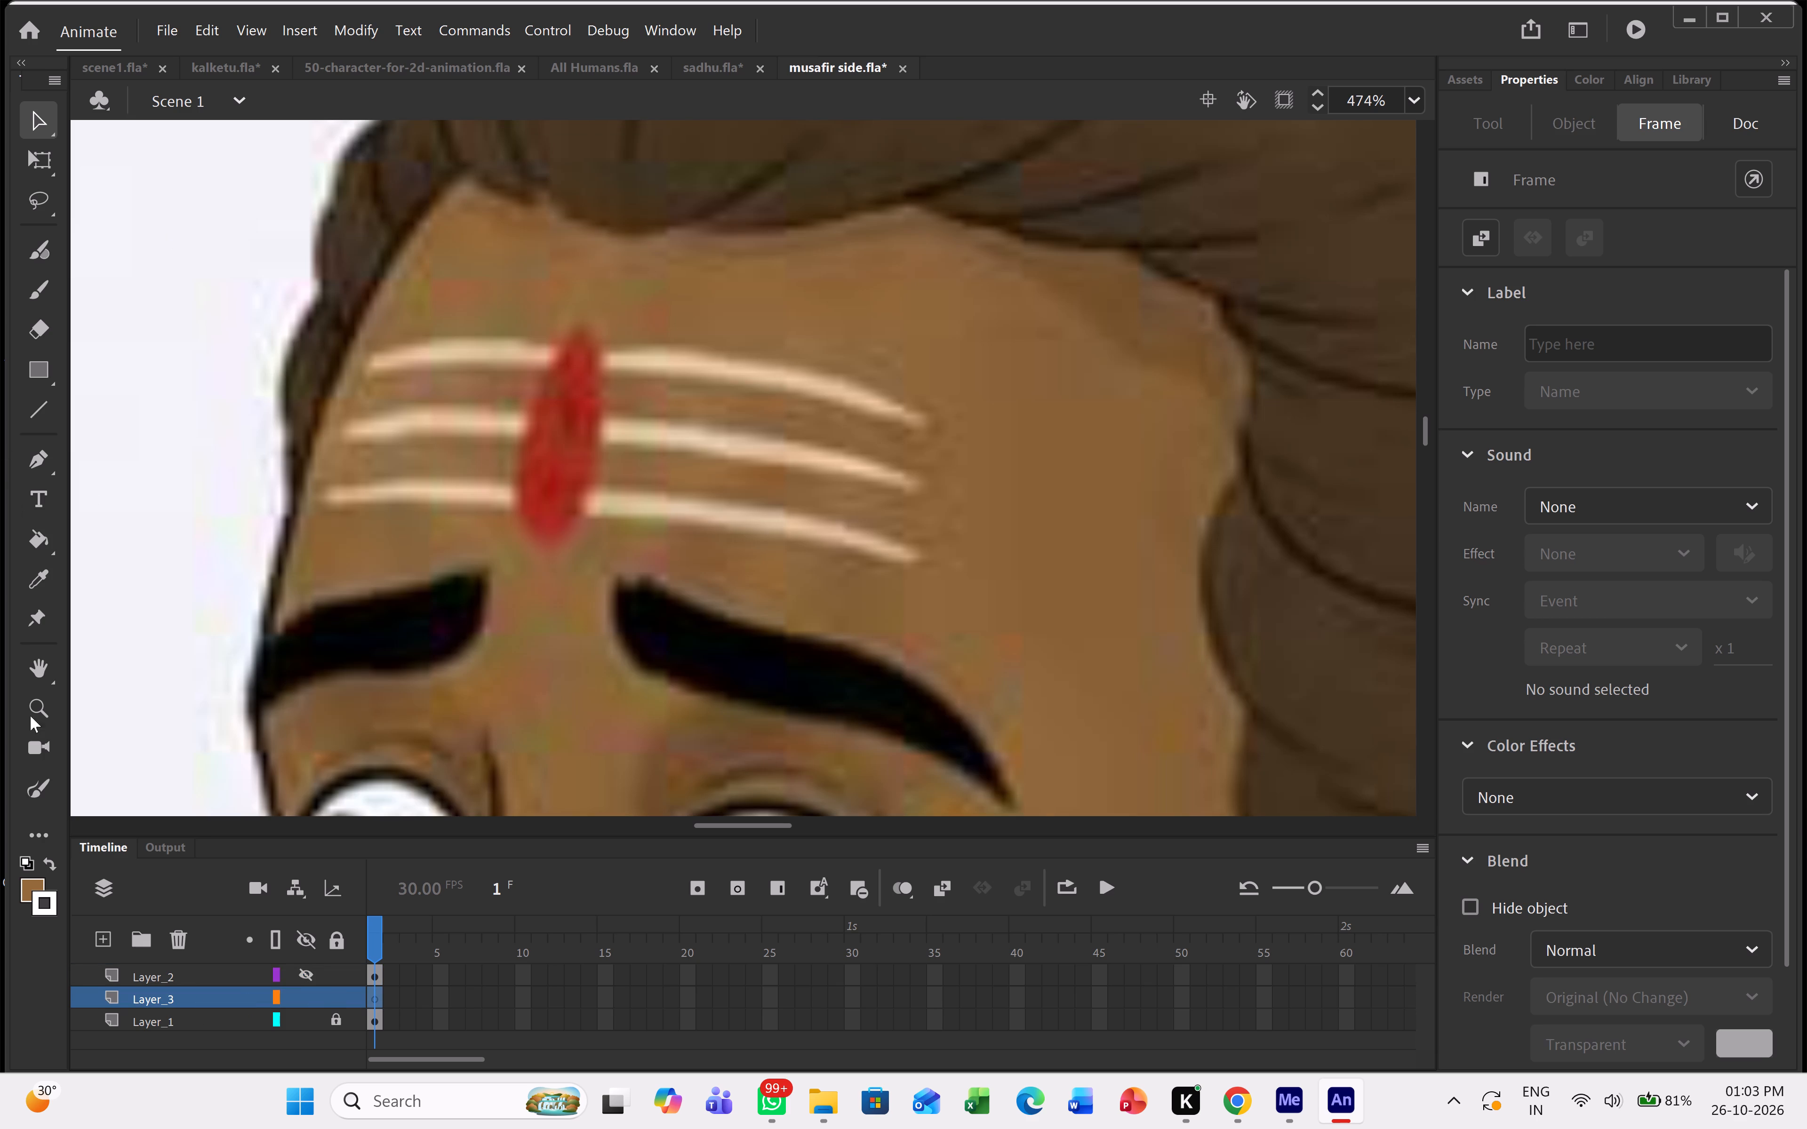
left_click(39, 797)
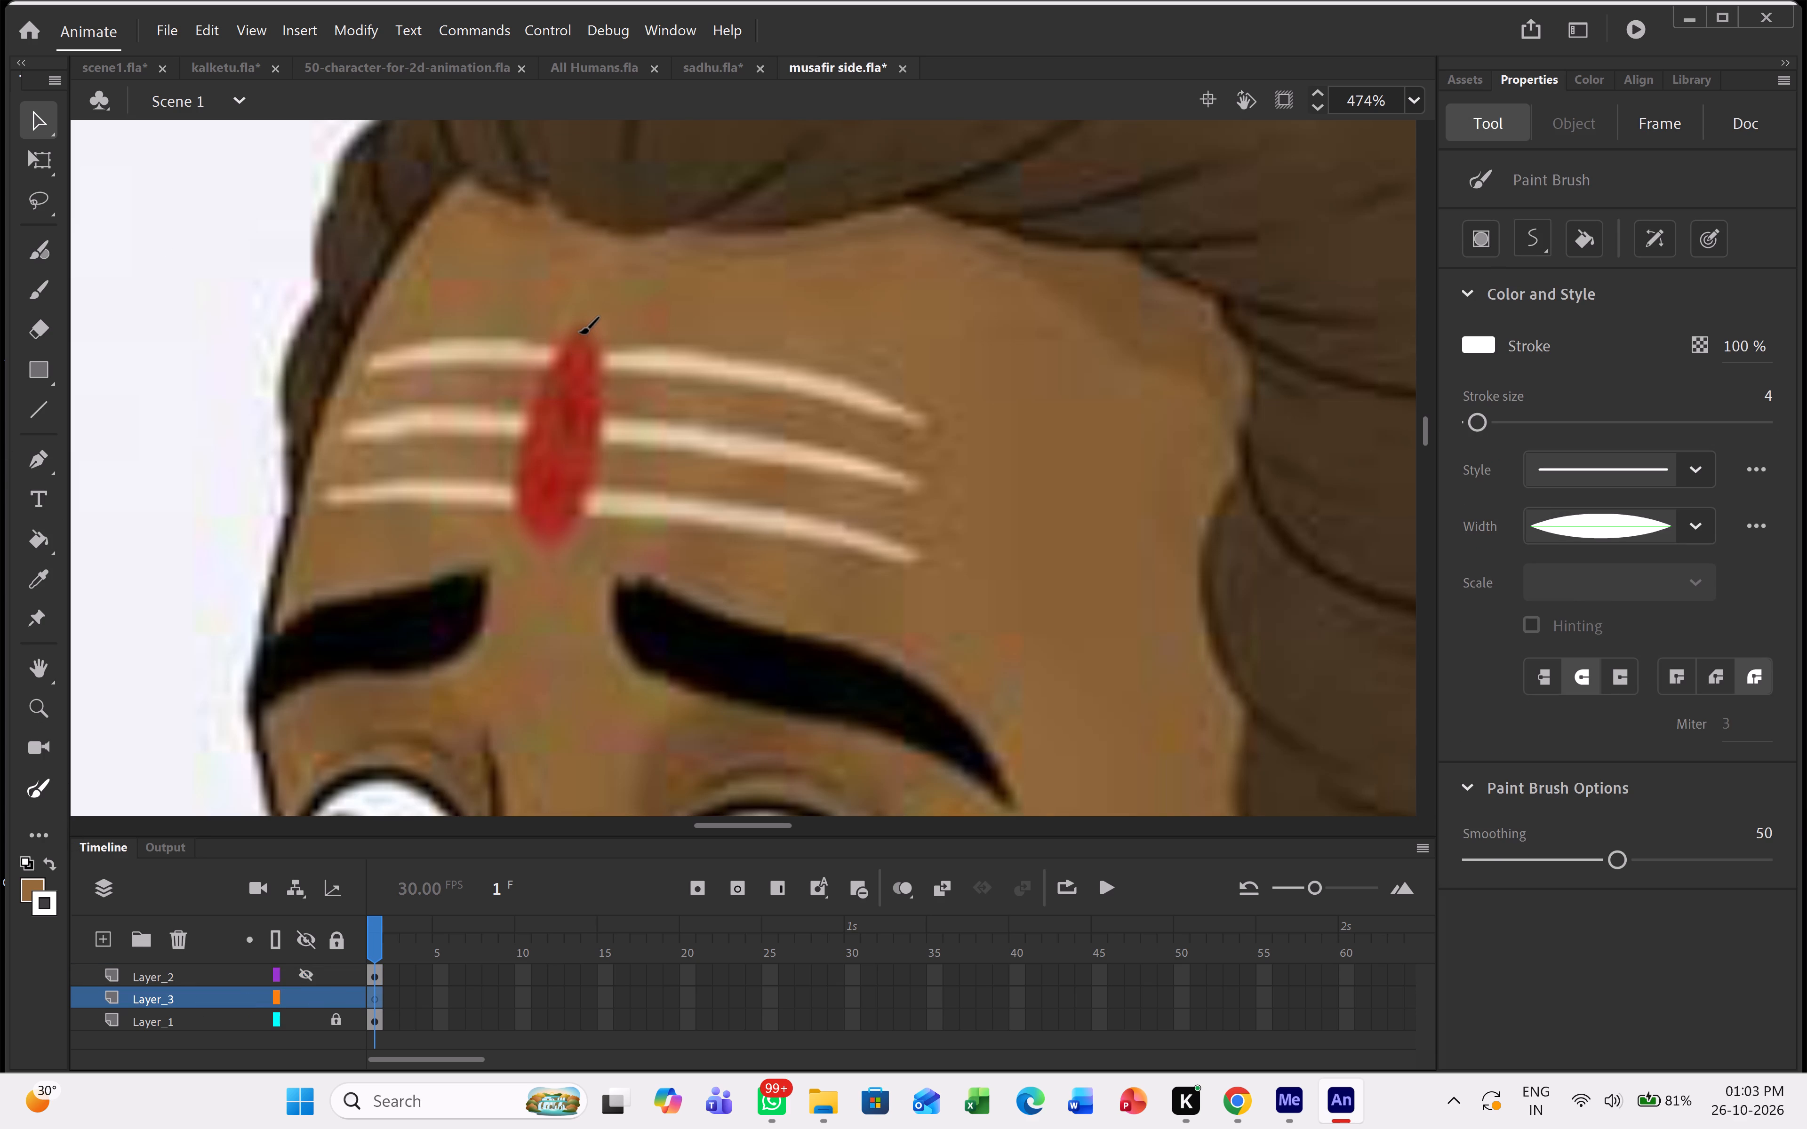
left_click_drag(578, 332, 527, 513)
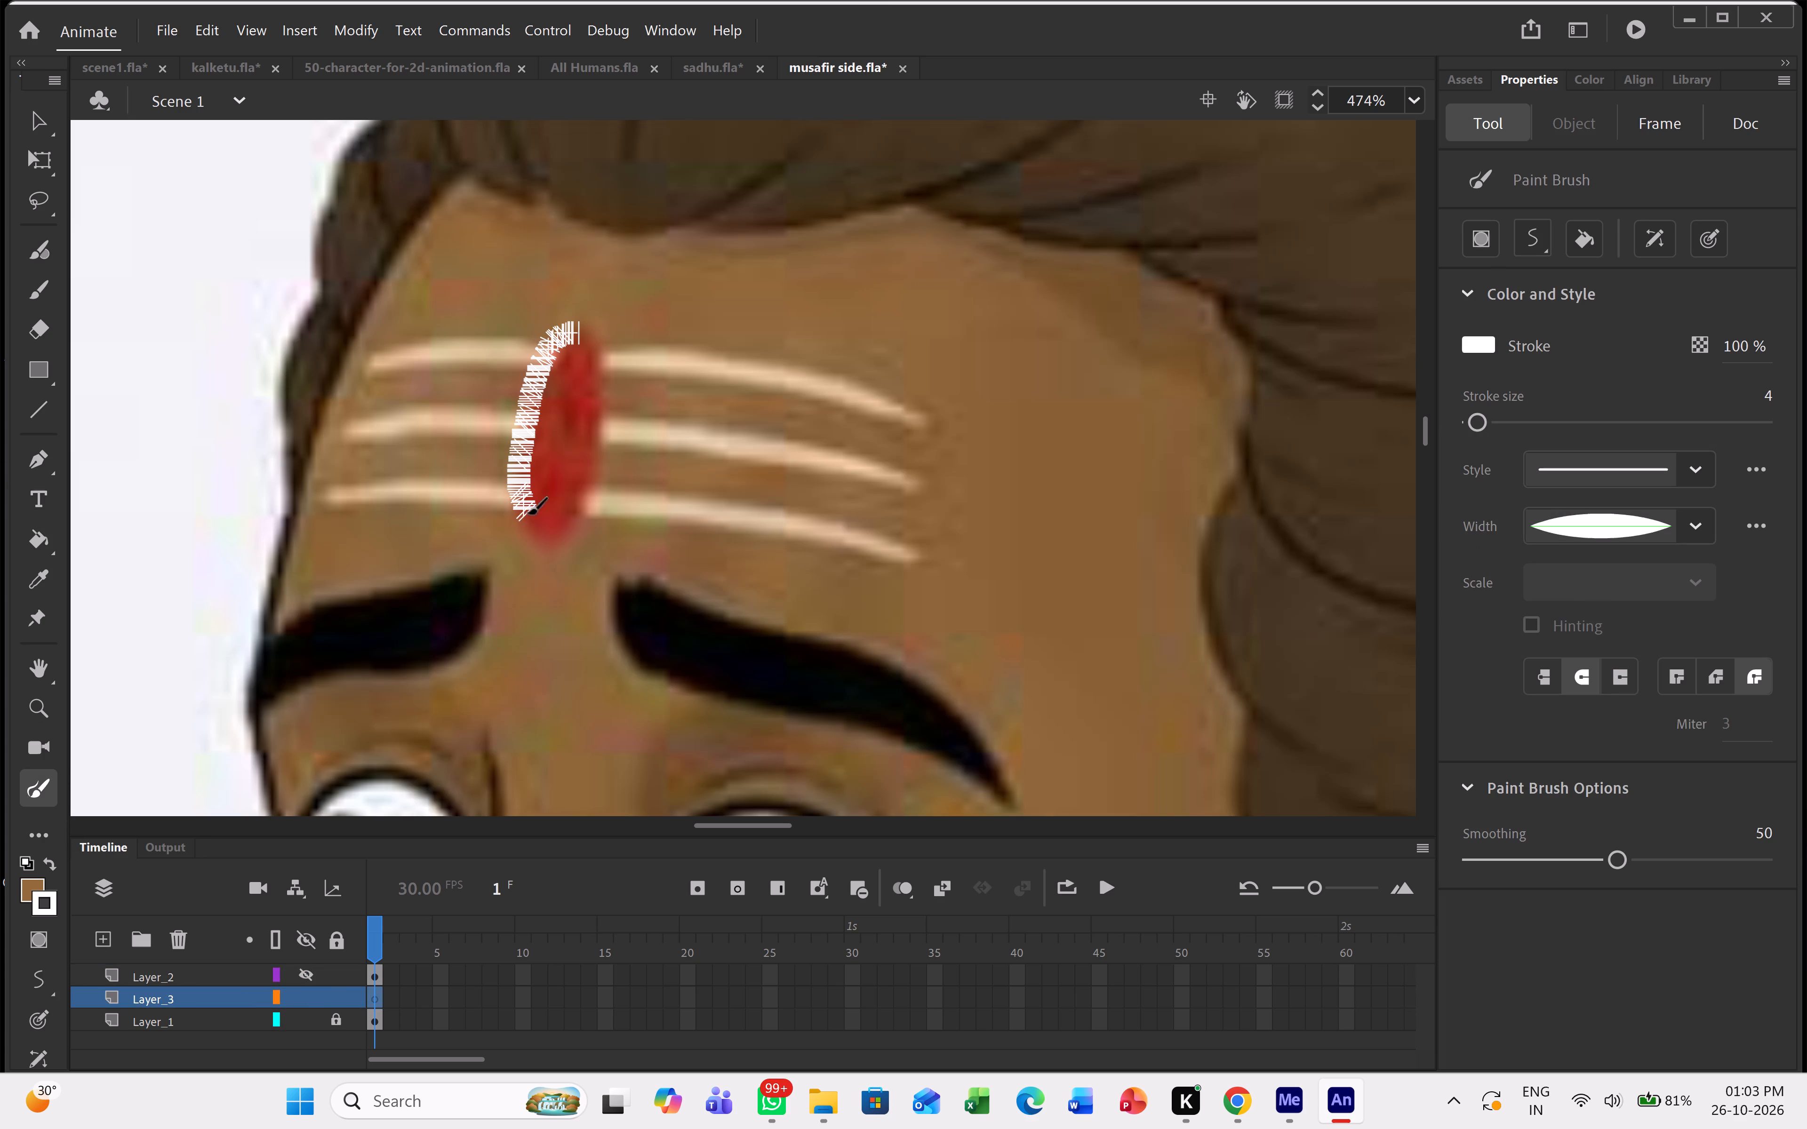
left_click_drag(527, 513, 573, 333)
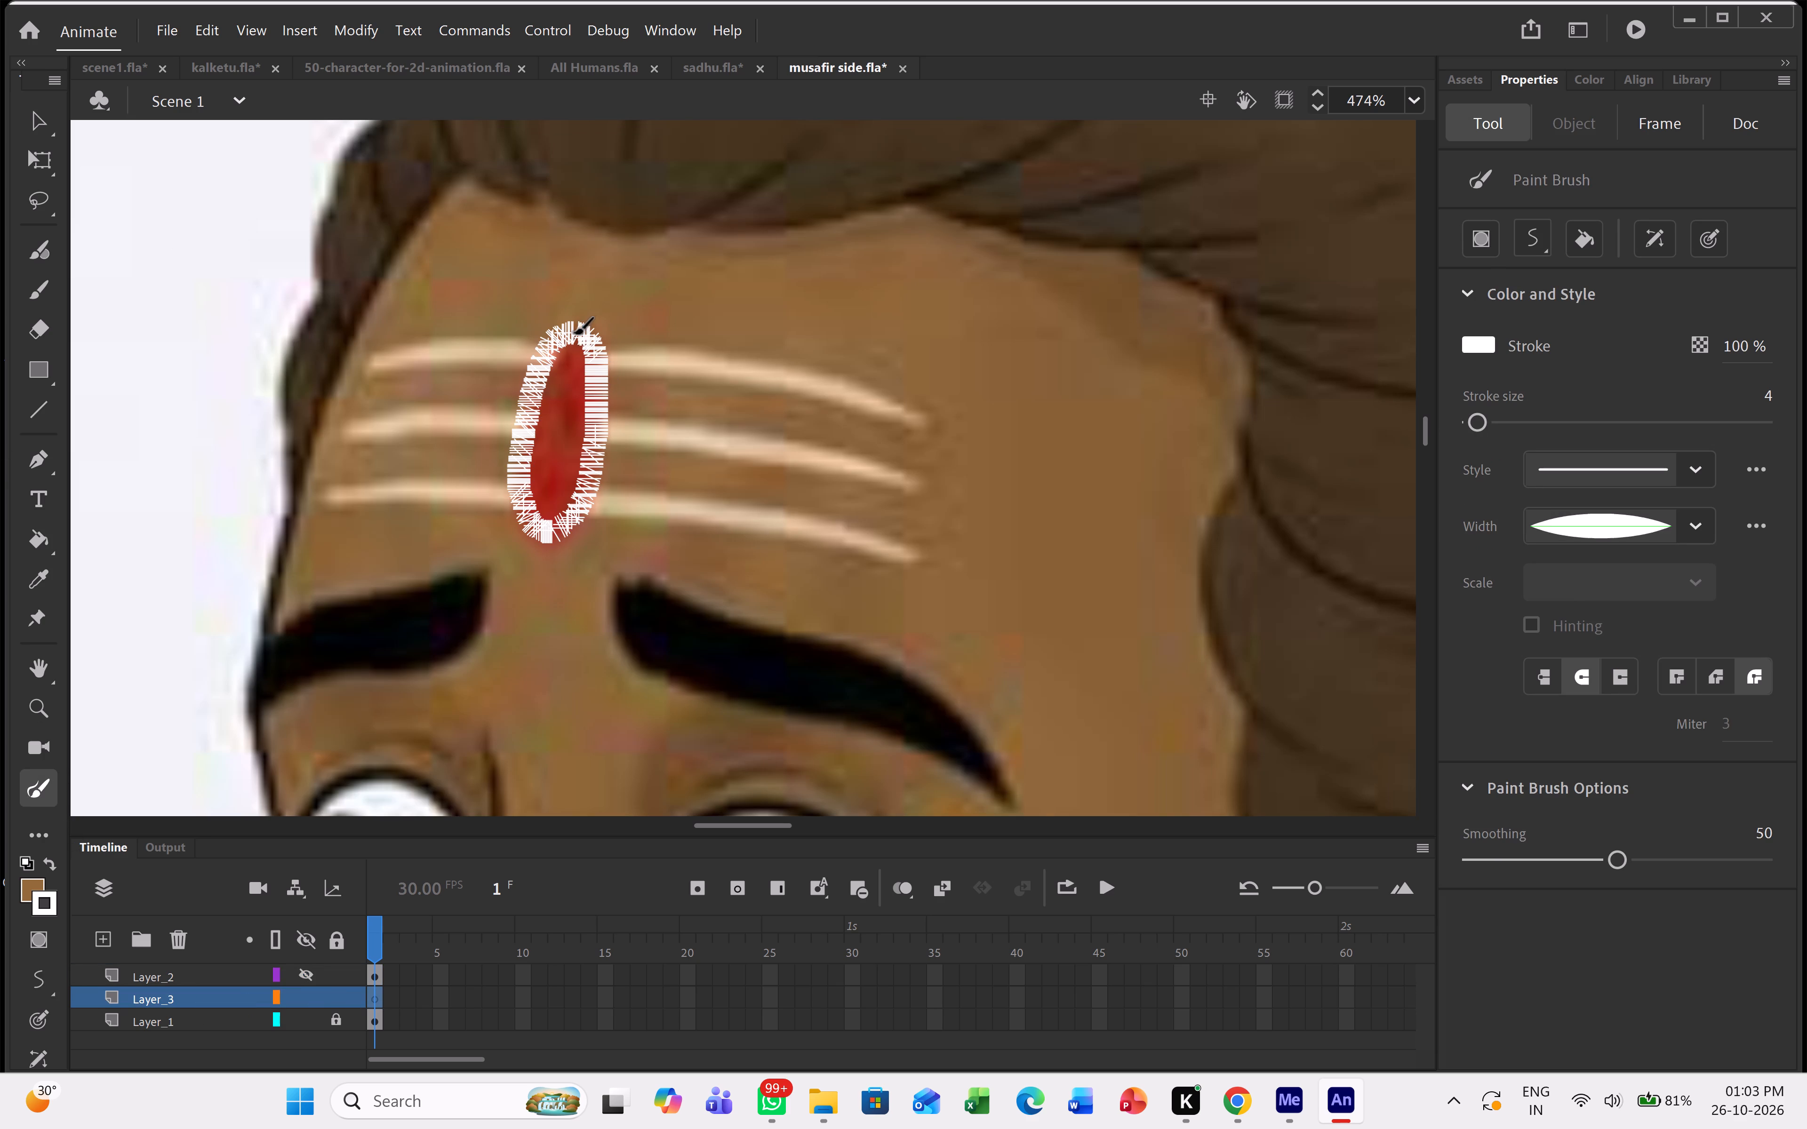
left_click_drag(573, 333, 573, 333)
Give the white oval outline a uniform width profile and a stroke size of 1.
left_click(35, 113)
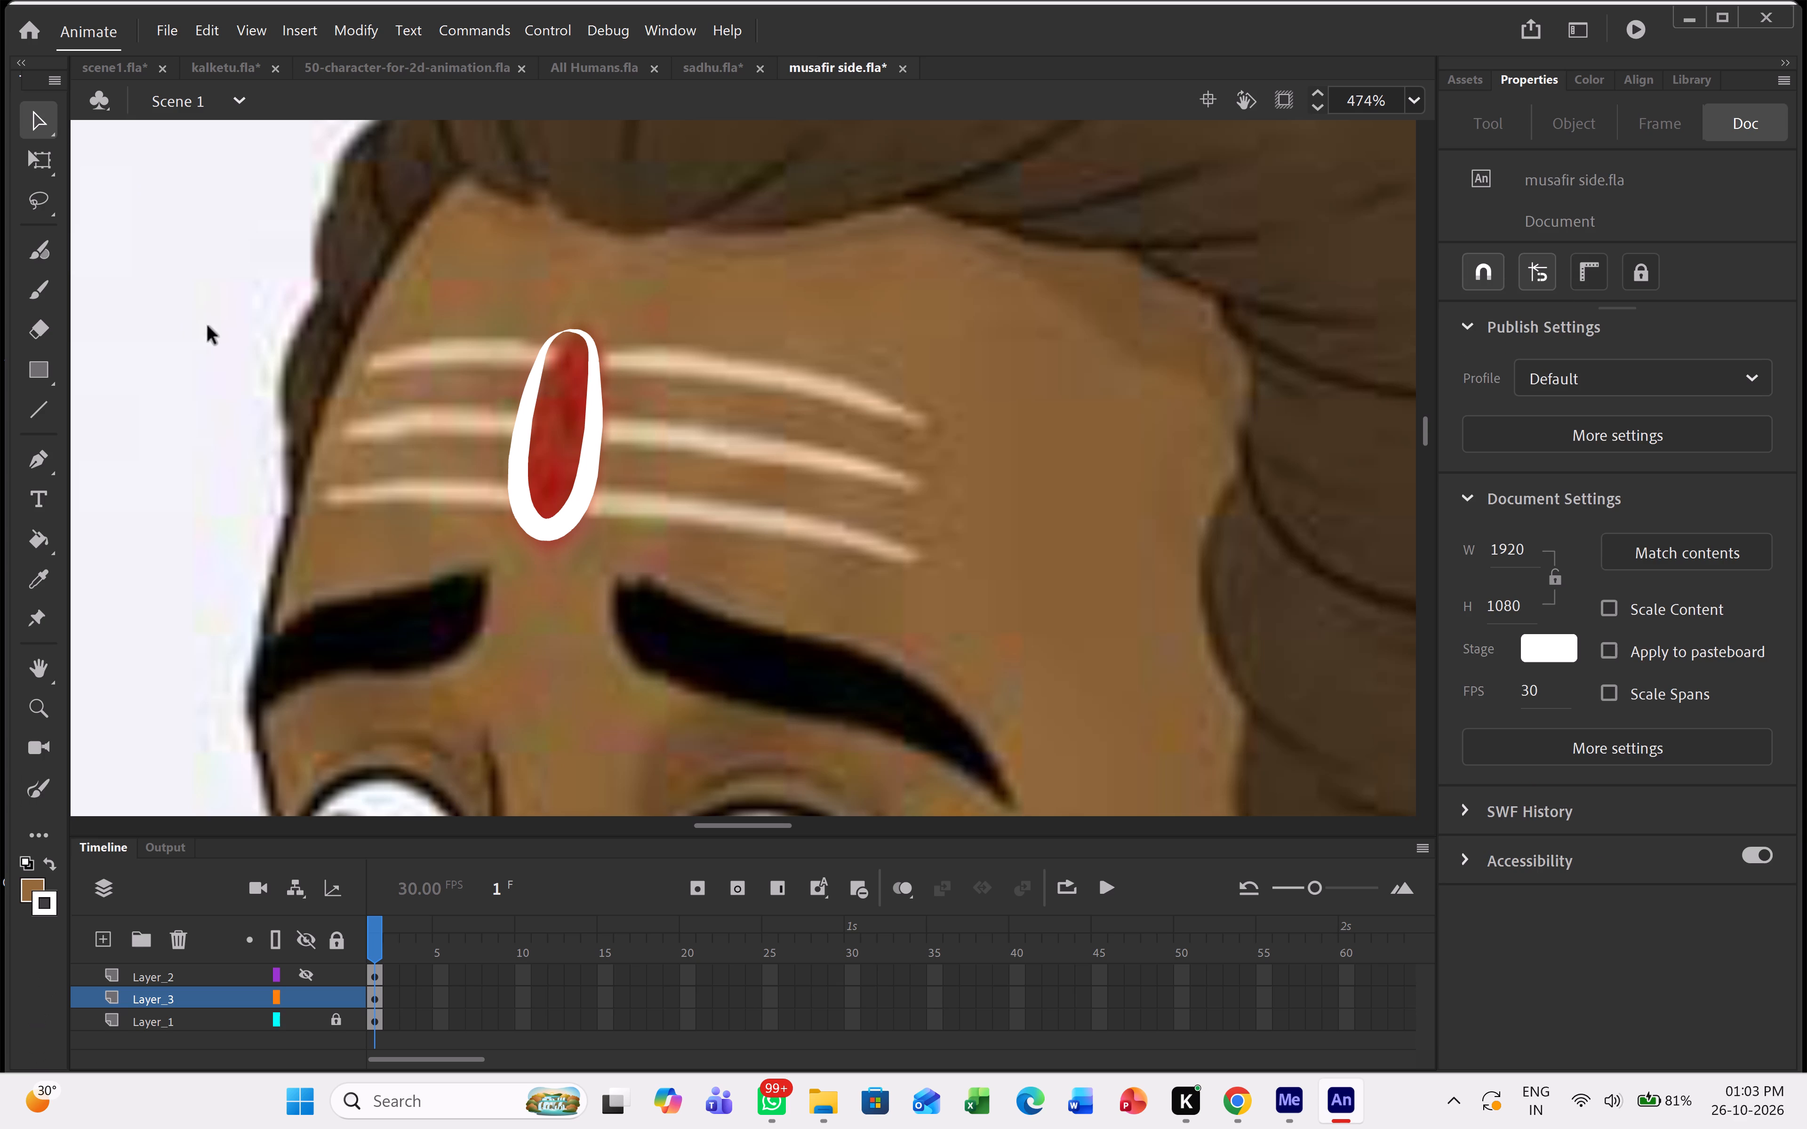
double_click(550, 524)
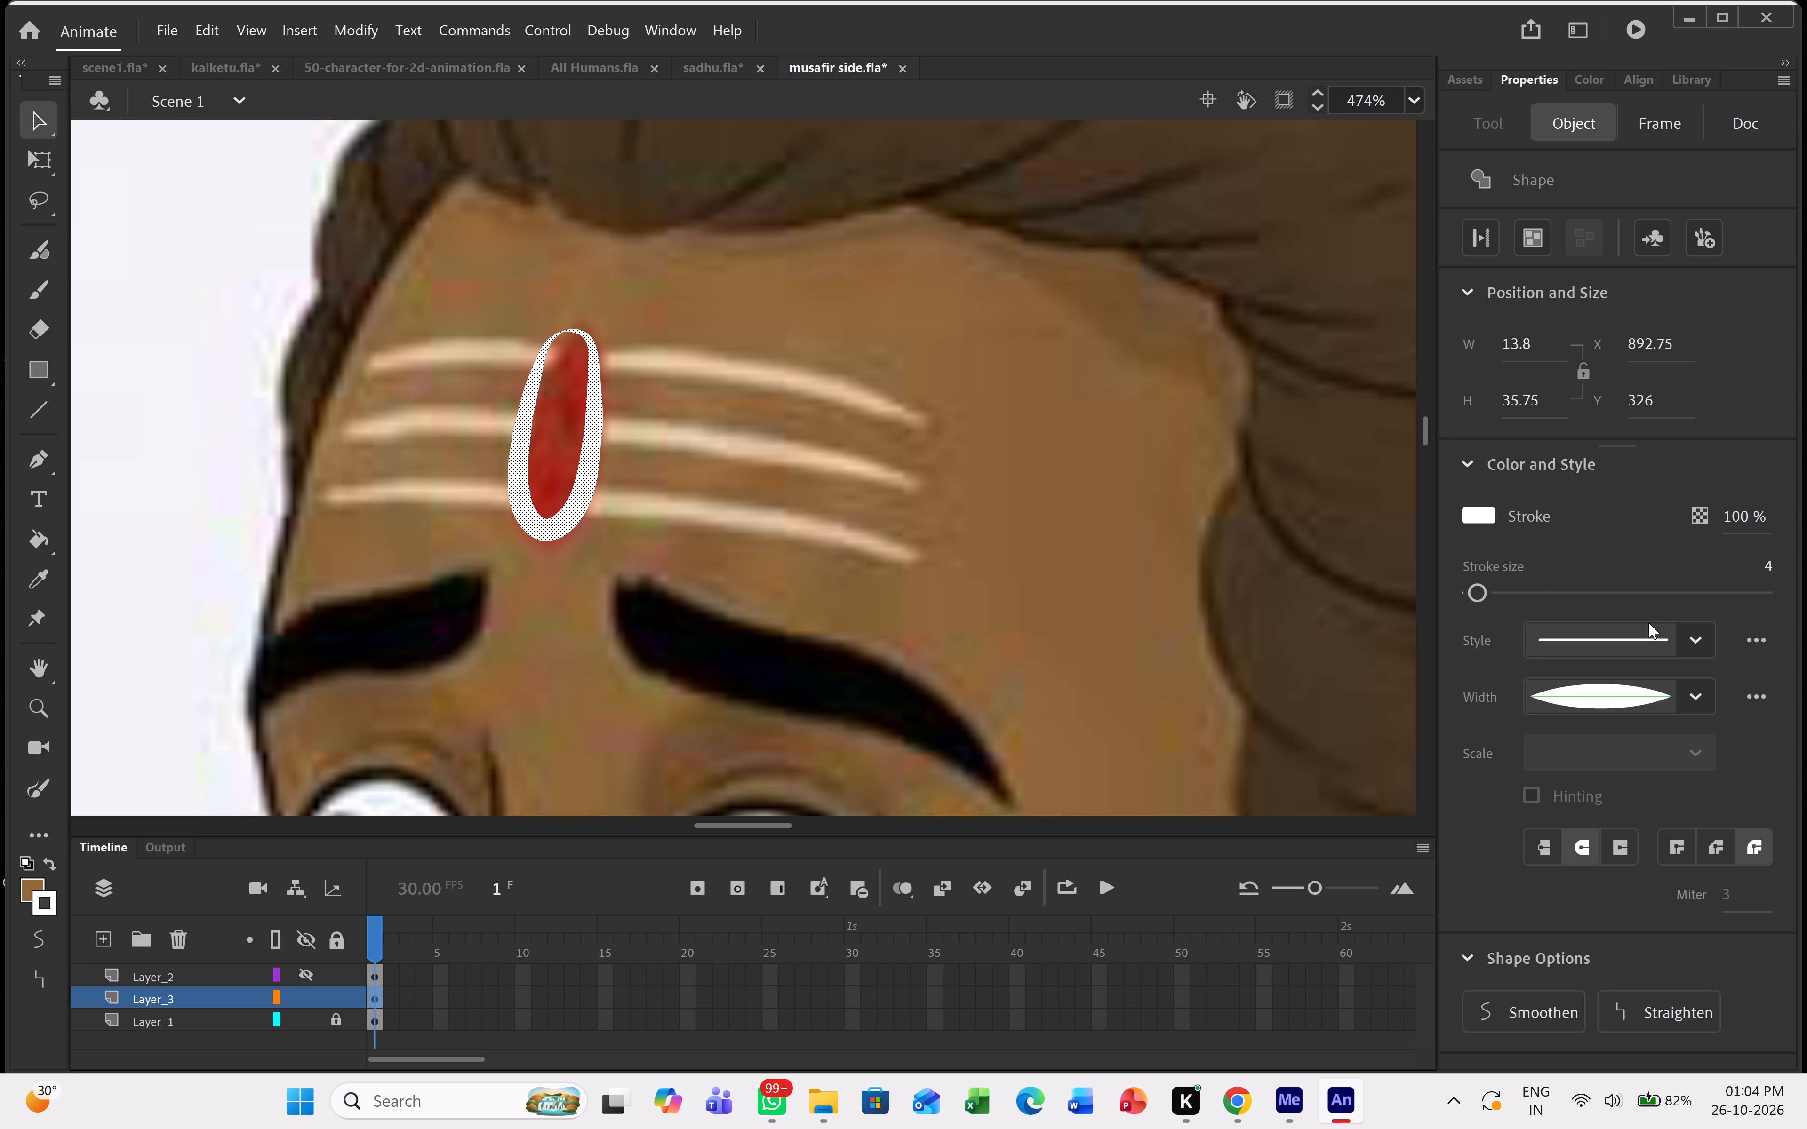
left_click(1696, 700)
left_click(1648, 727)
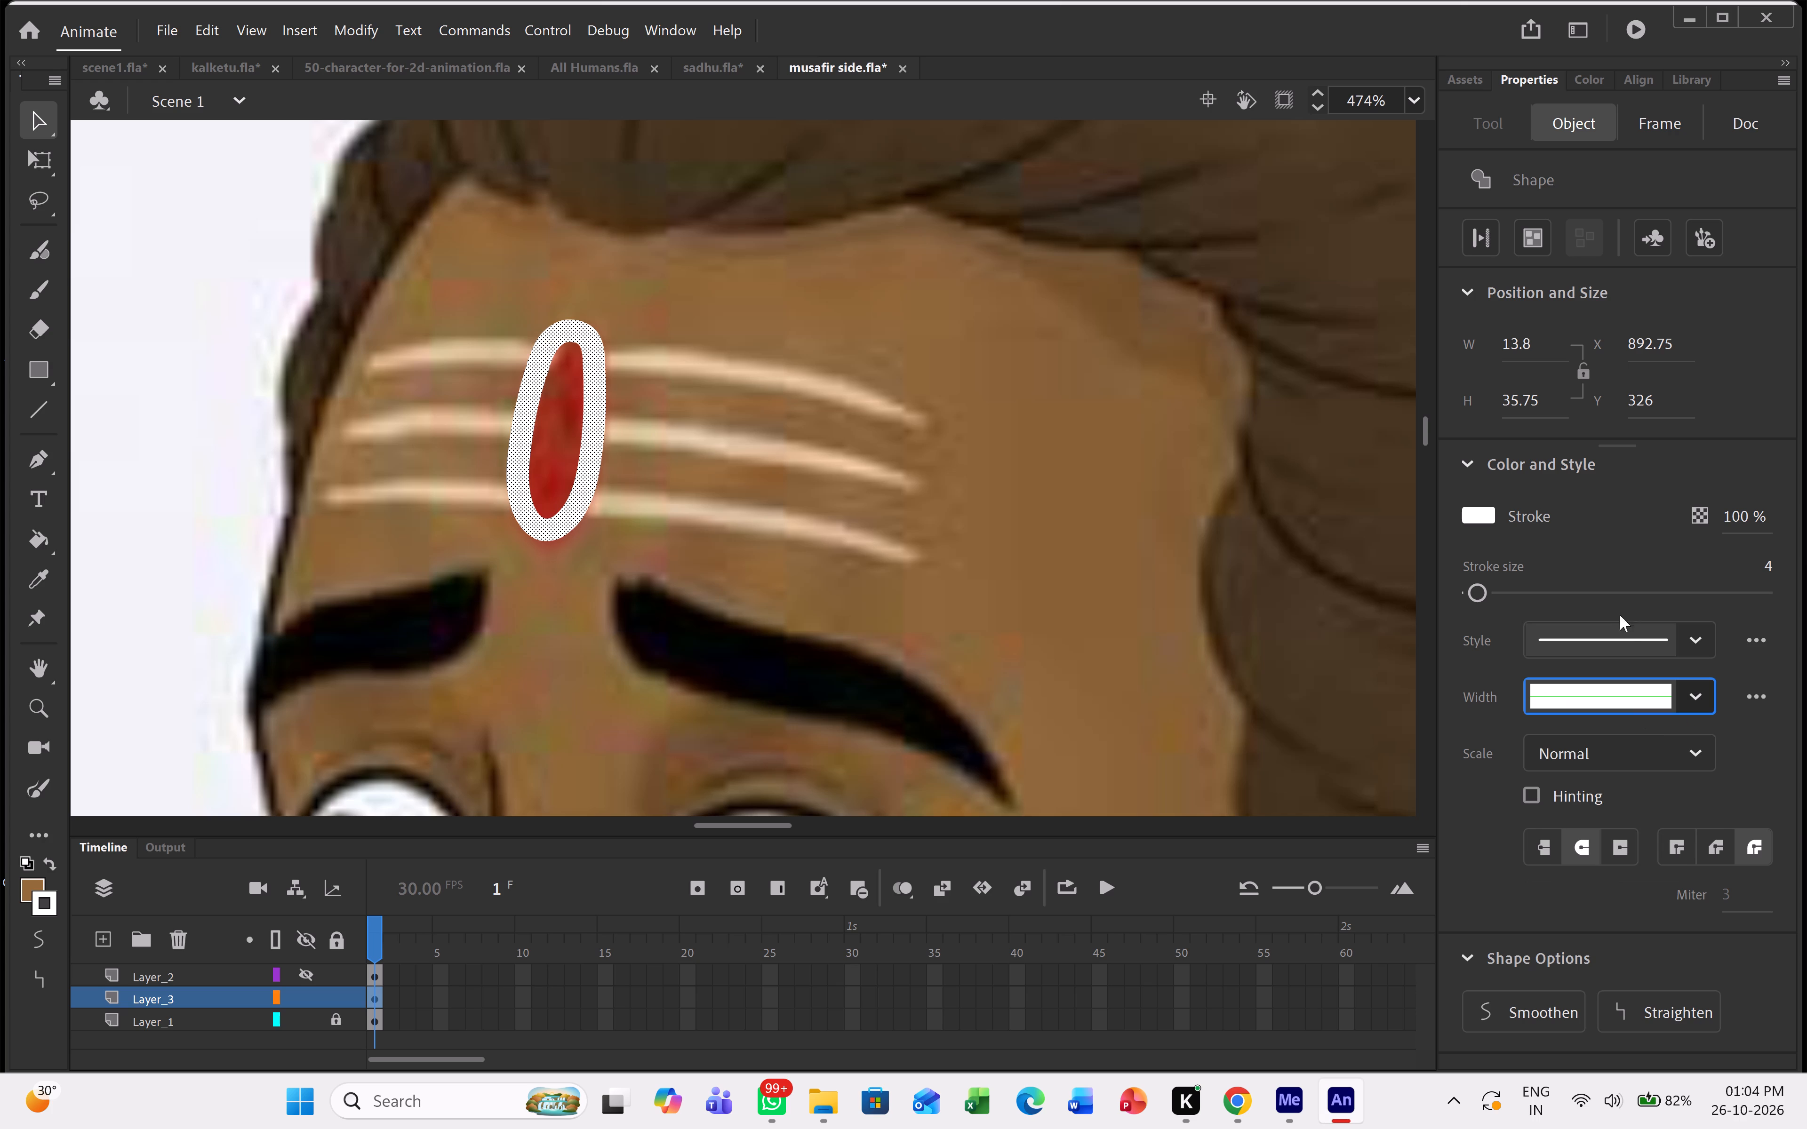
left_click(1703, 644)
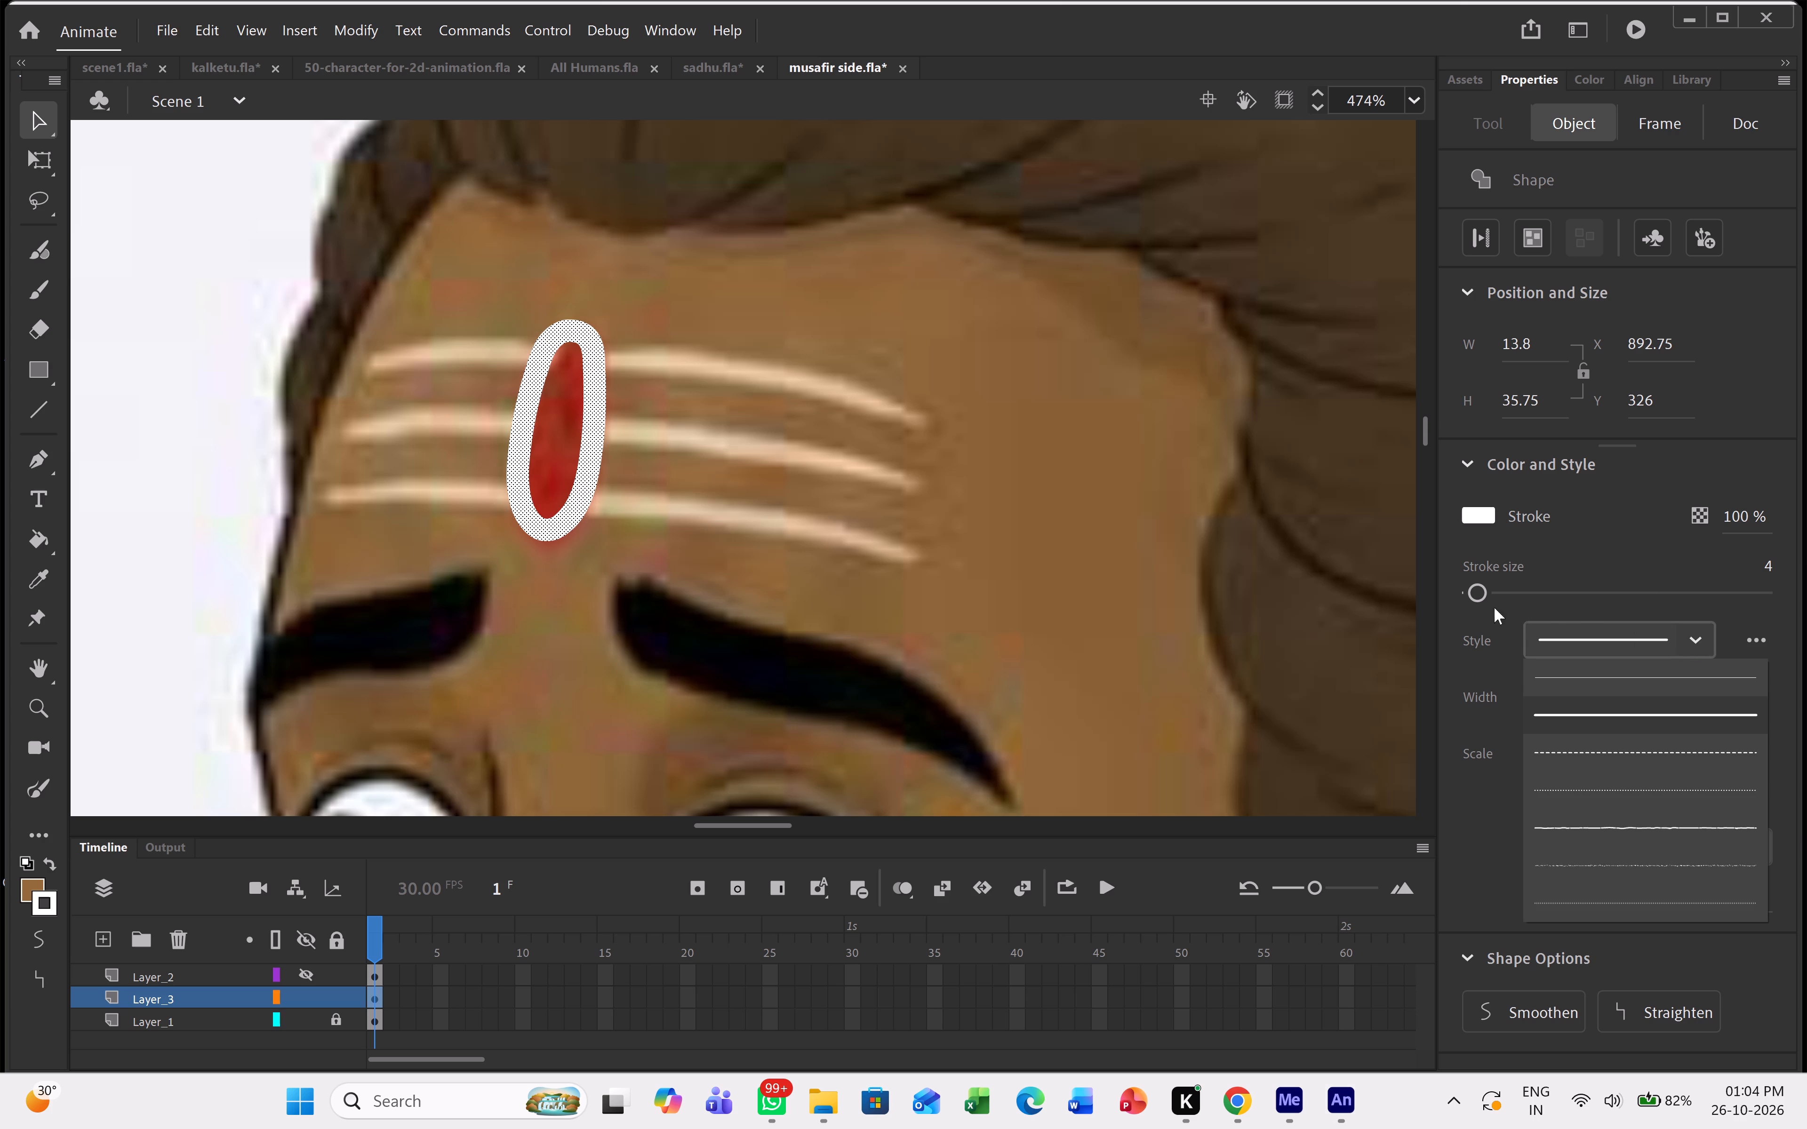
left_click_drag(1485, 594, 1471, 595)
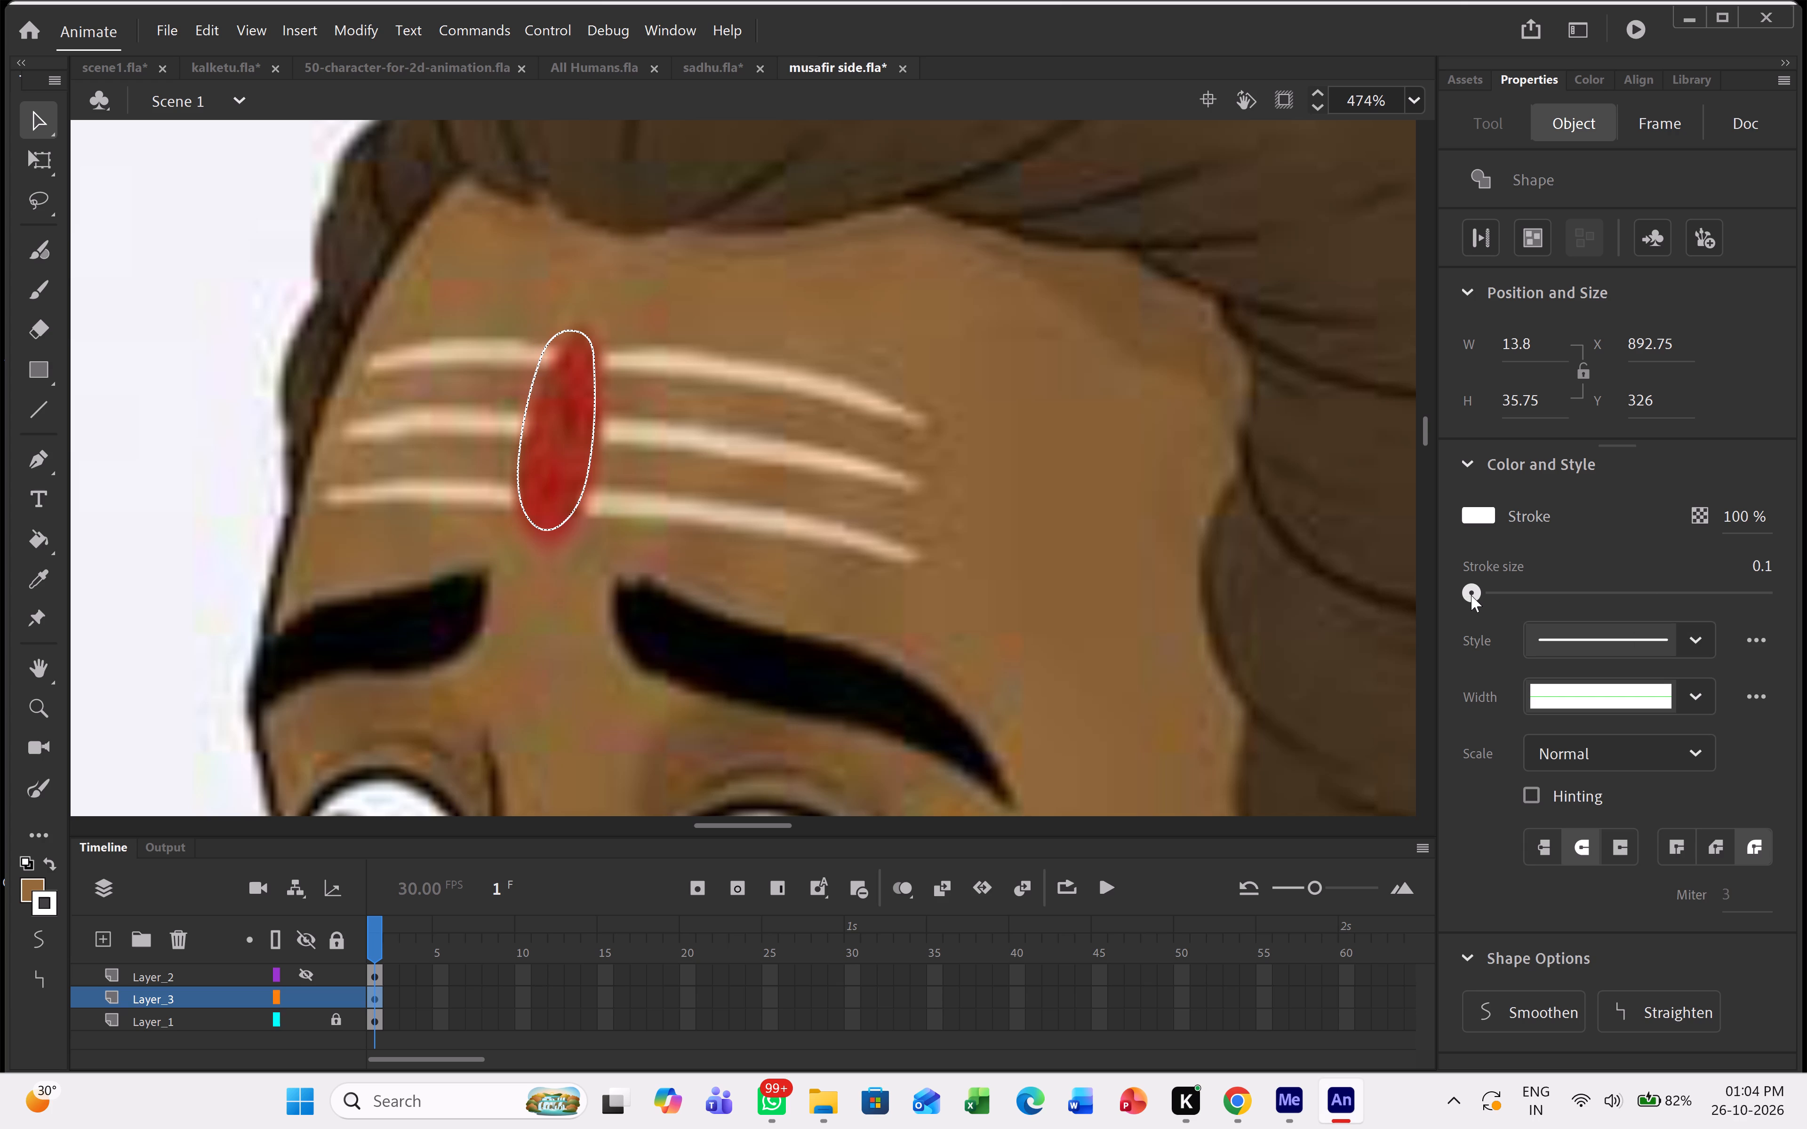
left_click_drag(1471, 595, 1481, 594)
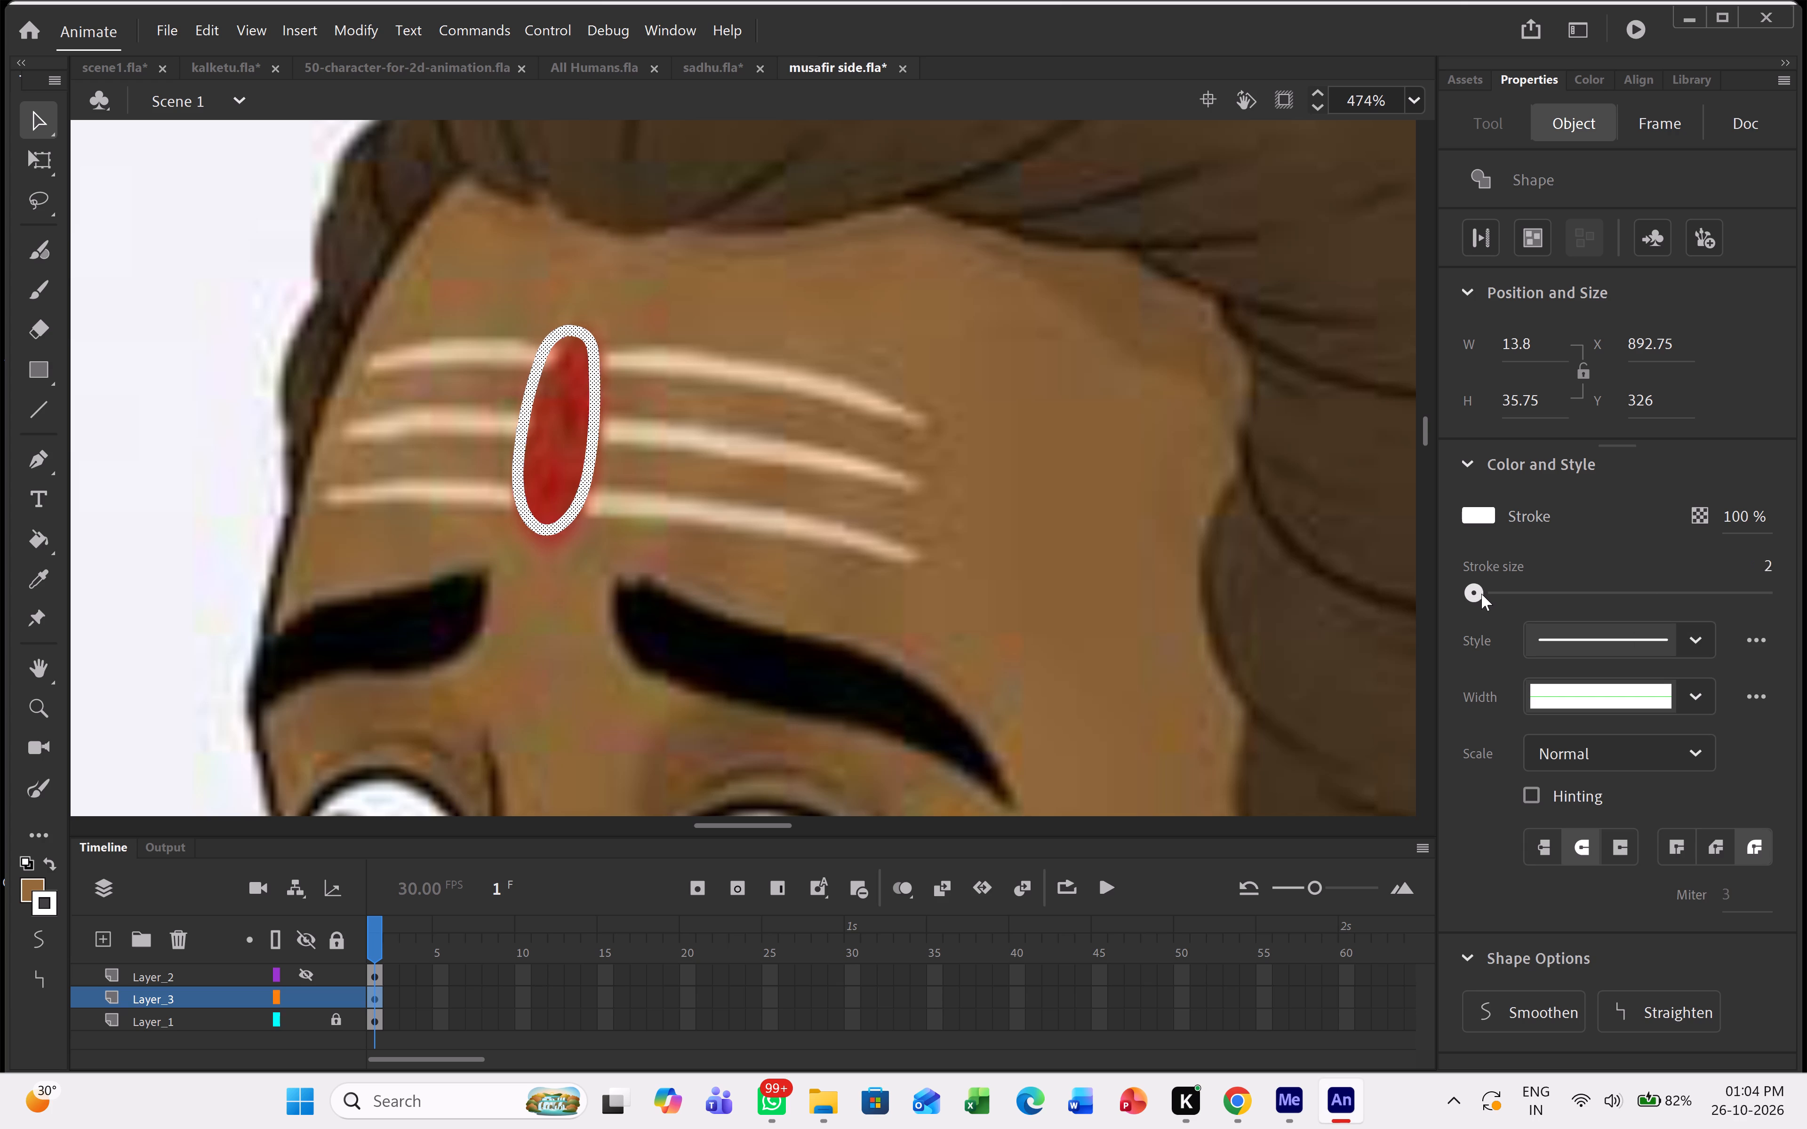
left_click_drag(1481, 594, 1478, 594)
left_click(1759, 559)
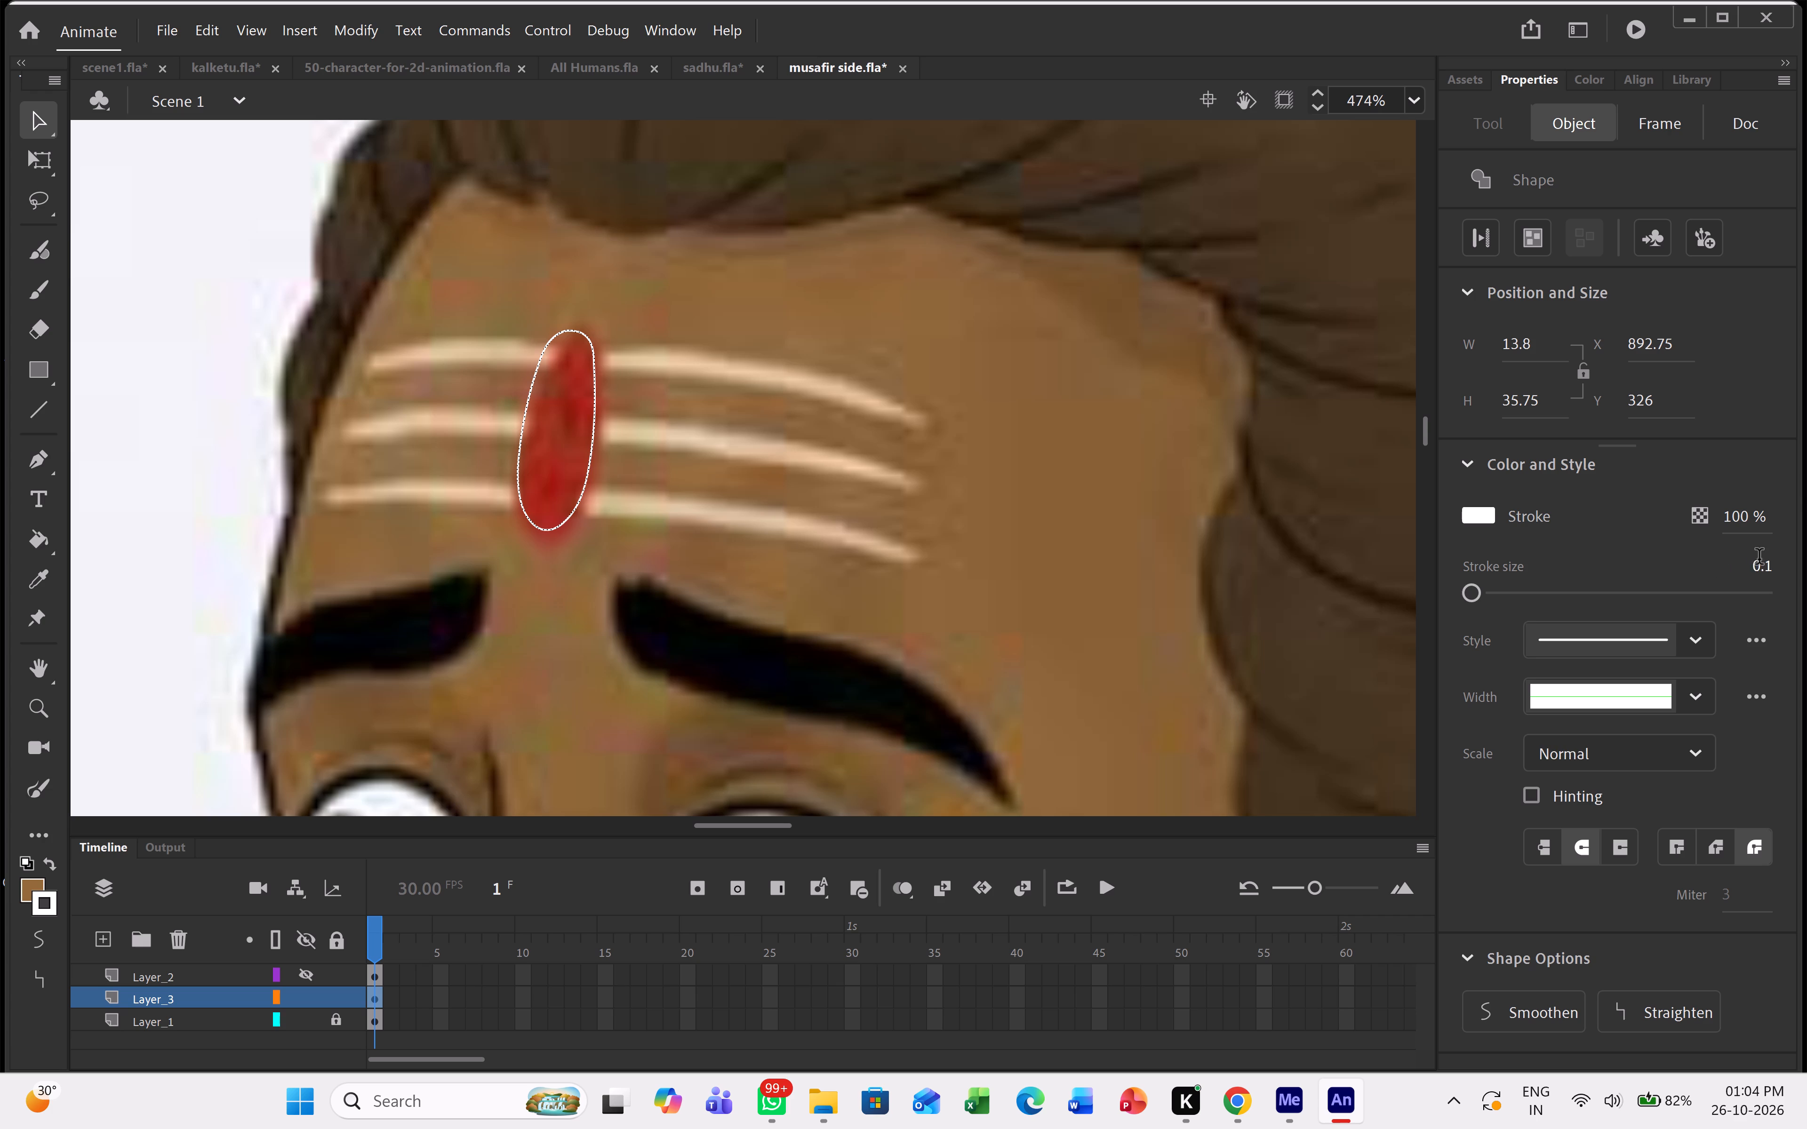
key("1")
left_click(1138, 466)
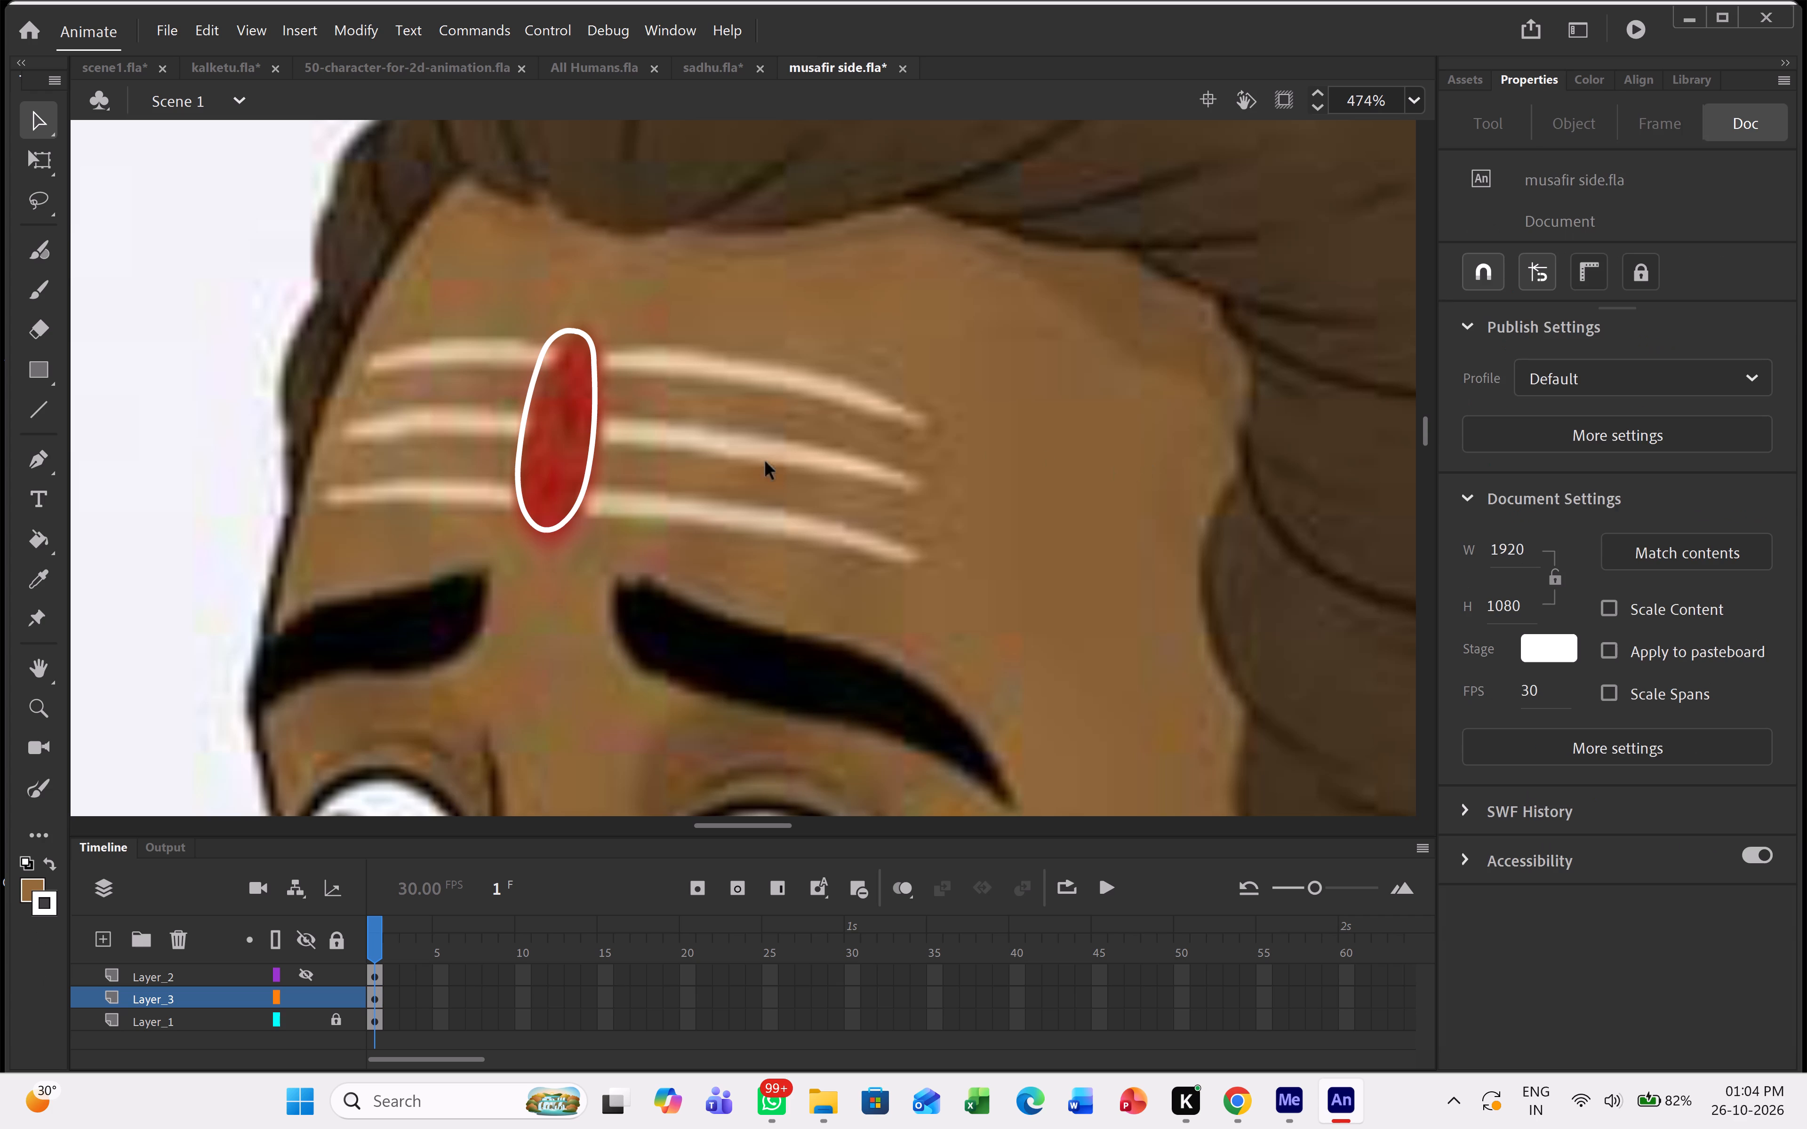
Reshape the oval outline's lower end outward to follow the bottom edge of the reference's red mark.
scroll(538, 374, "up", 5, "ctrl")
left_click_drag(554, 620, 552, 625)
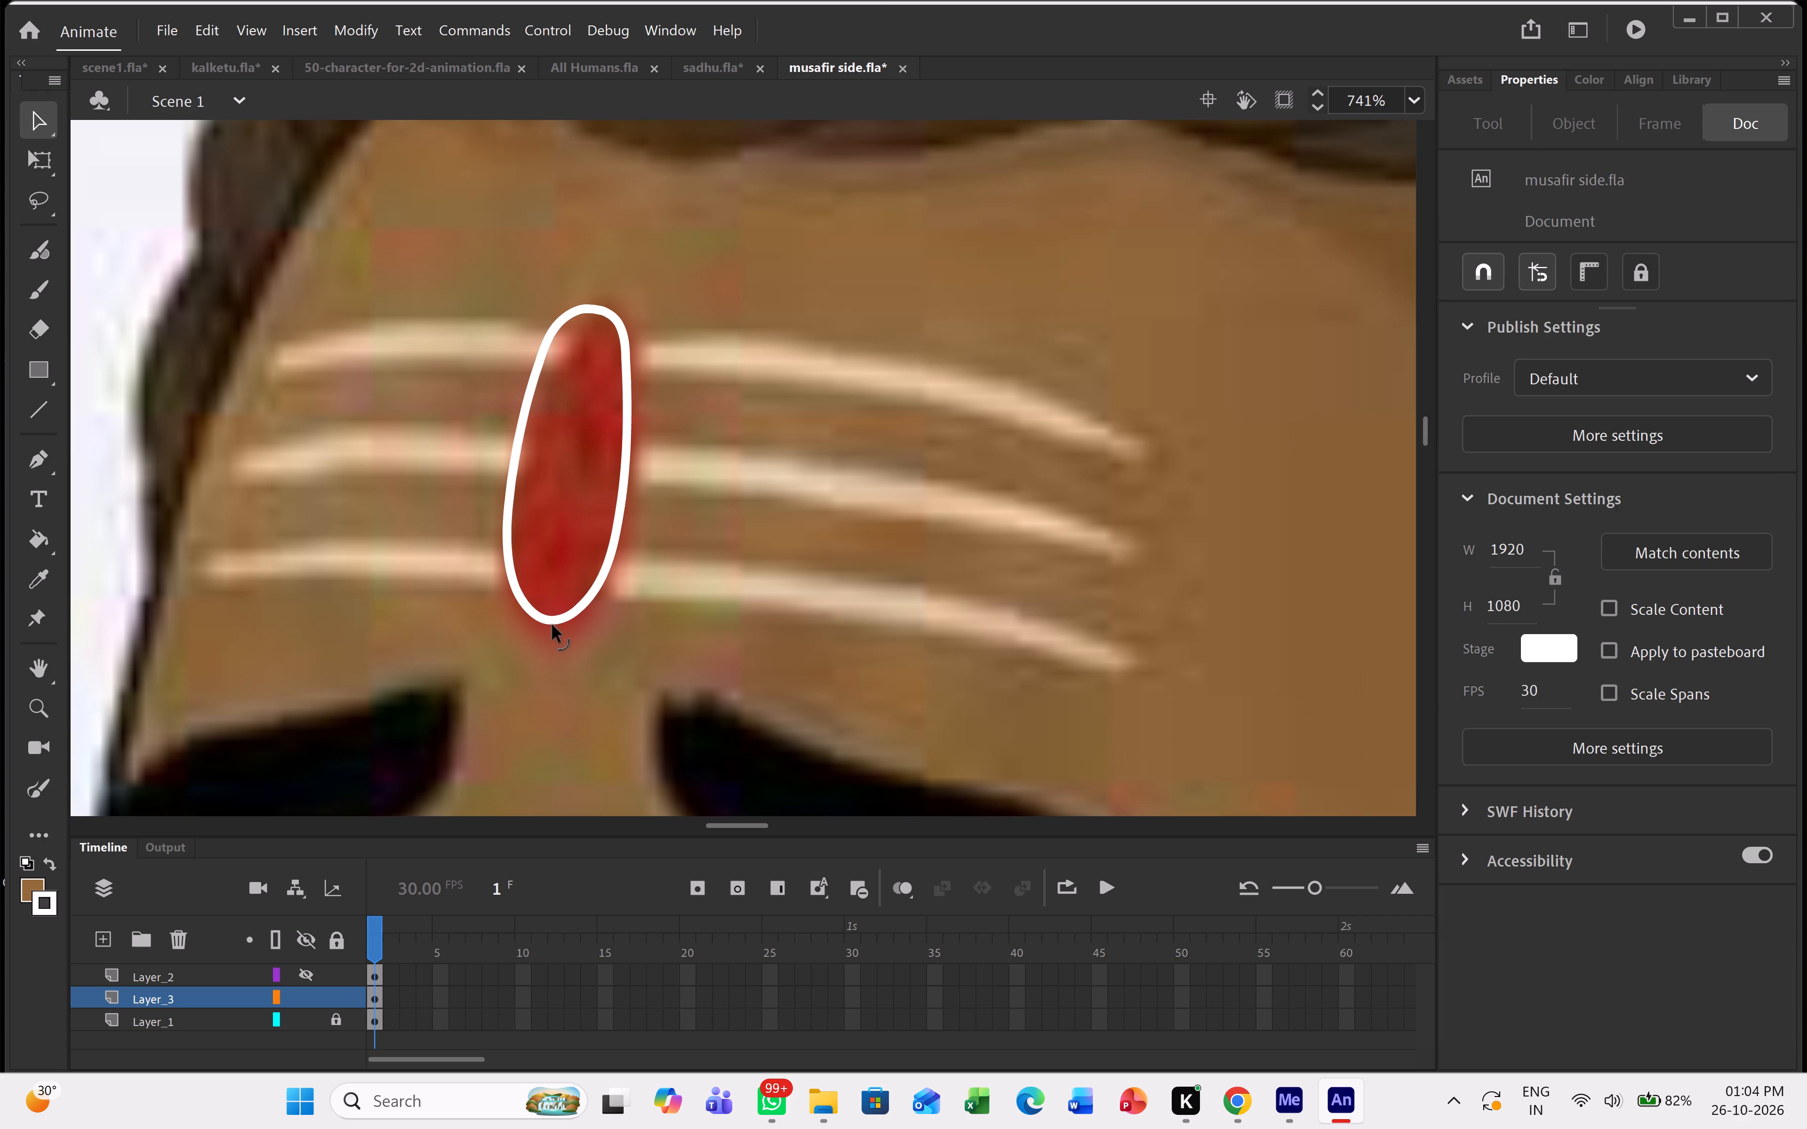
left_click_drag(552, 625, 551, 632)
left_click_drag(528, 612, 518, 619)
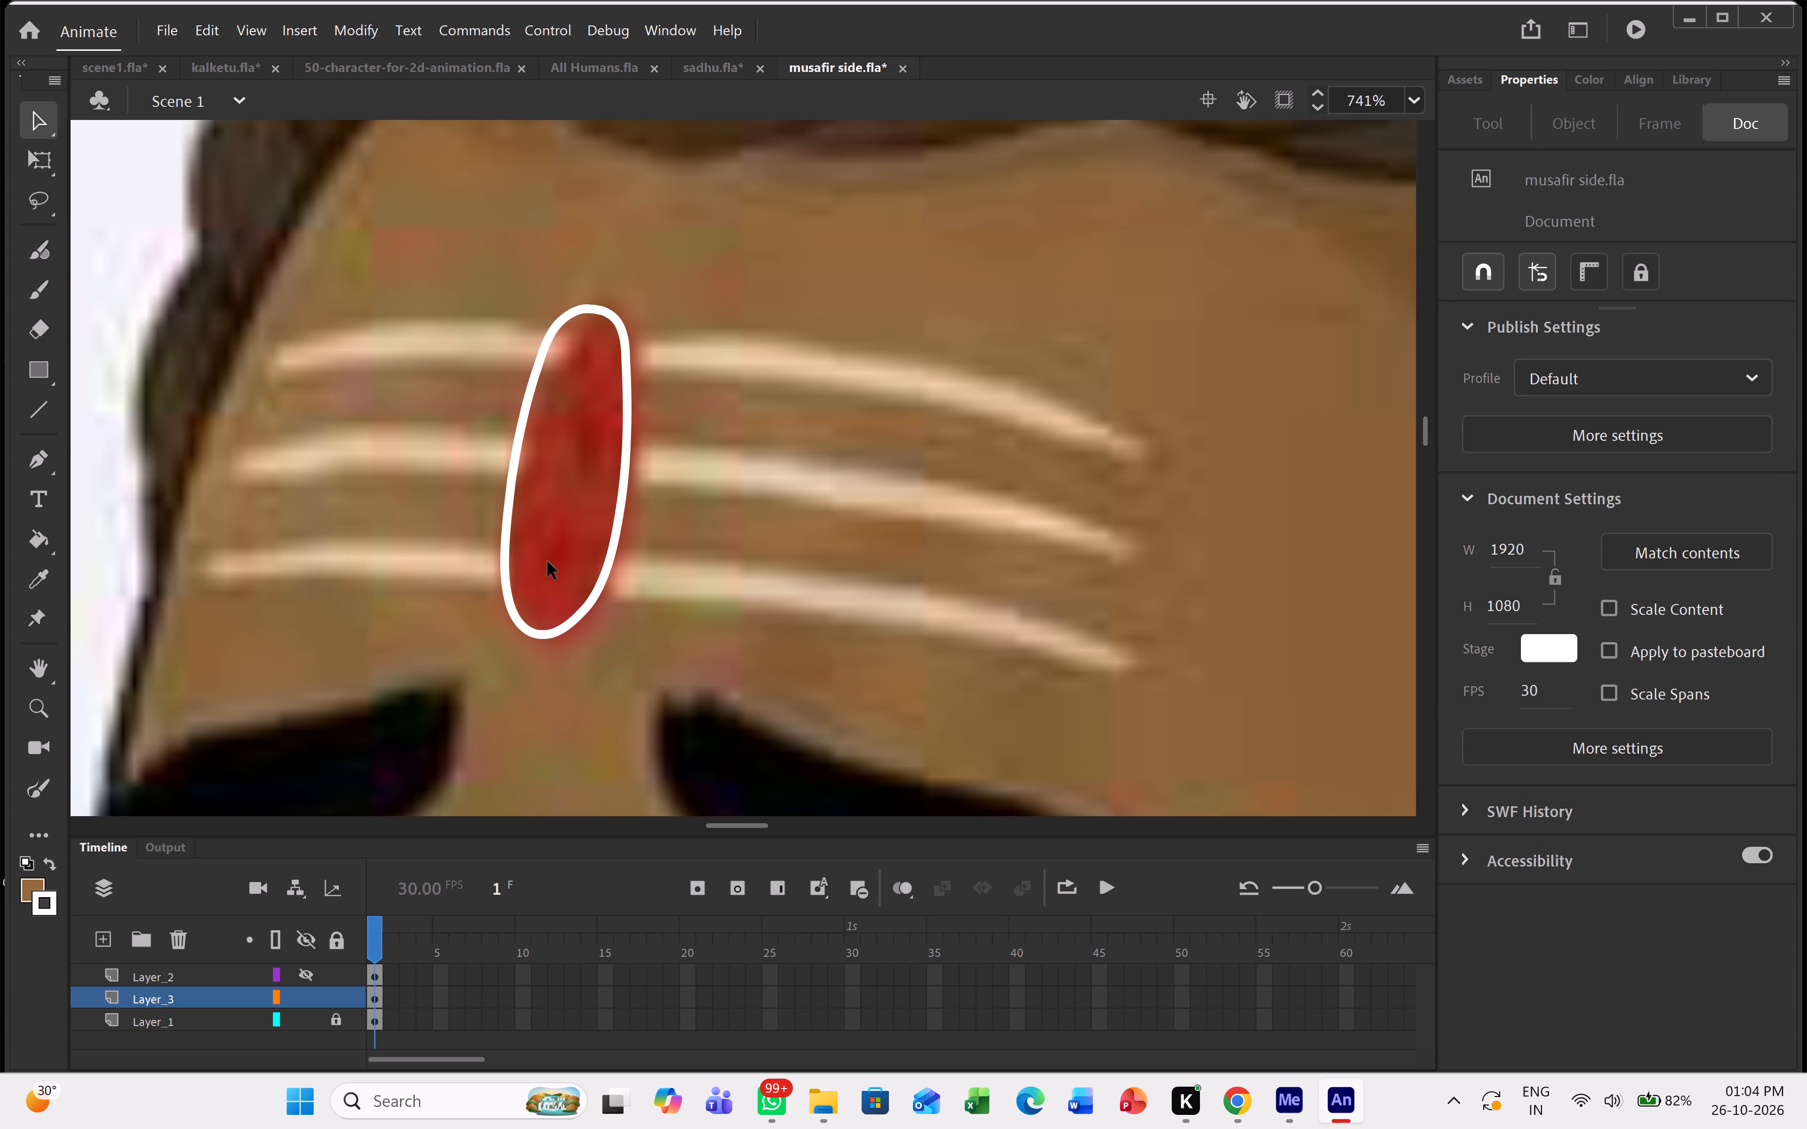
Fill the oval with the red sampled from the reference mark and delete its white outline.
key("i")
double_click(556, 542)
scroll(556, 542, "down", 3, "ctrl")
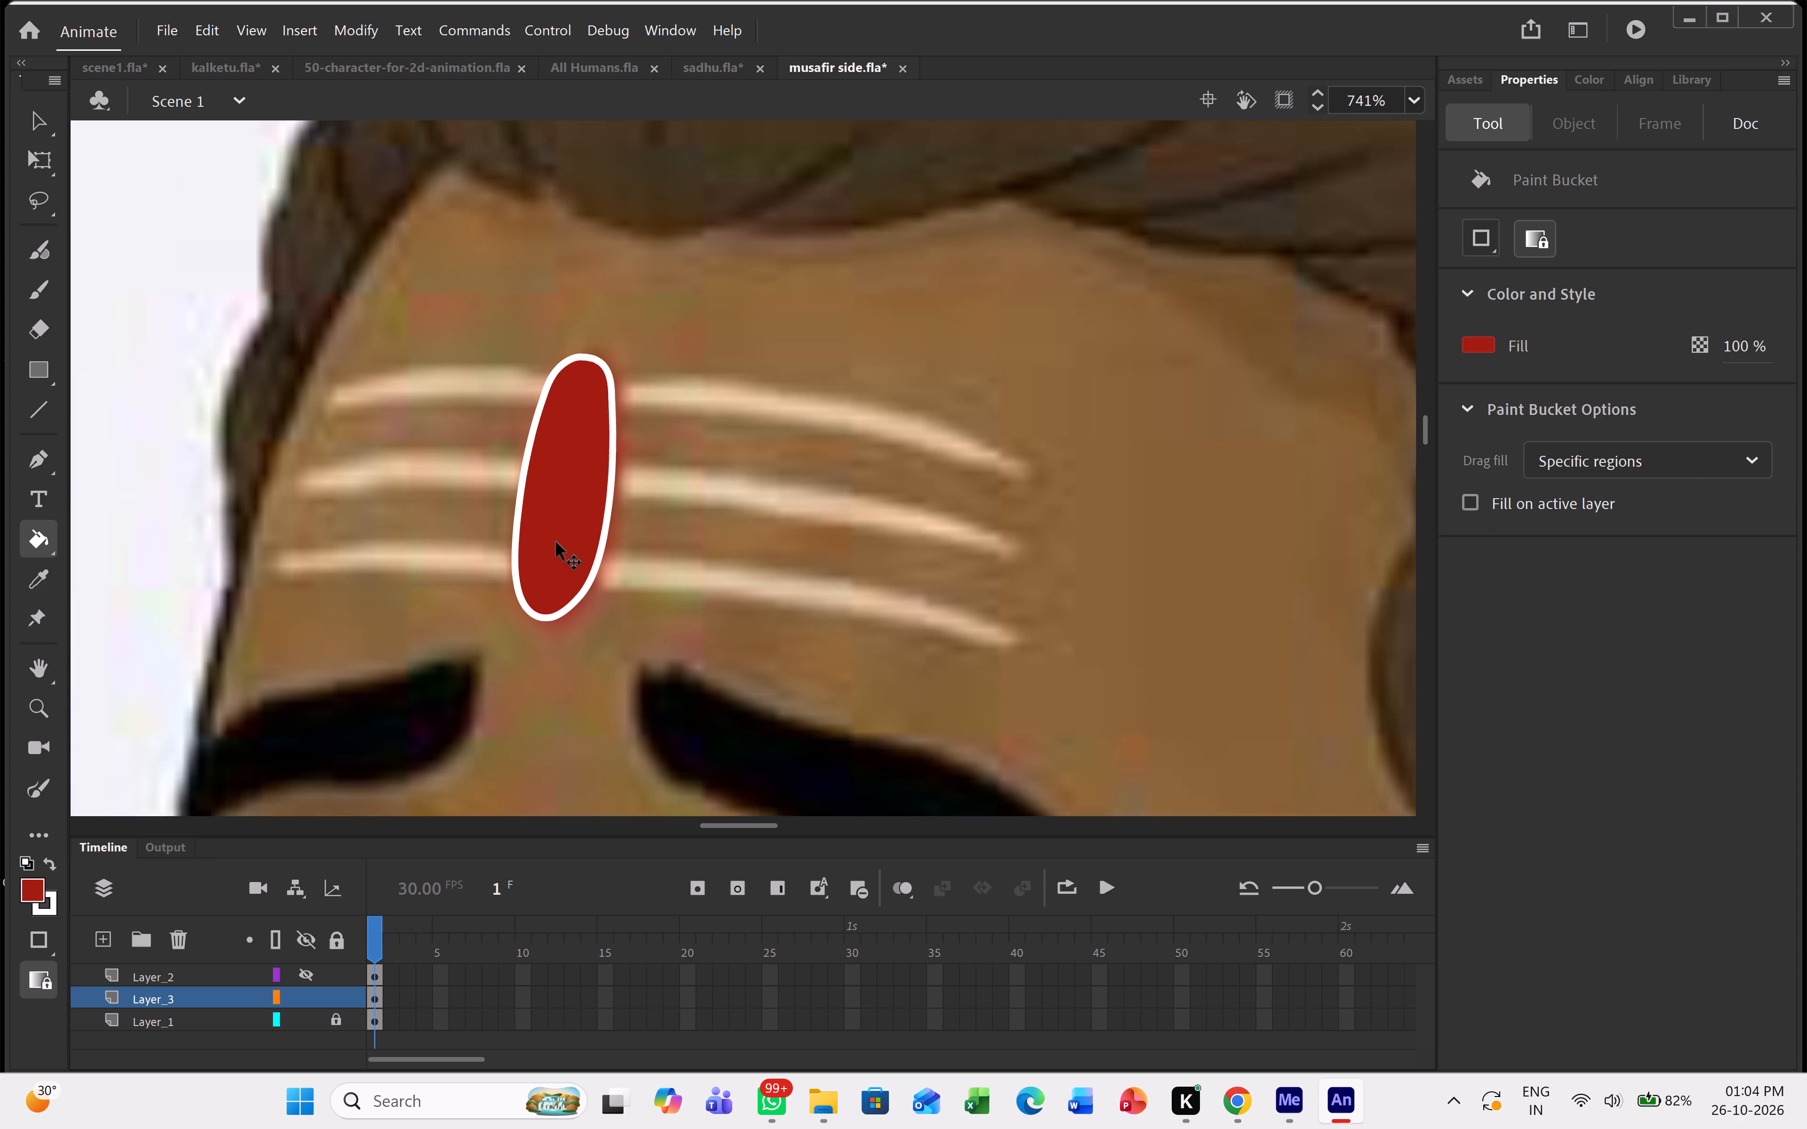
scroll(556, 542, "down", 2, "ctrl")
left_click(28, 118)
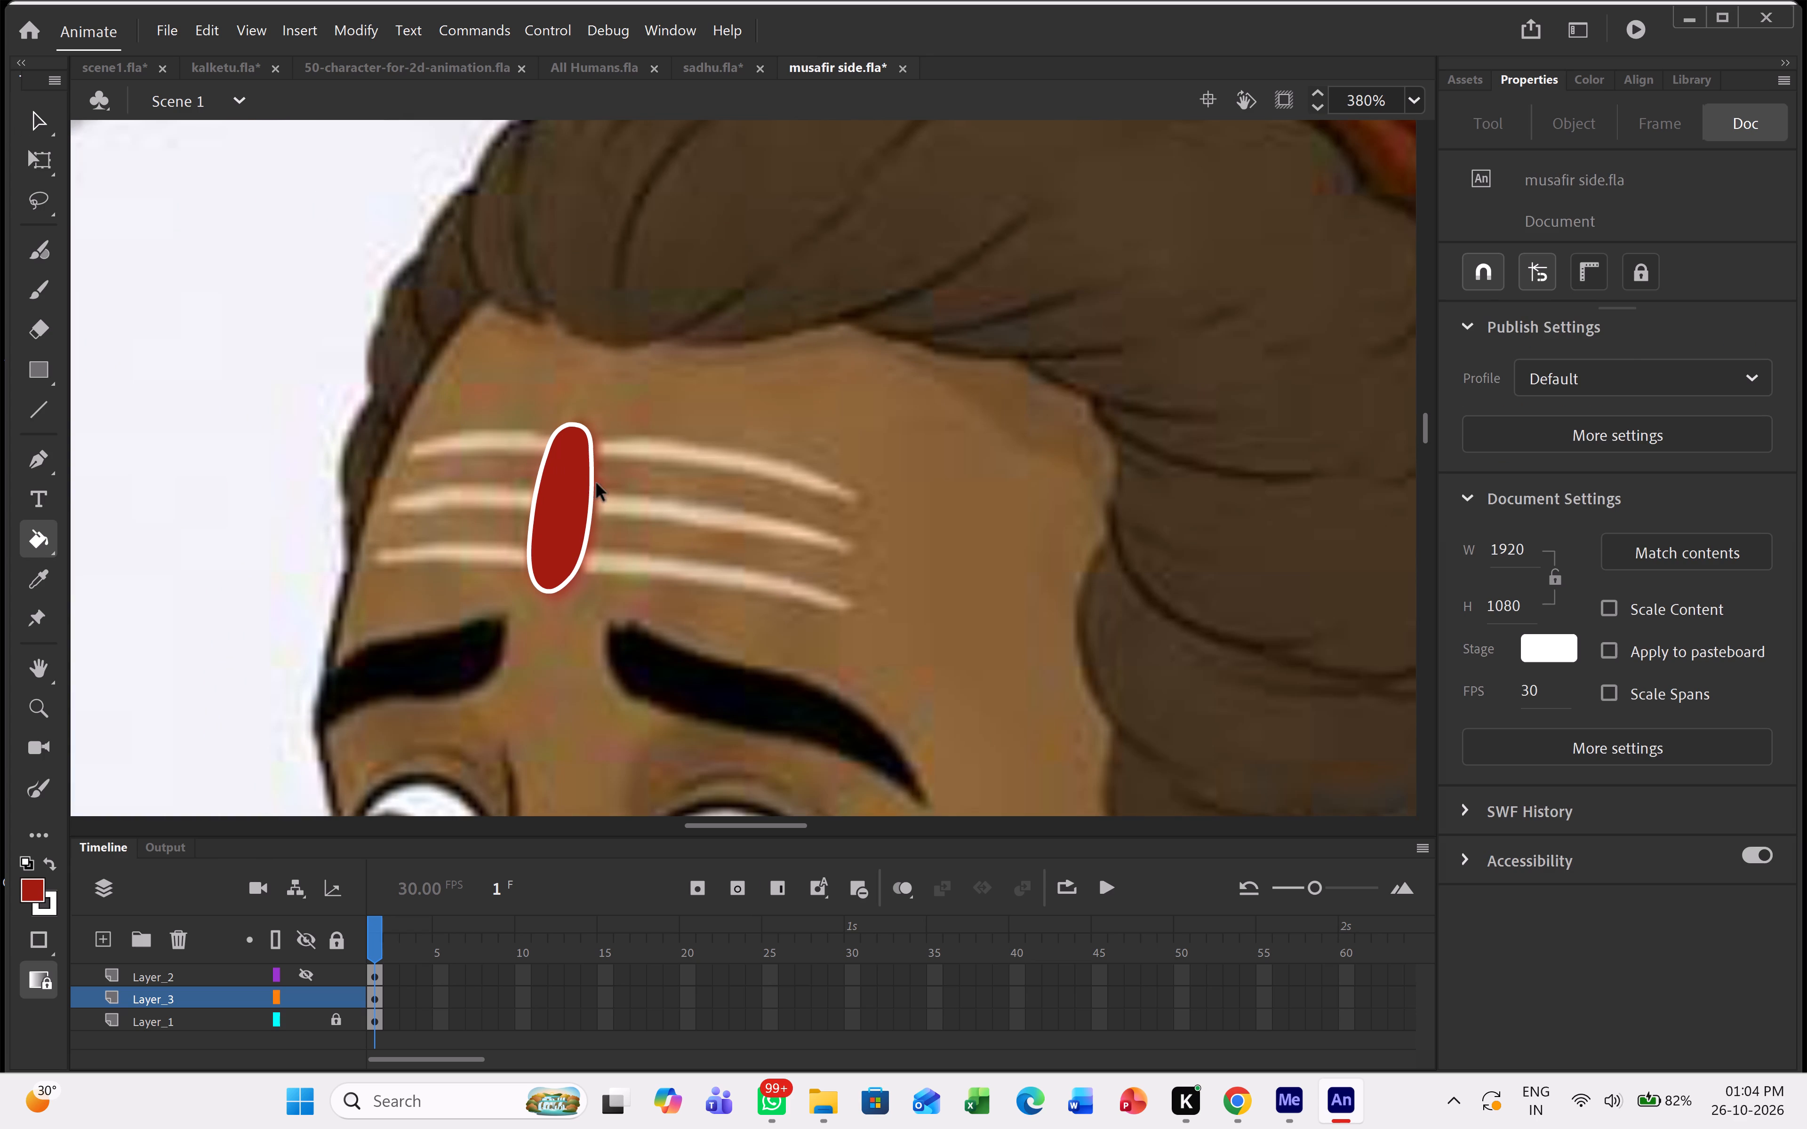
triple_click(590, 486)
key("Delete")
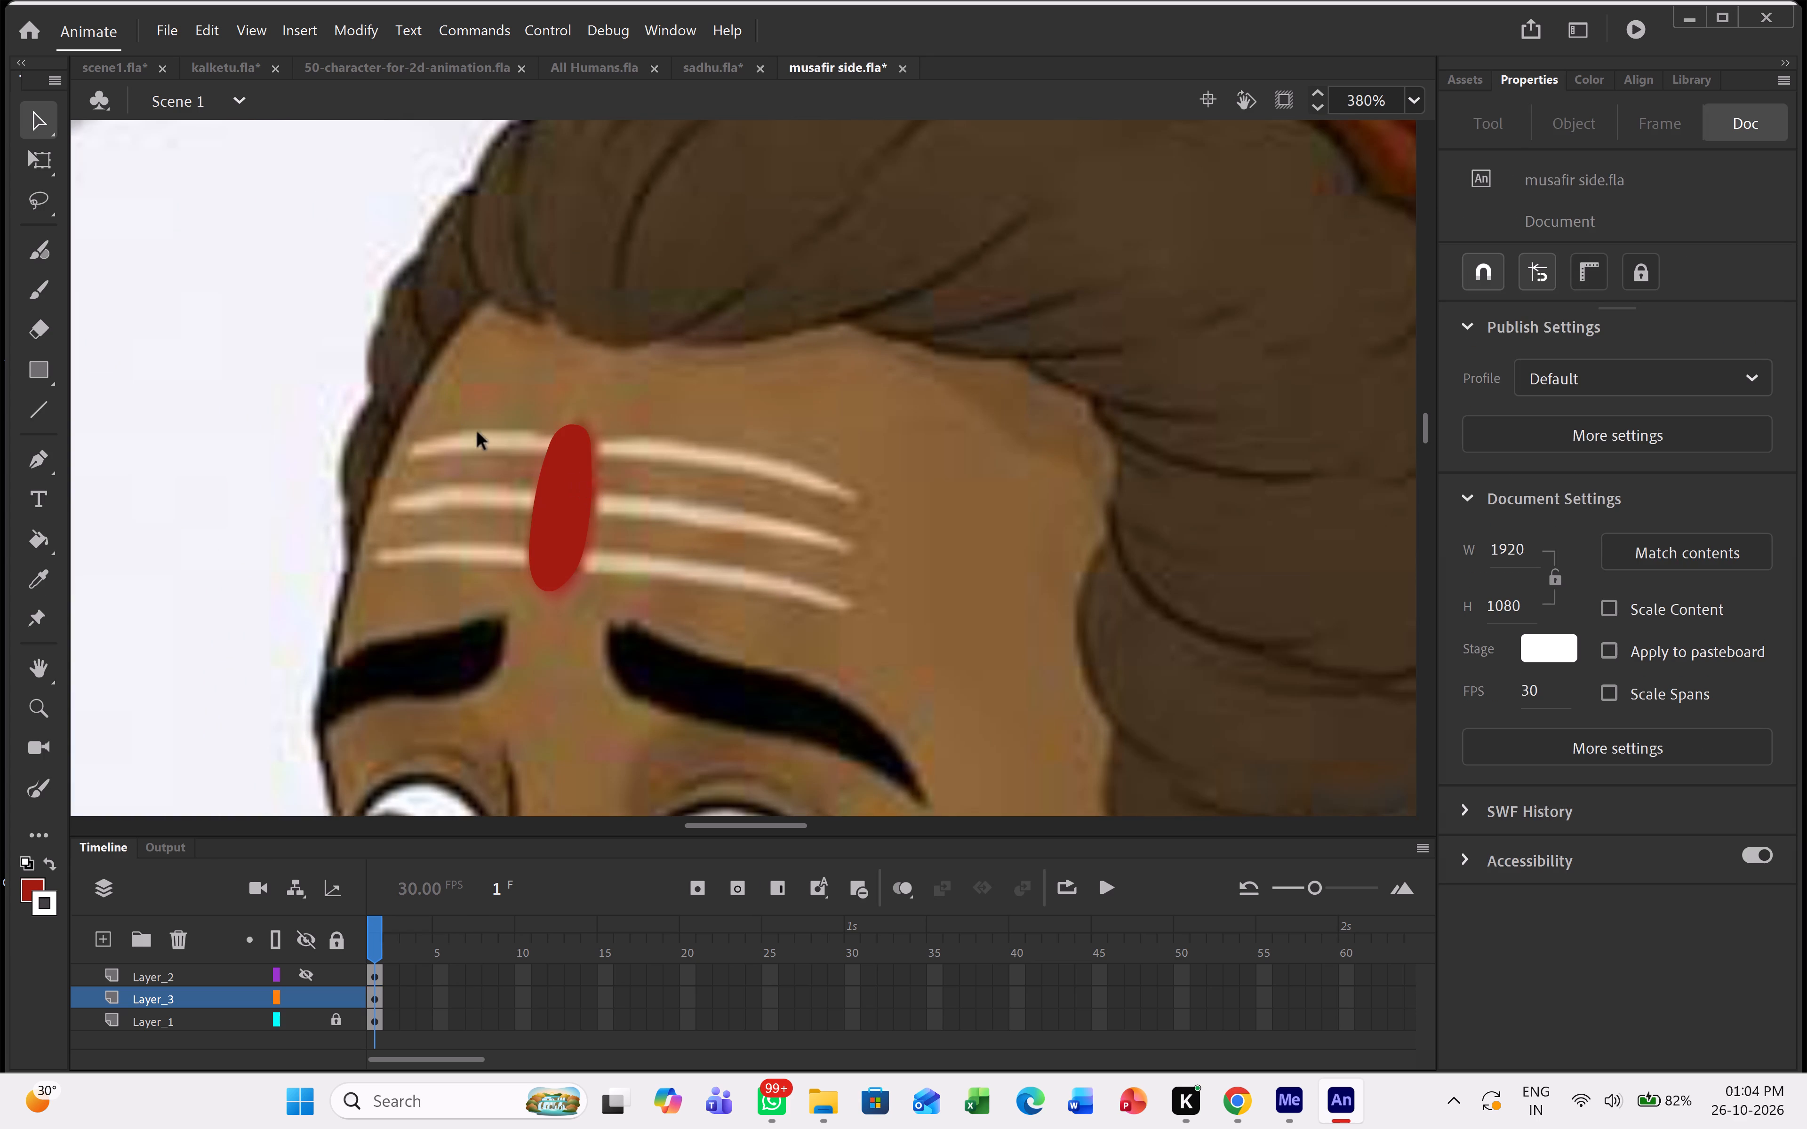
Group the red forehead mark and move it from Layer_3 to the same position on Layer_2, made visible again.
left_click_drag(452, 401, 681, 601)
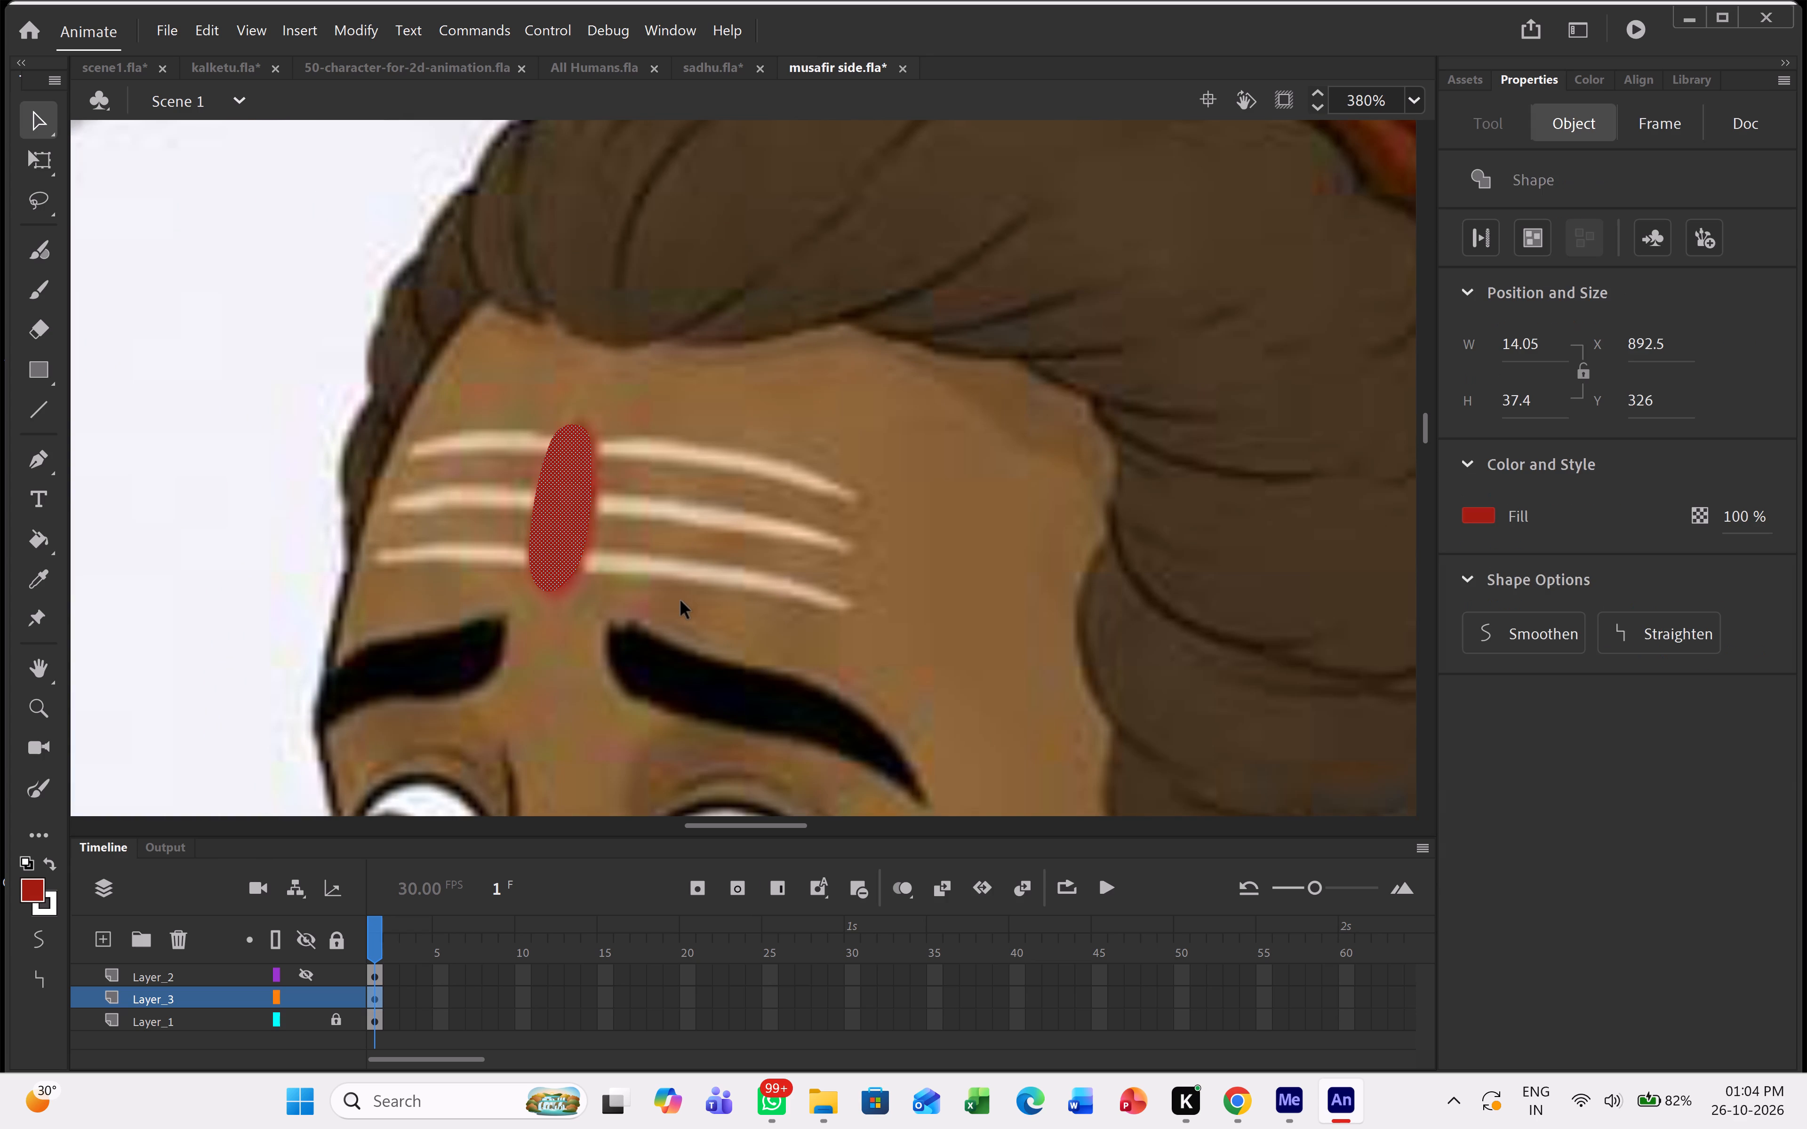
key("ctrl+g")
key("ctrl+x")
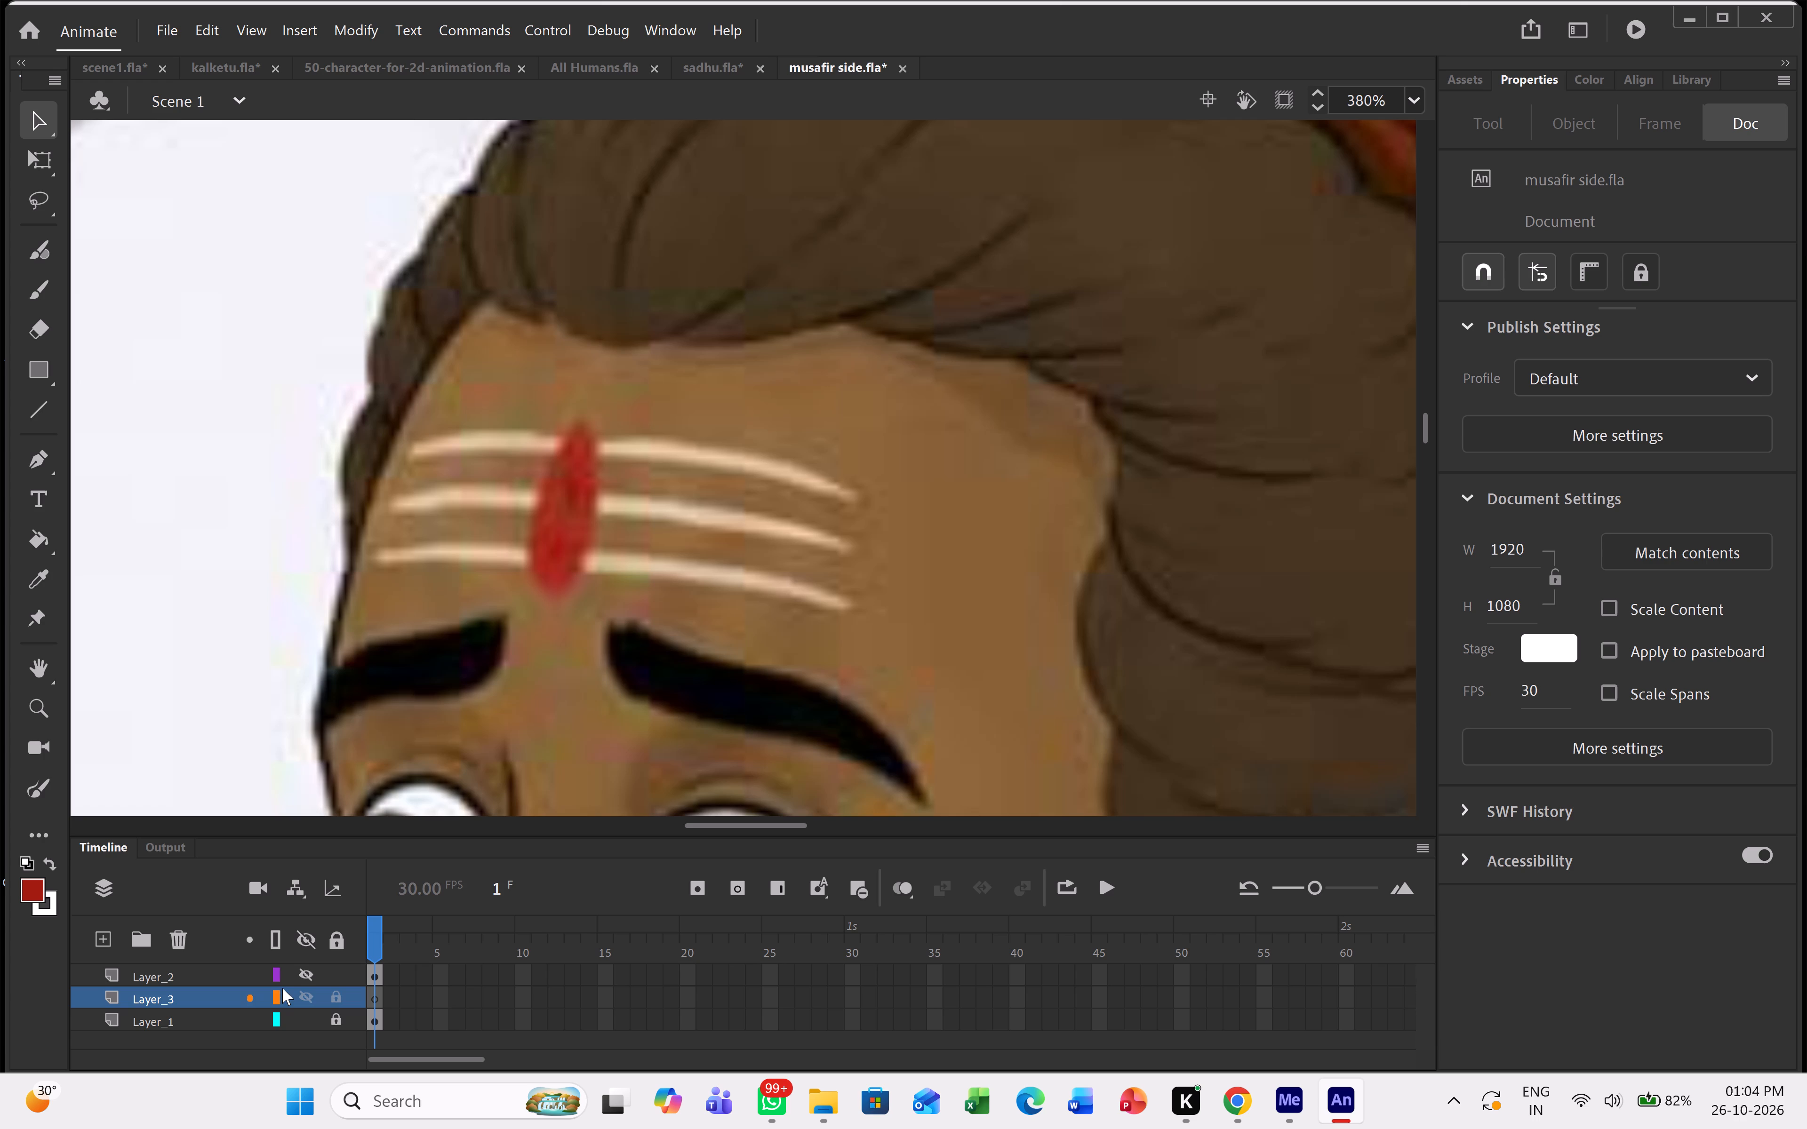
left_click(305, 968)
left_click(216, 976)
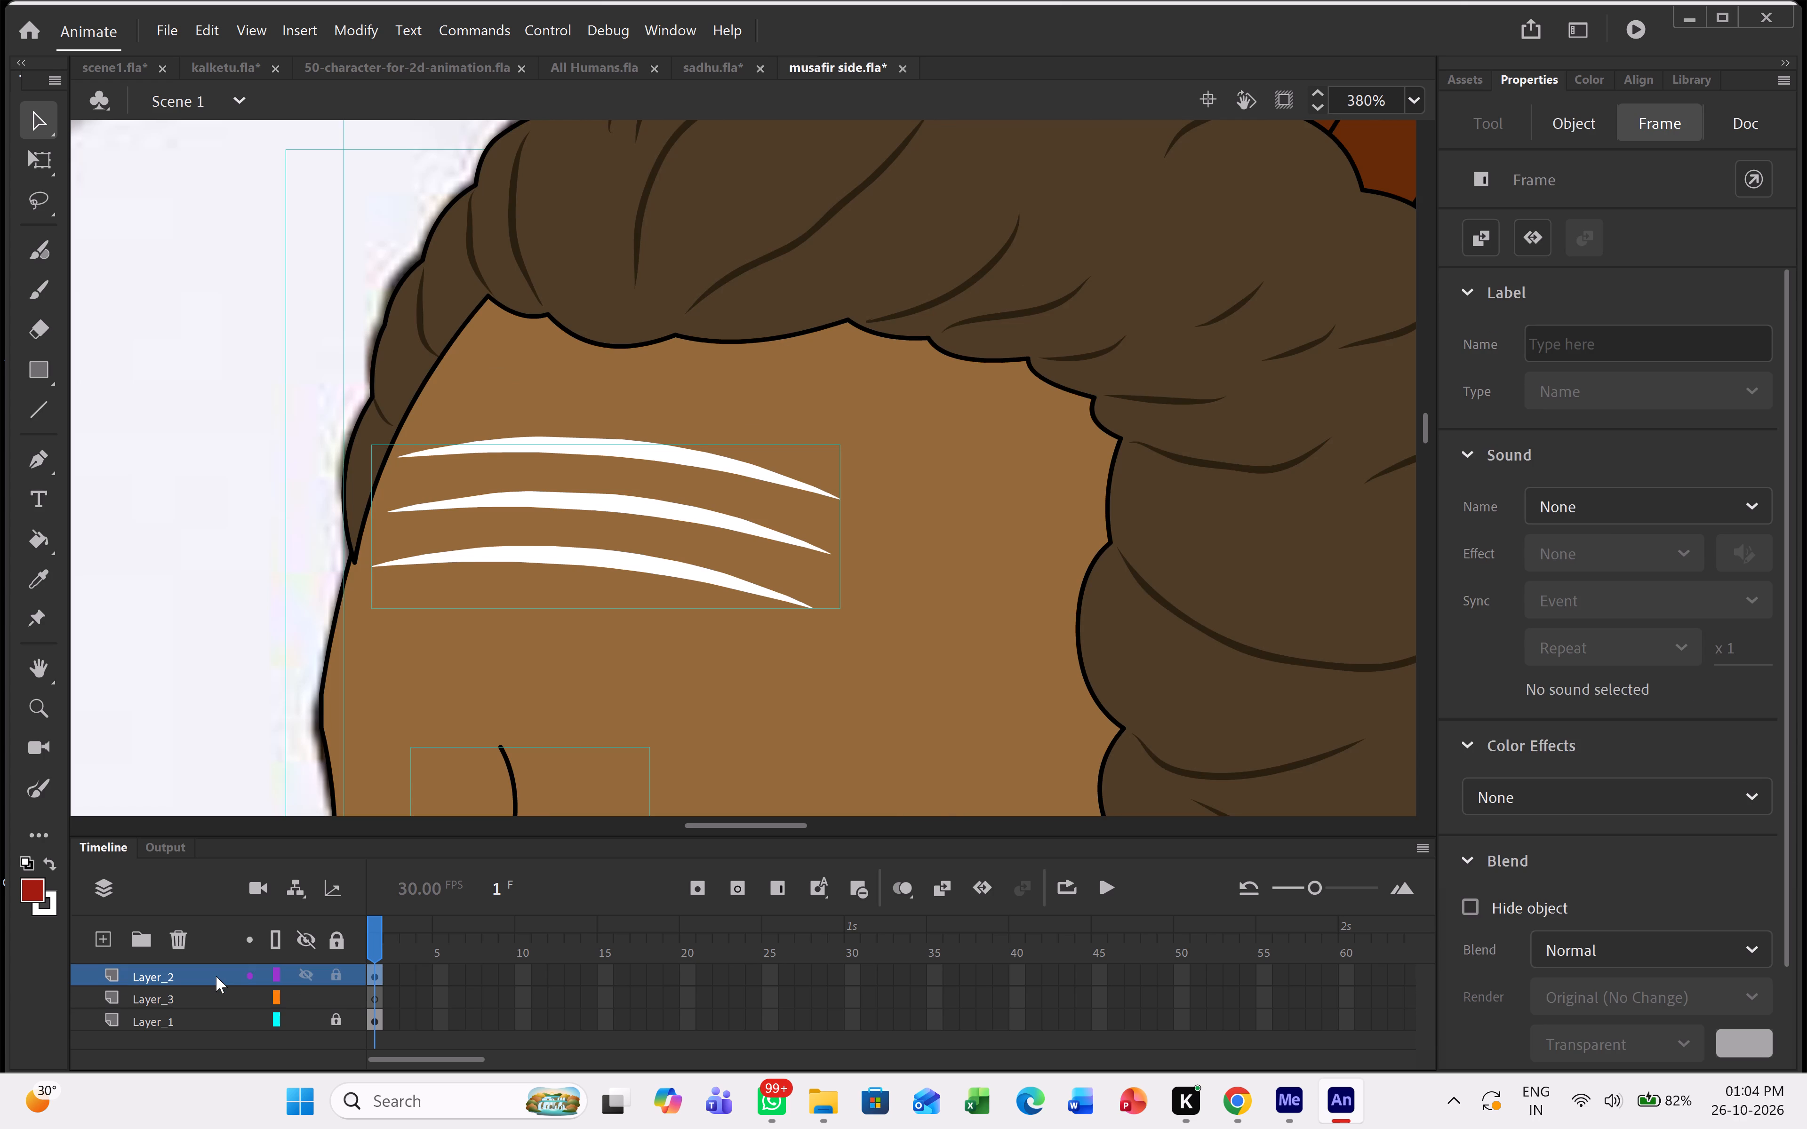
key("ctrl+shift+v")
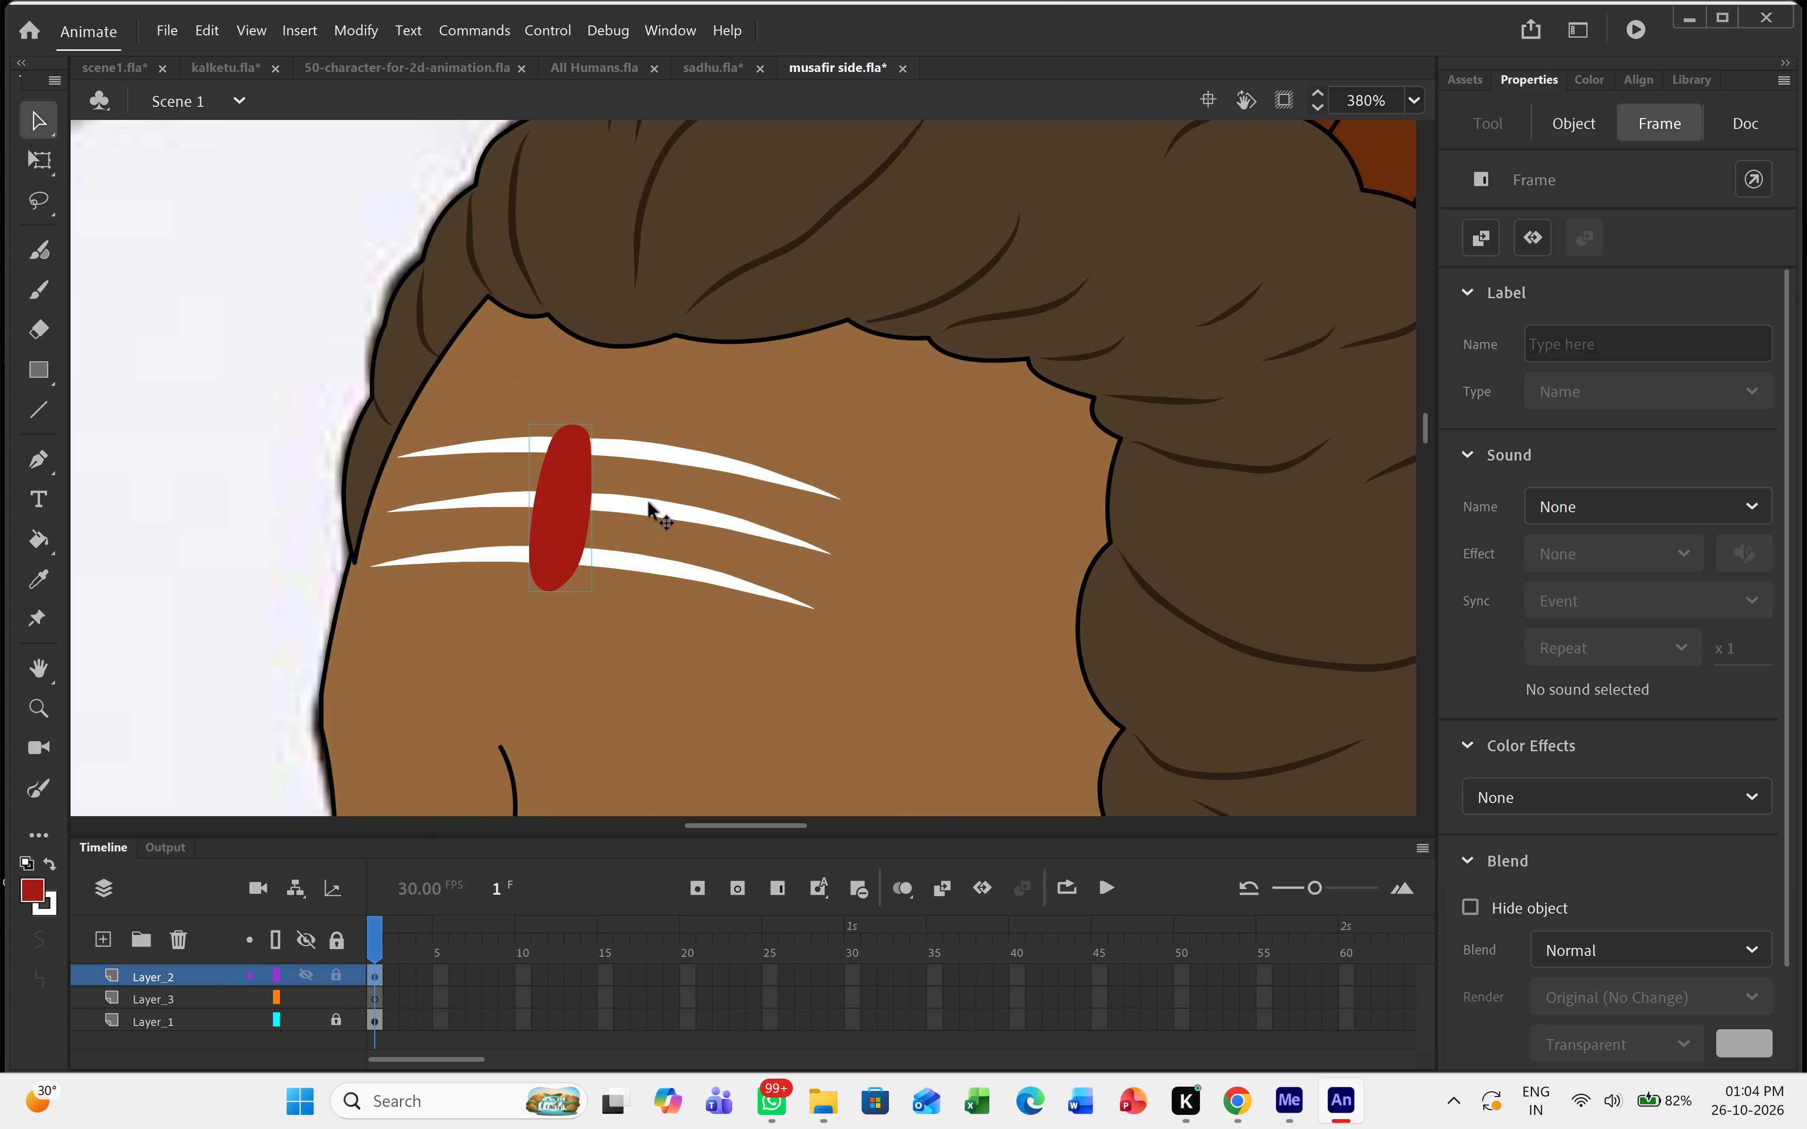
Group the red forehead mark together with the three white stripes on Layer_2.
left_click(650, 501, "shift")
key("ctrl+g")
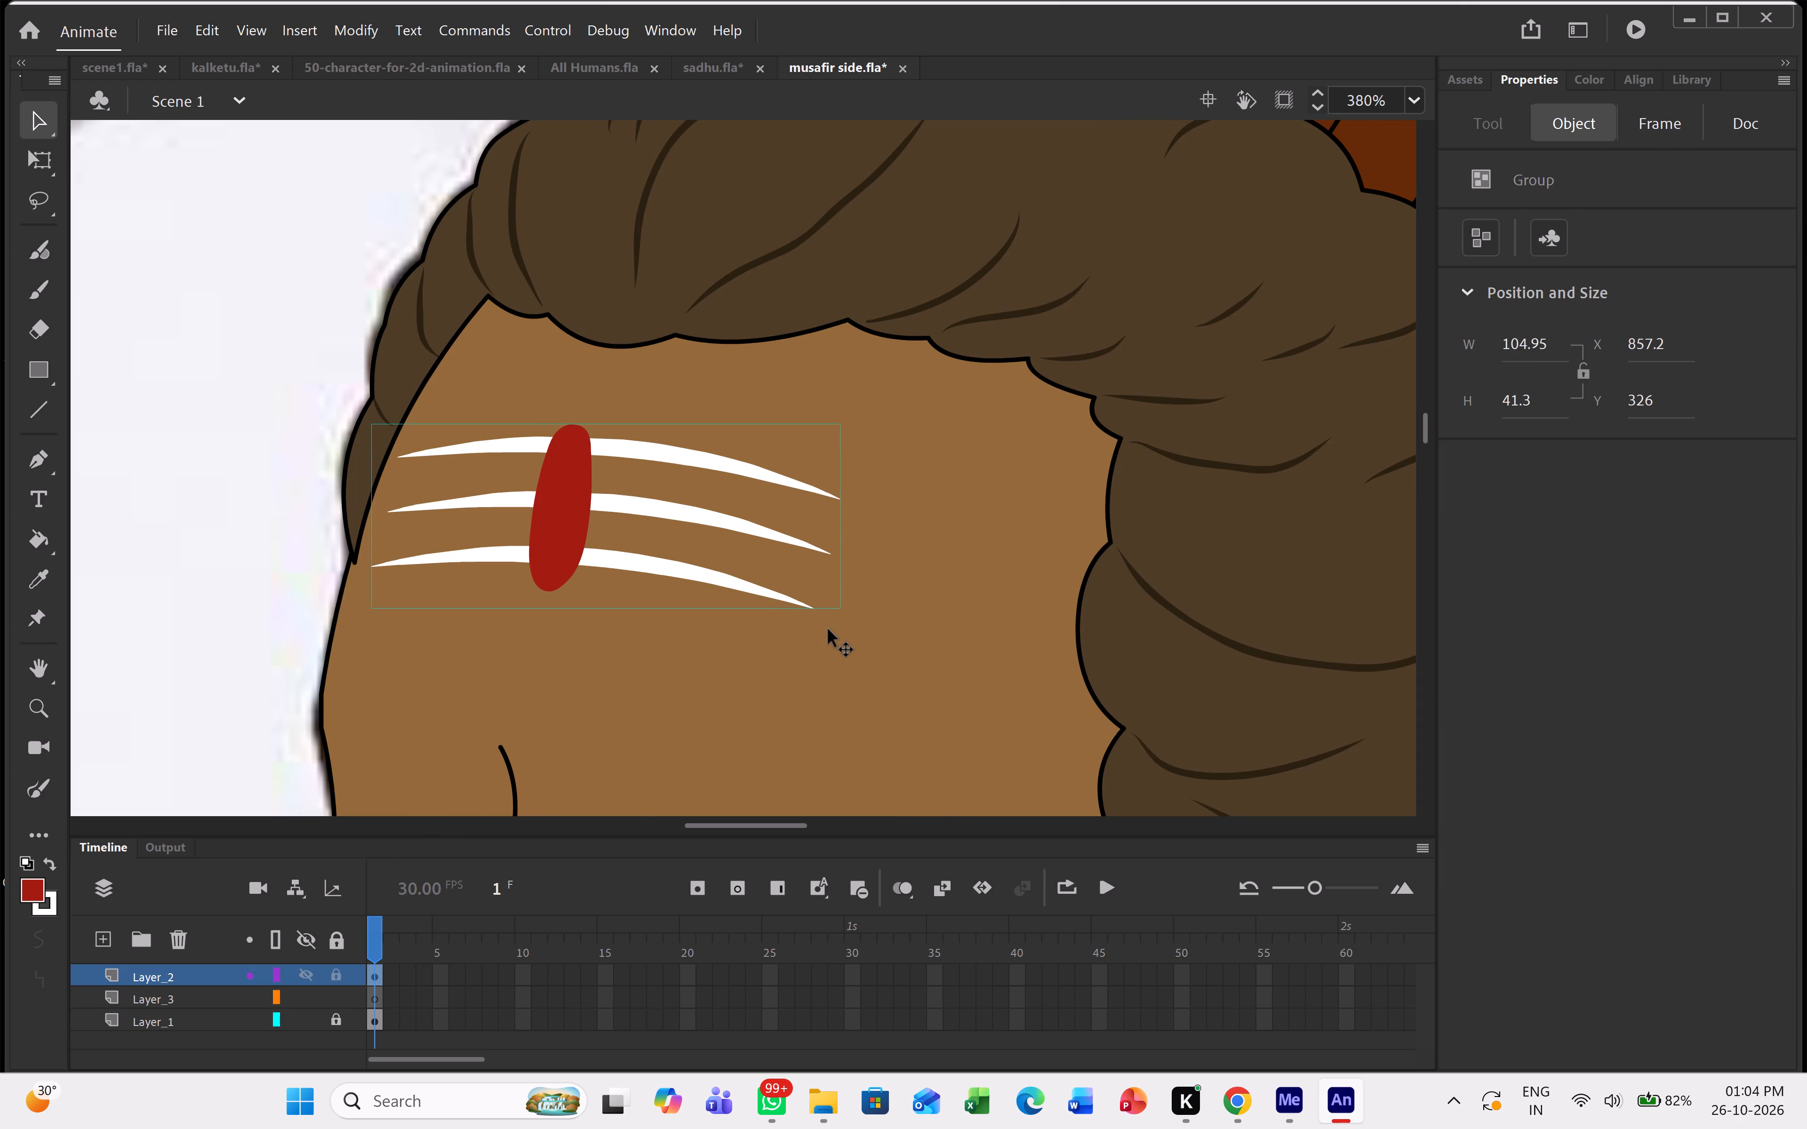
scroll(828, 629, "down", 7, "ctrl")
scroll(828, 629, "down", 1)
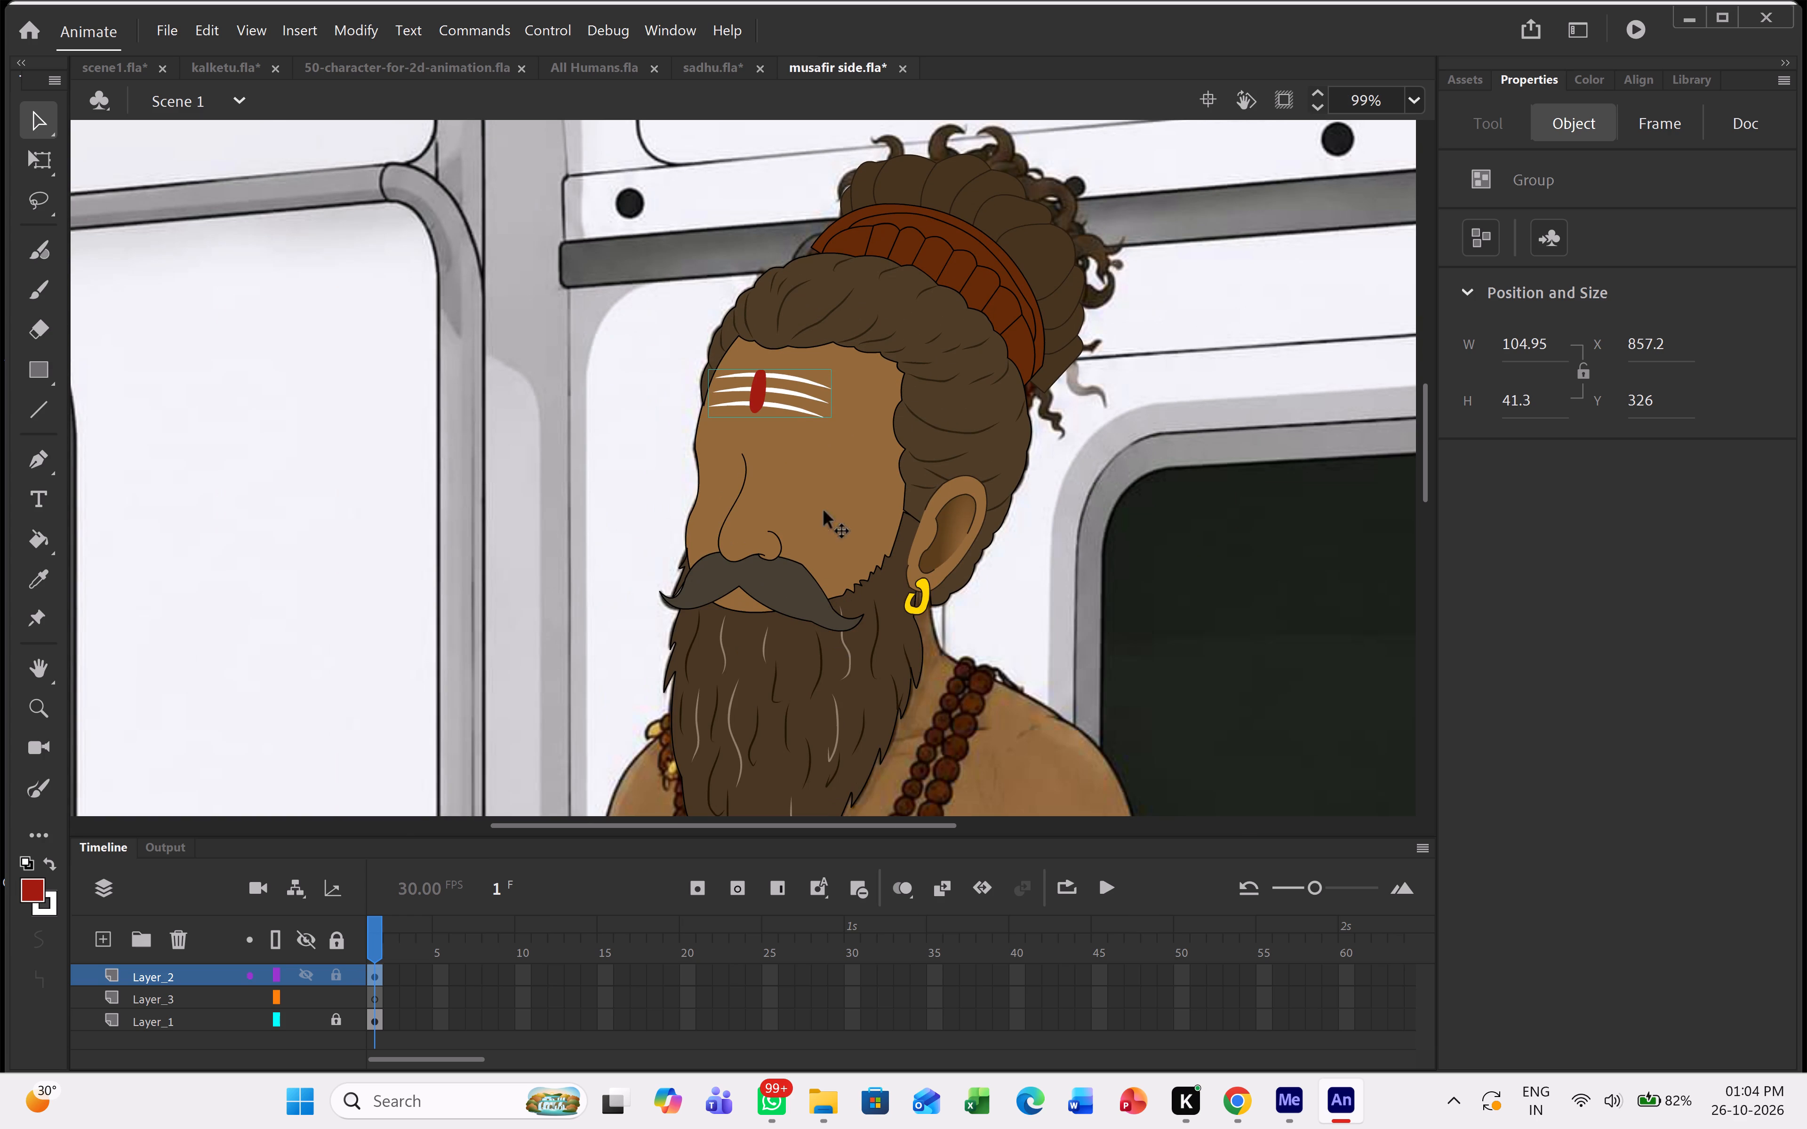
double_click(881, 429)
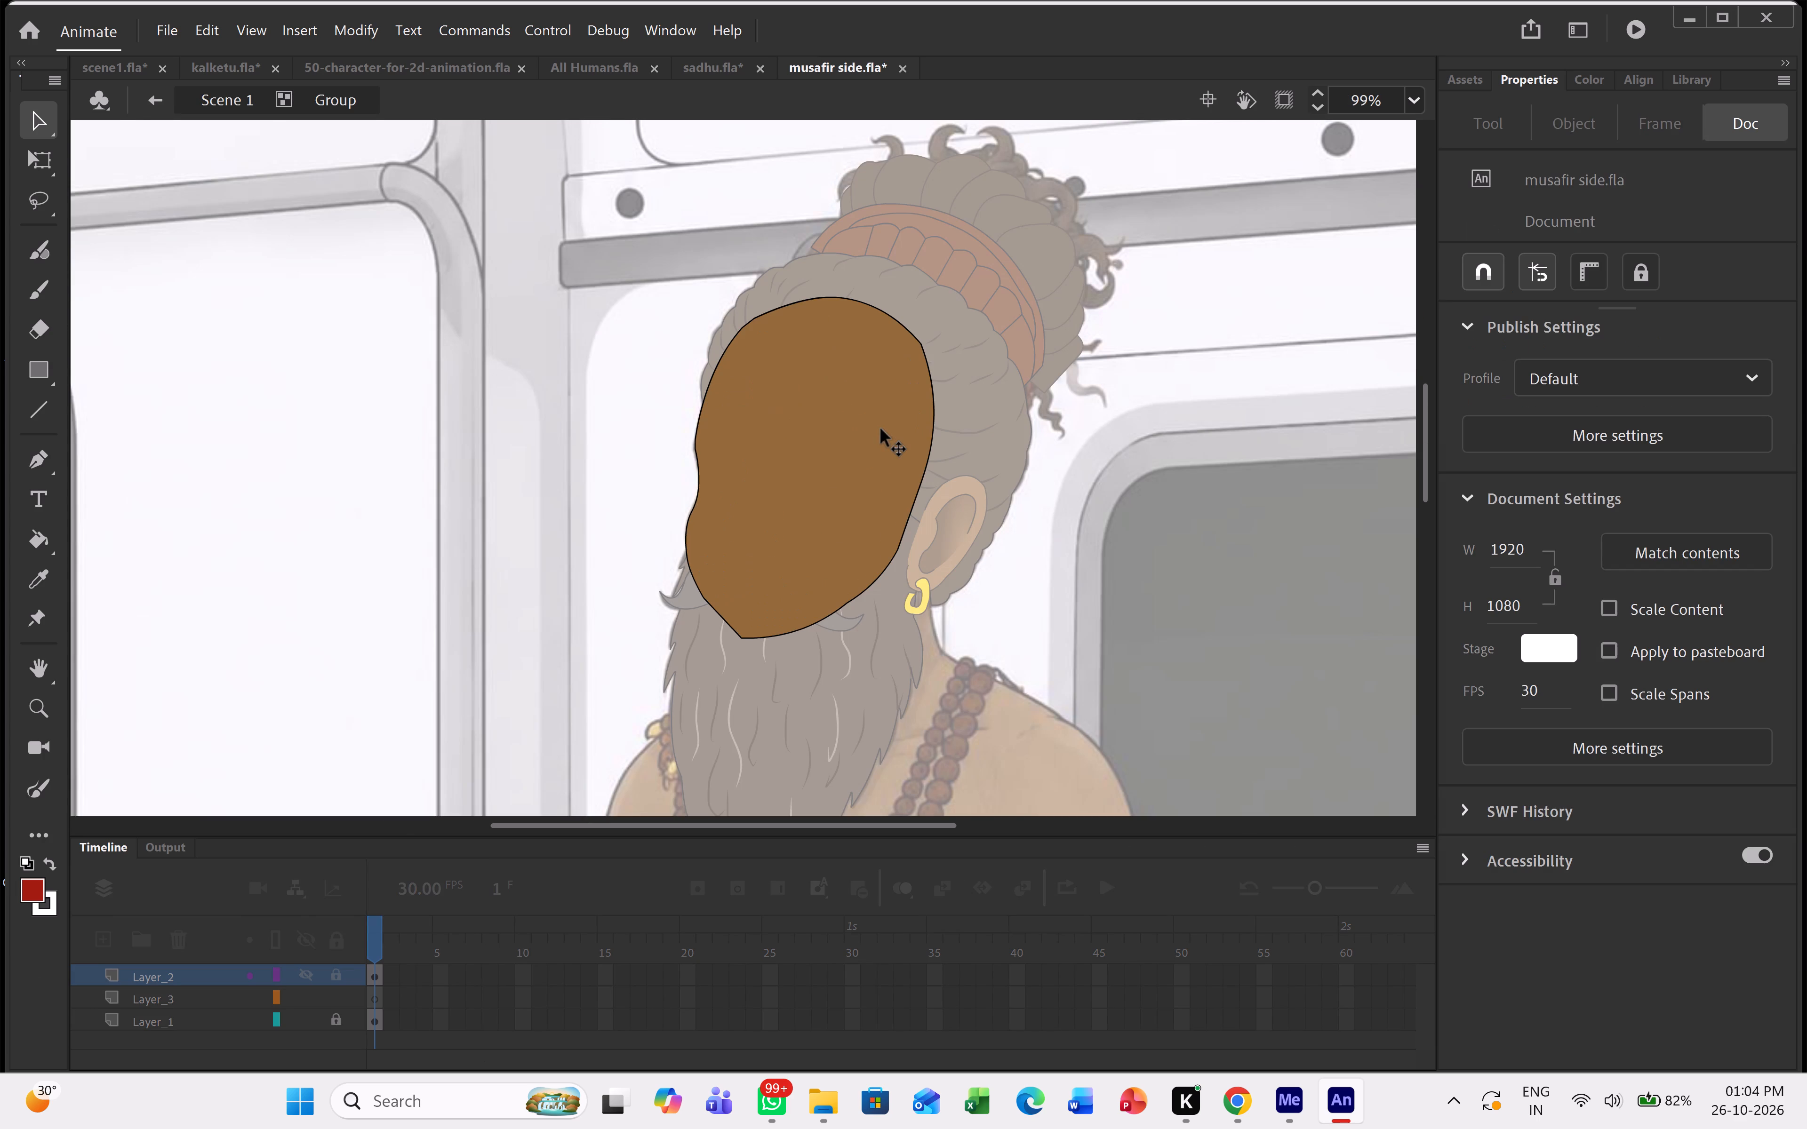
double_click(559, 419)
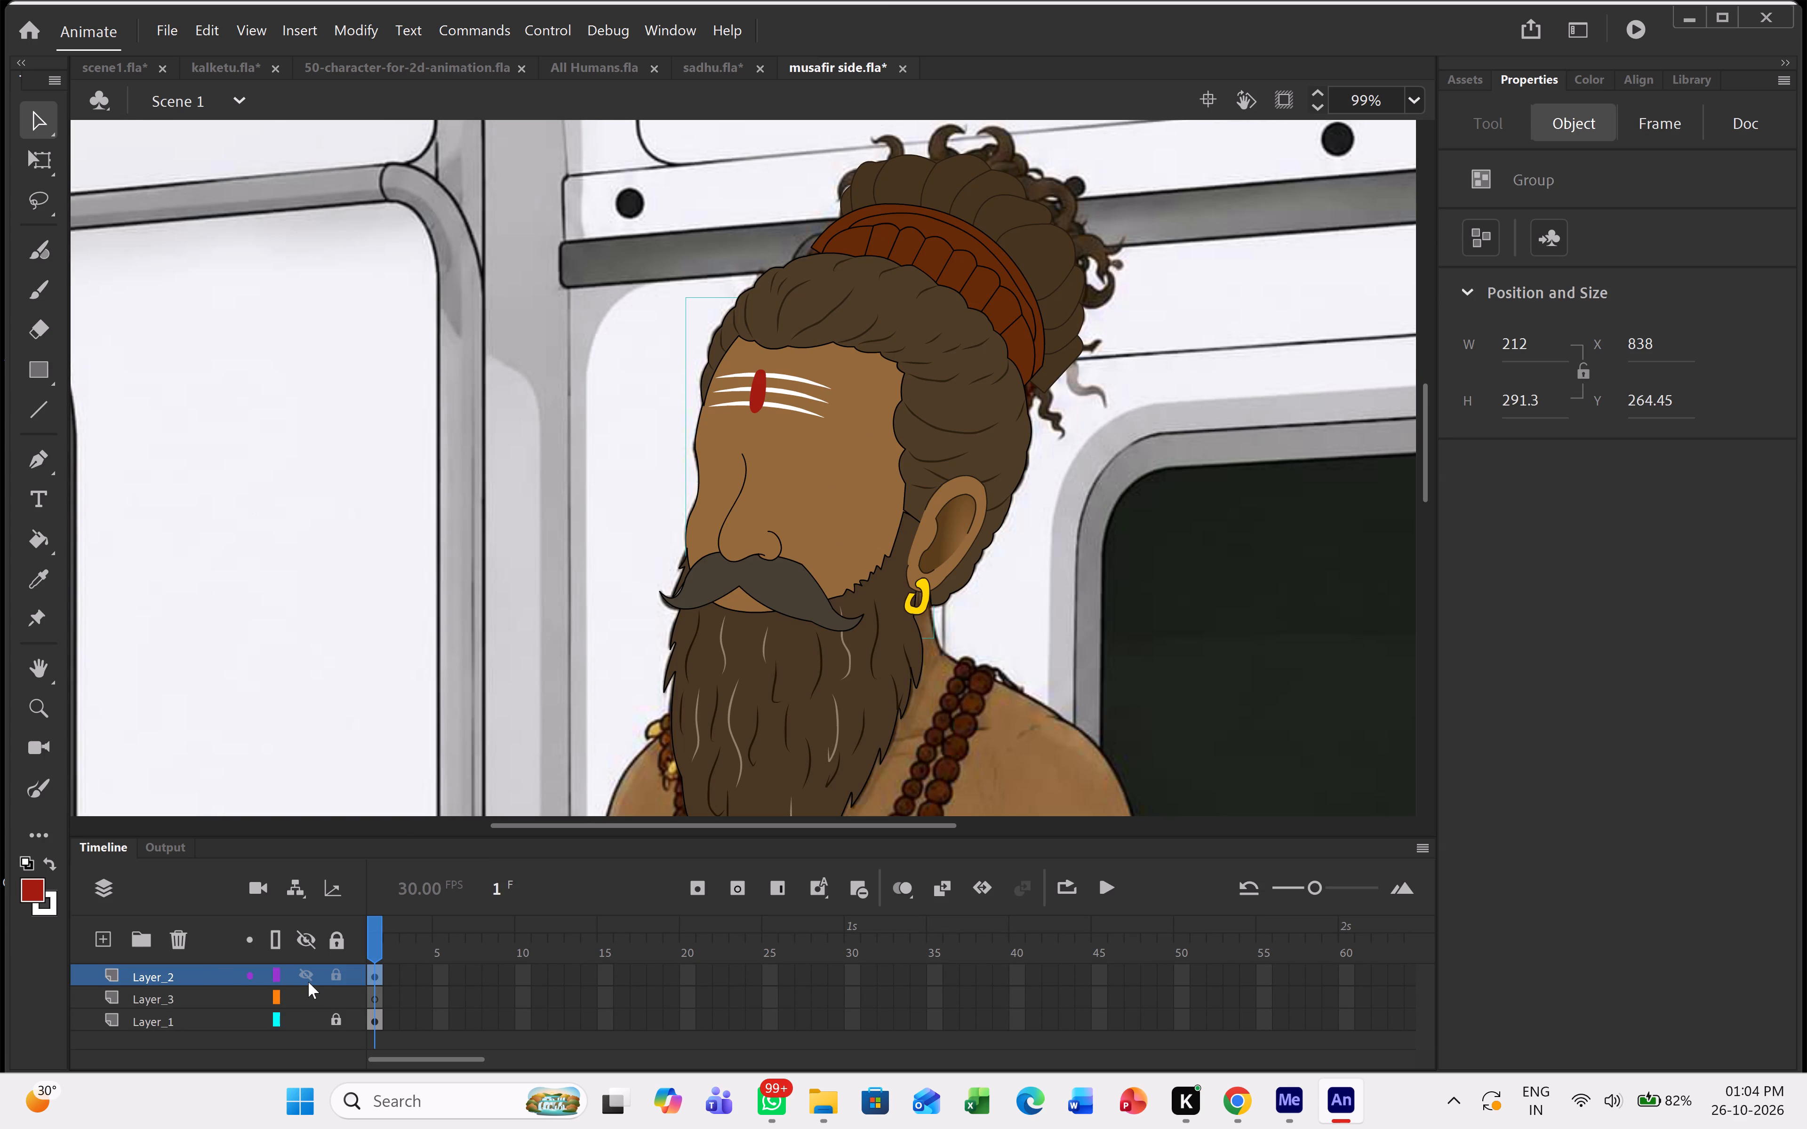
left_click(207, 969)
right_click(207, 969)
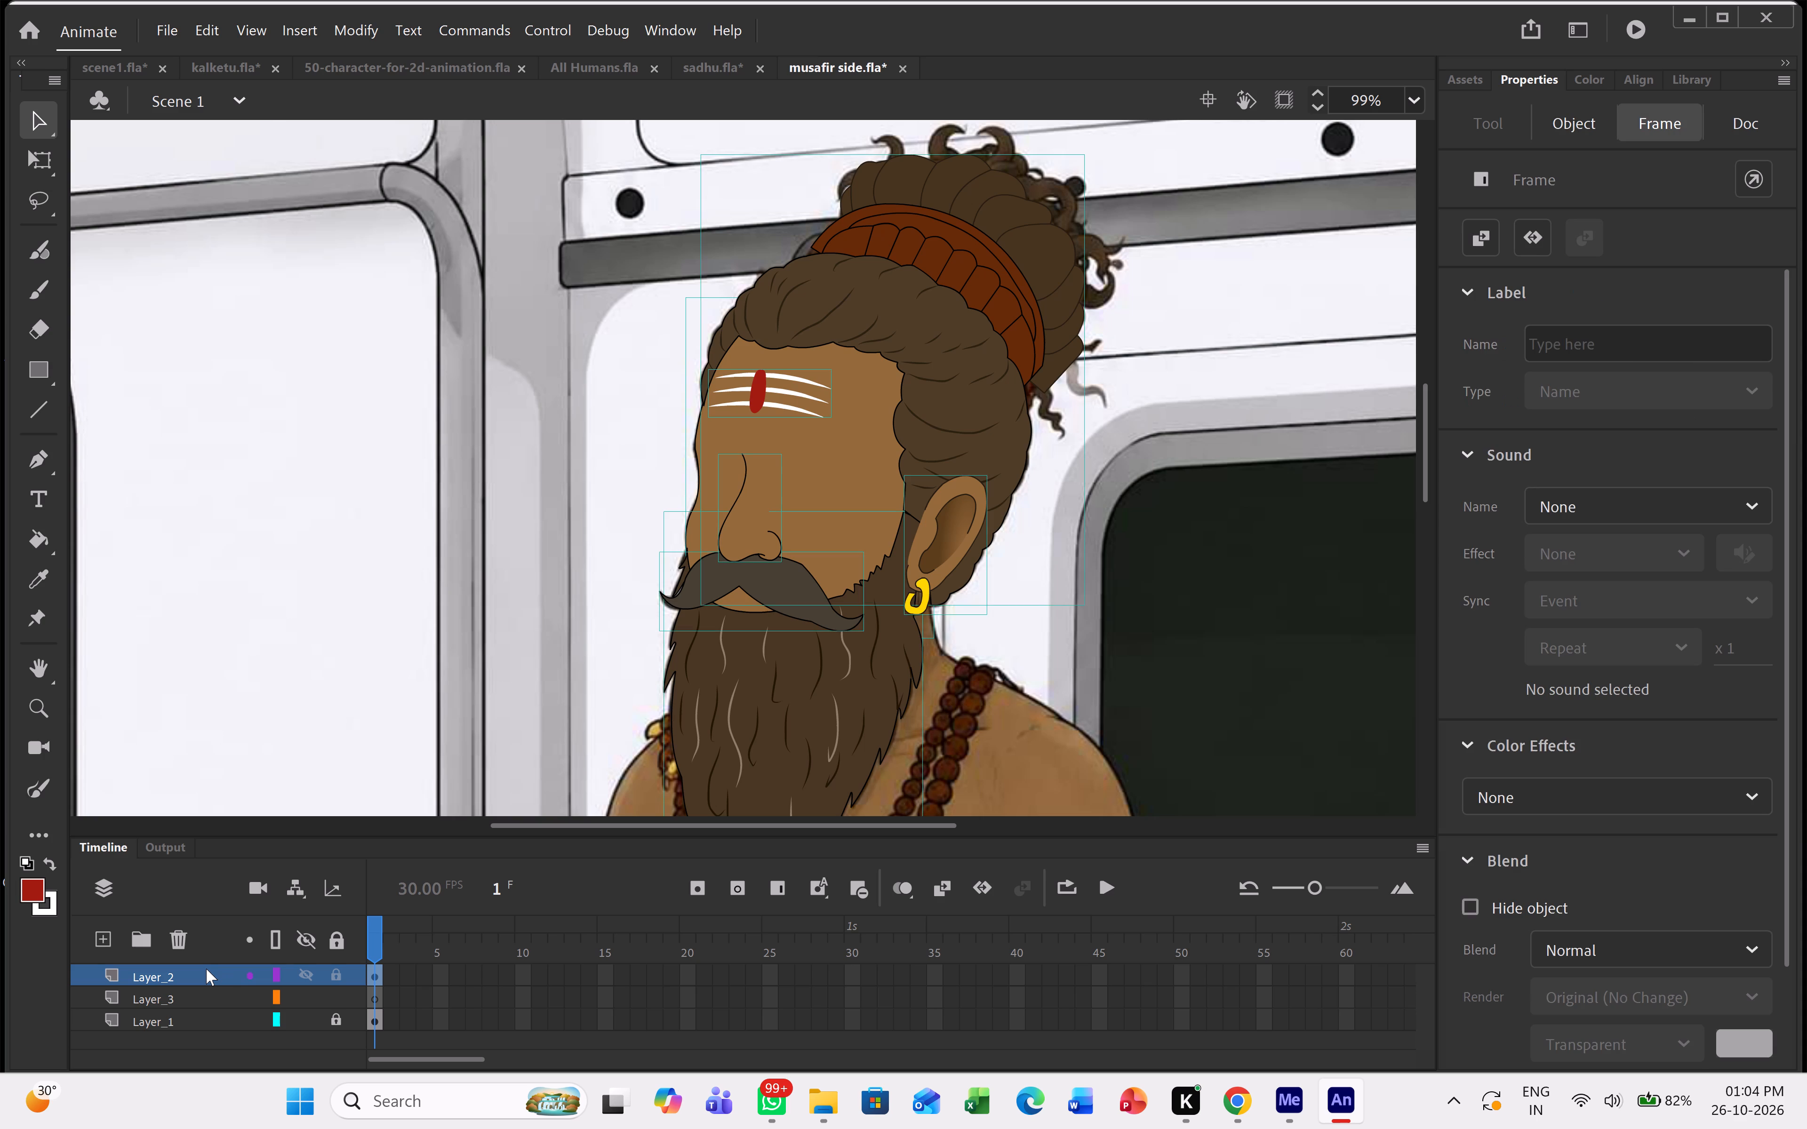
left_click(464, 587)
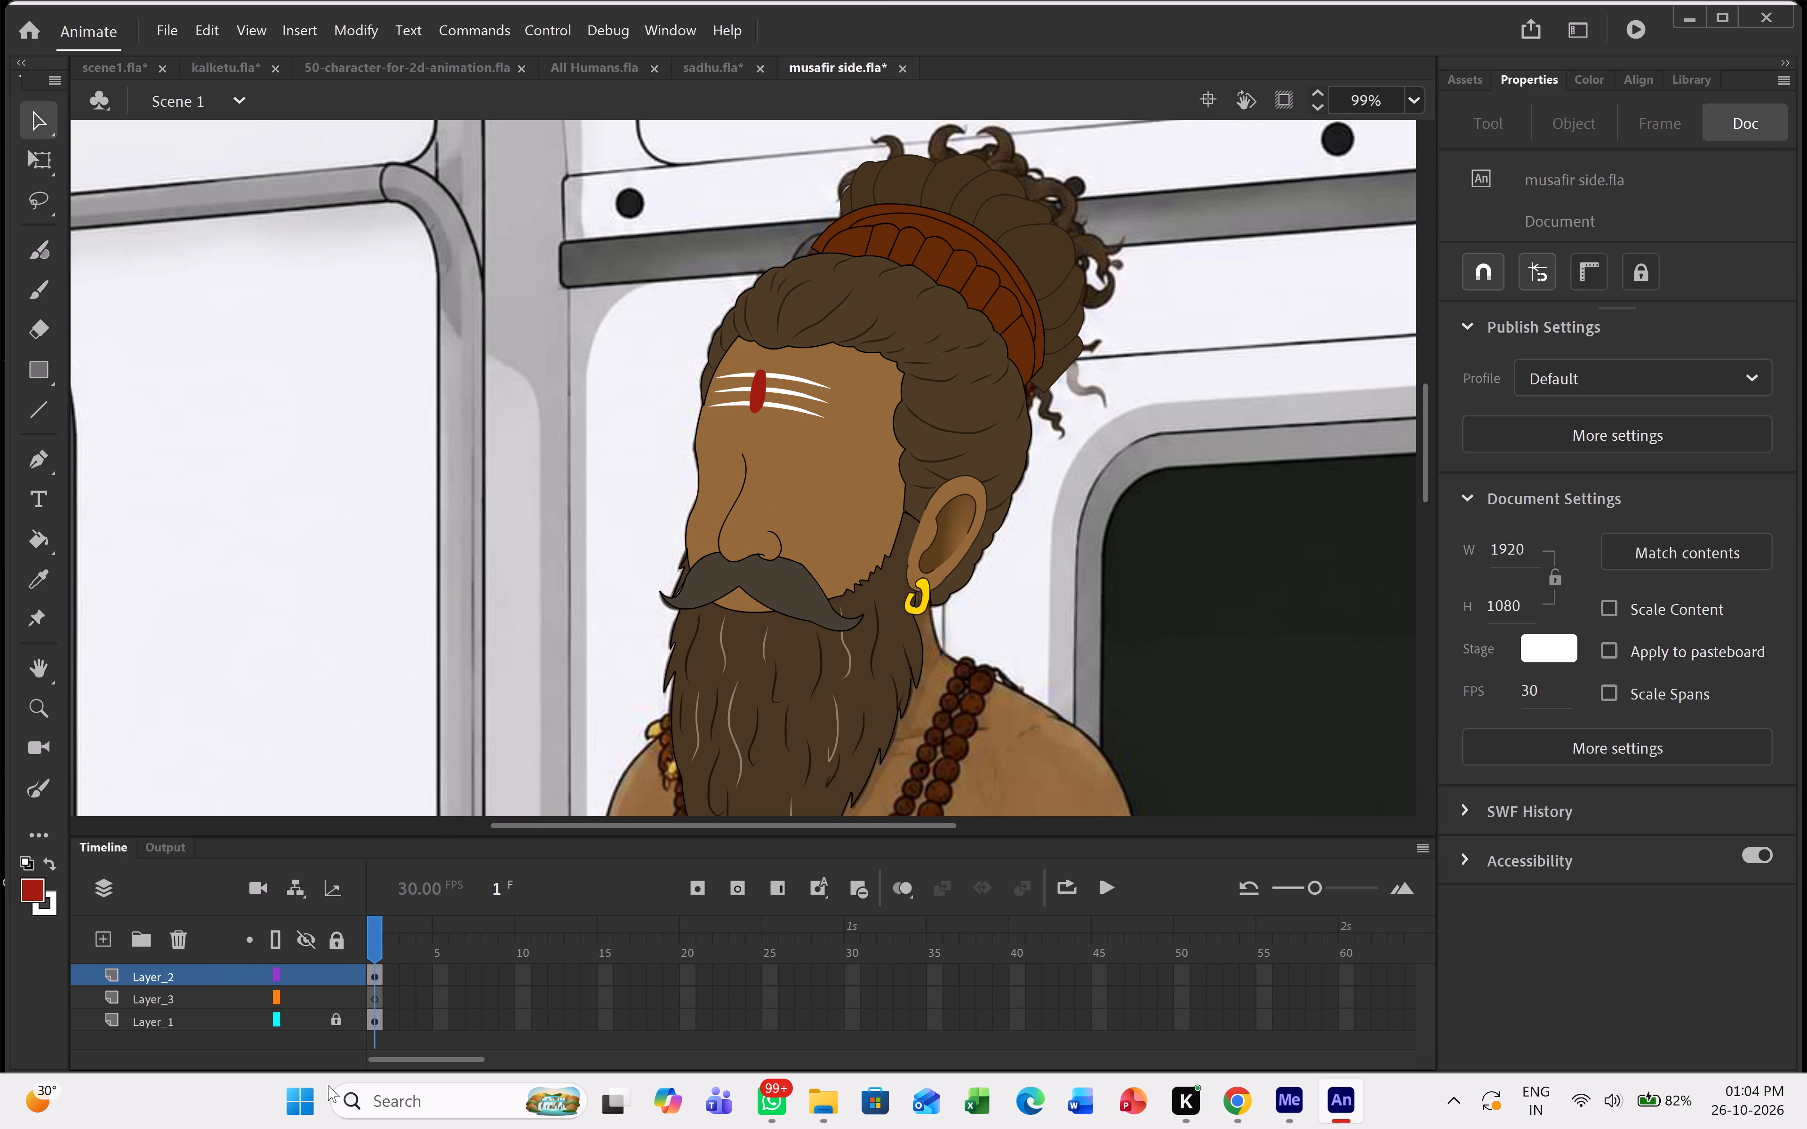
Toggle Layer_2's visibility to compare the traced head with the reference artwork.
left_click(296, 977)
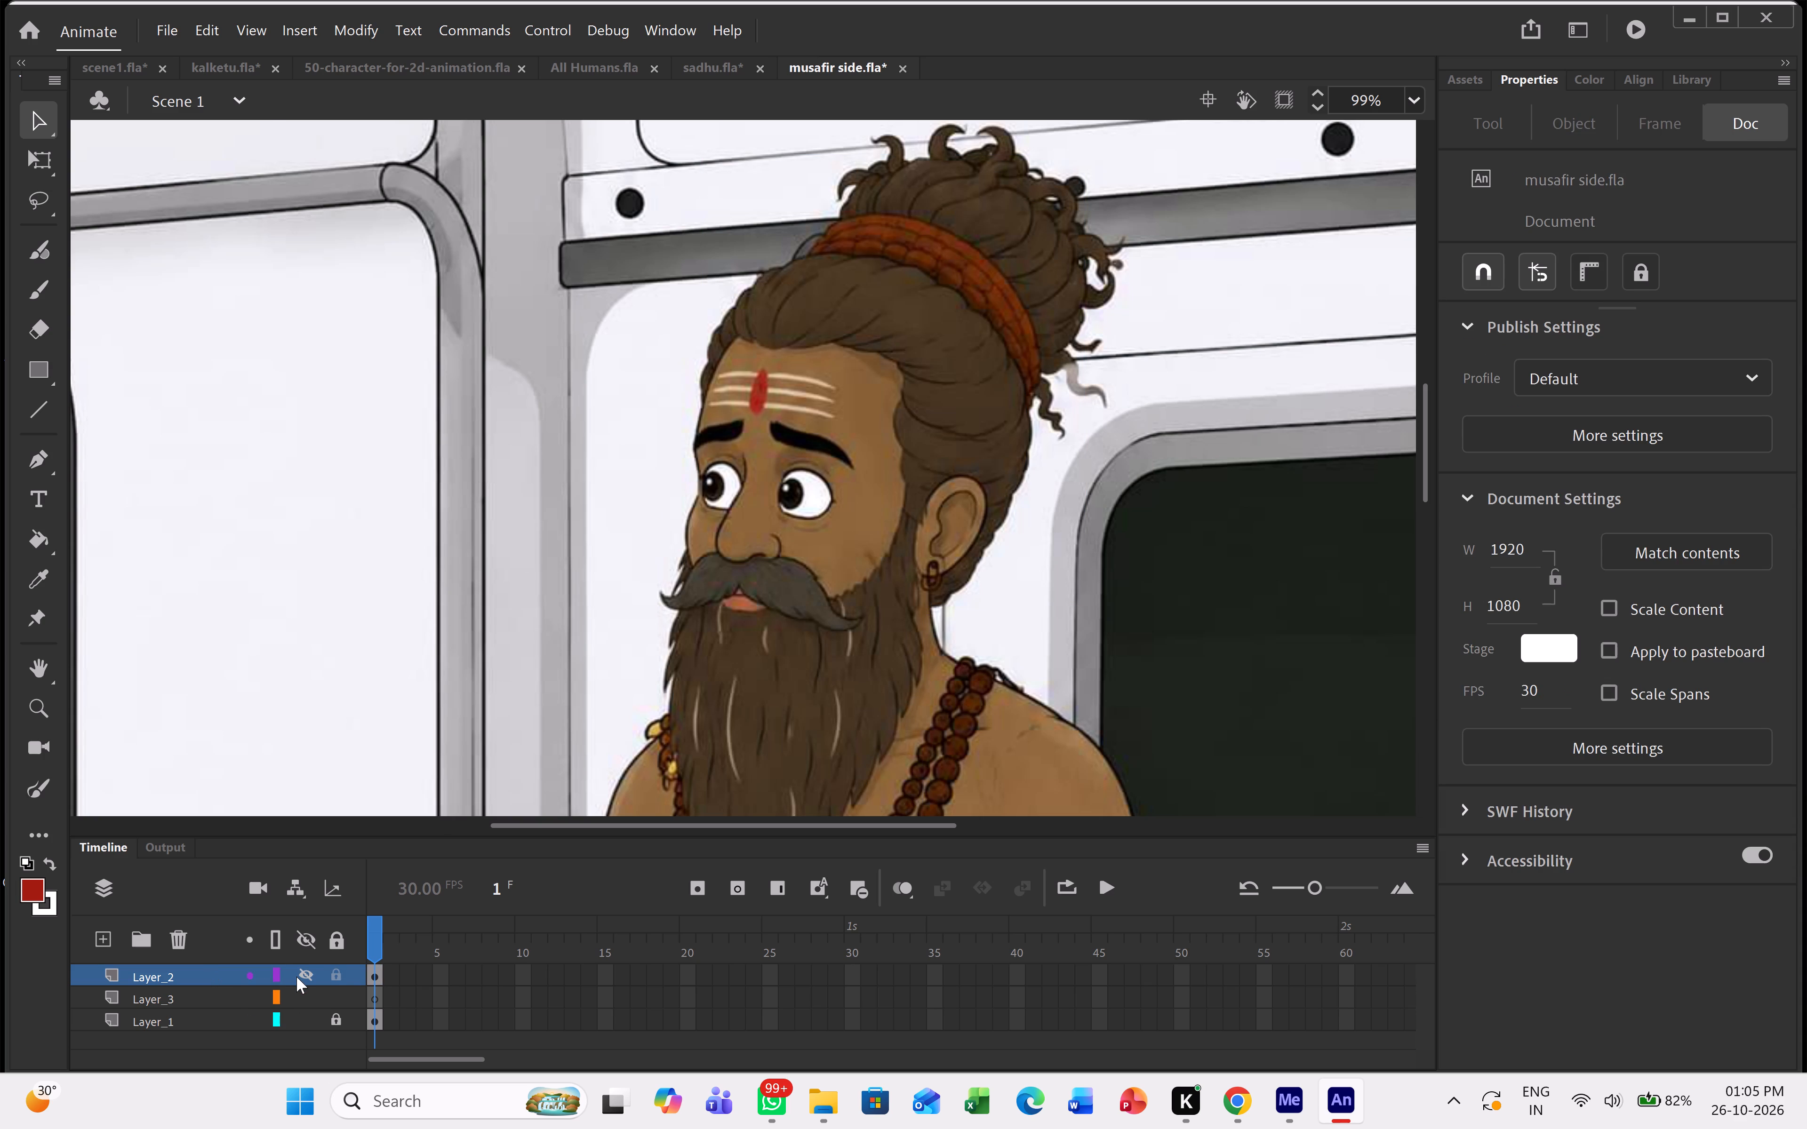
left_click(296, 977)
right_click(296, 977)
left_click(296, 977)
right_click(296, 977)
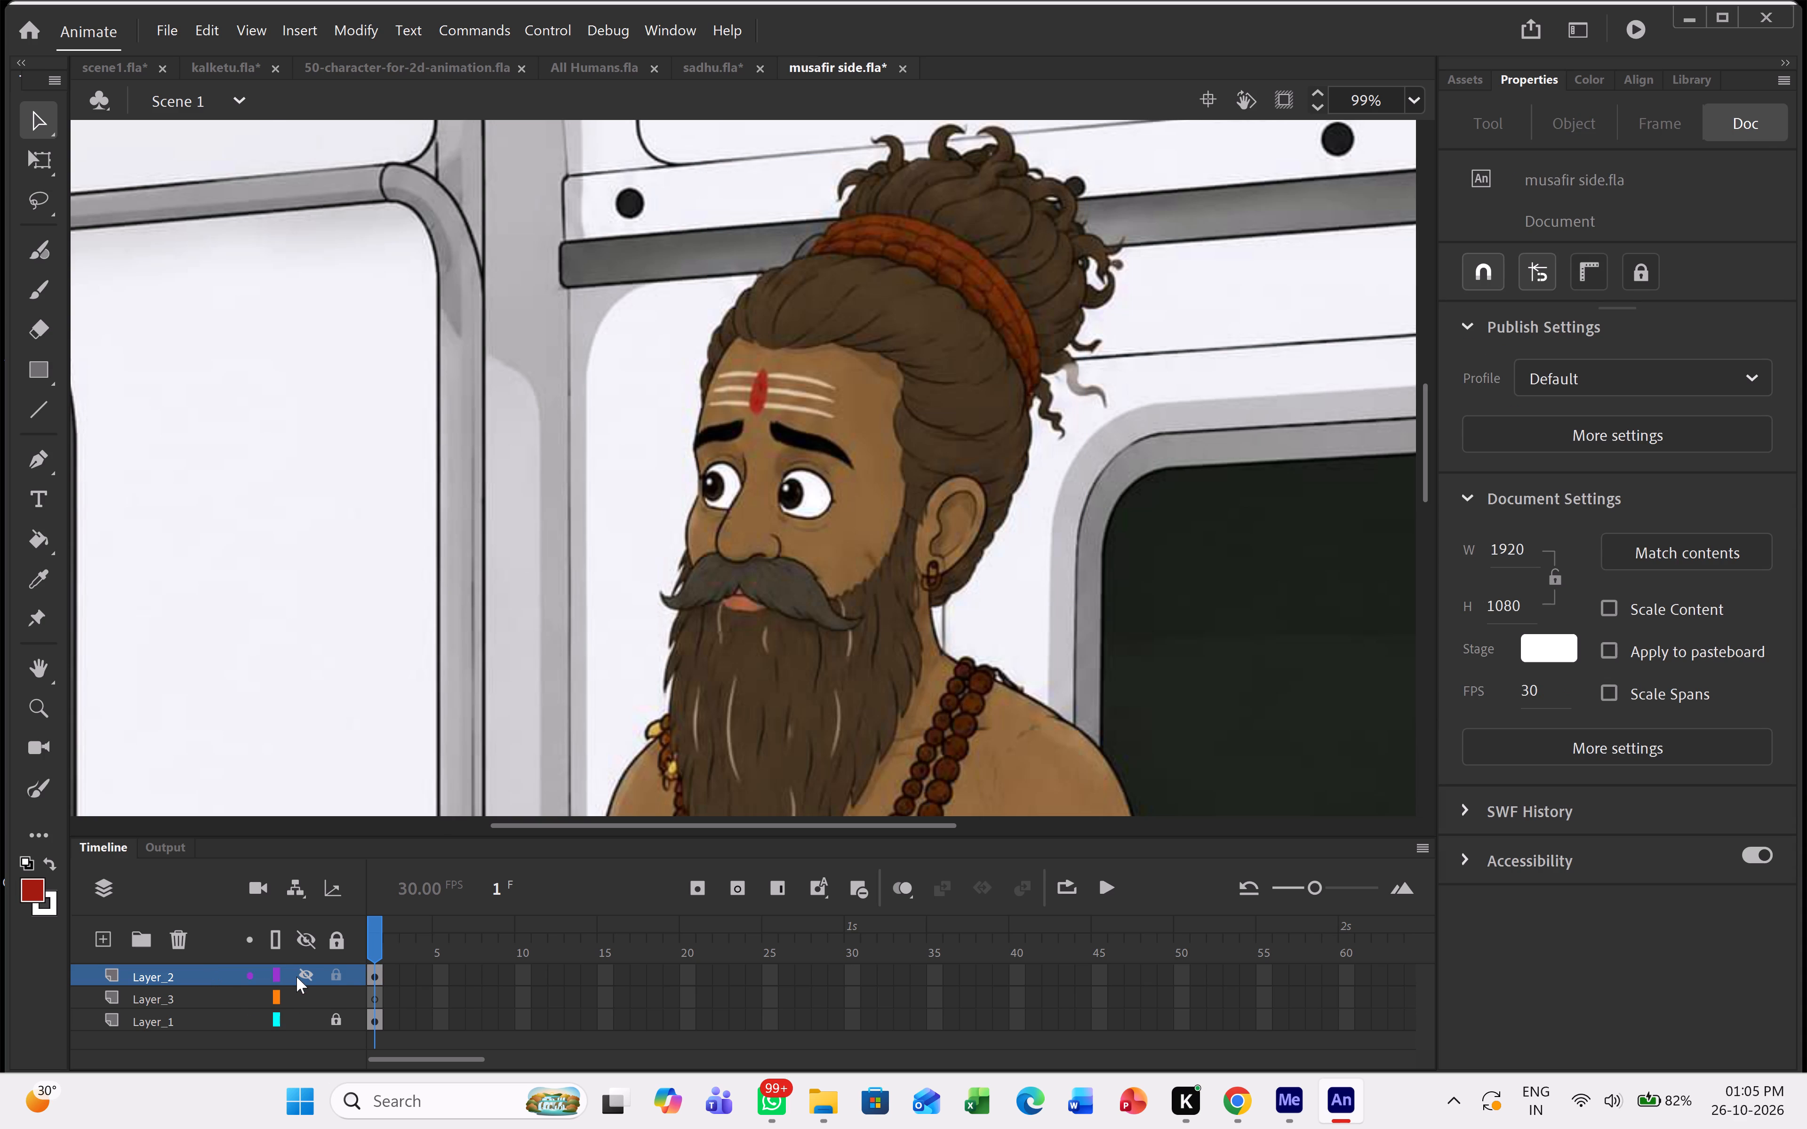
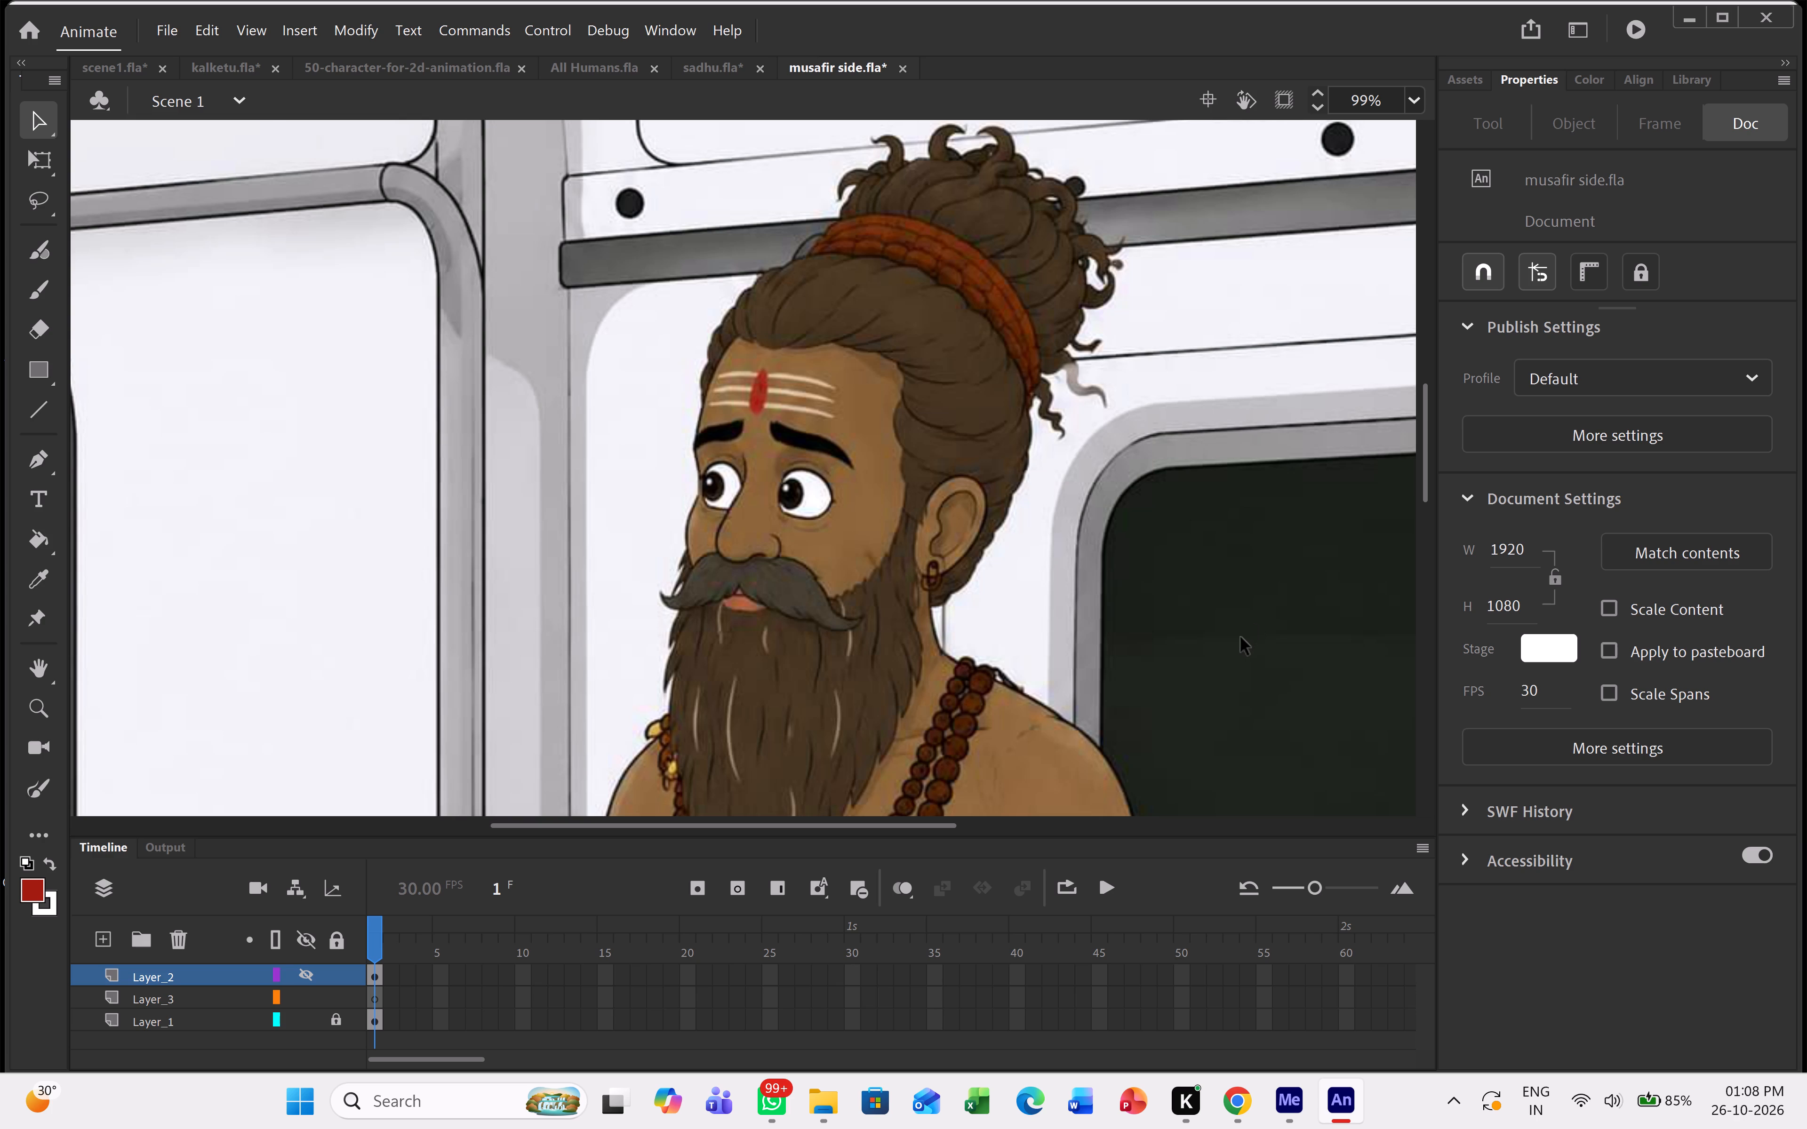
Activate the Paint Brush on Layer_3 for tracing the sage's eyebrow over the reference.
scroll(793, 429, "up", 6, "ctrl")
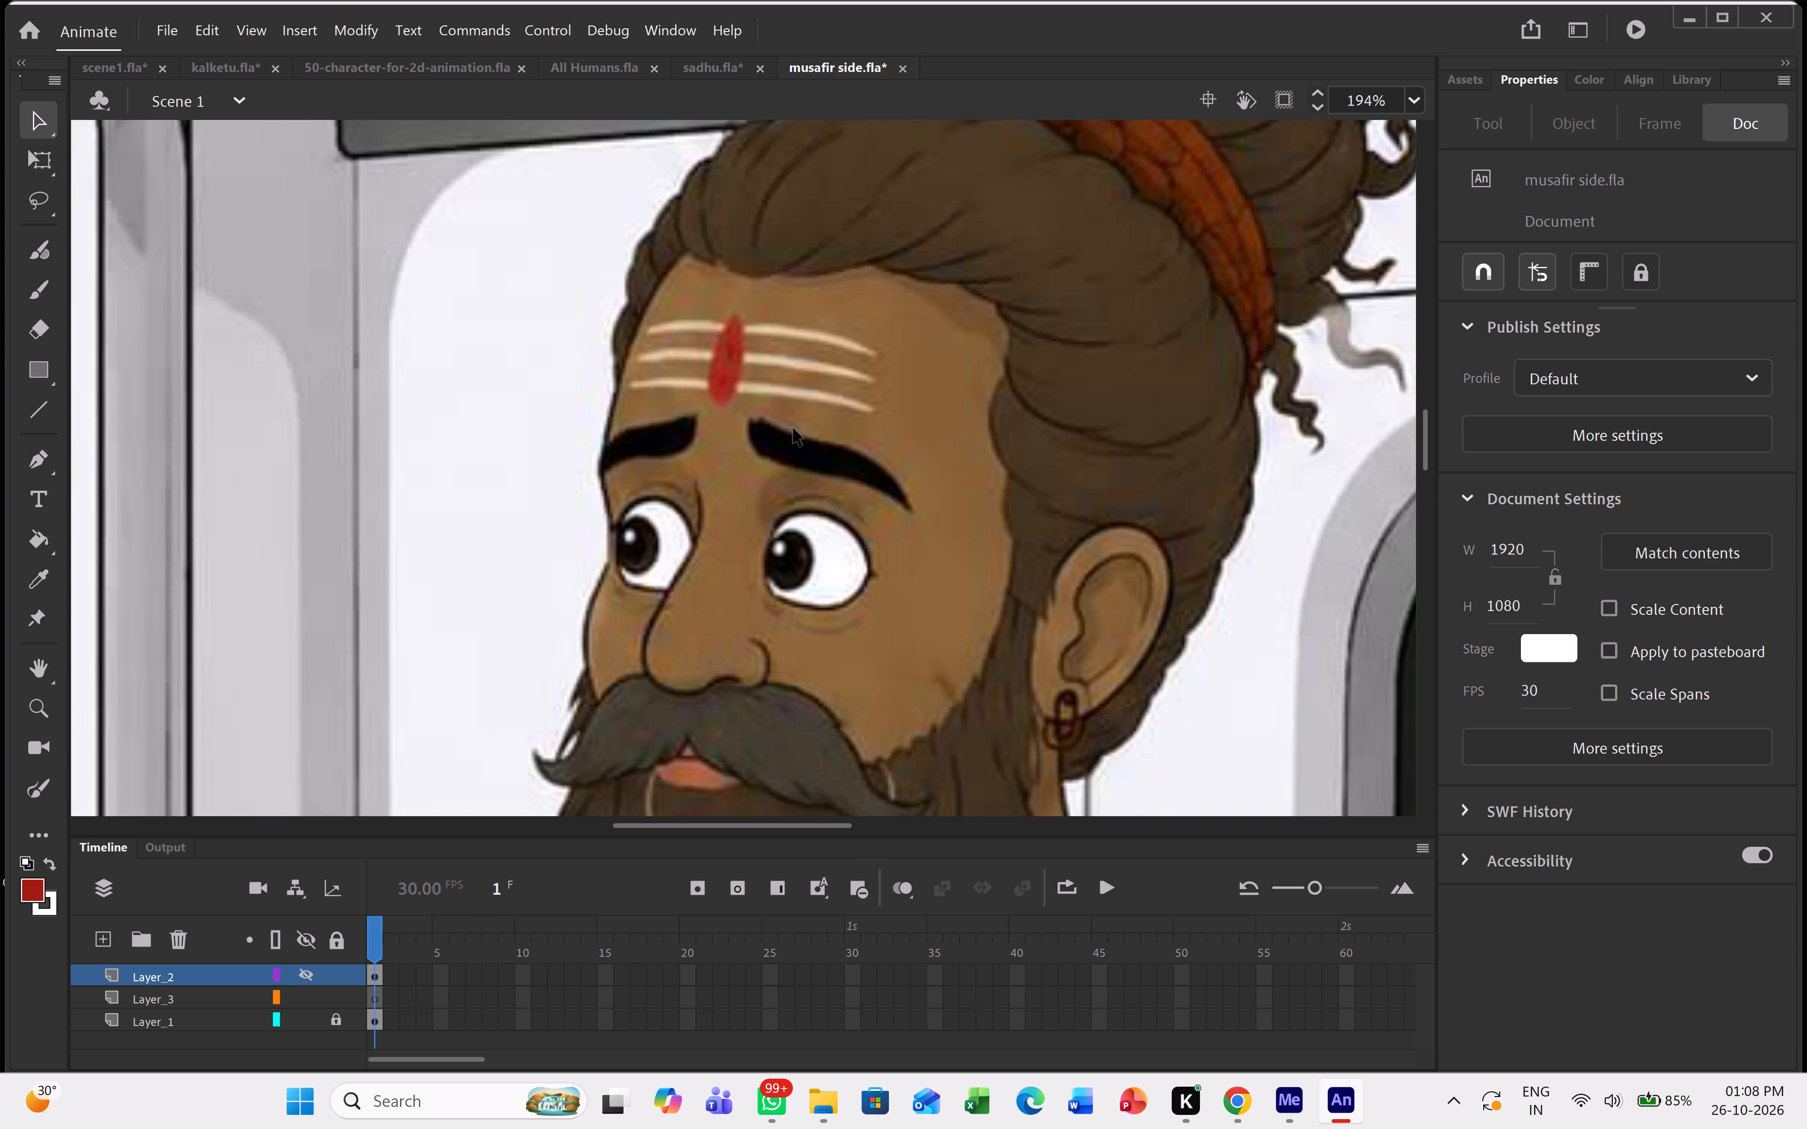
scroll(793, 429, "up", 3, "ctrl")
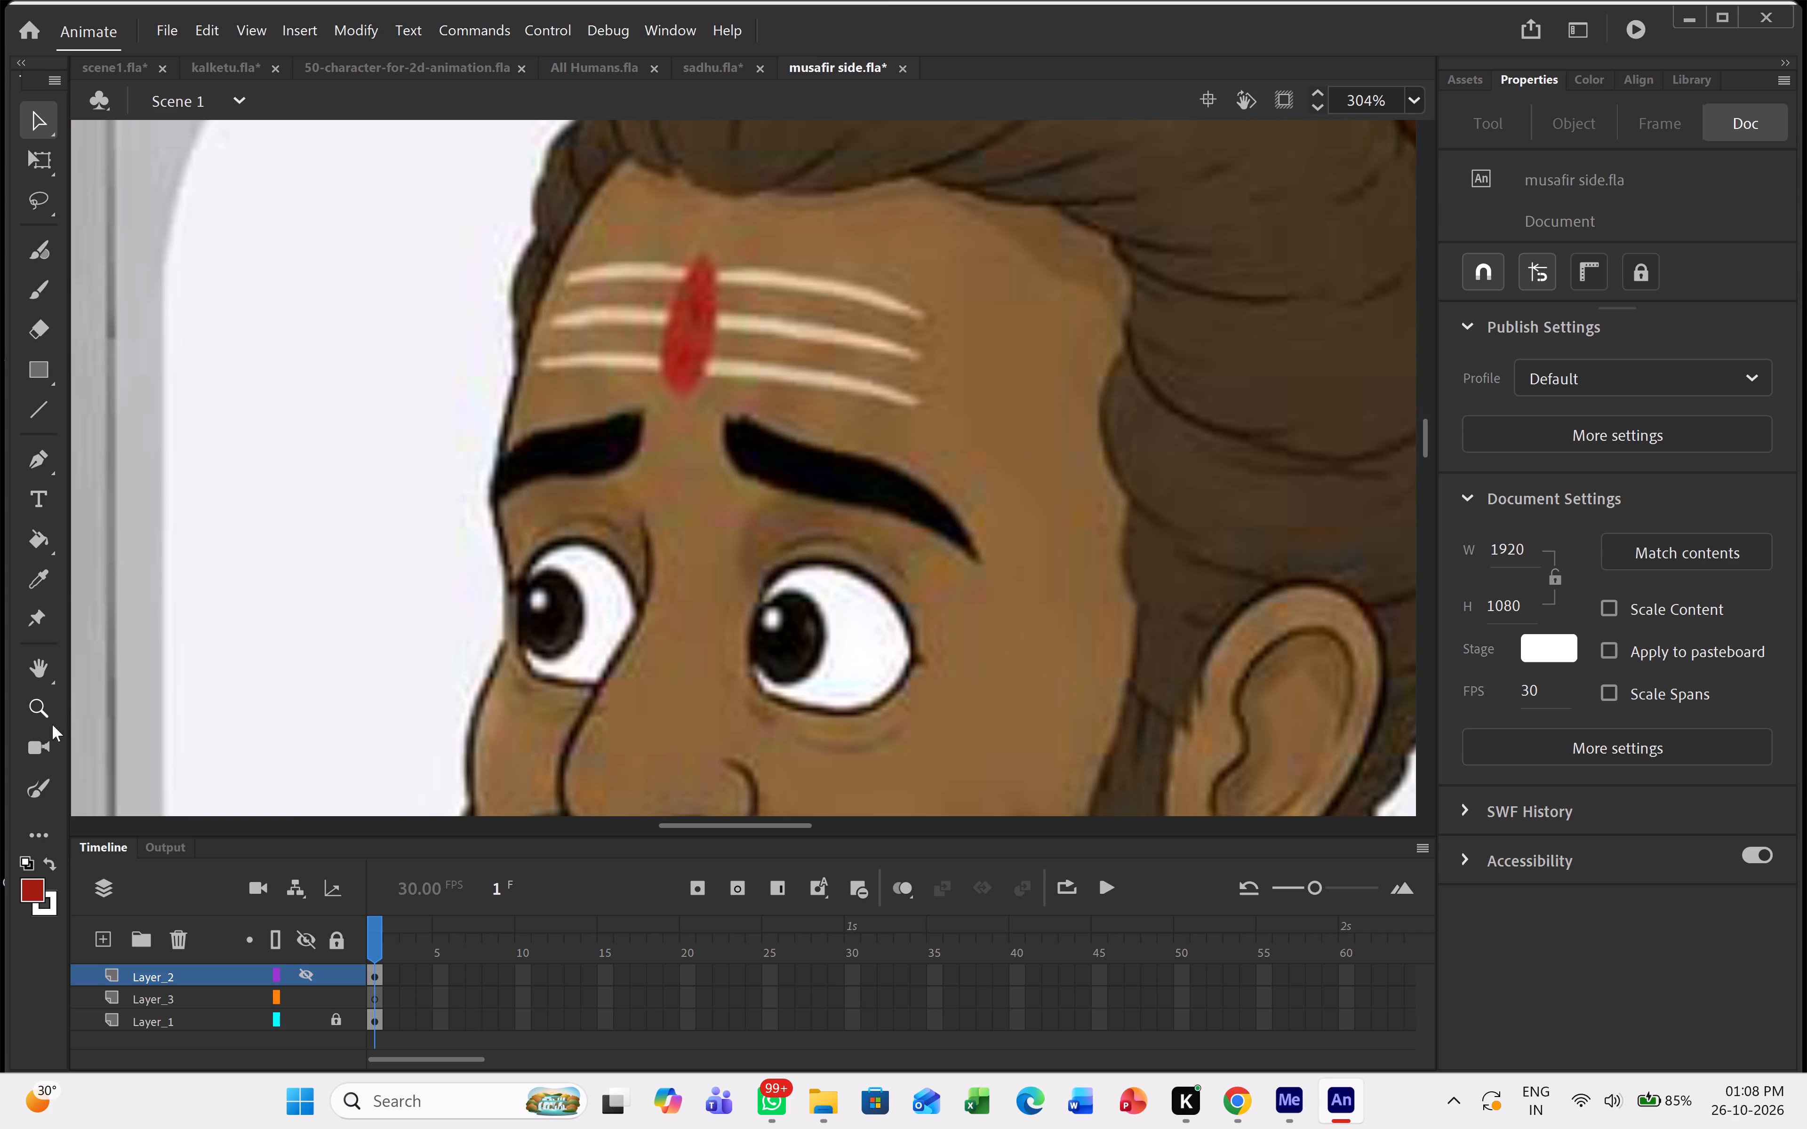
left_click(34, 789)
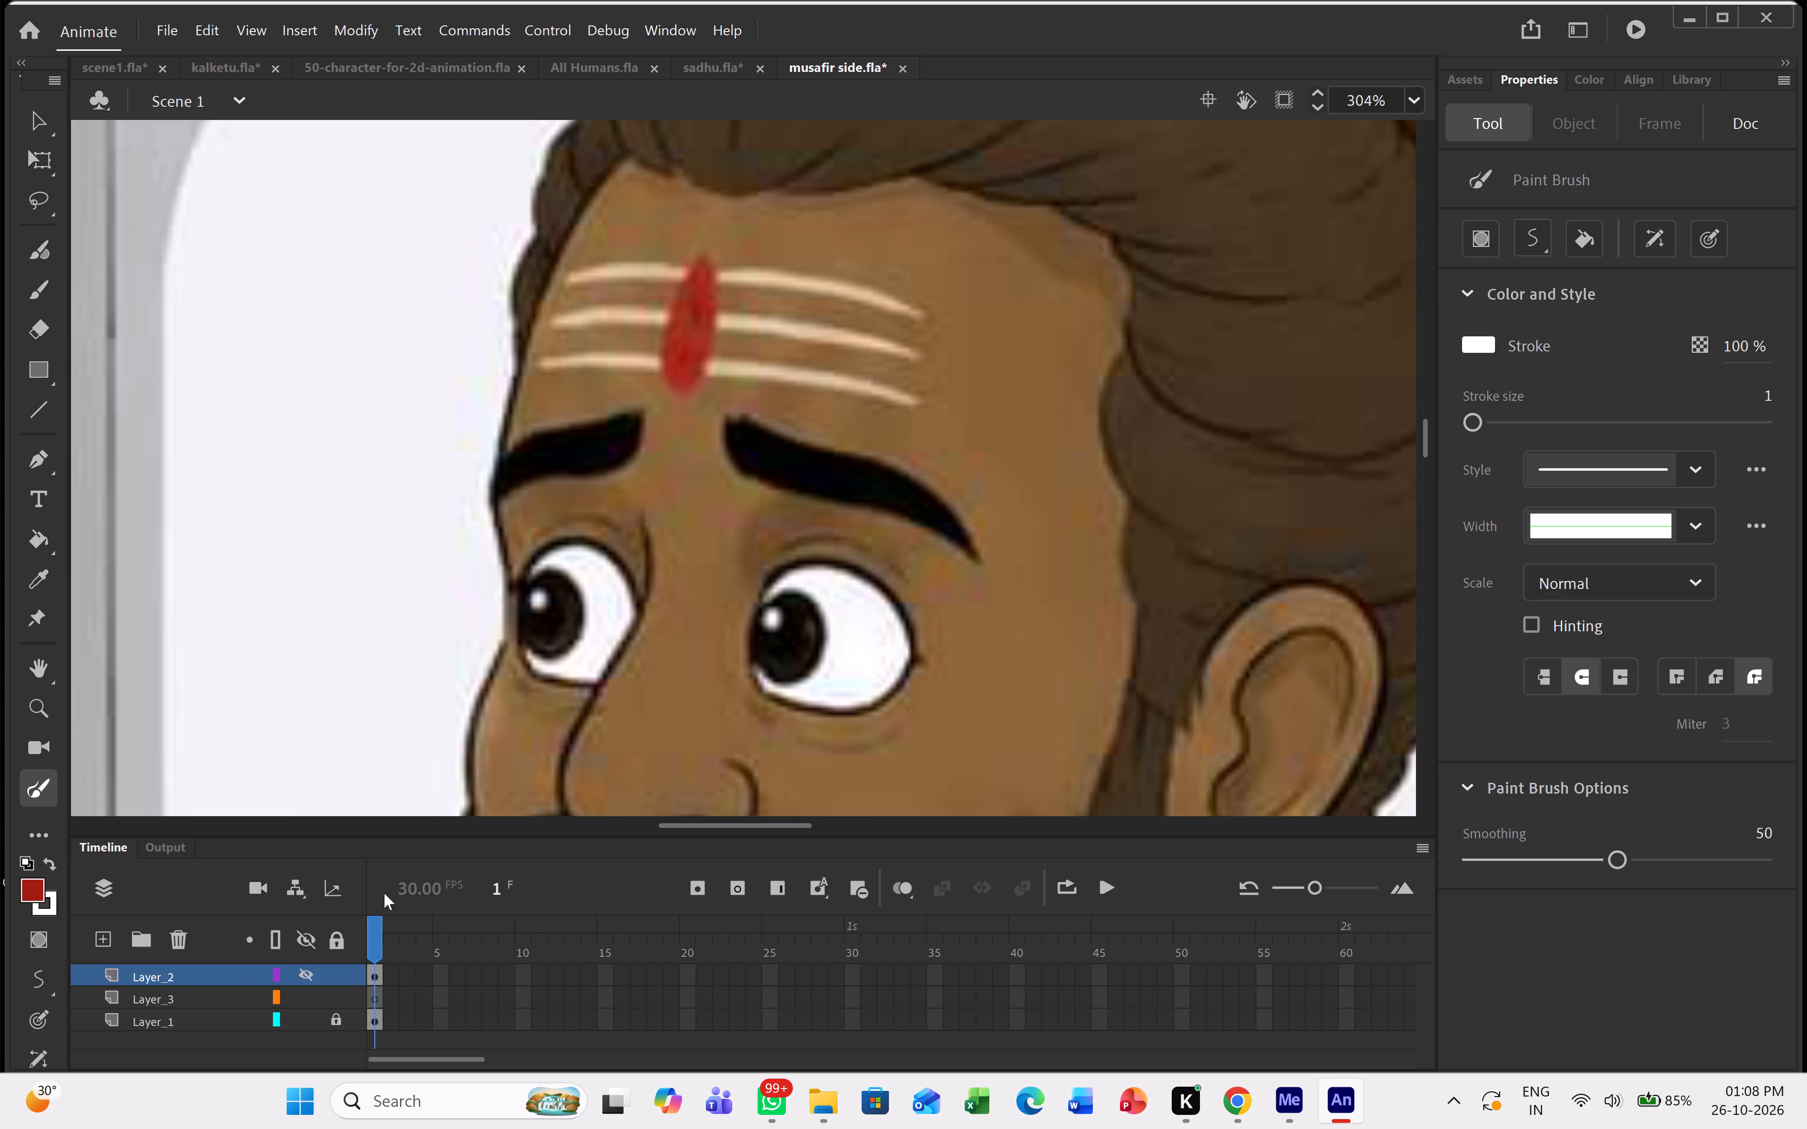
left_click(196, 1001)
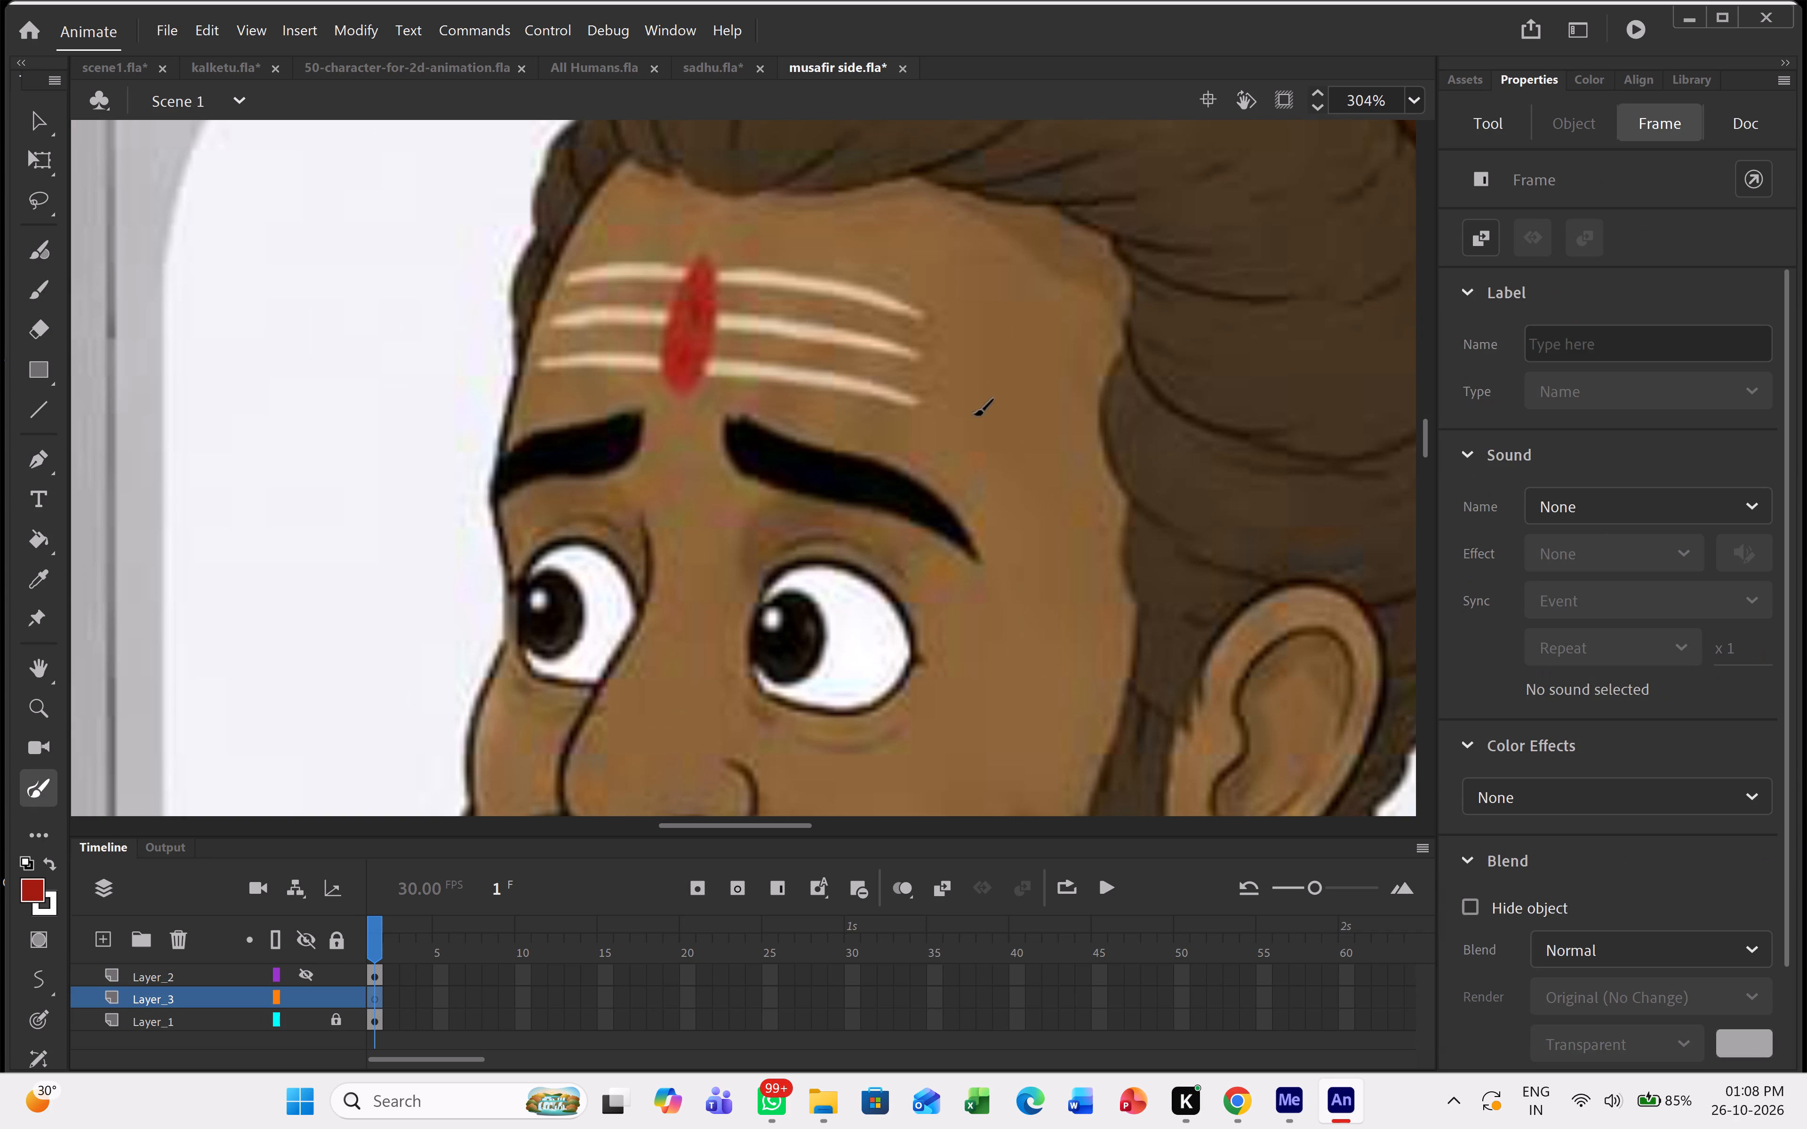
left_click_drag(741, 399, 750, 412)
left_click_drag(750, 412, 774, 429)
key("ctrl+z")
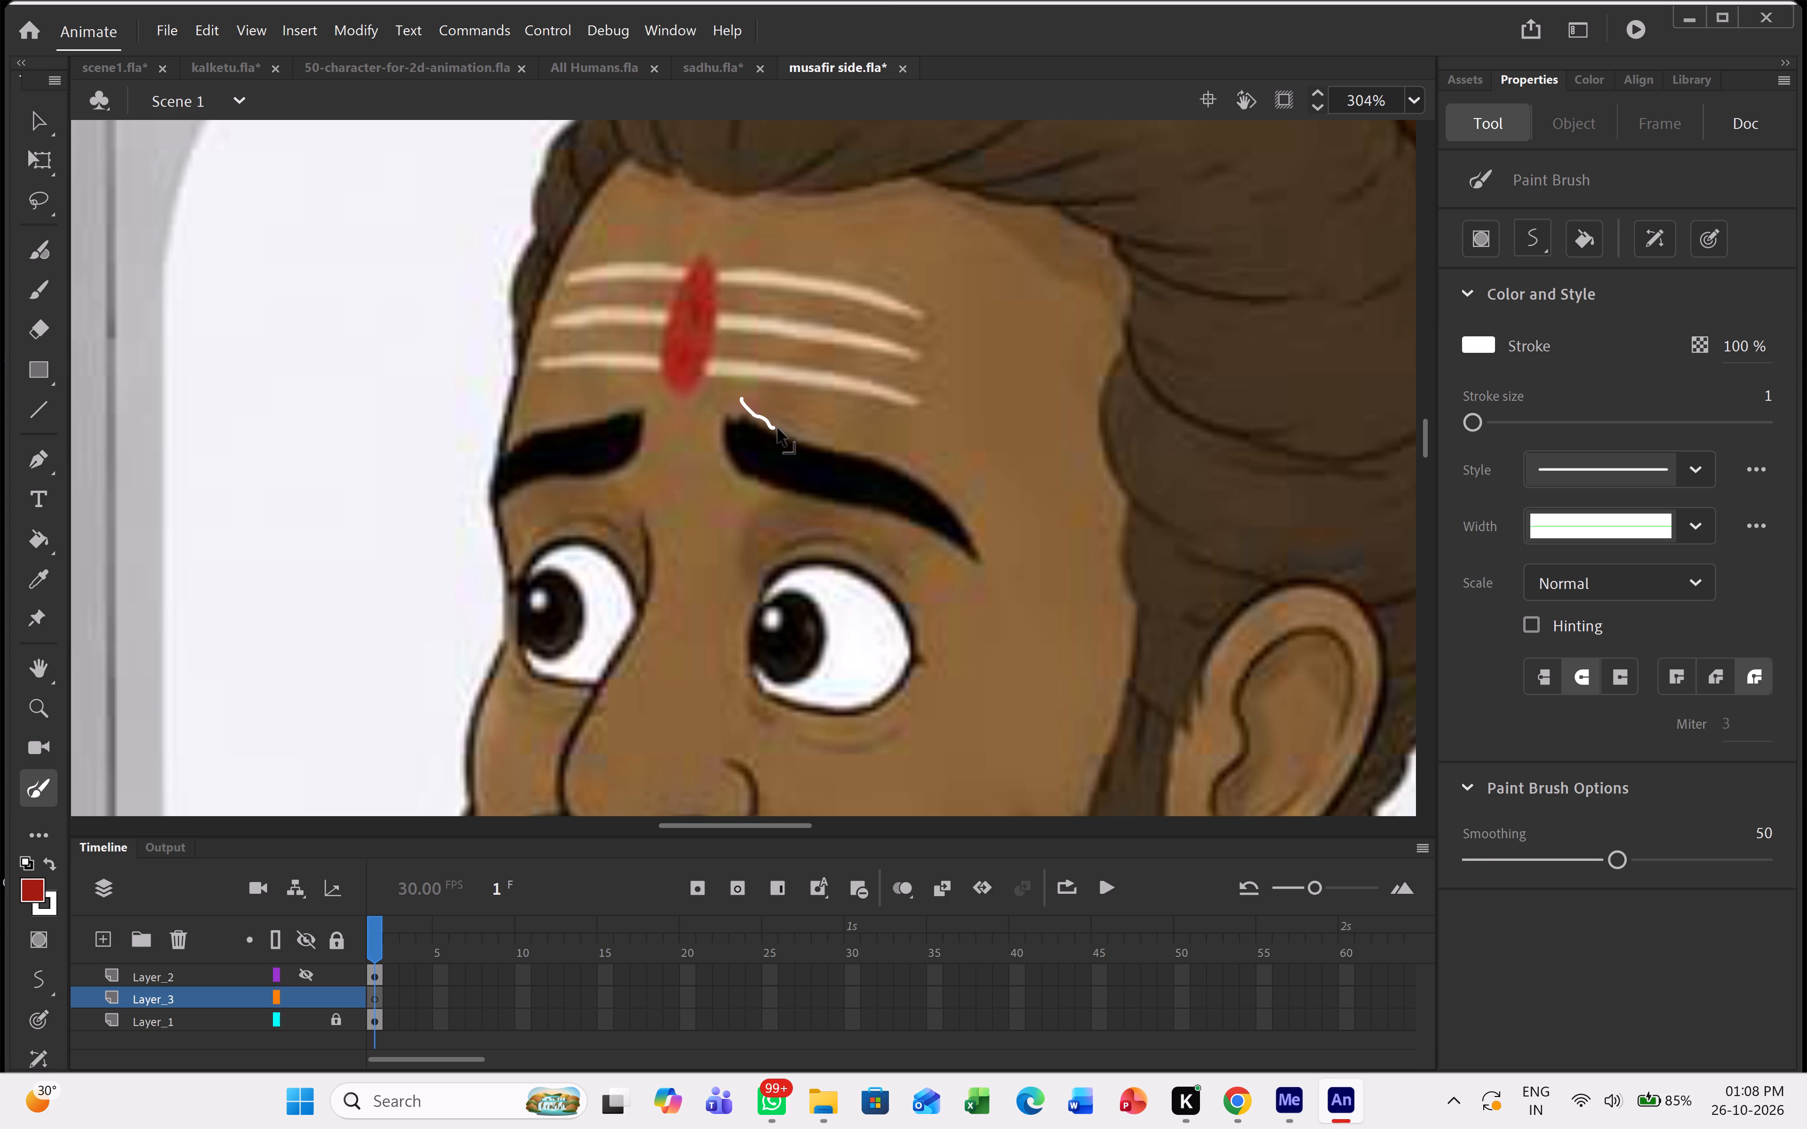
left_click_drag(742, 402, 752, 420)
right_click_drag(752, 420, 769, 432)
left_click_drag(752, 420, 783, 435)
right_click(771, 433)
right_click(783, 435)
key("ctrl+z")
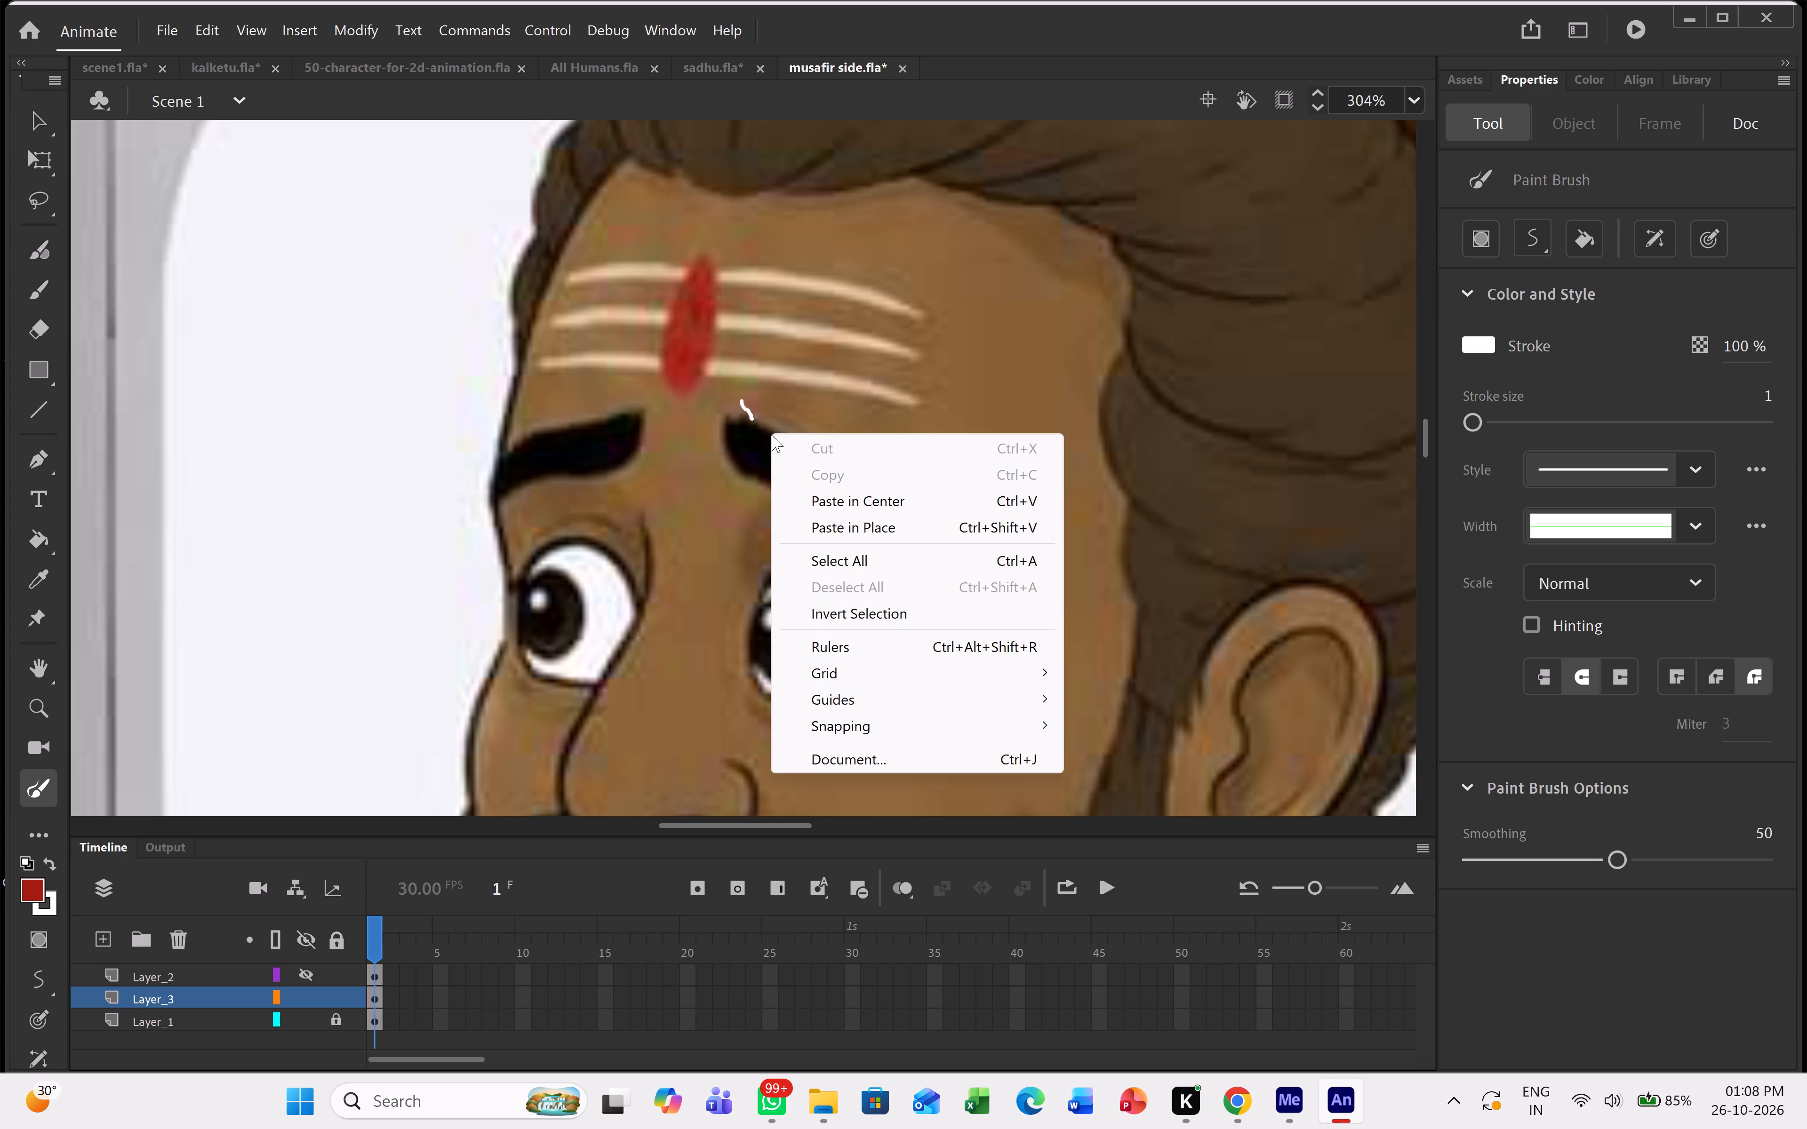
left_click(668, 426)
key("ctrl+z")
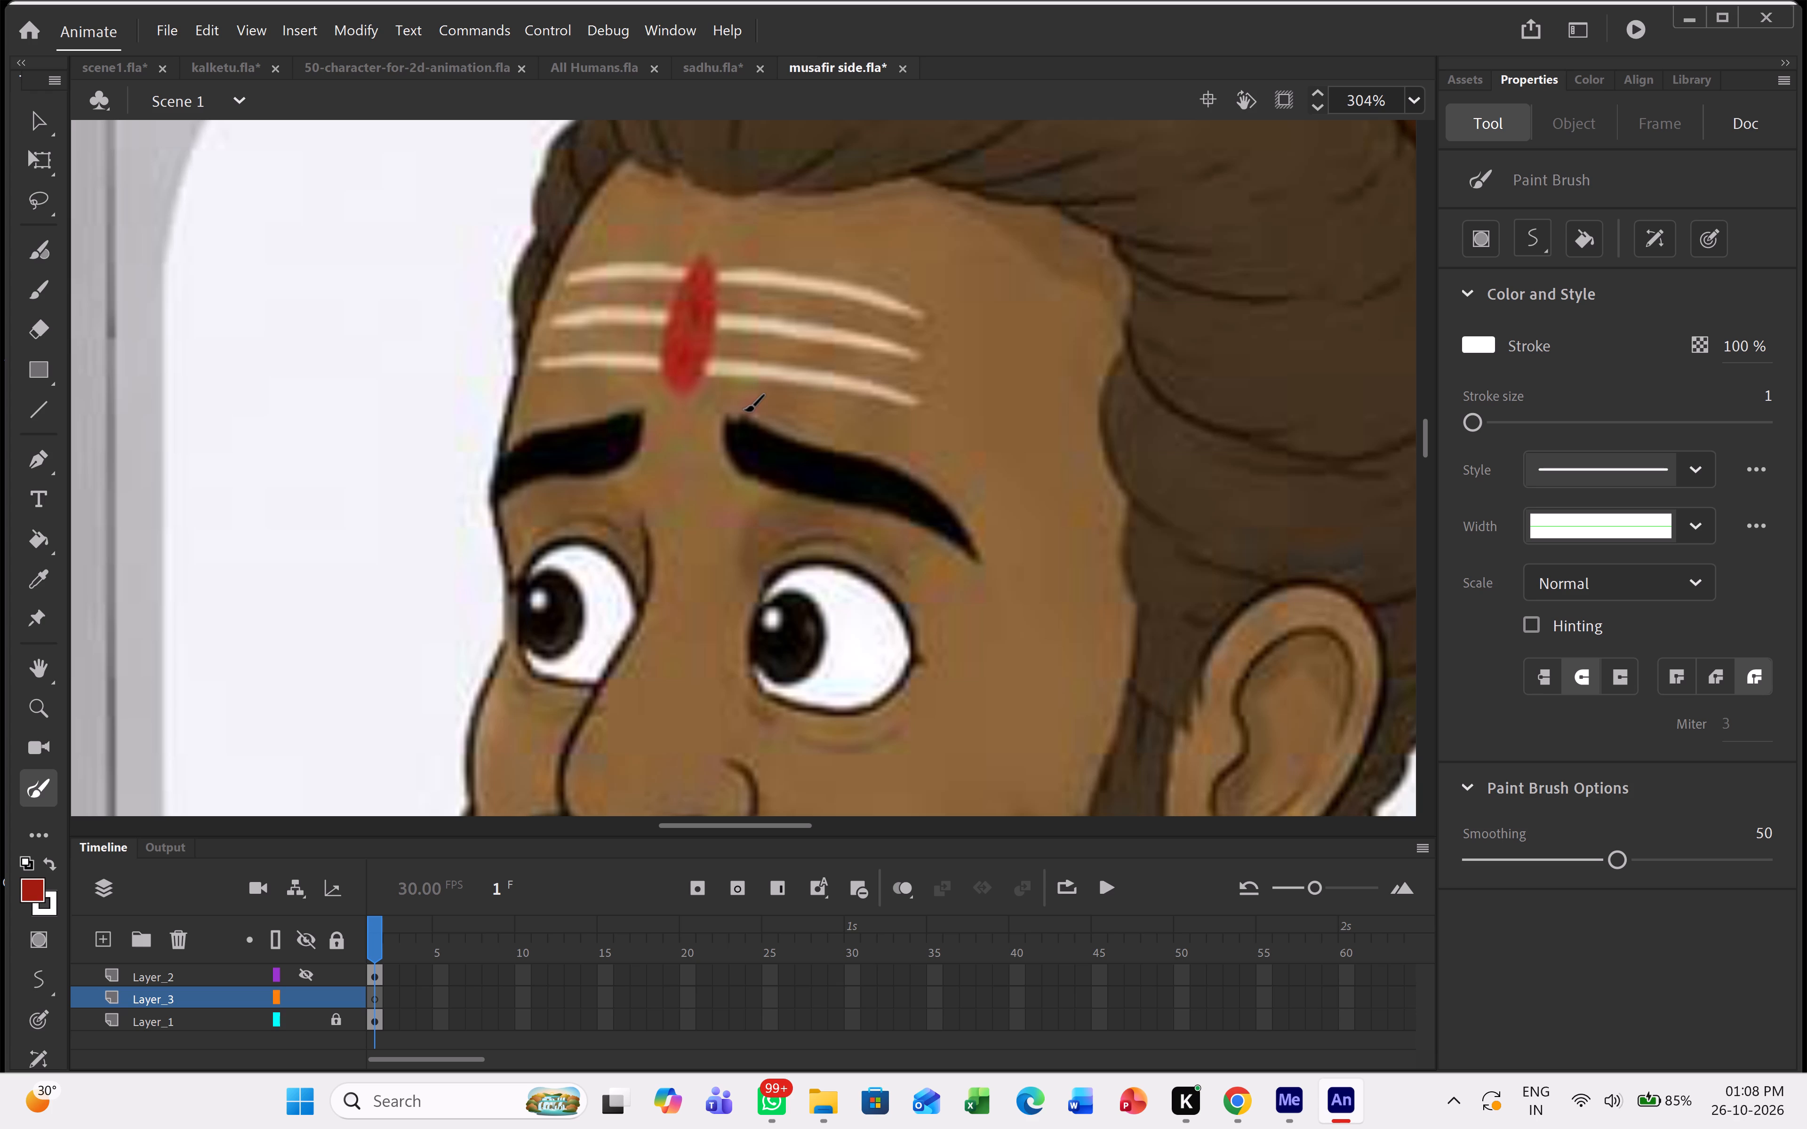
Trace a closed white outline around the sage's near eyebrow, the one closer to the ear, with the Paint Brush.
left_click_drag(744, 410, 886, 457)
left_click_drag(886, 457, 962, 541)
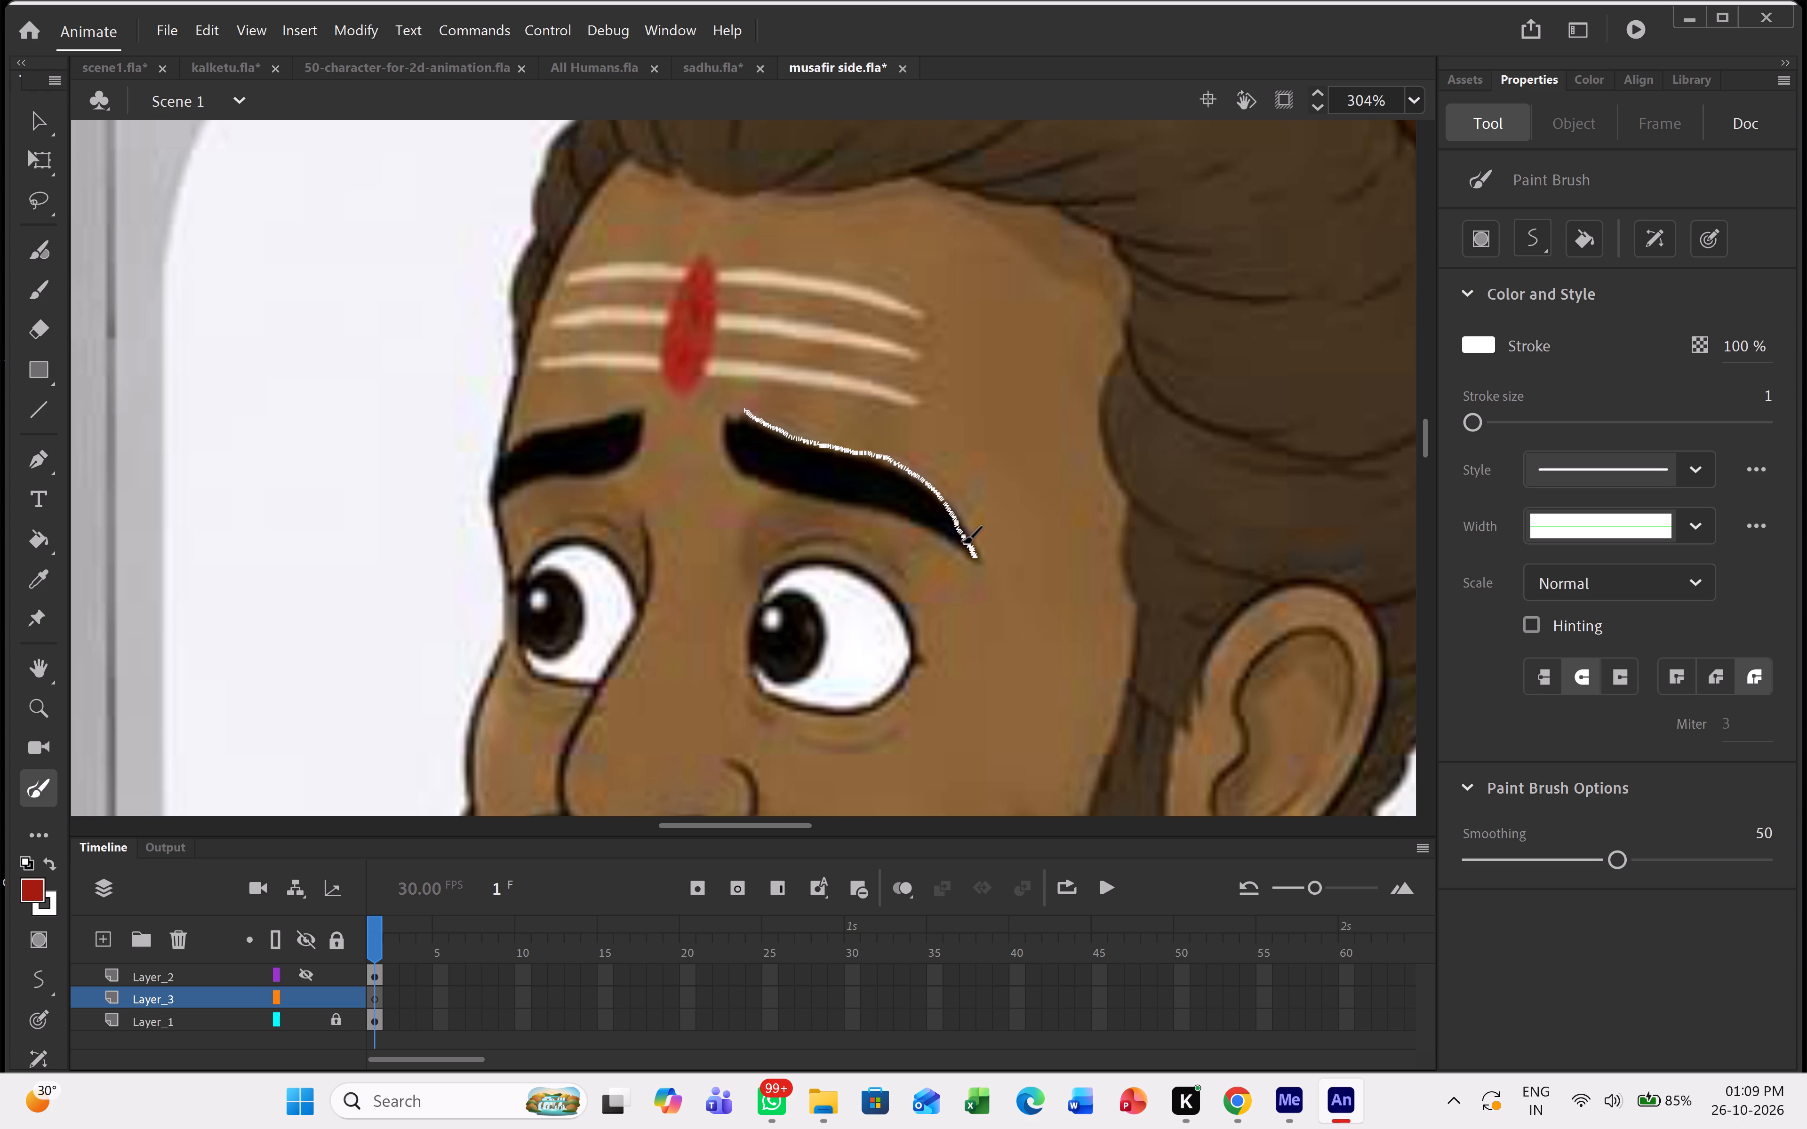
left_click_drag(962, 541, 811, 501)
left_click_drag(811, 501, 735, 410)
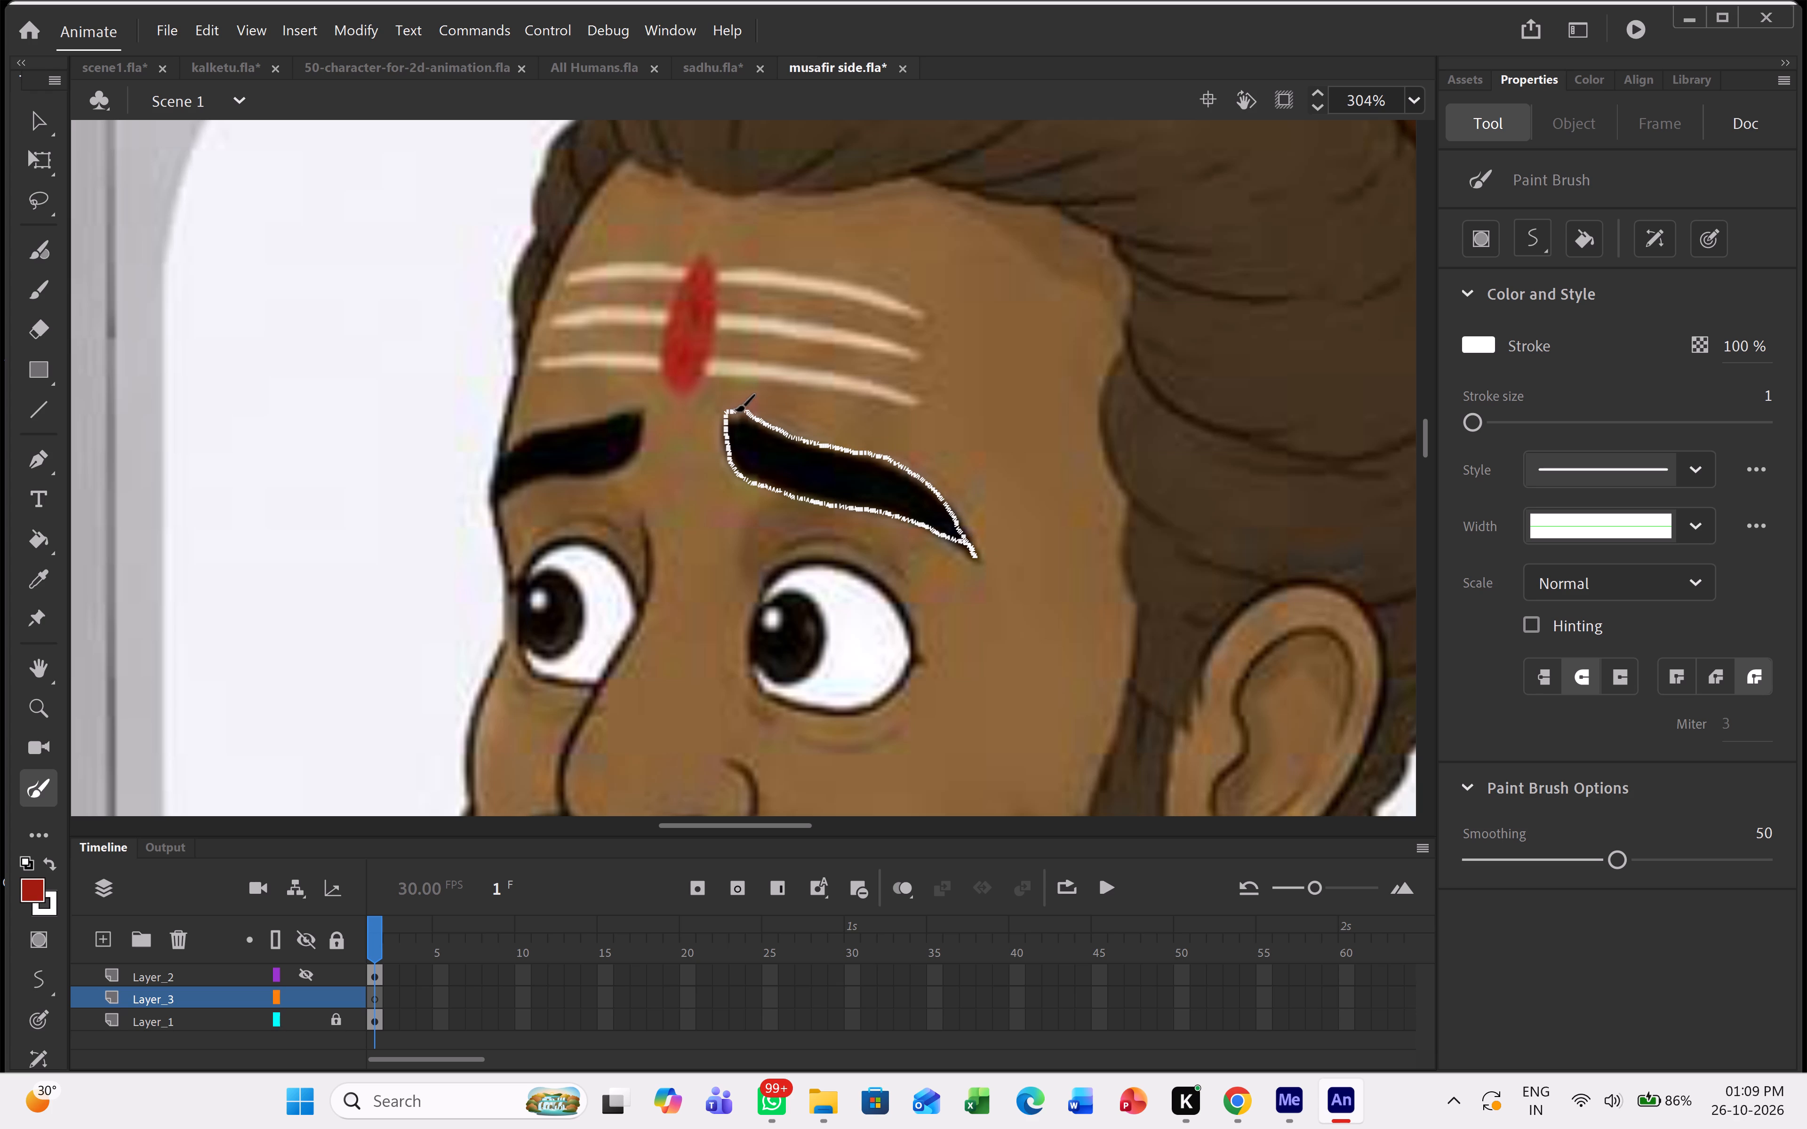
left_click_drag(735, 410, 752, 431)
Delete the stray stroke inside the eyebrow outline's inner end and reshape that end into a rounded curve matching the reference.
left_click(40, 126)
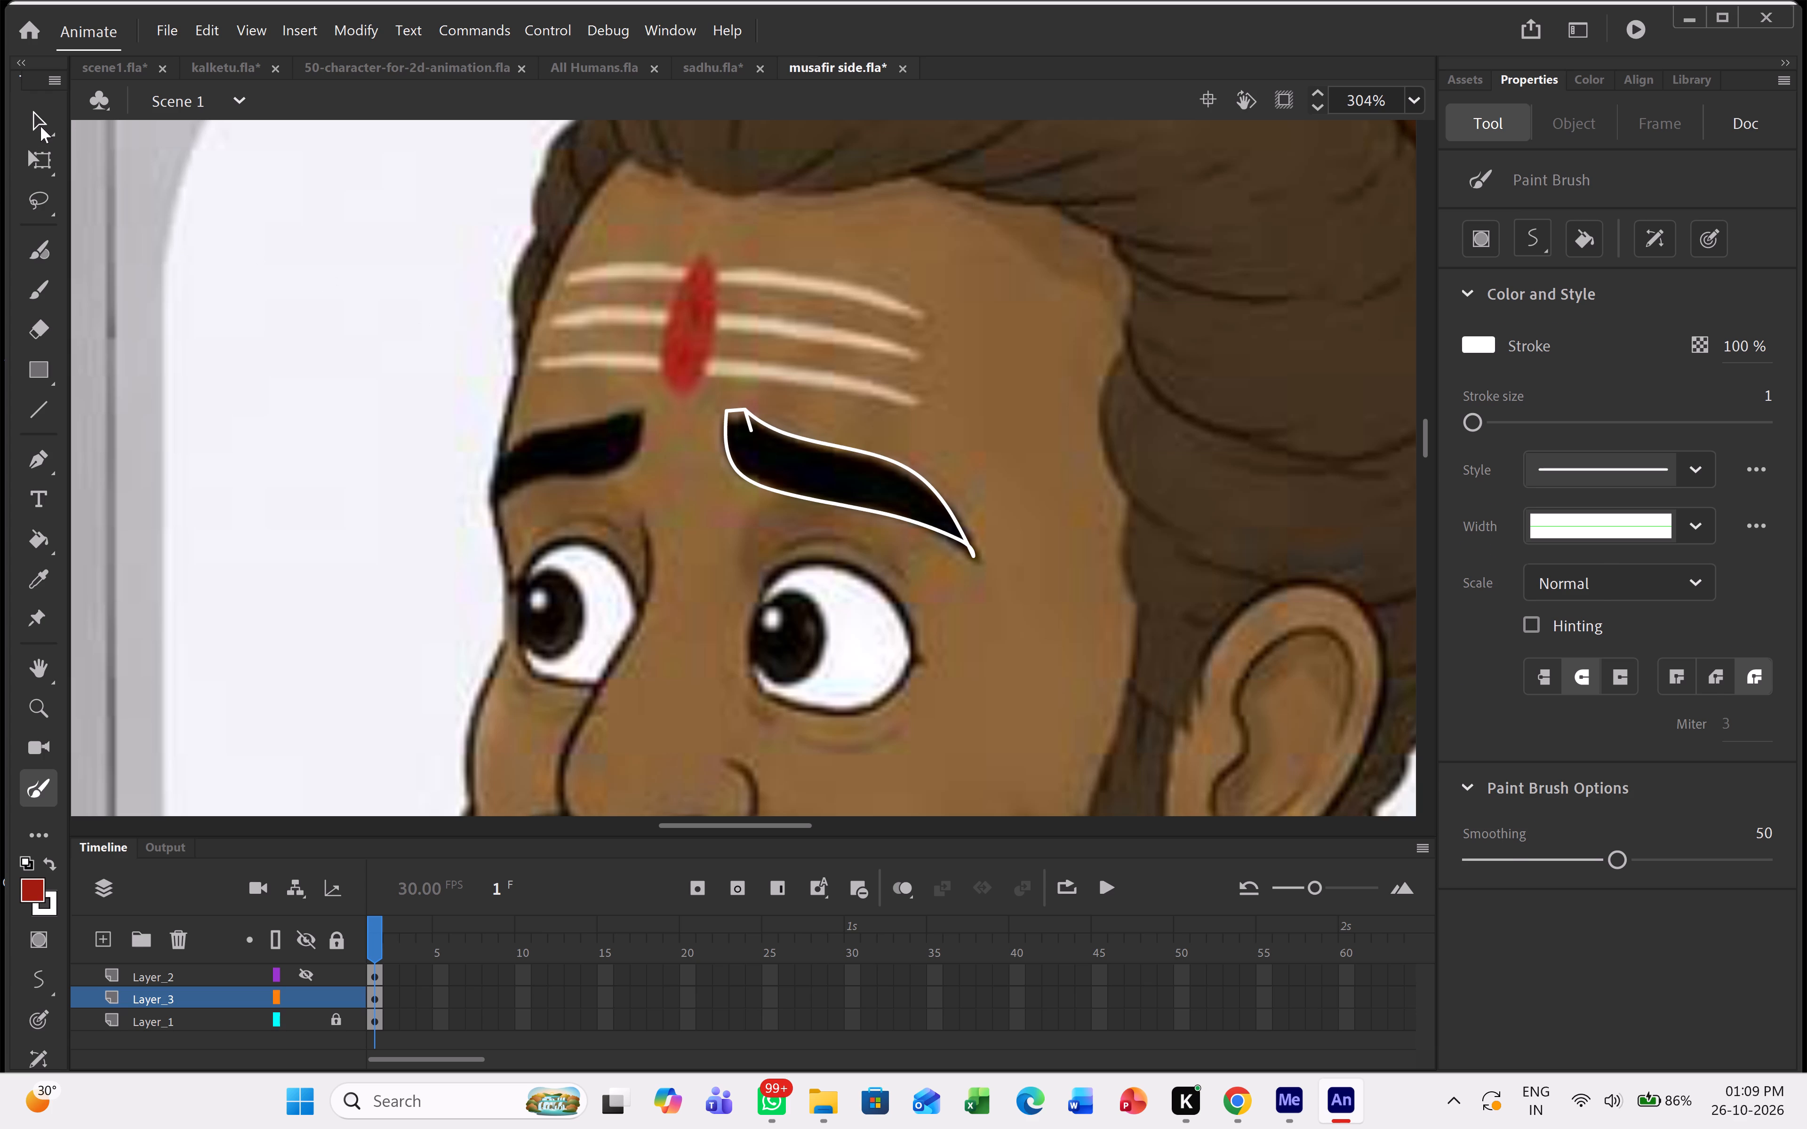
scroll(817, 437, "up", 11, "ctrl")
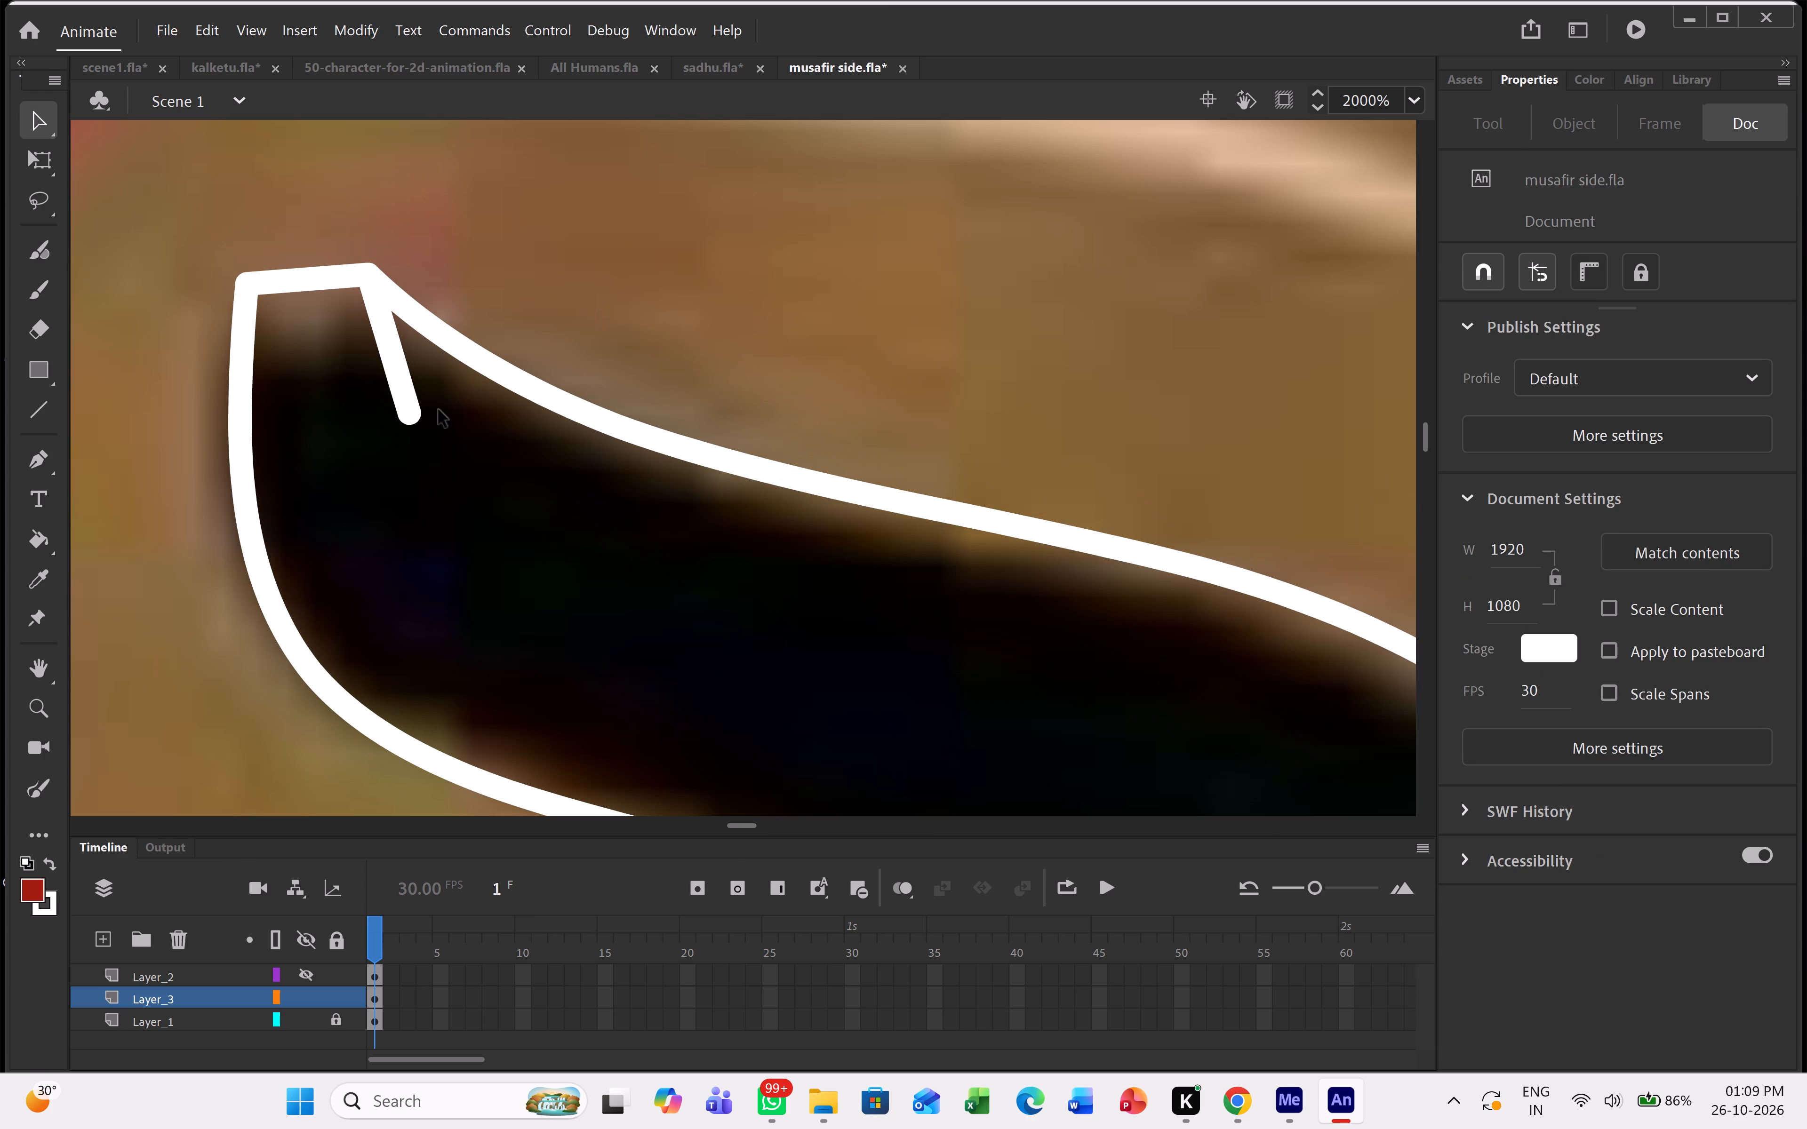
double_click(408, 395)
left_click(418, 438)
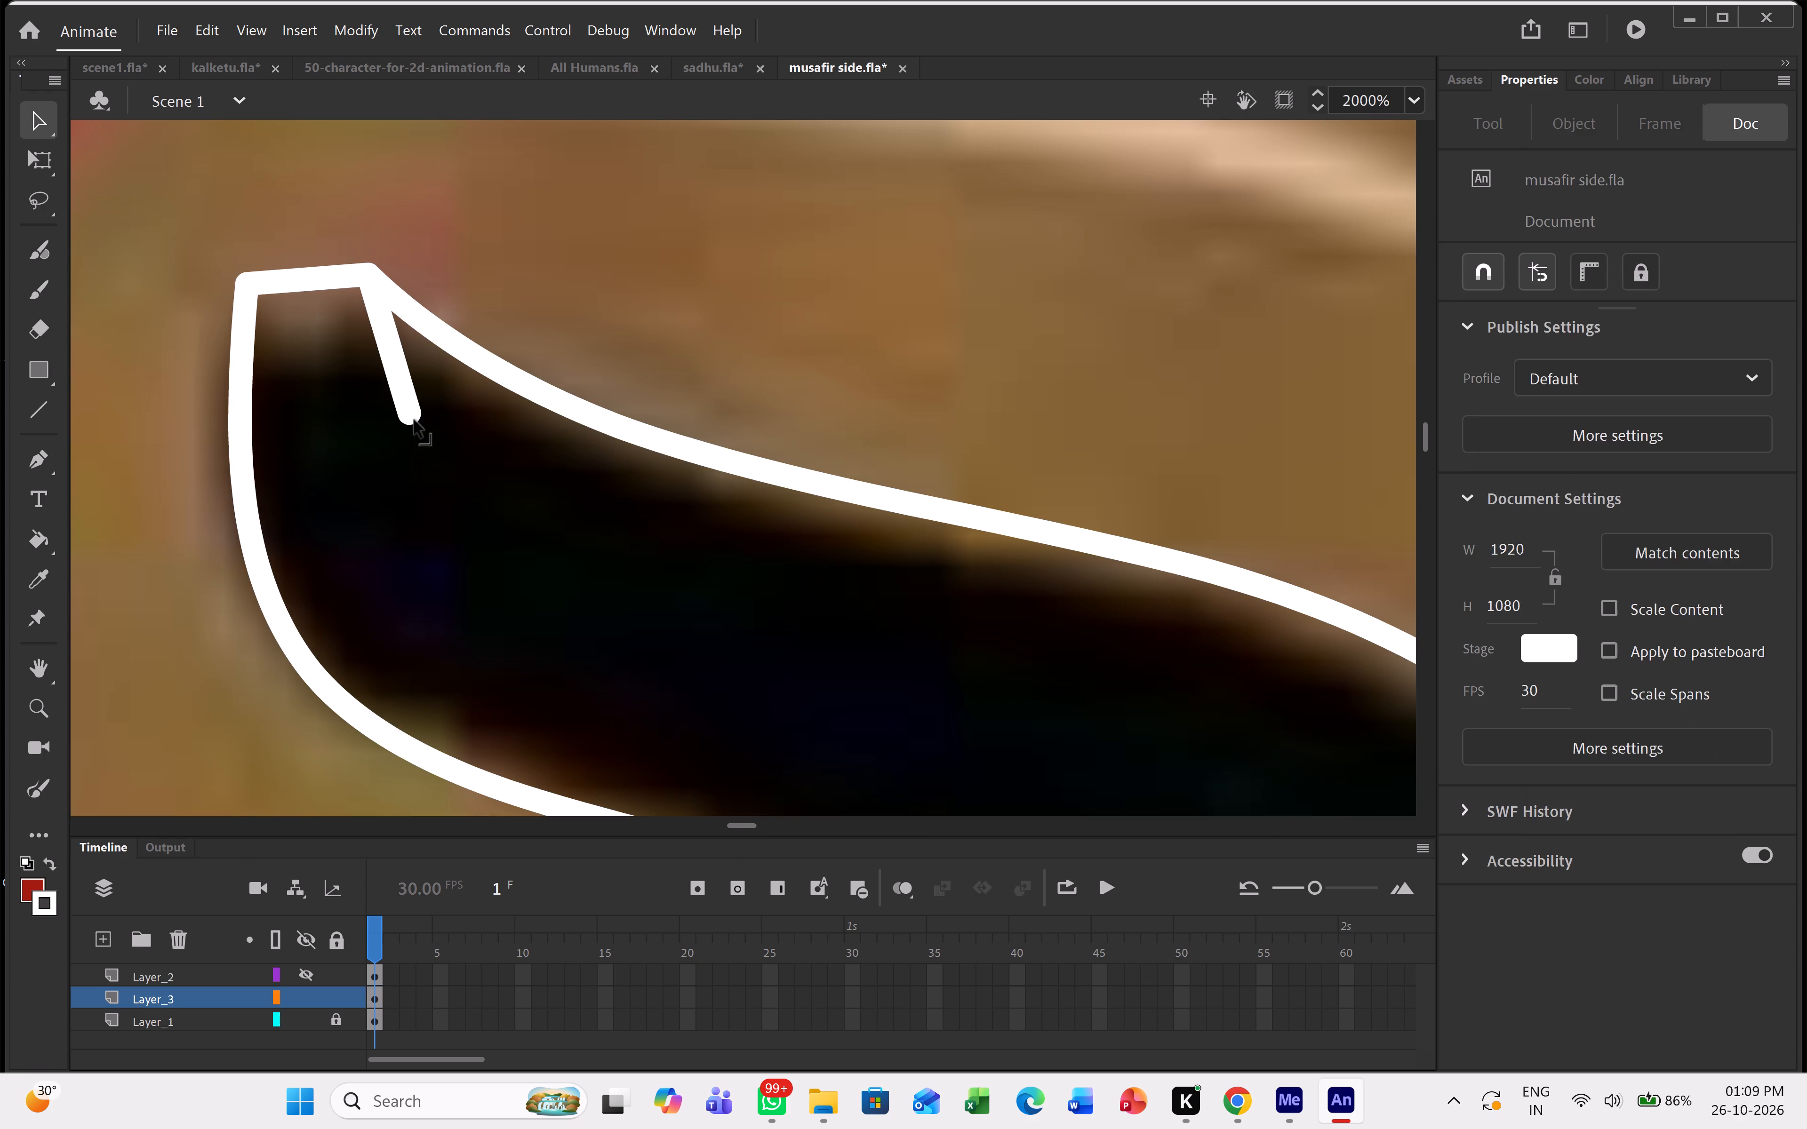
left_click(414, 420)
key("Delete")
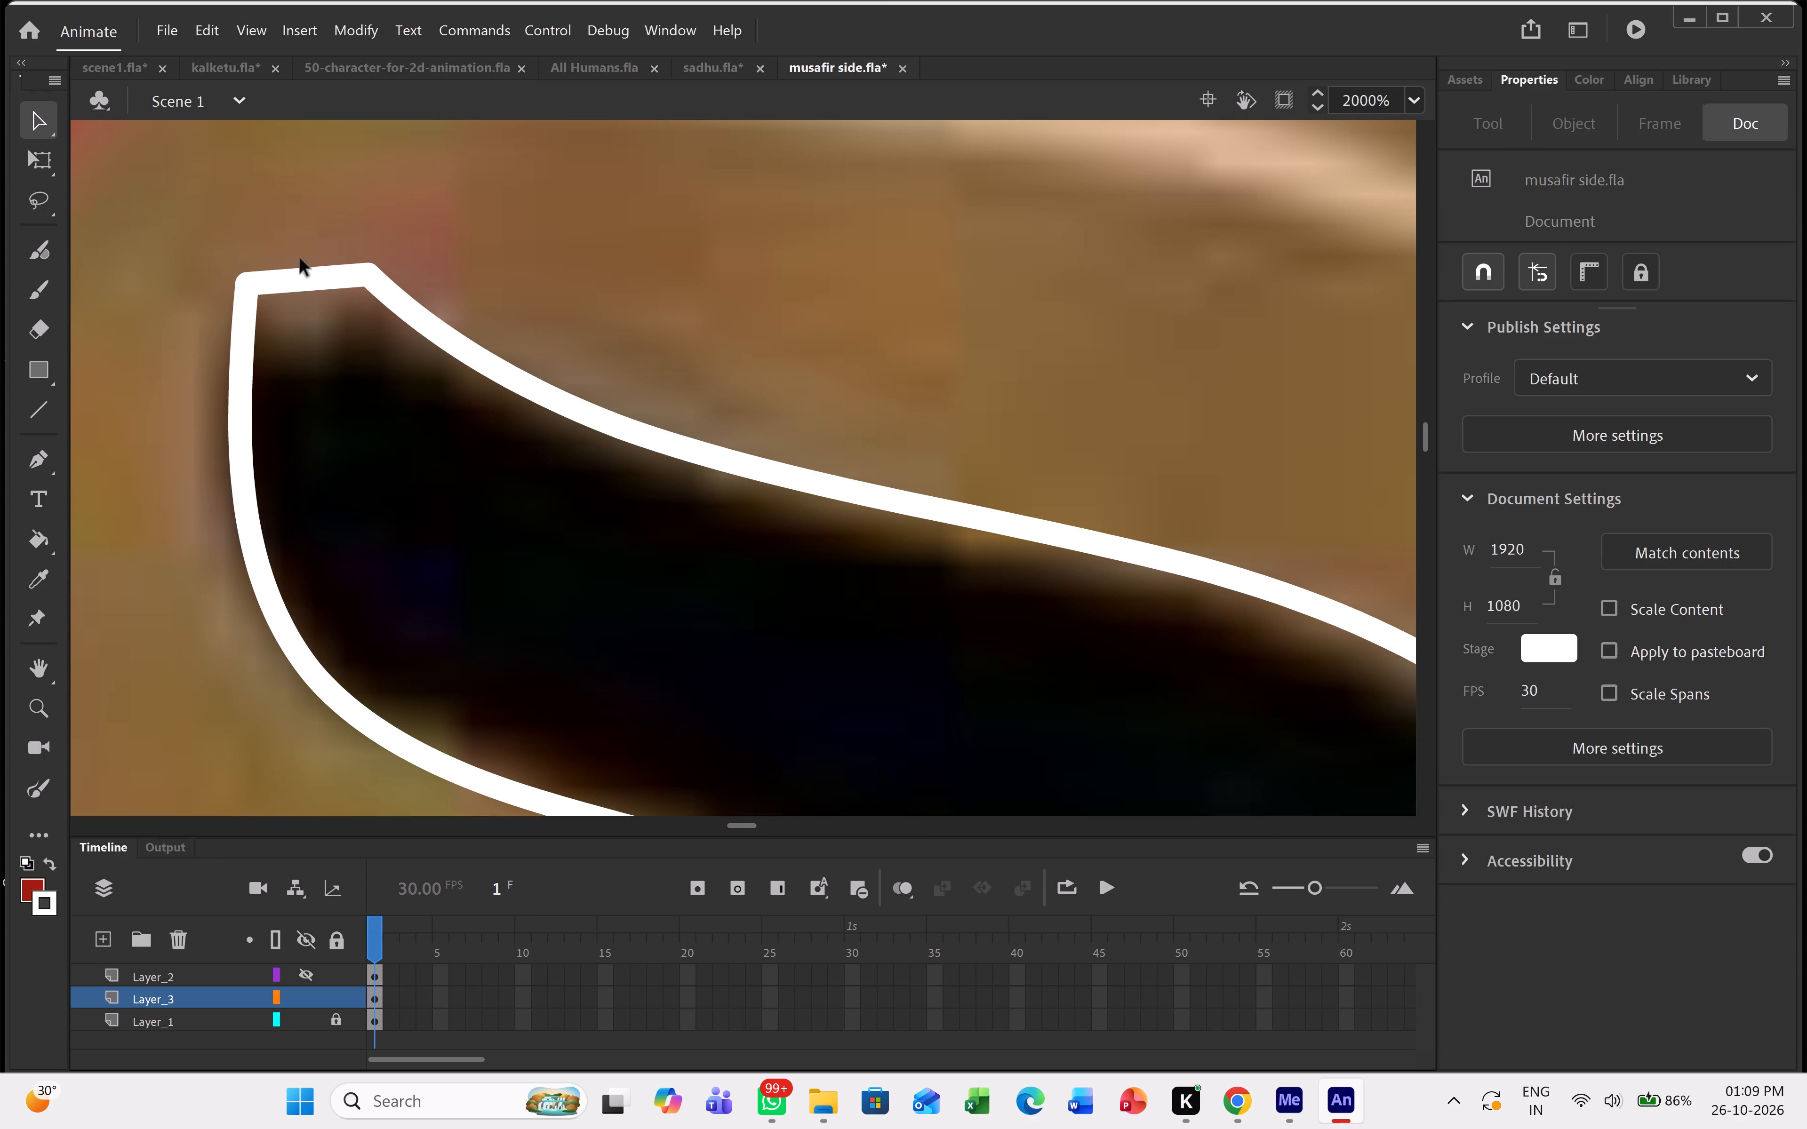
left_click_drag(368, 270, 372, 318)
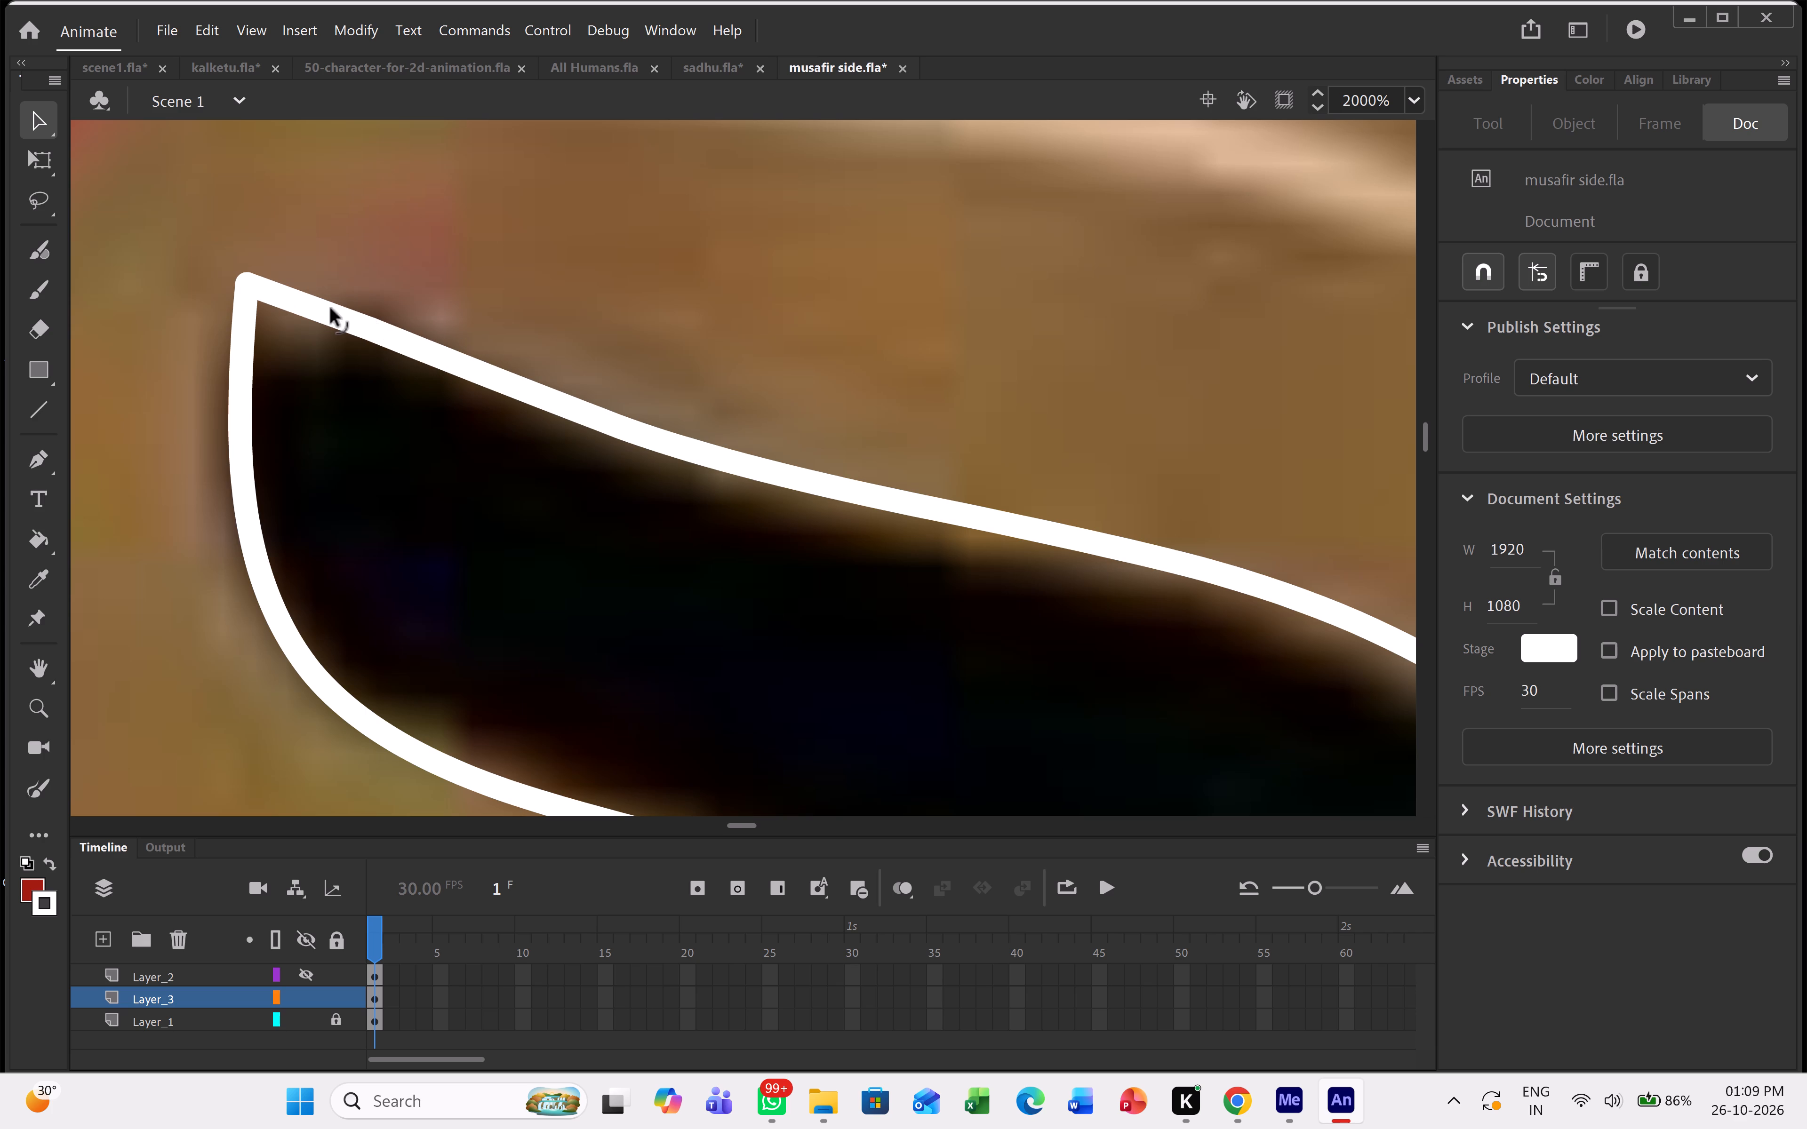
left_click_drag(251, 289, 248, 364)
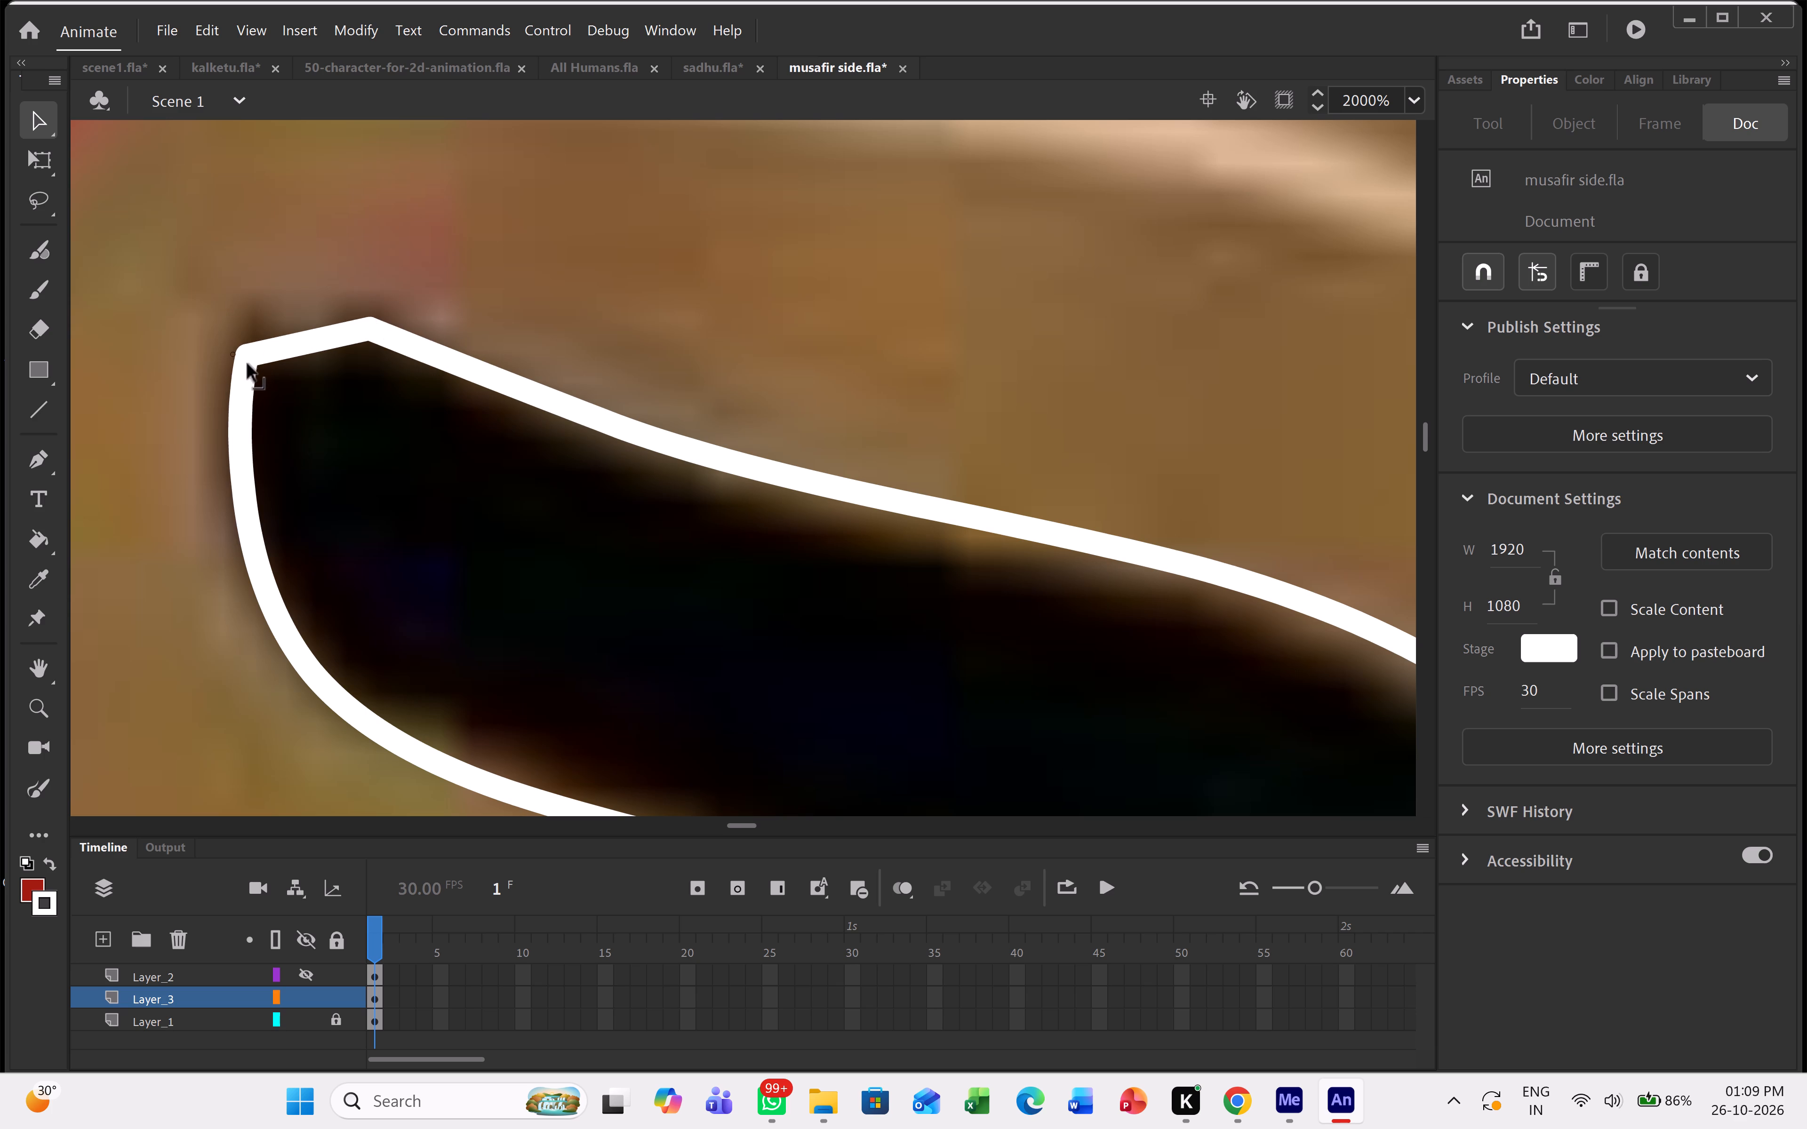
left_click_drag(248, 364, 245, 366)
left_click_drag(292, 355, 276, 324)
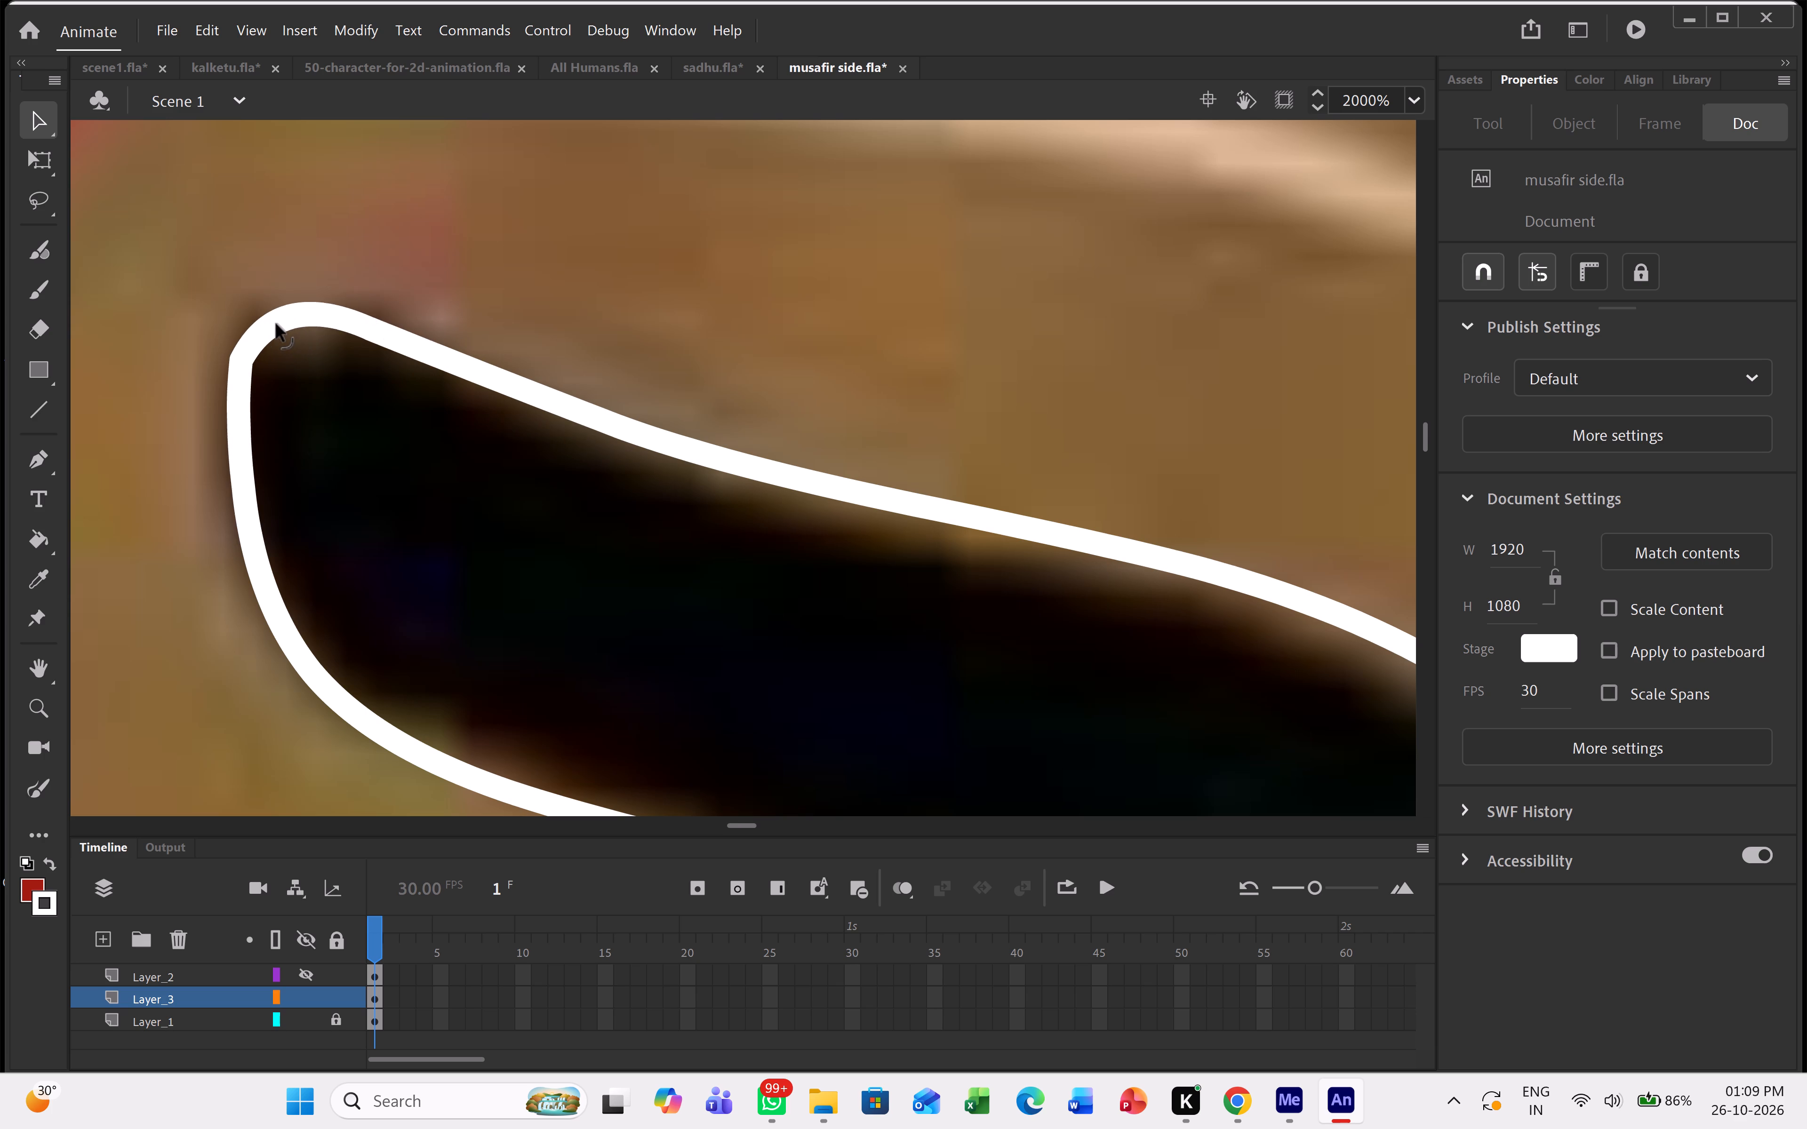
left_click_drag(276, 324, 276, 326)
Delete the overshooting stroke at the eyebrow's outer tip and extend the outline to a sharp point following the reference.
scroll(494, 502, "down", 9, "ctrl")
scroll(879, 693, "up", 6, "ctrl")
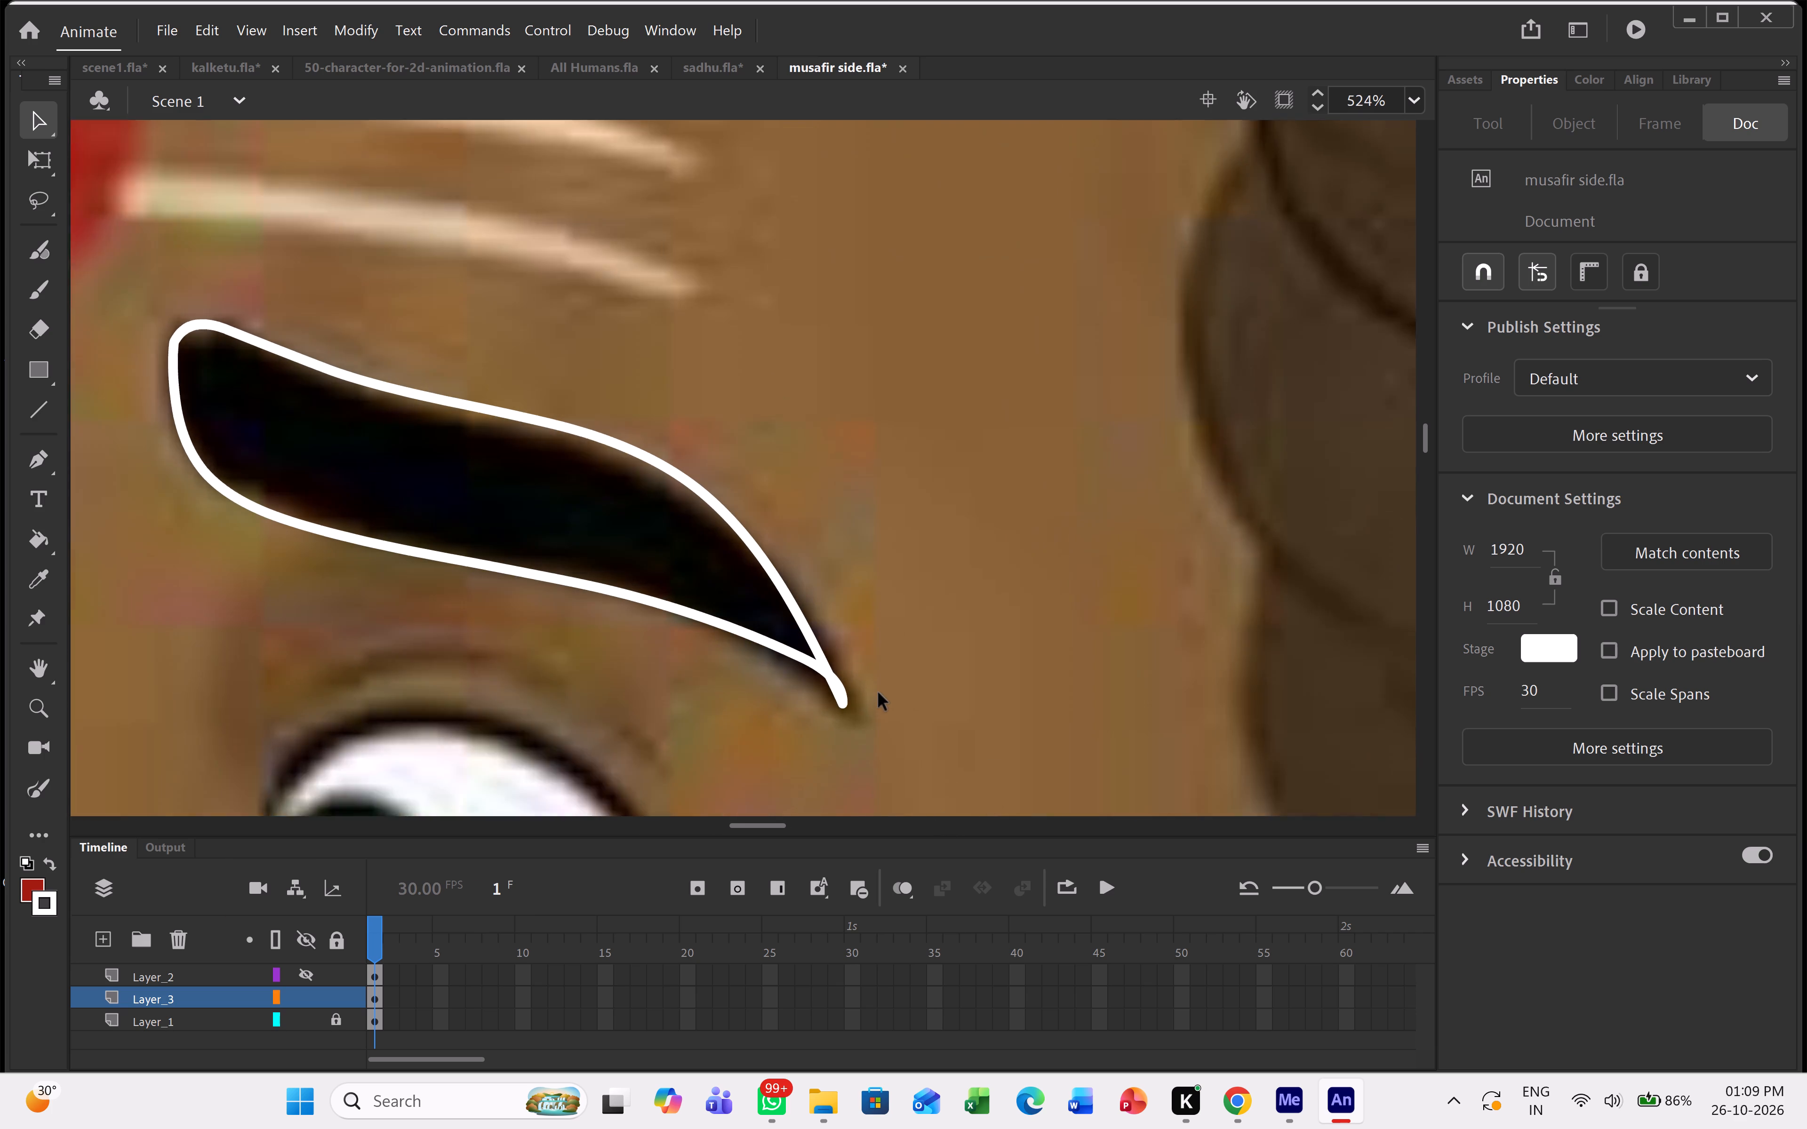
left_click(840, 700)
left_click(830, 708)
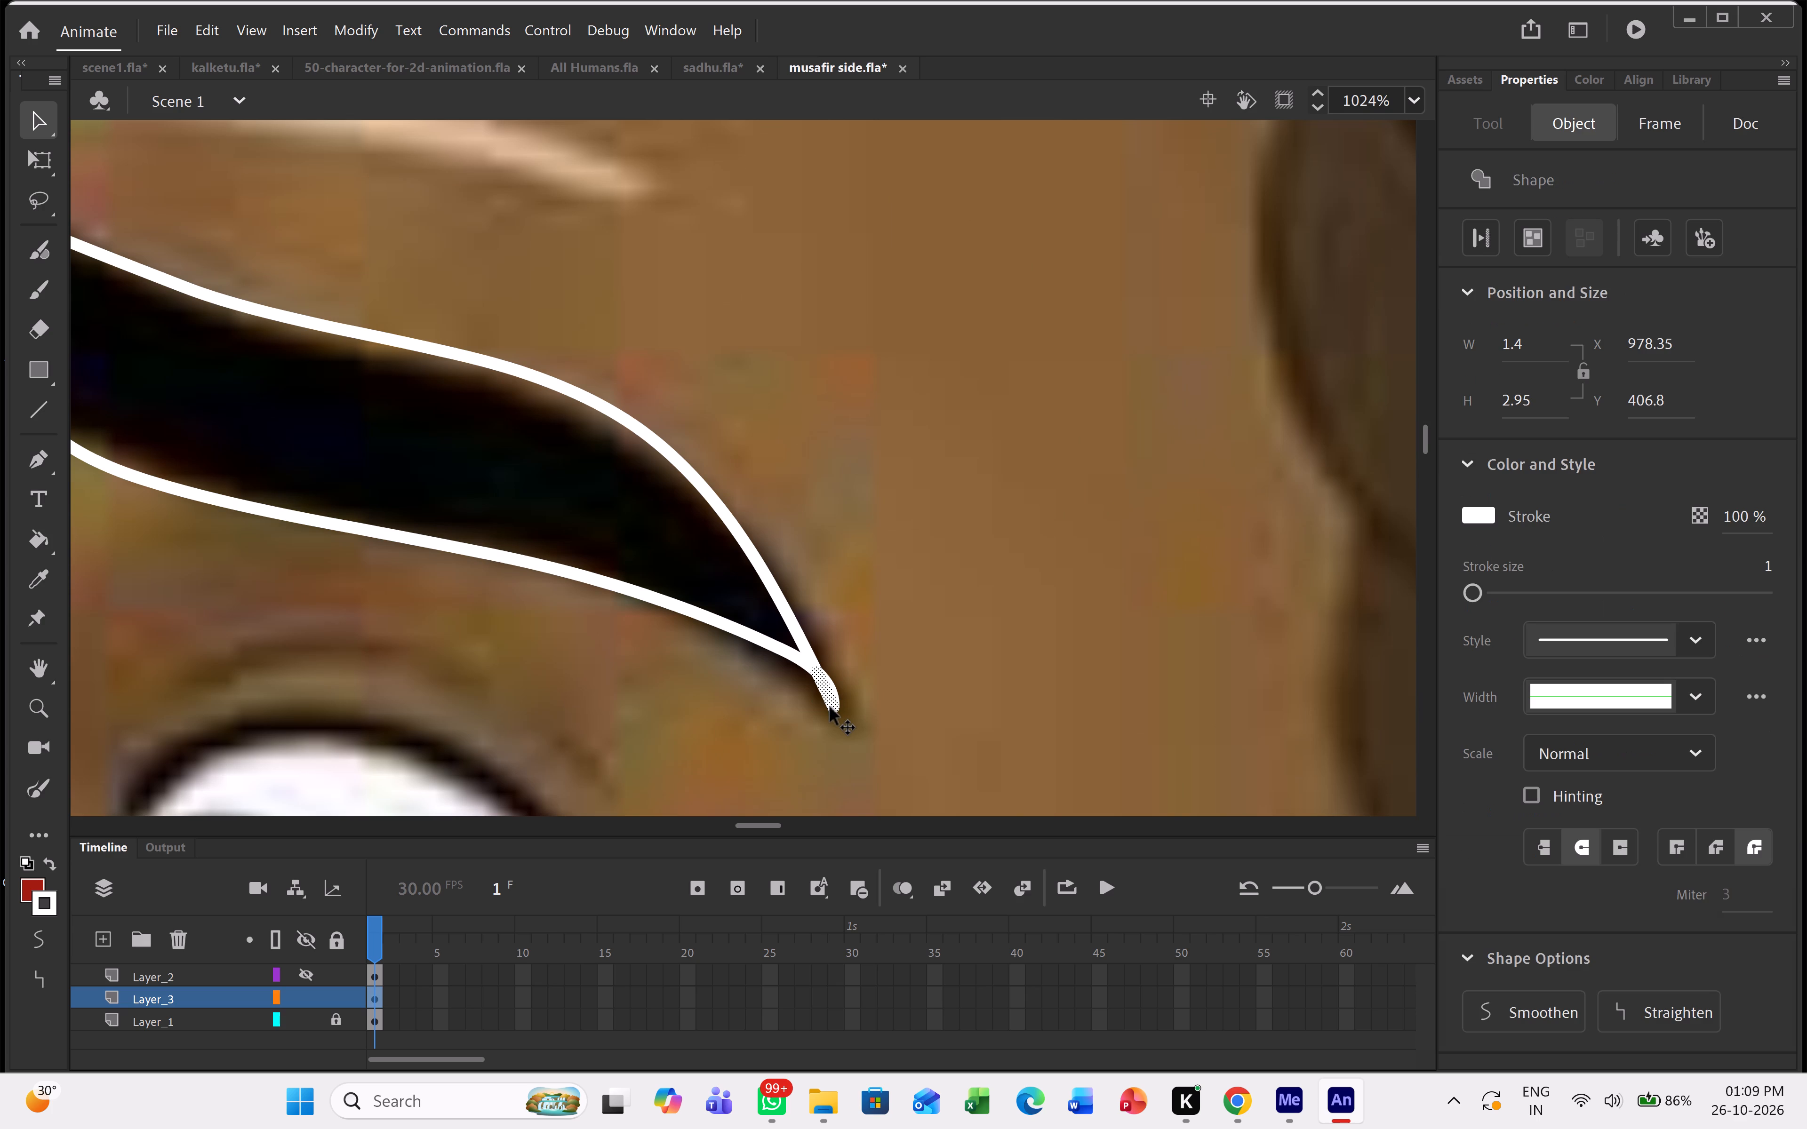
key("Delete")
left_click(832, 699)
key("Delete")
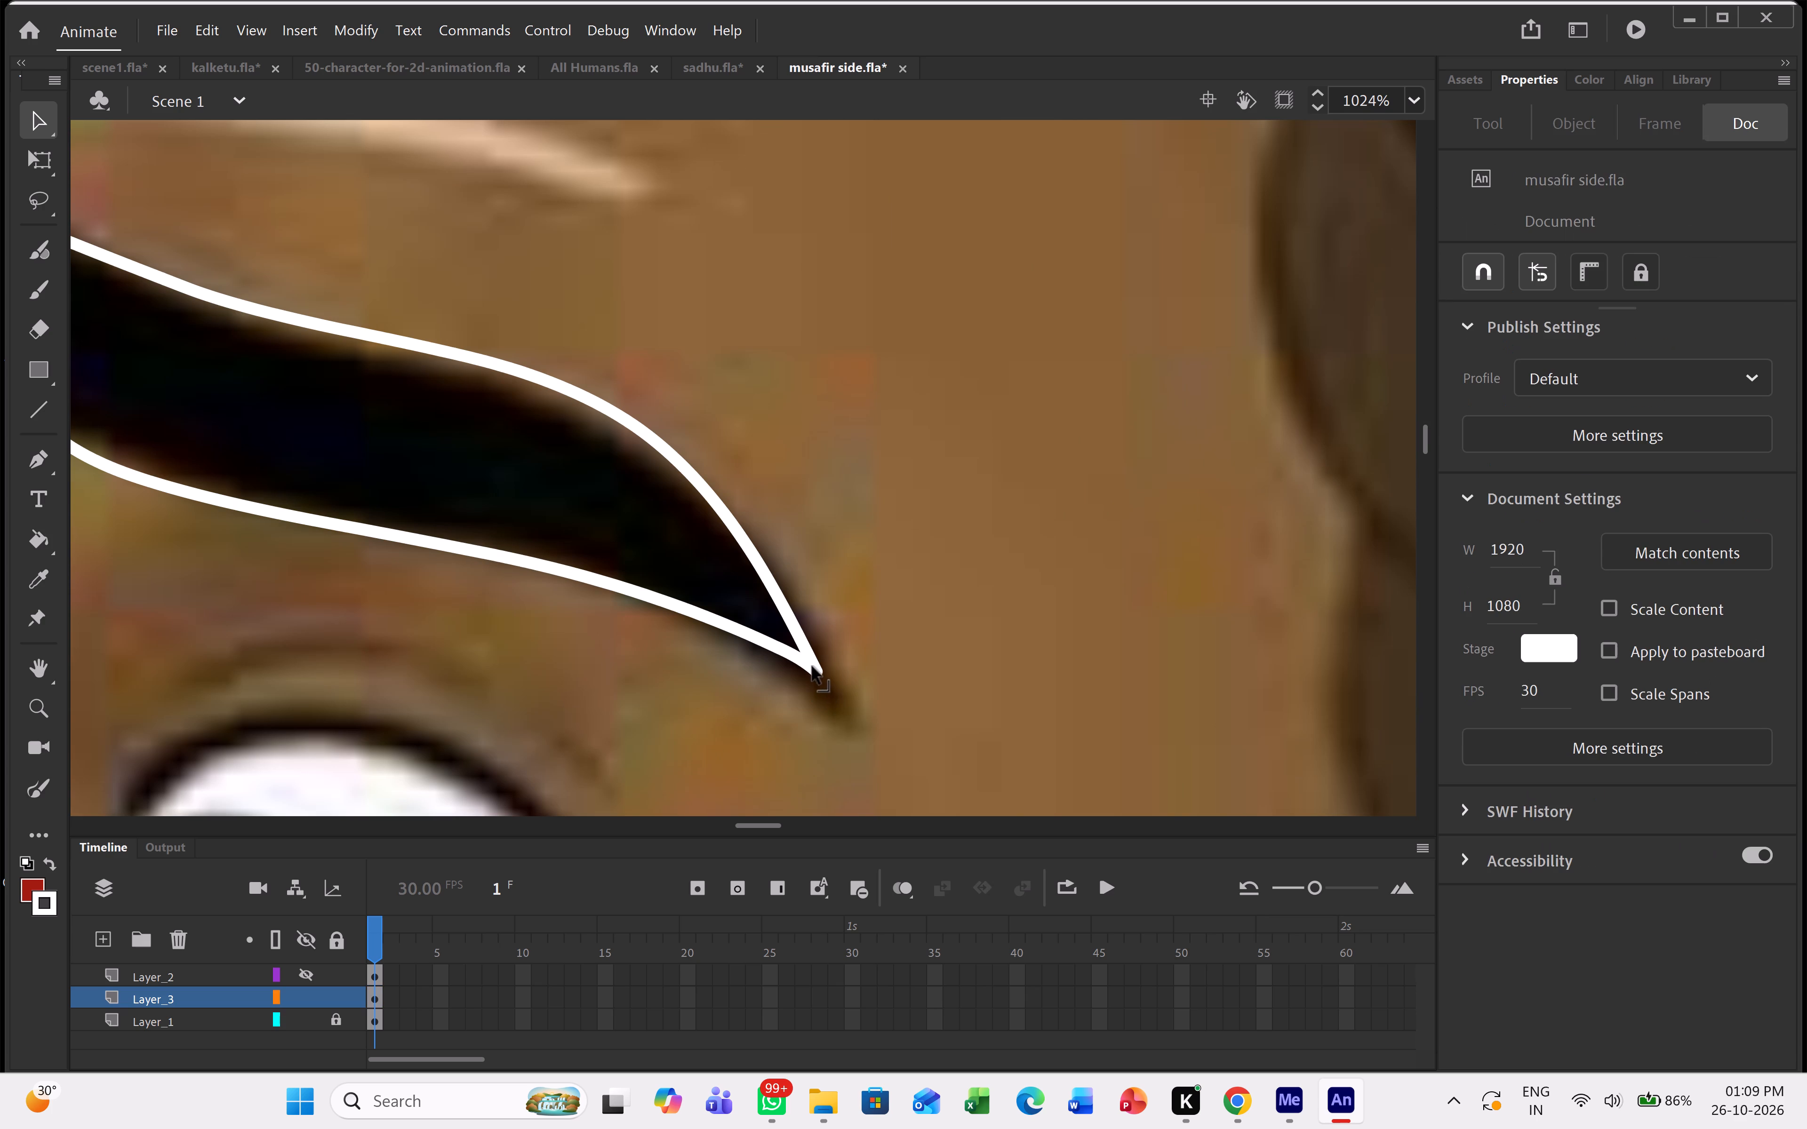
left_click_drag(812, 667, 848, 718)
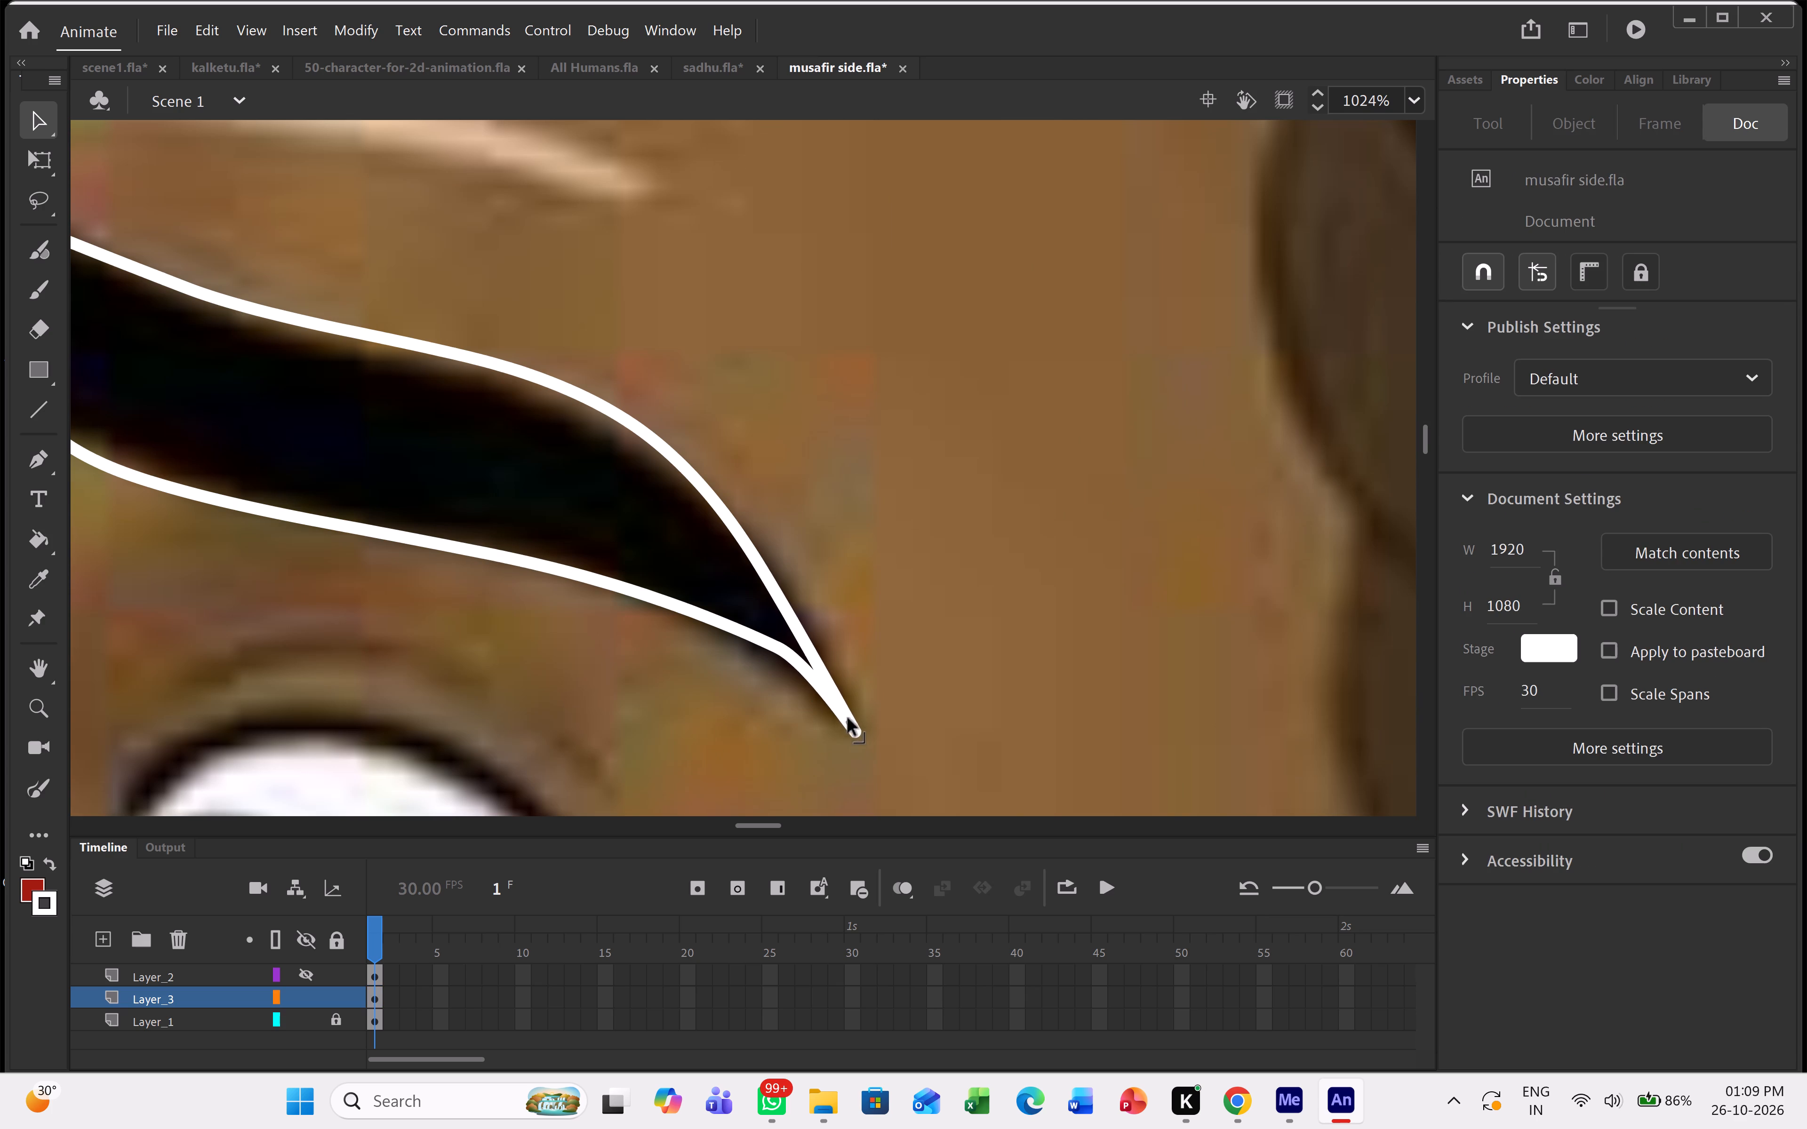
left_click_drag(848, 718, 846, 713)
left_click_drag(786, 652, 782, 666)
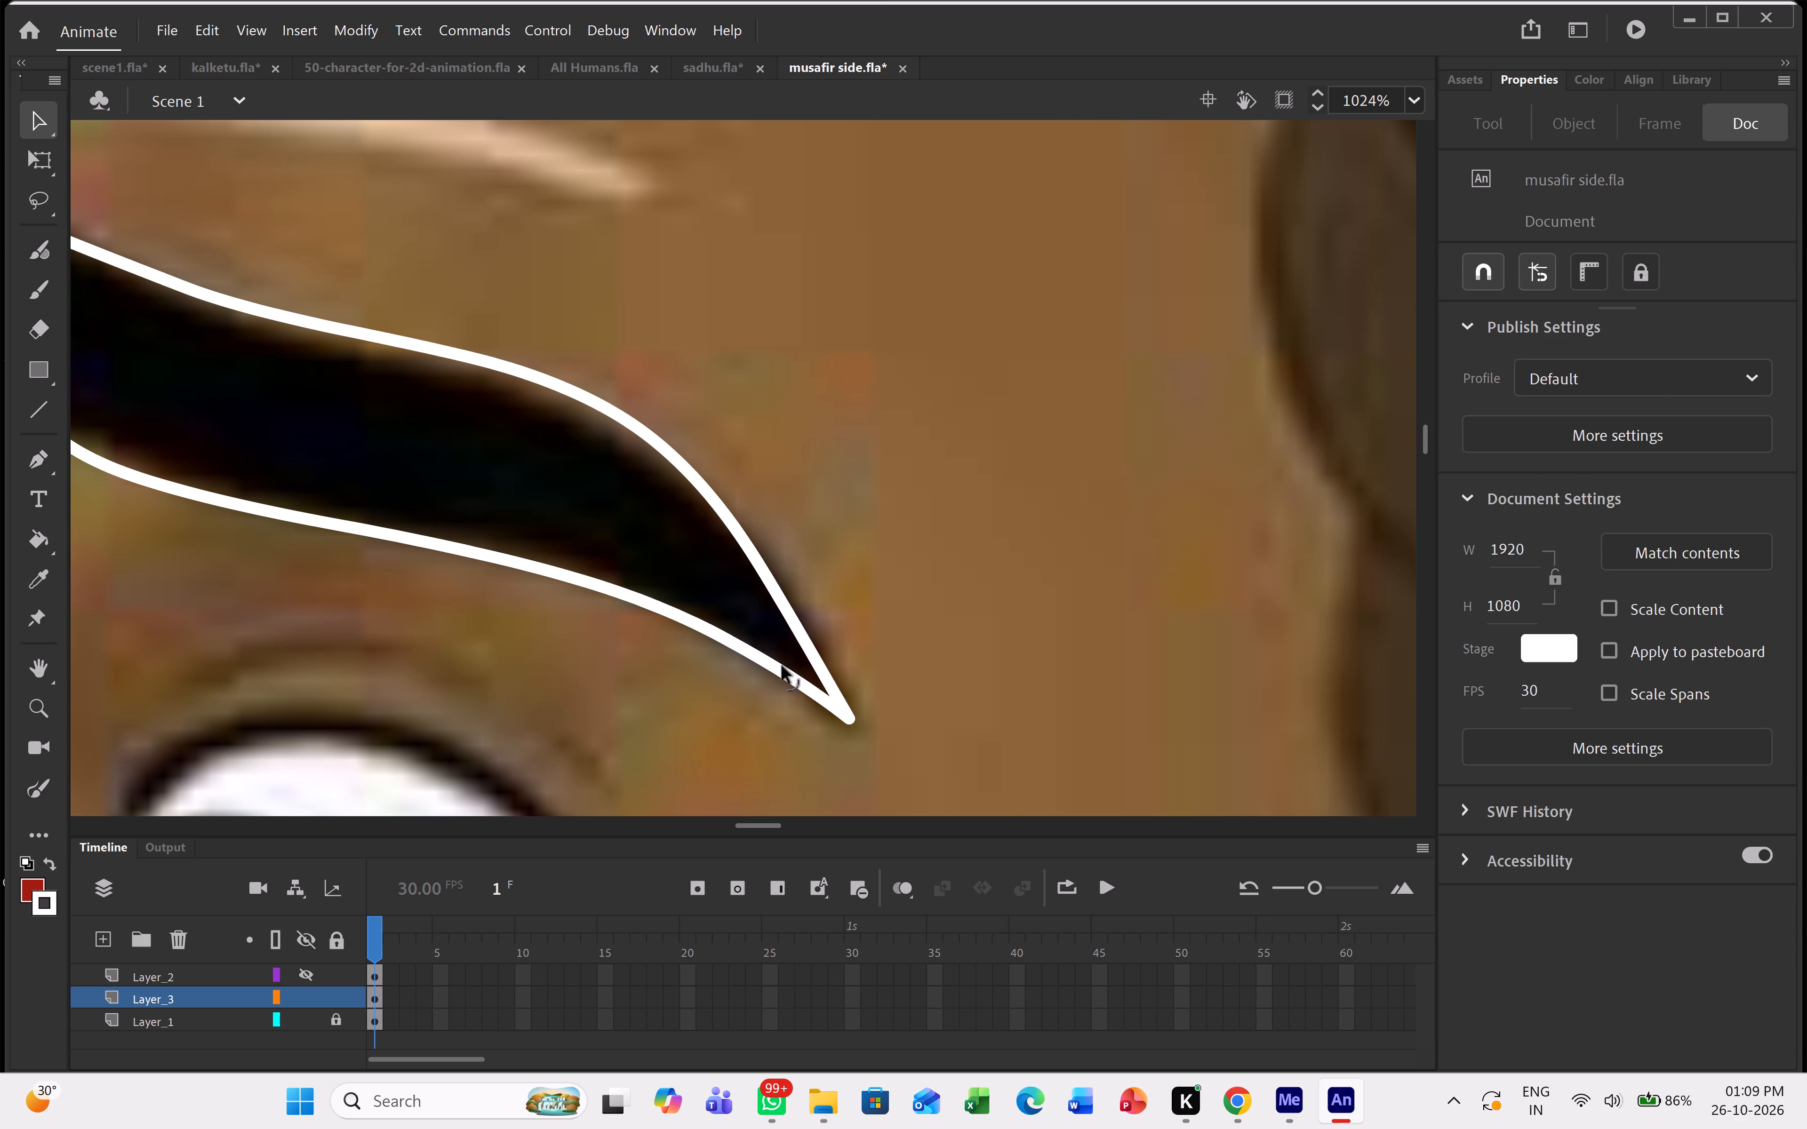
Fill the eyebrow outline with the black sampled from the reference and delete its white outline.
scroll(662, 523, "down", 5, "ctrl")
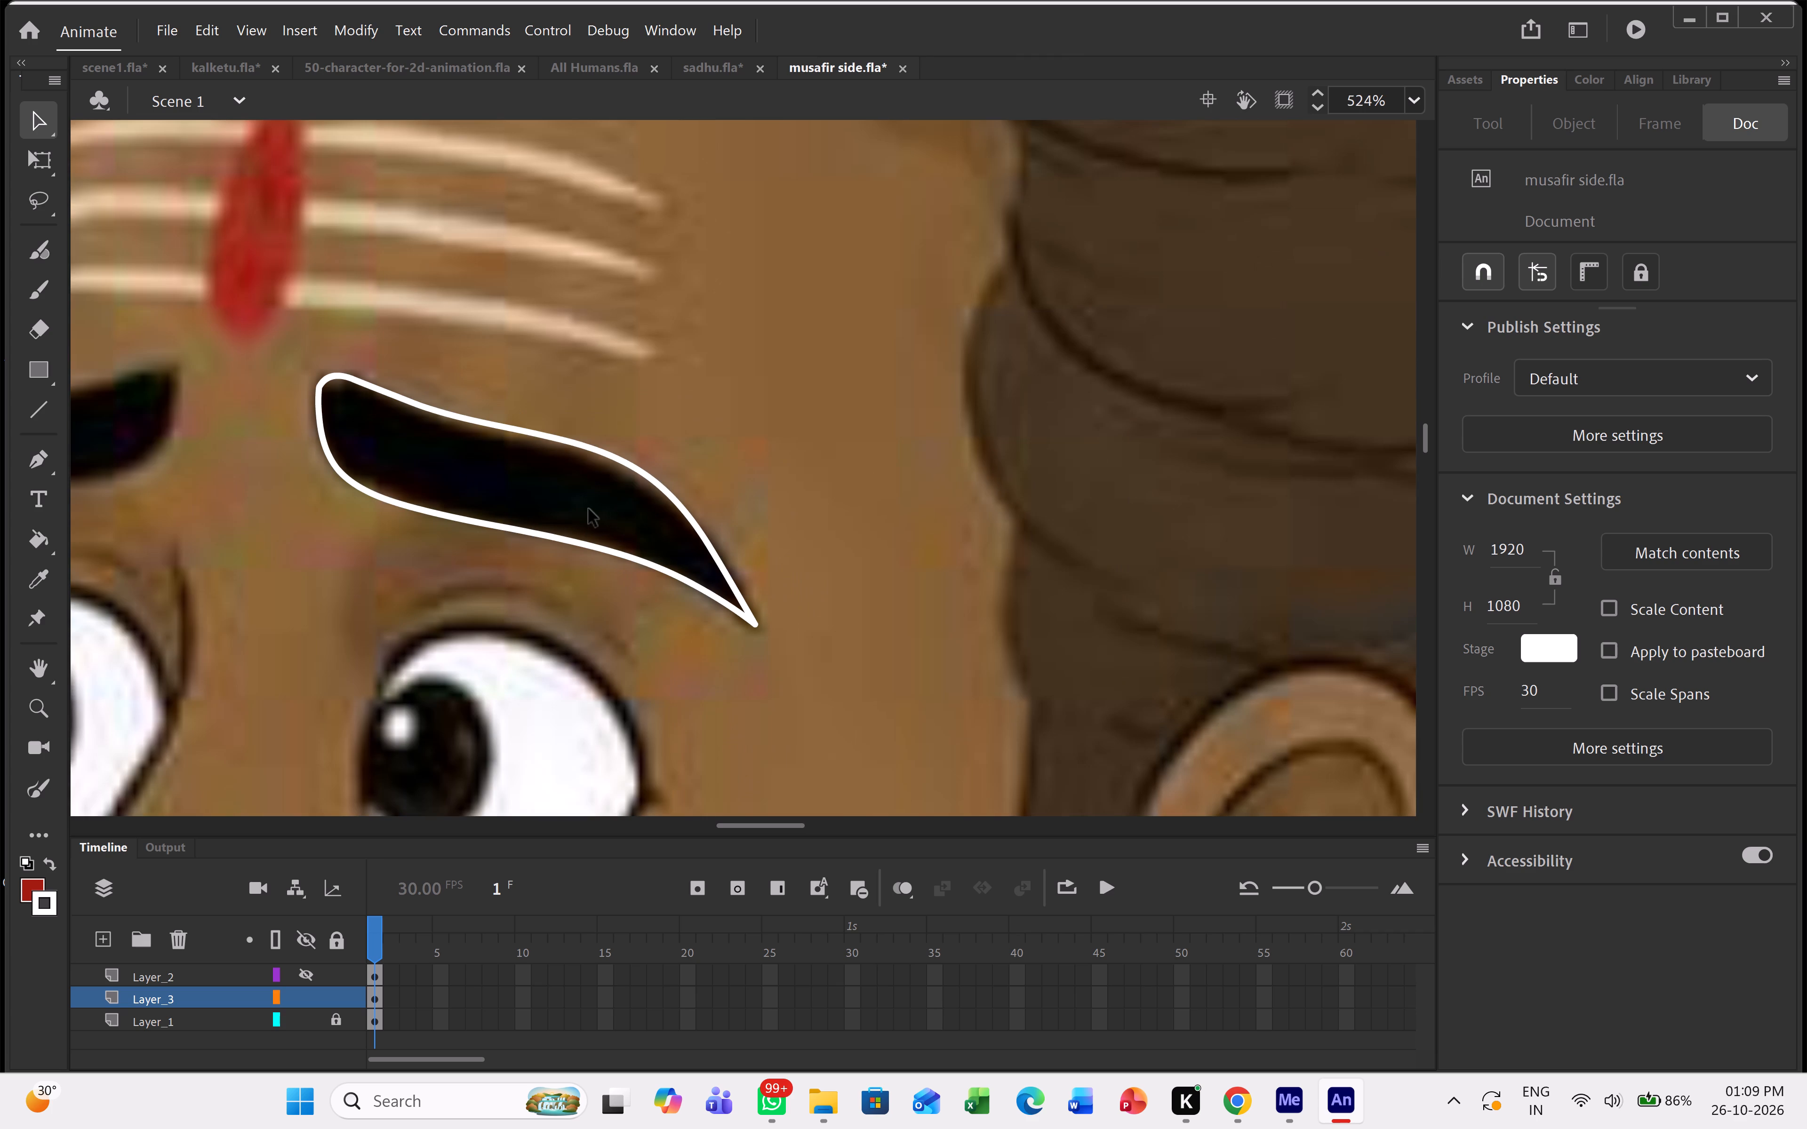
key("i")
double_click(596, 504)
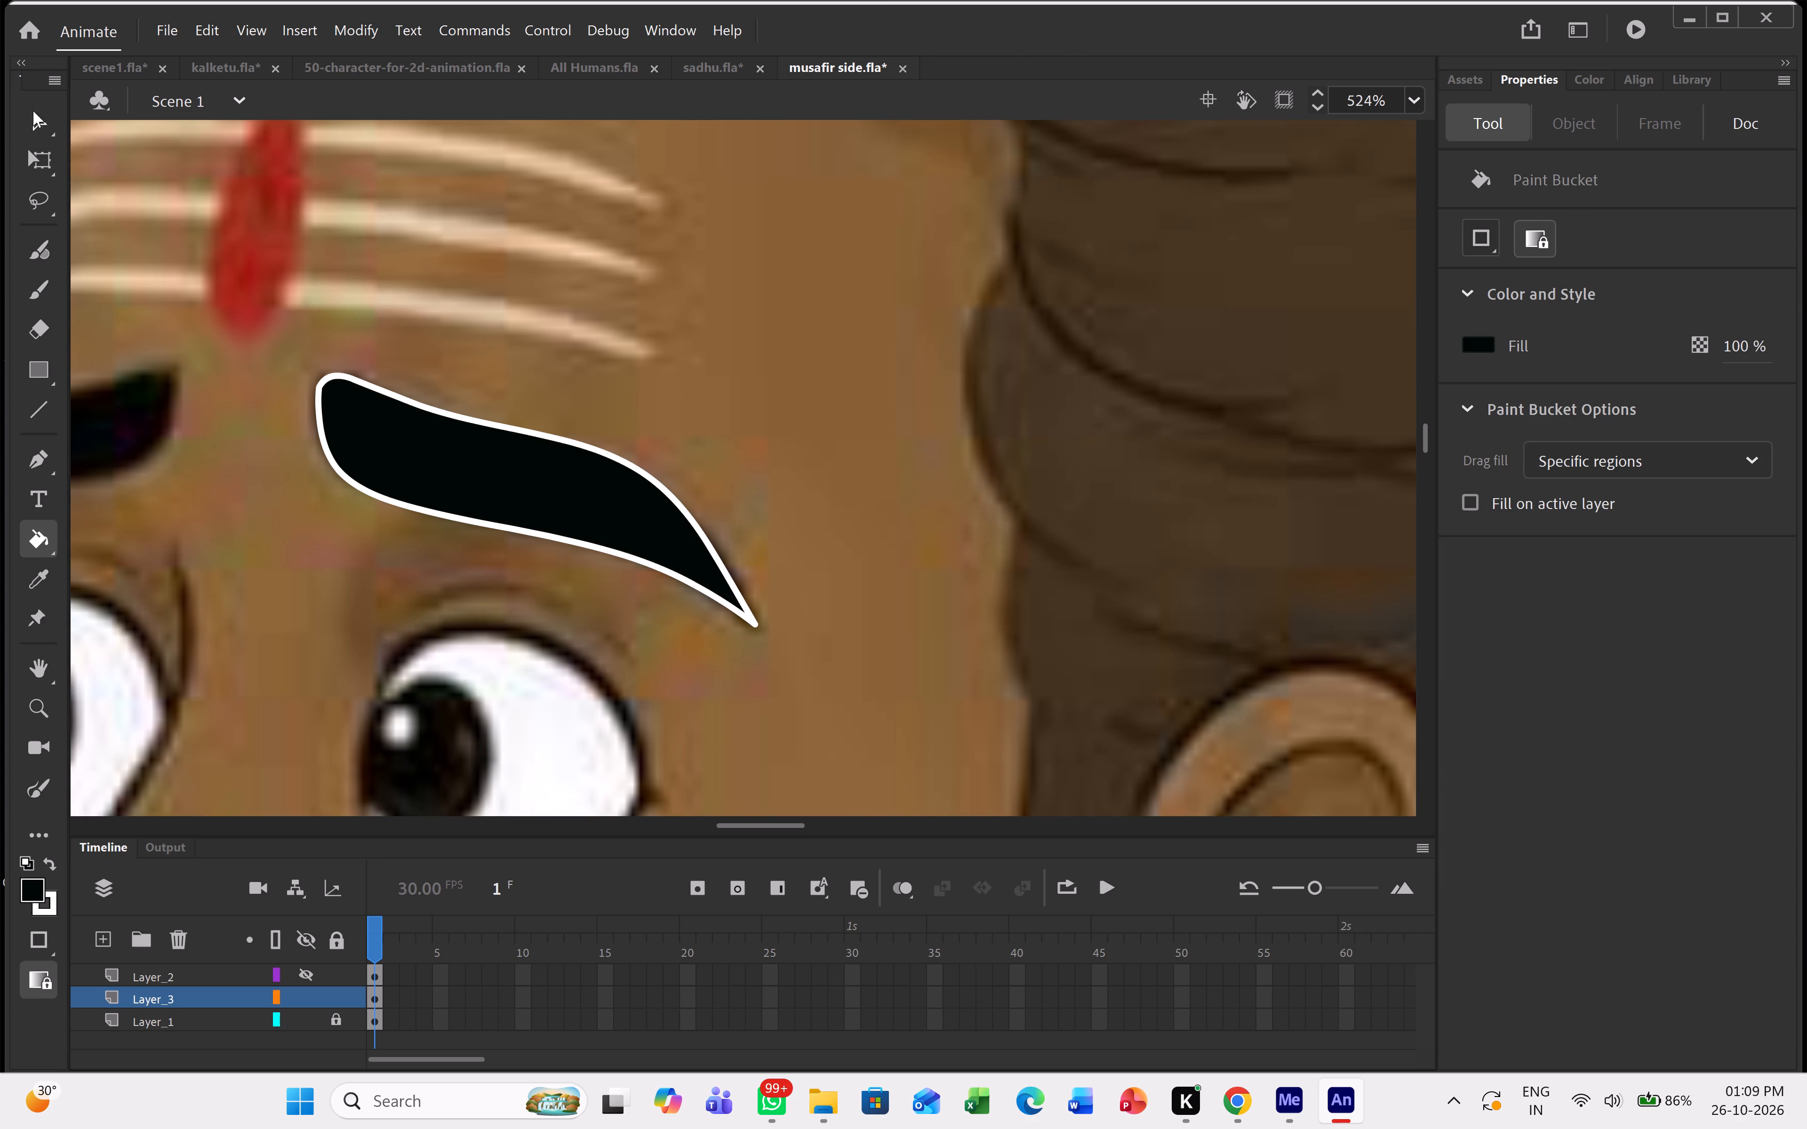
left_click(36, 120)
double_click(371, 386)
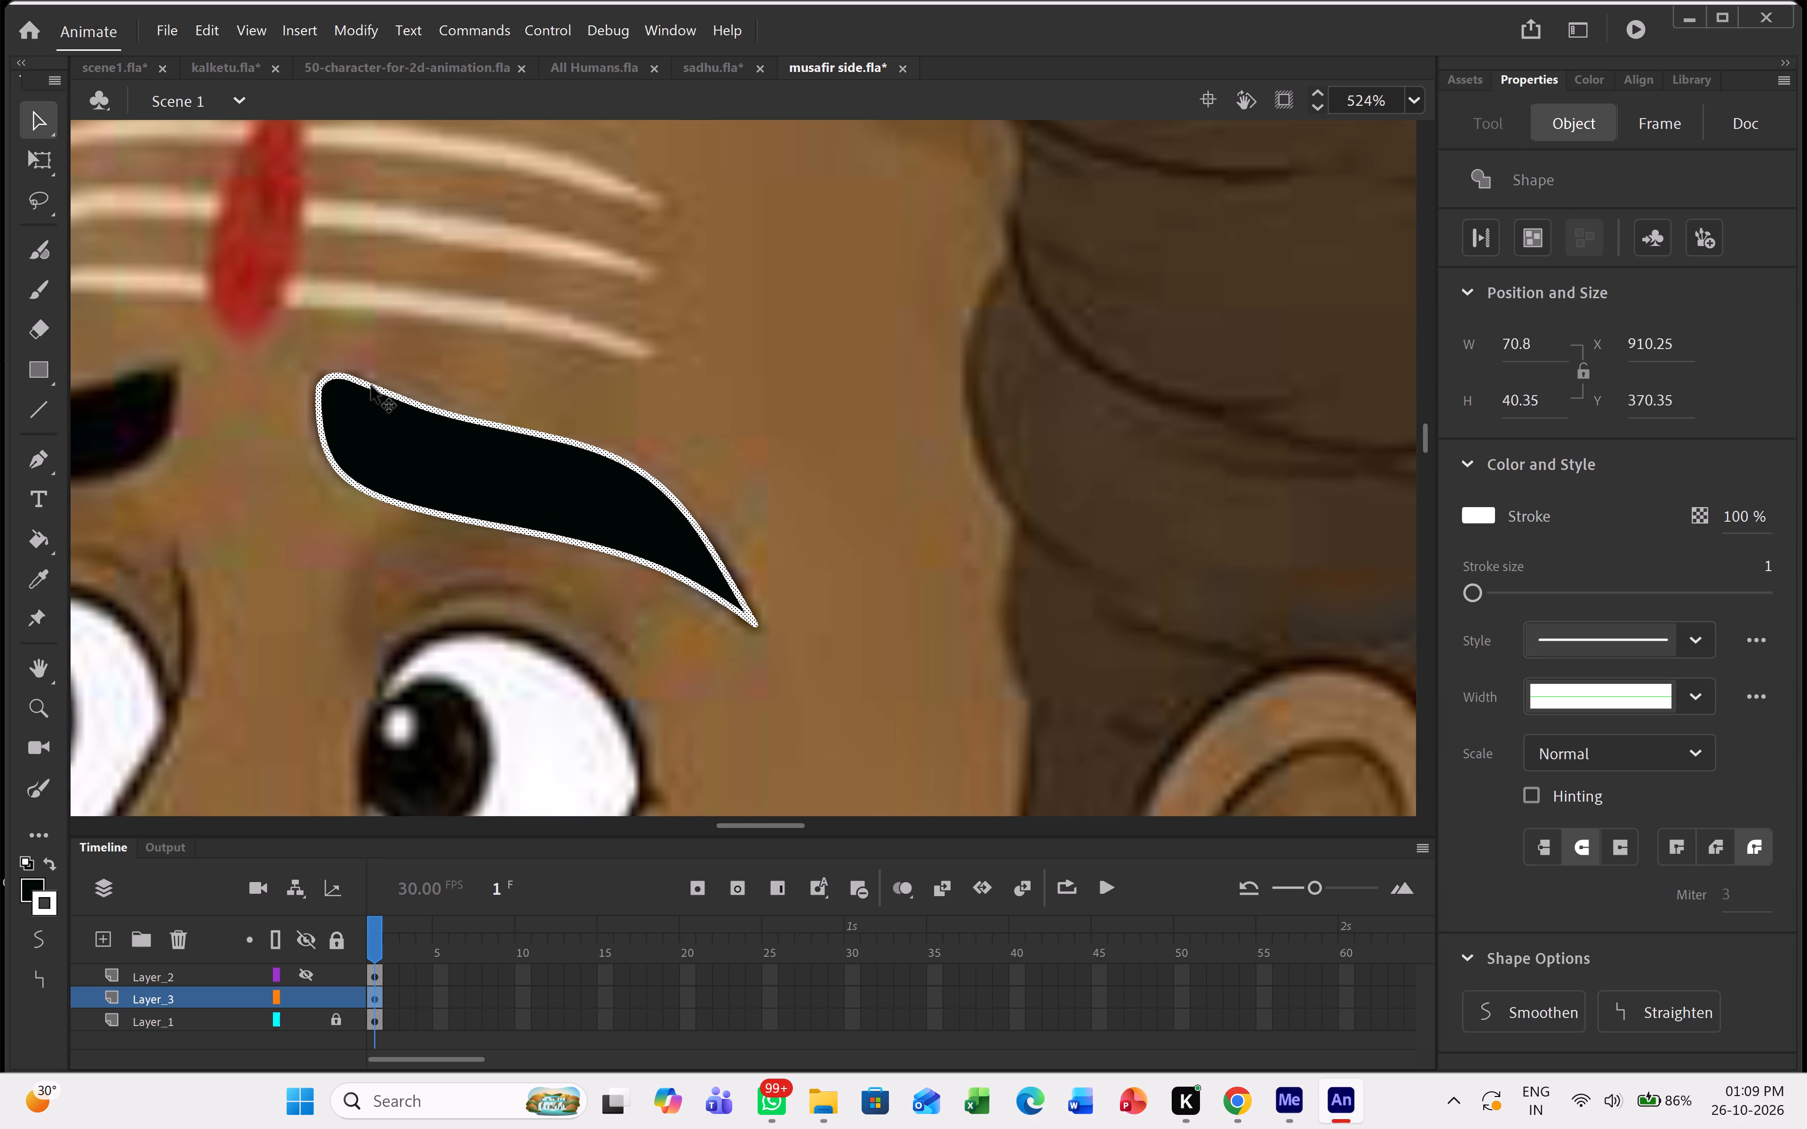
key("Delete")
Group the filled black eyebrow on Layer_3.
left_click_drag(260, 320, 801, 670)
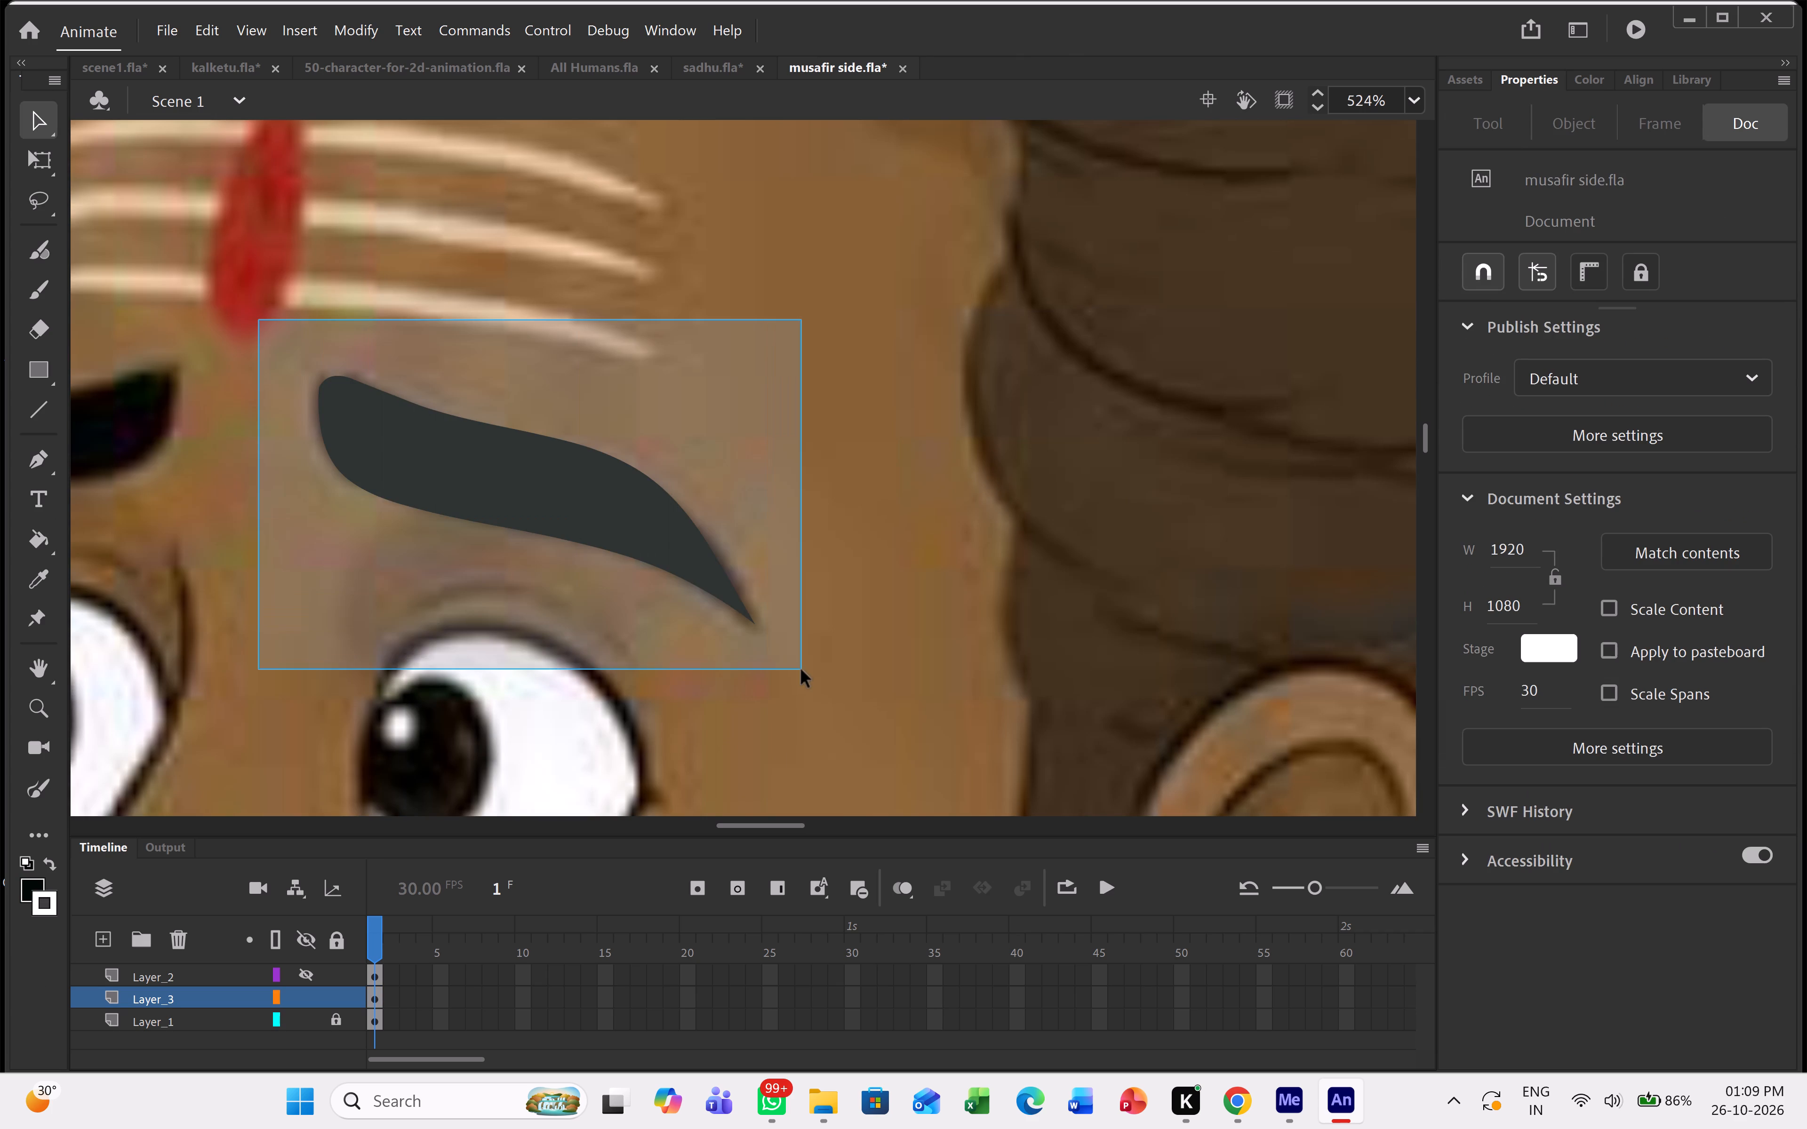
left_click_drag(801, 670, 821, 678)
key("ctrl+g")
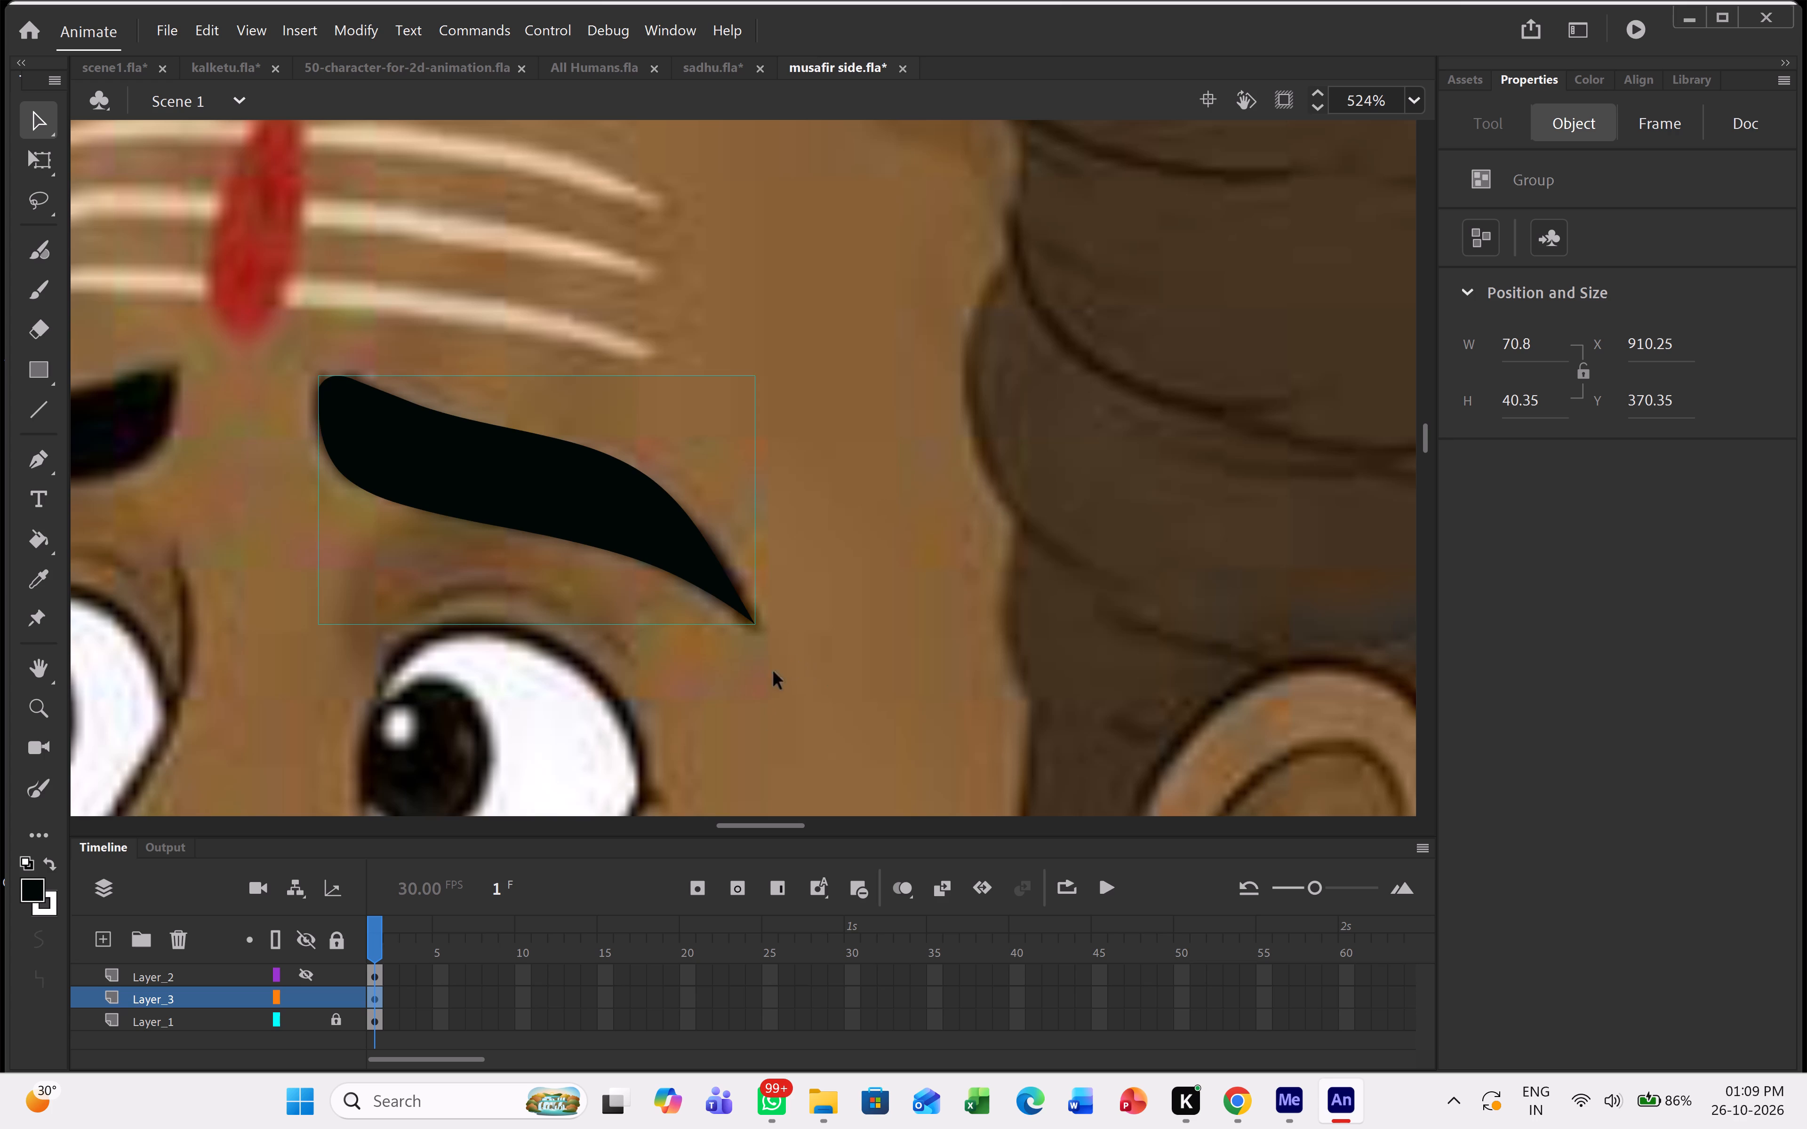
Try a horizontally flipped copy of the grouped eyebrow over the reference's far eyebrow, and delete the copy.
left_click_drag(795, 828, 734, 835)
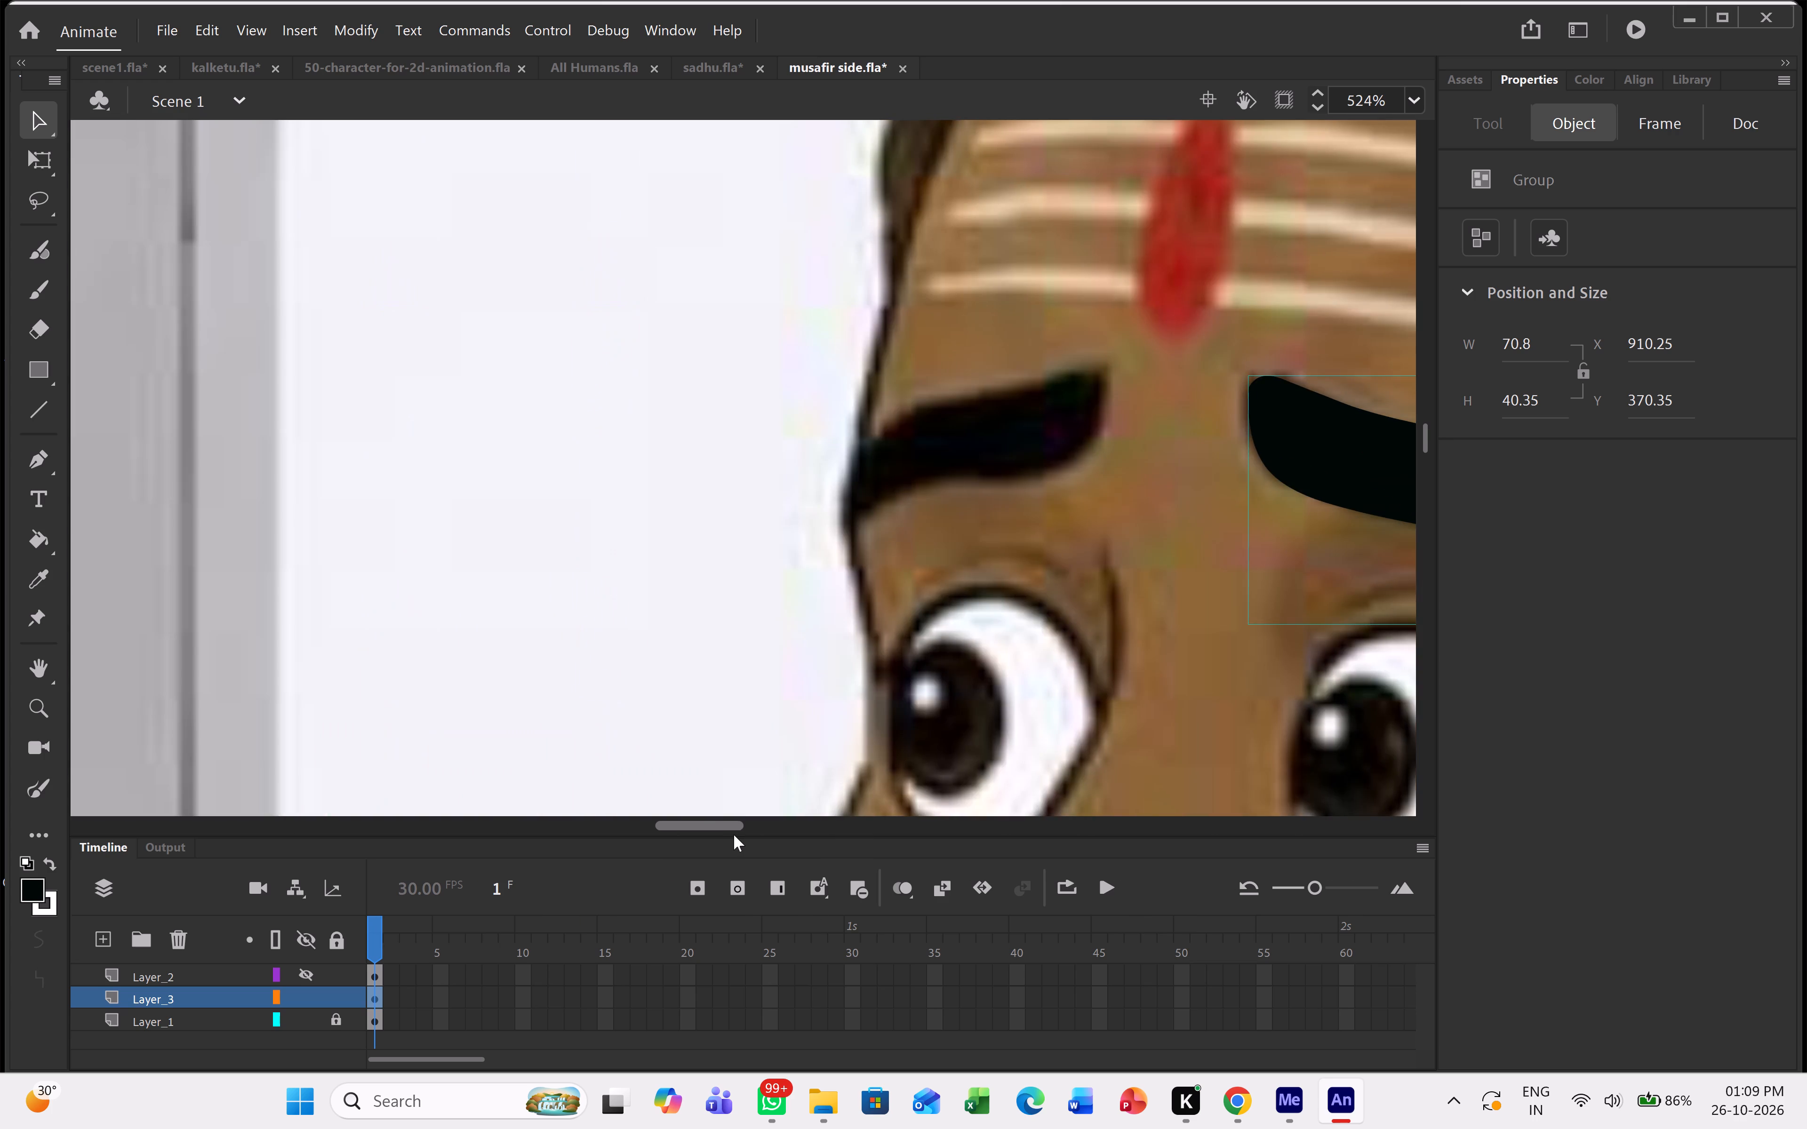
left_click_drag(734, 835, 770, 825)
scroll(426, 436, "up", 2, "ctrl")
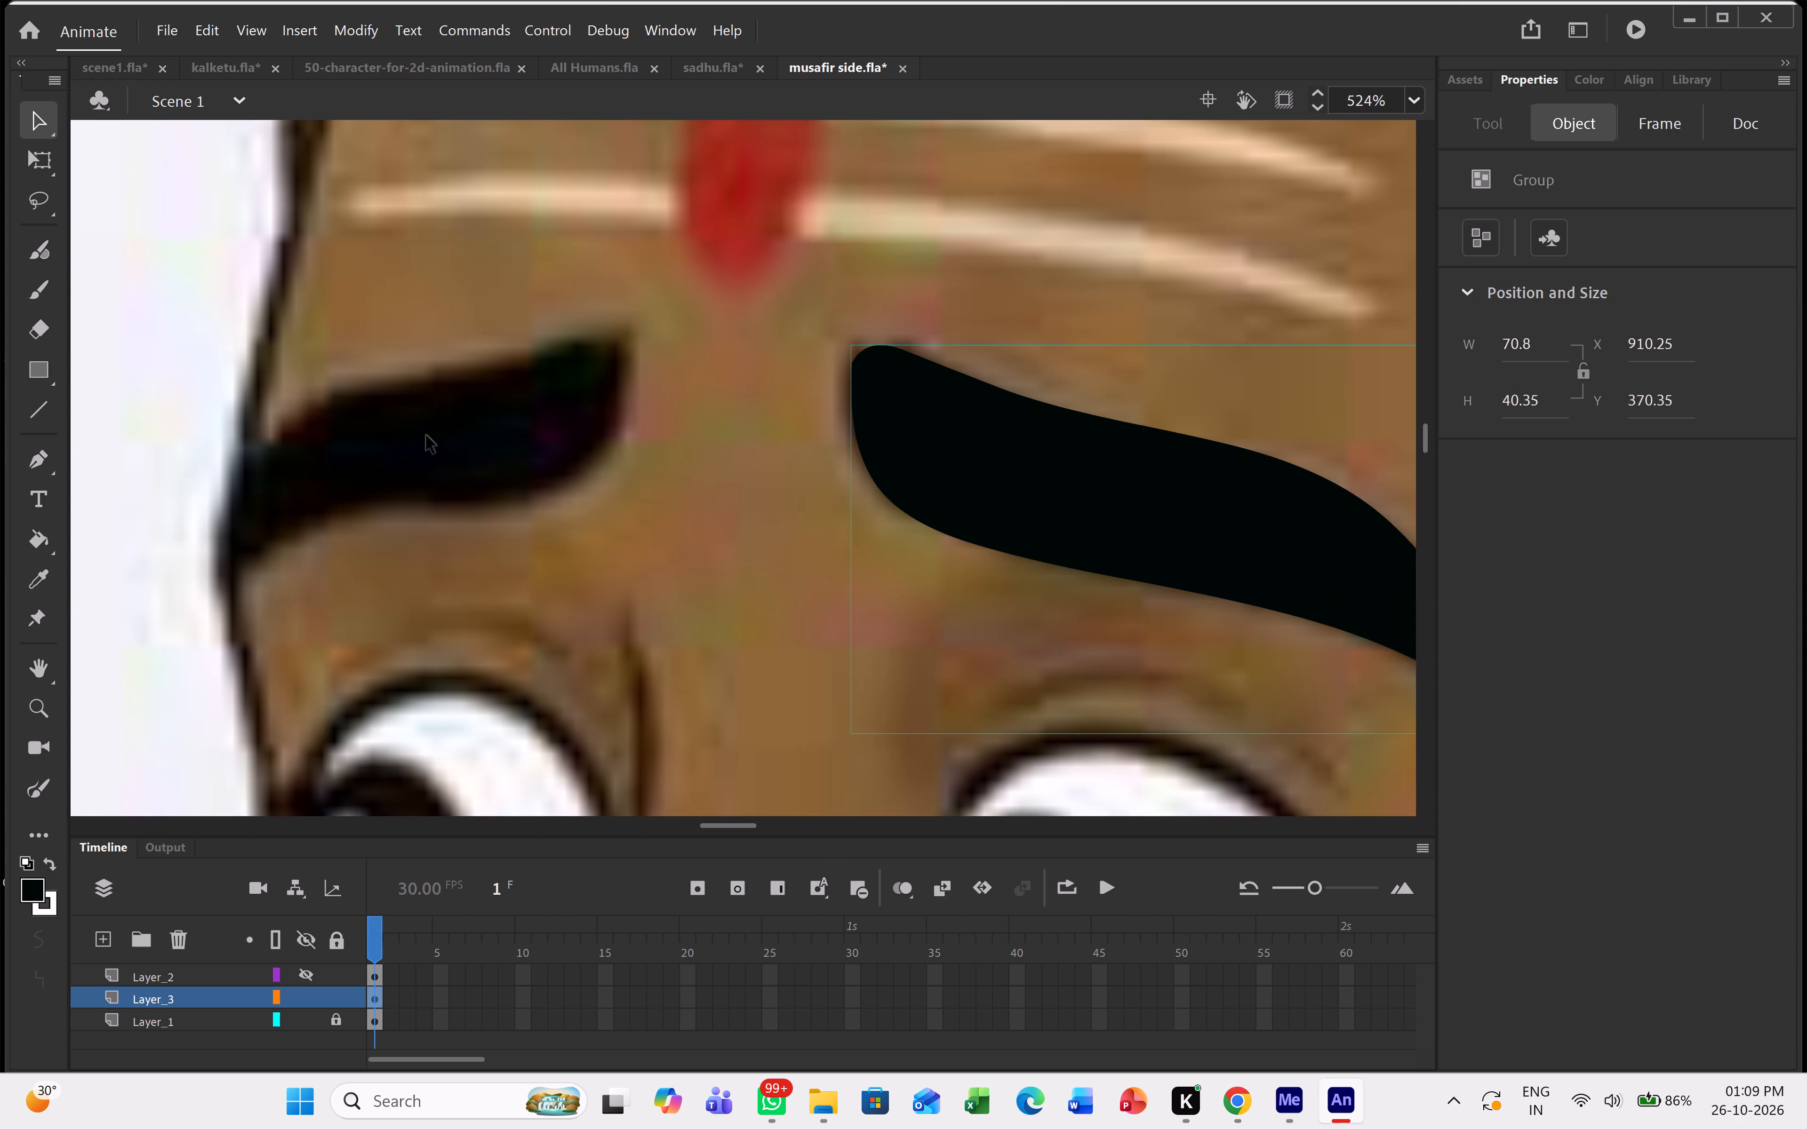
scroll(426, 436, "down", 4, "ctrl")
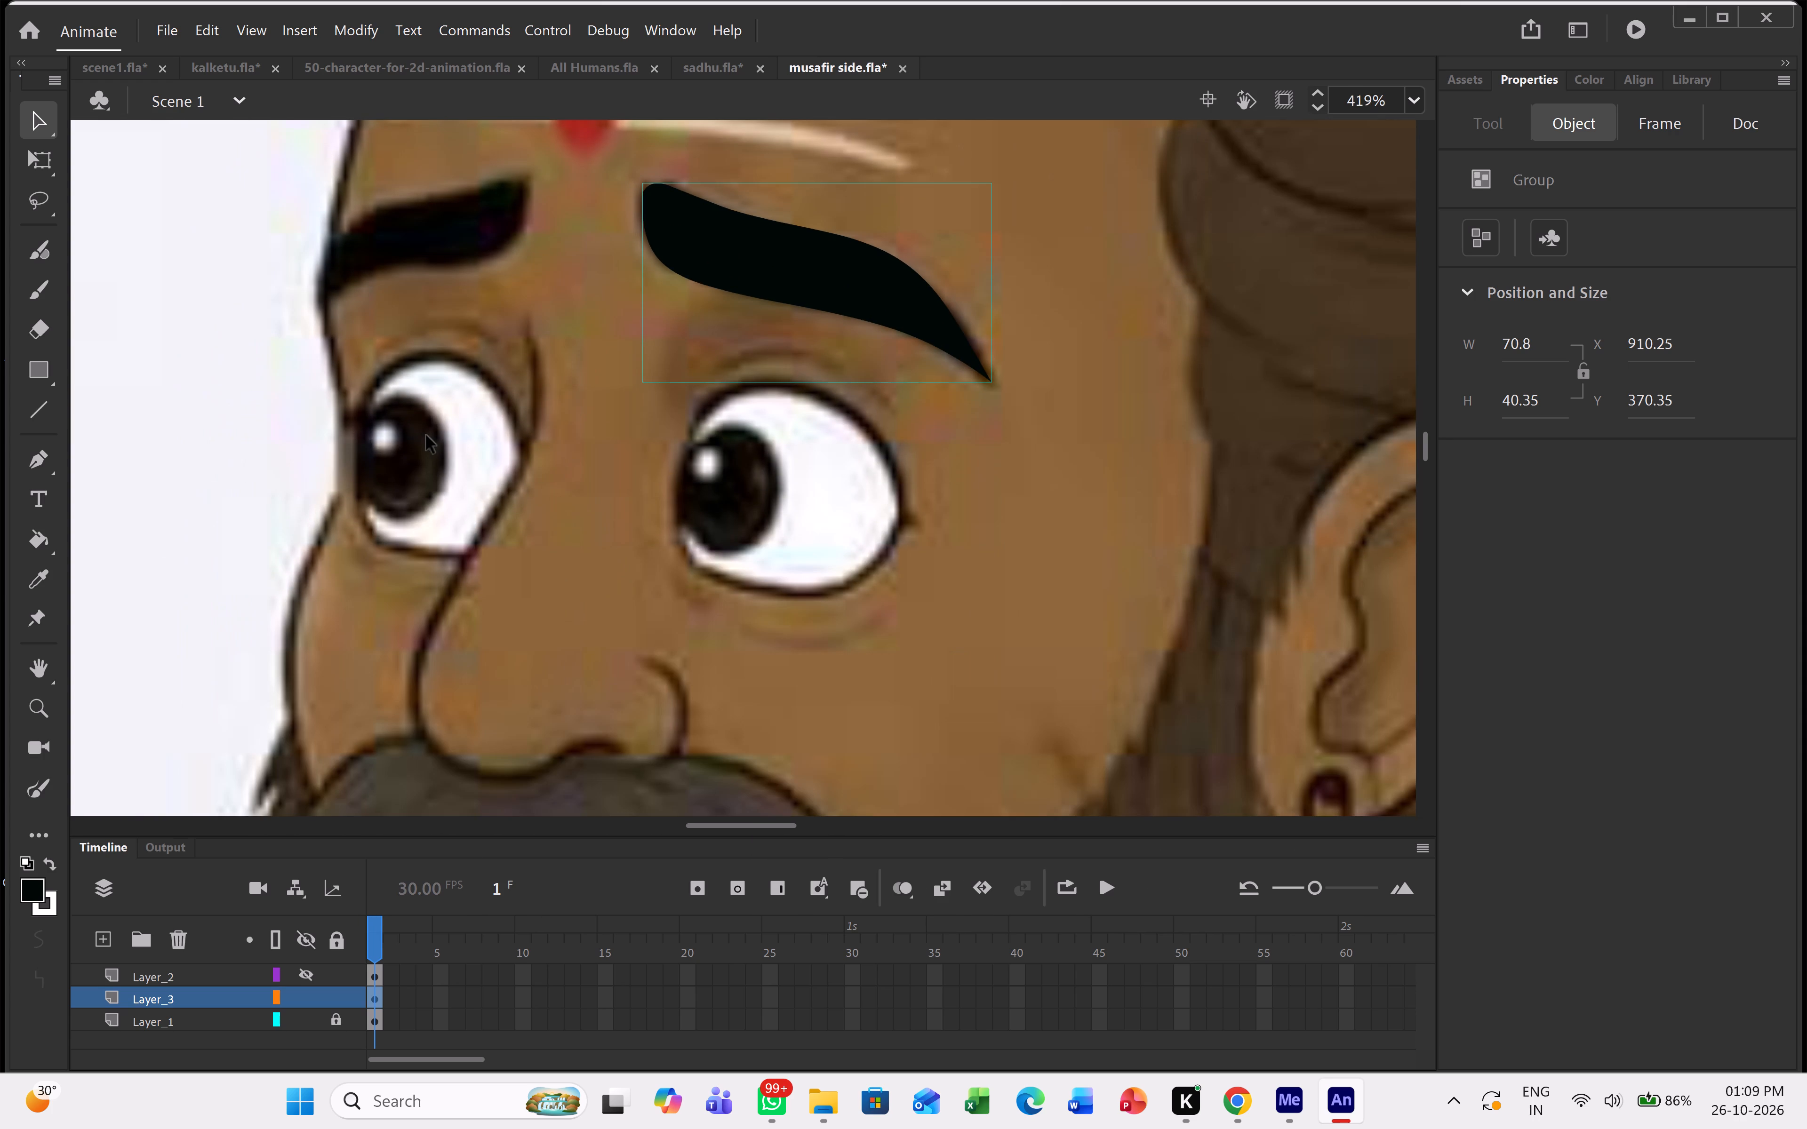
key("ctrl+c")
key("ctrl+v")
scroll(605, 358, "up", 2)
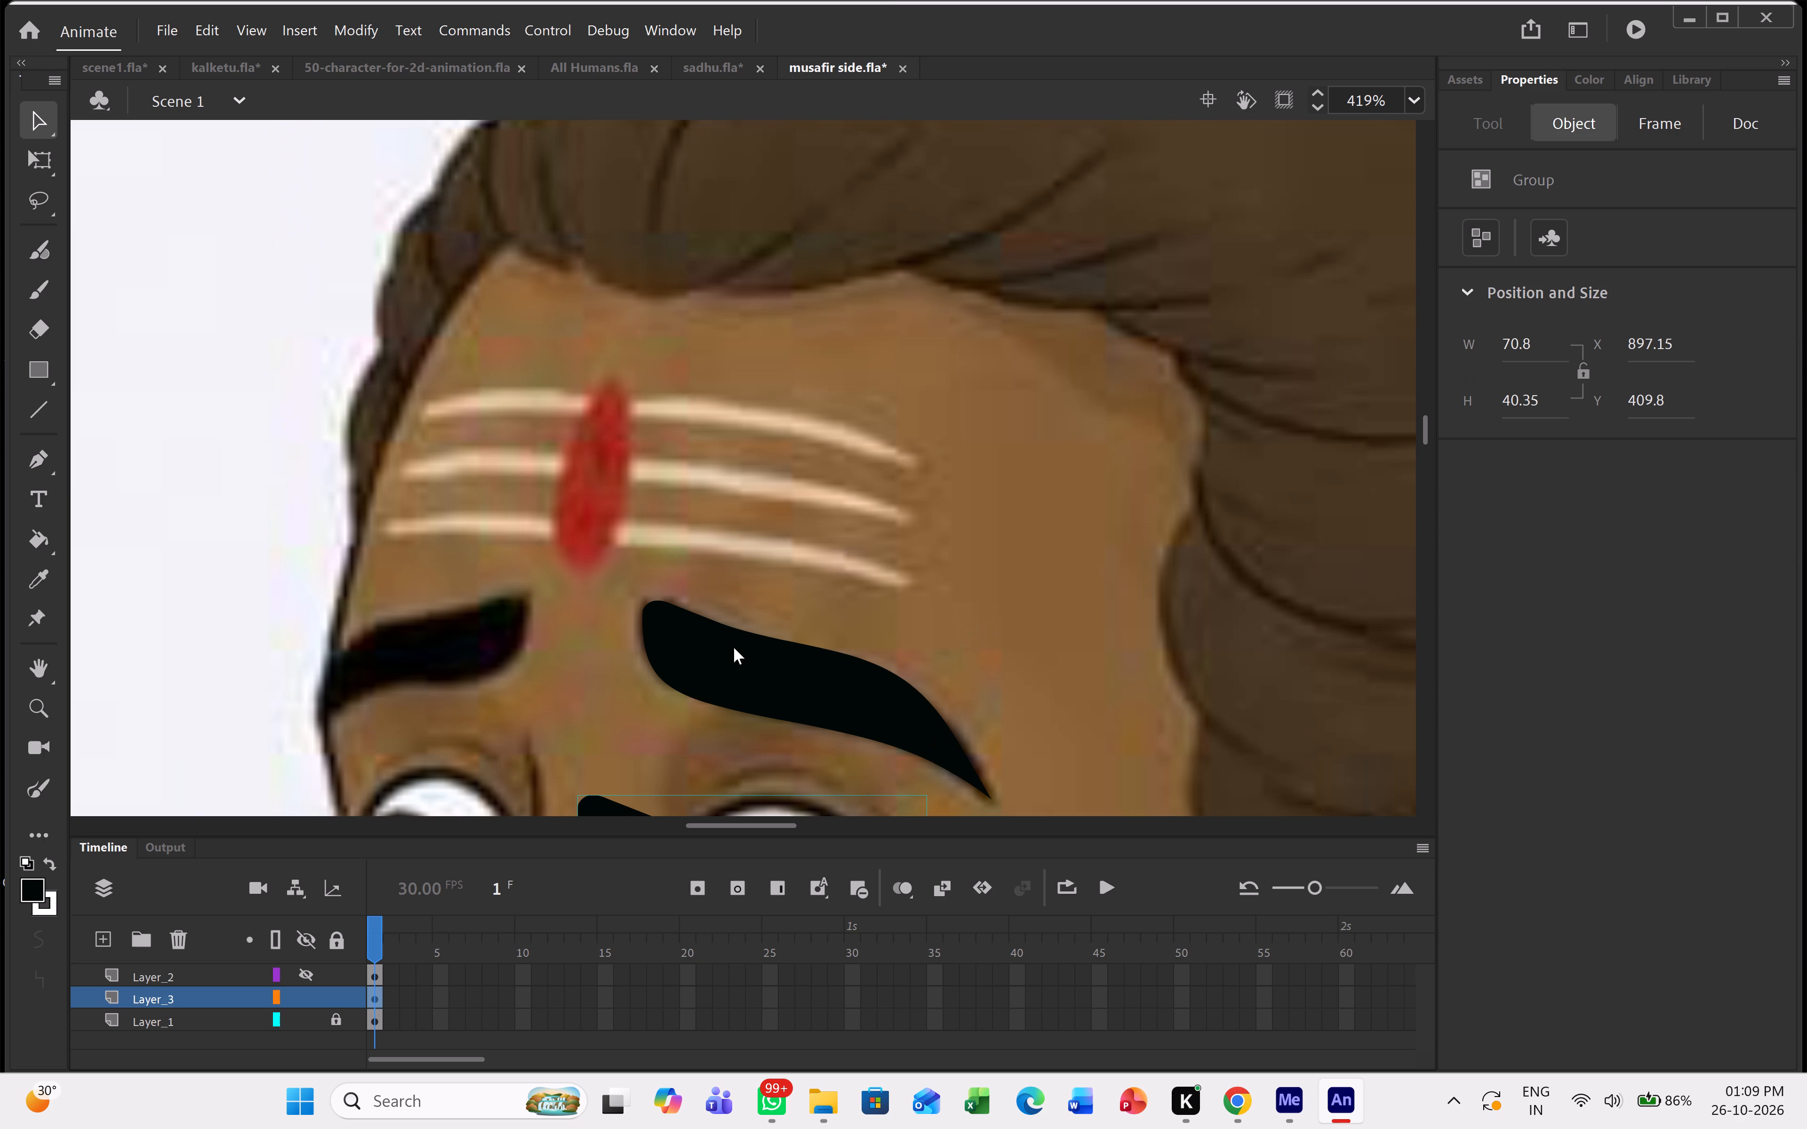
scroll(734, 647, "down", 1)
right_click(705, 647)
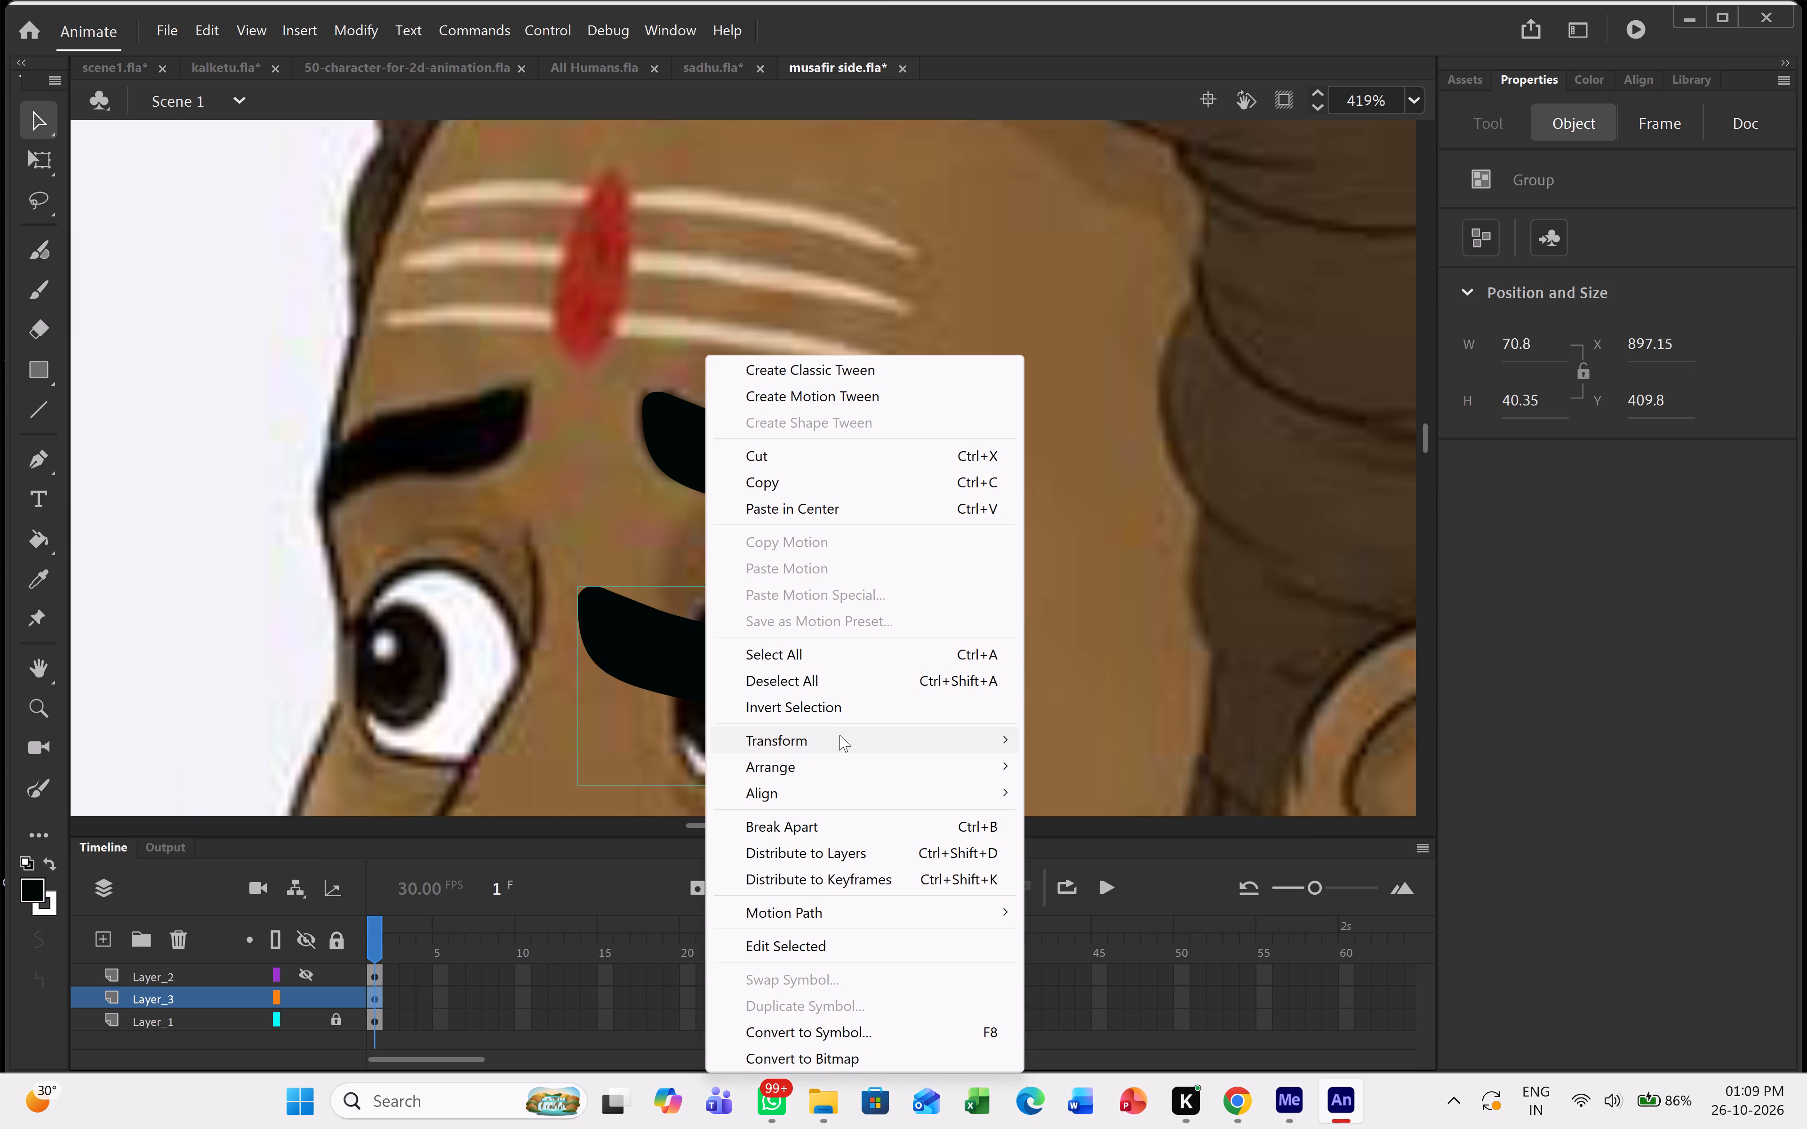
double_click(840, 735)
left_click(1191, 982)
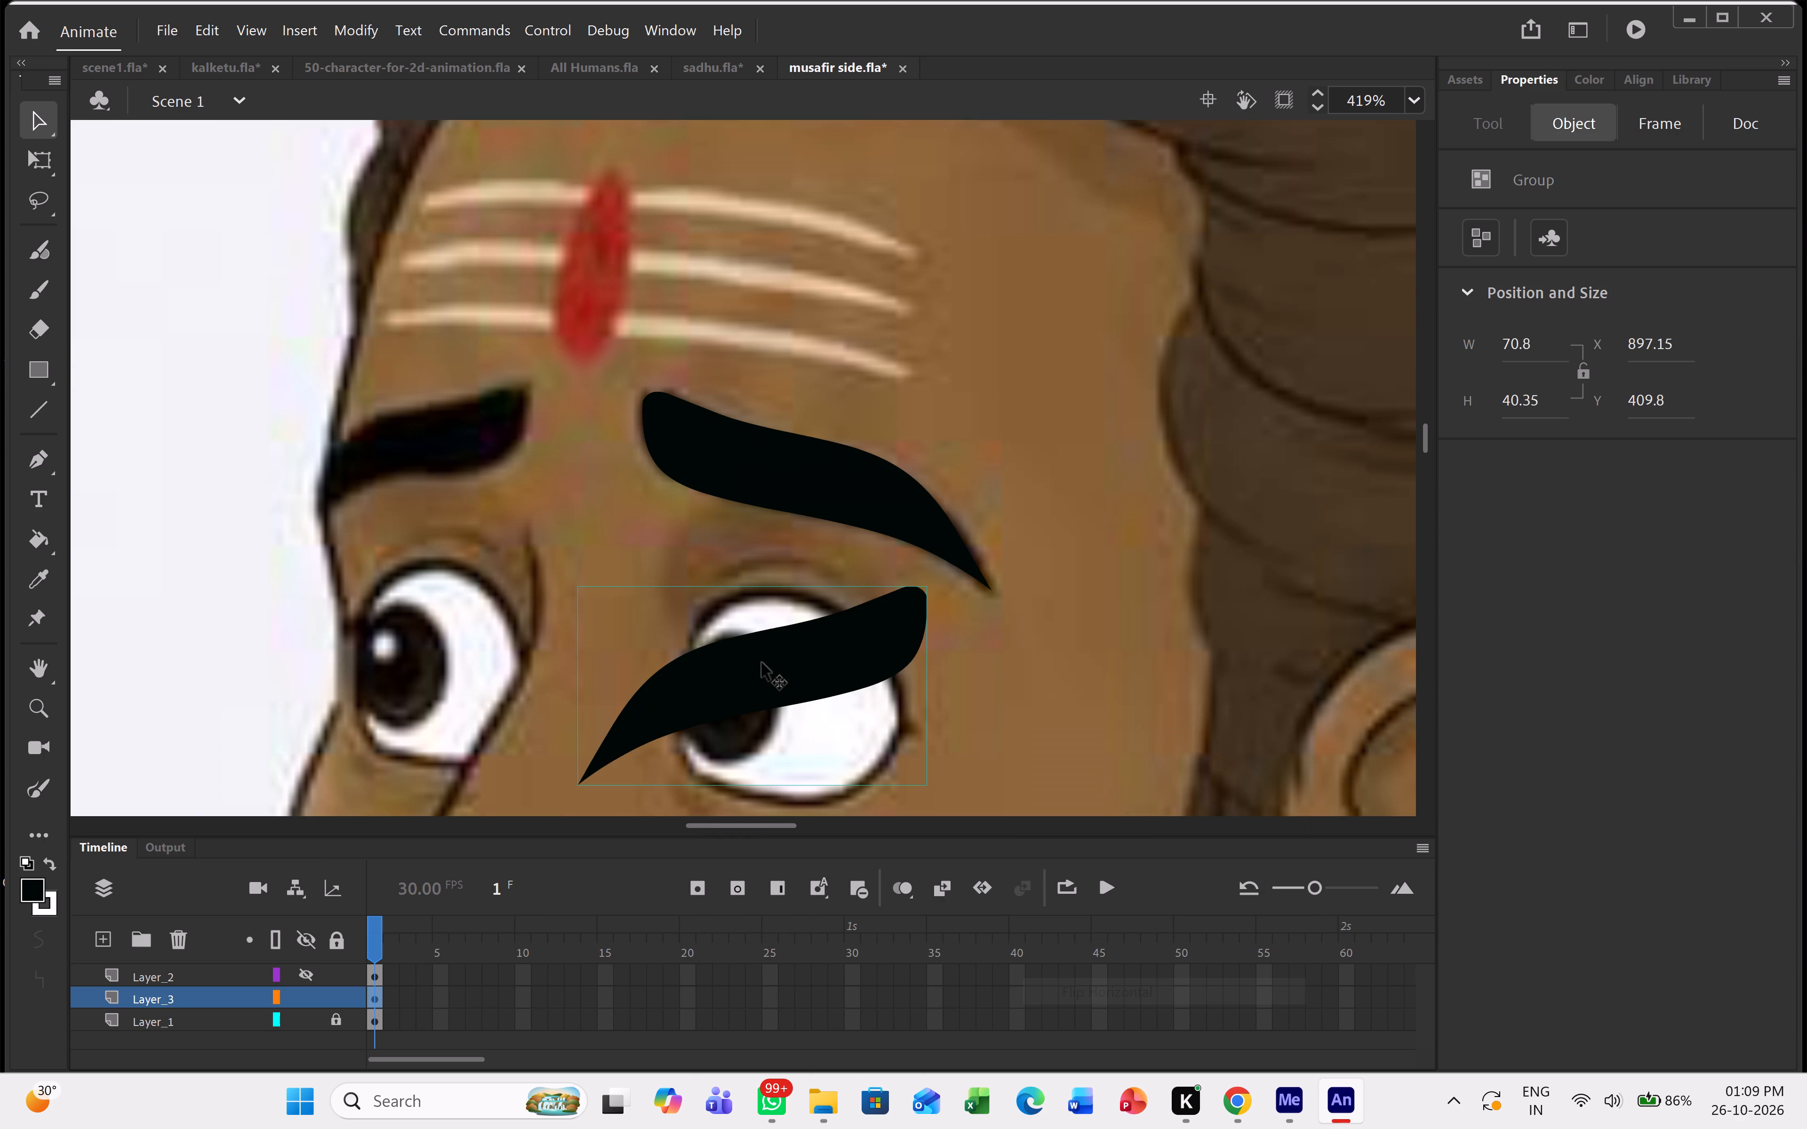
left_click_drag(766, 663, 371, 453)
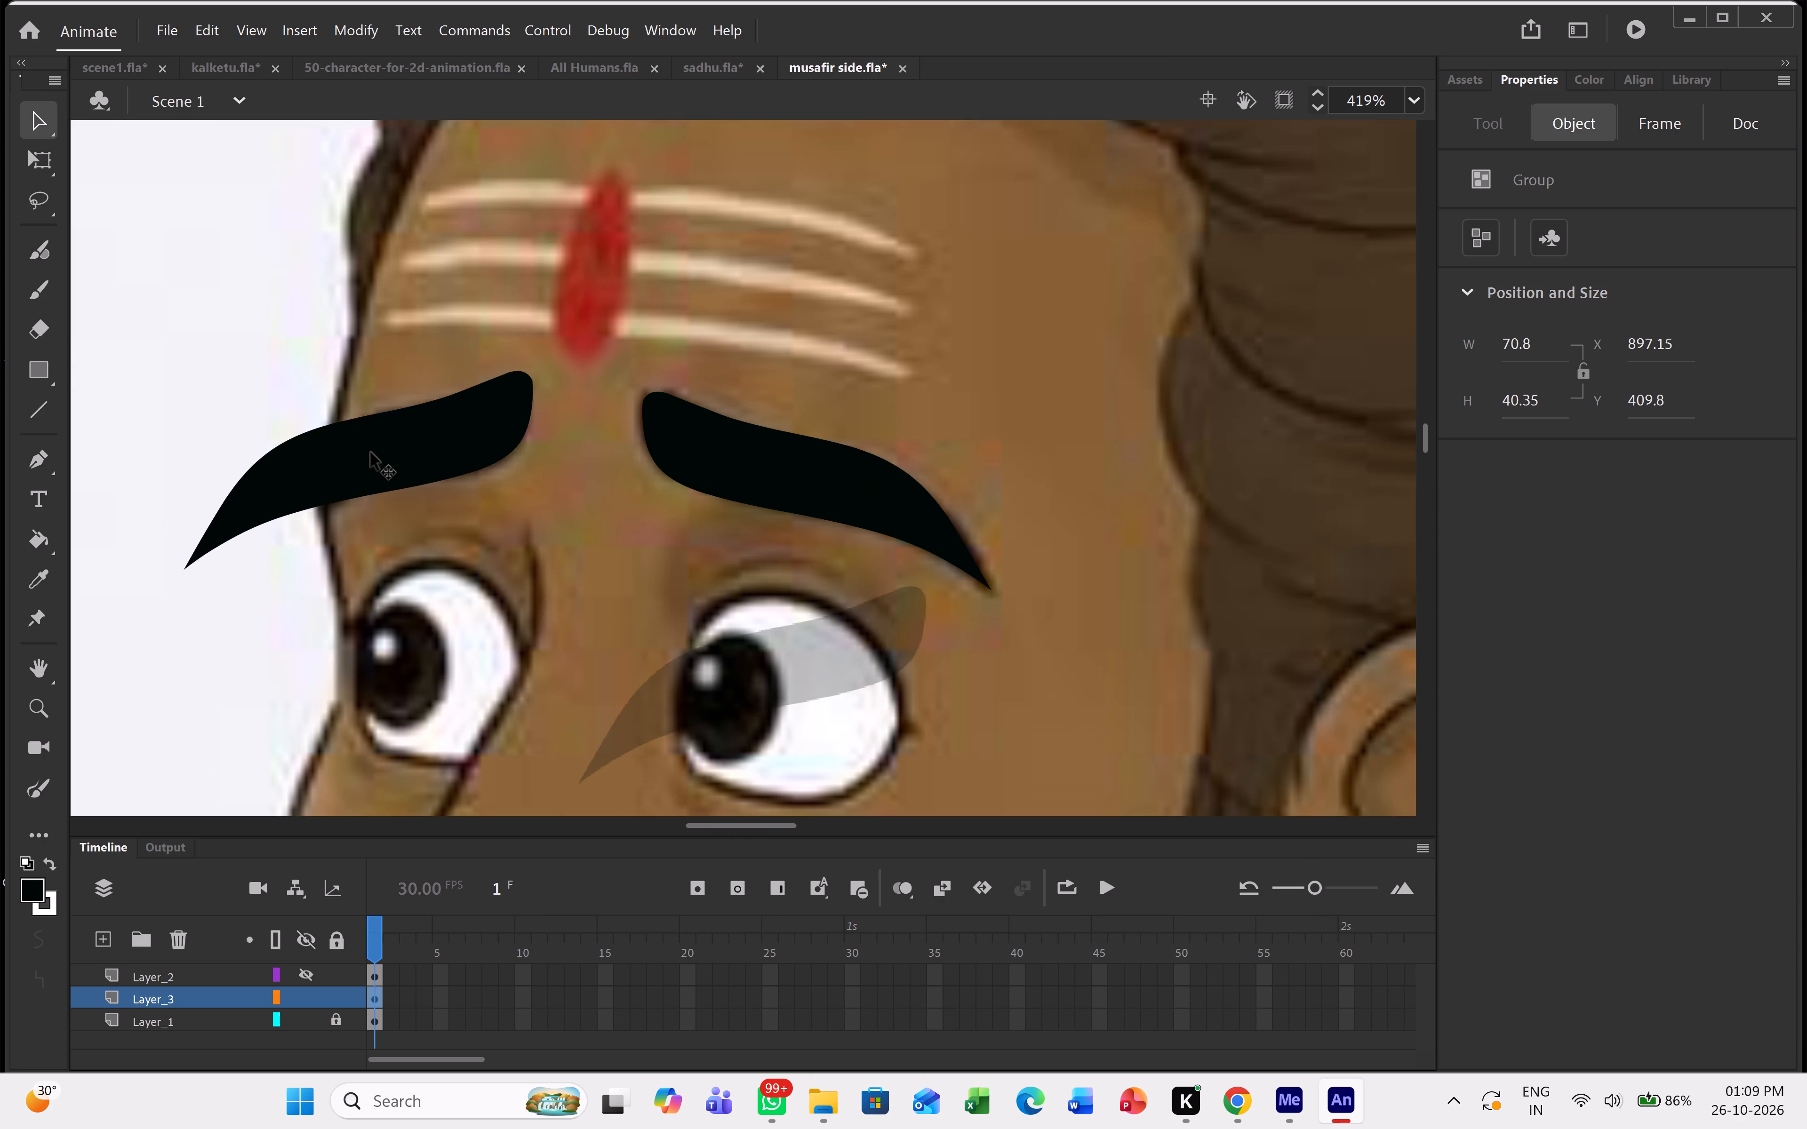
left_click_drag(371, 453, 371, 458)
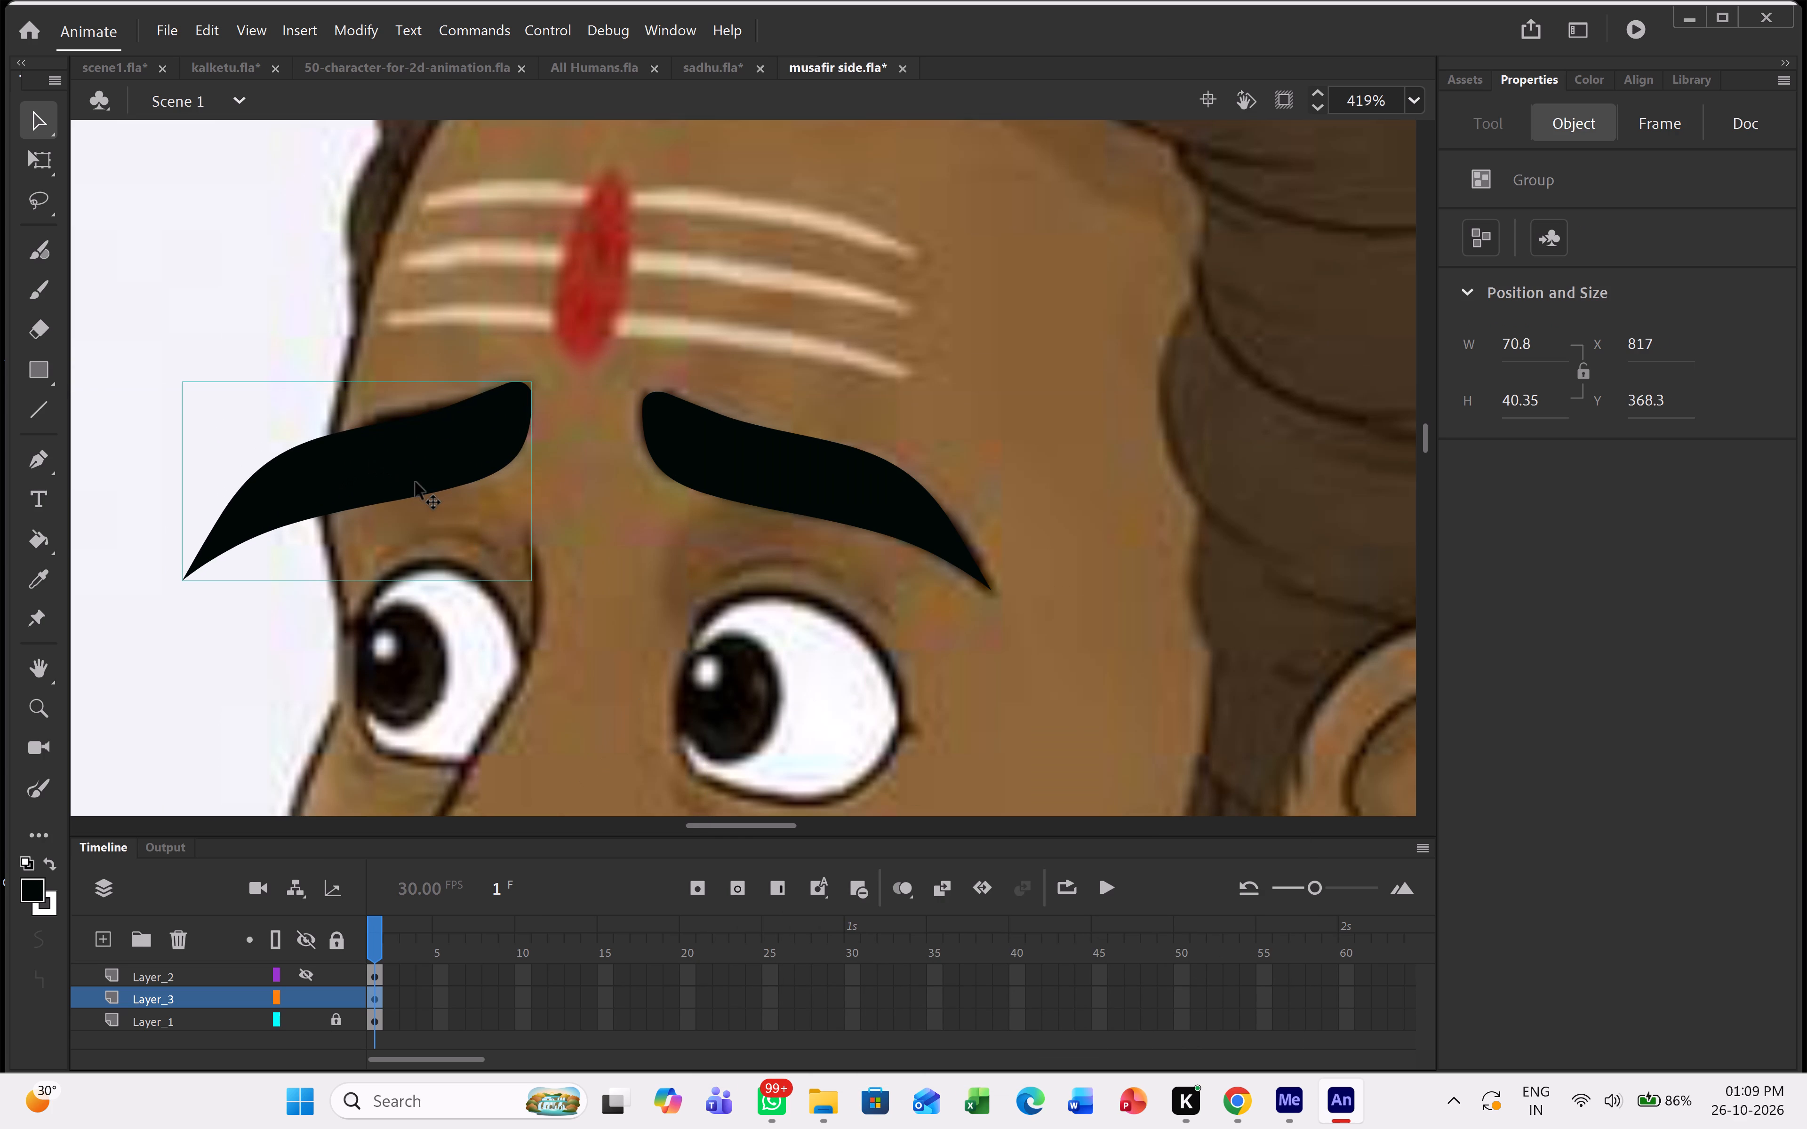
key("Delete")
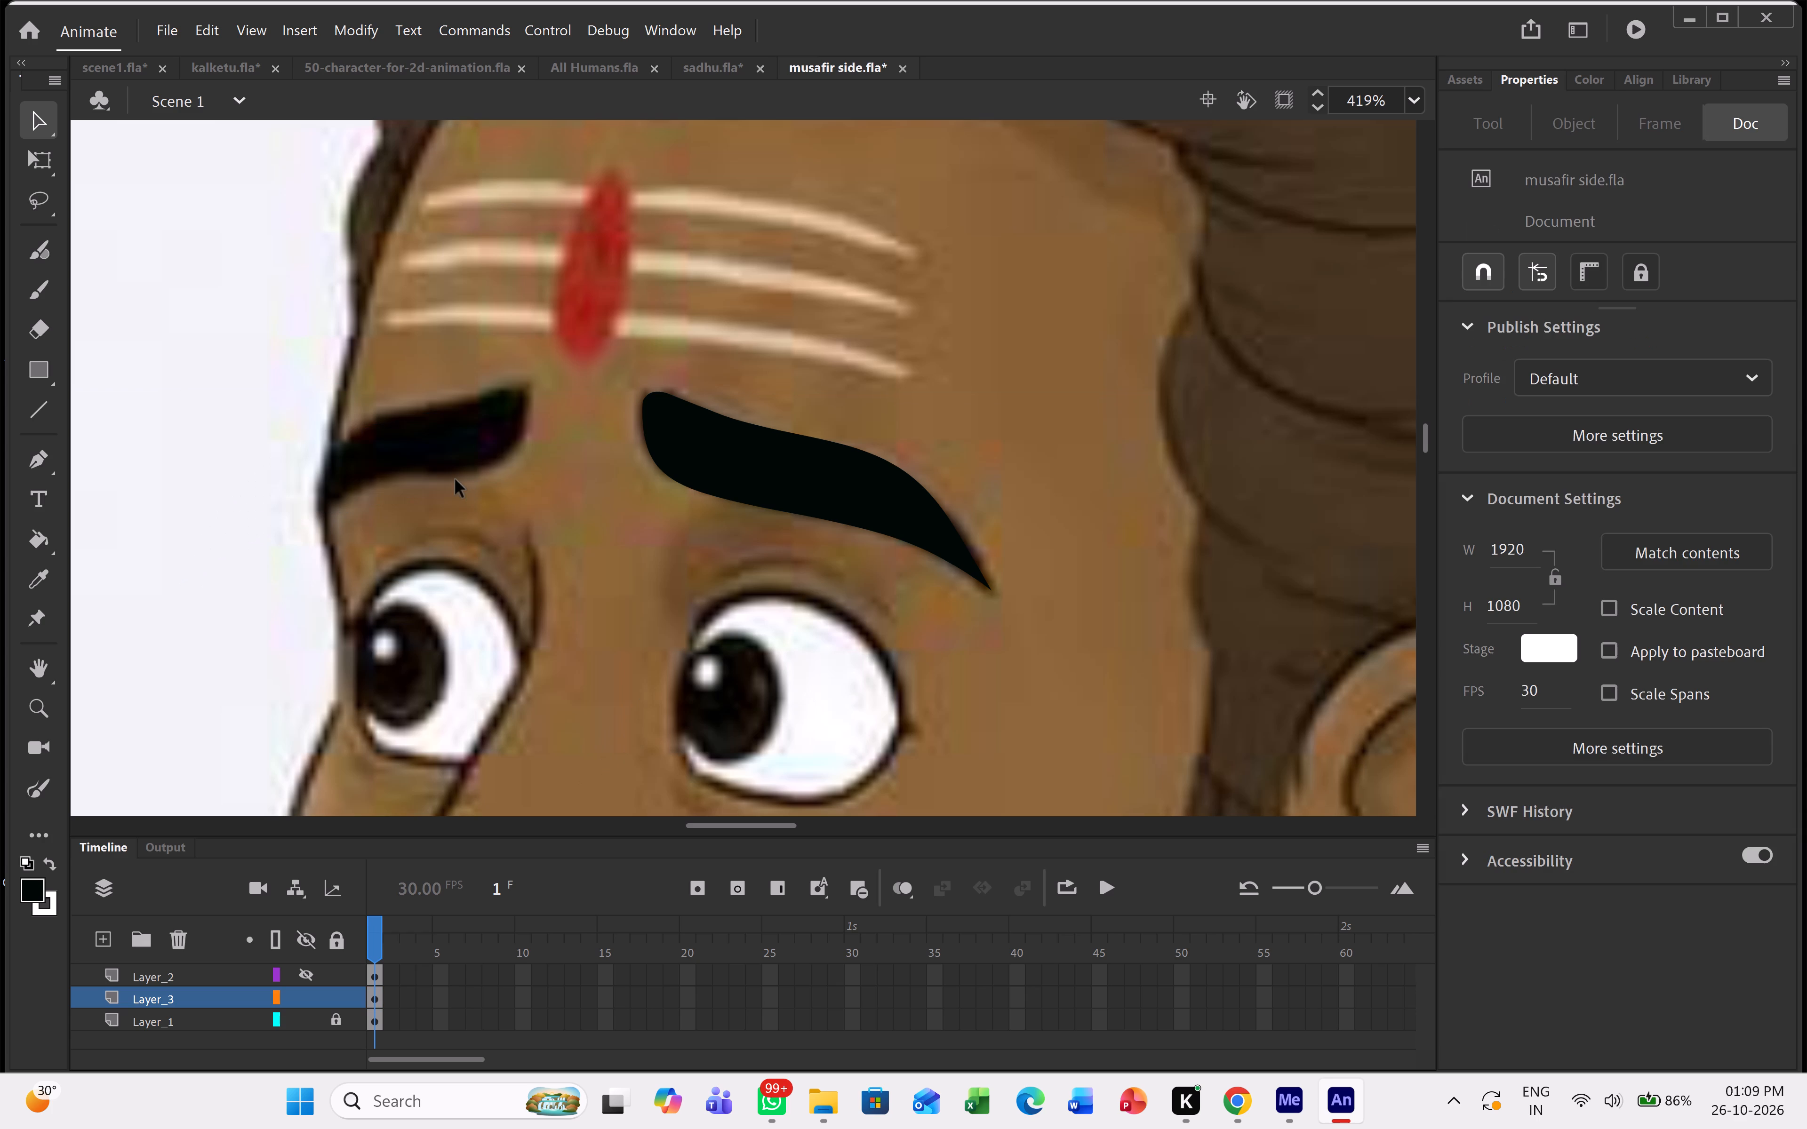
Trace the far eyebrow of the reference as a closed white Paint Brush outline, stroke size 1, on Layer_3.
scroll(464, 408, "up", 5, "ctrl")
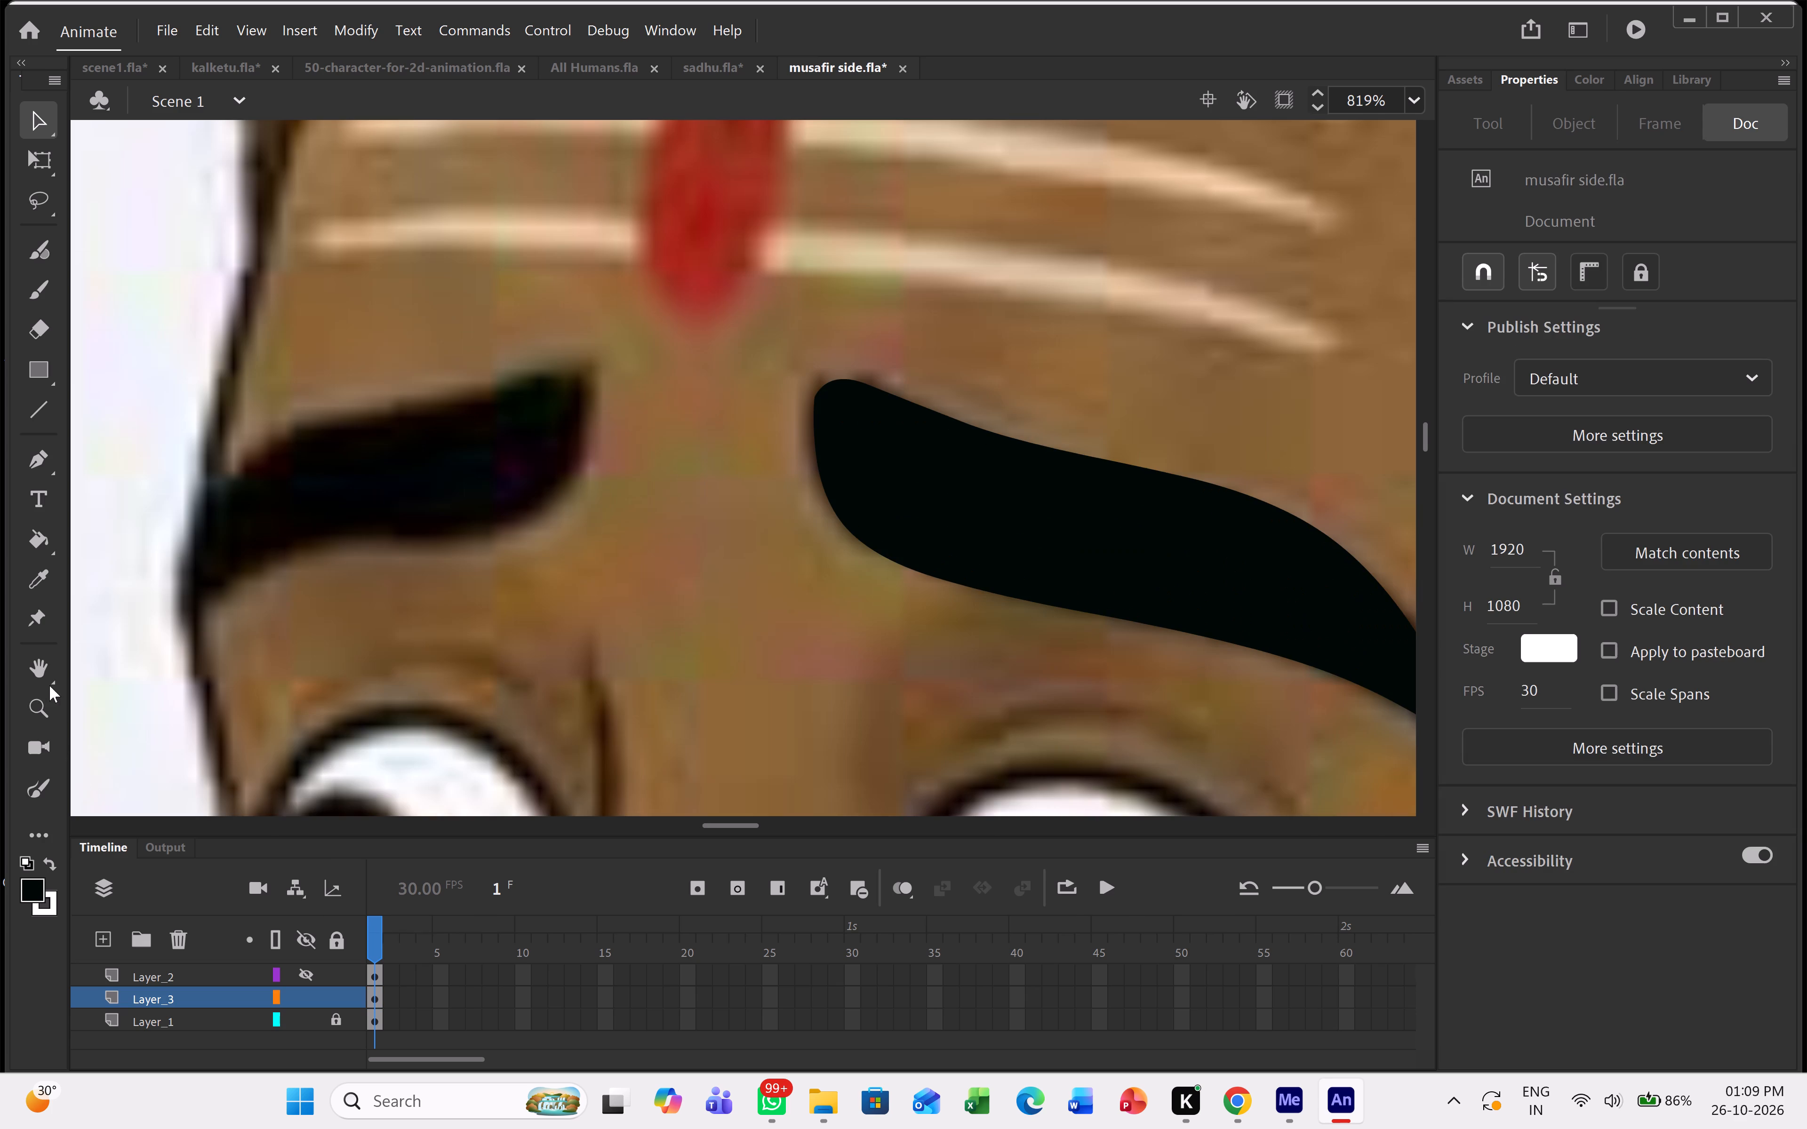
left_click(36, 782)
left_click(183, 601)
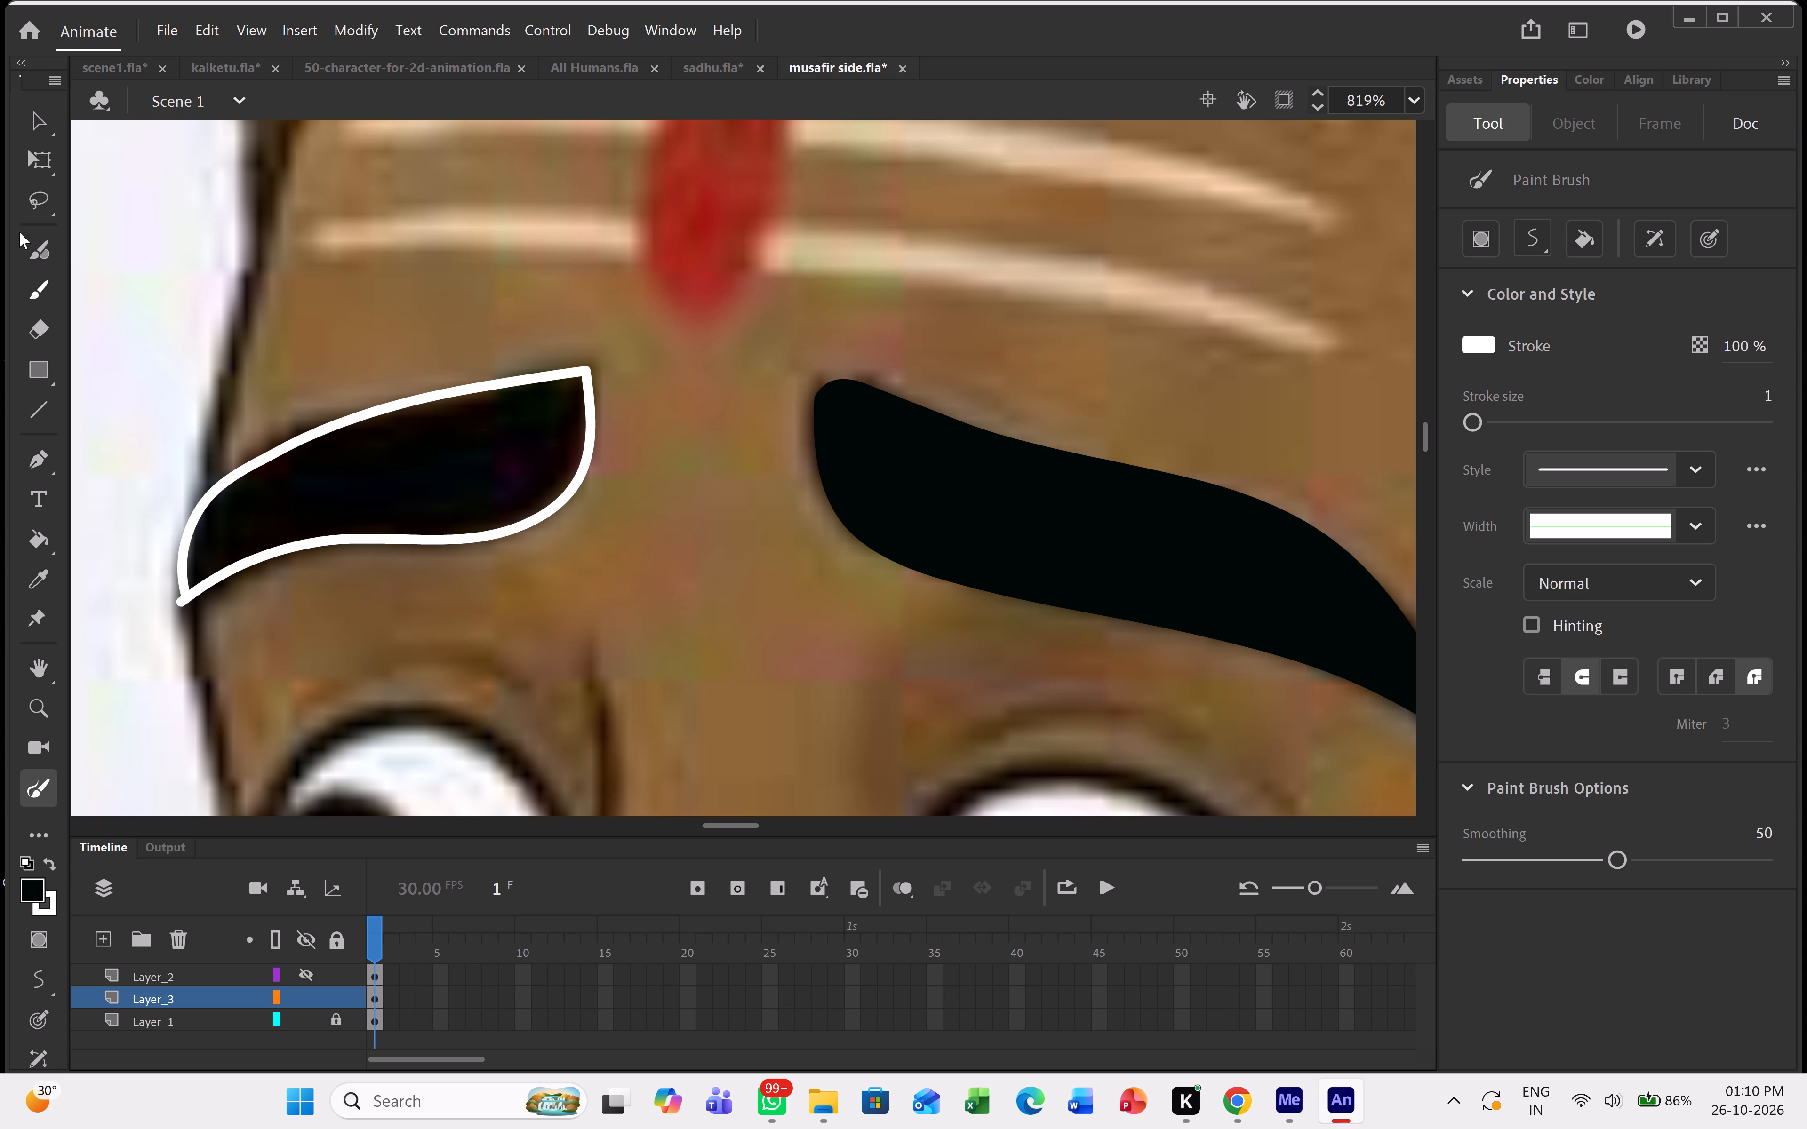
Bend the far eyebrow outline's upper edge to the reference and adjust its outer corner into a clean point.
left_click(35, 123)
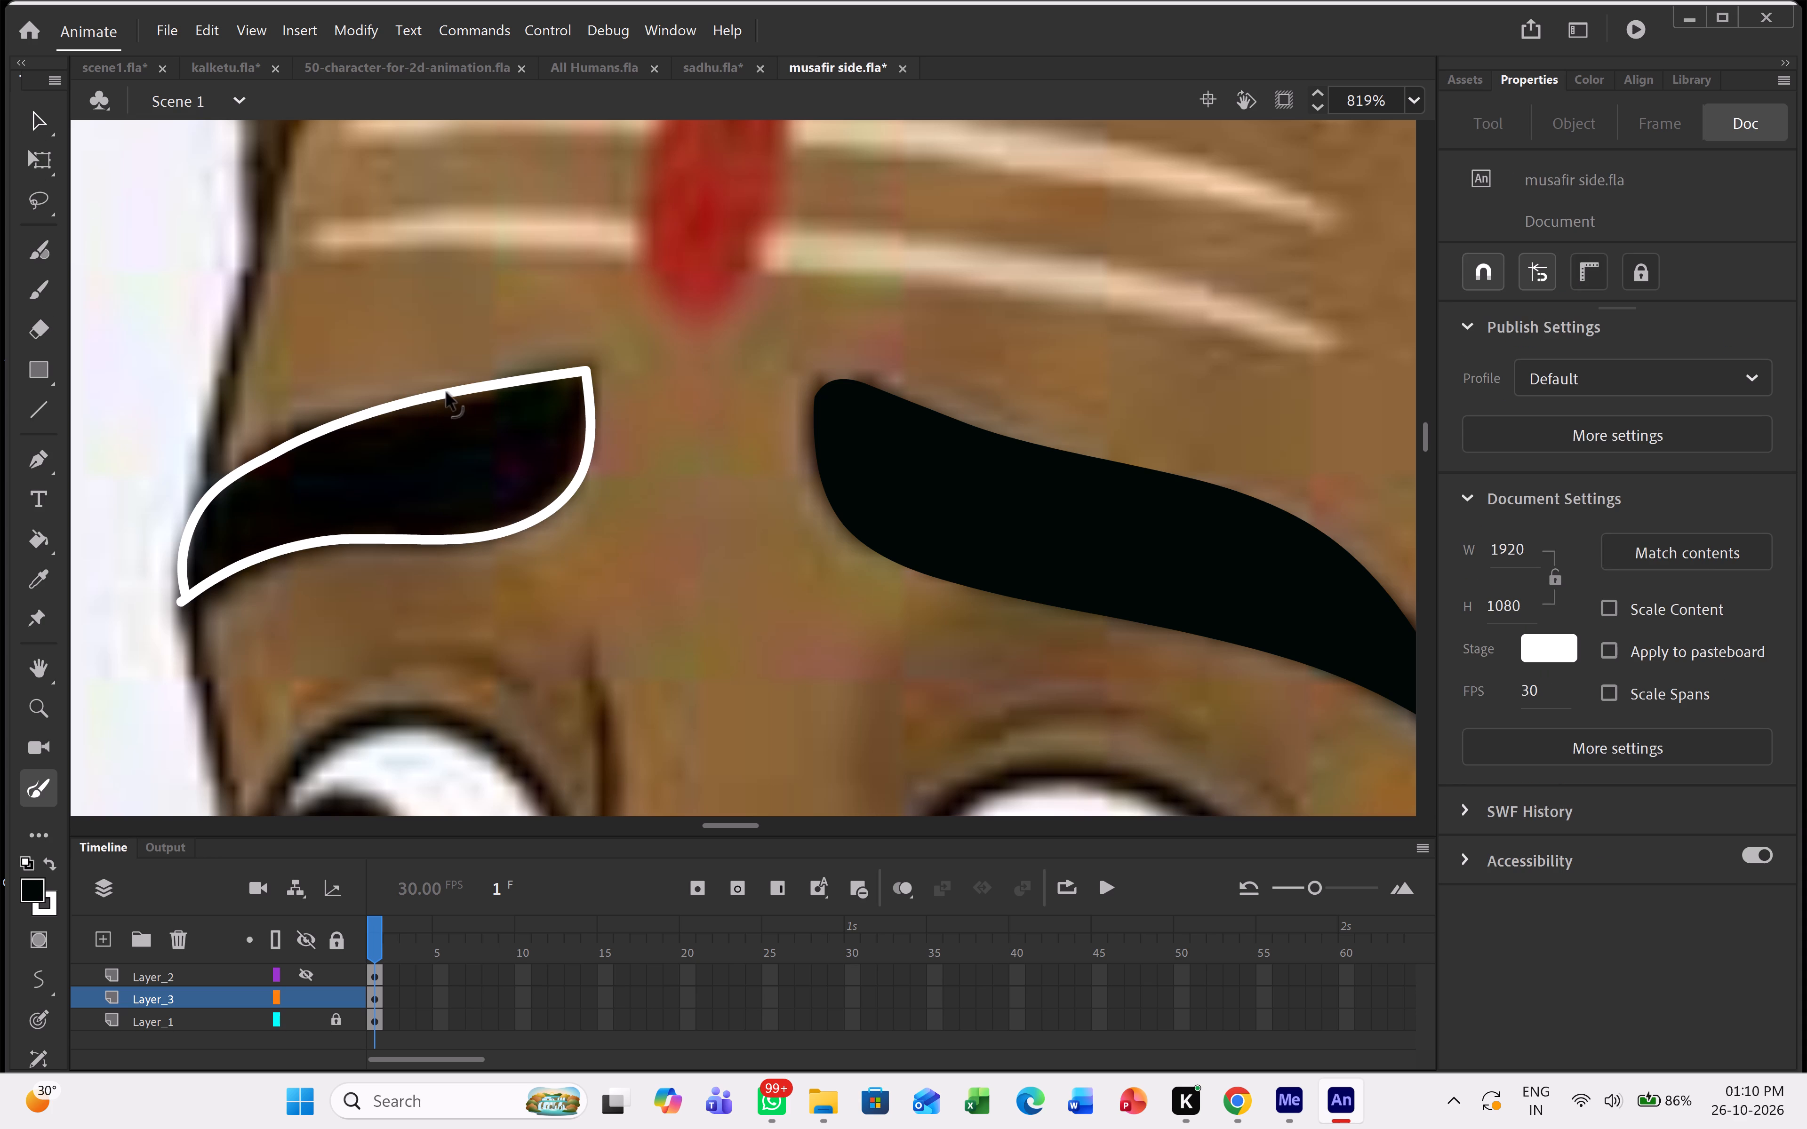
left_click_drag(448, 393, 443, 405)
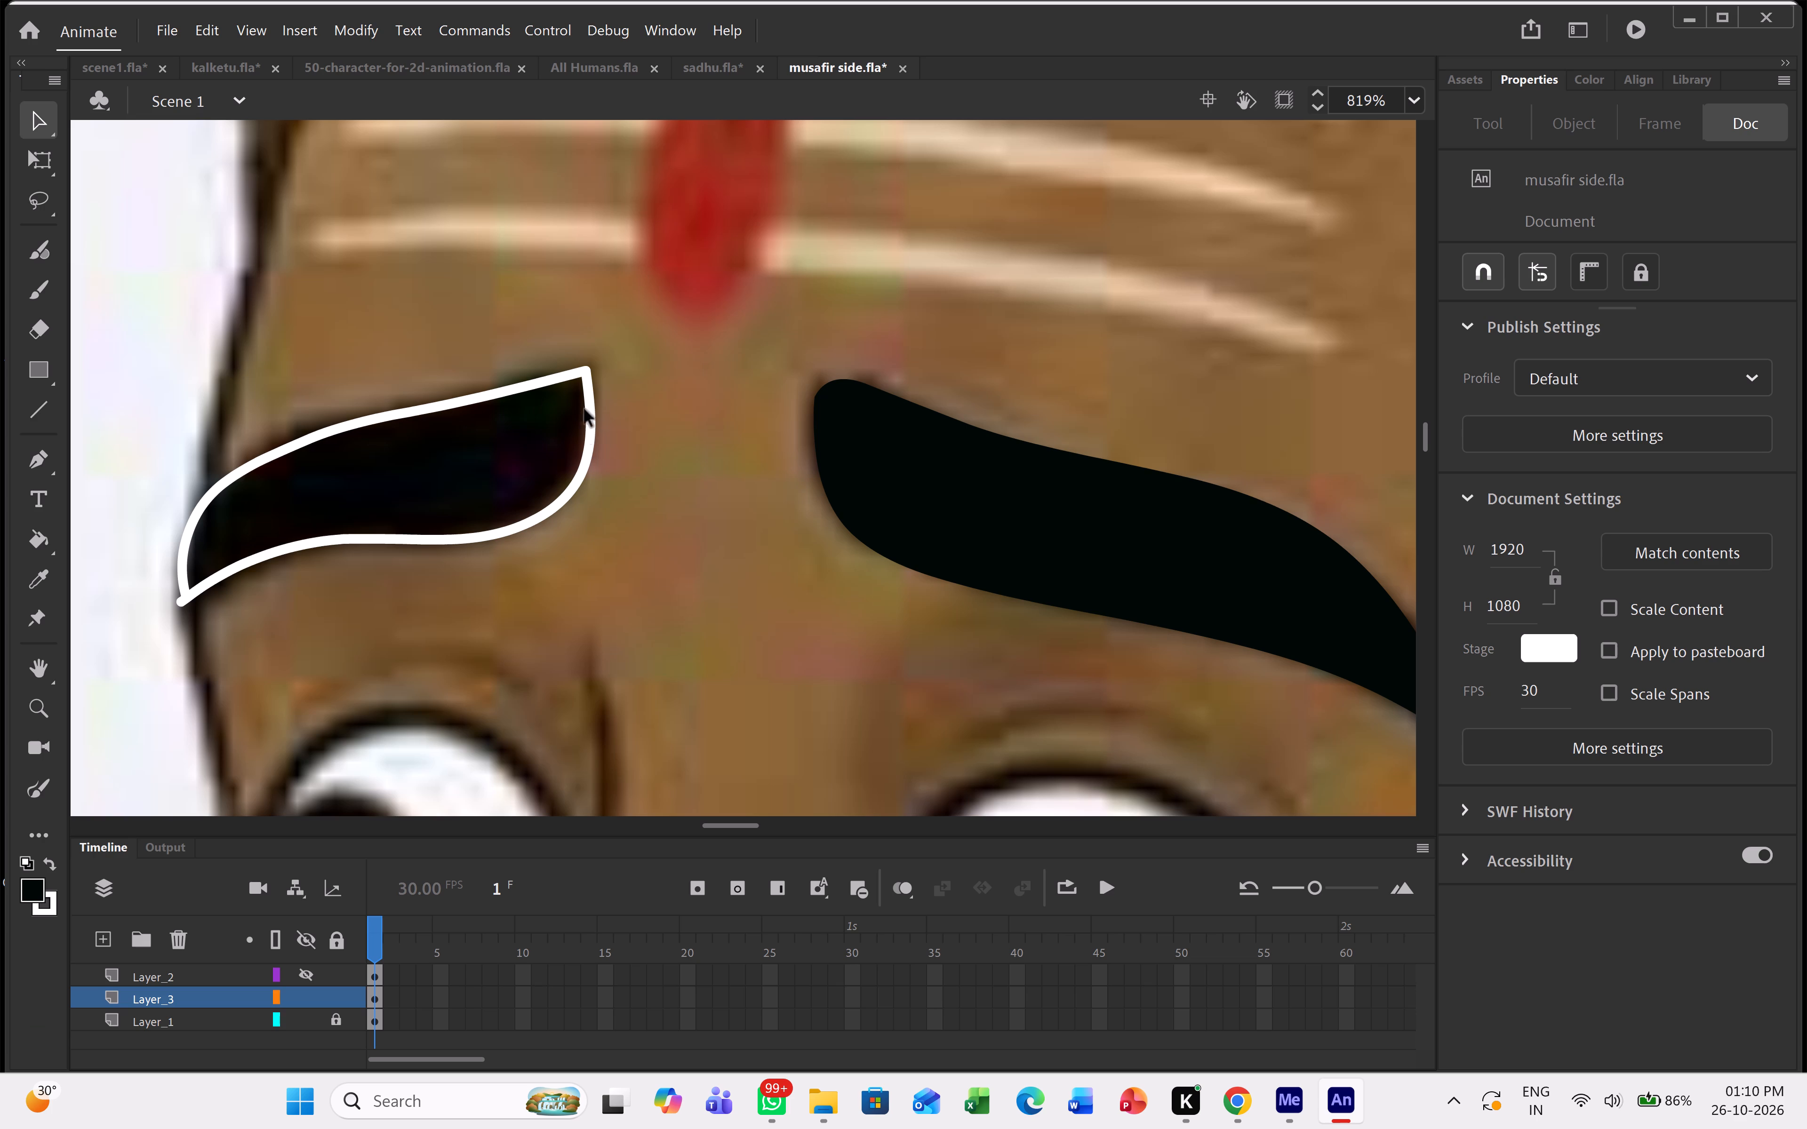
left_click_drag(180, 588, 176, 607)
left_click_drag(176, 607, 174, 605)
left_click_drag(174, 605, 187, 595)
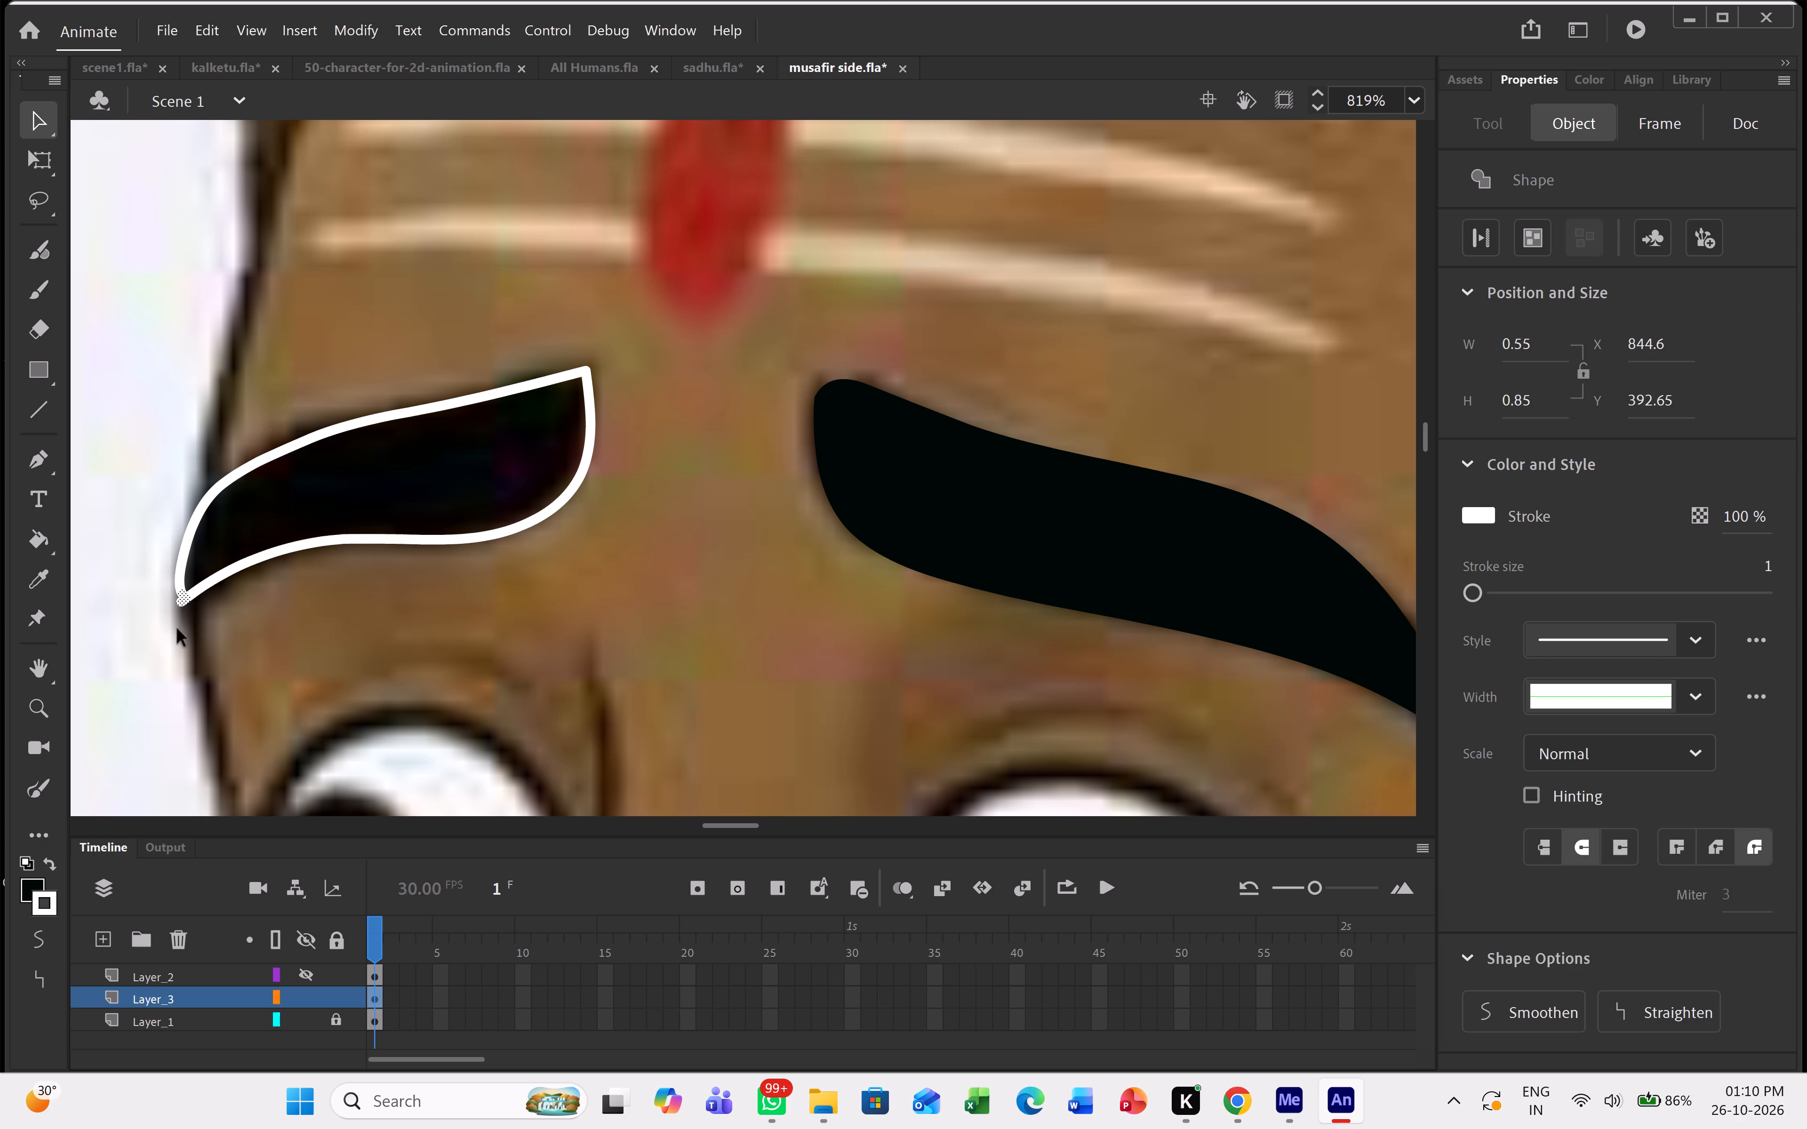
left_click_drag(177, 629, 177, 620)
left_click(172, 648)
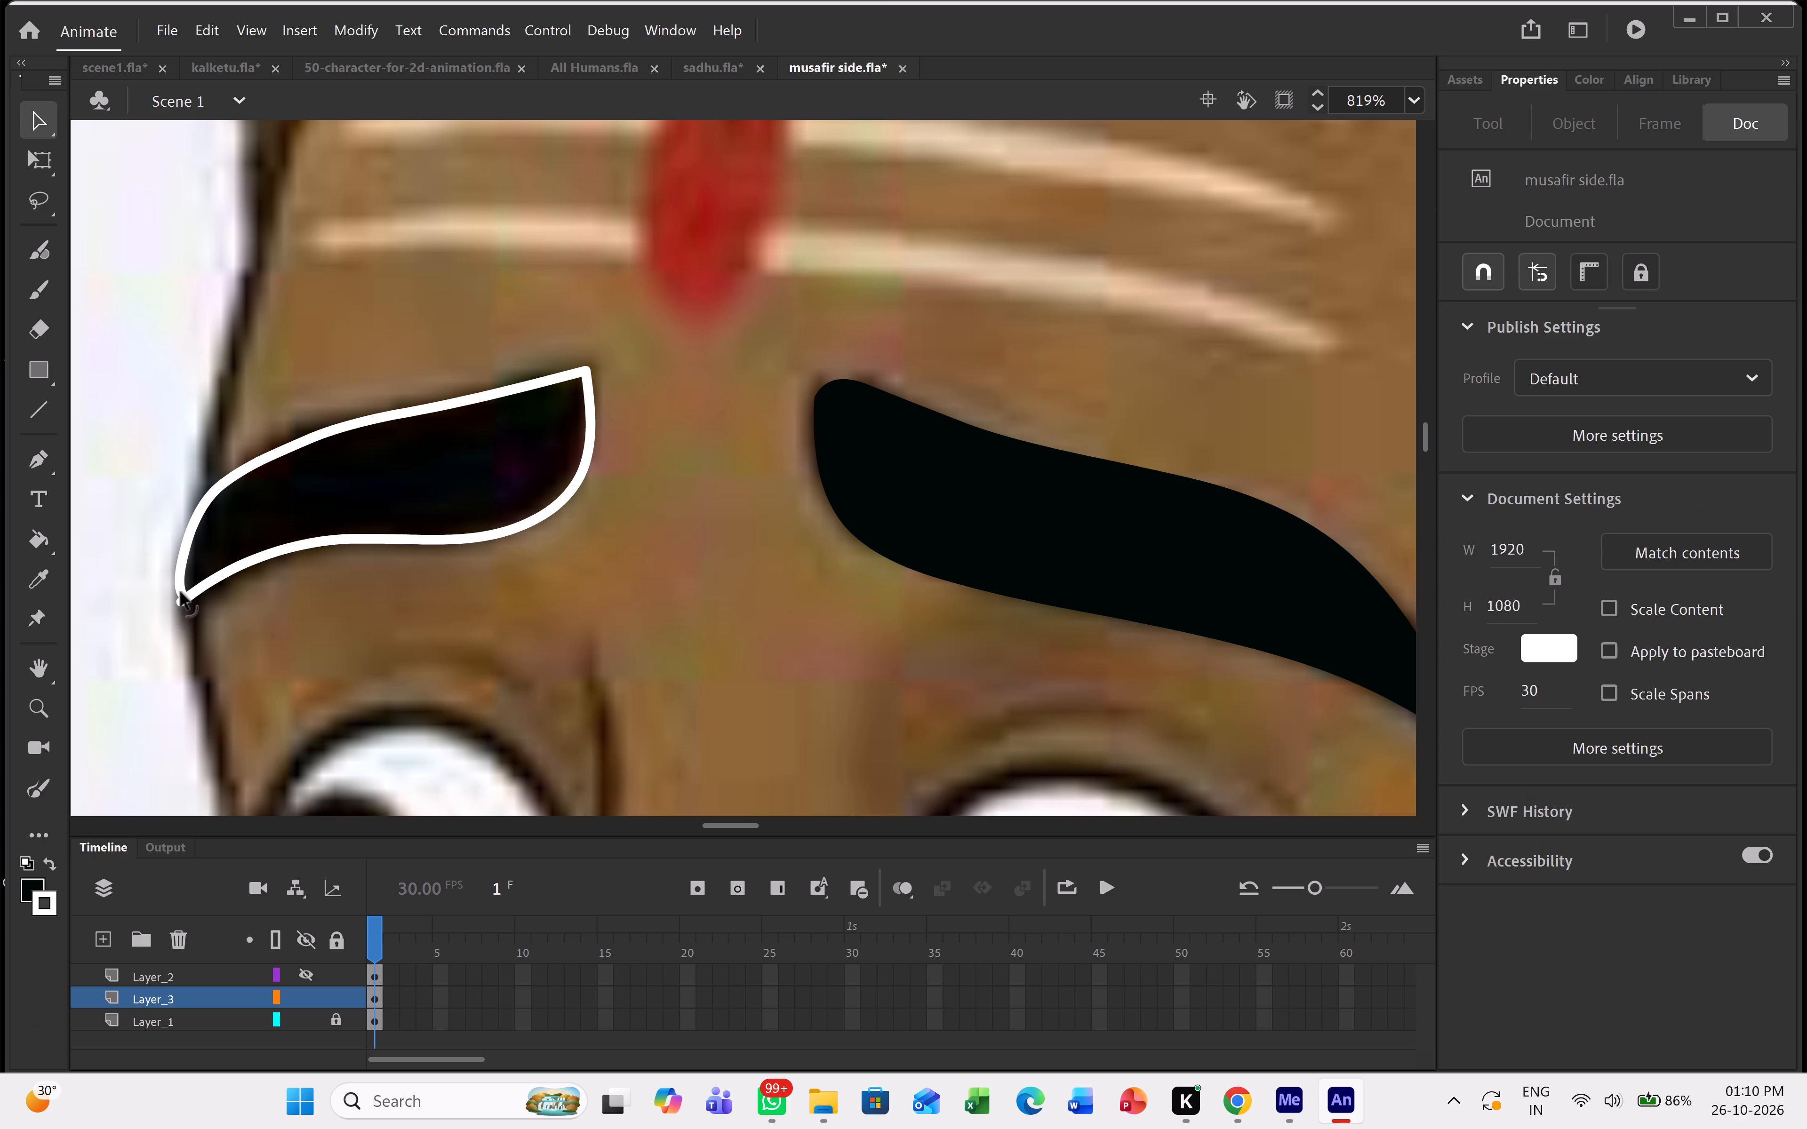
left_click_drag(182, 592, 179, 601)
Fill the far eyebrow outline with the black sampled from the finished eyebrow and delete its white outline.
key("i")
left_click(906, 476)
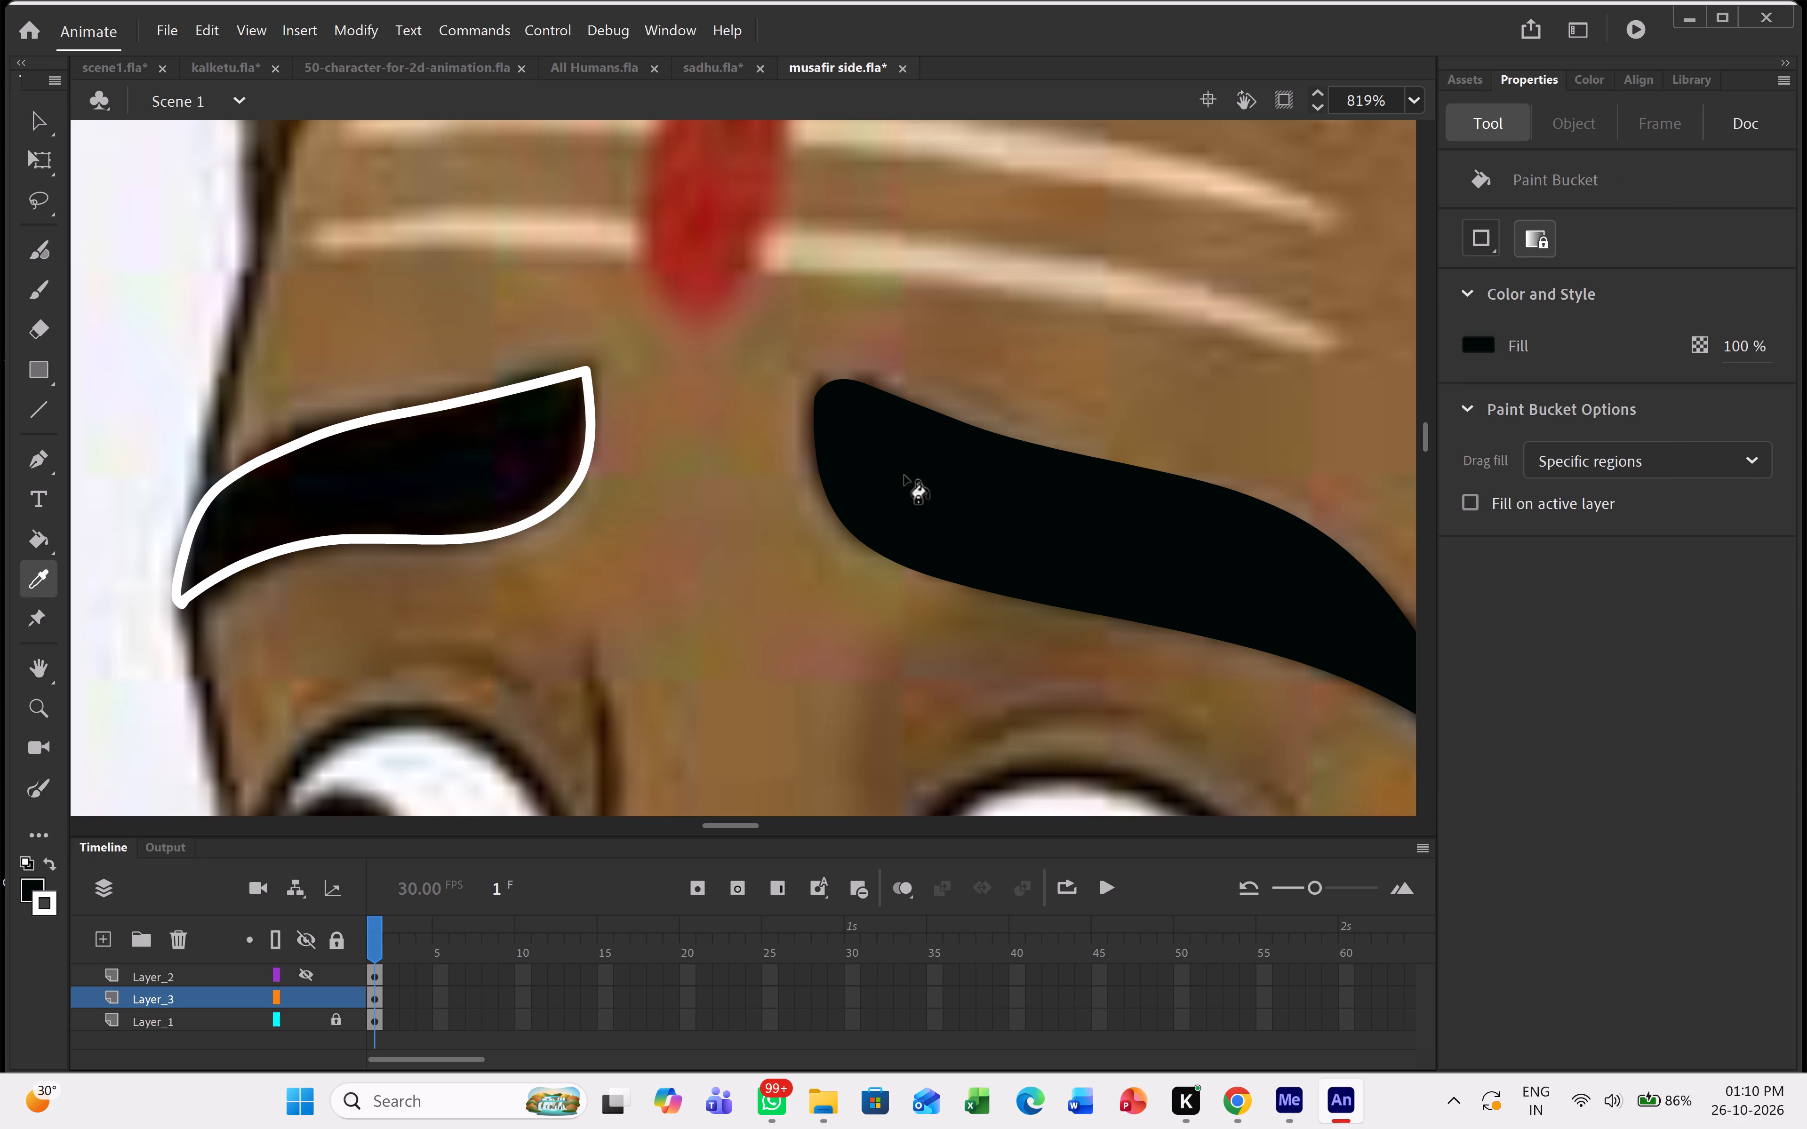
left_click(408, 458)
left_click(39, 124)
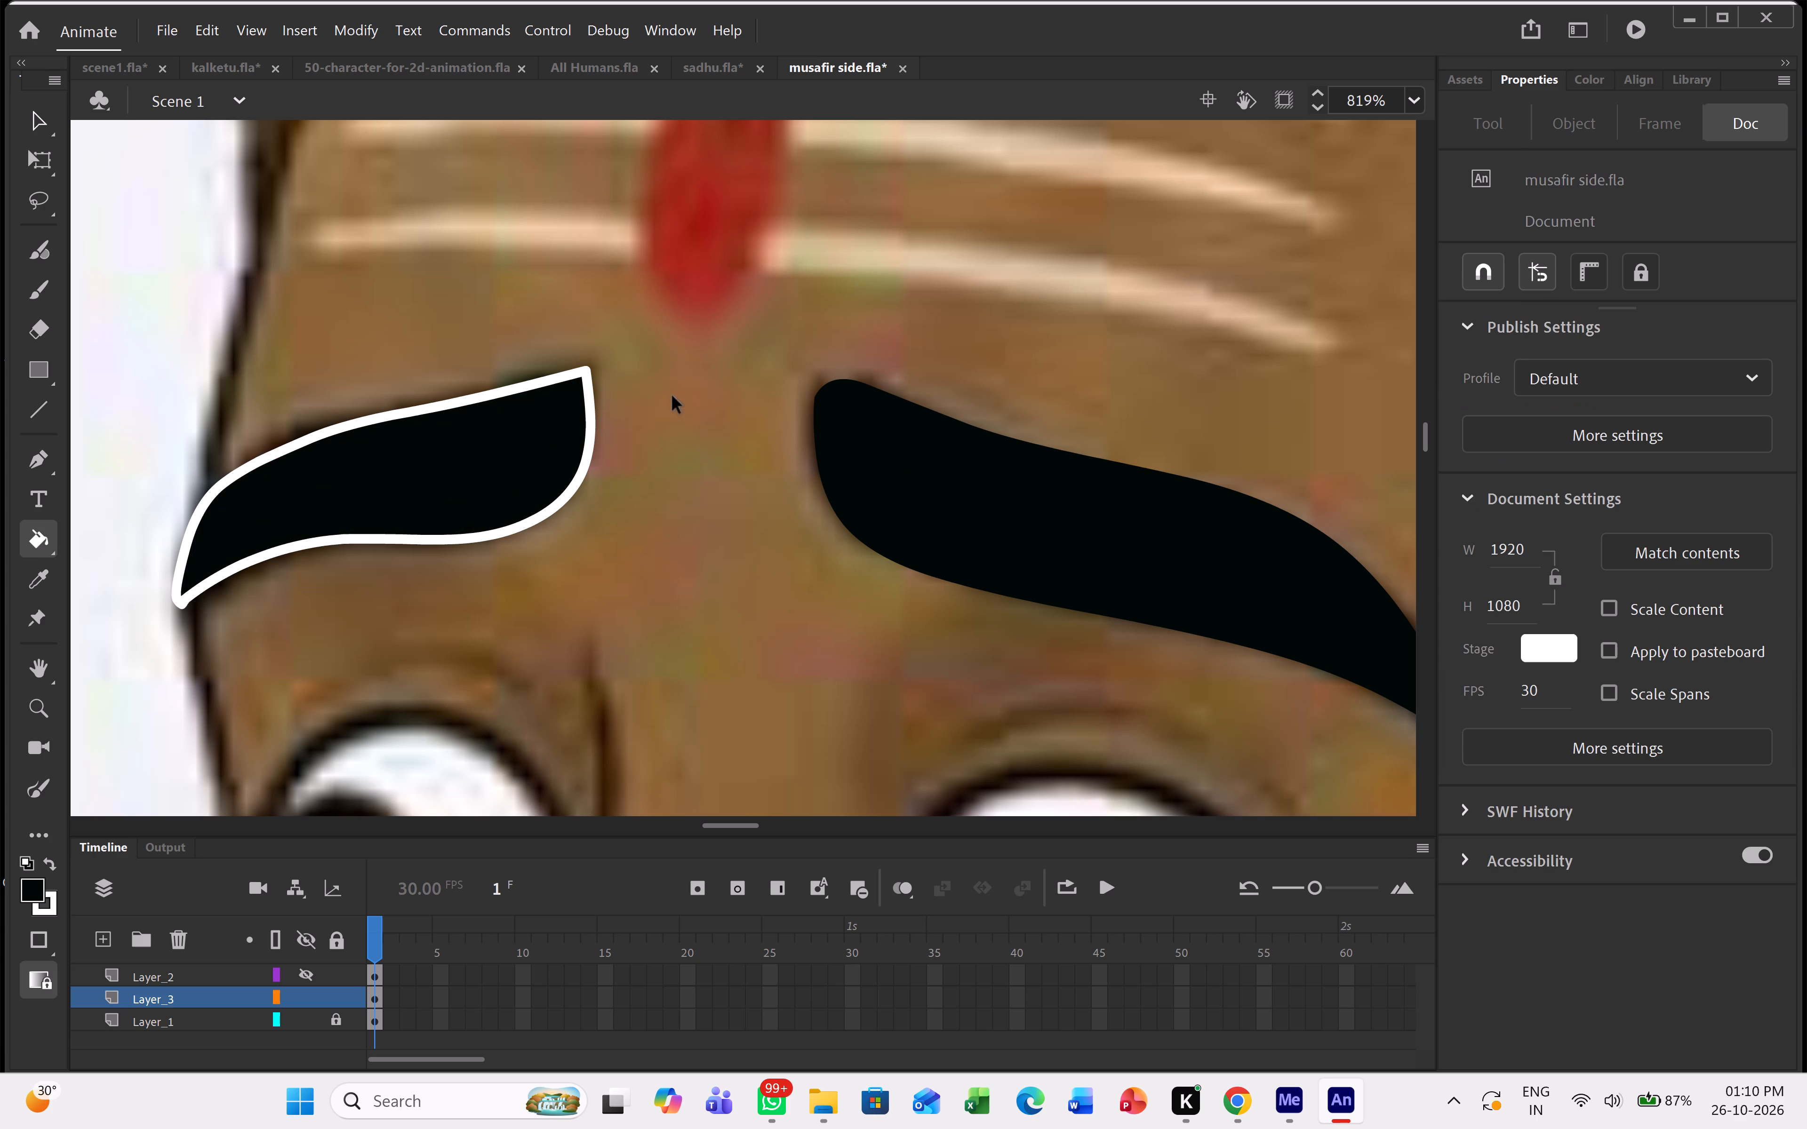
double_click(586, 416)
key("Delete")
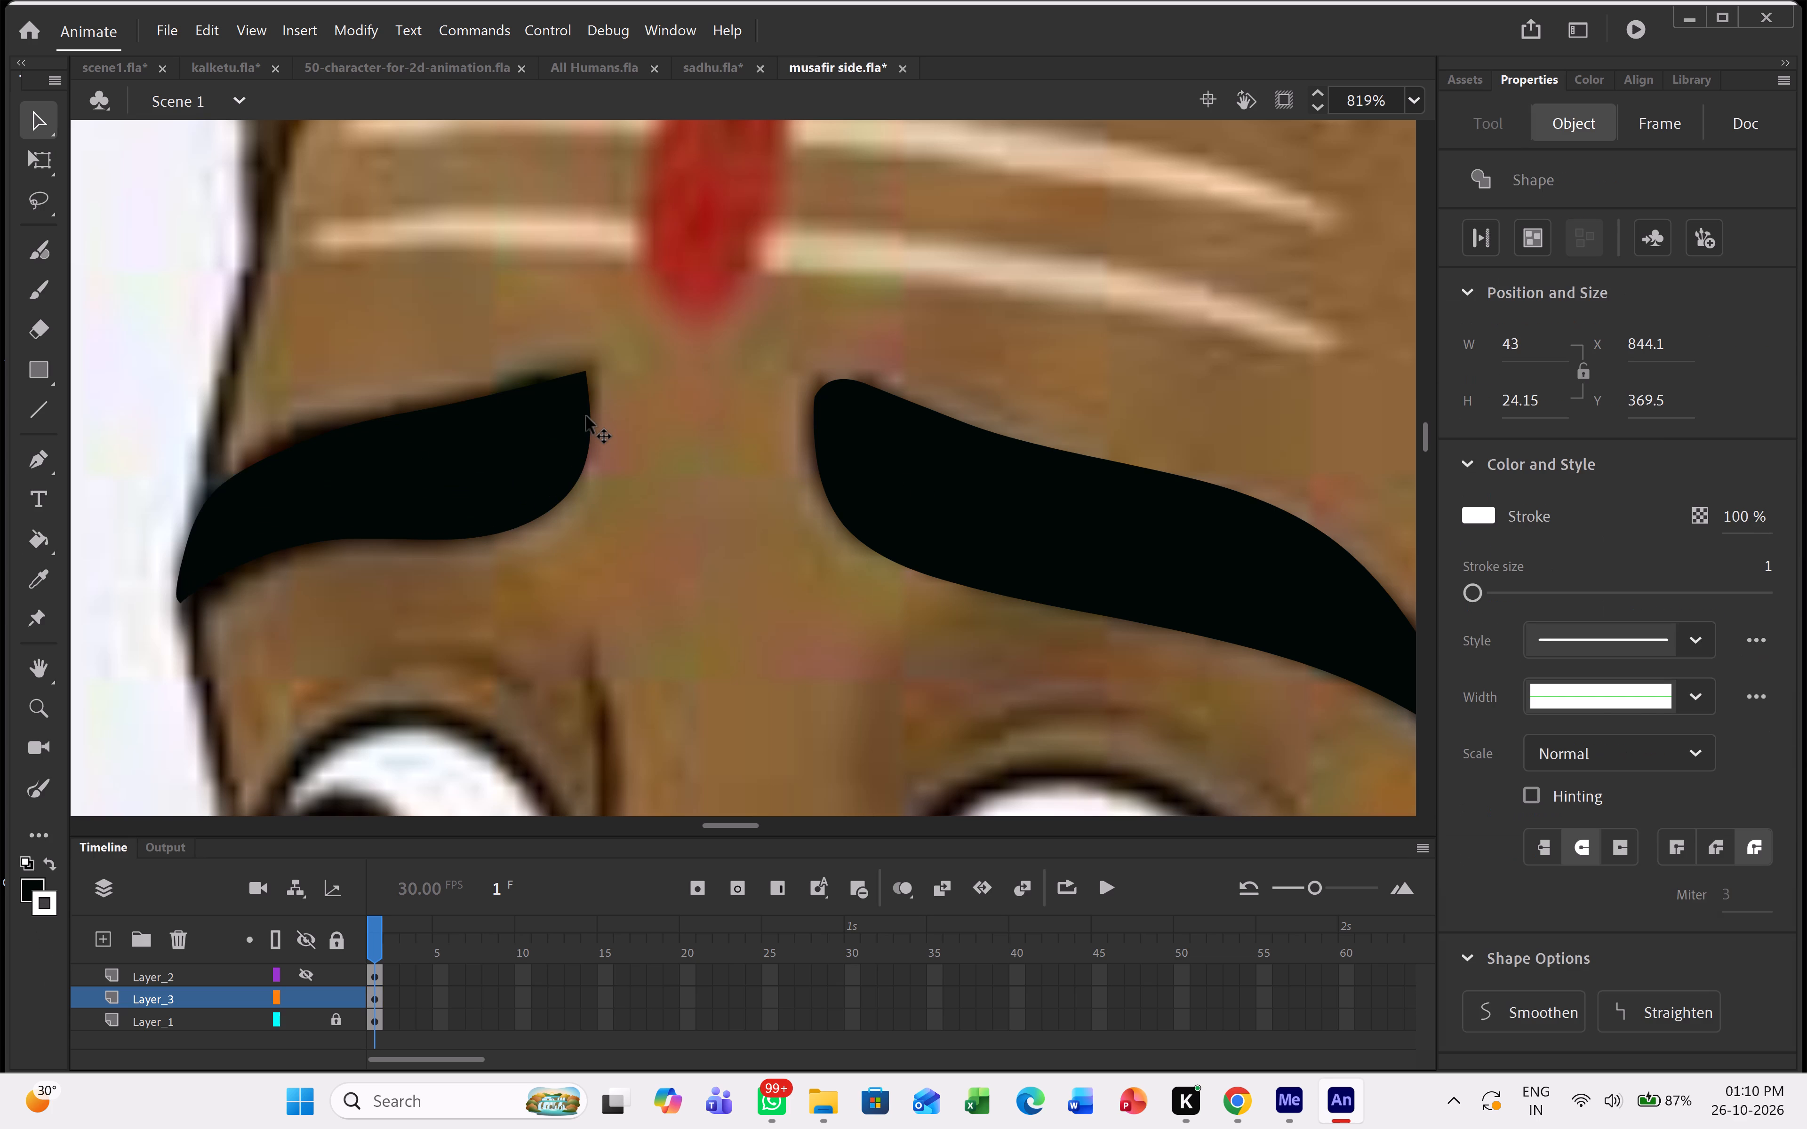
Group the filled far eyebrow on Layer_3.
scroll(476, 530, "down", 7, "ctrl")
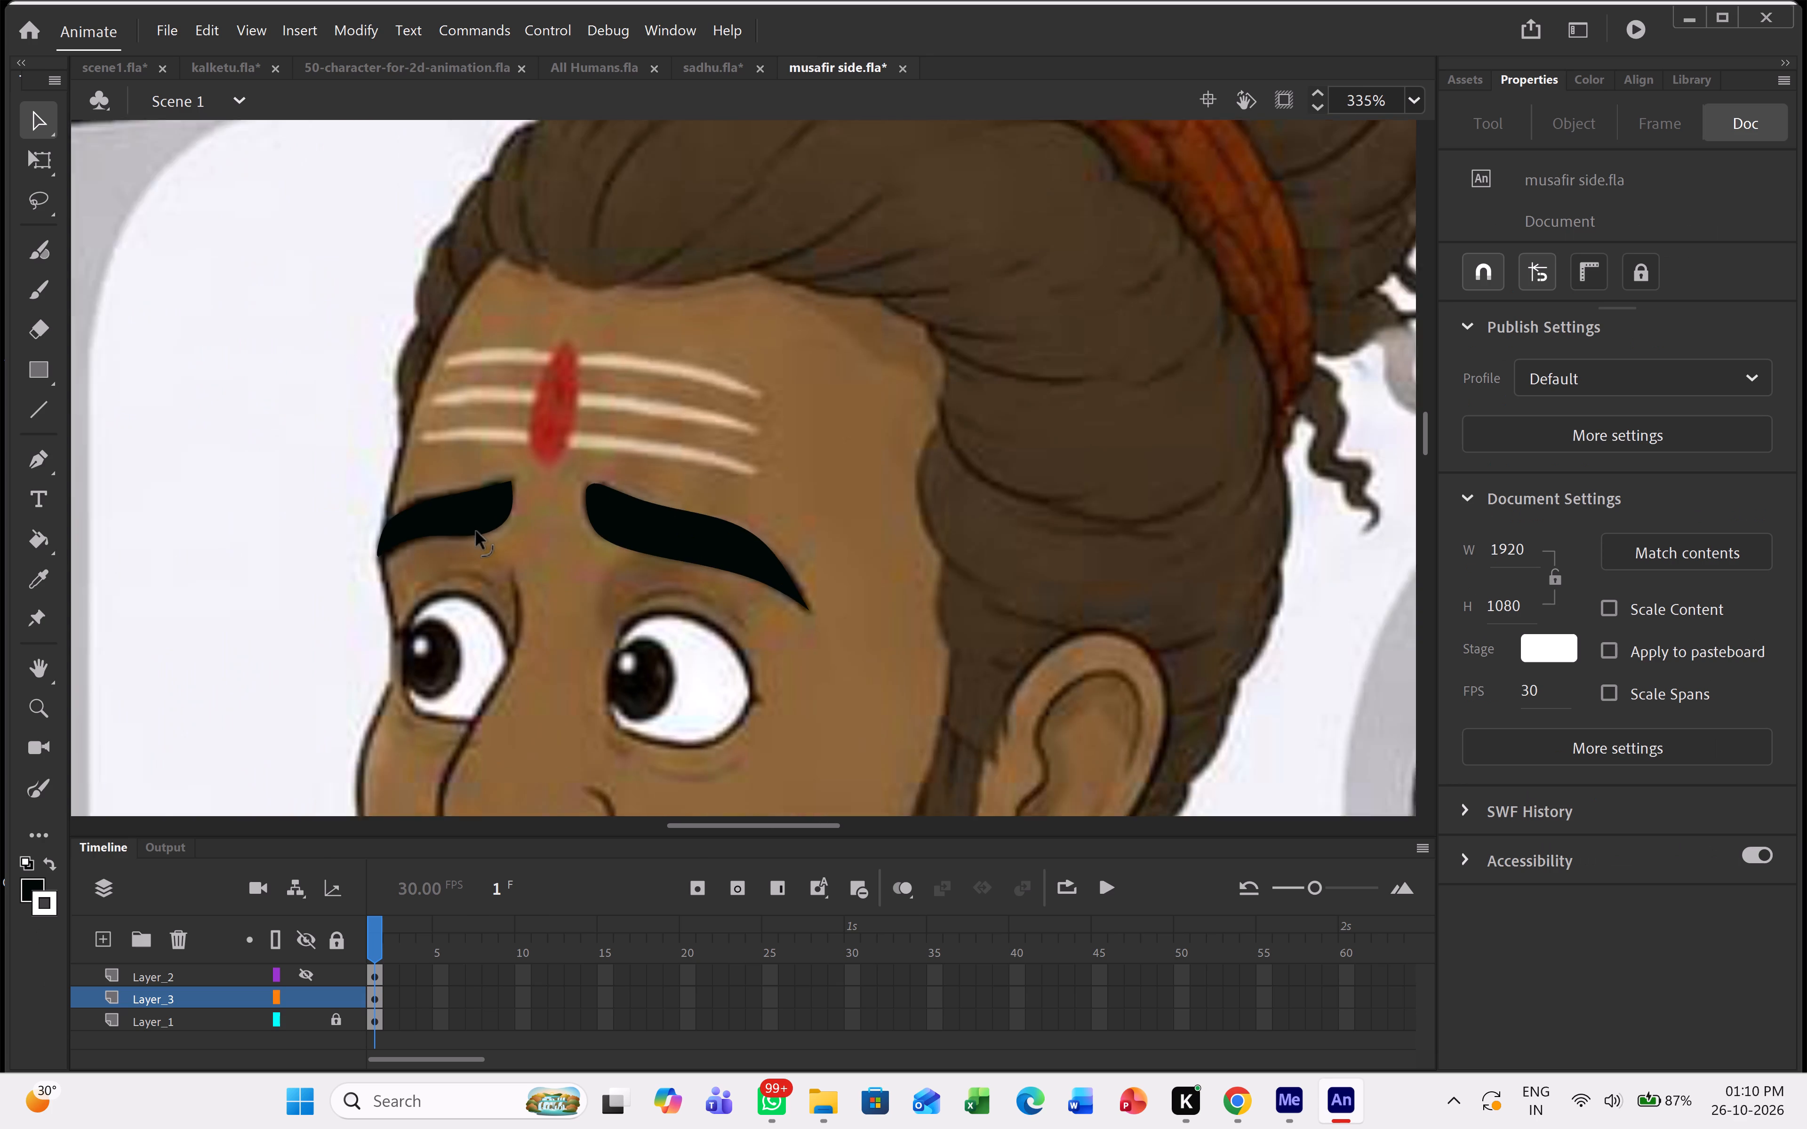
left_click_drag(355, 459, 526, 562)
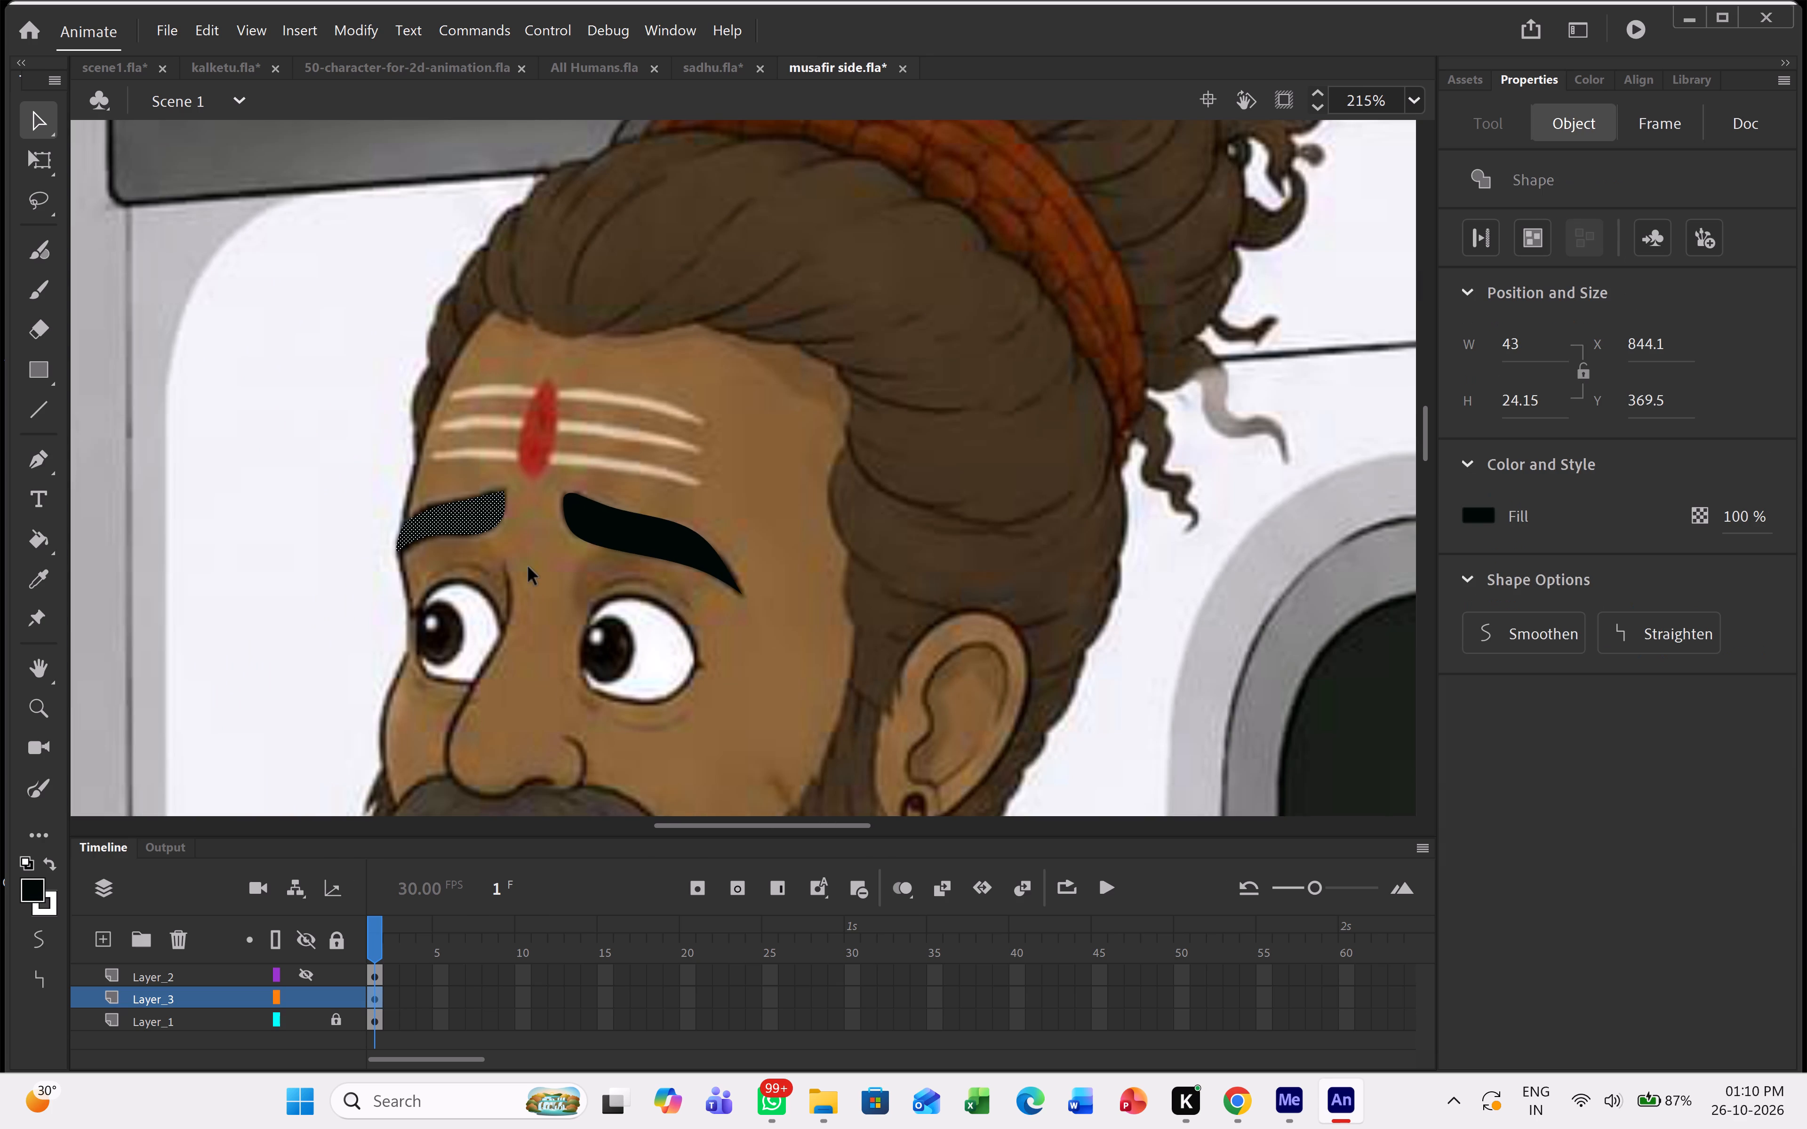
key("ctrl+g")
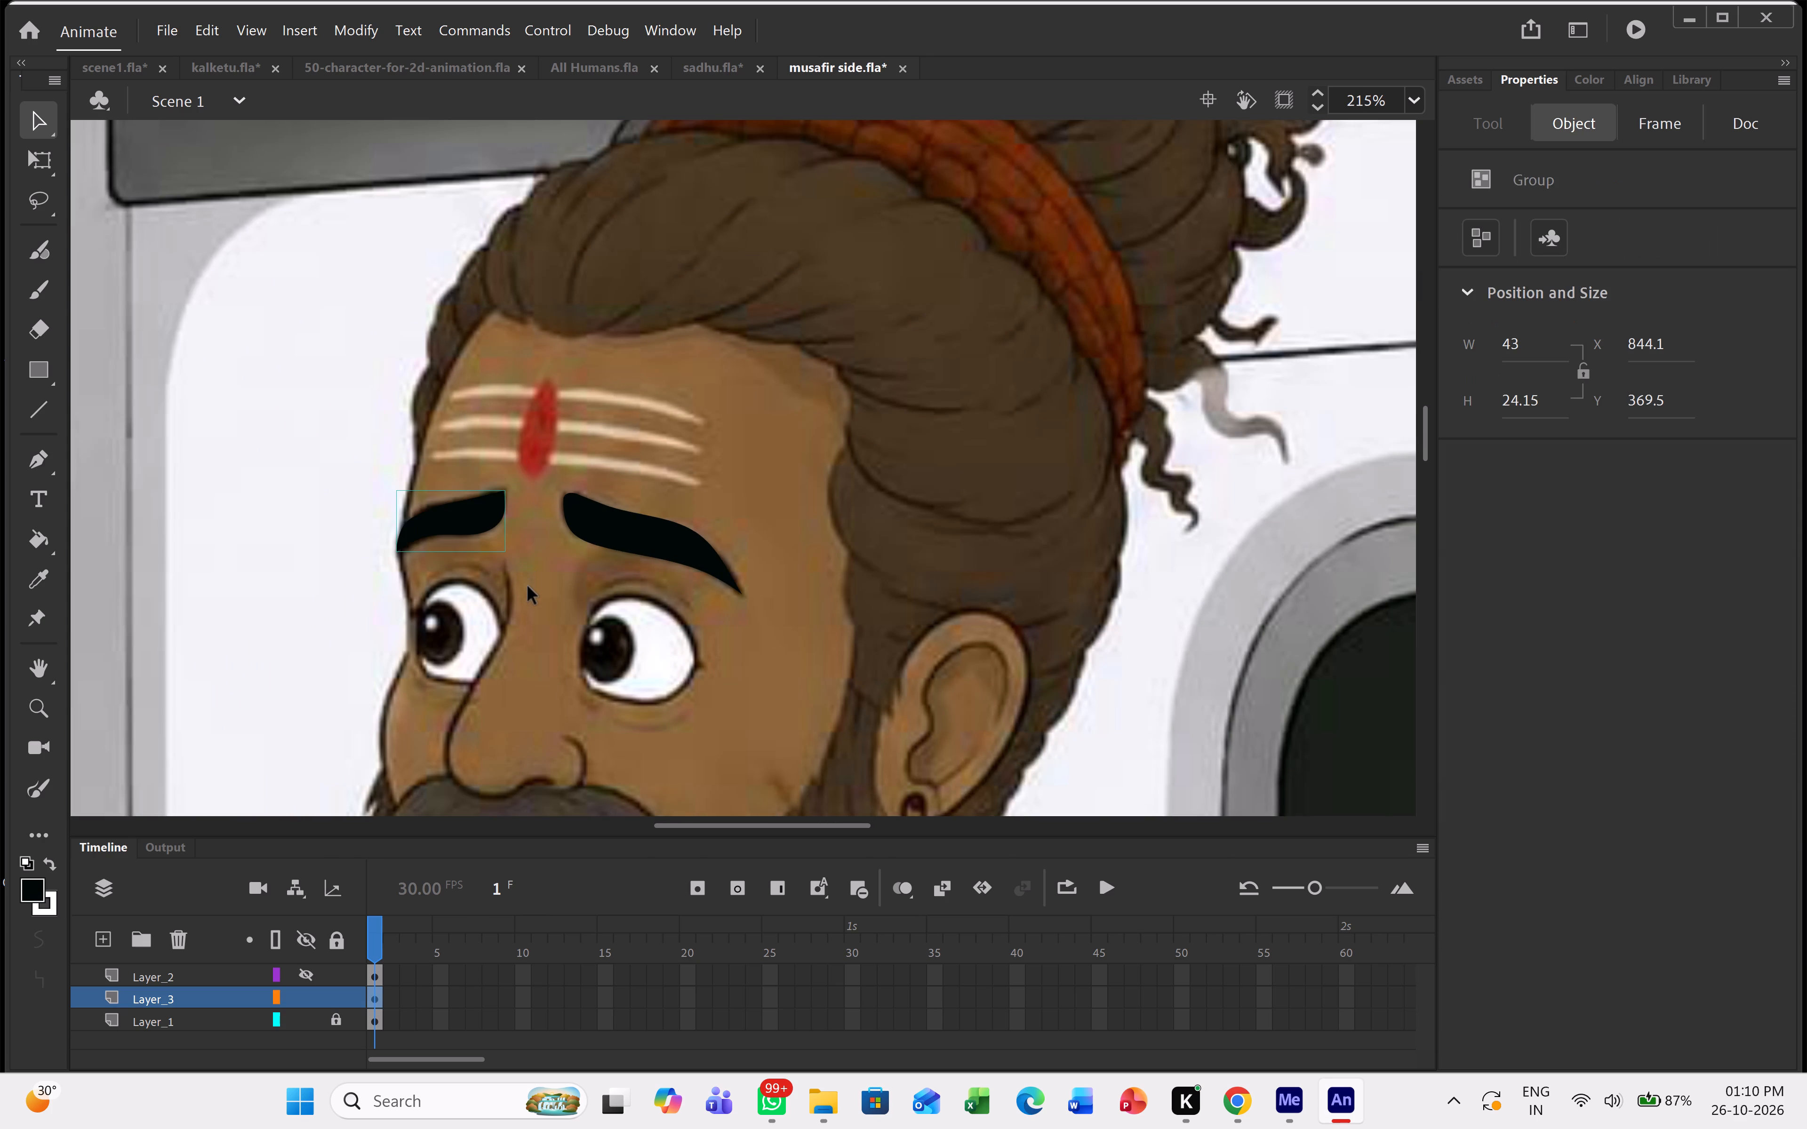
Cut both eyebrow groups from Layer_3, show Layer_2 and paste them in place onto the sage's traced face there.
left_click(609, 534, "shift")
key("ctrl+x")
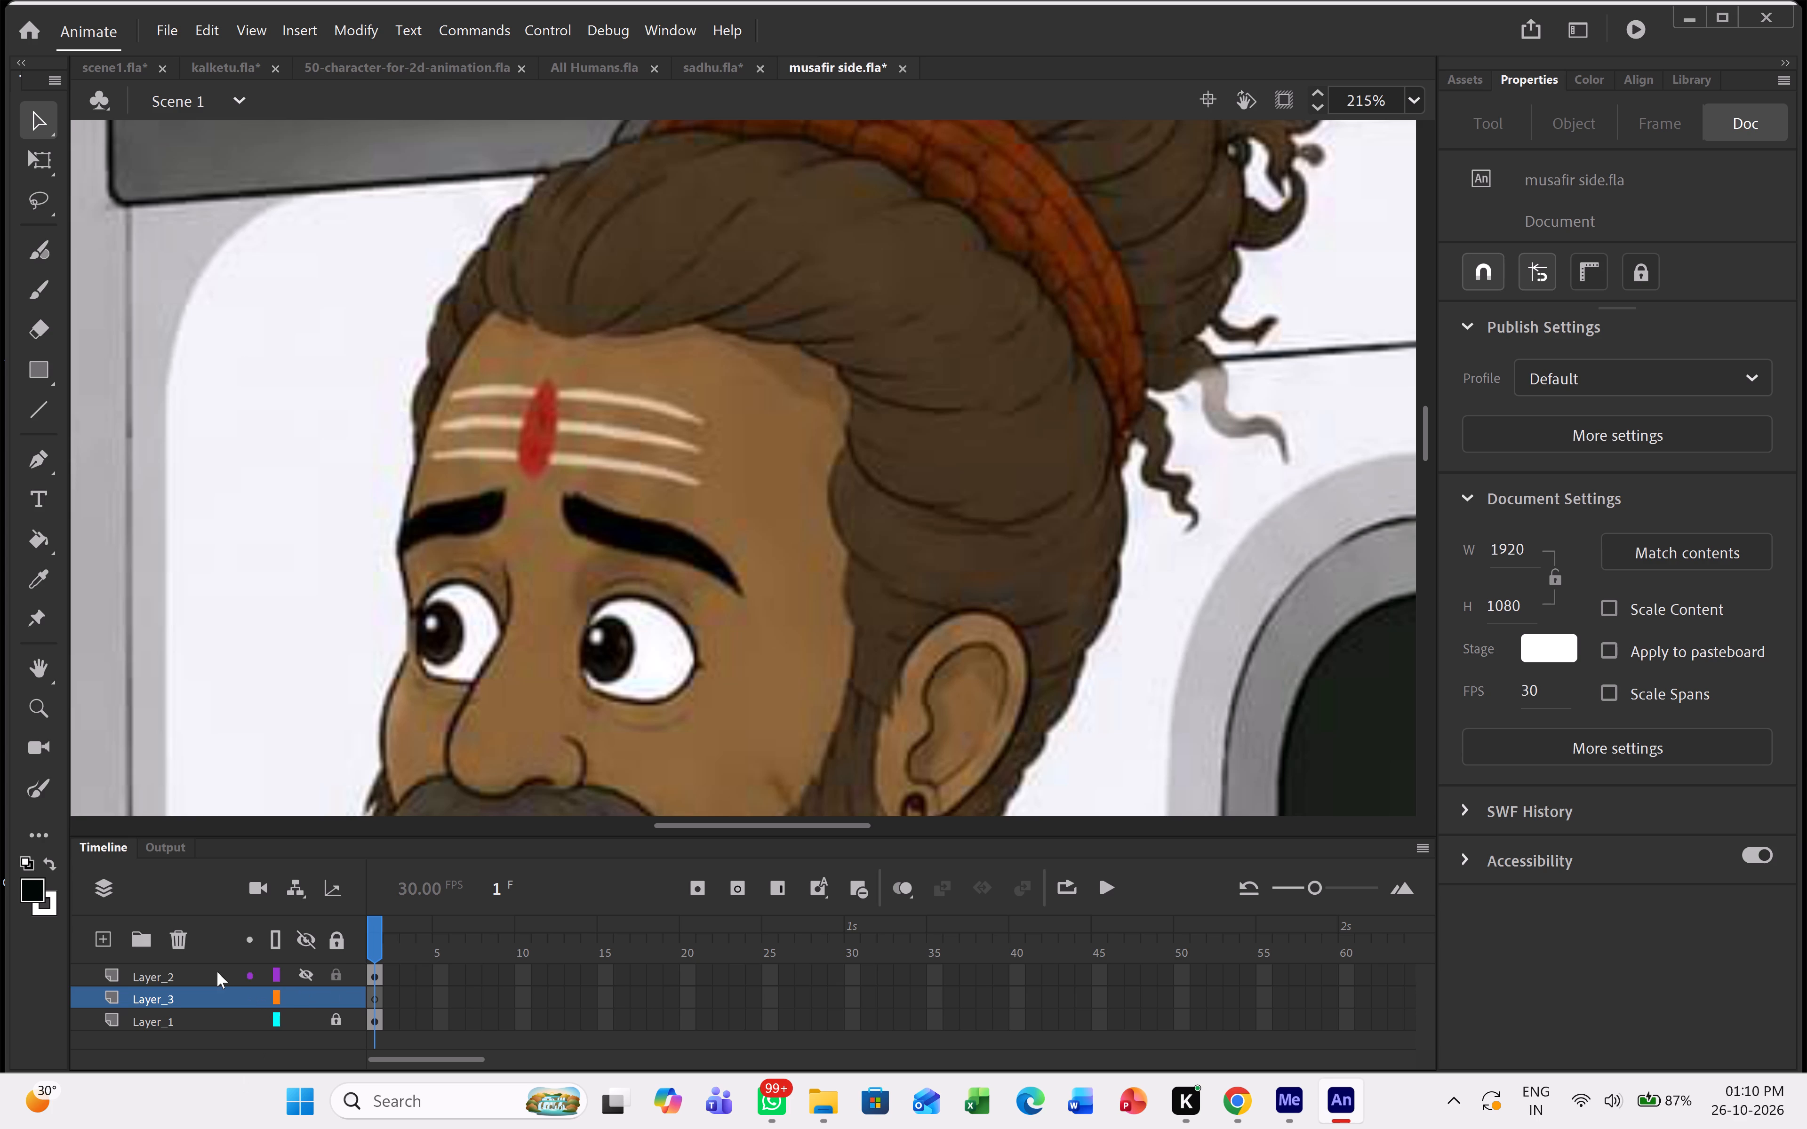
left_click(217, 971)
left_click(307, 970)
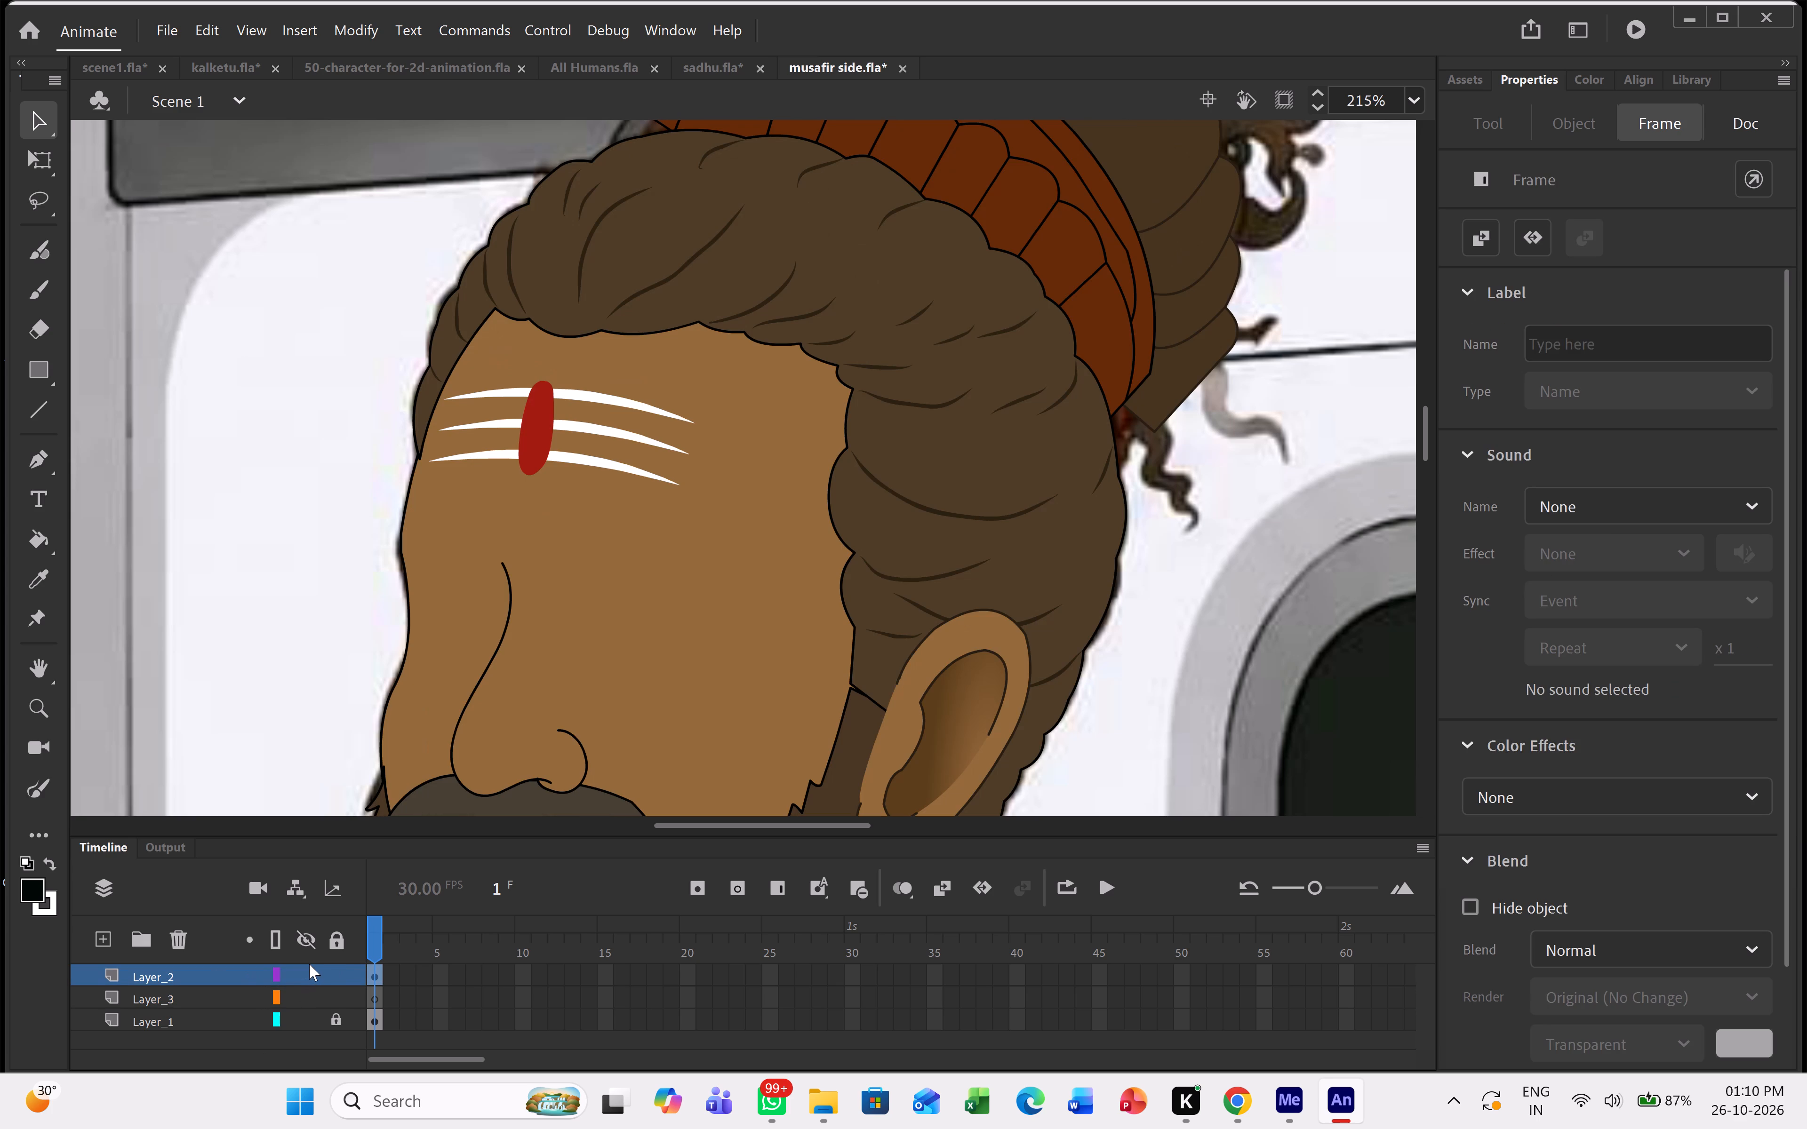
key("ctrl+shift+v")
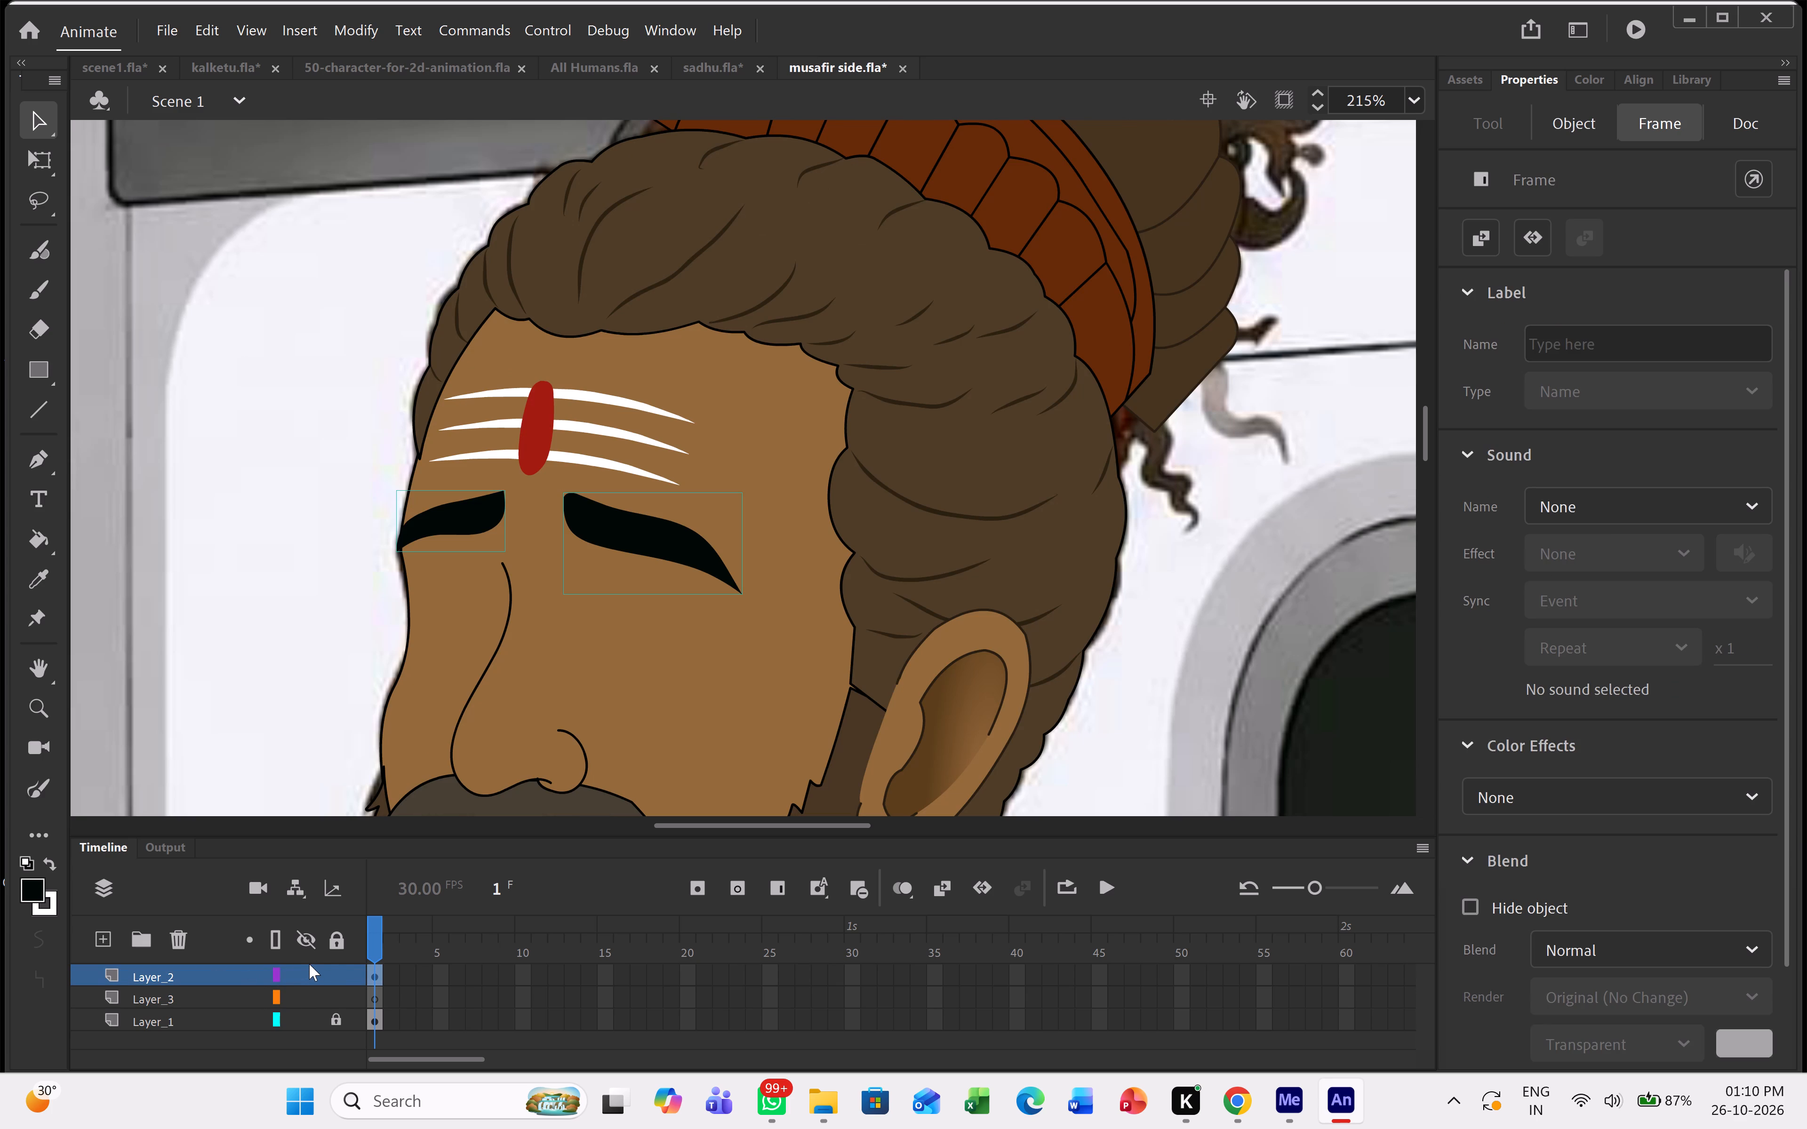
Hide Layer_2 and make Layer_3 the active layer over the reference face.
left_click(309, 967)
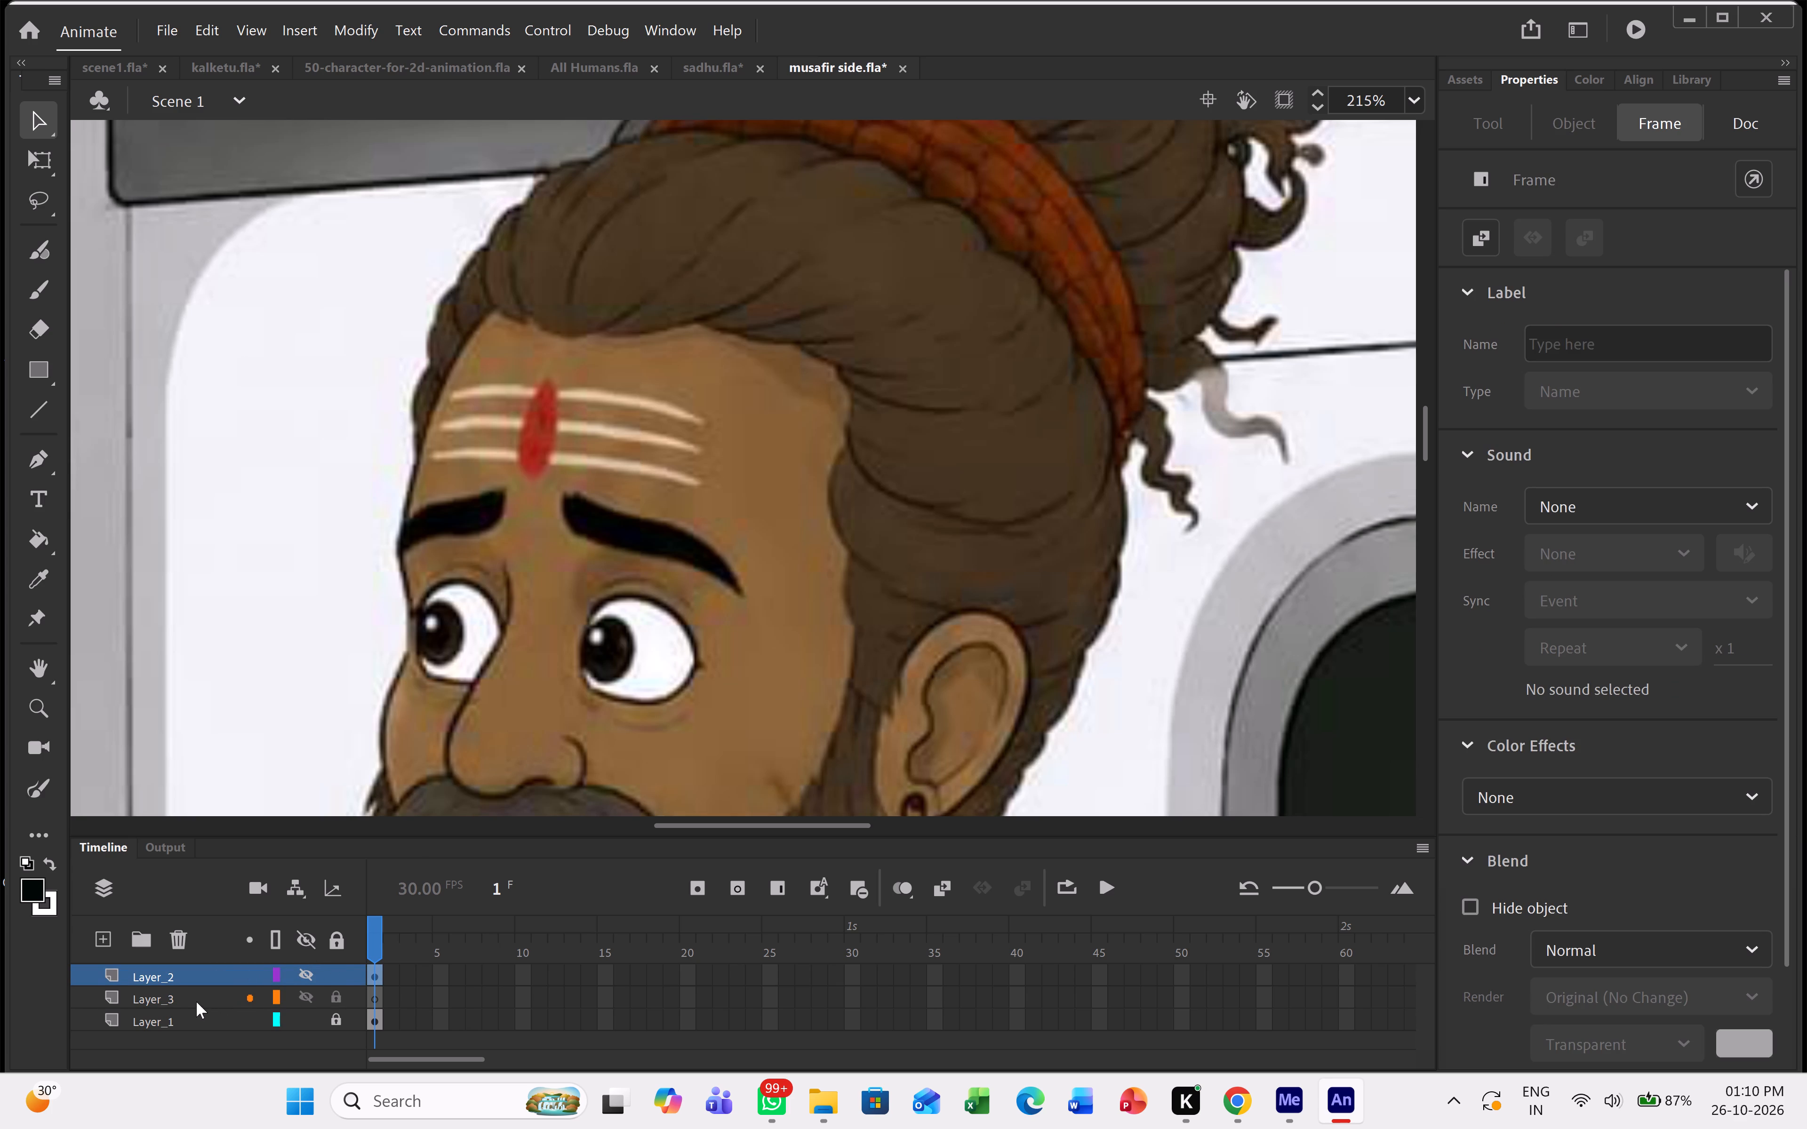
left_click(196, 1002)
scroll(619, 617, "up", 5, "ctrl")
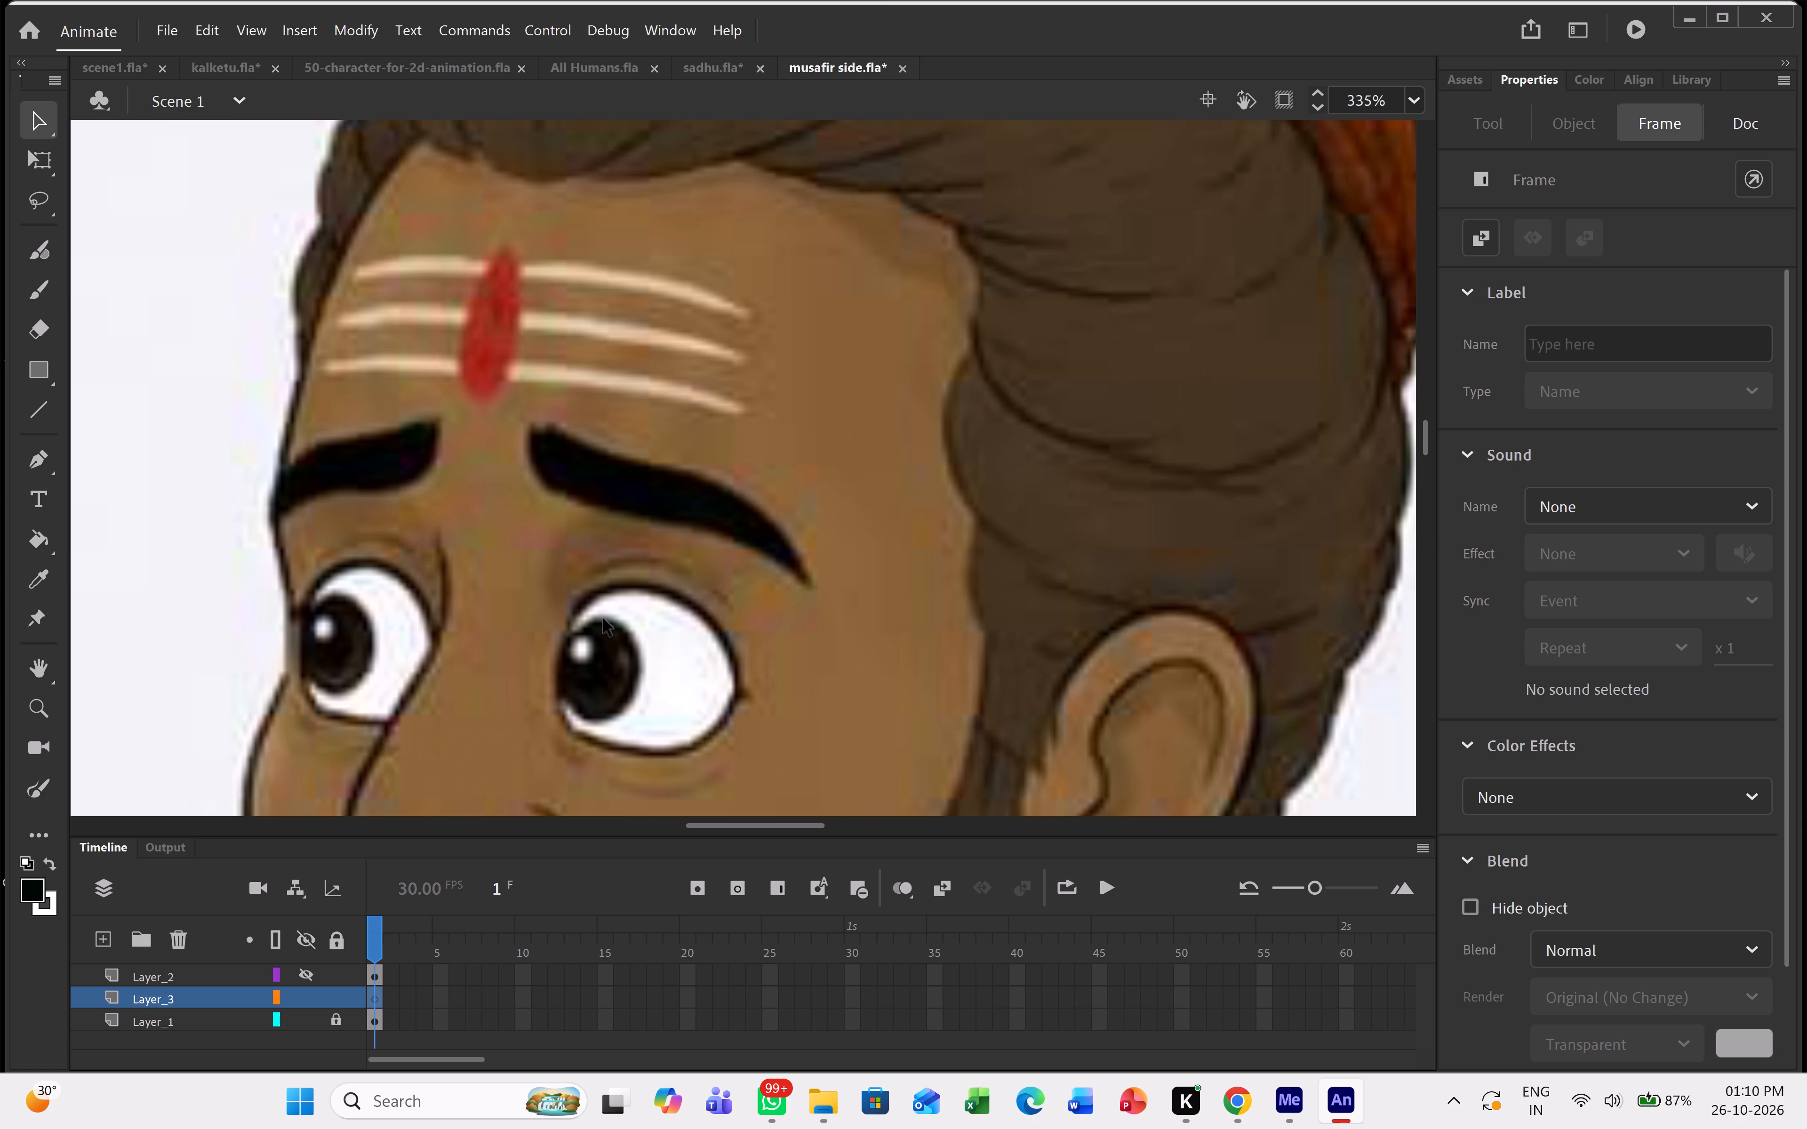
Switch to sadhu.fla and enter the front-facing sage's nested face symbol, Symbol 75, to reach the eyes.
left_click(710, 72)
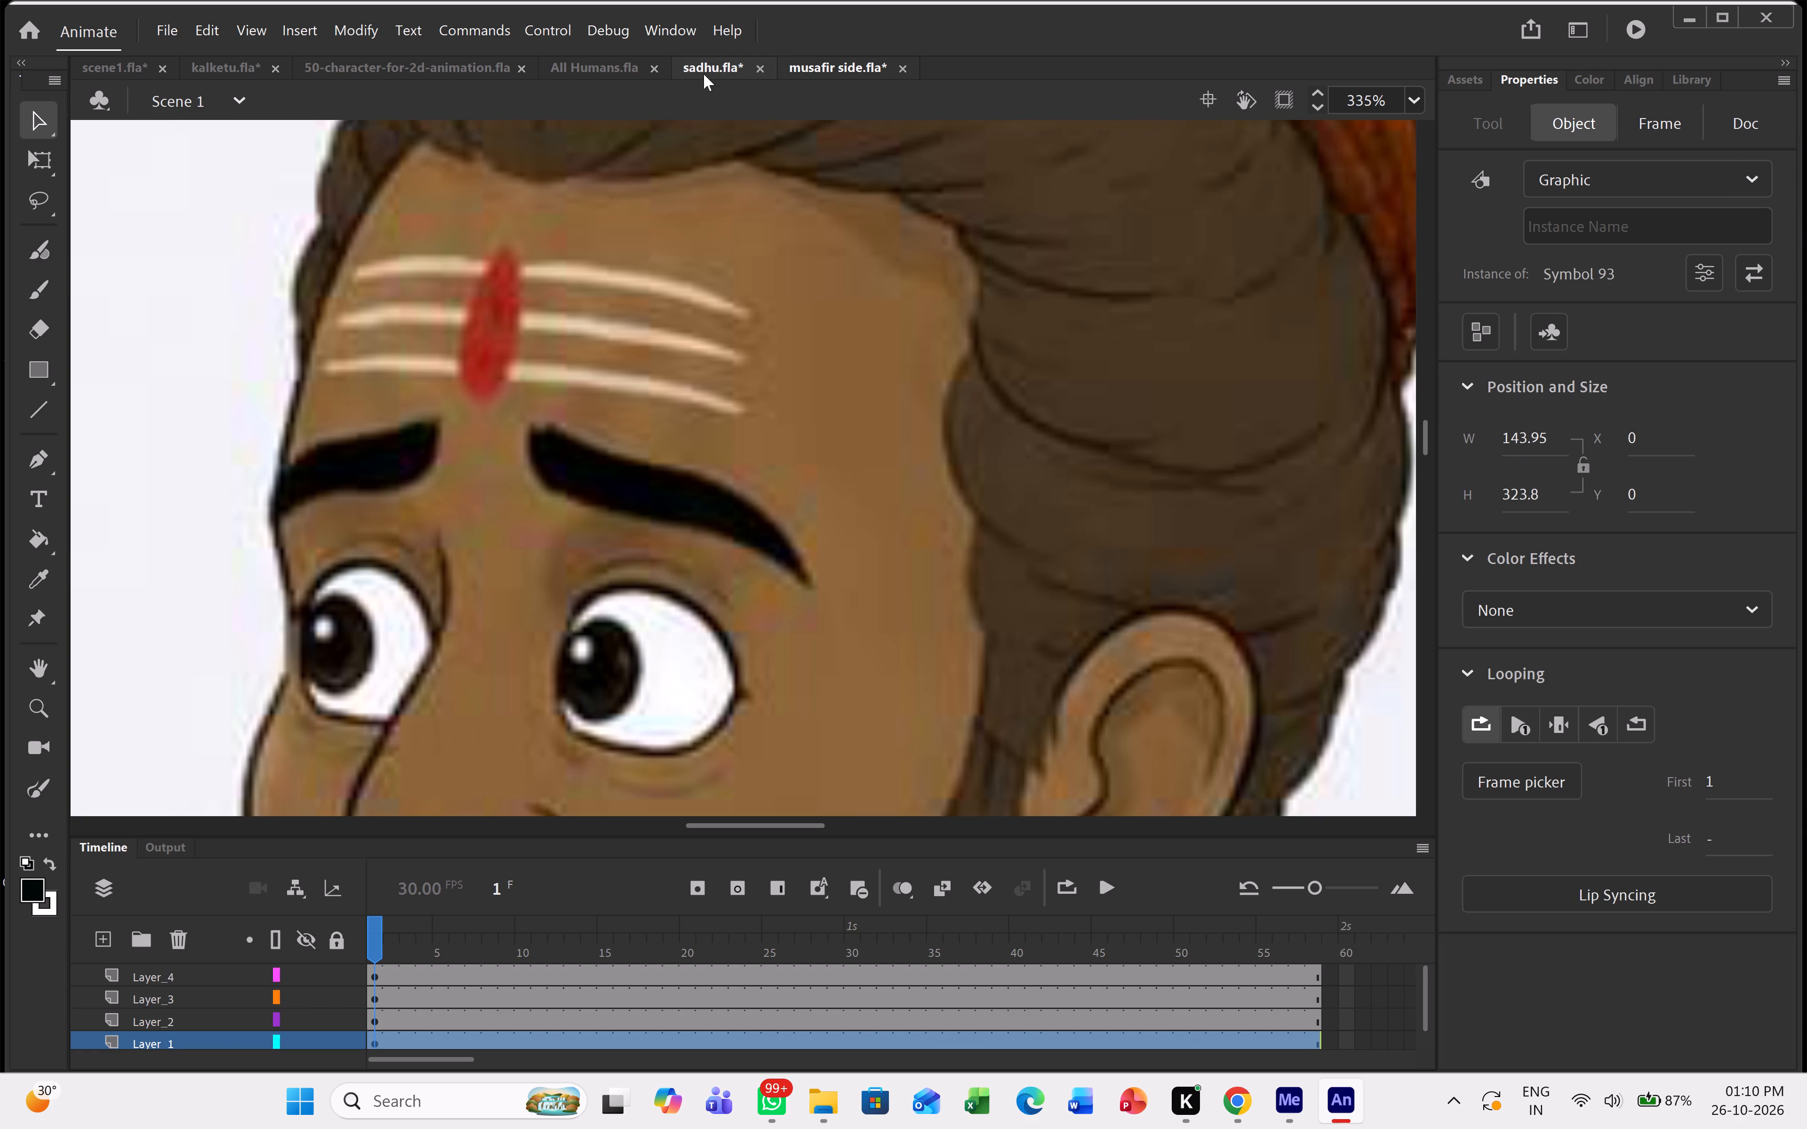
double_click(382, 551)
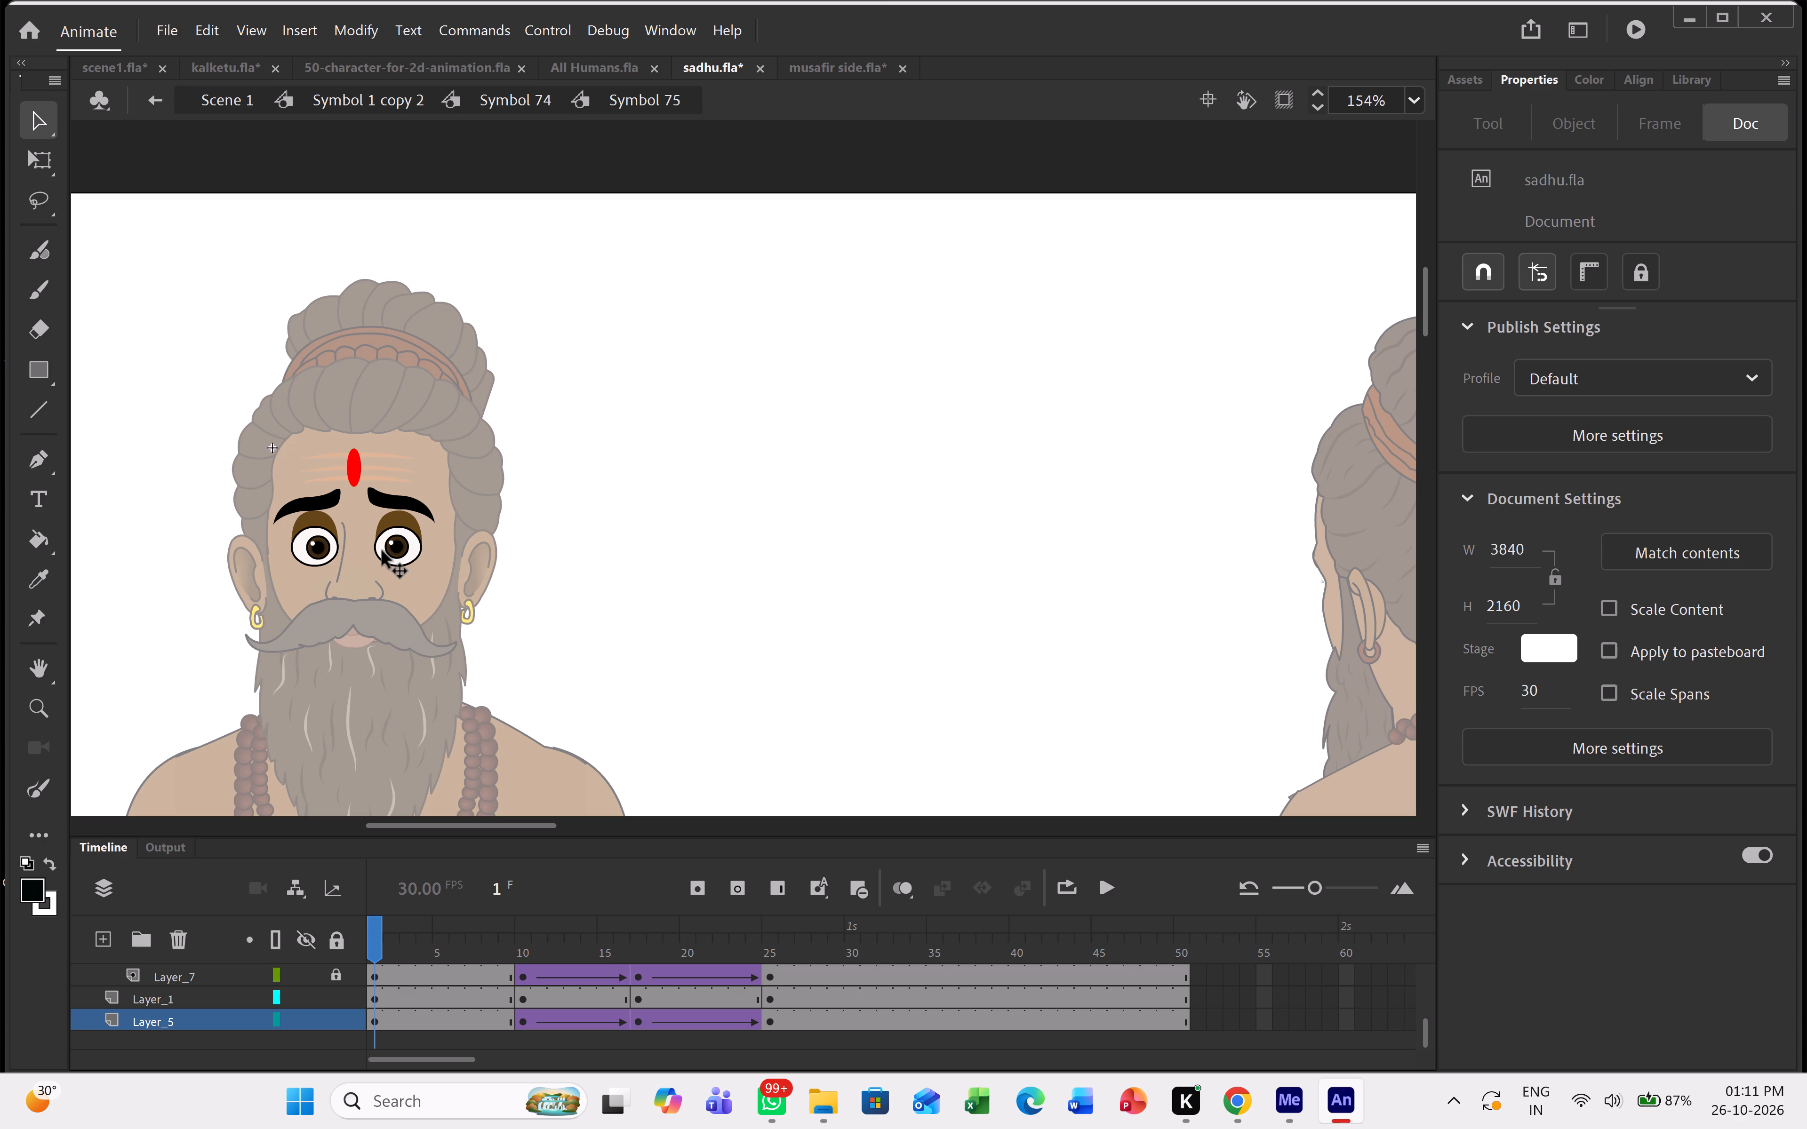
scroll(406, 530, "up", 4, "ctrl")
scroll(339, 731, "up", 4, "ctrl")
scroll(388, 515, "up", 3, "ctrl")
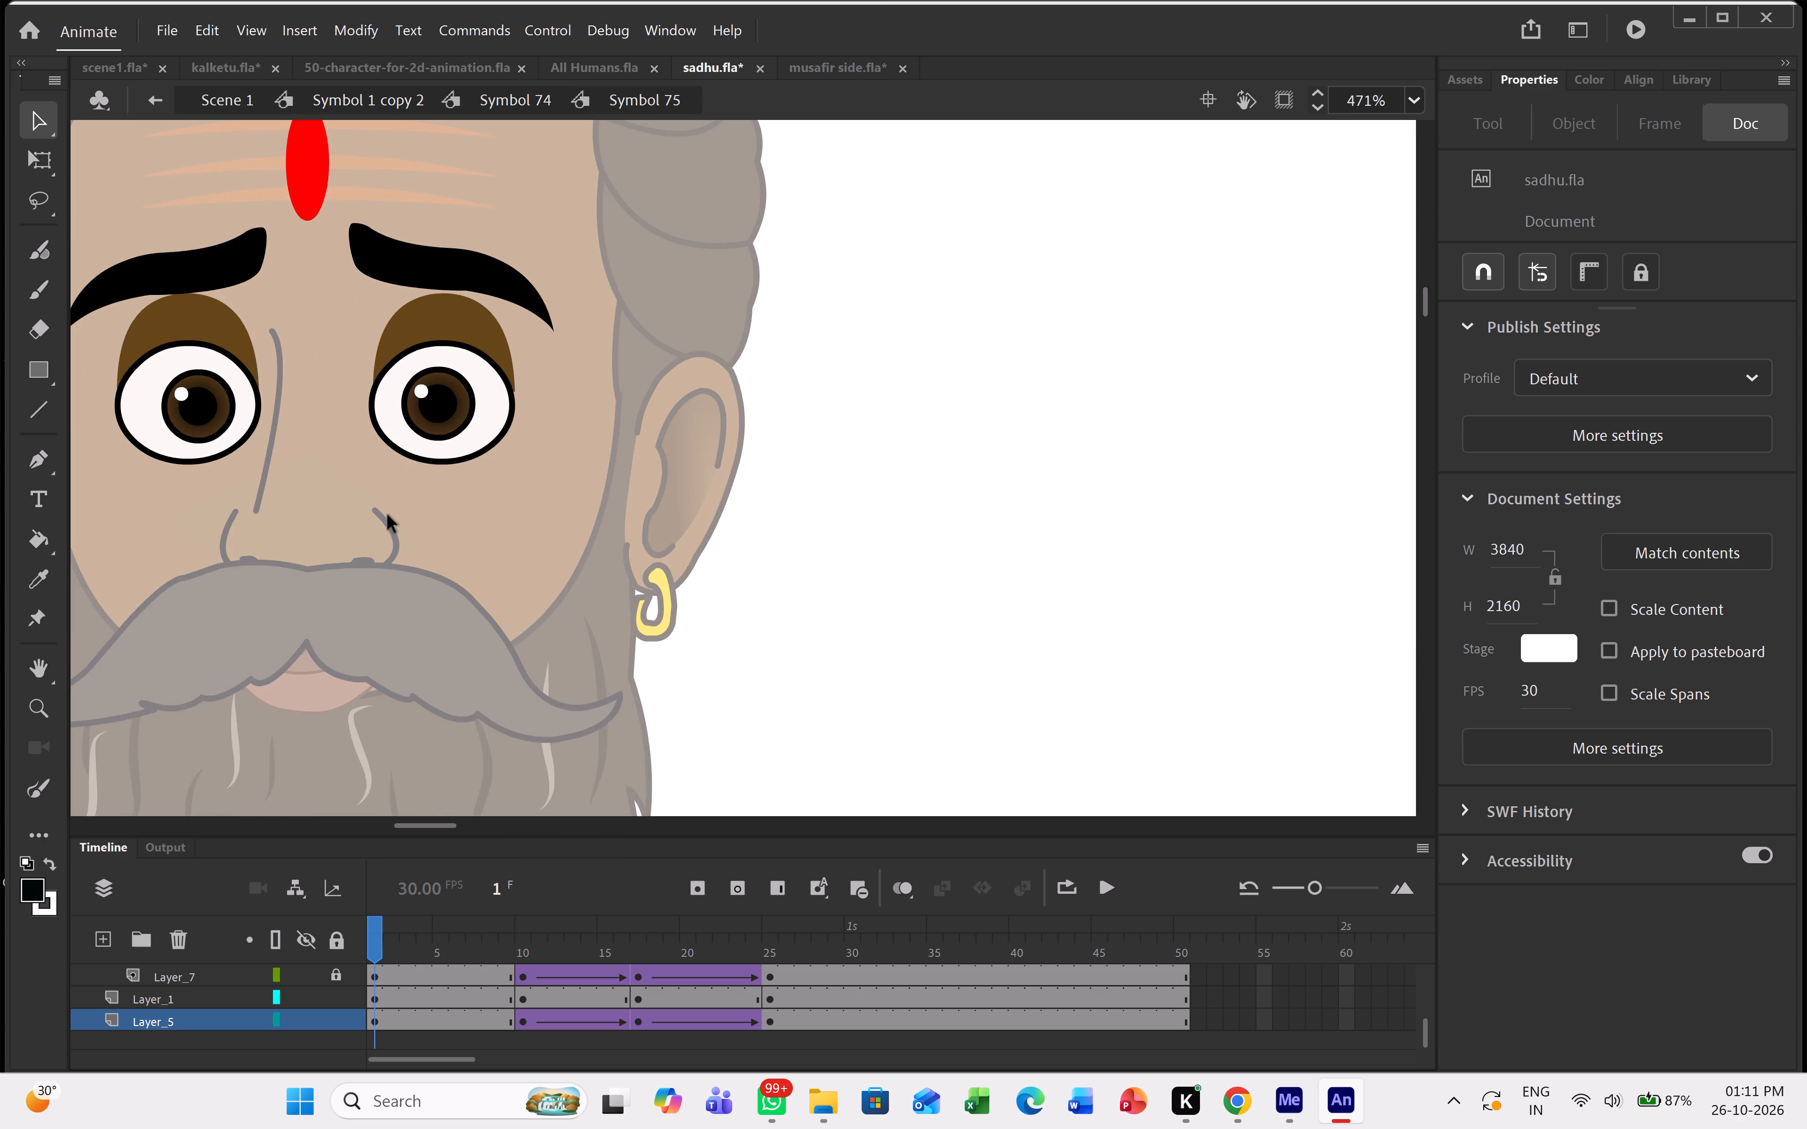
scroll(388, 515, "up", 2, "ctrl")
scroll(482, 349, "up", 1)
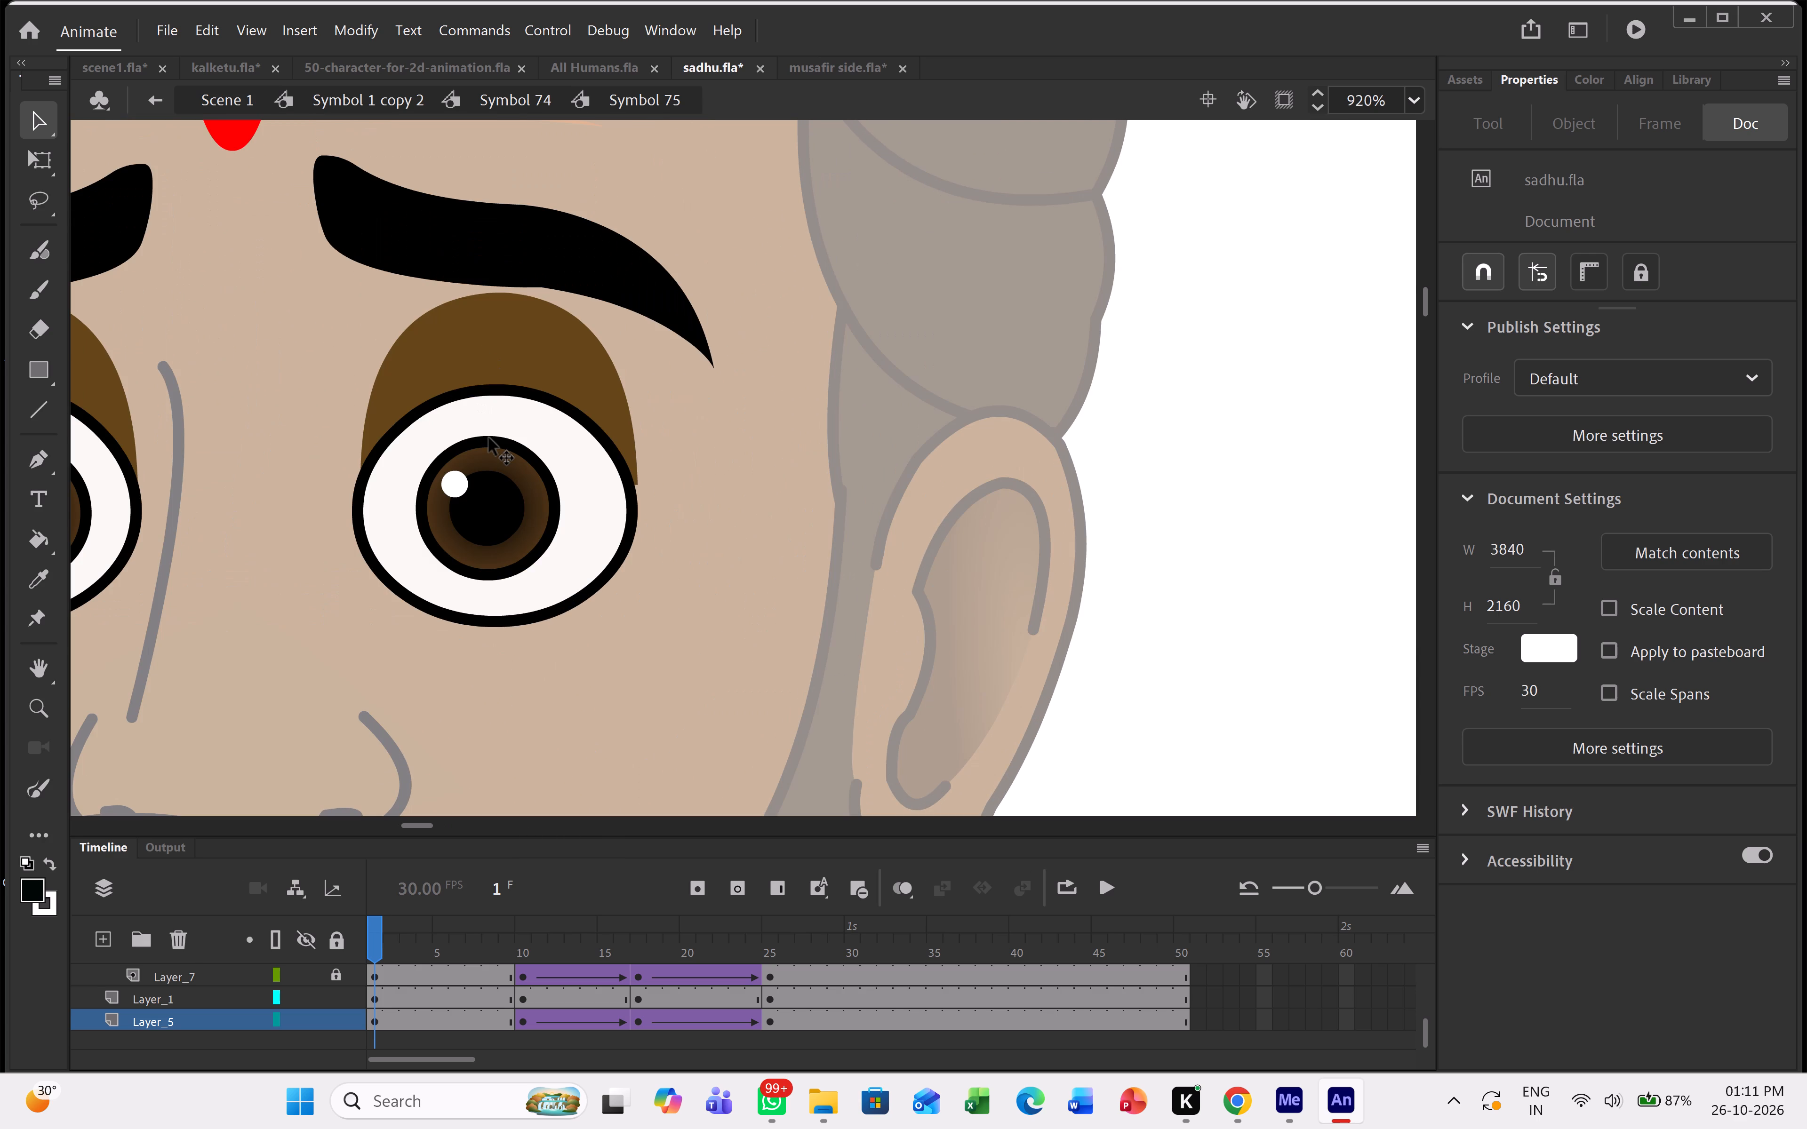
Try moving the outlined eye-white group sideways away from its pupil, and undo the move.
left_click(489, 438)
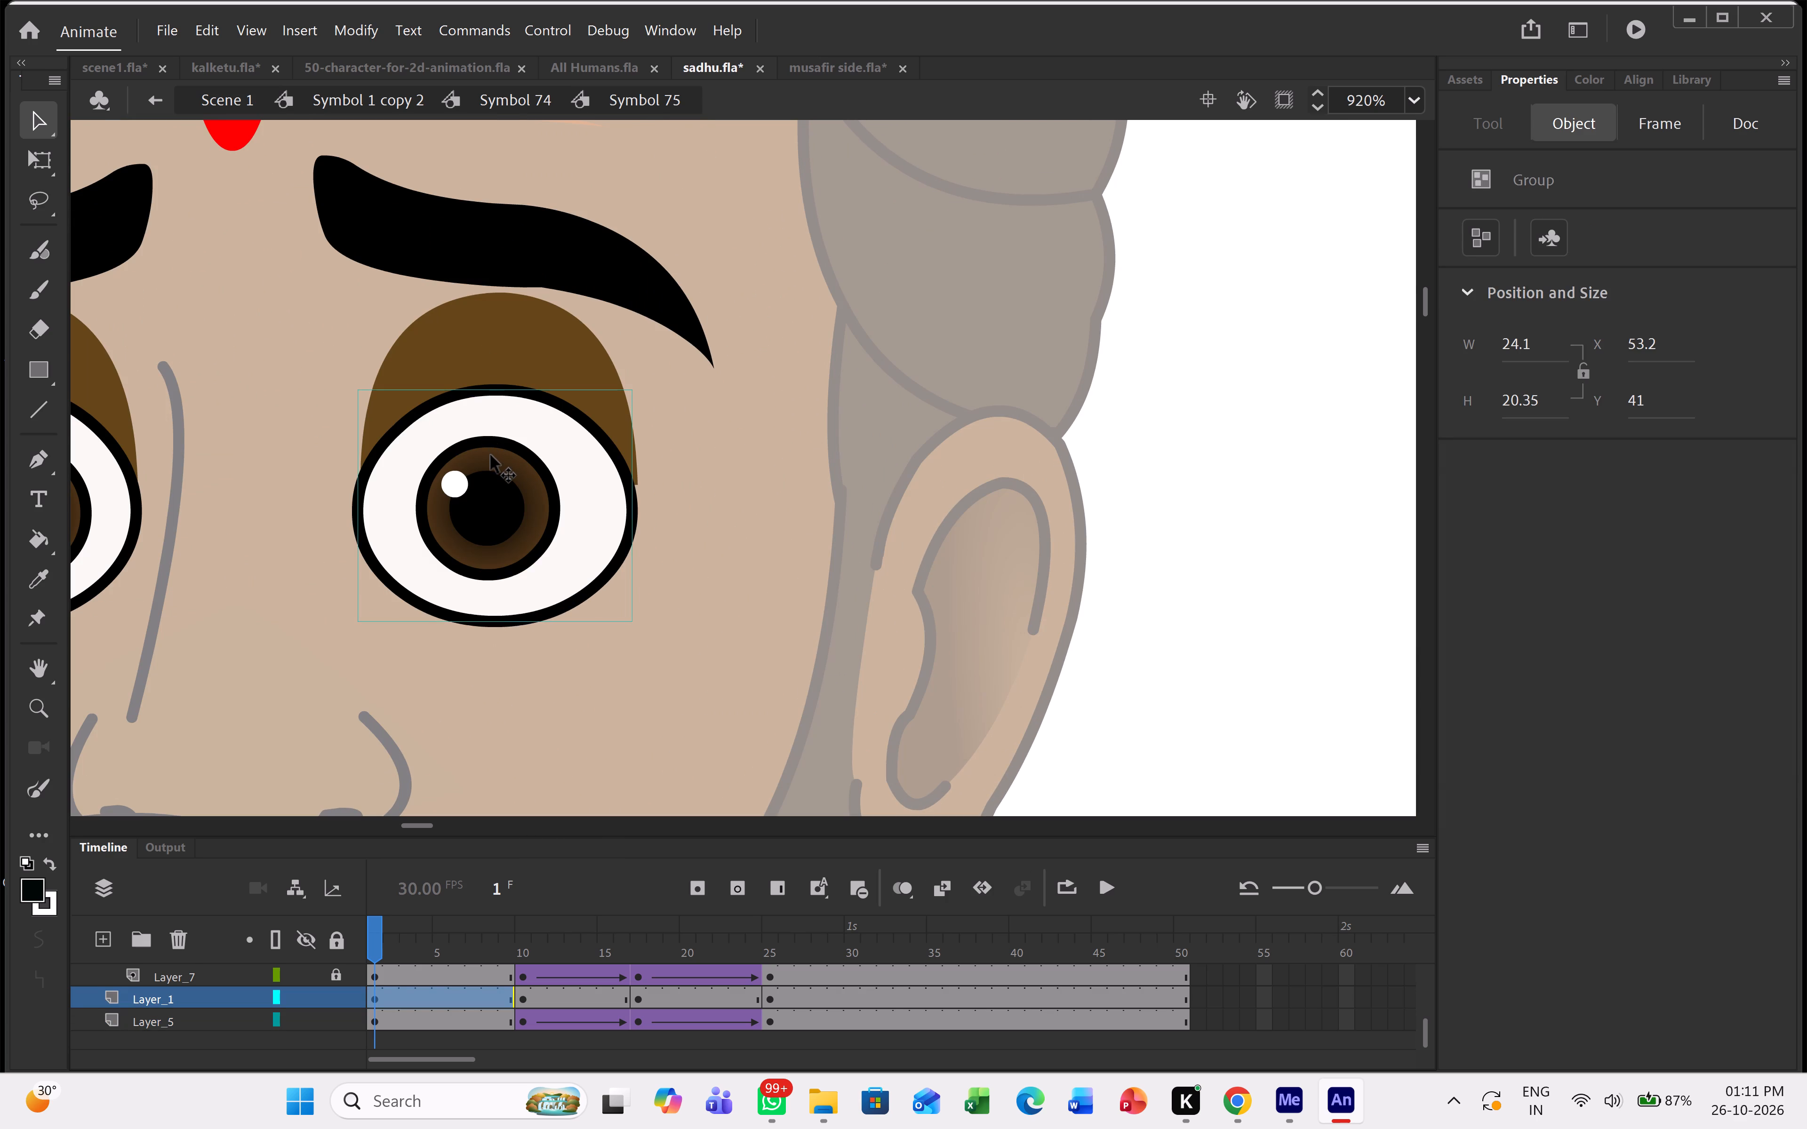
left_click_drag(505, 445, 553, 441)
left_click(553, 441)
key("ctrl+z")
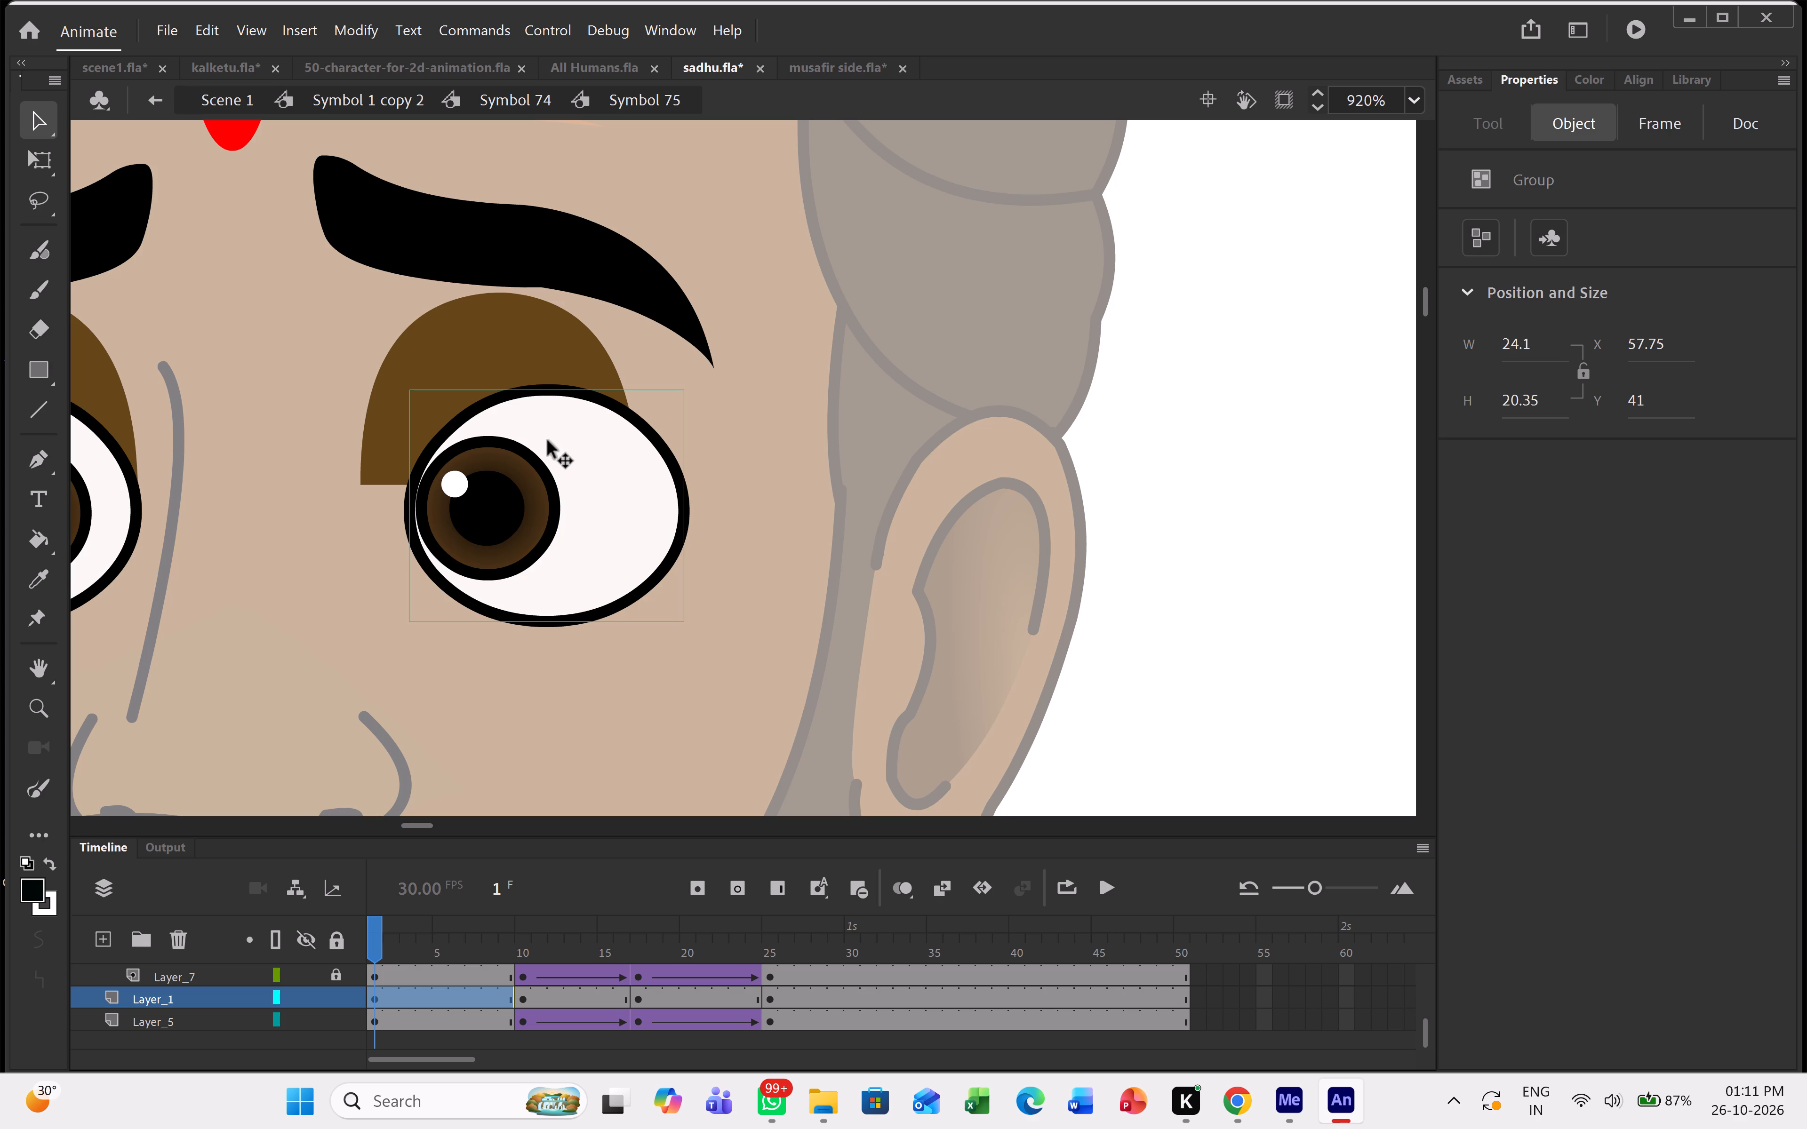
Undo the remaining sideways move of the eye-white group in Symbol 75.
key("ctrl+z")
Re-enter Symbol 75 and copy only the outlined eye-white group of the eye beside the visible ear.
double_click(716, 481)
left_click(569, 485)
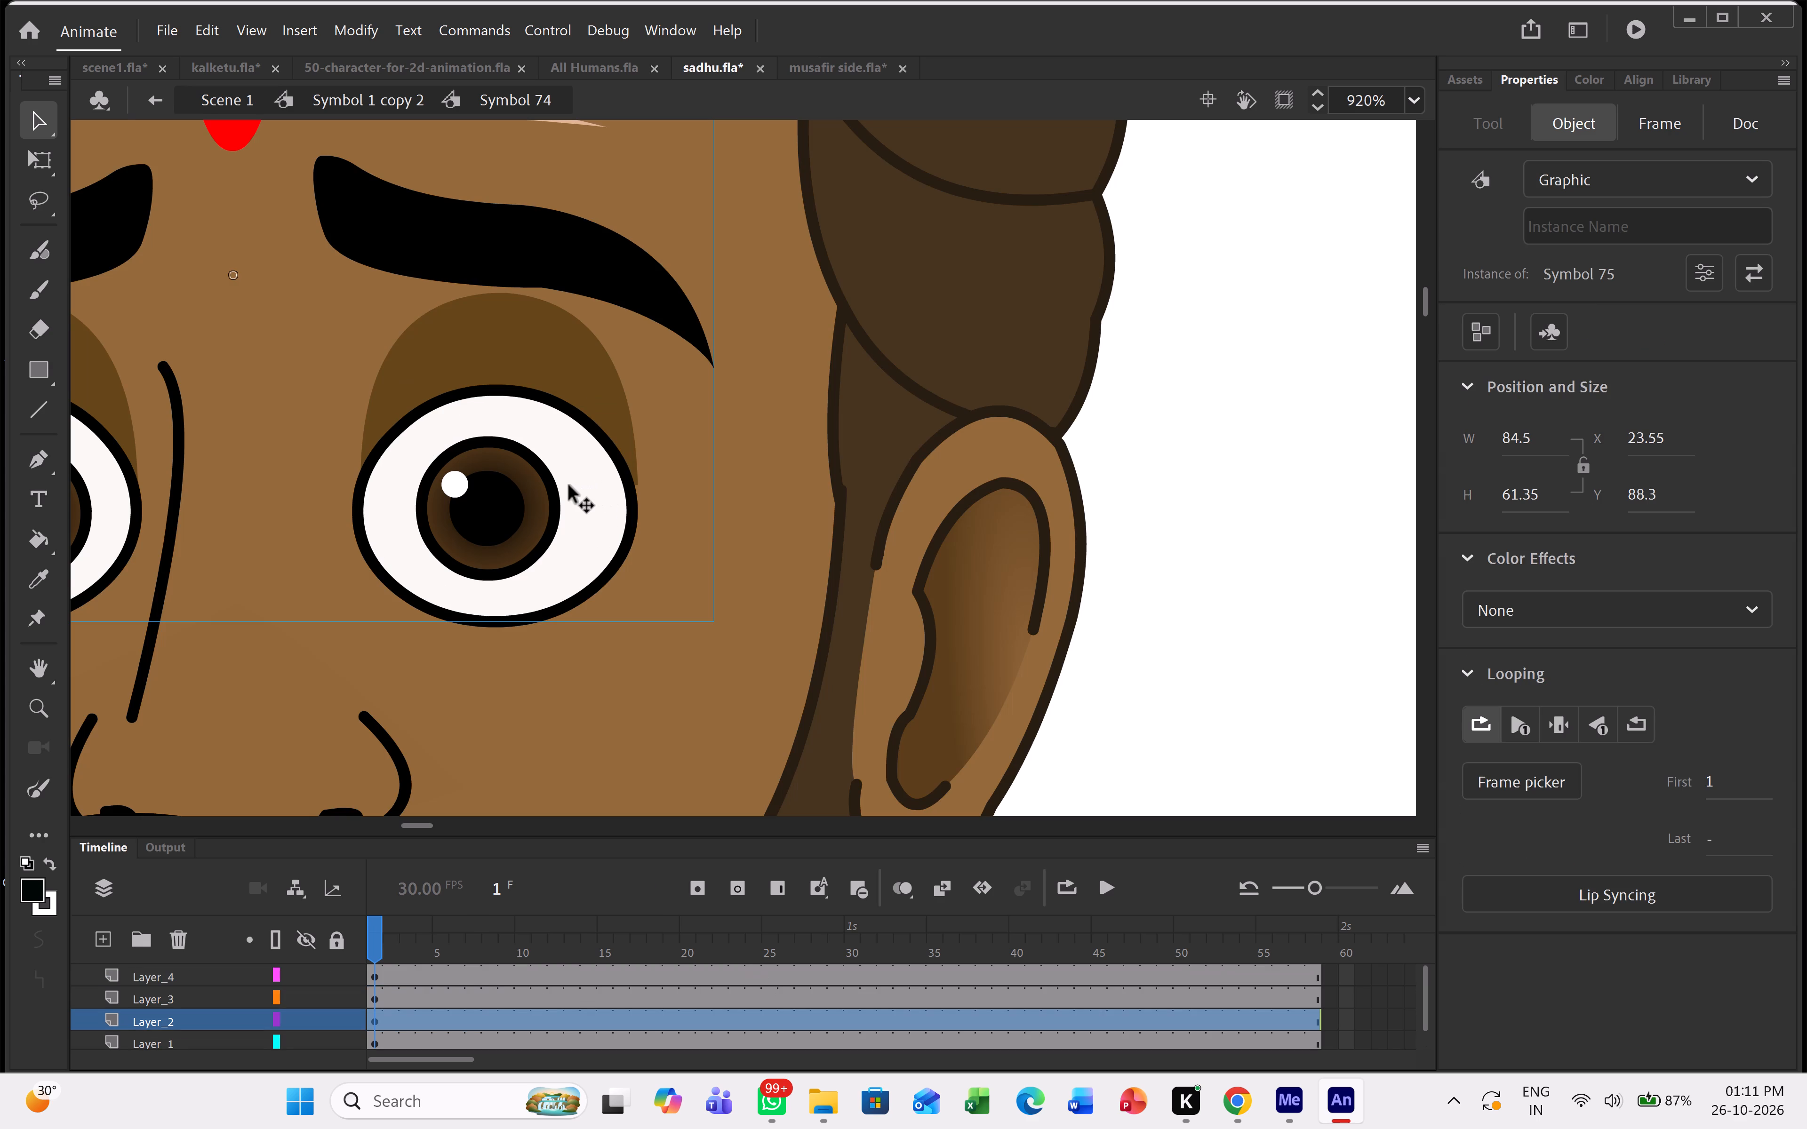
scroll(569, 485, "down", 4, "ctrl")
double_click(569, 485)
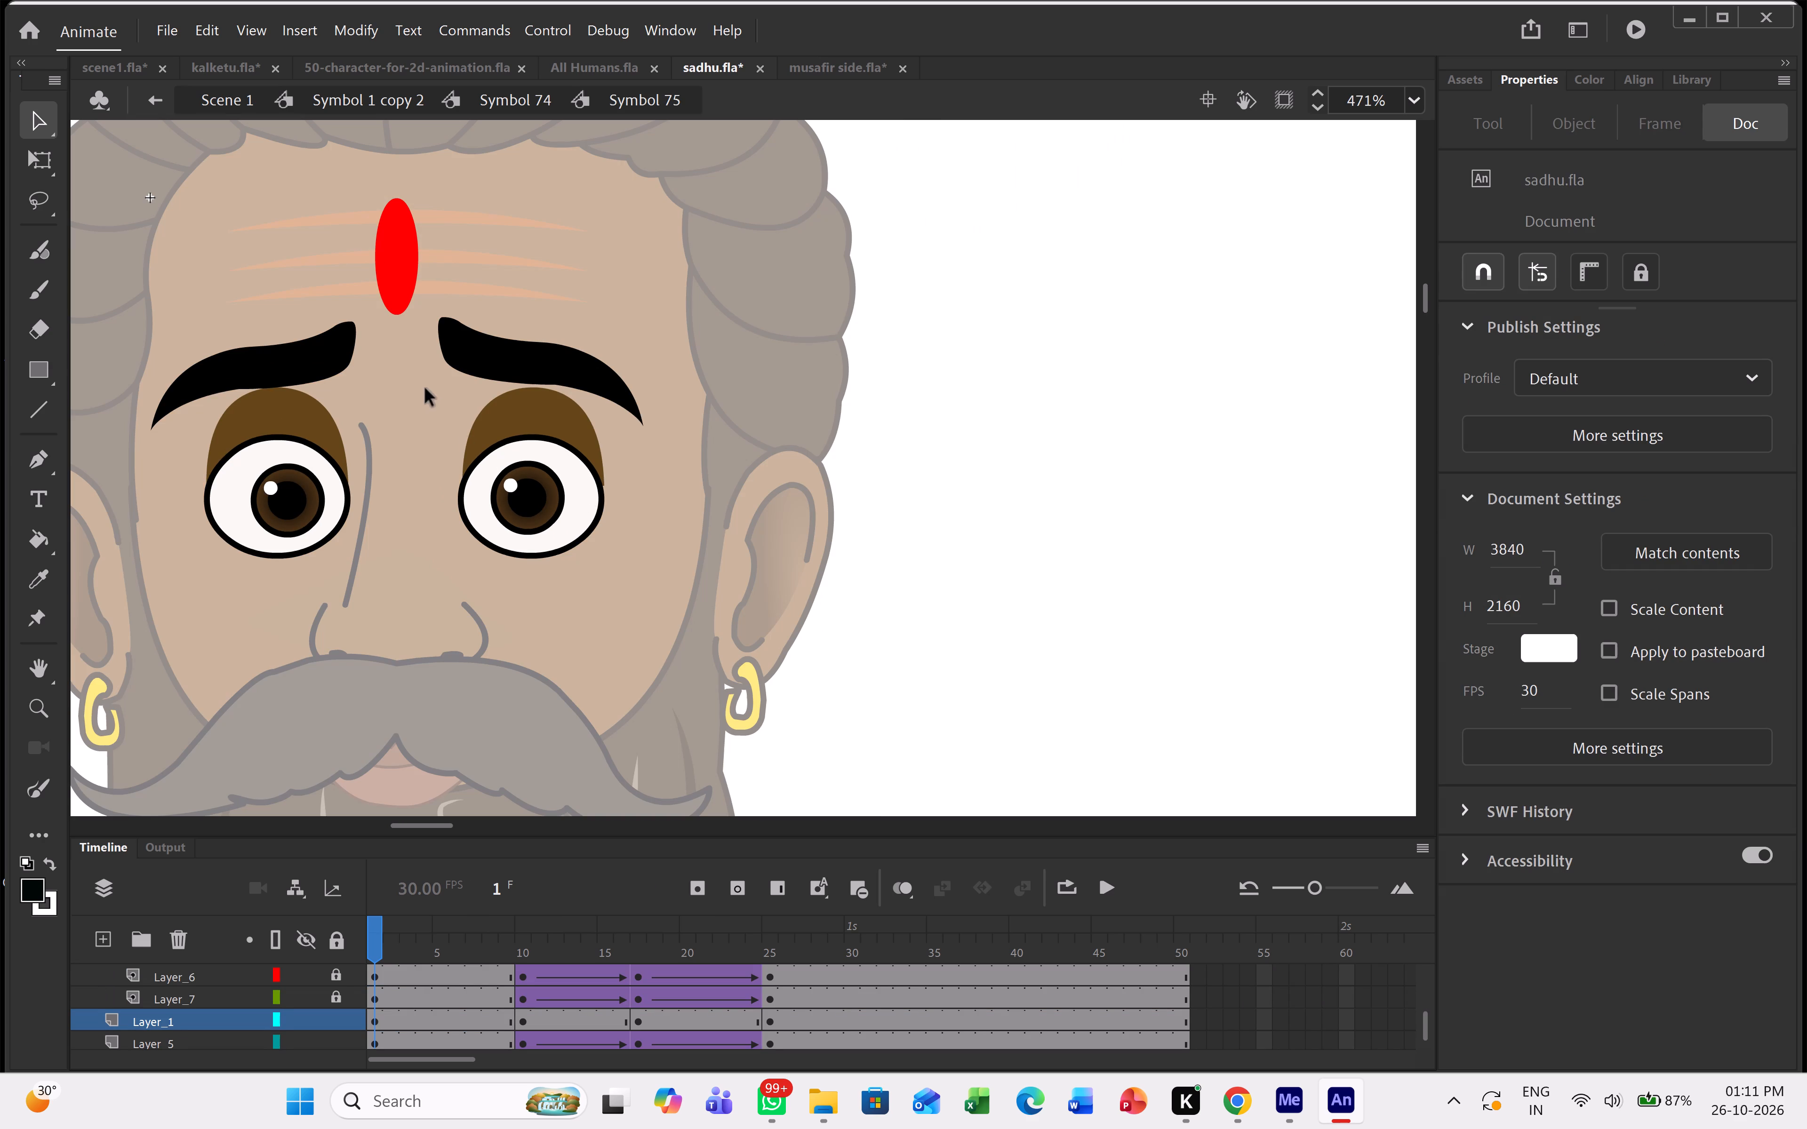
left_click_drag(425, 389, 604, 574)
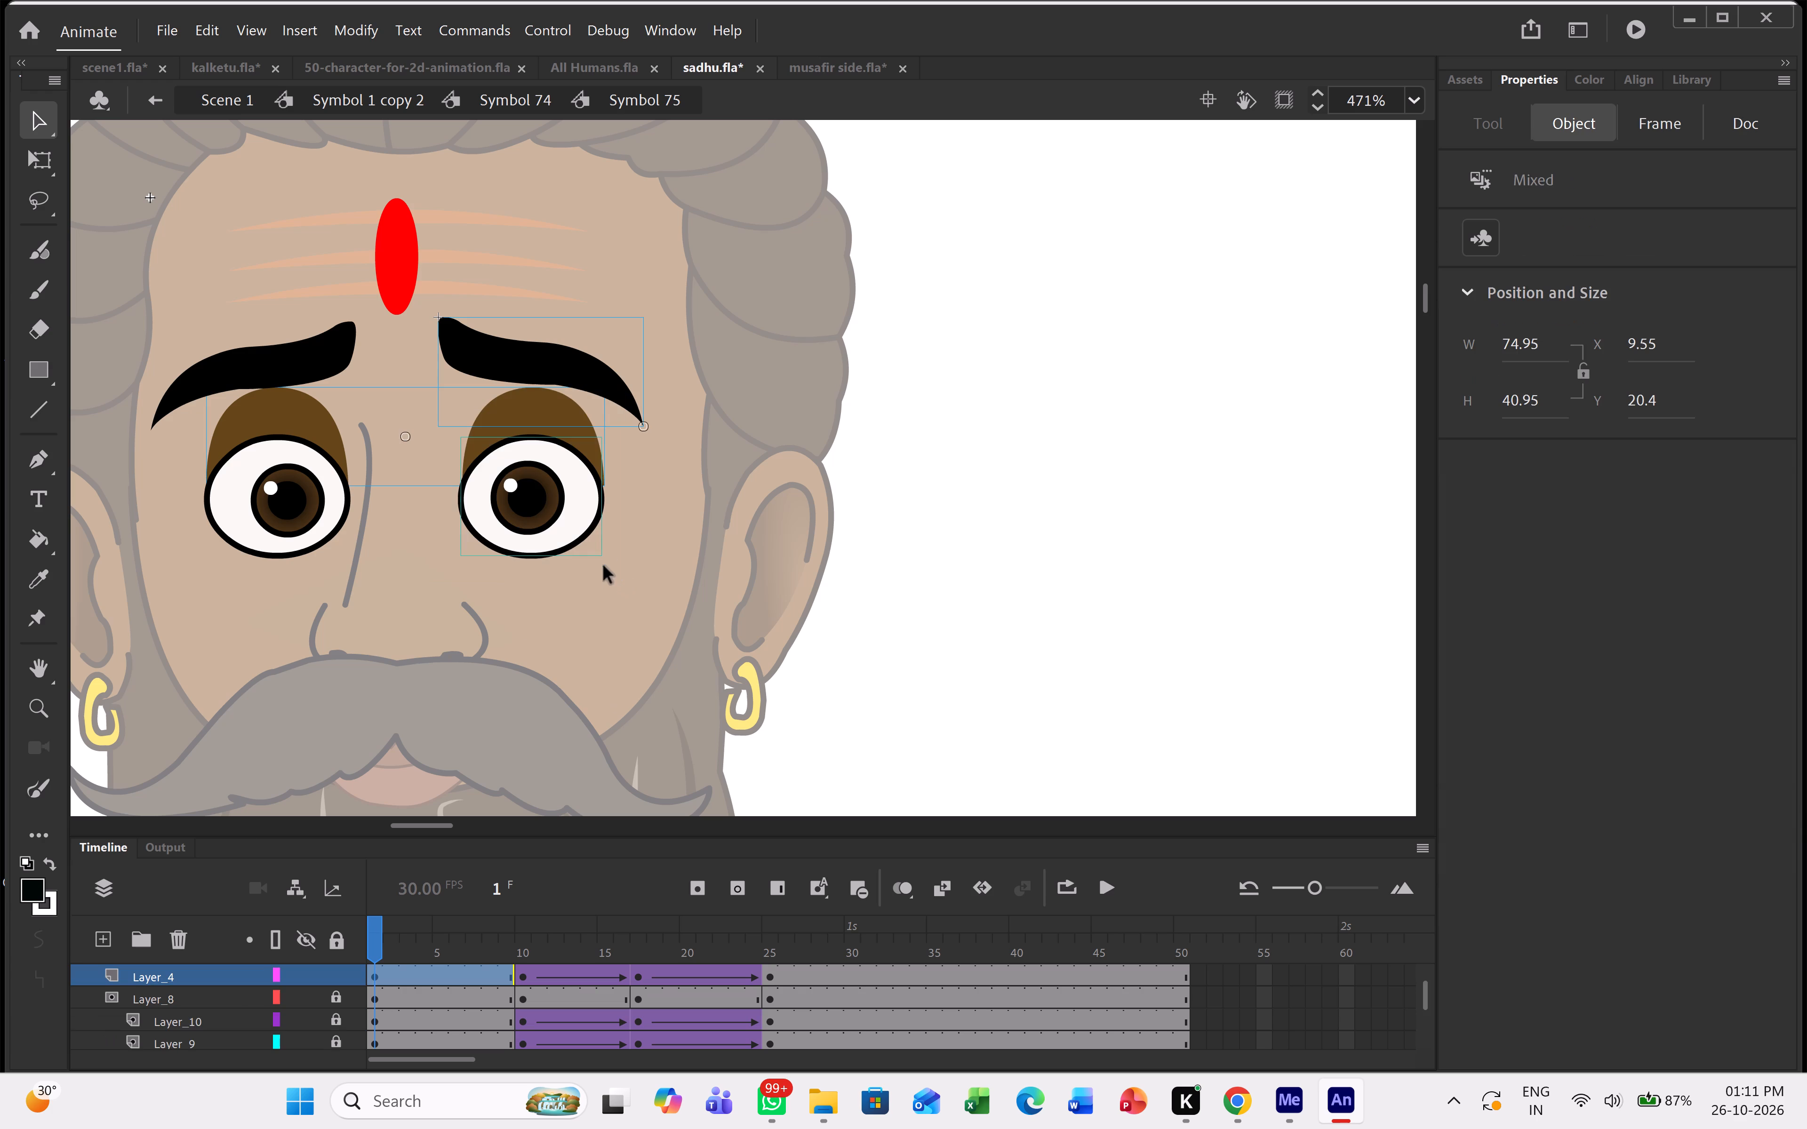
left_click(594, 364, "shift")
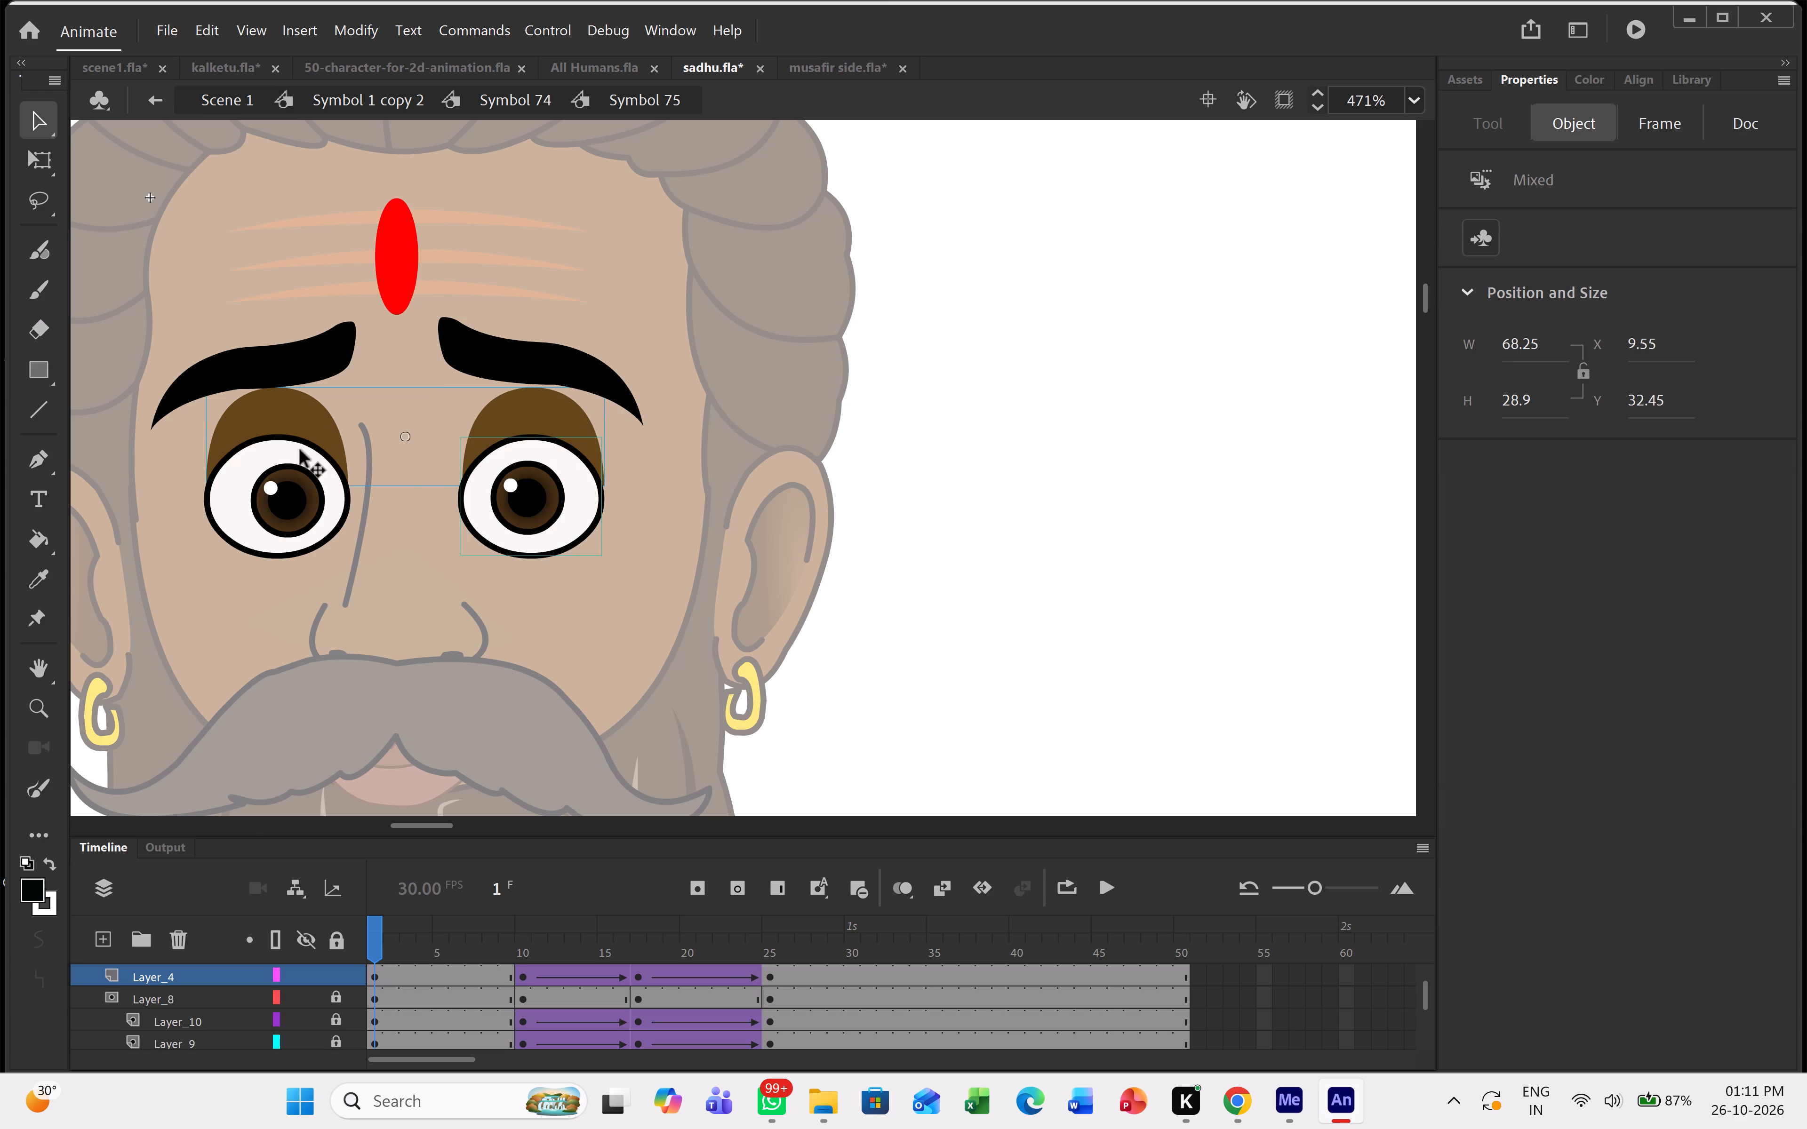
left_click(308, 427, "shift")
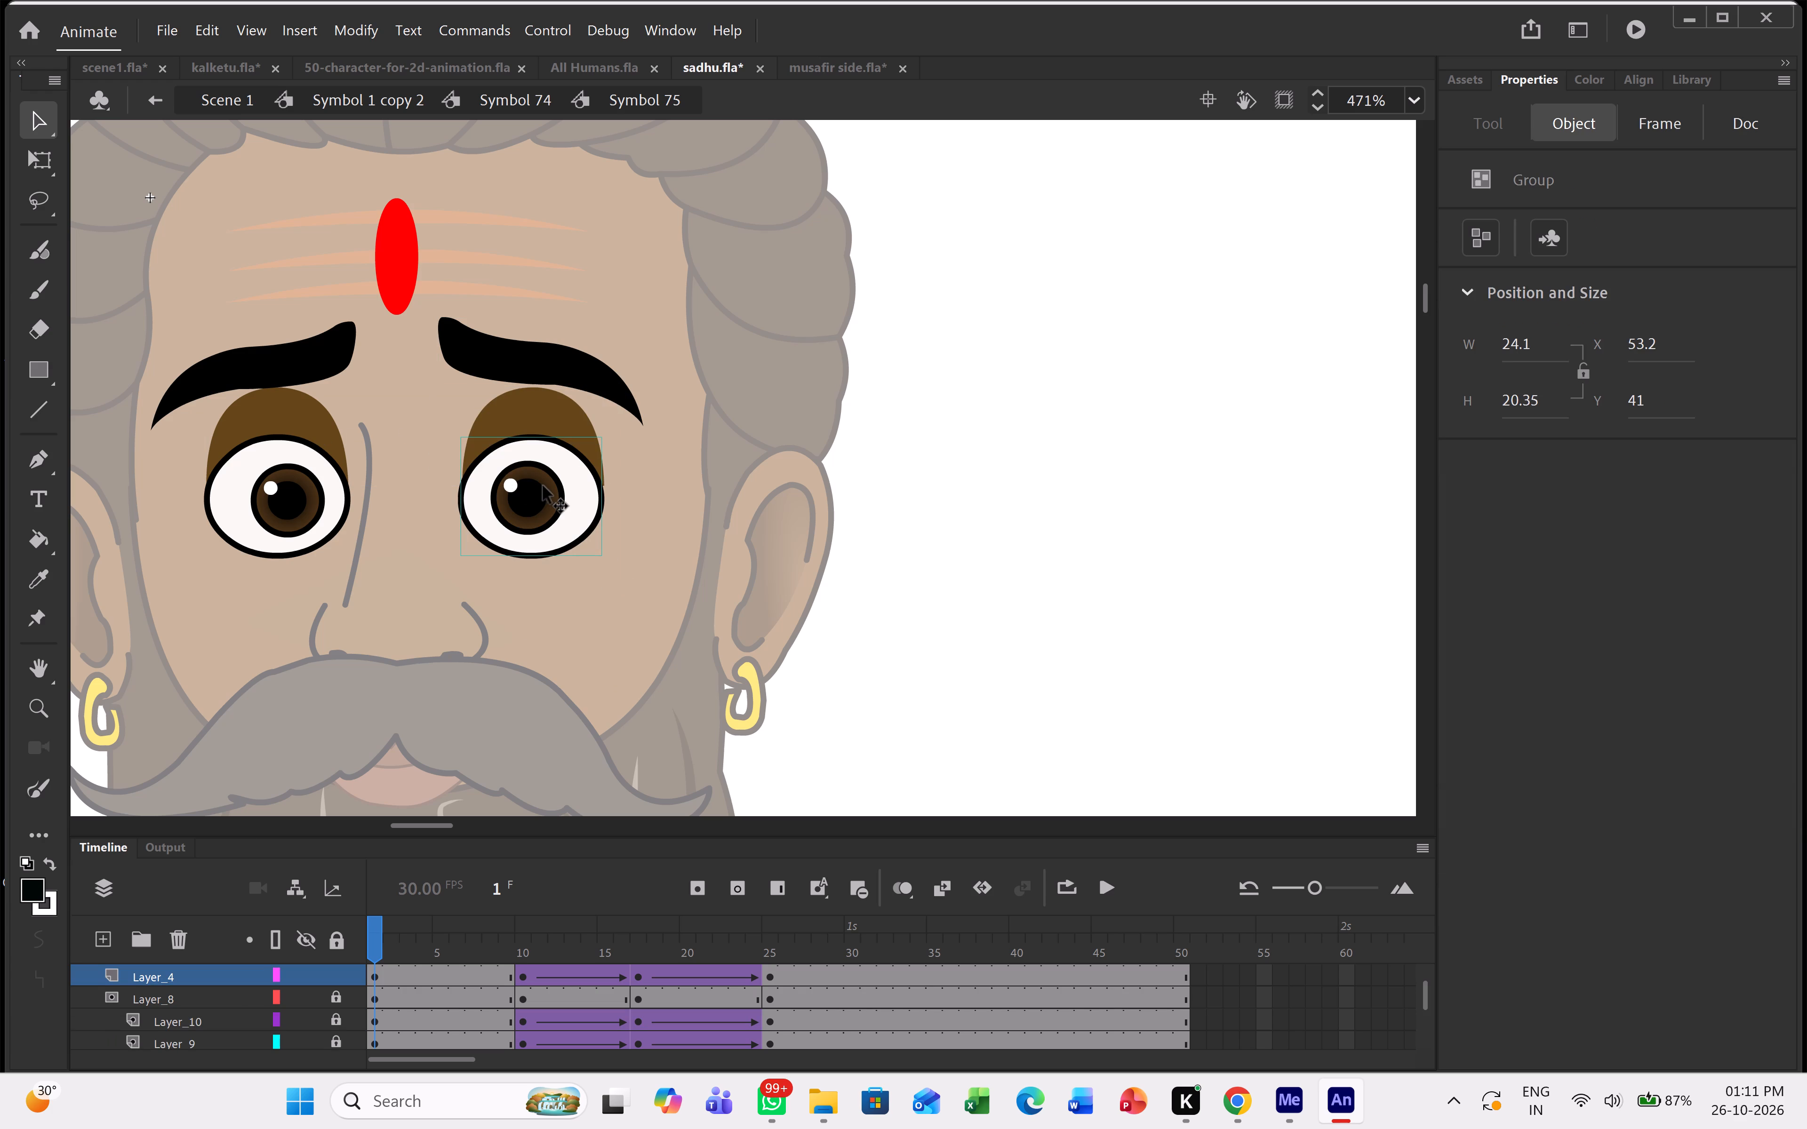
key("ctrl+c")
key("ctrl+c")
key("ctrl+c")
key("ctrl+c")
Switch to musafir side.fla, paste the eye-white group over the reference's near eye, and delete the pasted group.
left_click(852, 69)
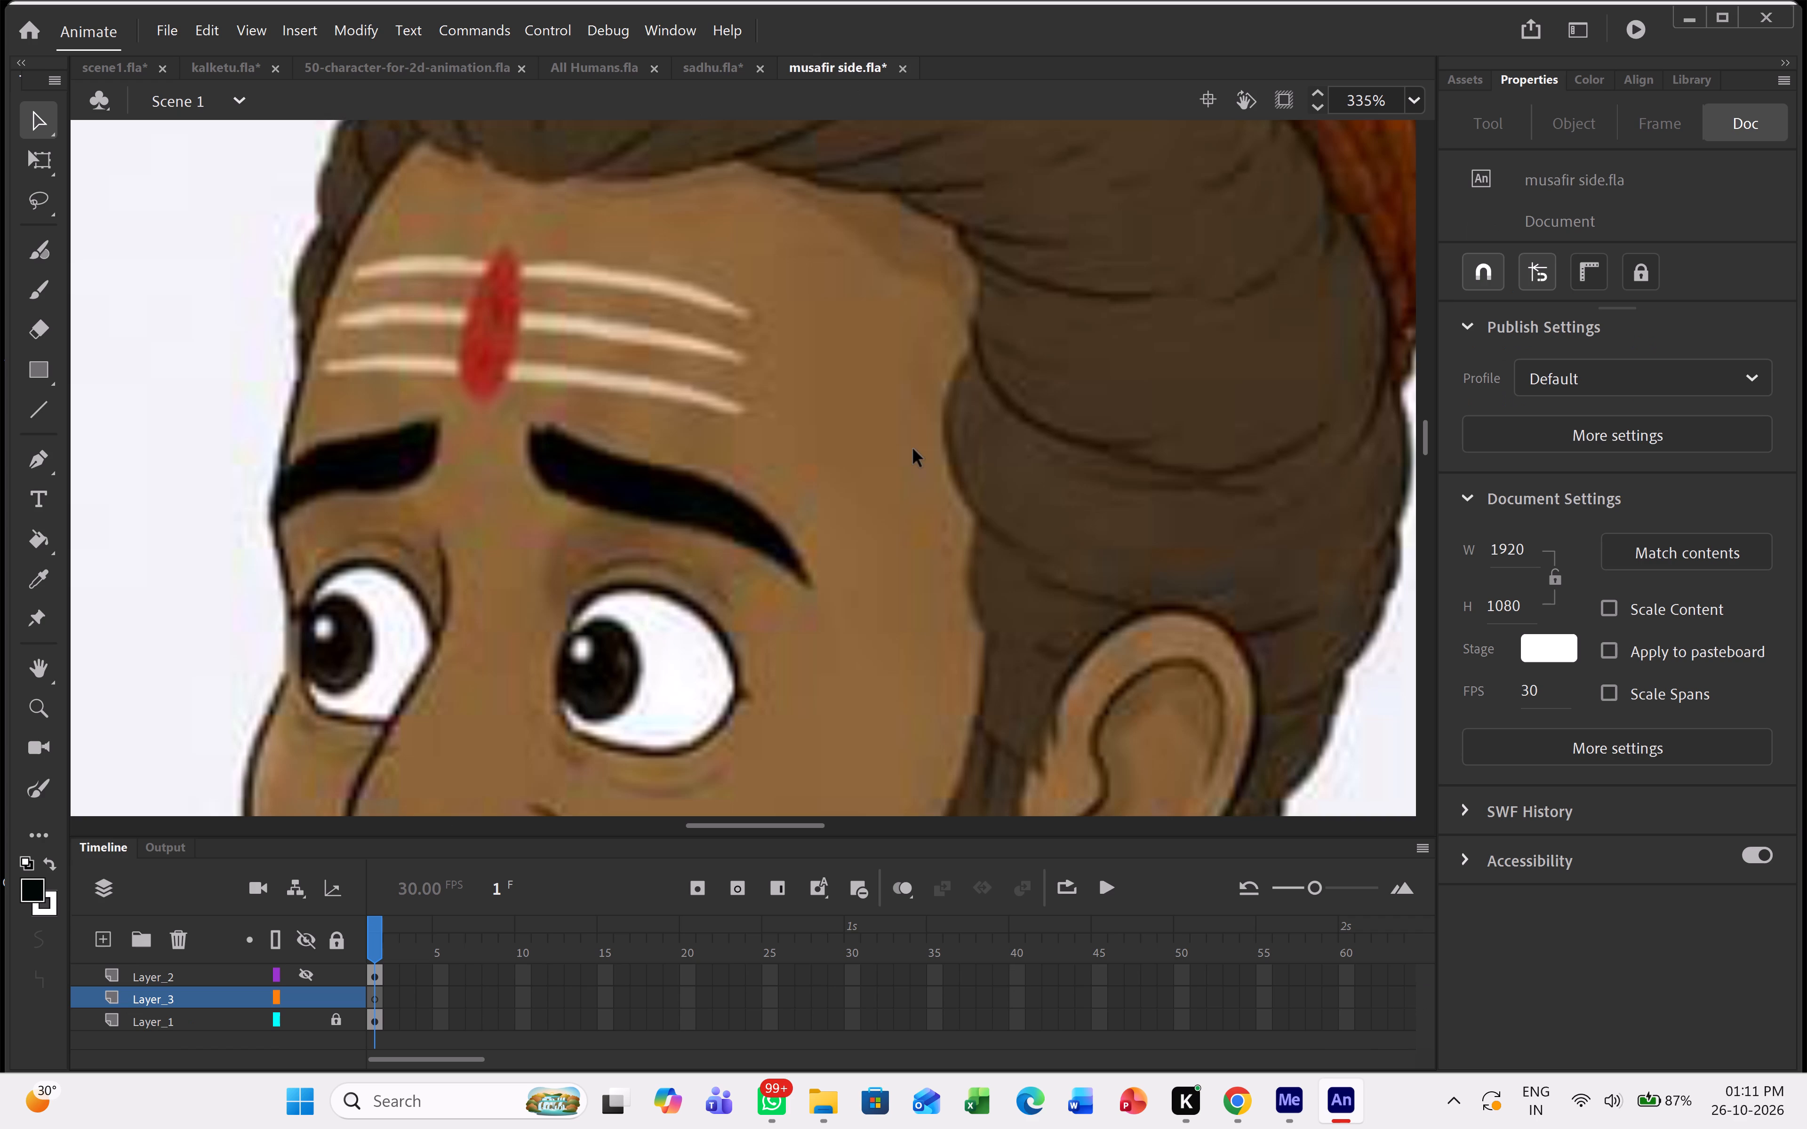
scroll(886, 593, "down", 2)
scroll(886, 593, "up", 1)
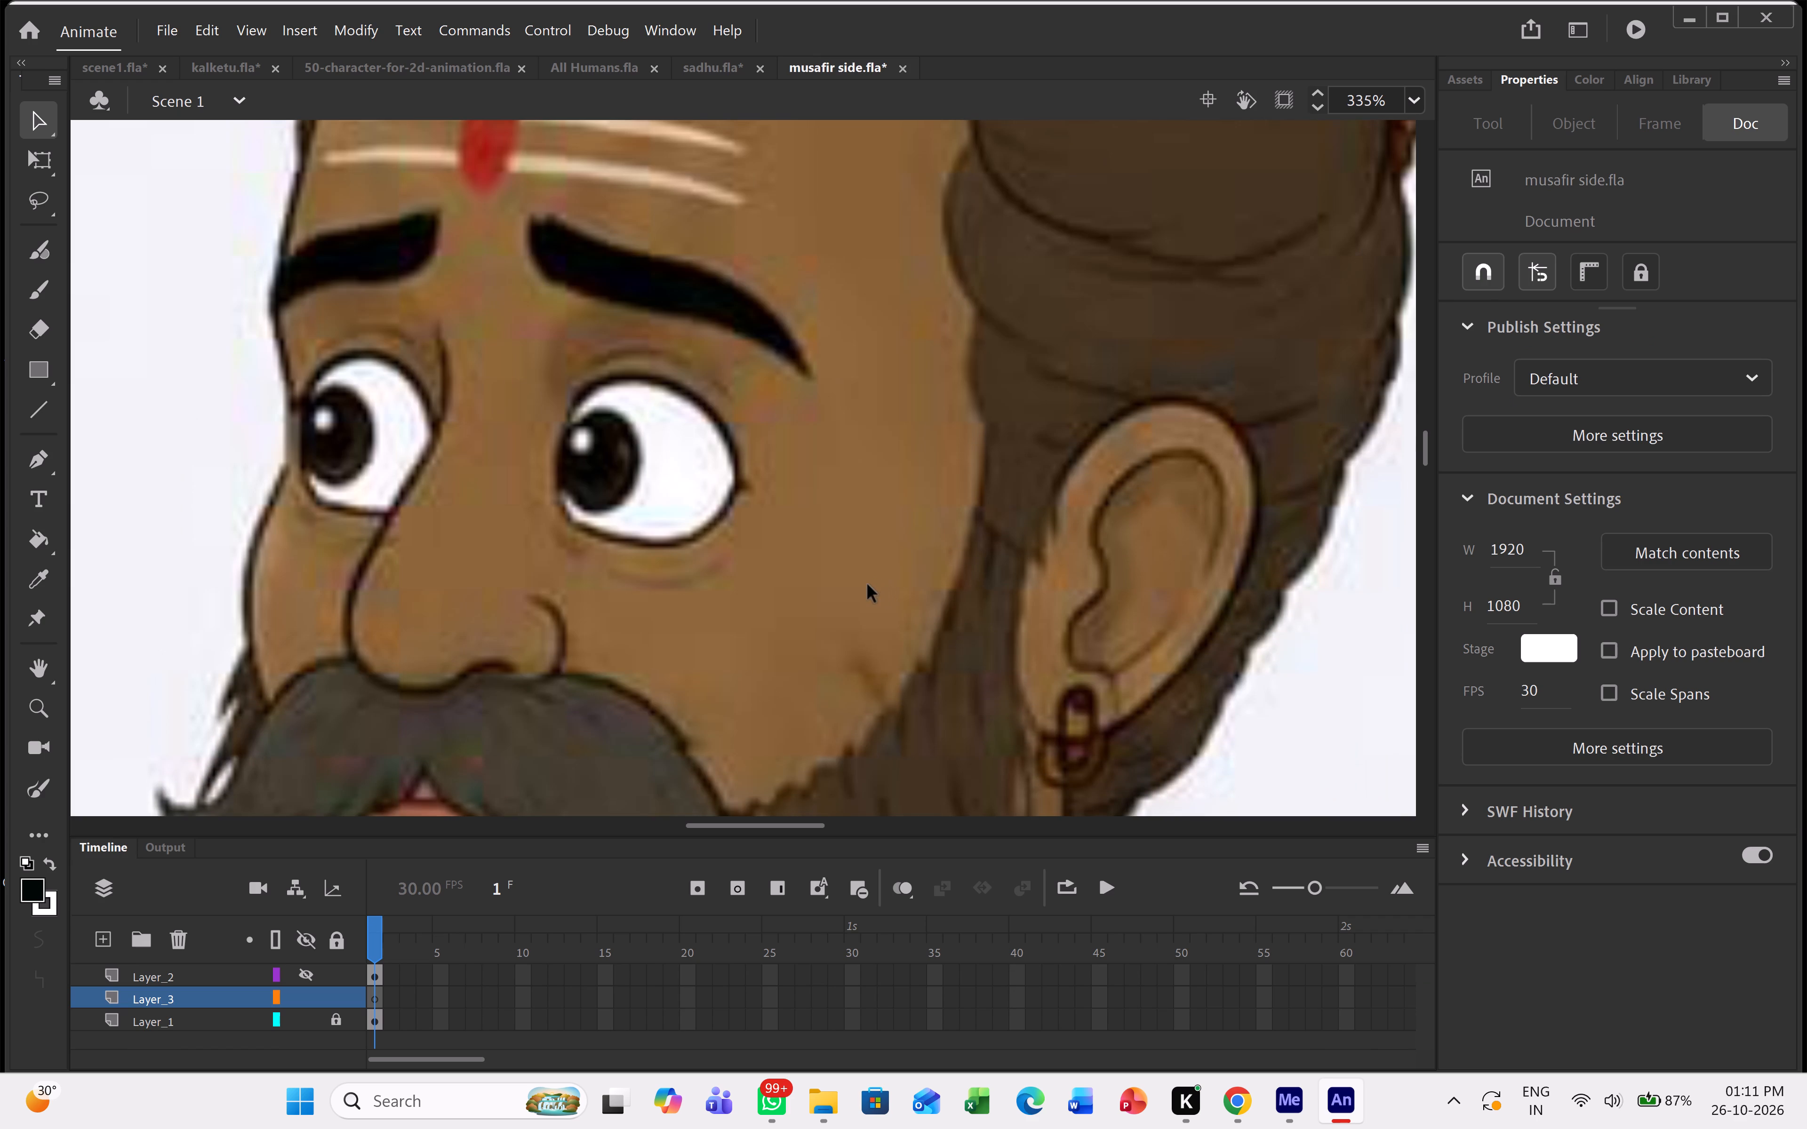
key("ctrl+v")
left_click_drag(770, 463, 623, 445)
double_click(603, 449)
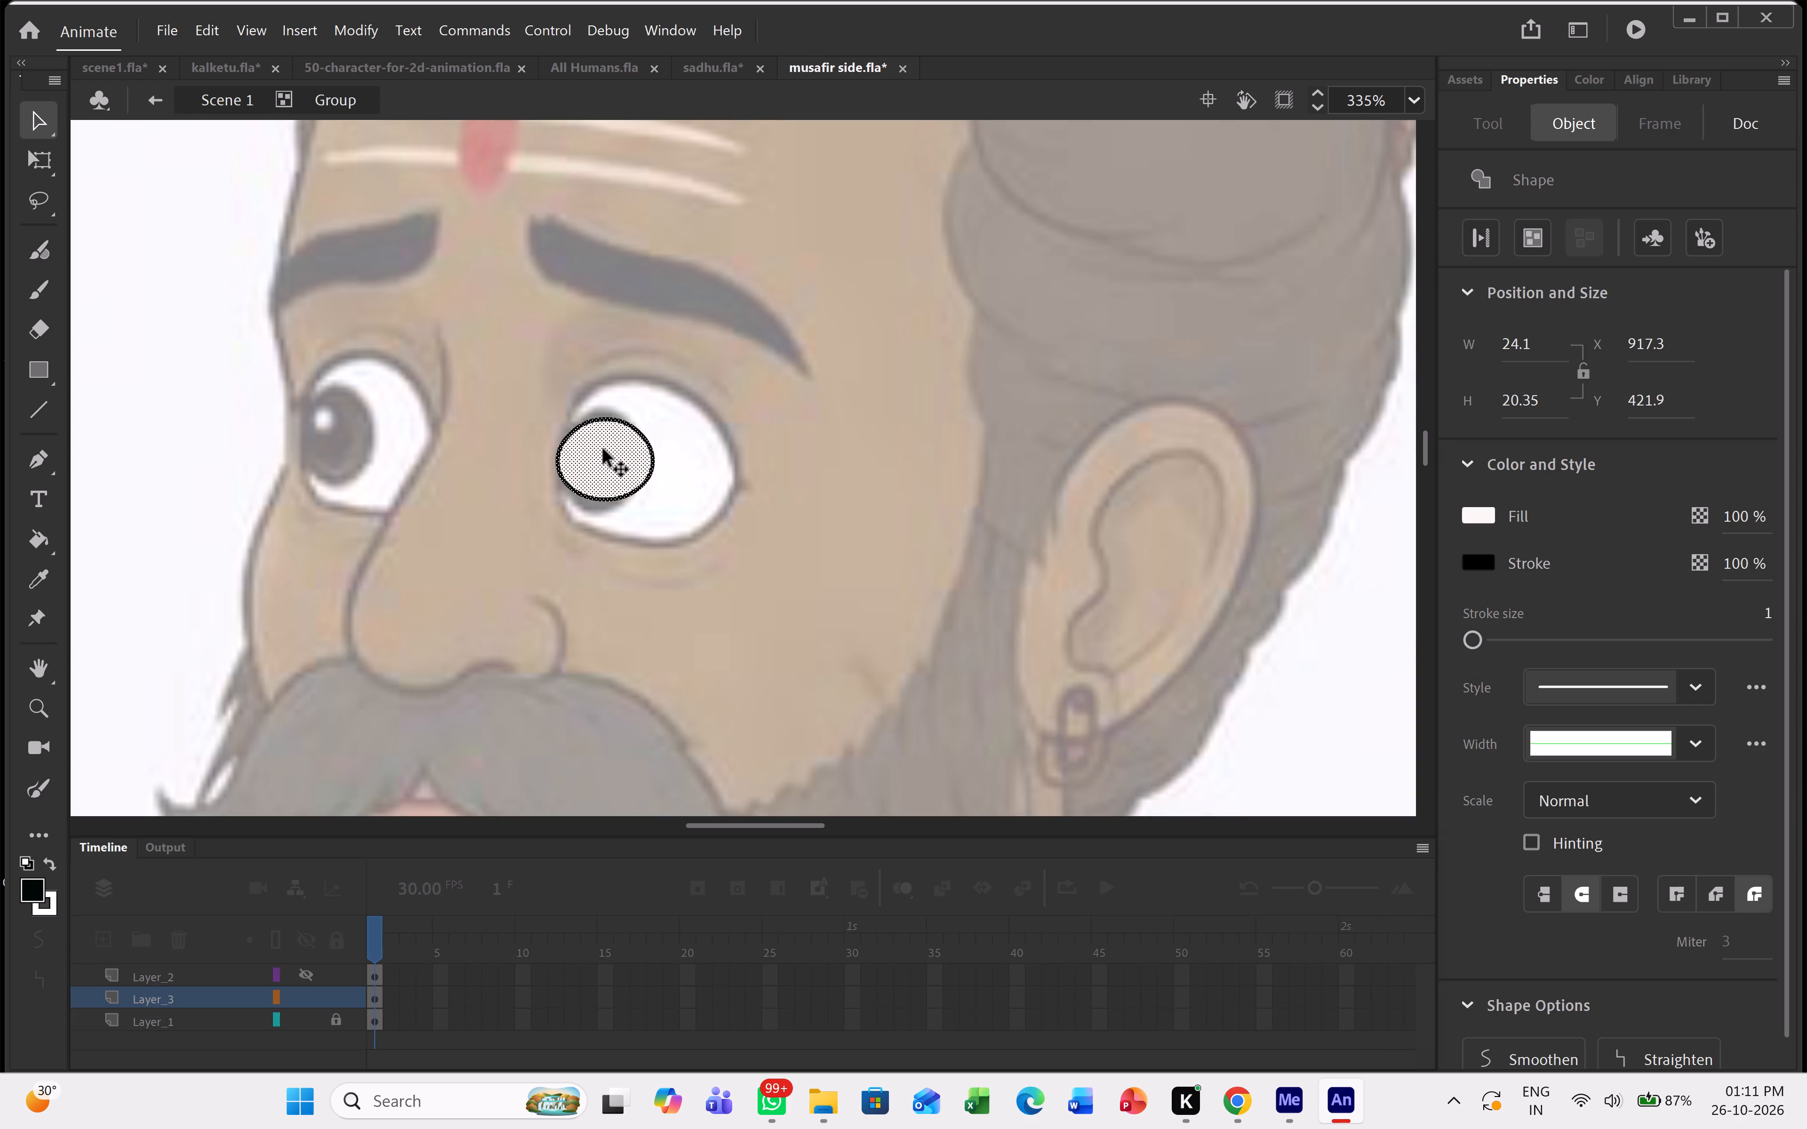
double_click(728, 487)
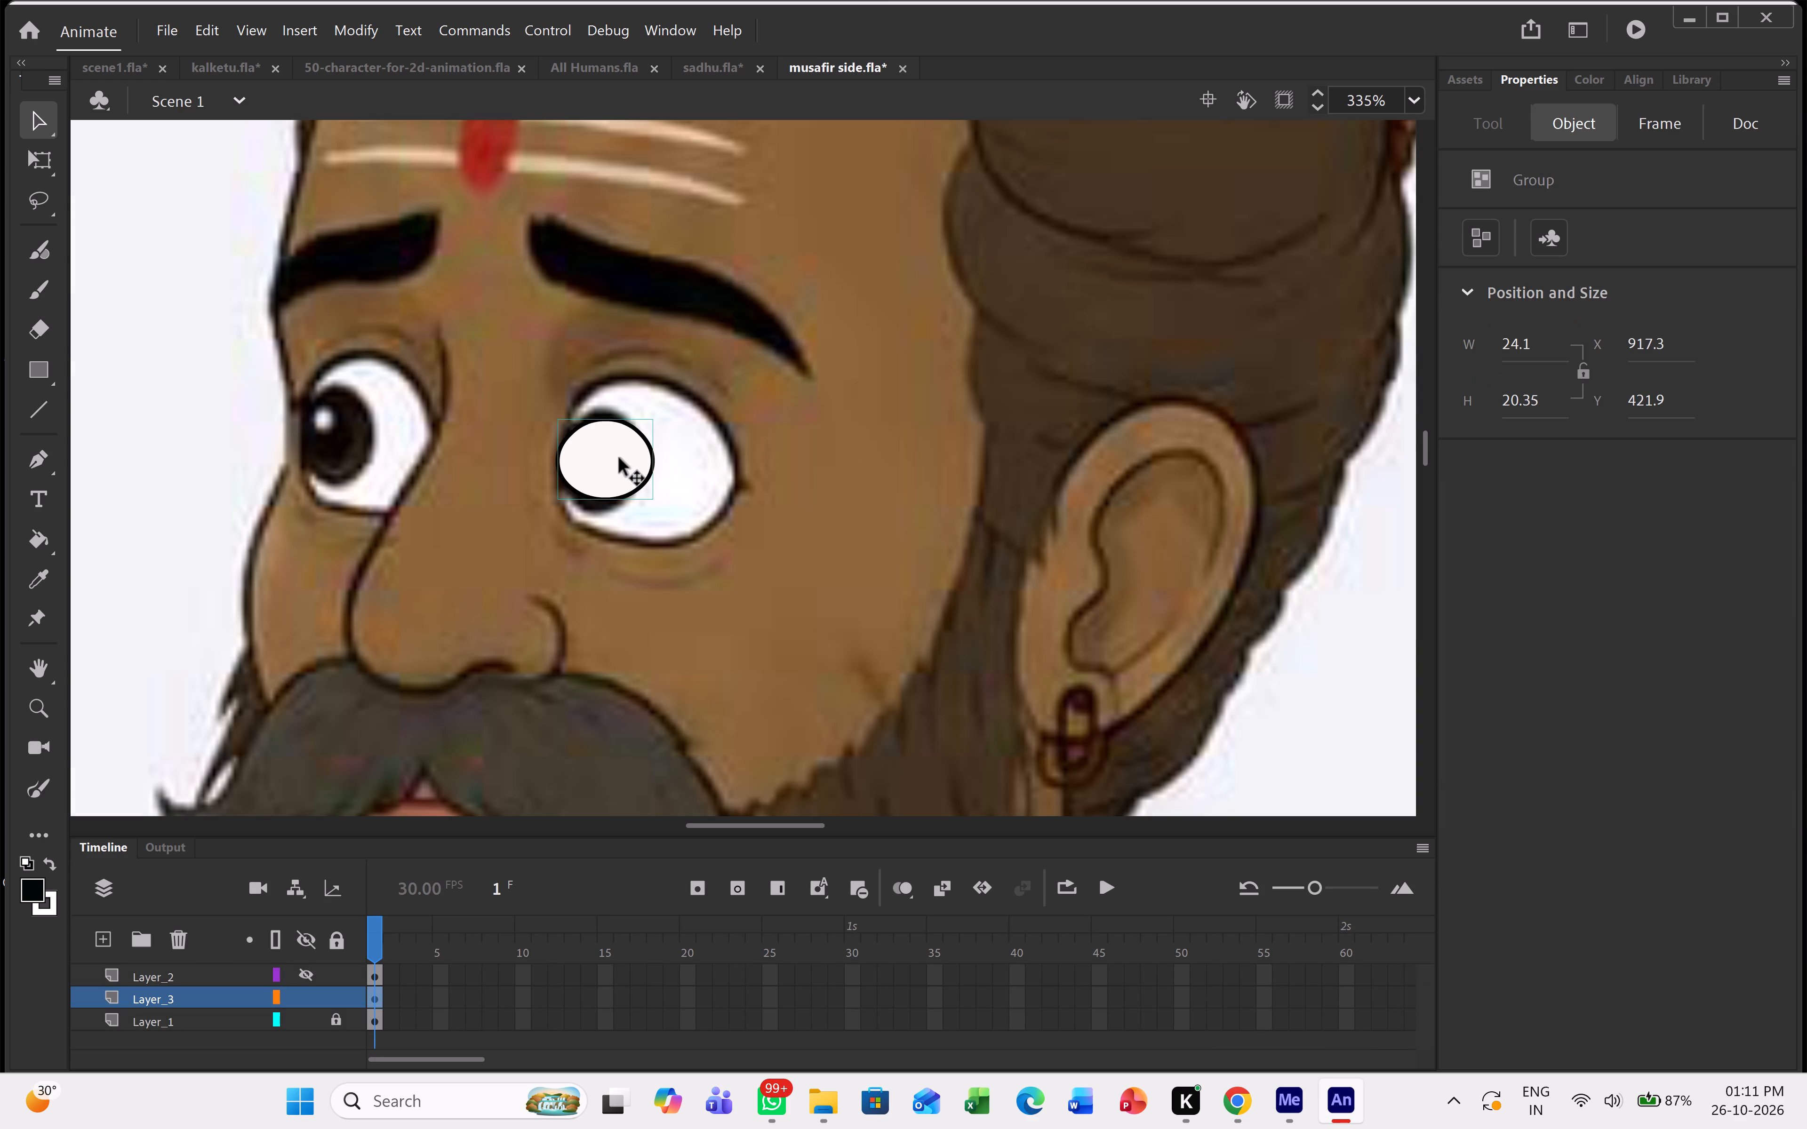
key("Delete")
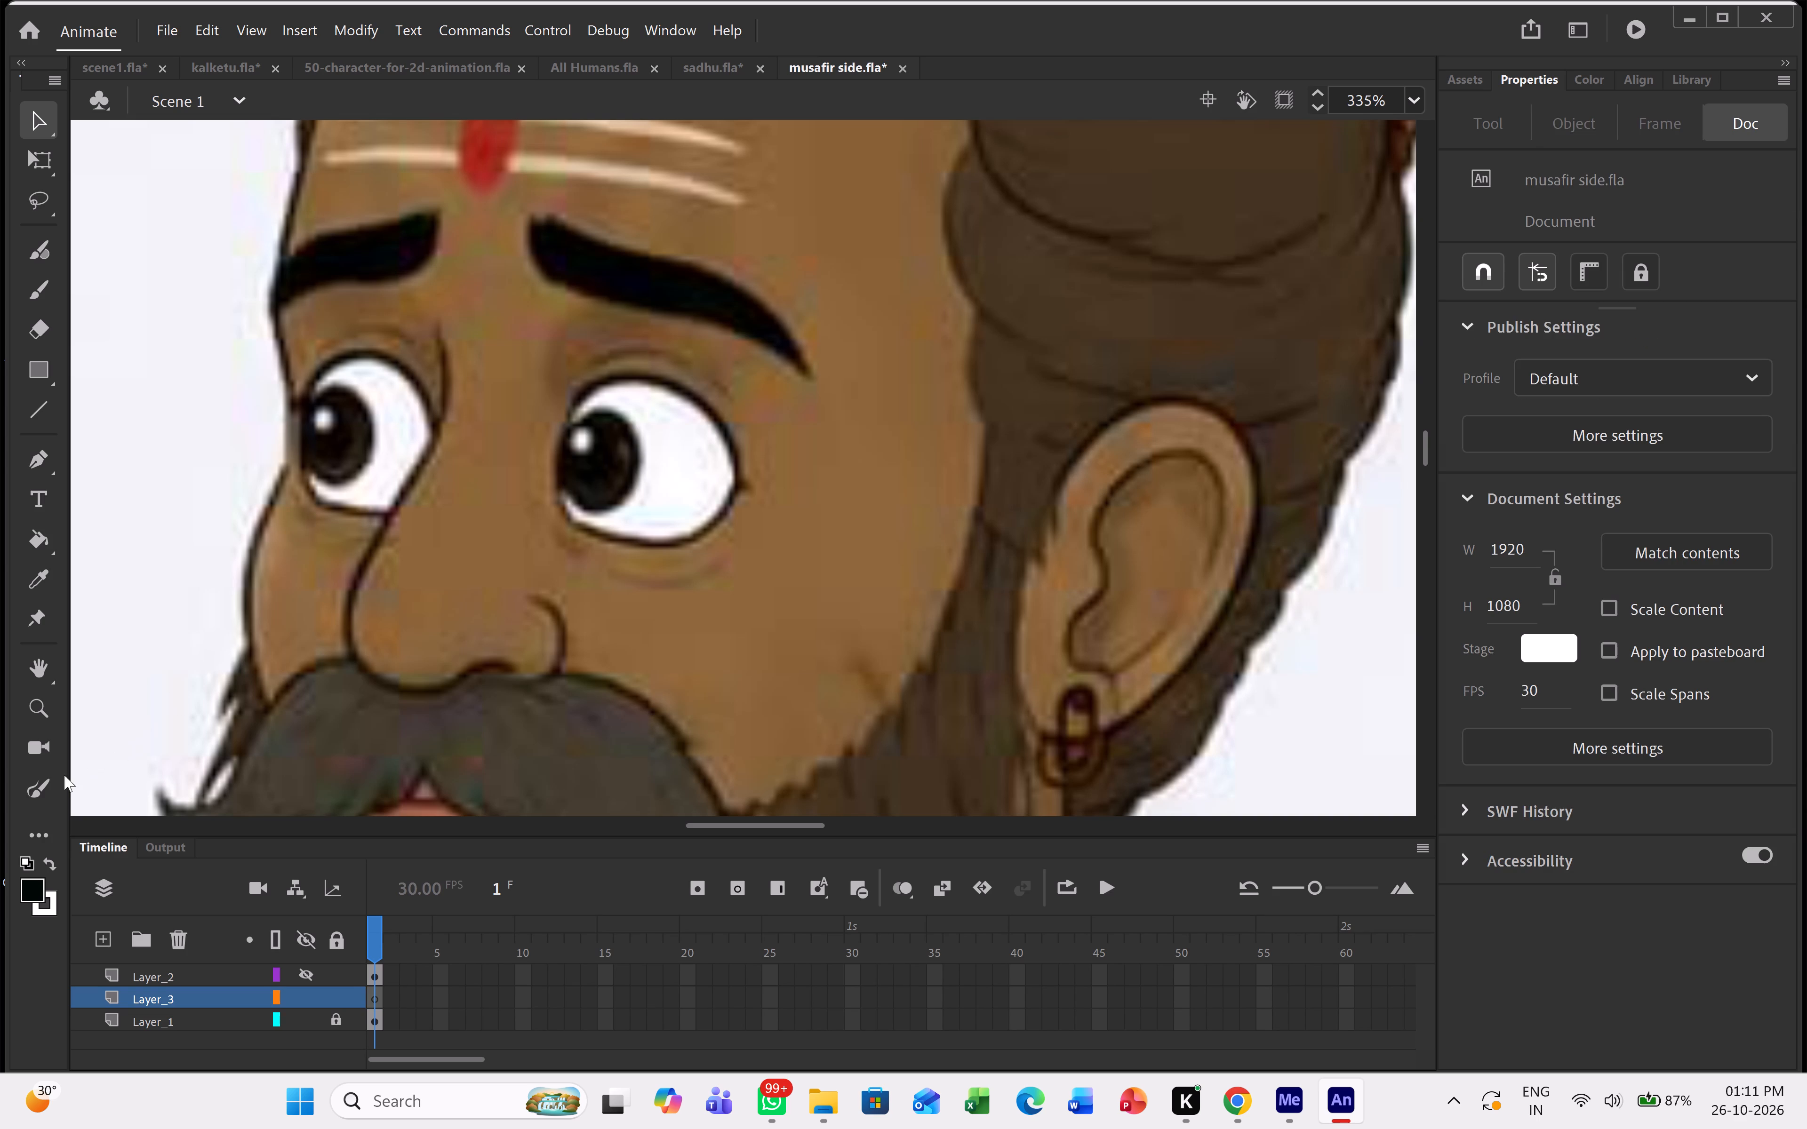
Trace the reference's near eye with a closed white Paint Brush outline of stroke size 1, about 45 by 43 px.
left_click(56, 780)
scroll(624, 421, "up", 3, "ctrl")
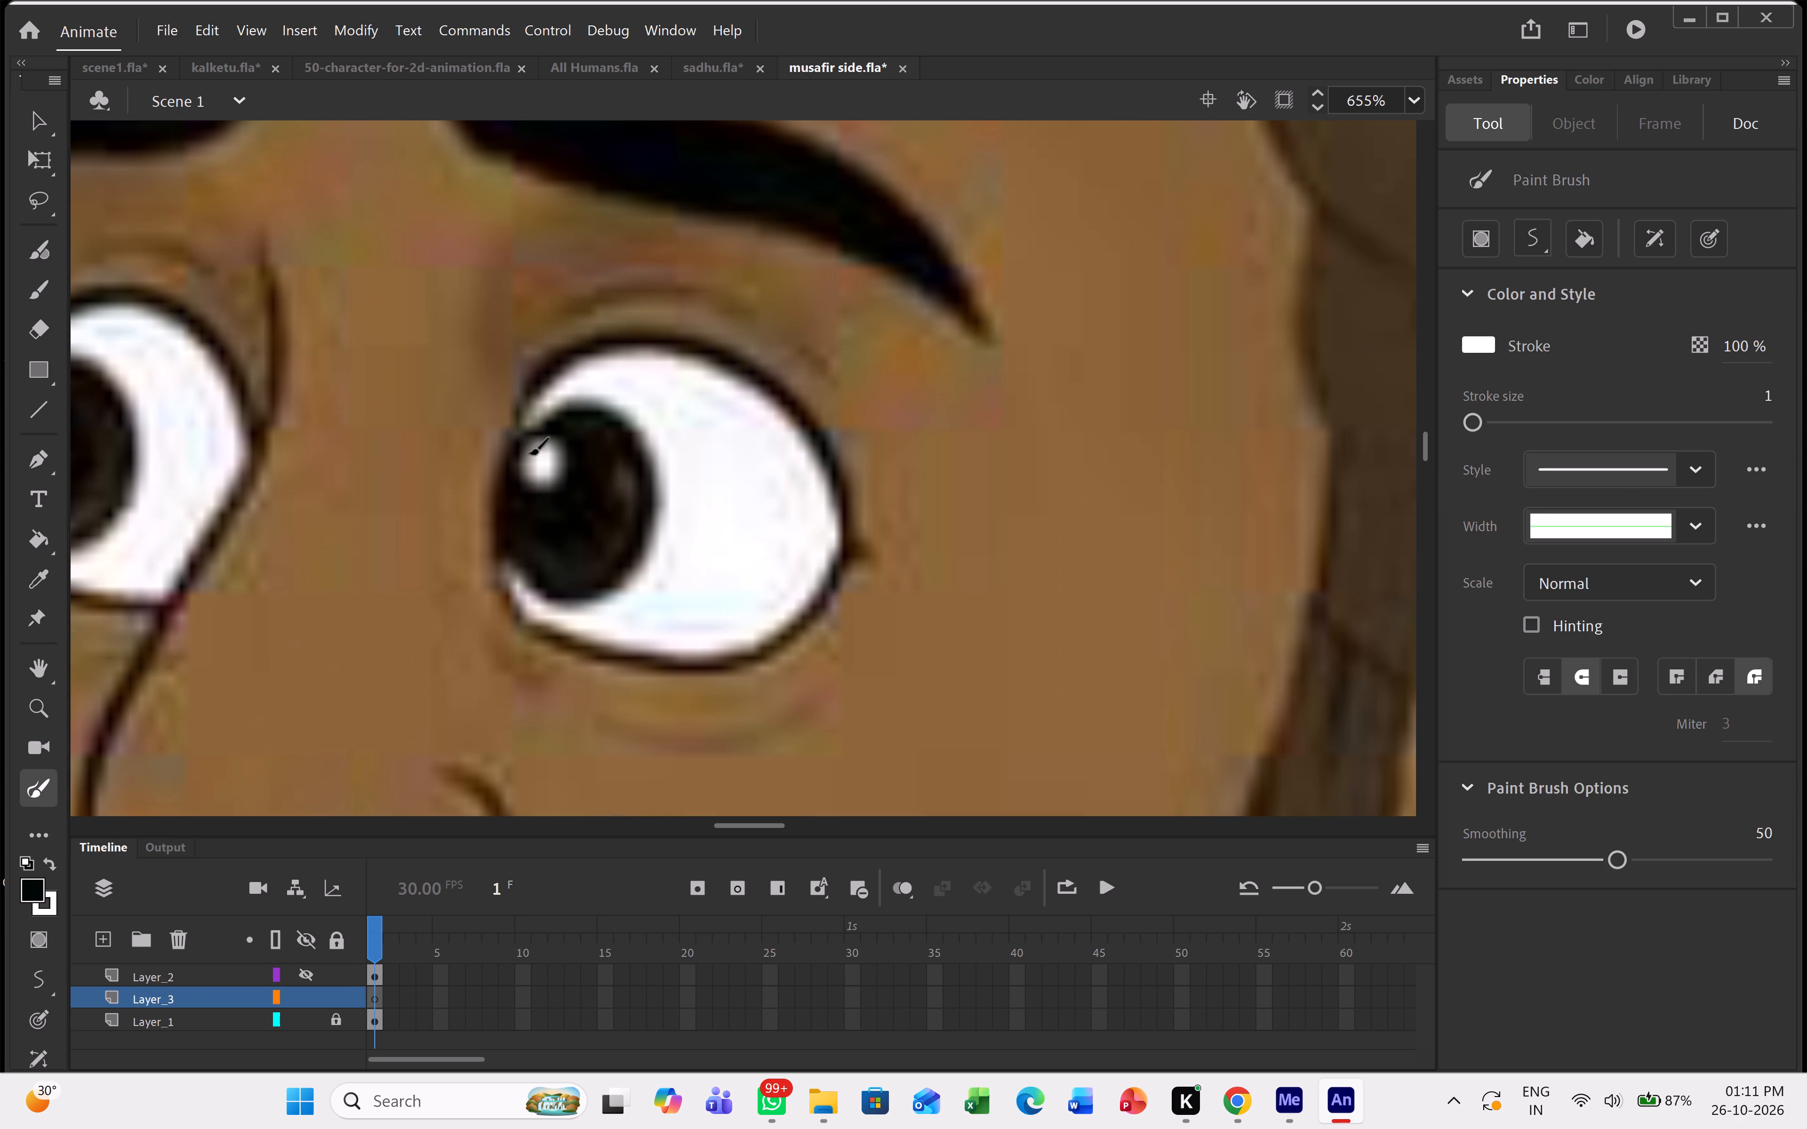
left_click_drag(517, 429, 561, 638)
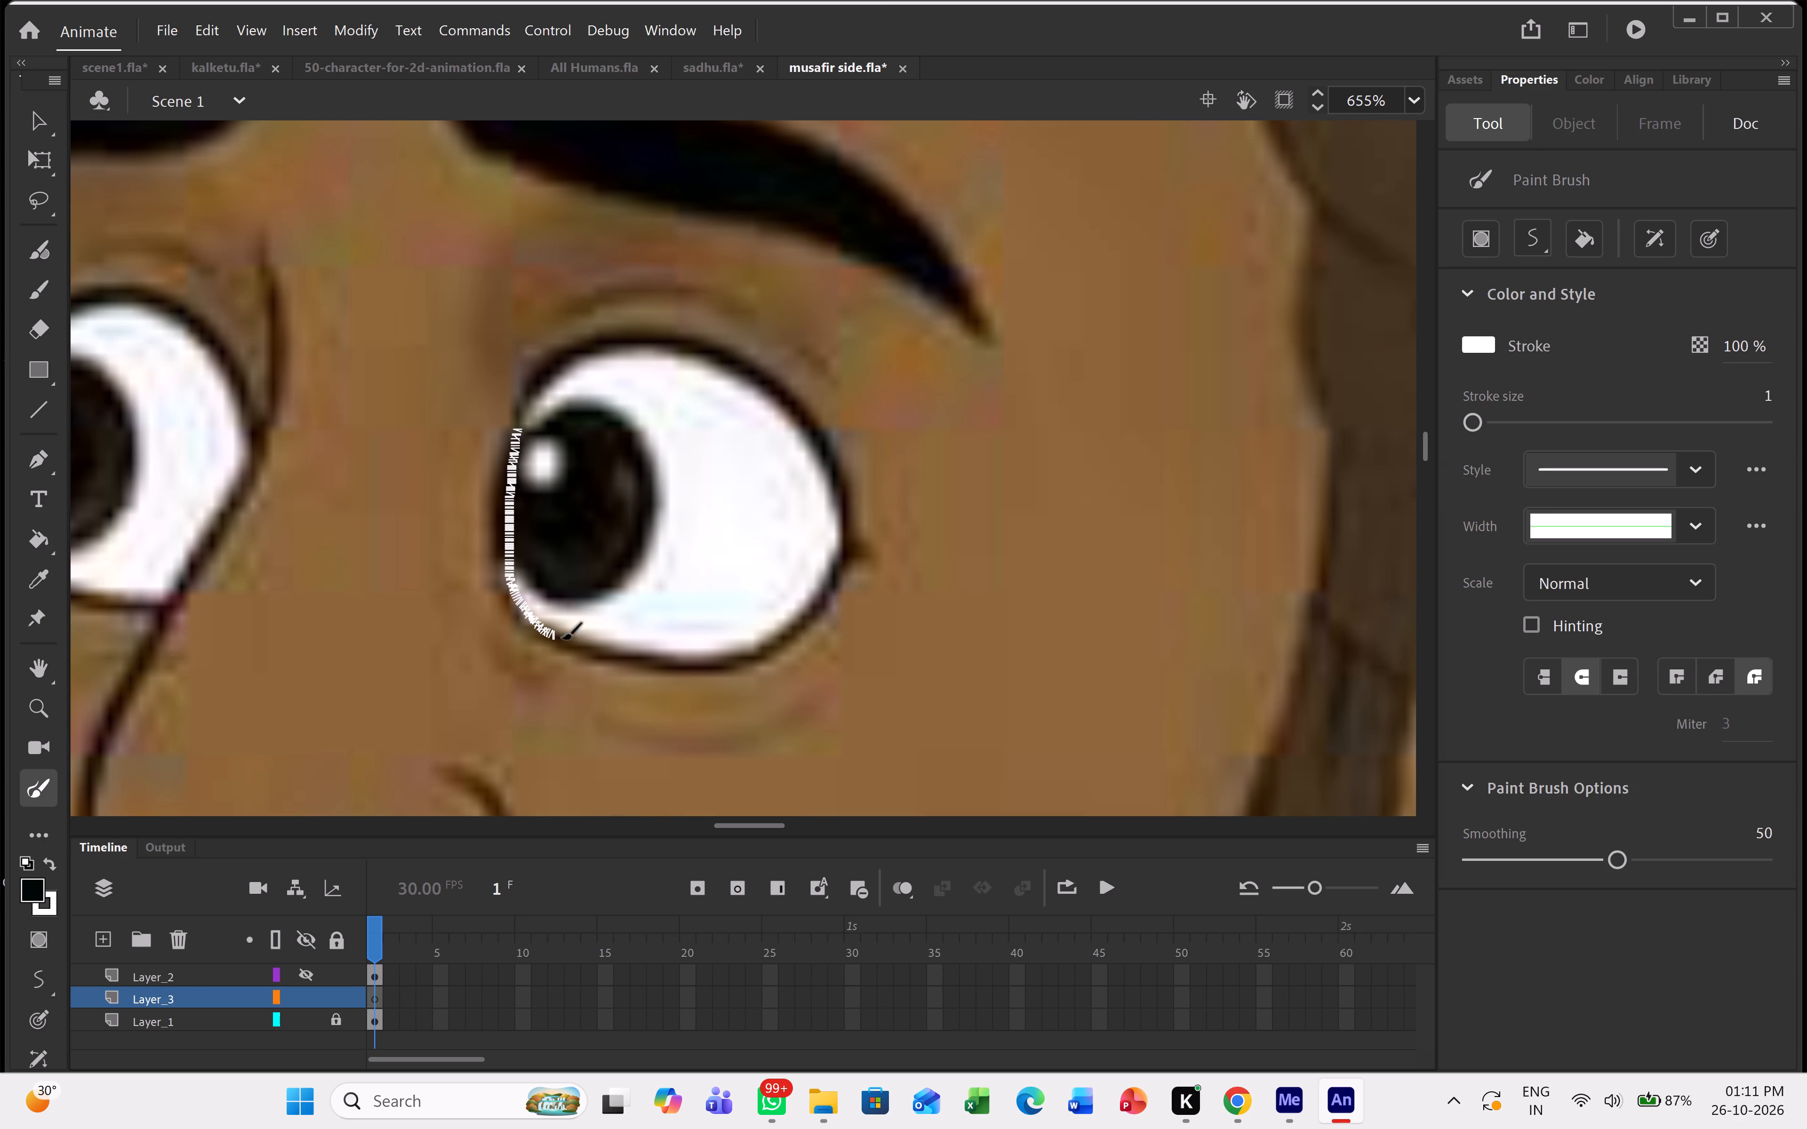
left_click_drag(561, 638, 835, 535)
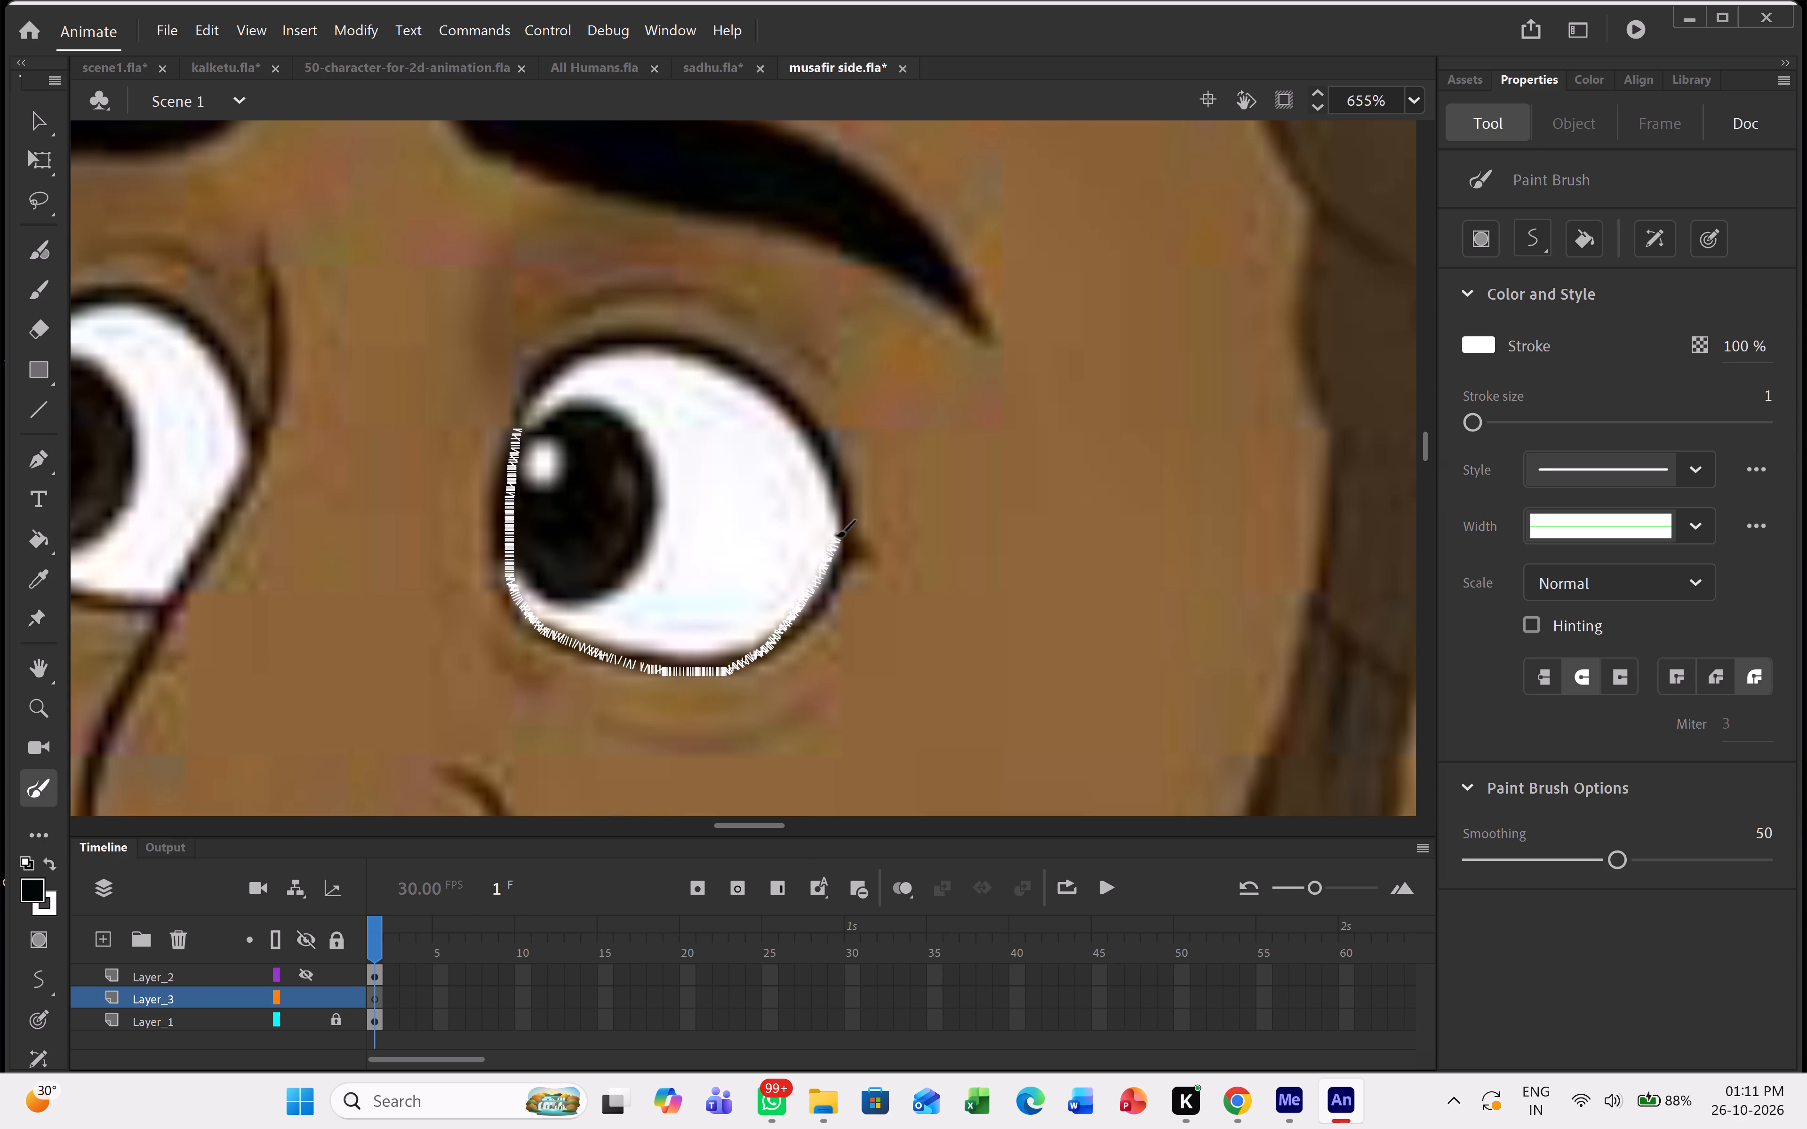
left_click_drag(835, 535, 608, 350)
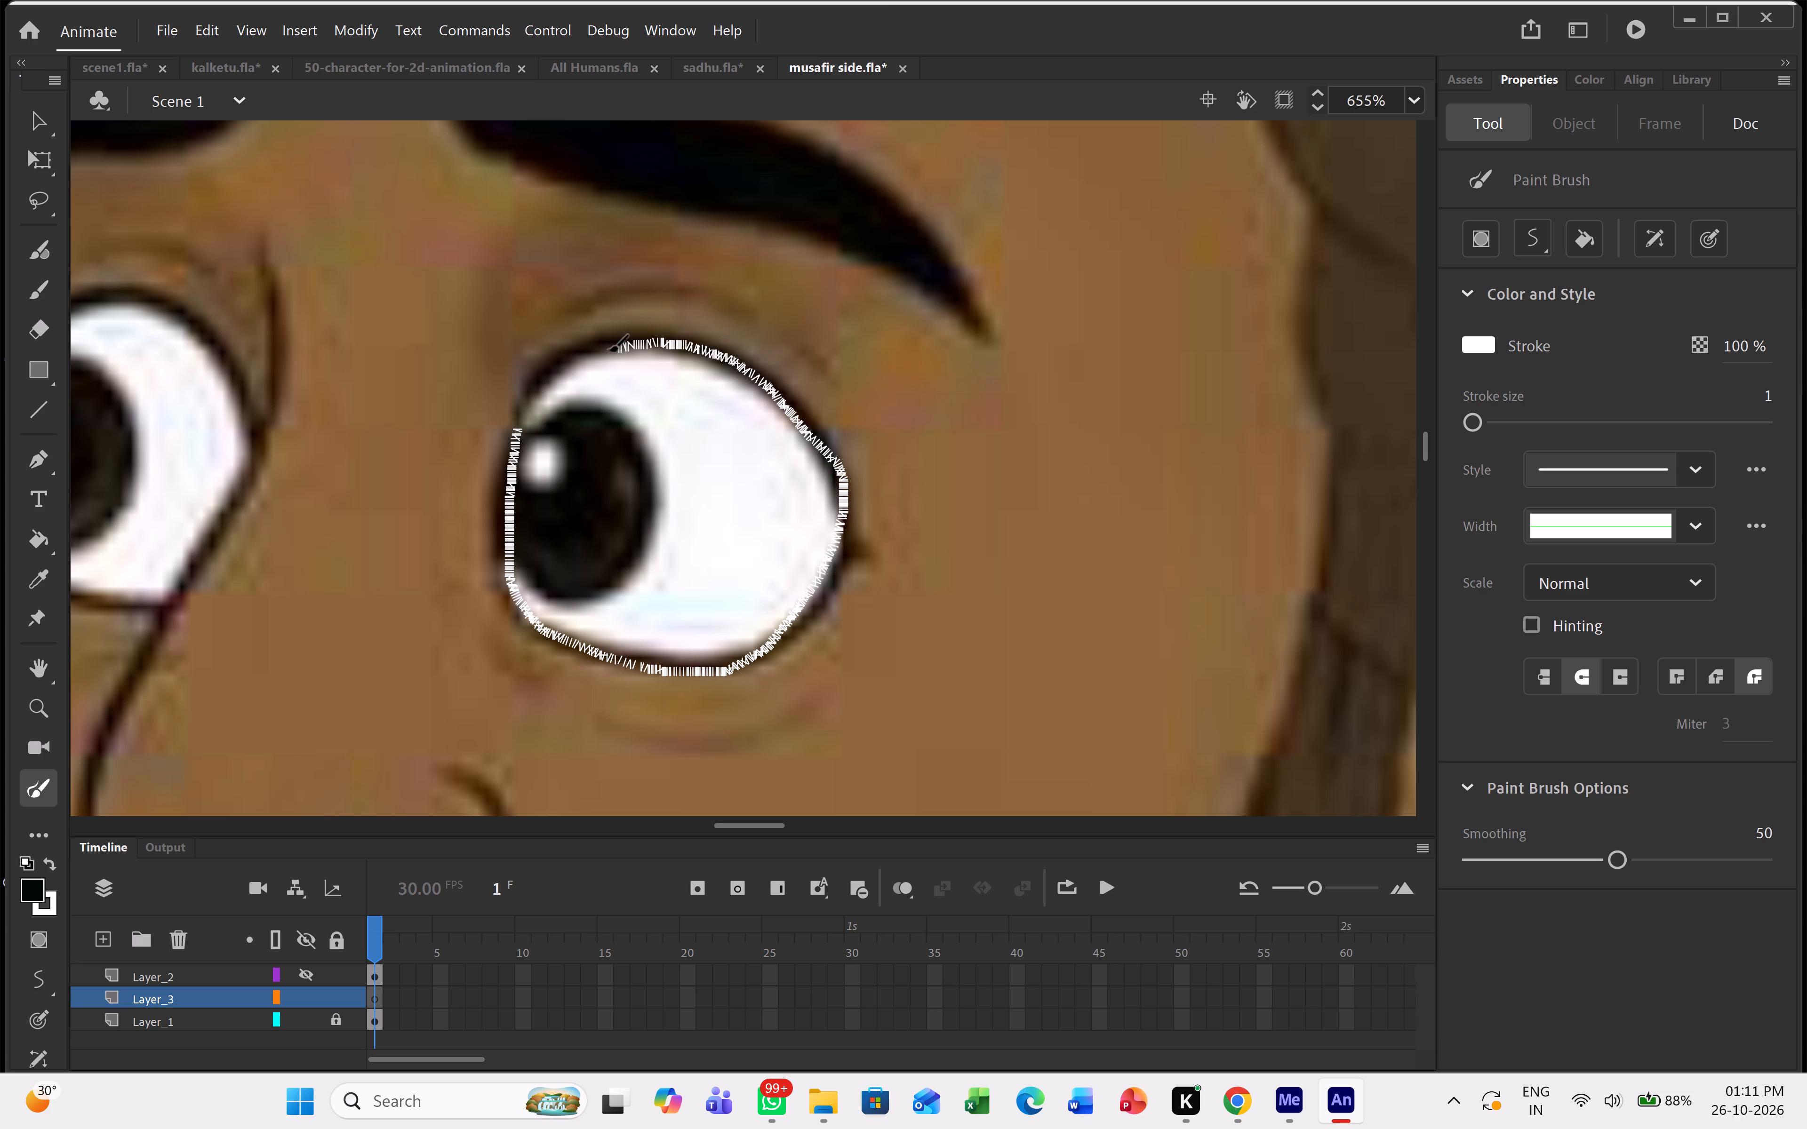
left_click_drag(608, 350, 513, 435)
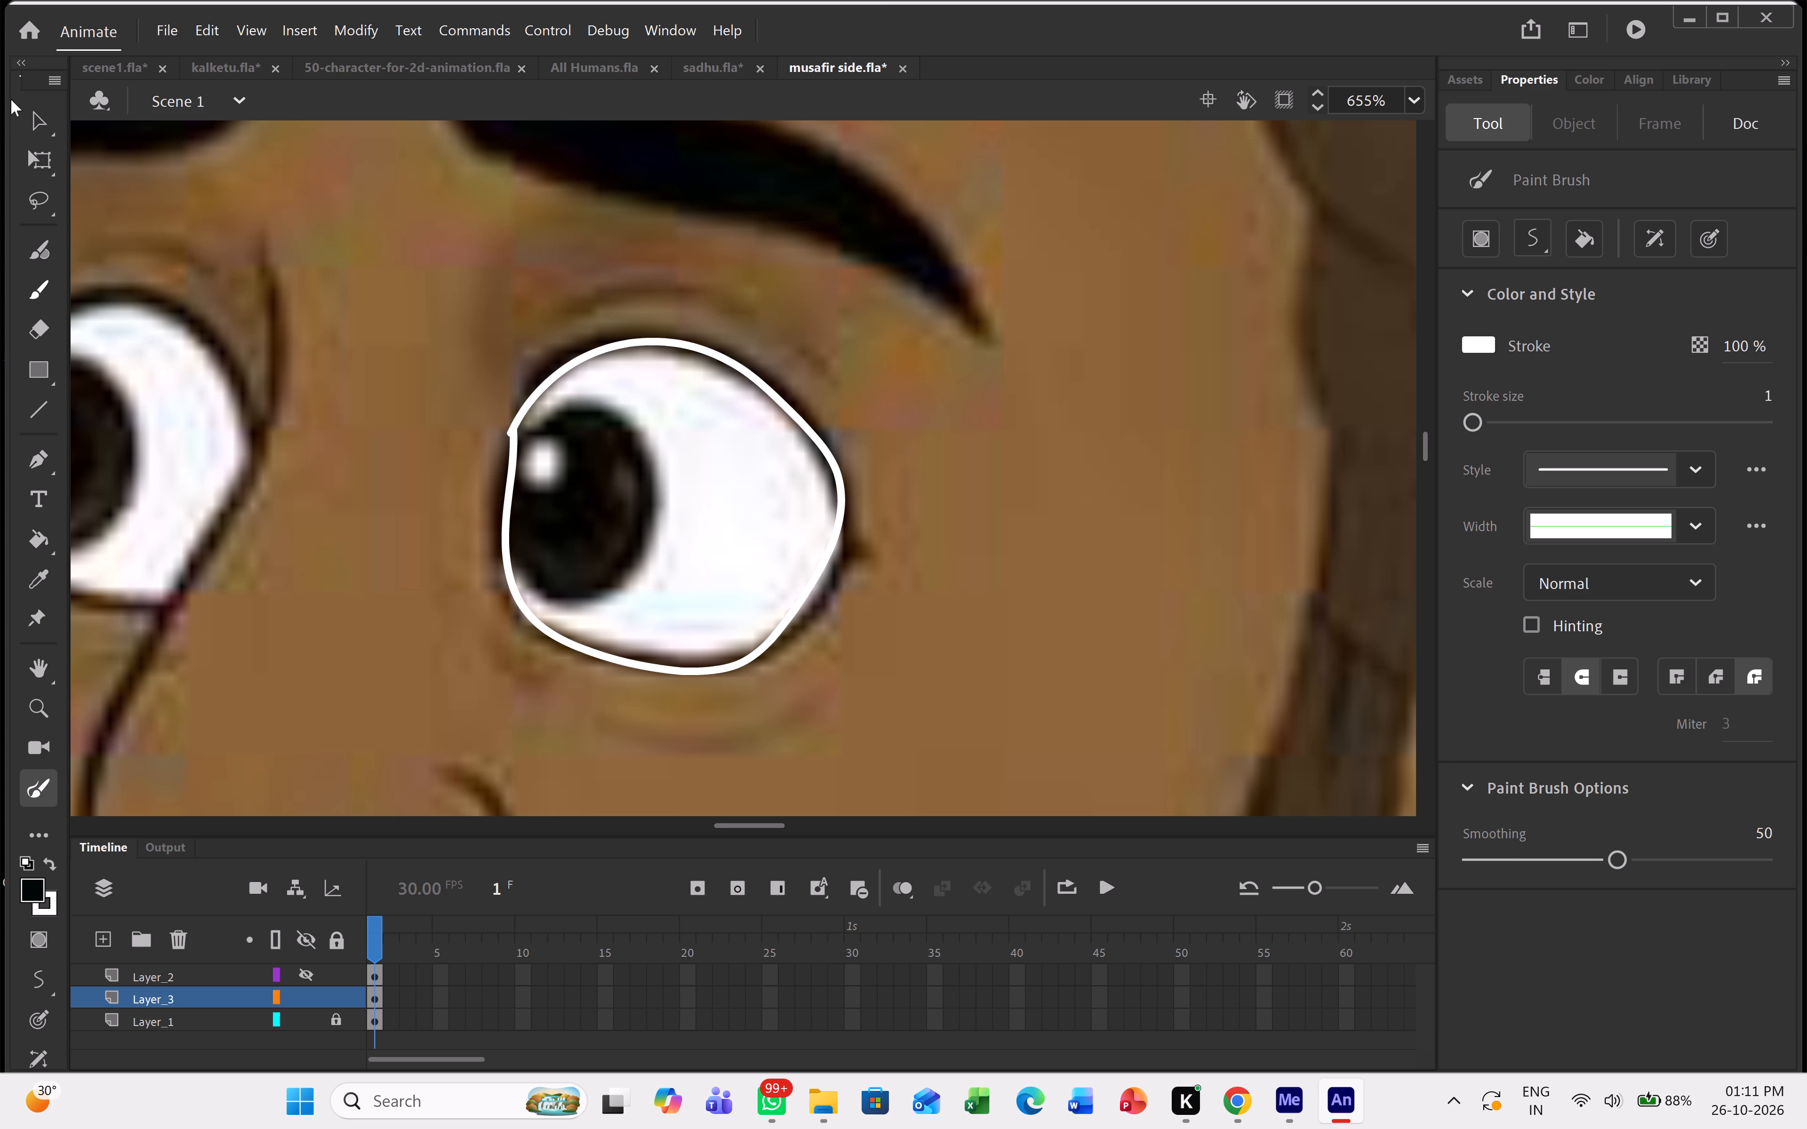
Reshape the traced eye outline's curves along both sides to match the reference eye.
left_click(36, 118)
left_click_drag(512, 501, 495, 505)
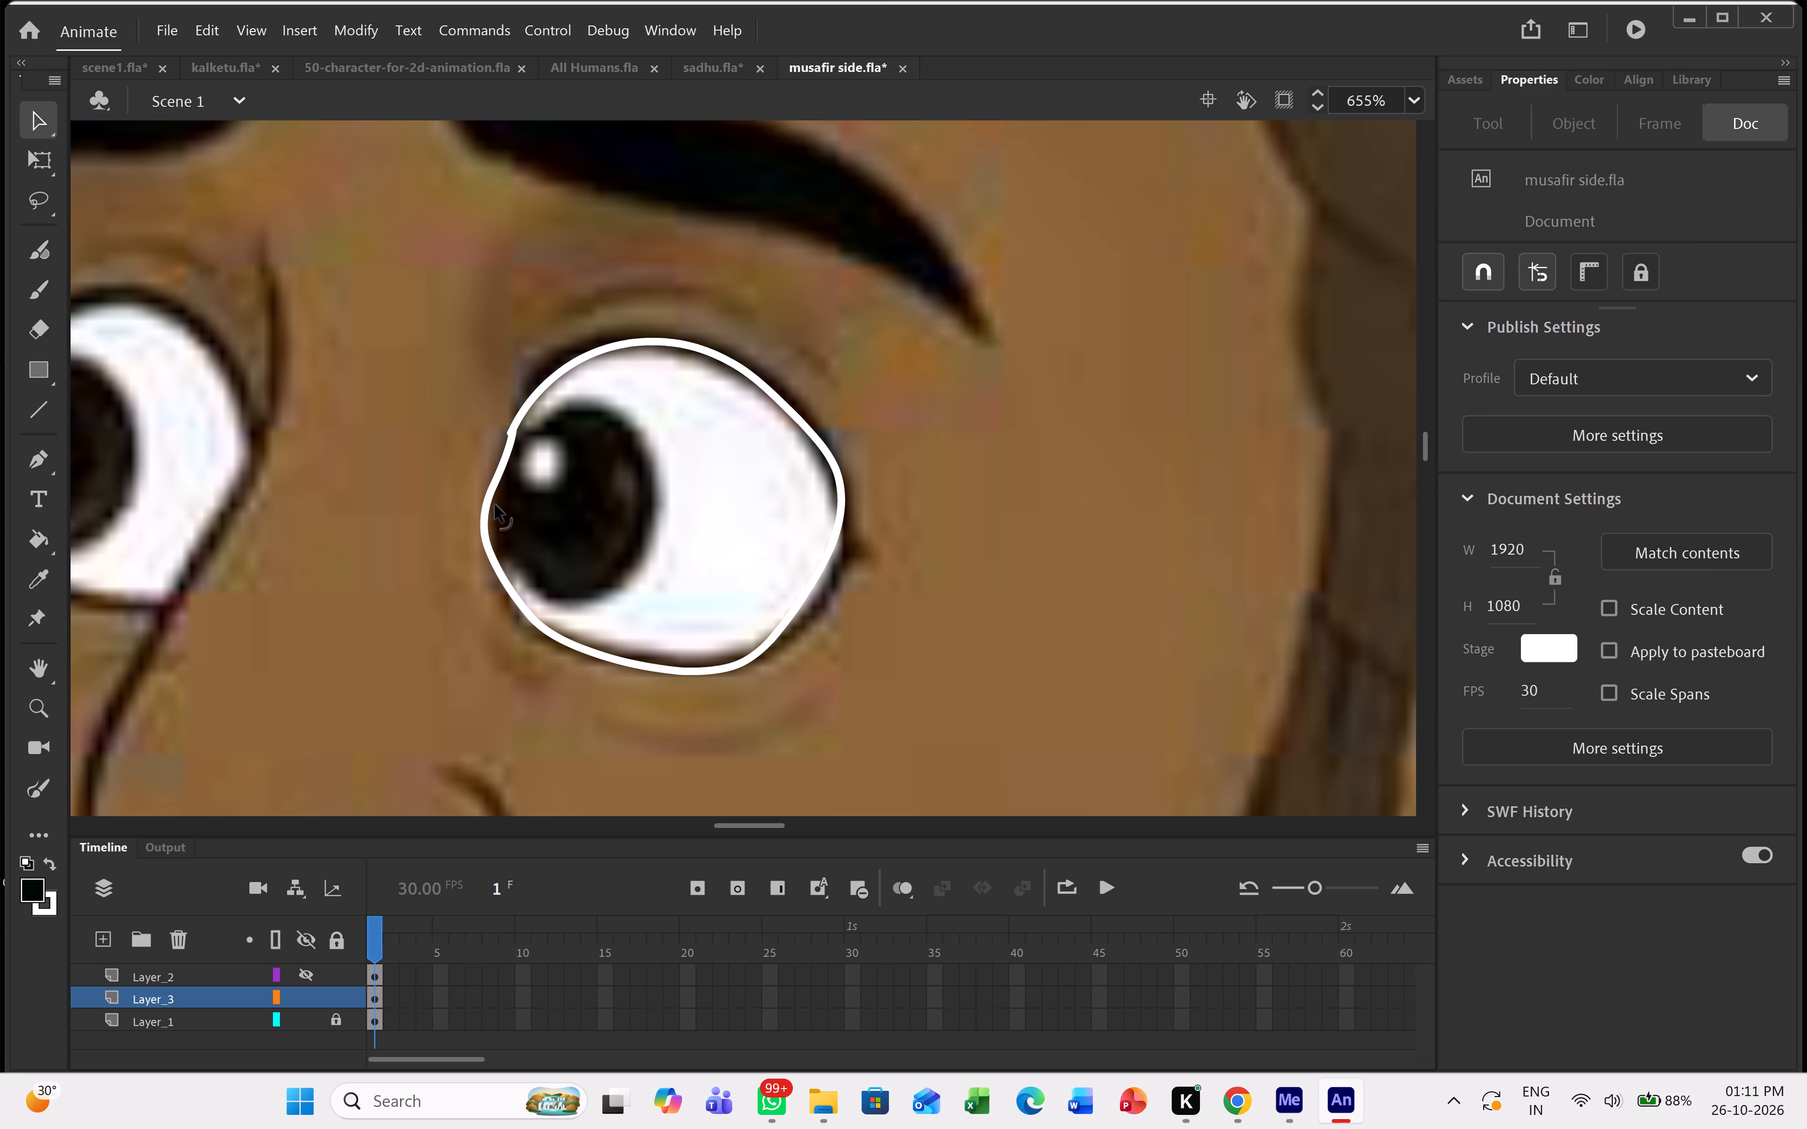
left_click_drag(495, 505, 503, 504)
left_click_drag(512, 453, 500, 454)
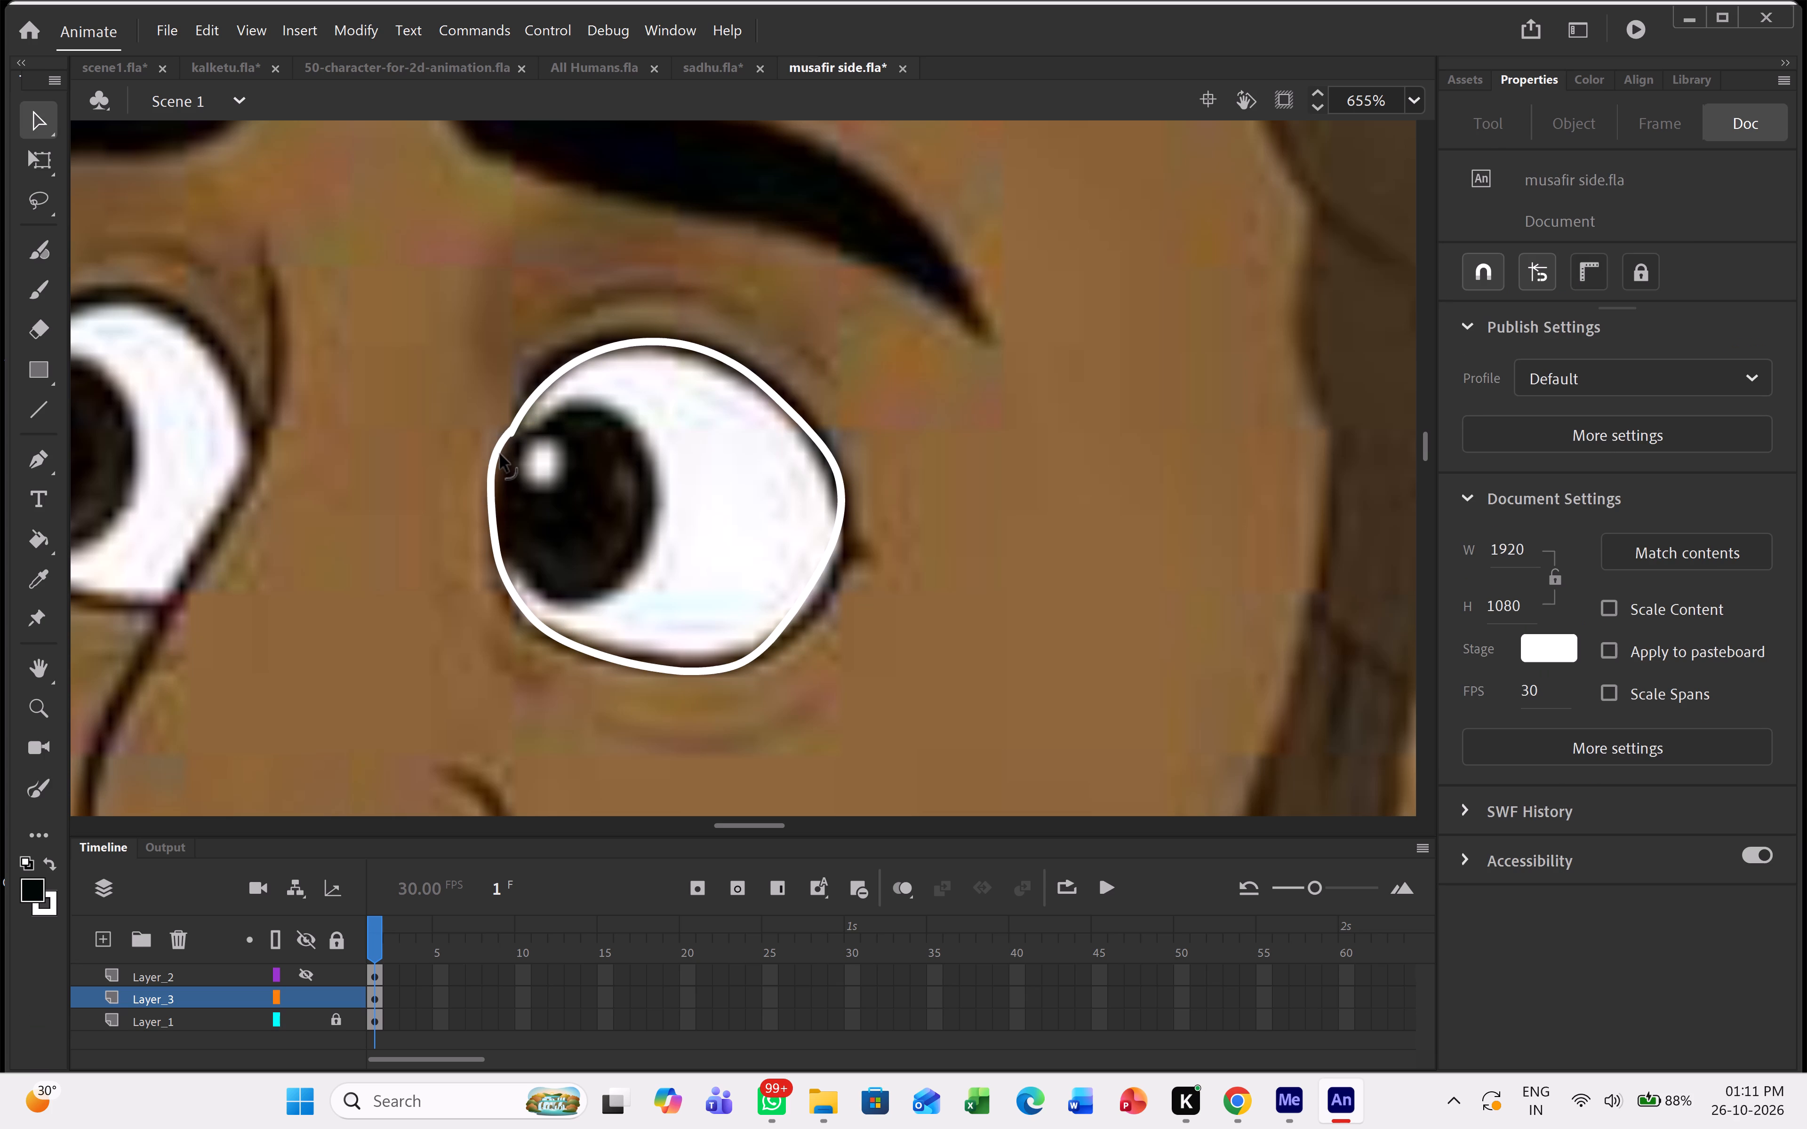
left_click_drag(500, 454, 507, 453)
left_click_drag(808, 589, 810, 612)
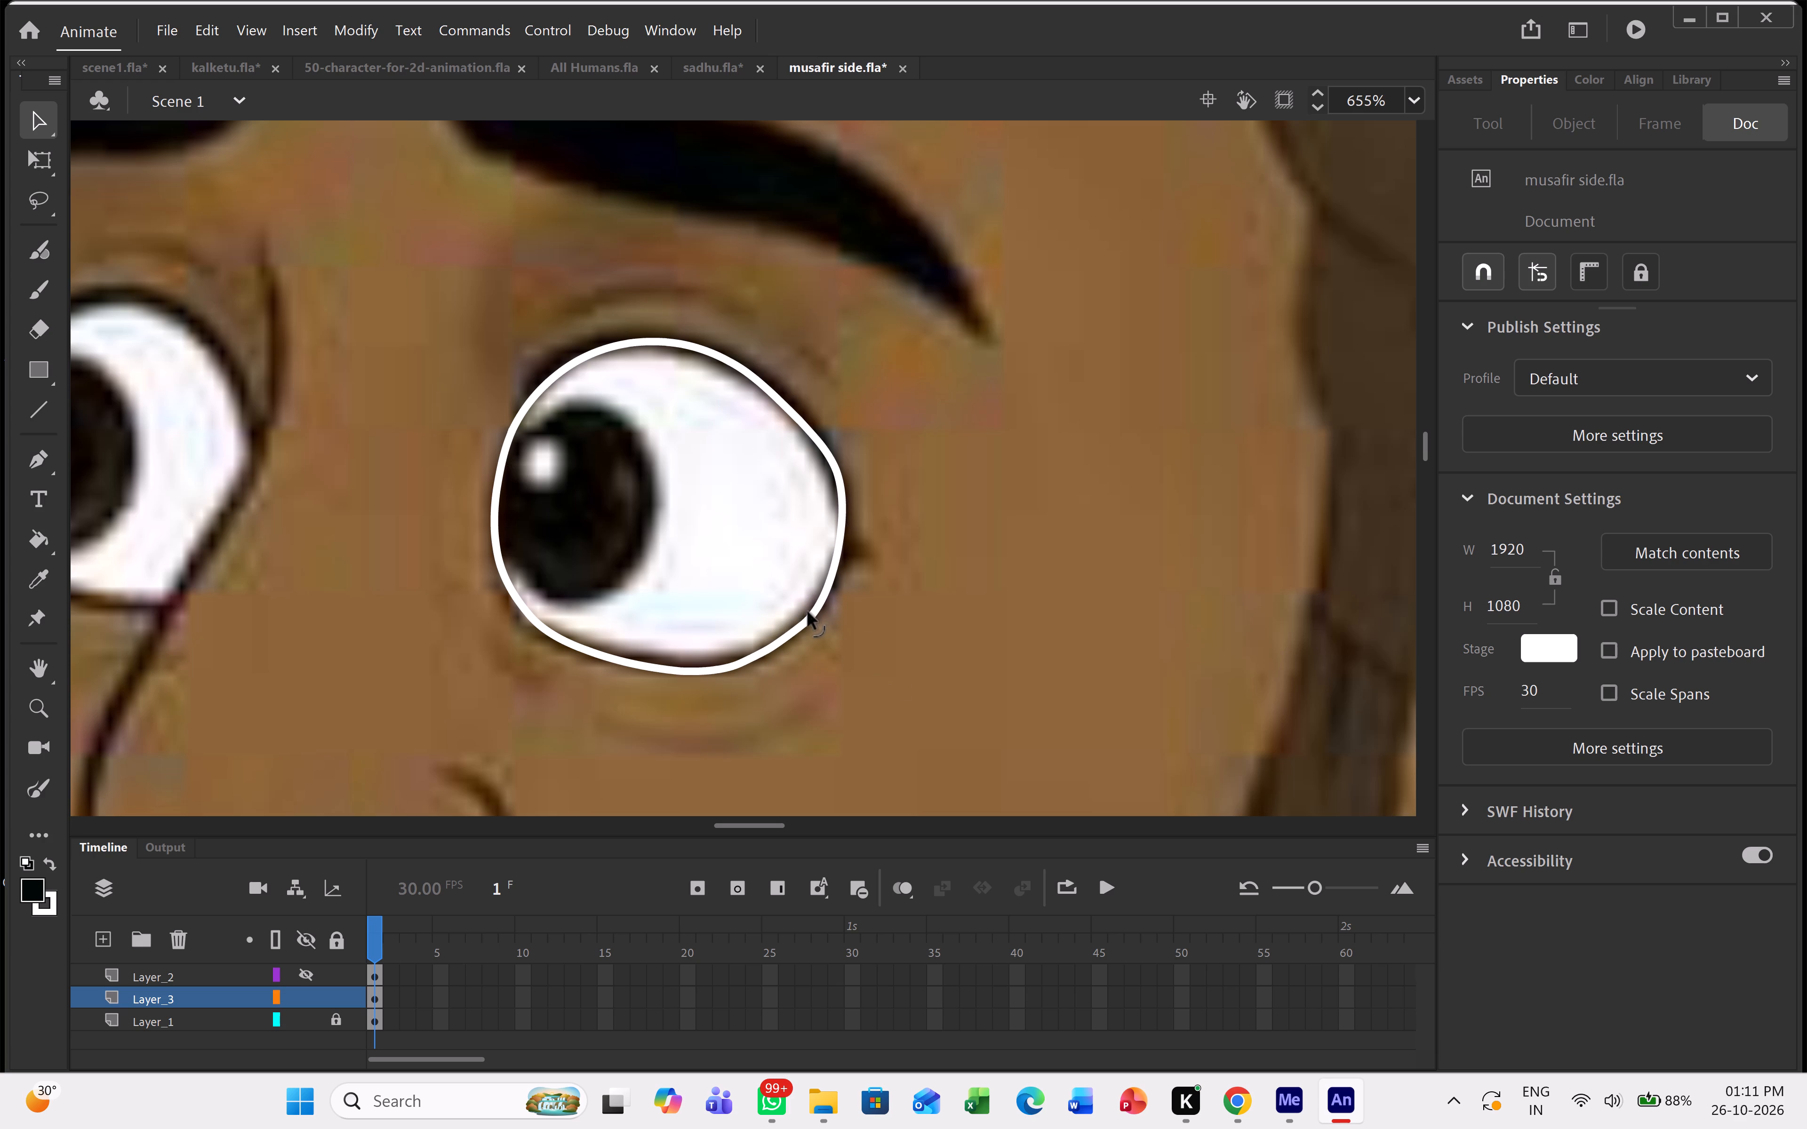
left_click_drag(800, 418, 800, 409)
Change the whole traced eye outline's stroke colour to black.
double_click(800, 409)
left_click(1482, 515)
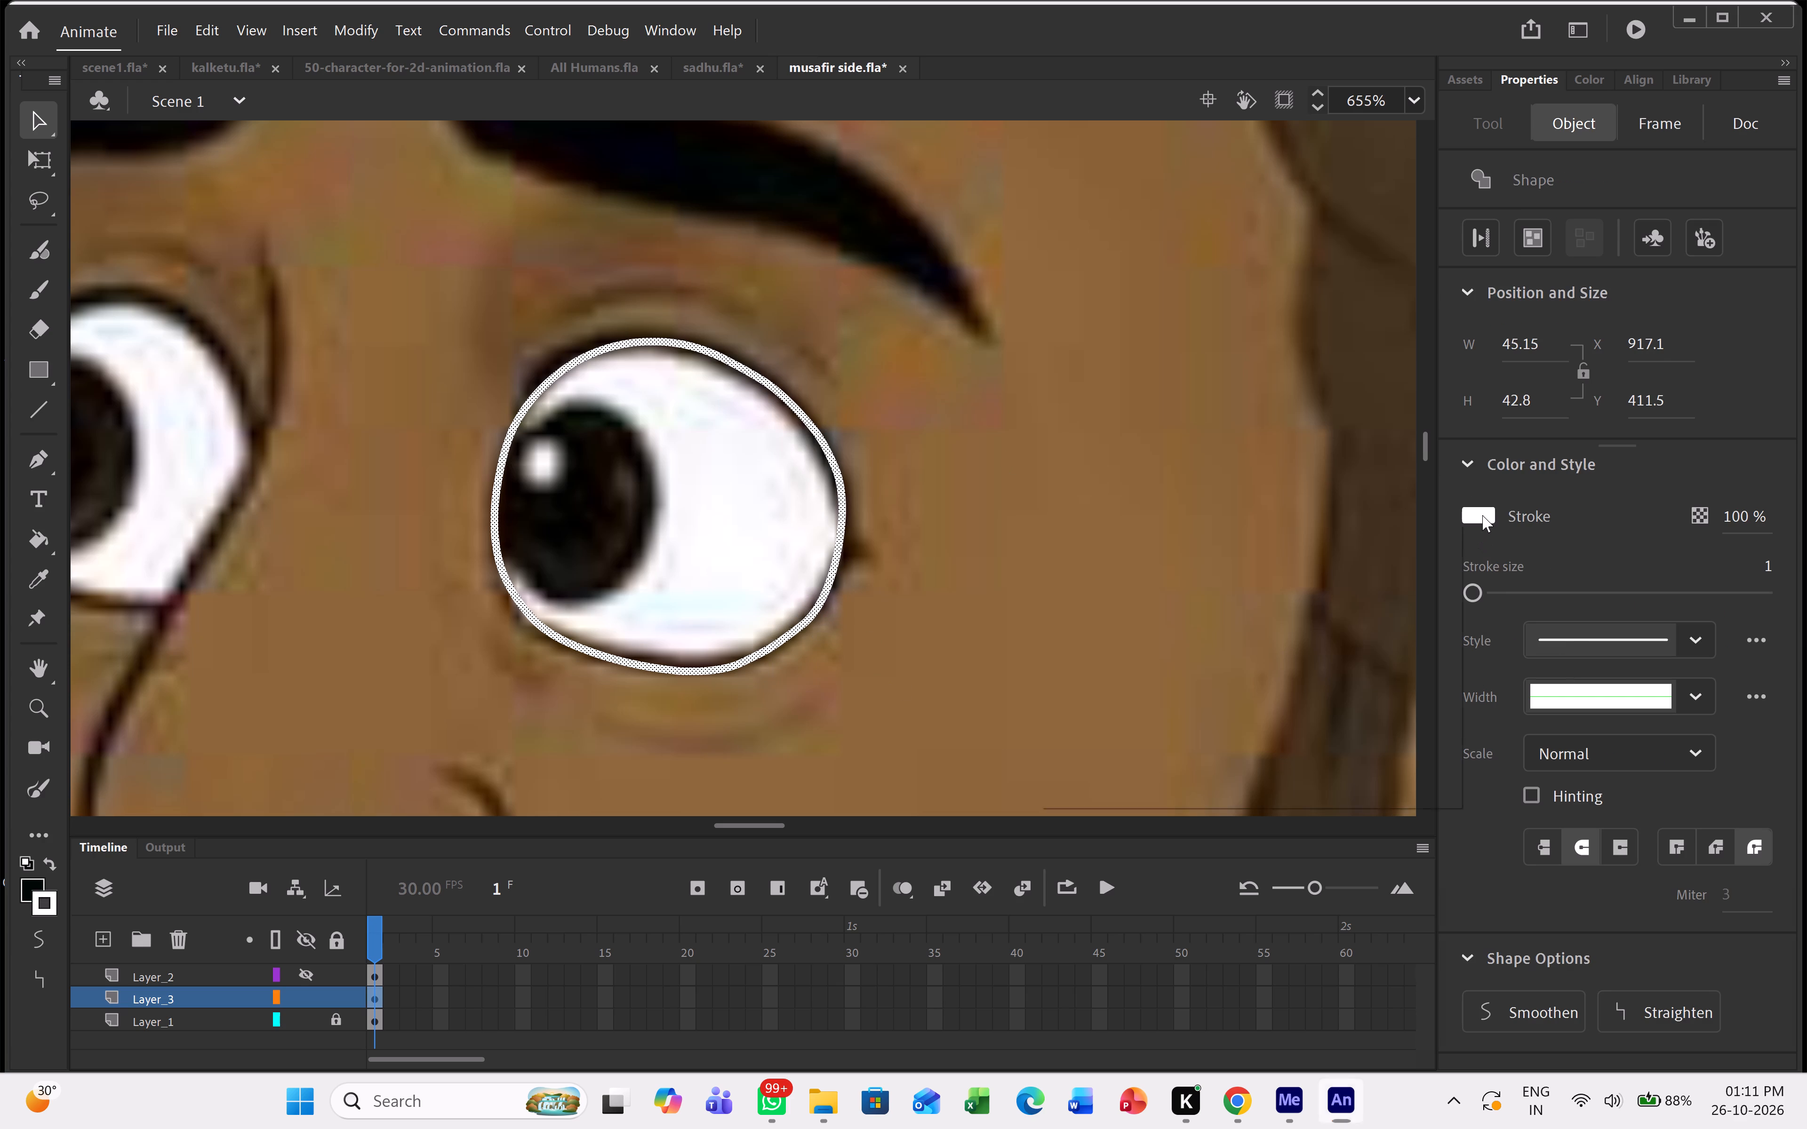
left_click(1117, 589)
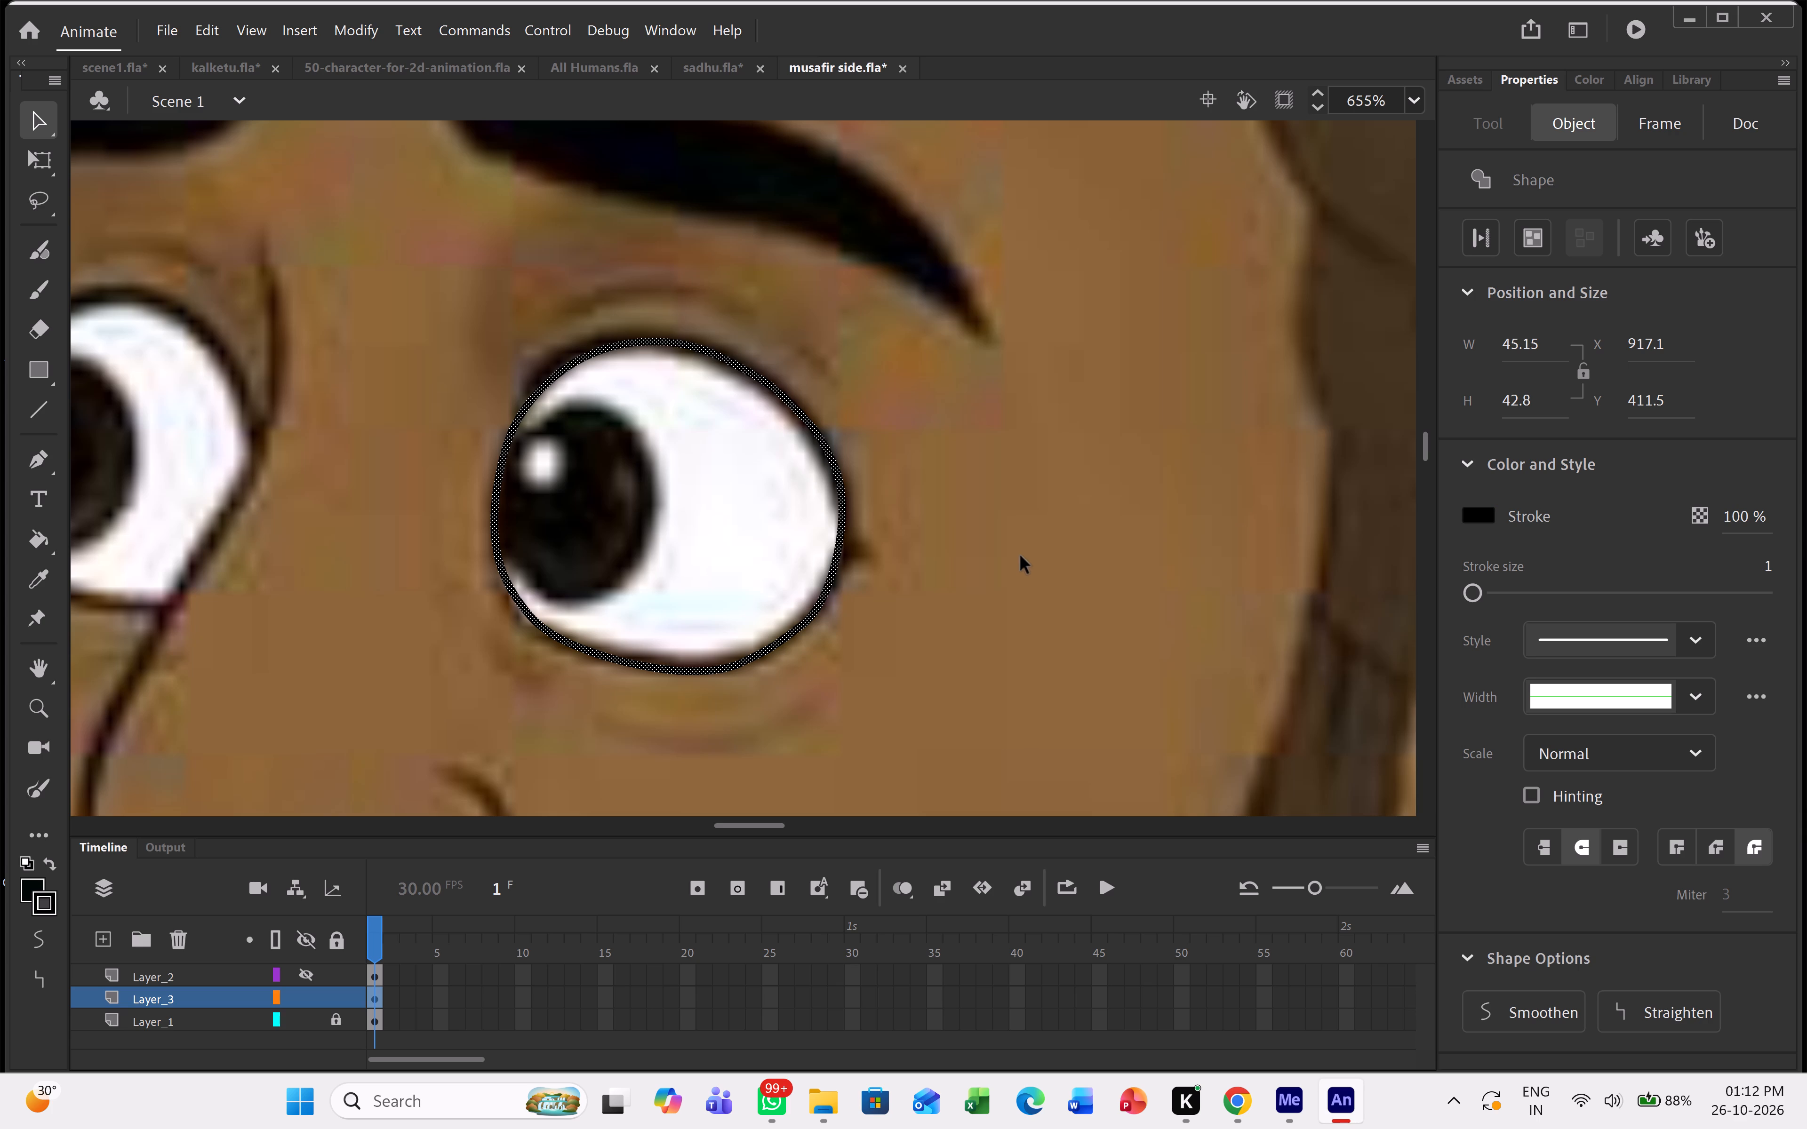
left_click(1021, 556)
Fill the traced eye with white sampled from the reference eye, and group the fill with its outline.
key("i")
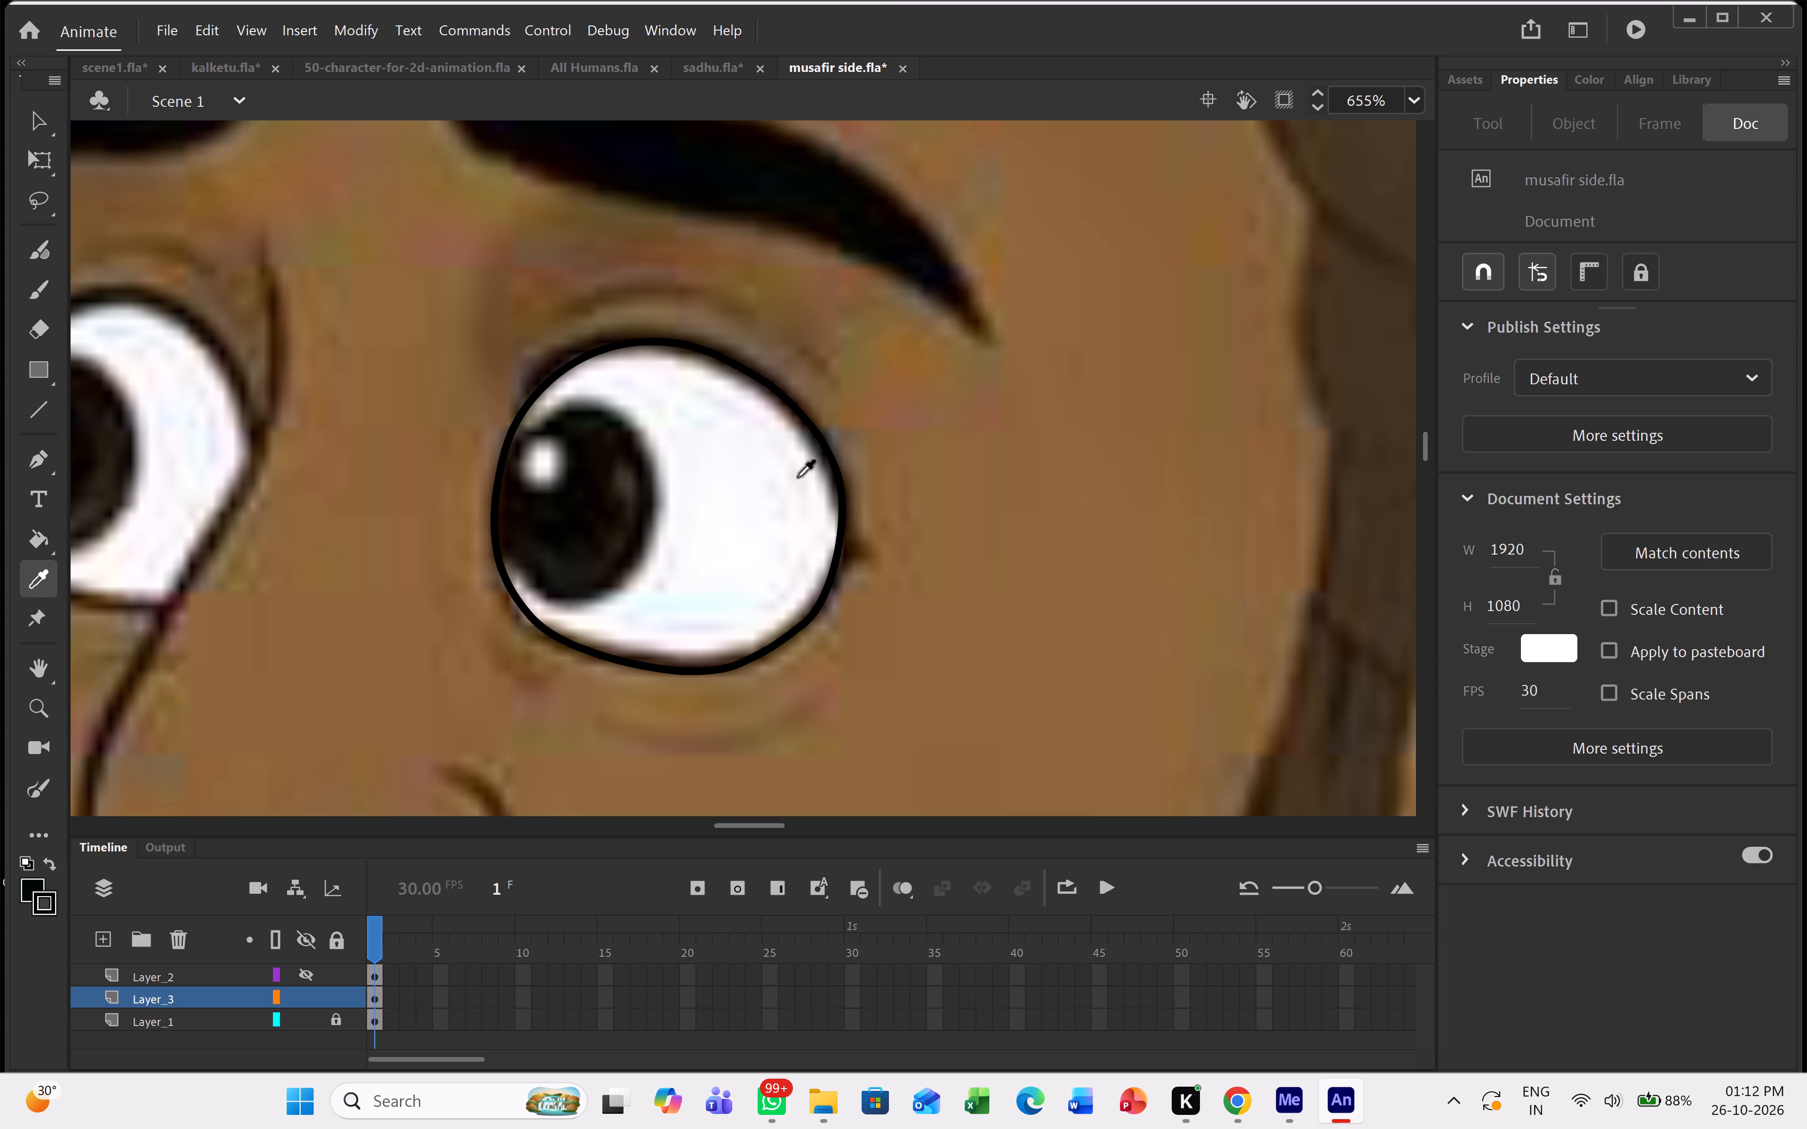
double_click(783, 482)
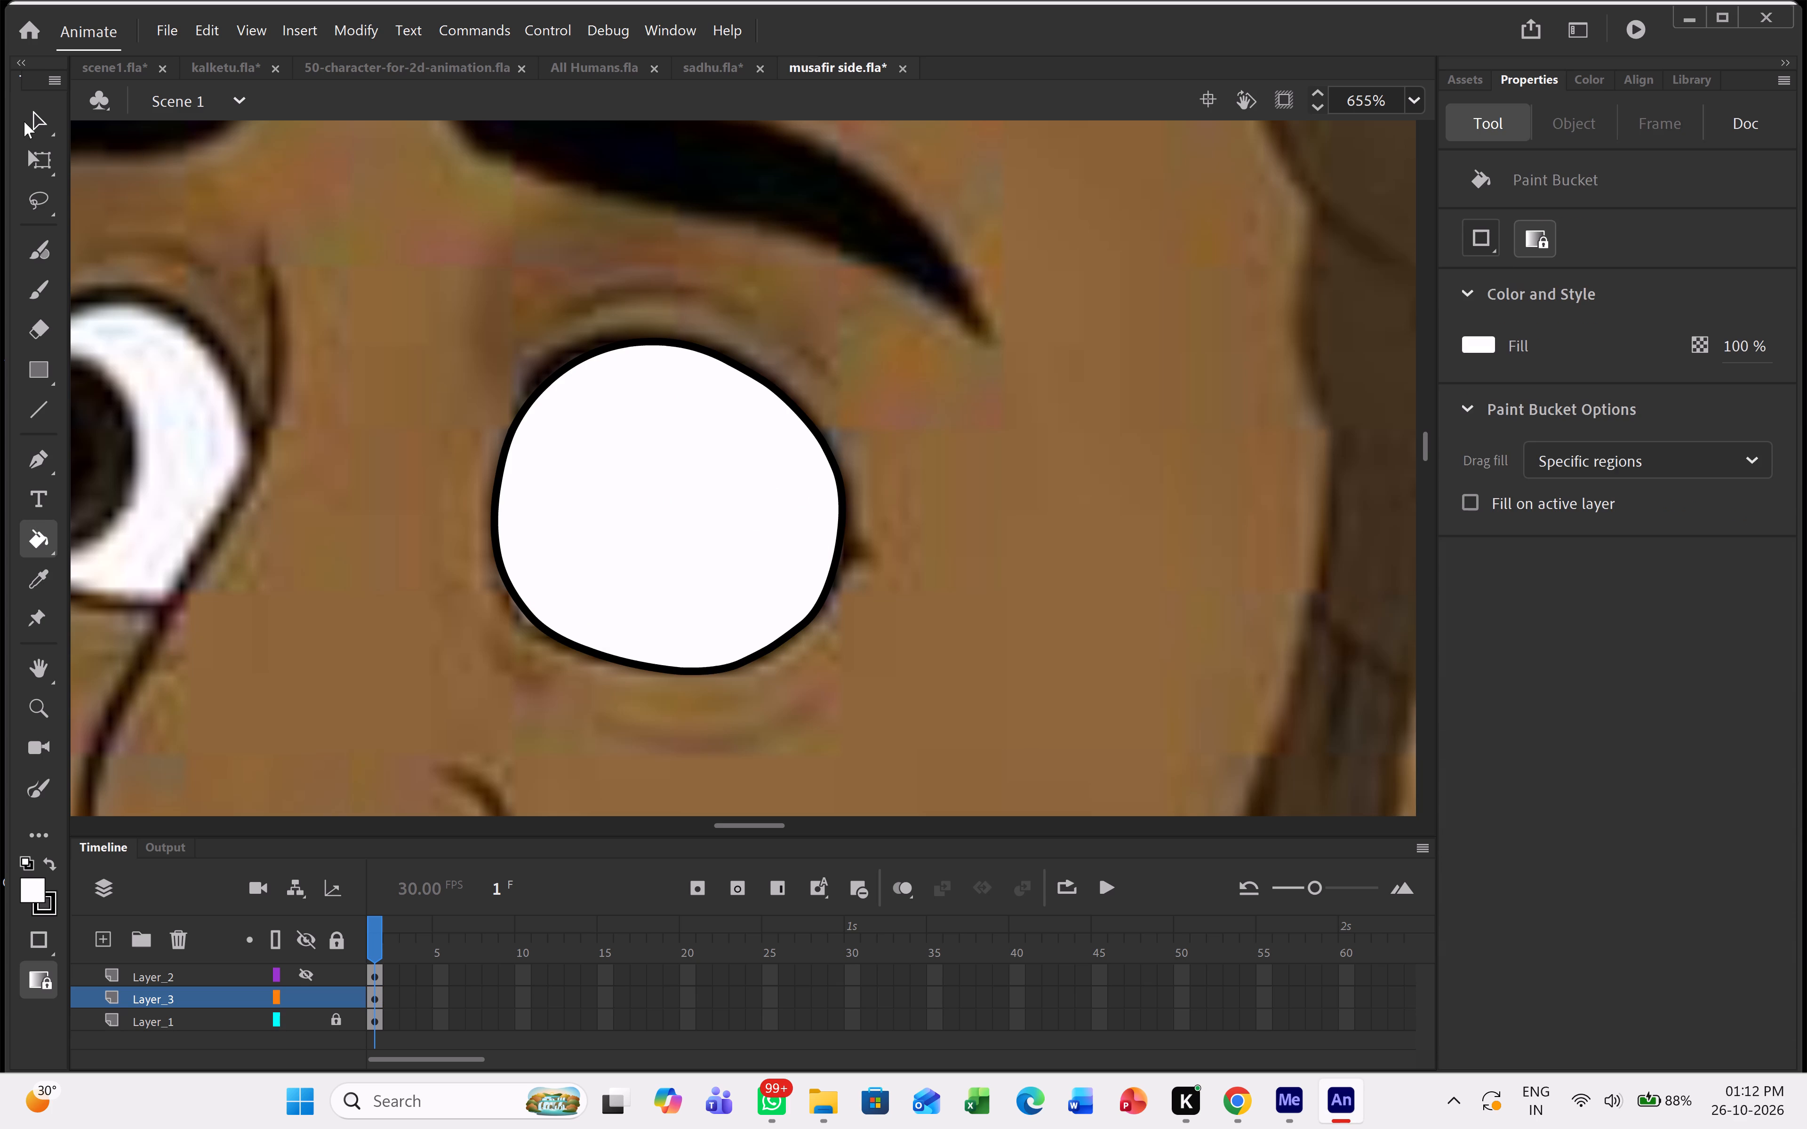
left_click(26, 121)
left_click_drag(401, 270, 890, 721)
key("ctrl+g")
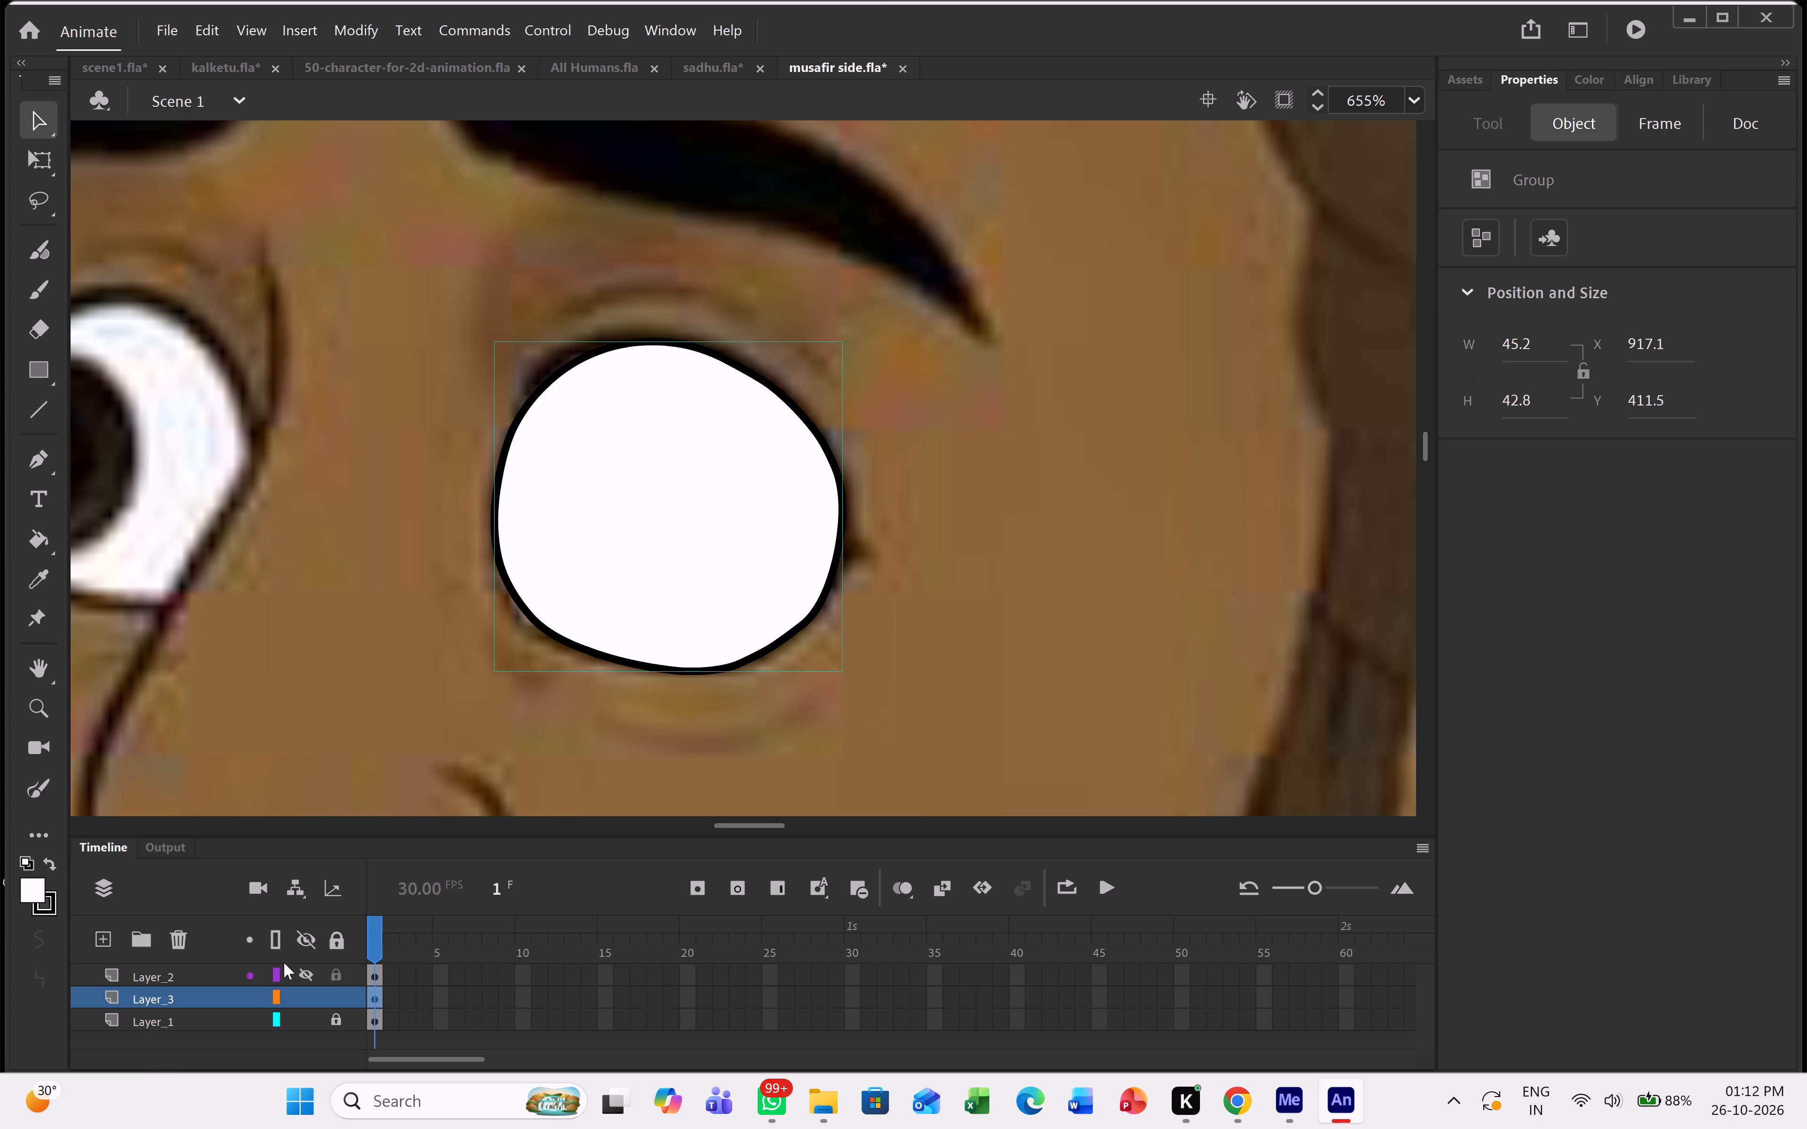
Hide Layer_3 and add a new layer directly above it for the pupil.
left_click(309, 996)
left_click(104, 935)
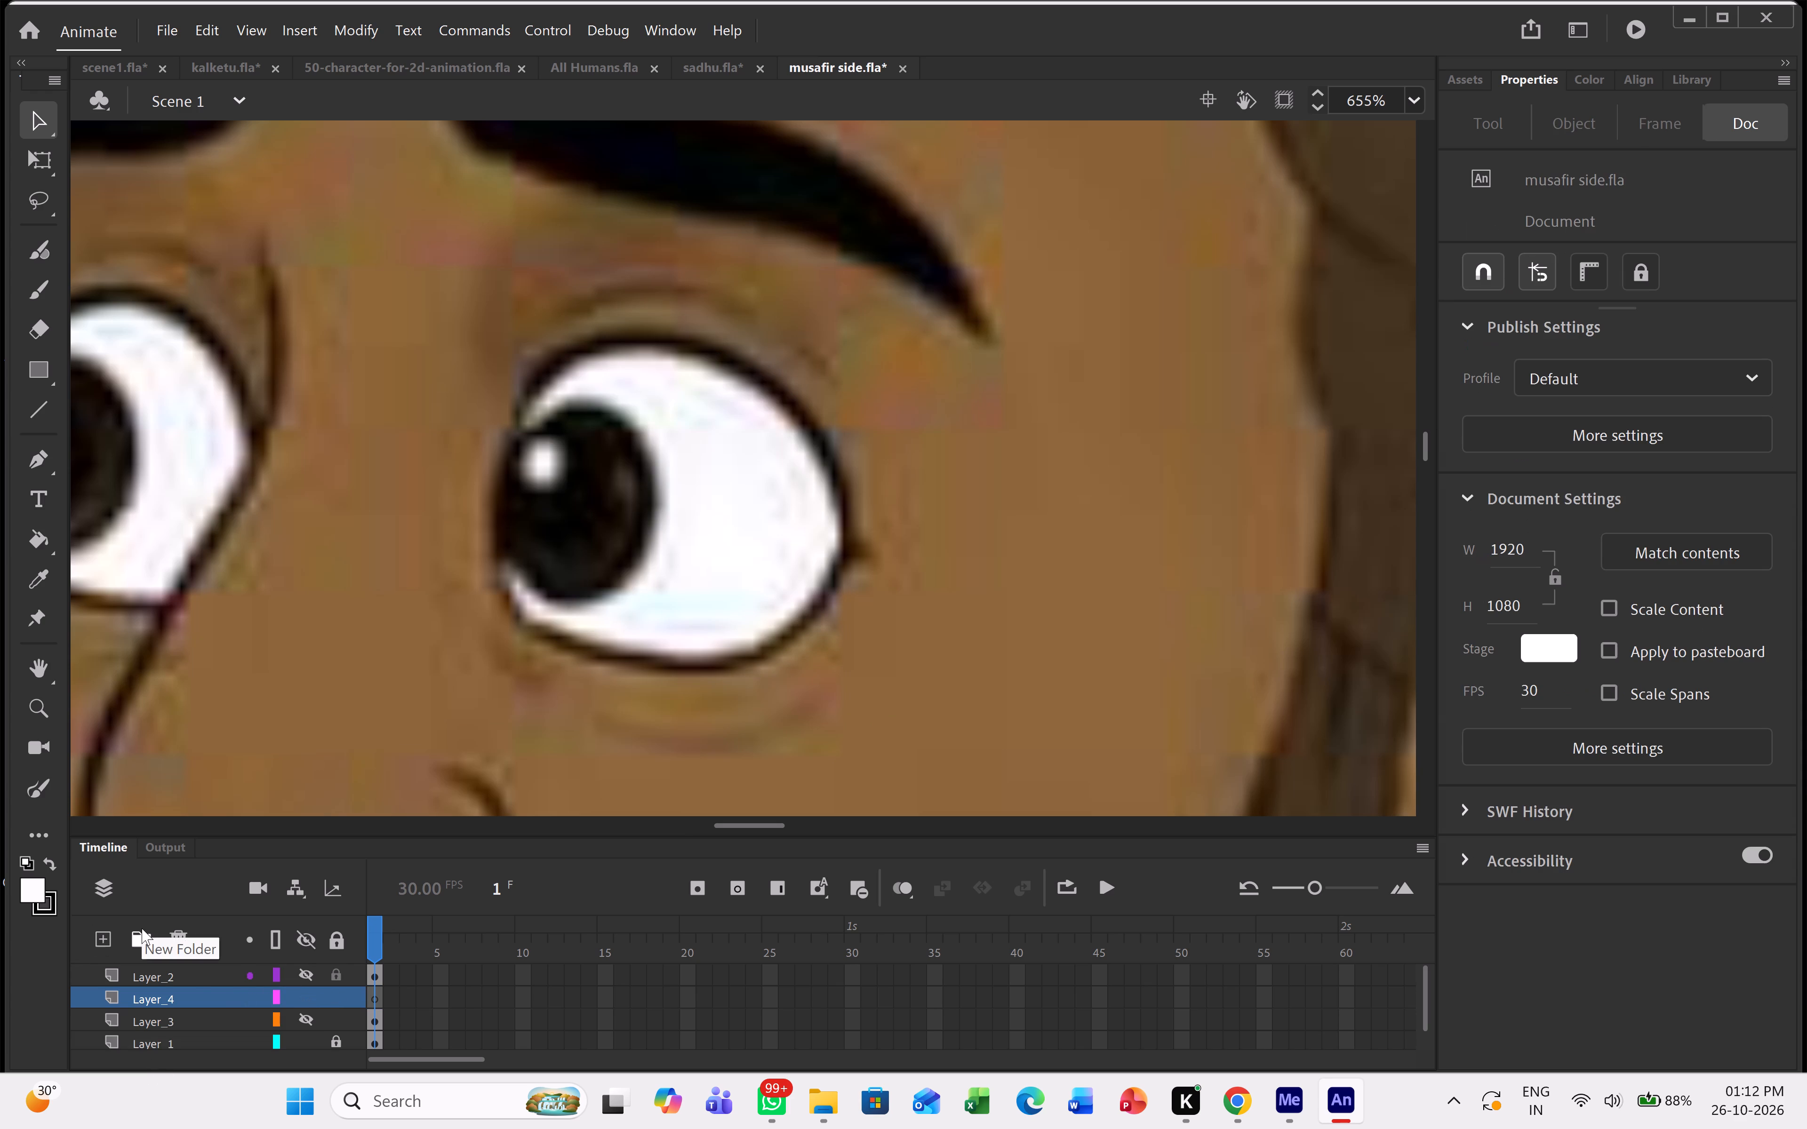
Switch to sadhu.fla and, inside Symbol 75, unlock Layer_7, Layer_6, Layer_9, Layer_10 and Layer_8, and hide Layer_8.
left_click(733, 77)
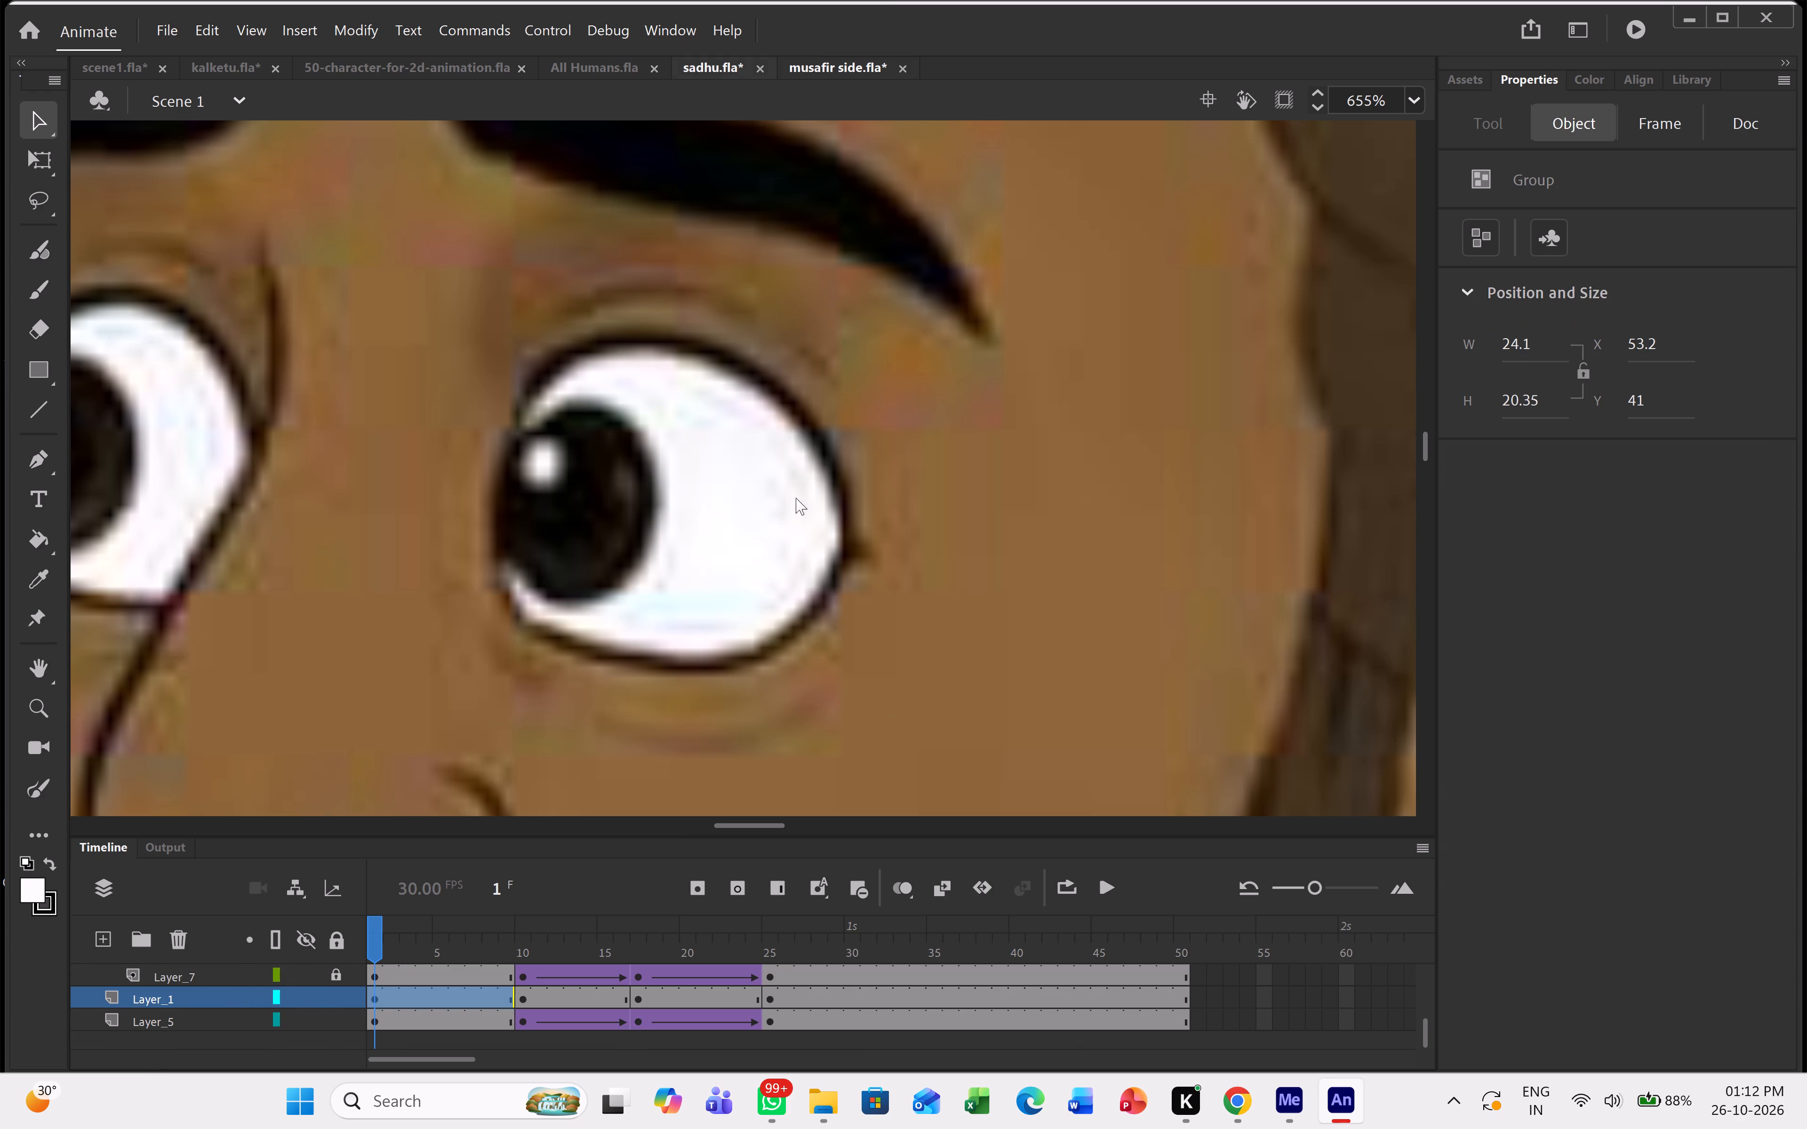
double_click(528, 493)
scroll(528, 493, "up", 5, "ctrl")
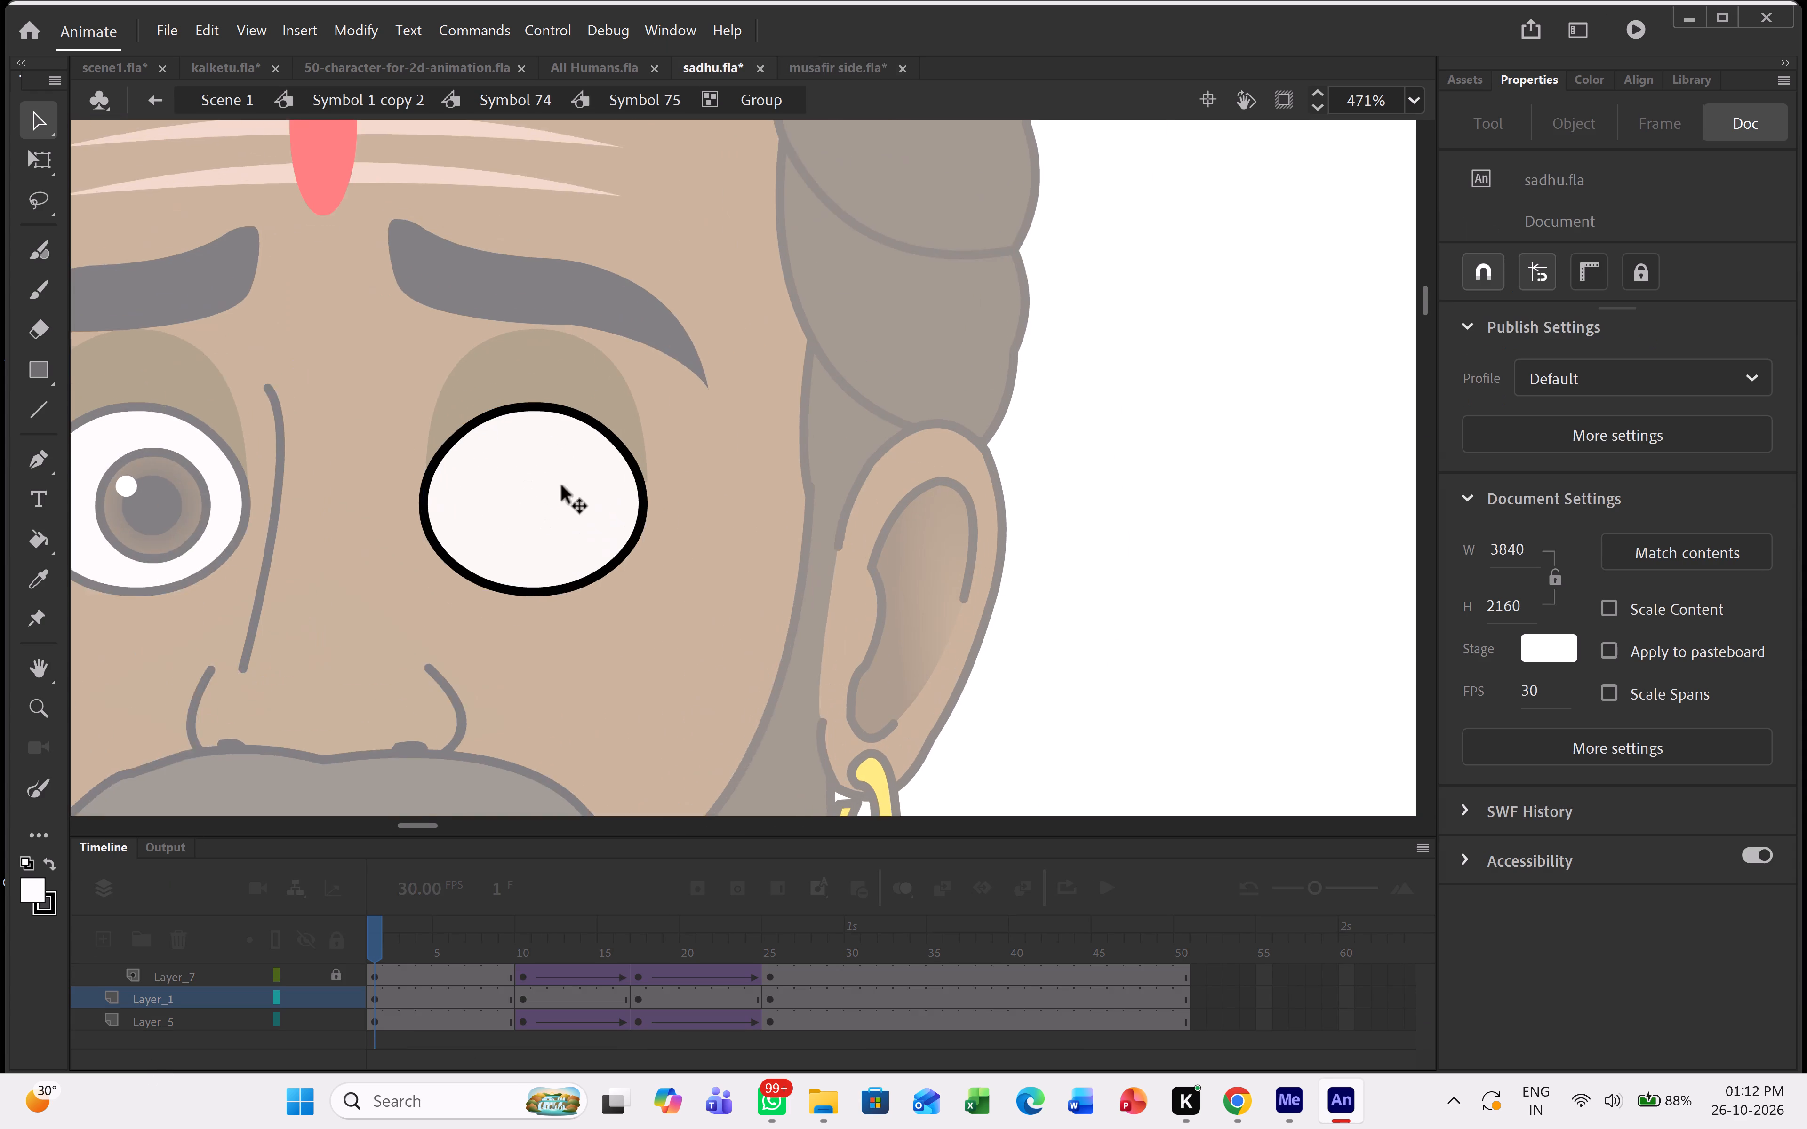
double_click(769, 428)
scroll(434, 993, "down", 1)
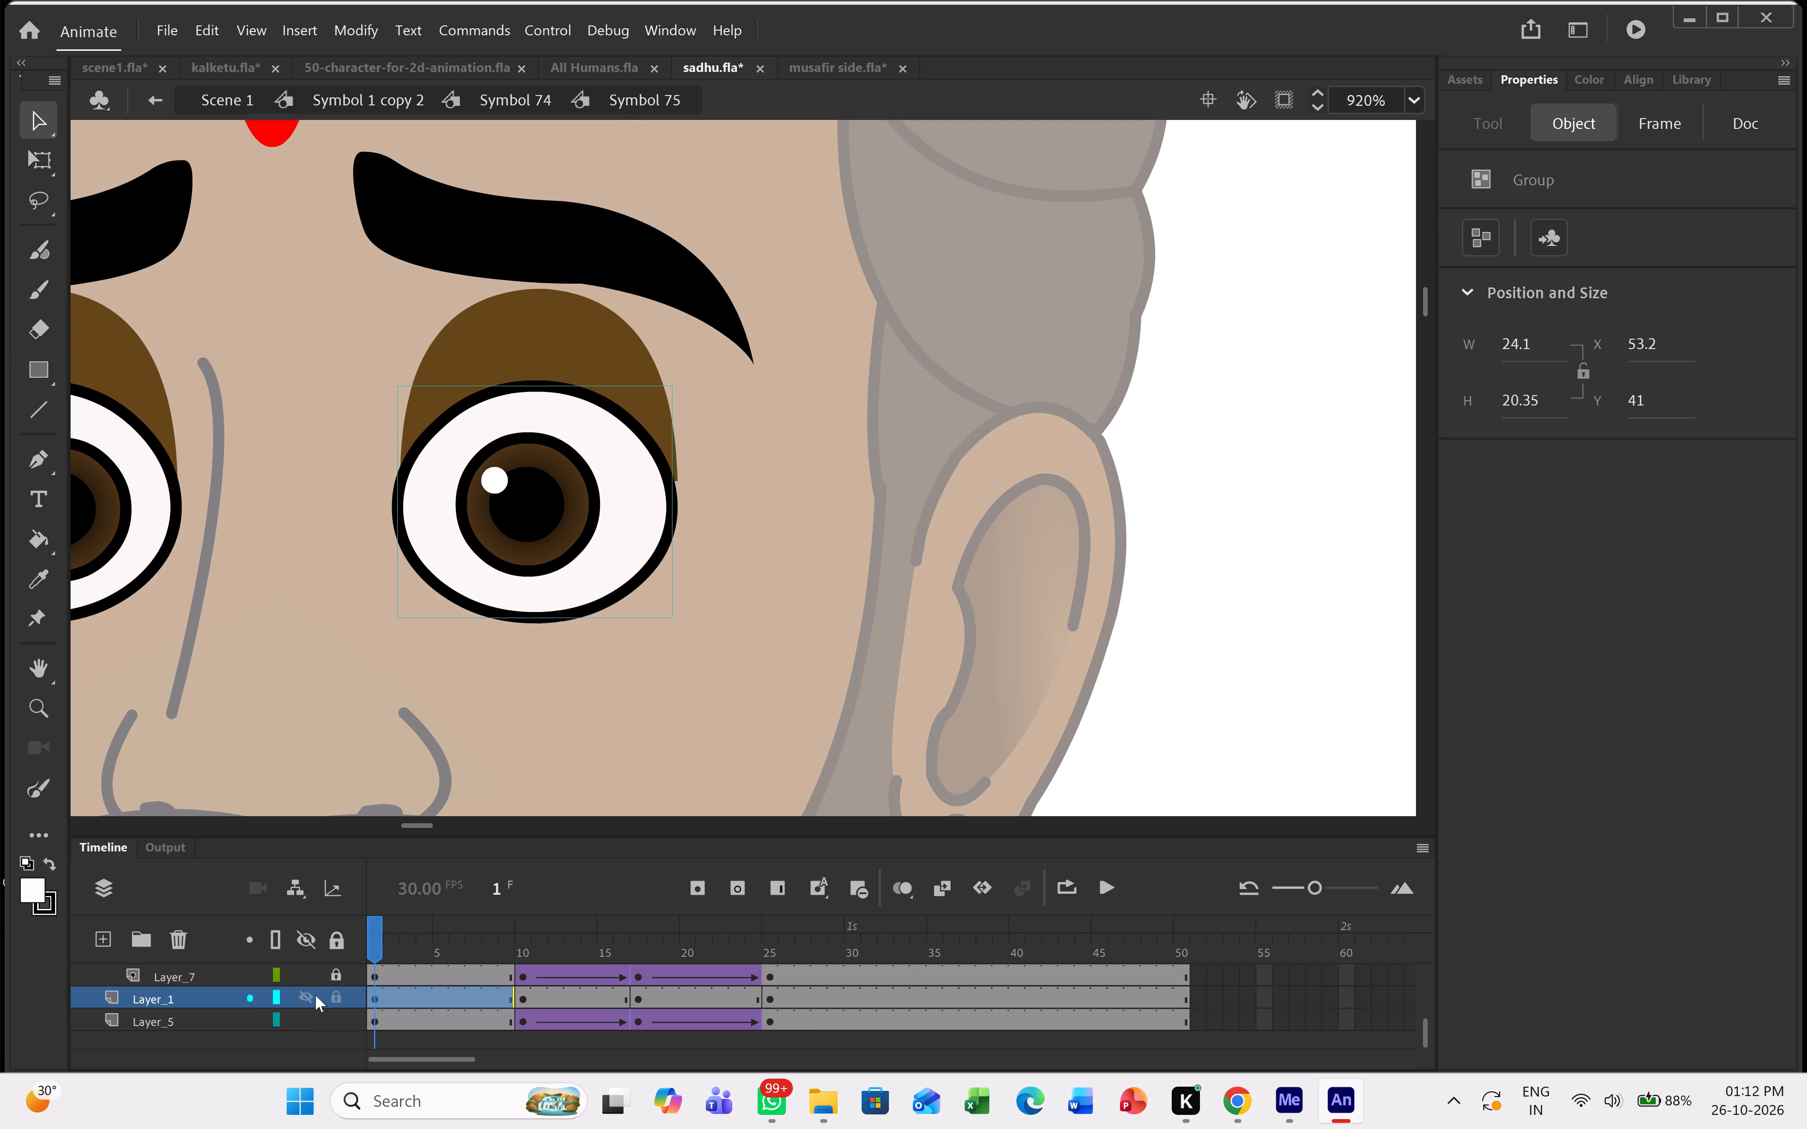
scroll(315, 995, "up", 1)
left_click(330, 993)
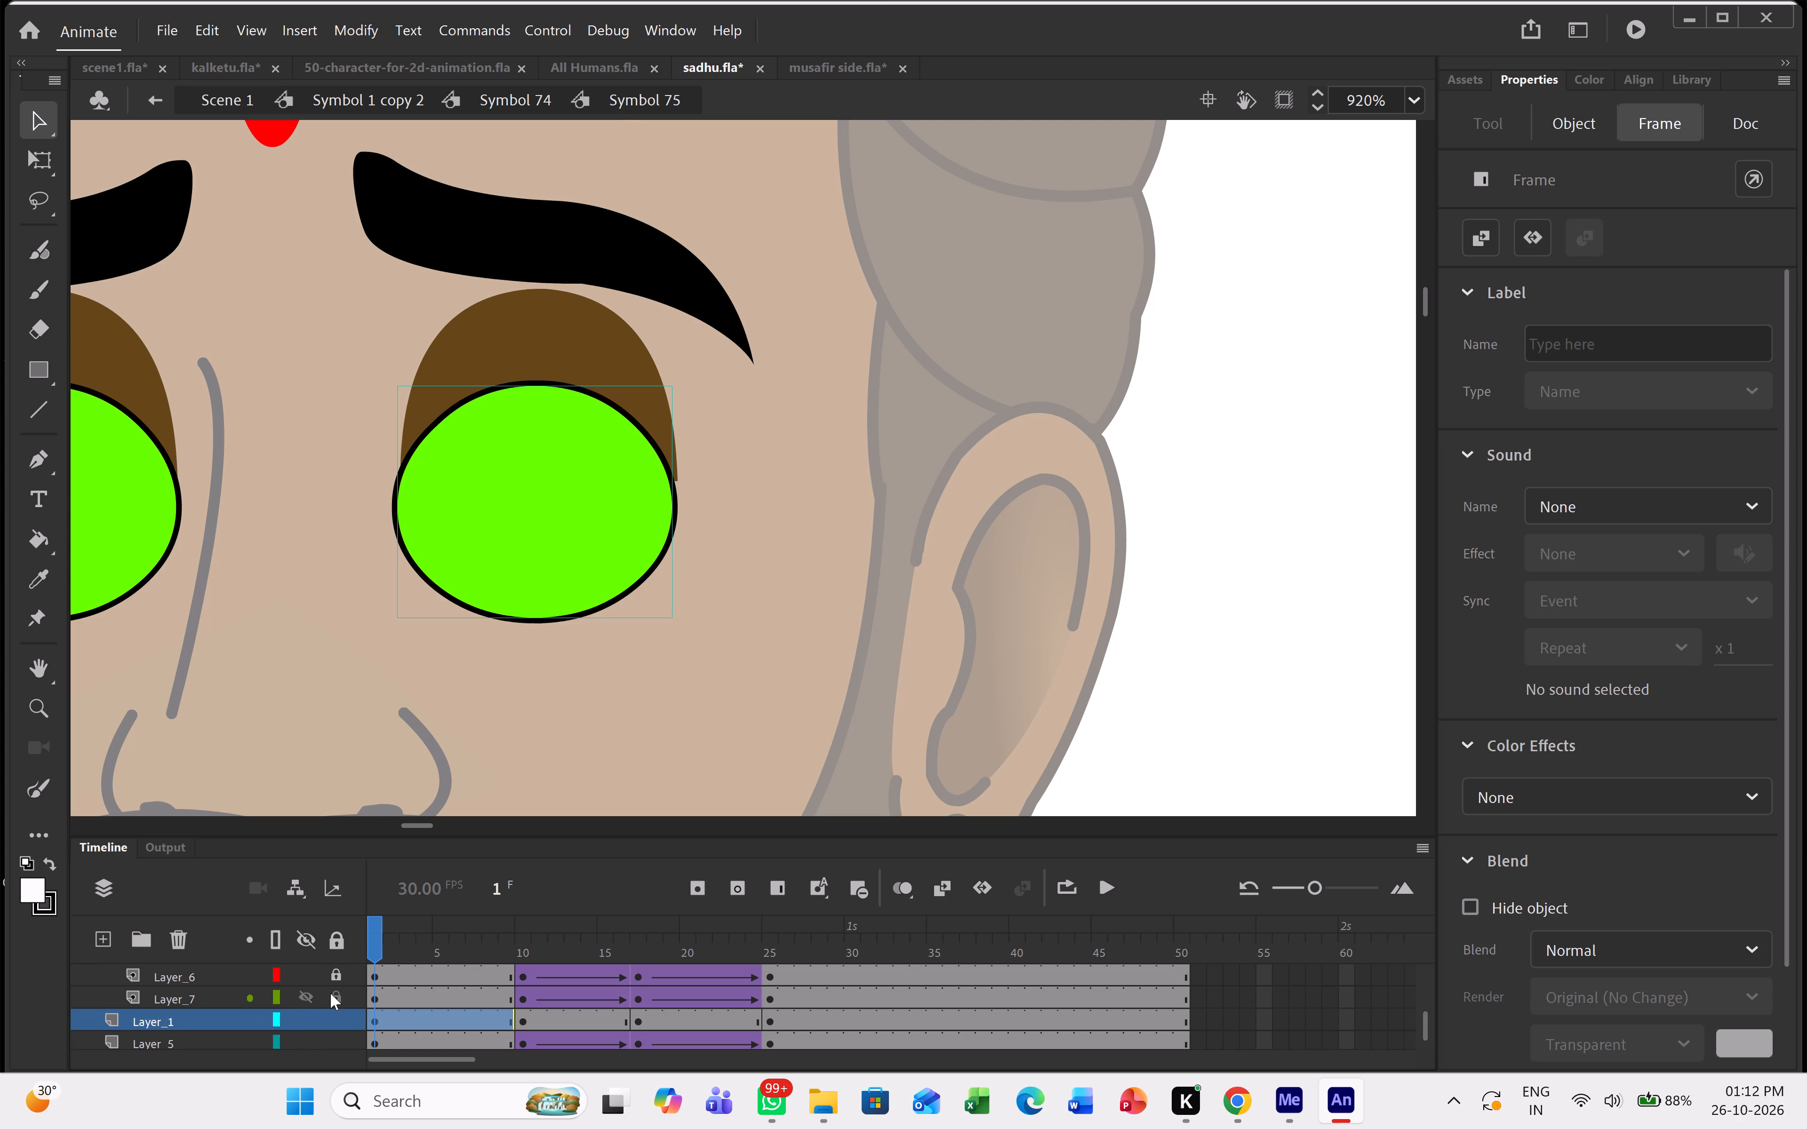
left_click(335, 974)
right_click(335, 974)
scroll(336, 974, "up", 1)
left_click(336, 976)
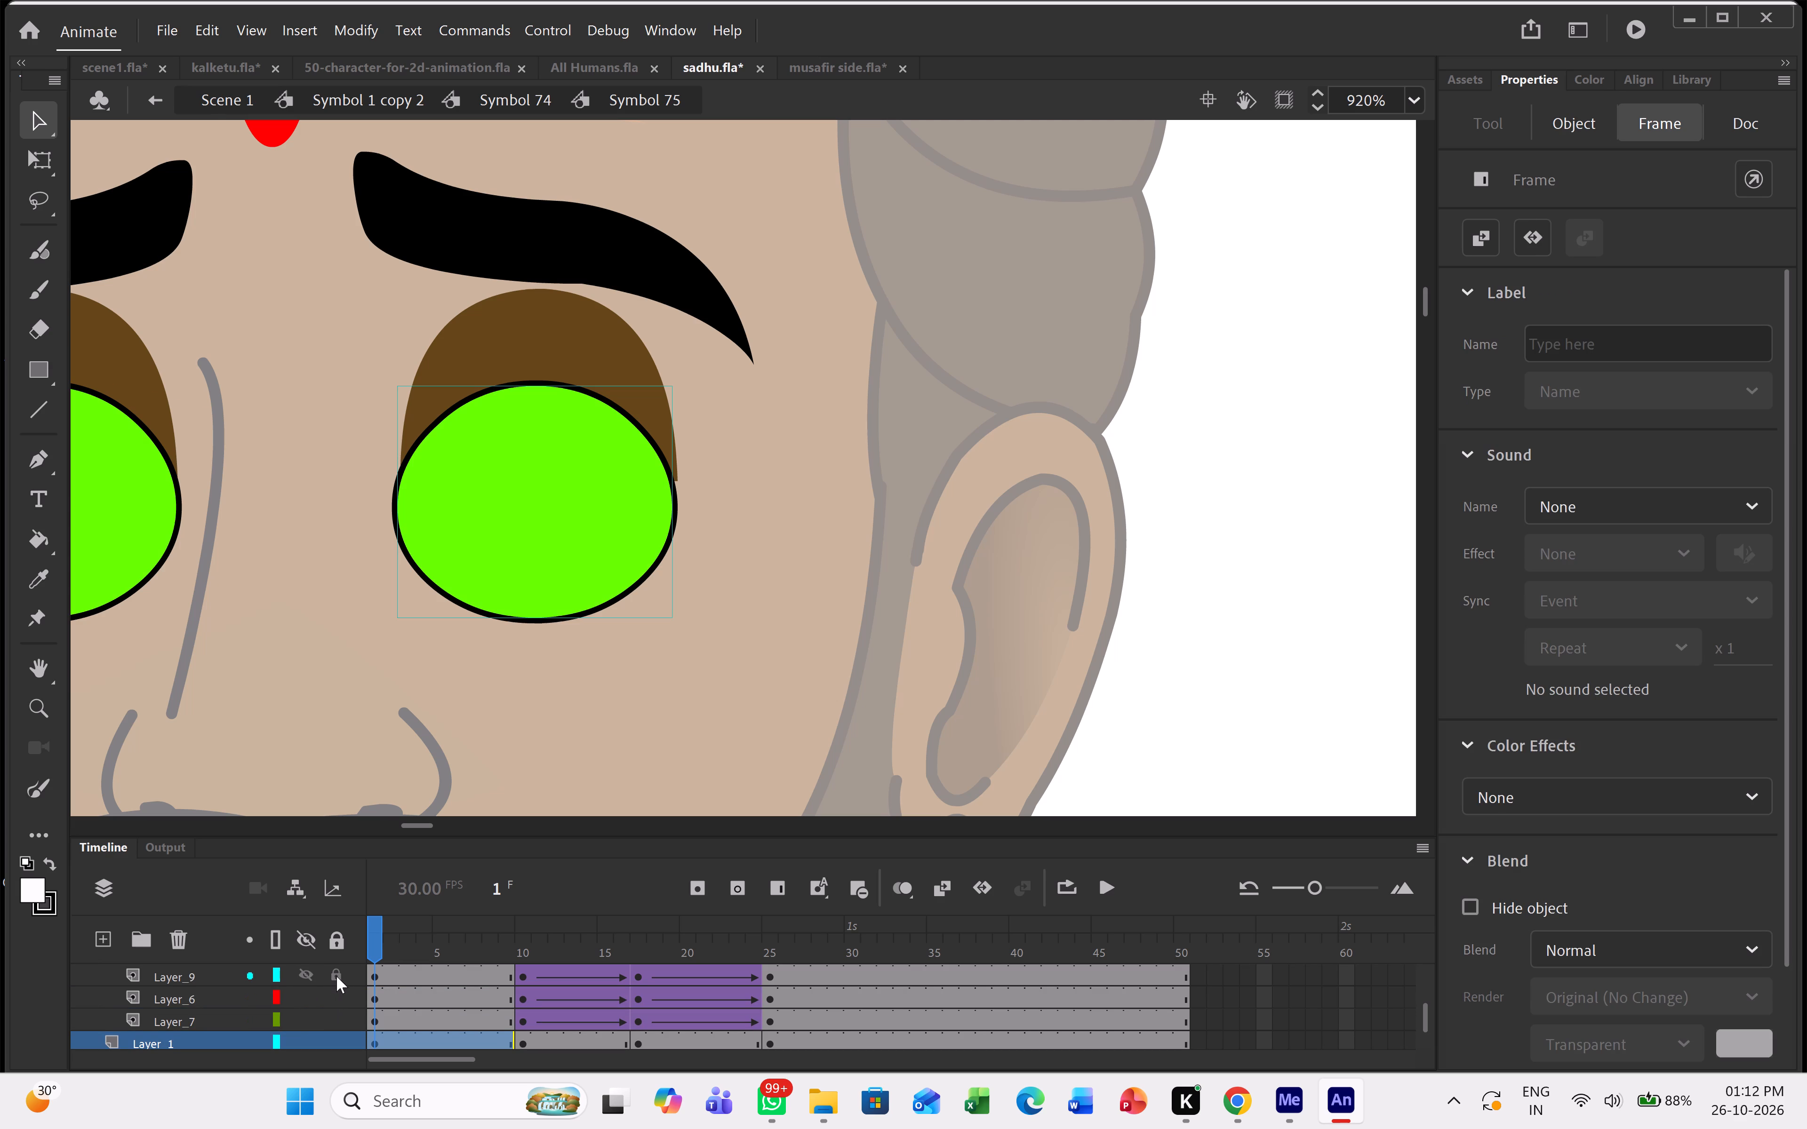
scroll(336, 976, "up", 1)
left_click(339, 978)
scroll(339, 978, "up", 2)
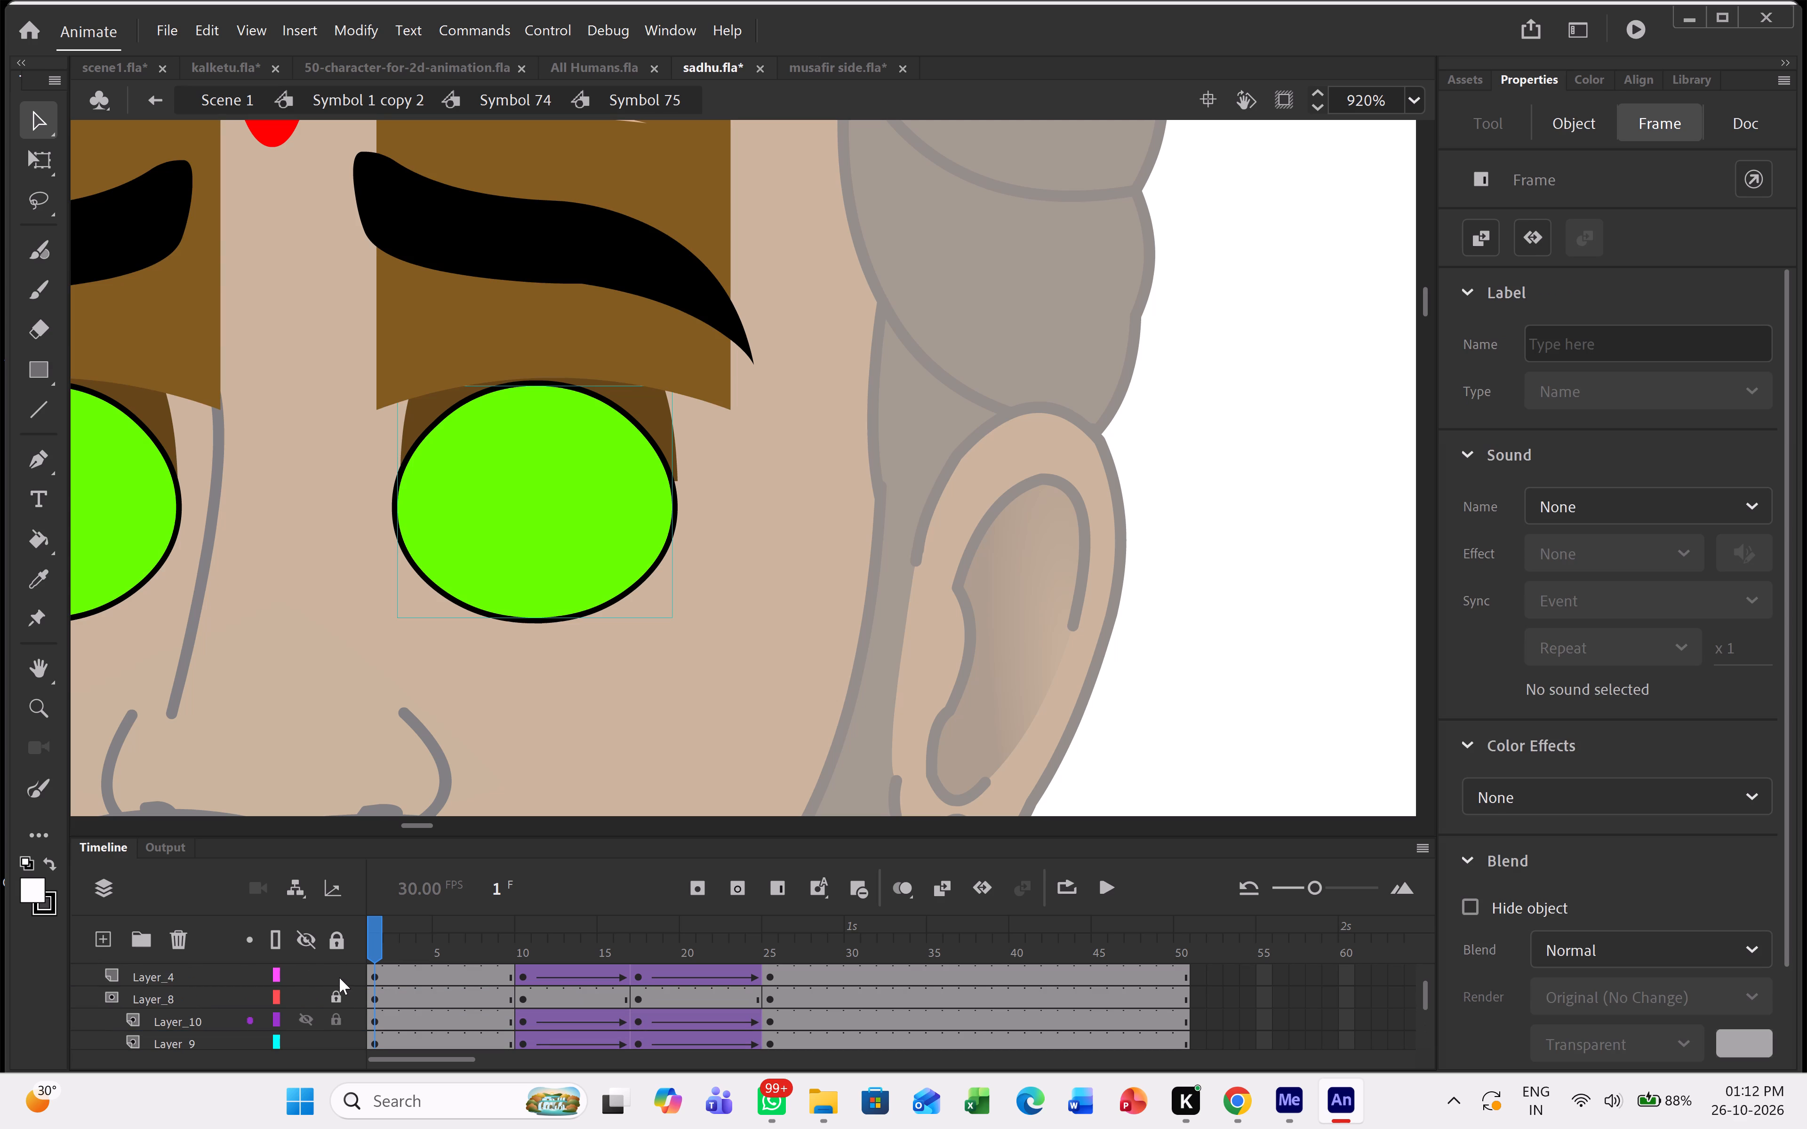
left_click(339, 994)
left_click(307, 990)
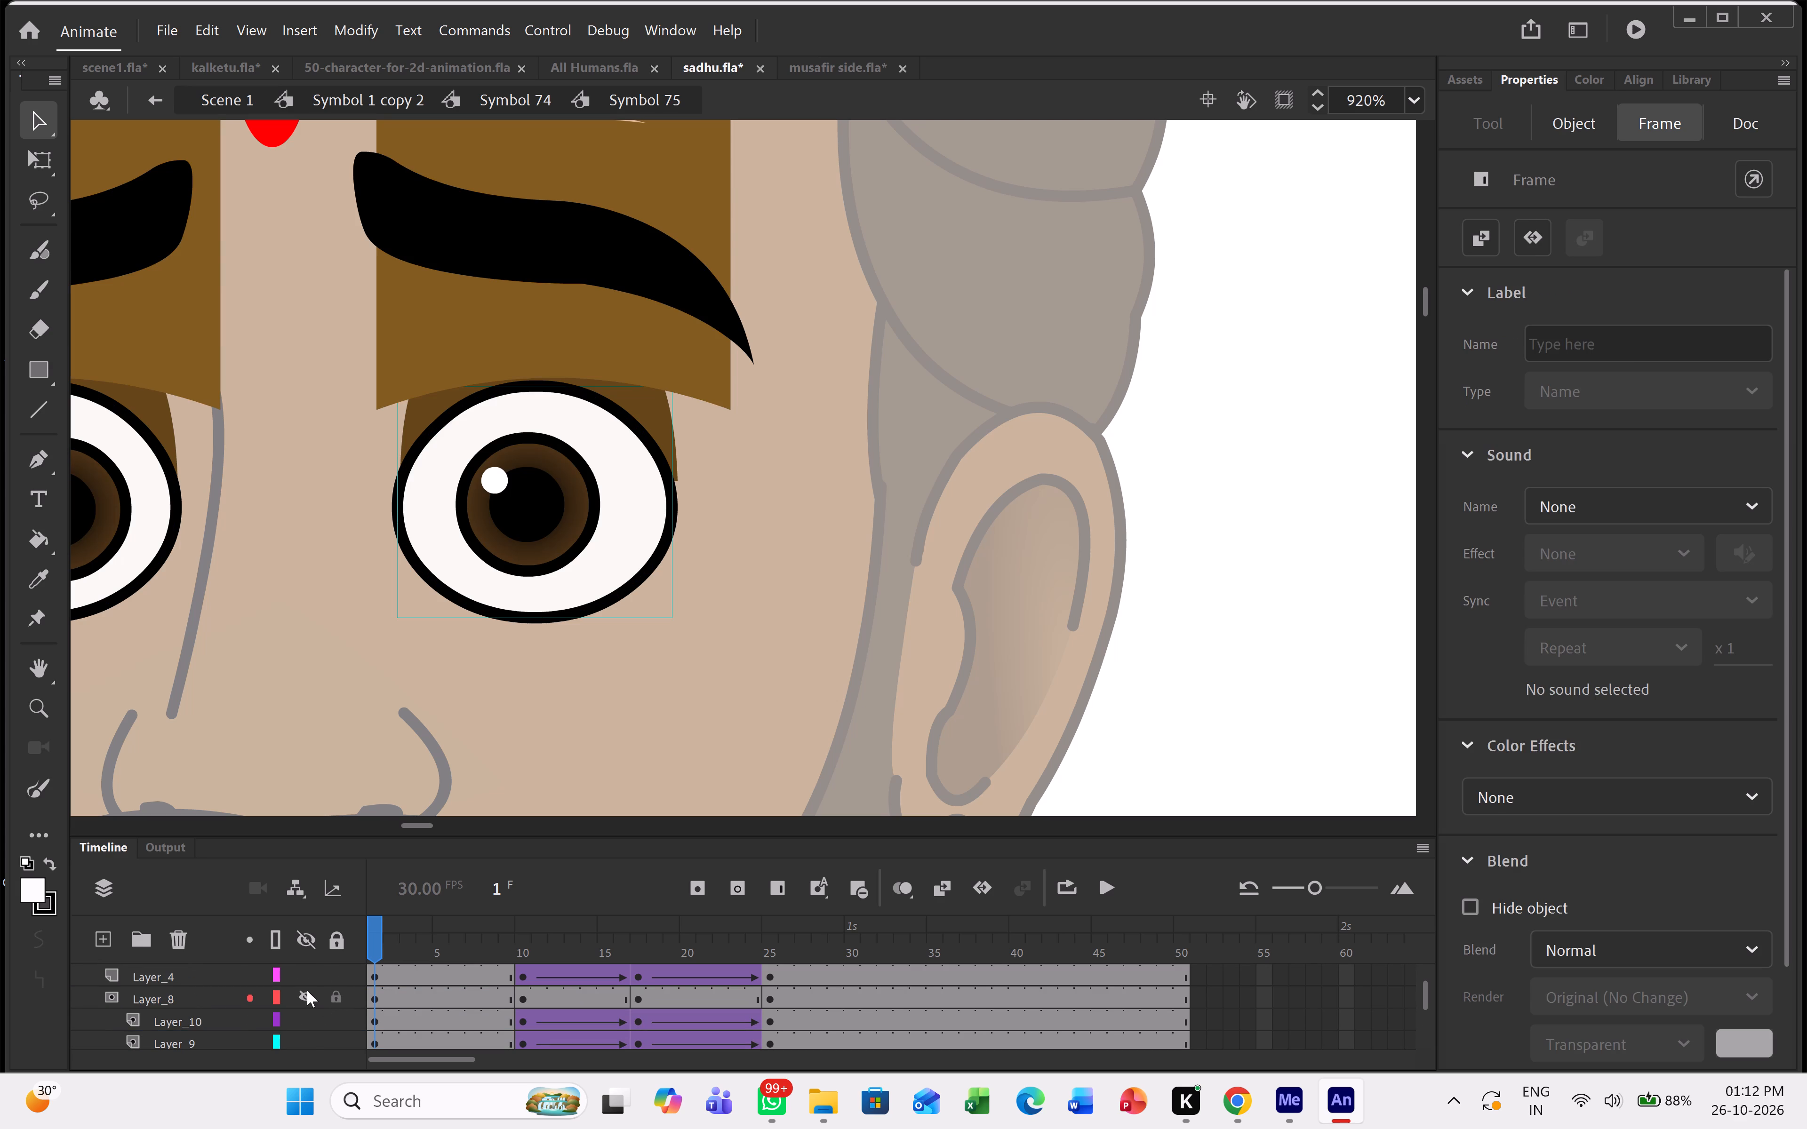
Copy the pupil instance, Symbol 80, from the eye beside the visible ear.
left_click(554, 504)
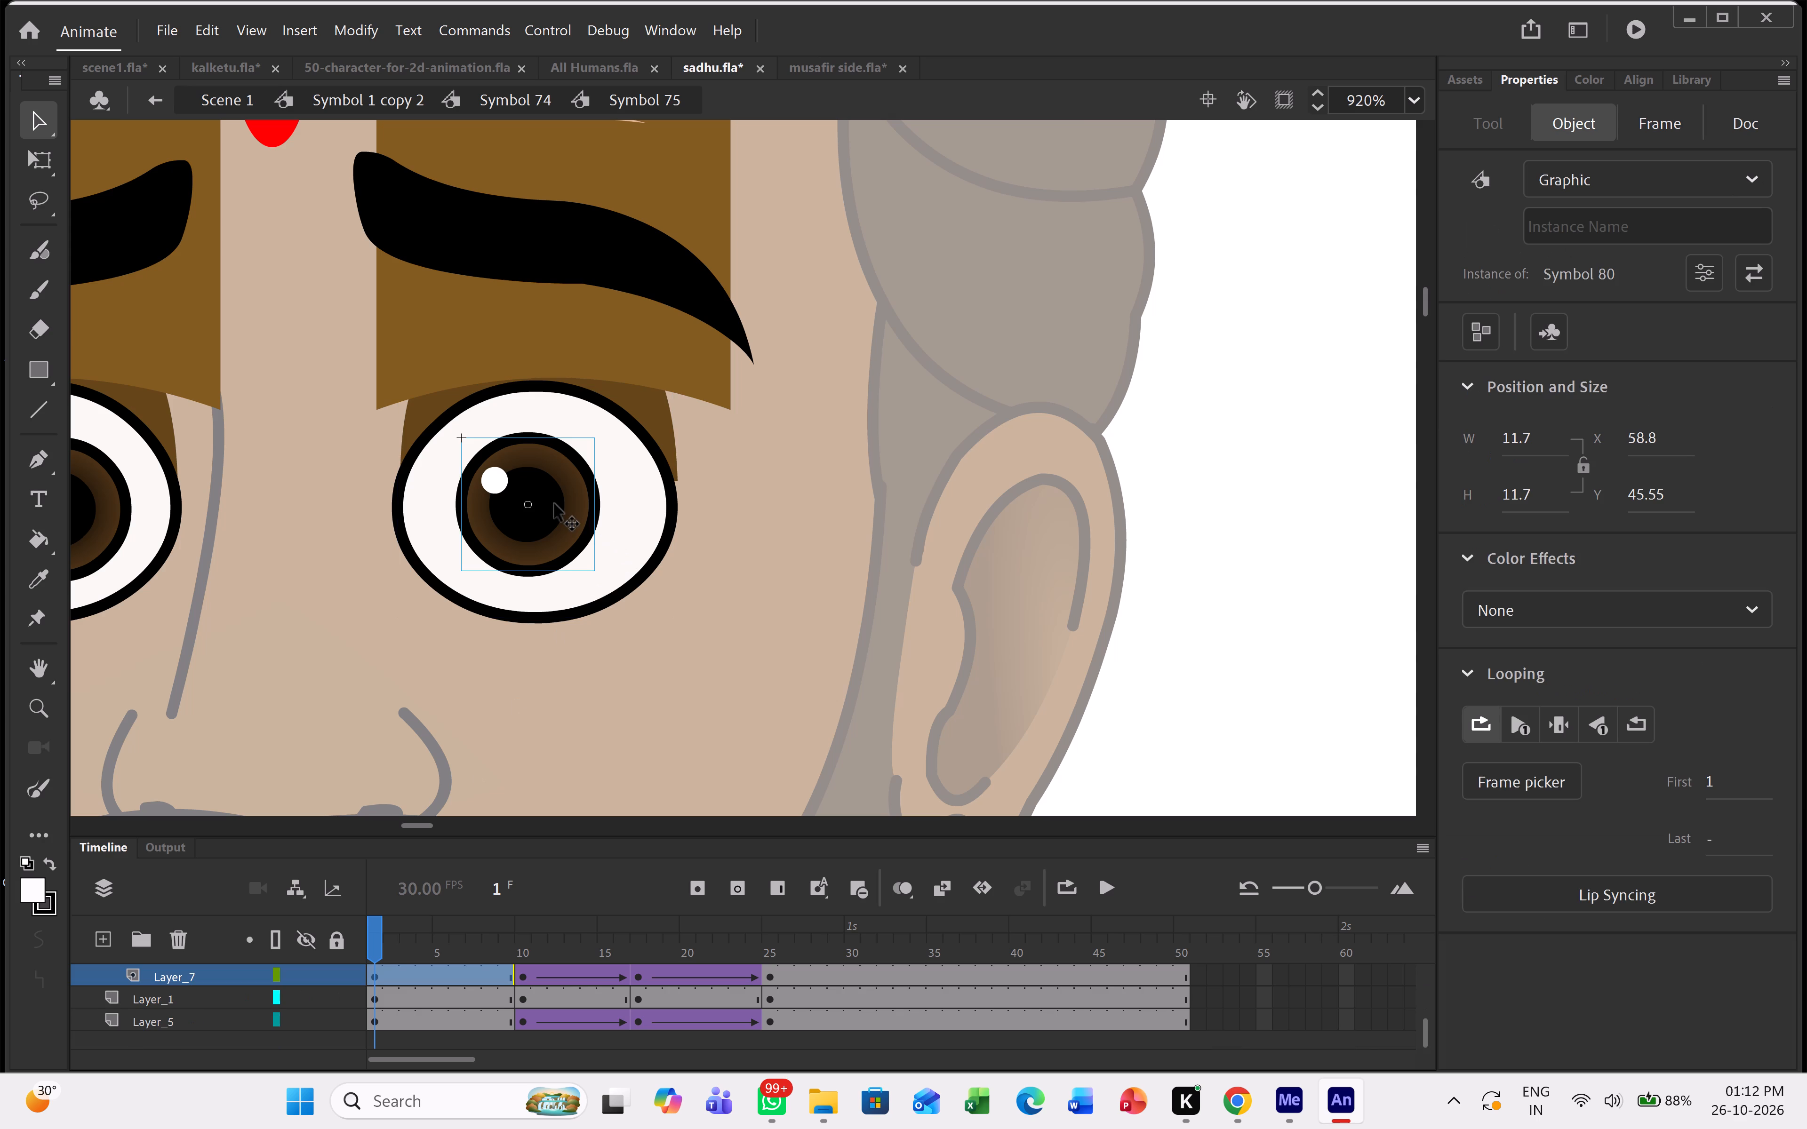
key("ctrl+c")
key("ctrl+c")
key("ctrl+c")
Relock Layer_7, Layer_6, Layer_9, Layer_10 and Layer_8 inside Symbol 75, and show Layer_8 again.
scroll(331, 1021, "up", 1)
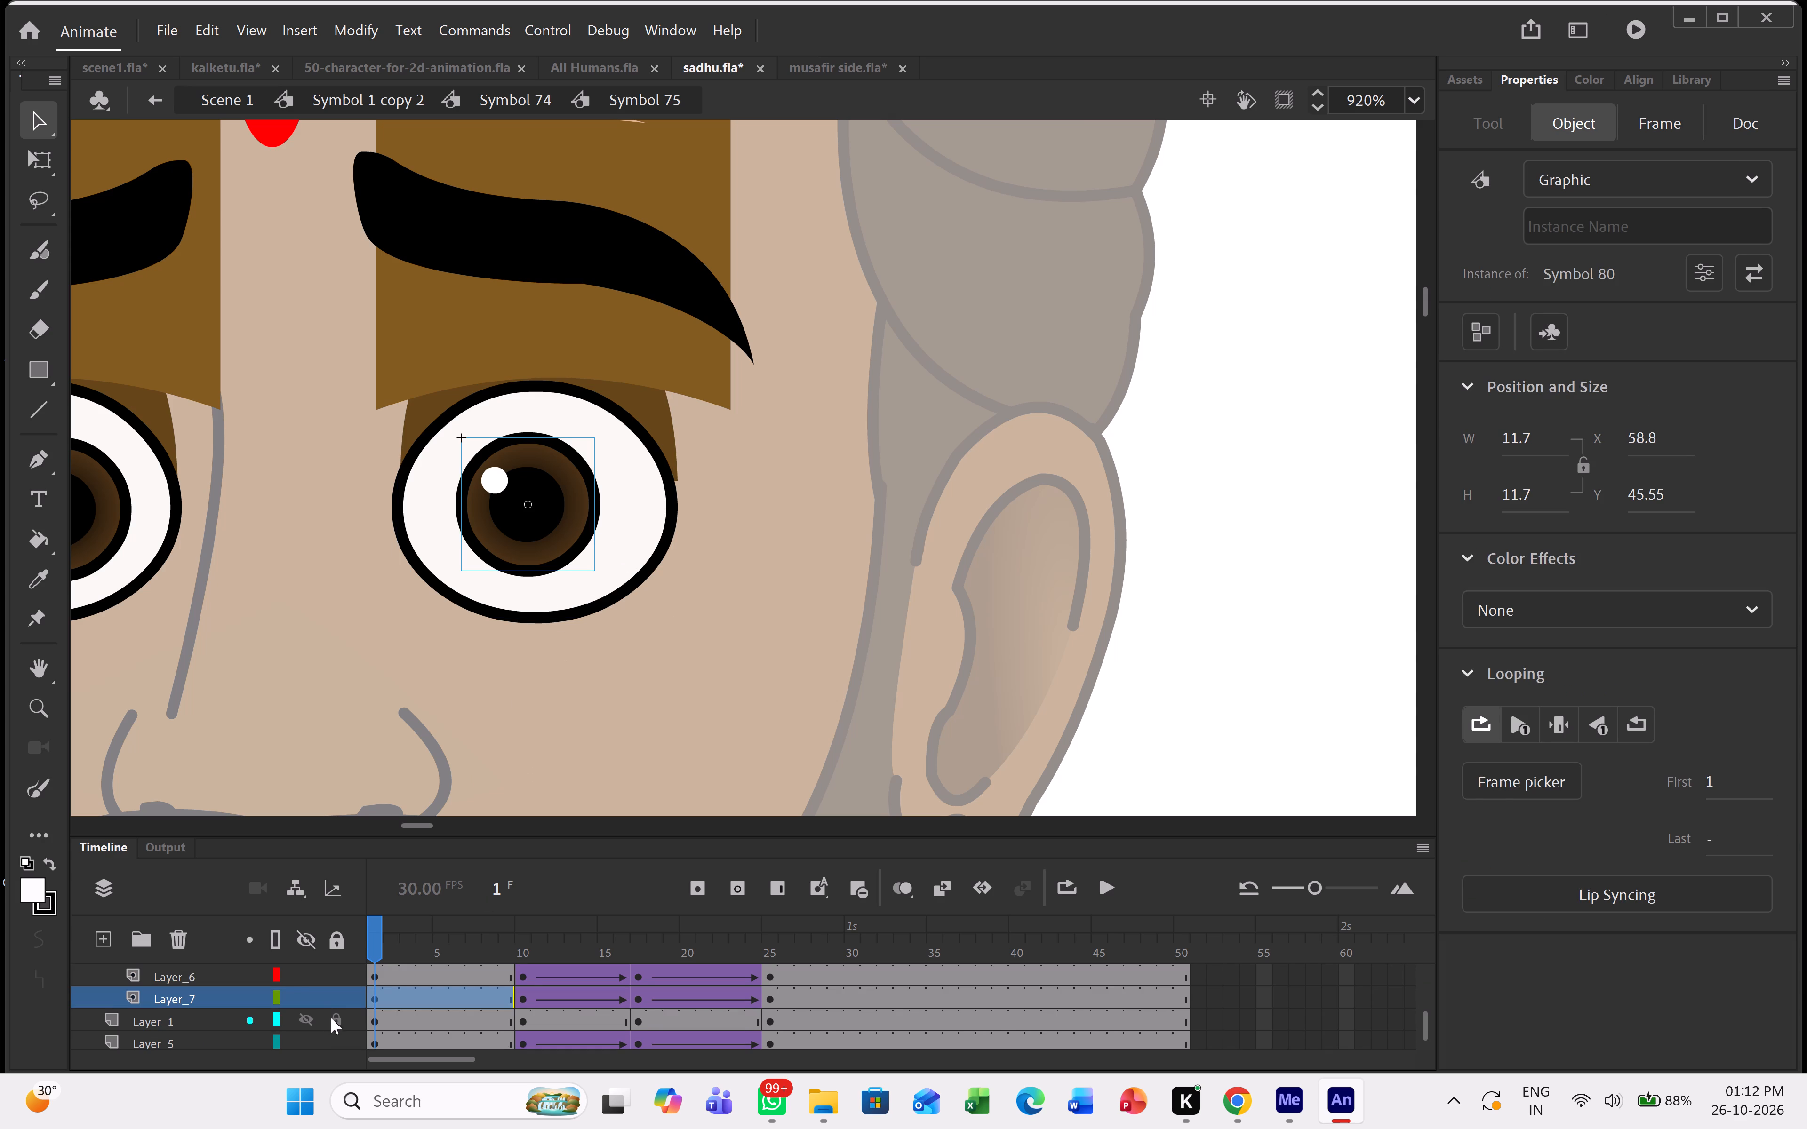
left_click(337, 1002)
double_click(338, 976)
scroll(338, 976, "up", 1)
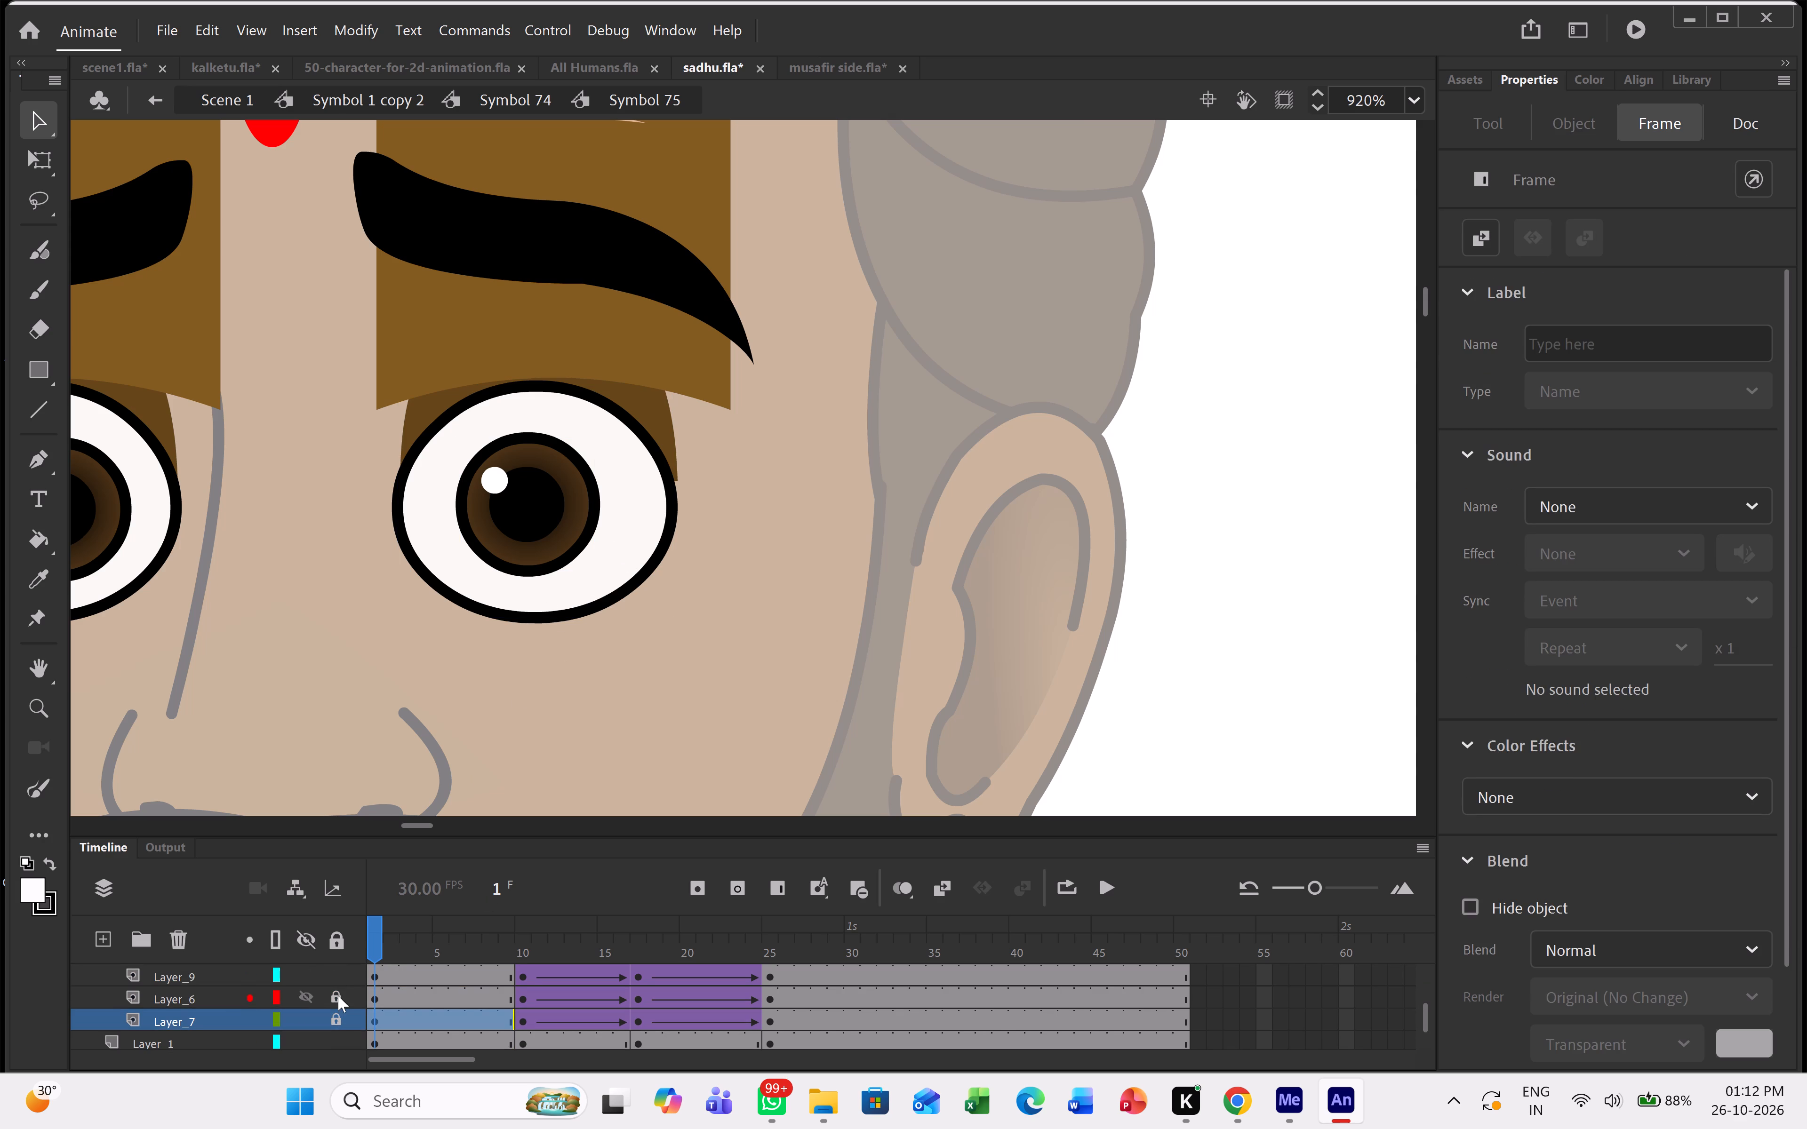
left_click(338, 979)
scroll(338, 978, "up", 3)
left_click(338, 1018)
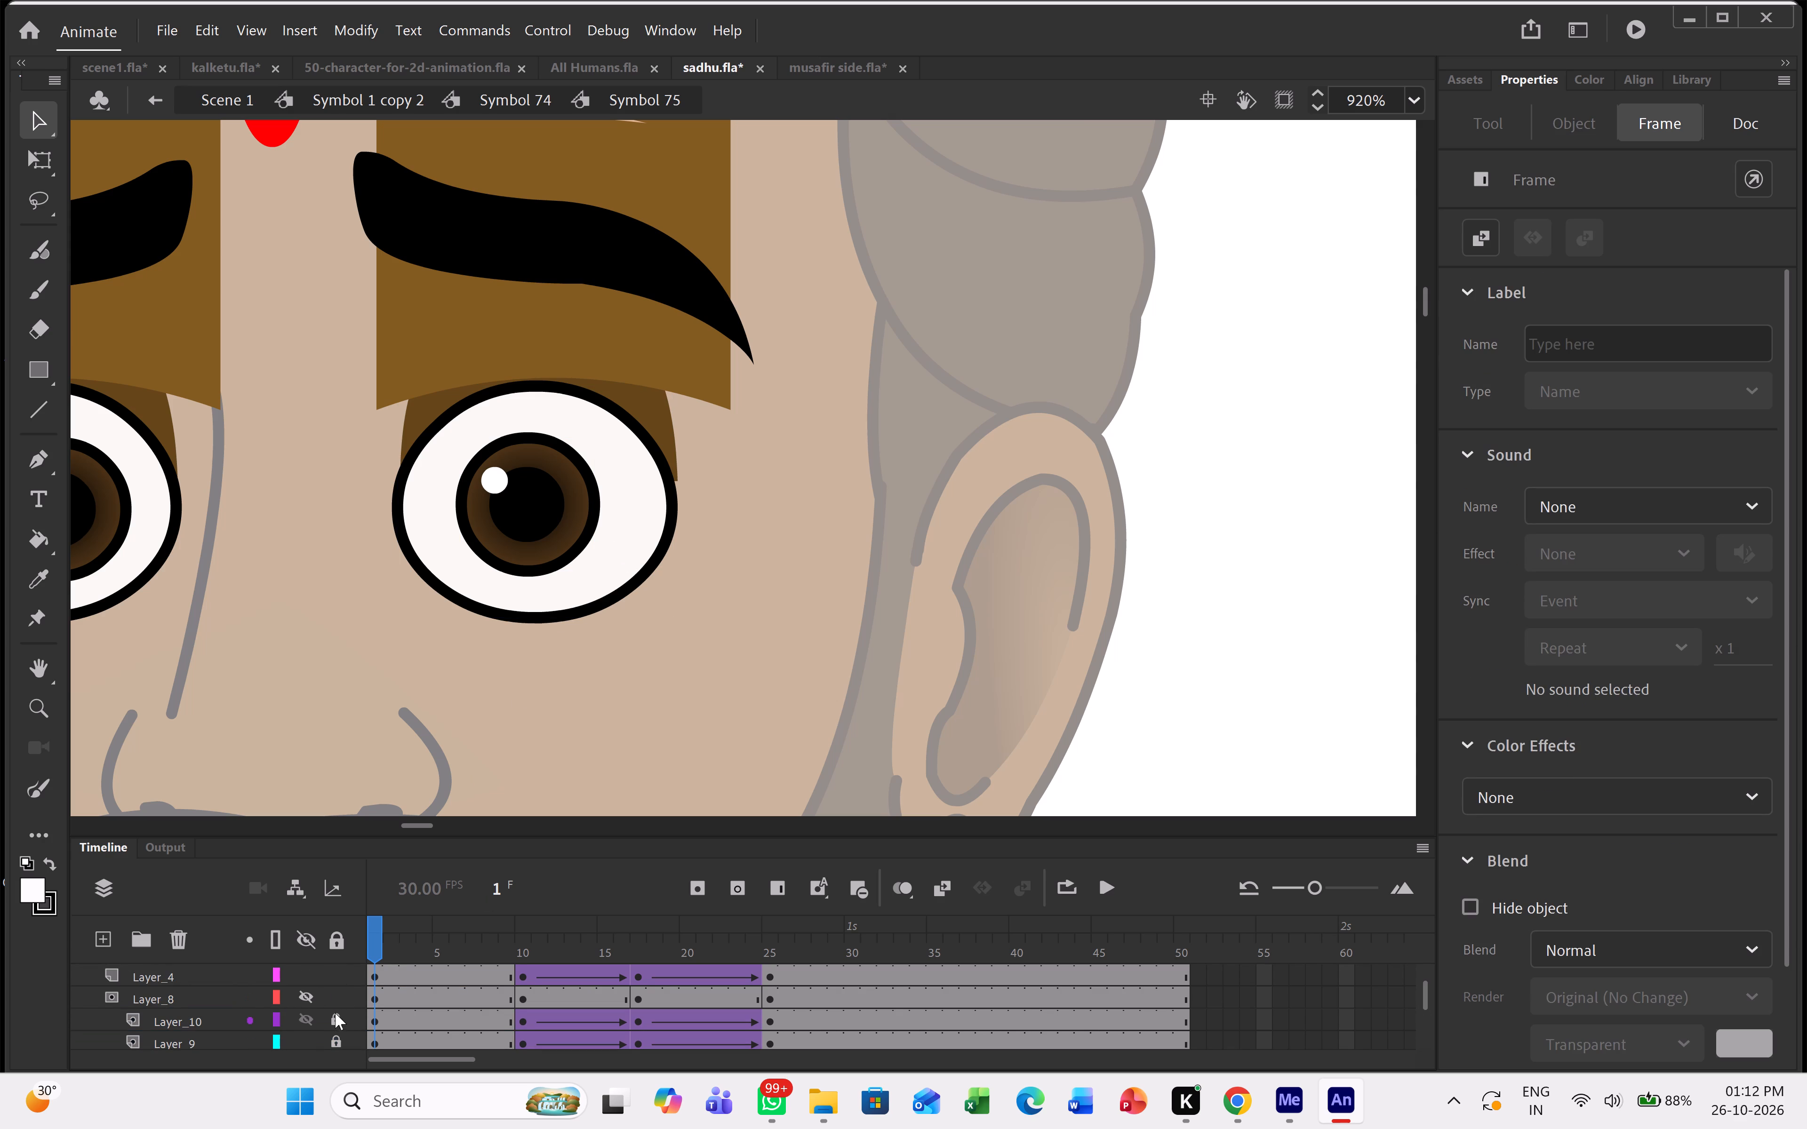
left_click(338, 995)
left_click(309, 997)
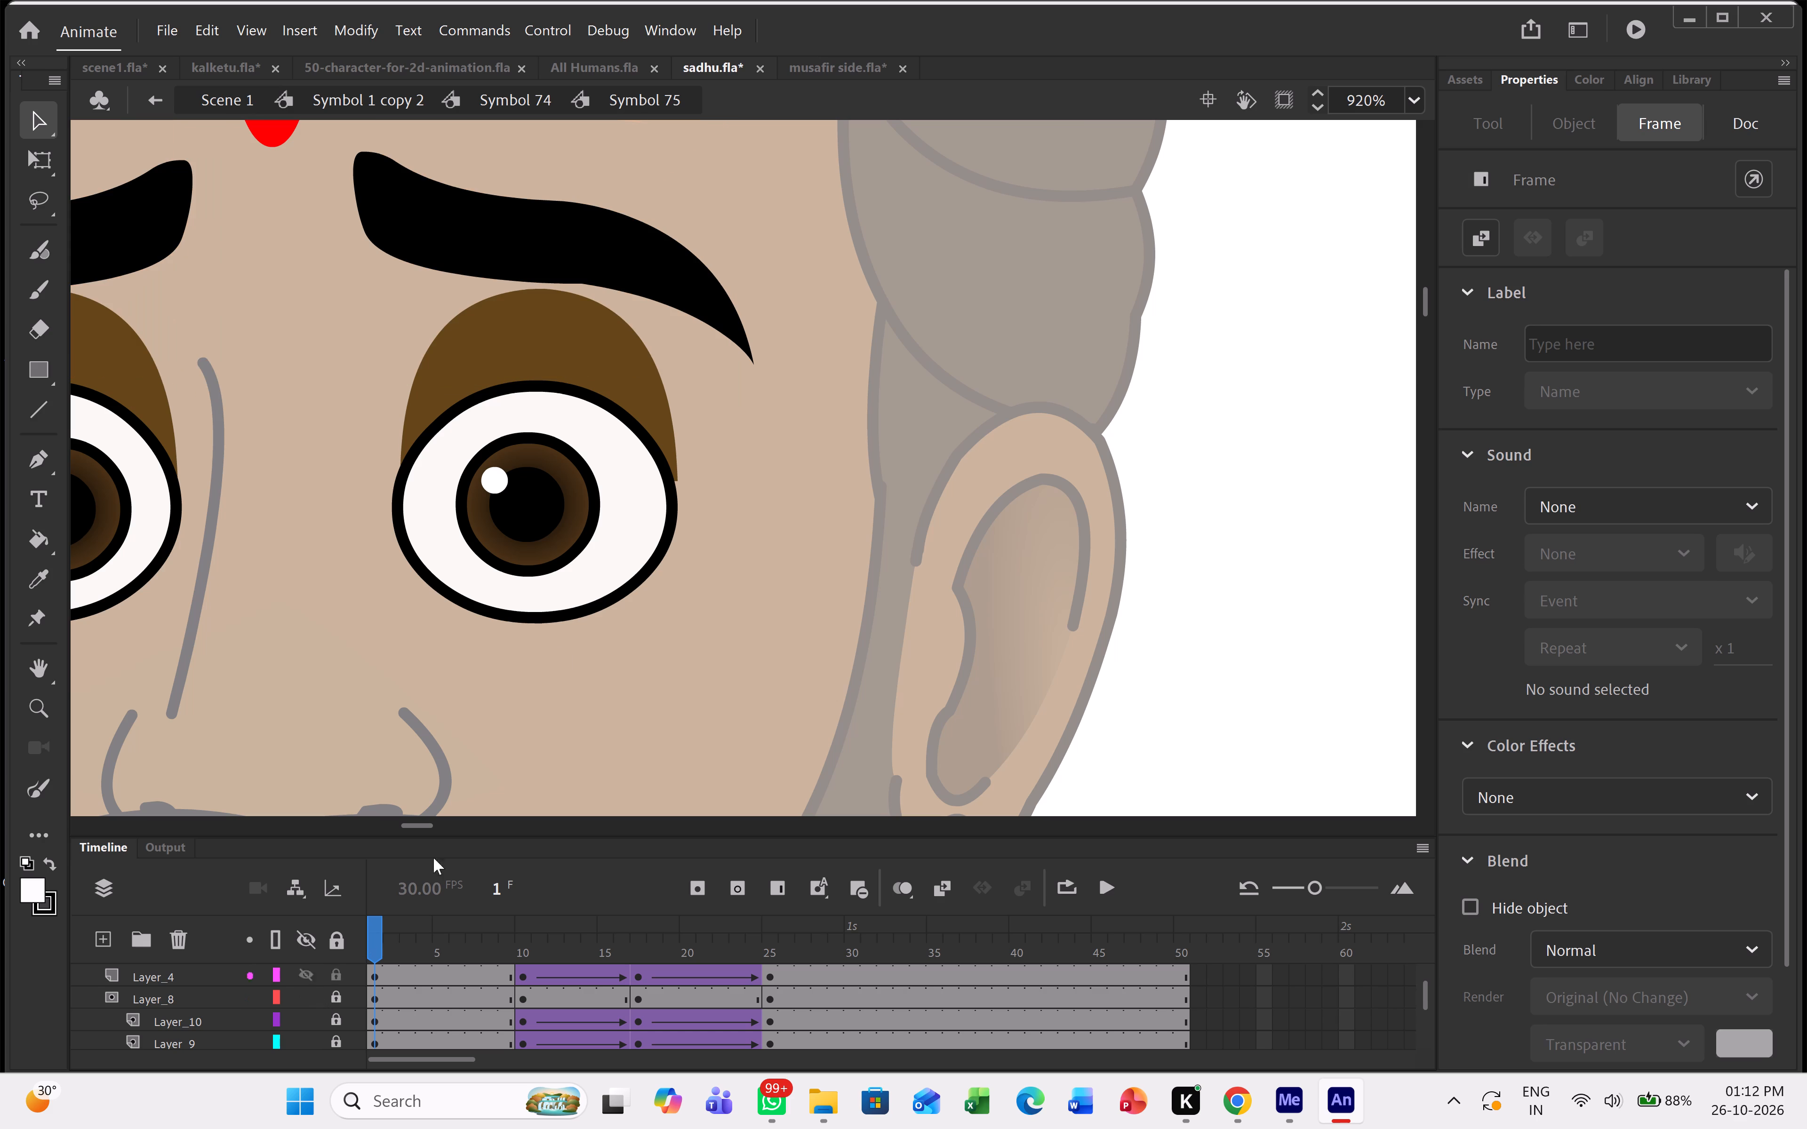
Play back Symbol 75's timeline to check the eyelid blink, stop playback, and leave the symbol.
left_click(1101, 877)
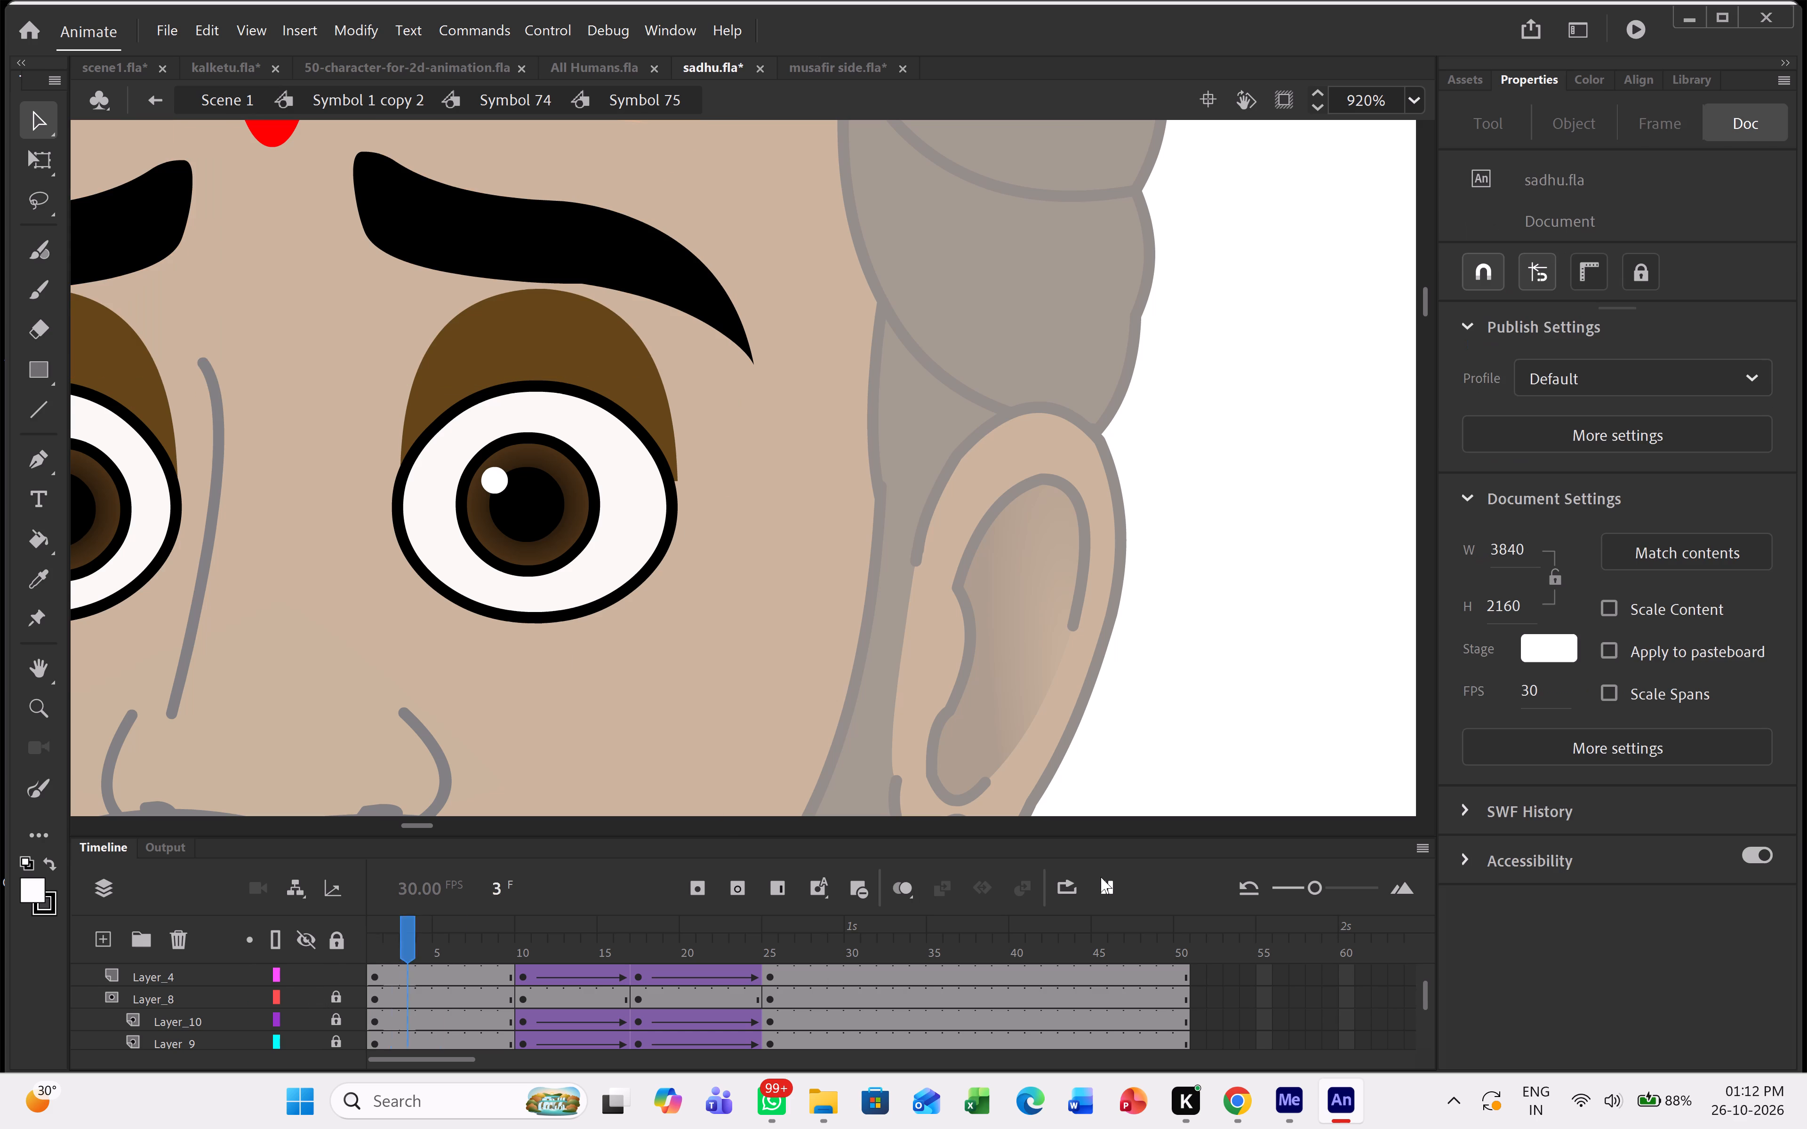
left_click(1101, 877)
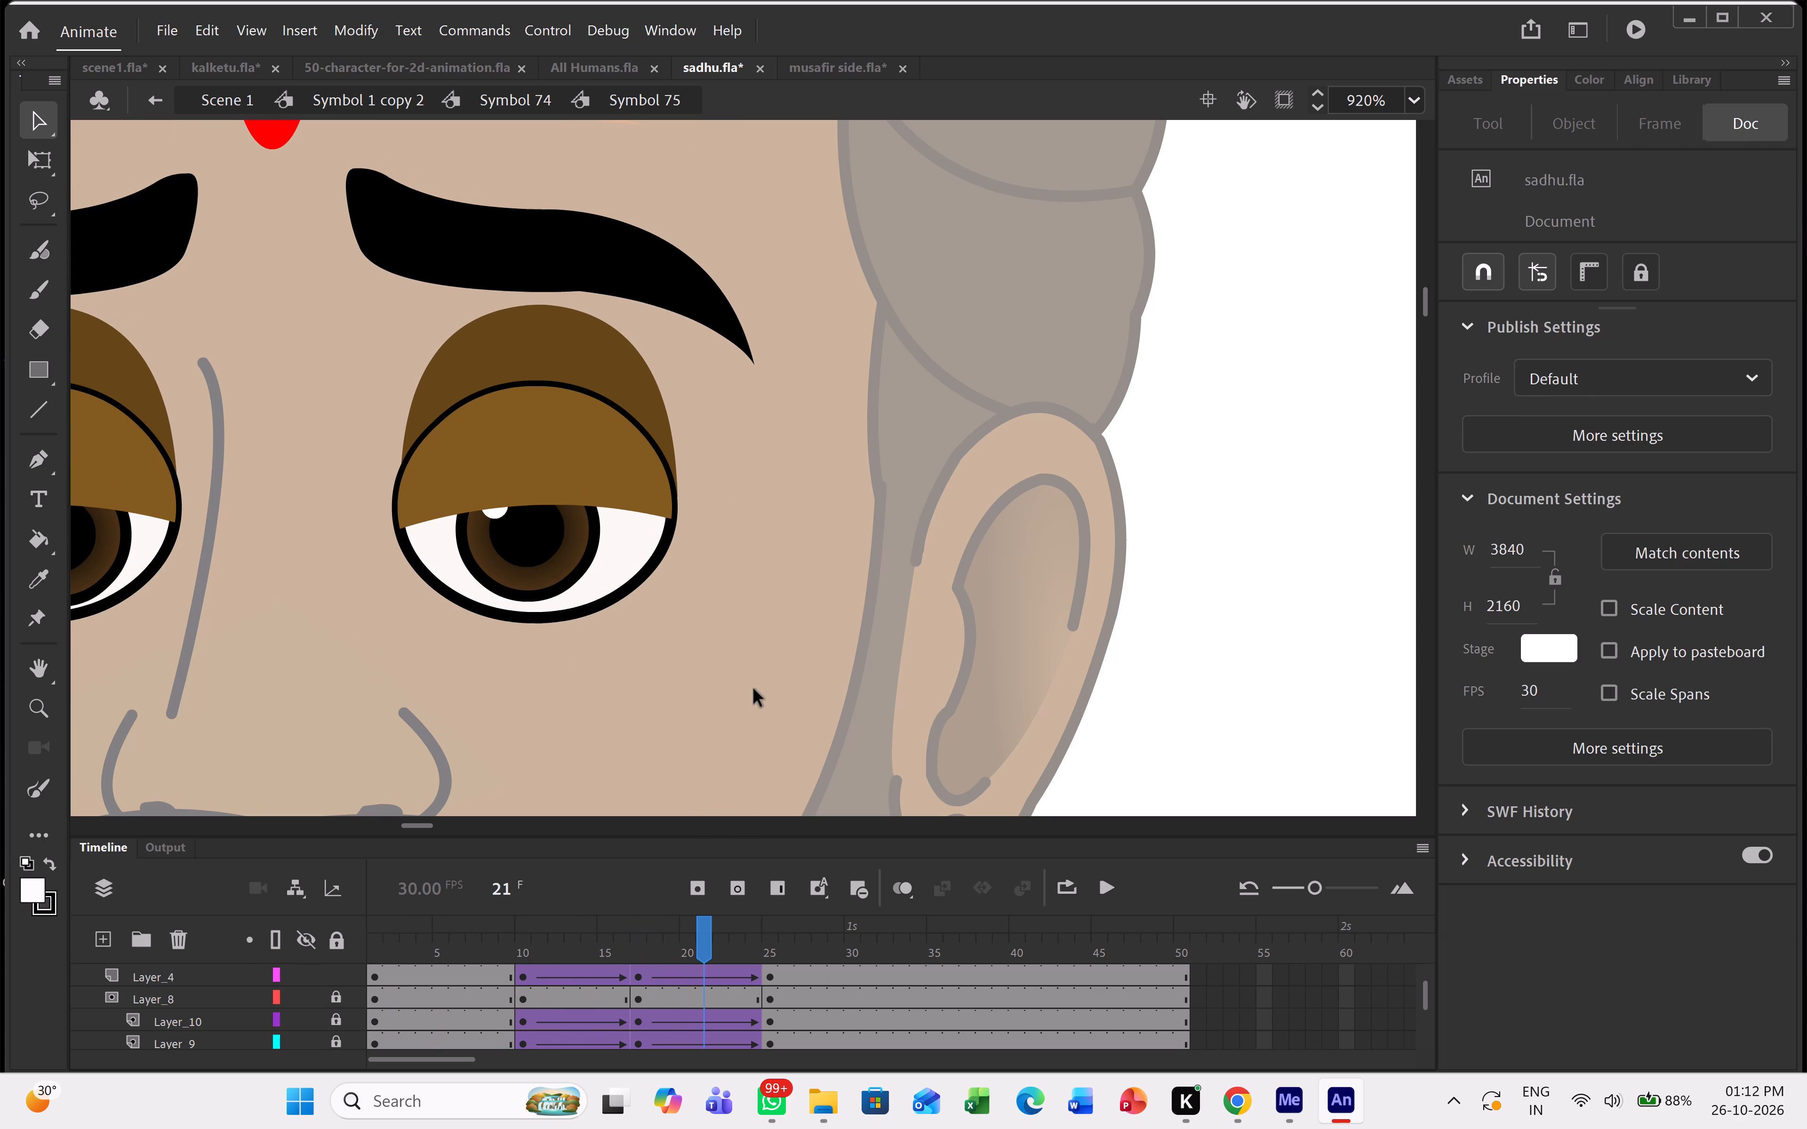
double_click(754, 689)
Switch to musafir side.fla, paste the copied pupil on Layer_4, and place it over the reference pupil nearer the ear.
left_click(813, 61)
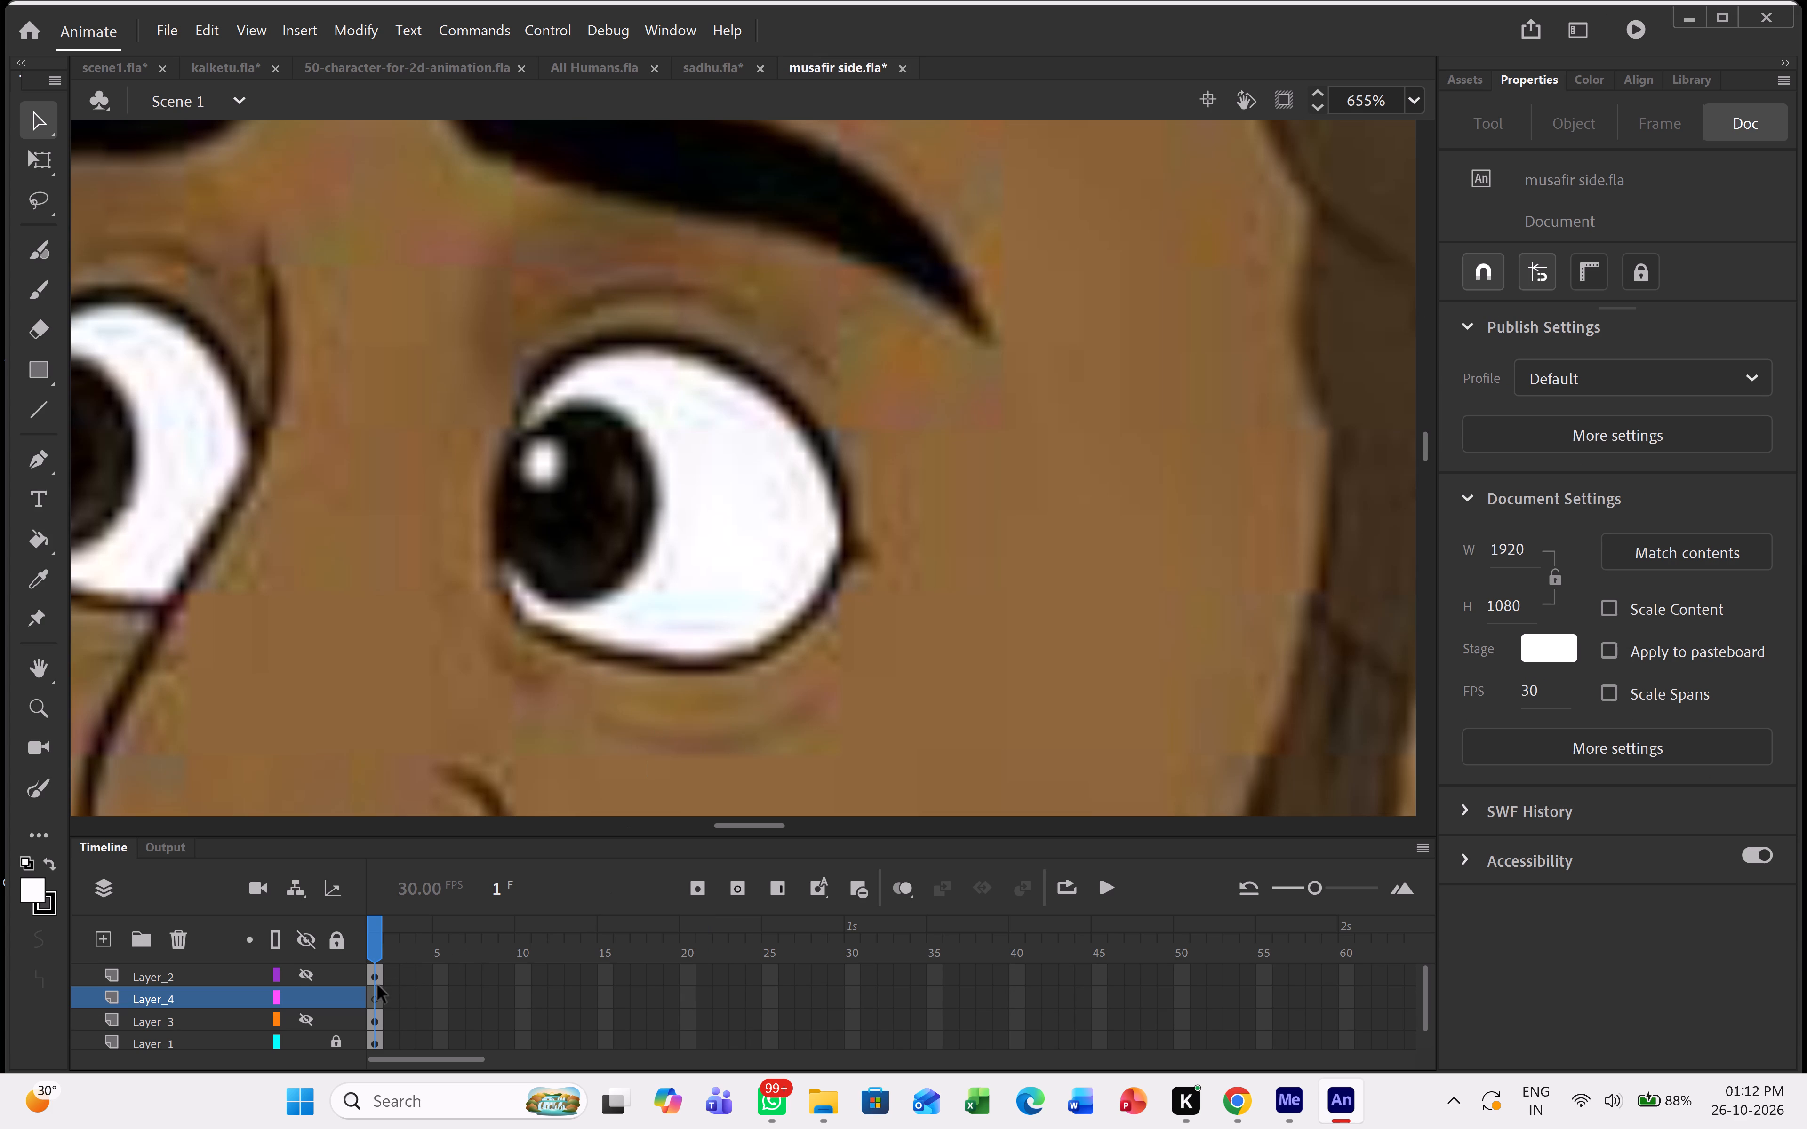
left_click(378, 994)
key("ctrl+v")
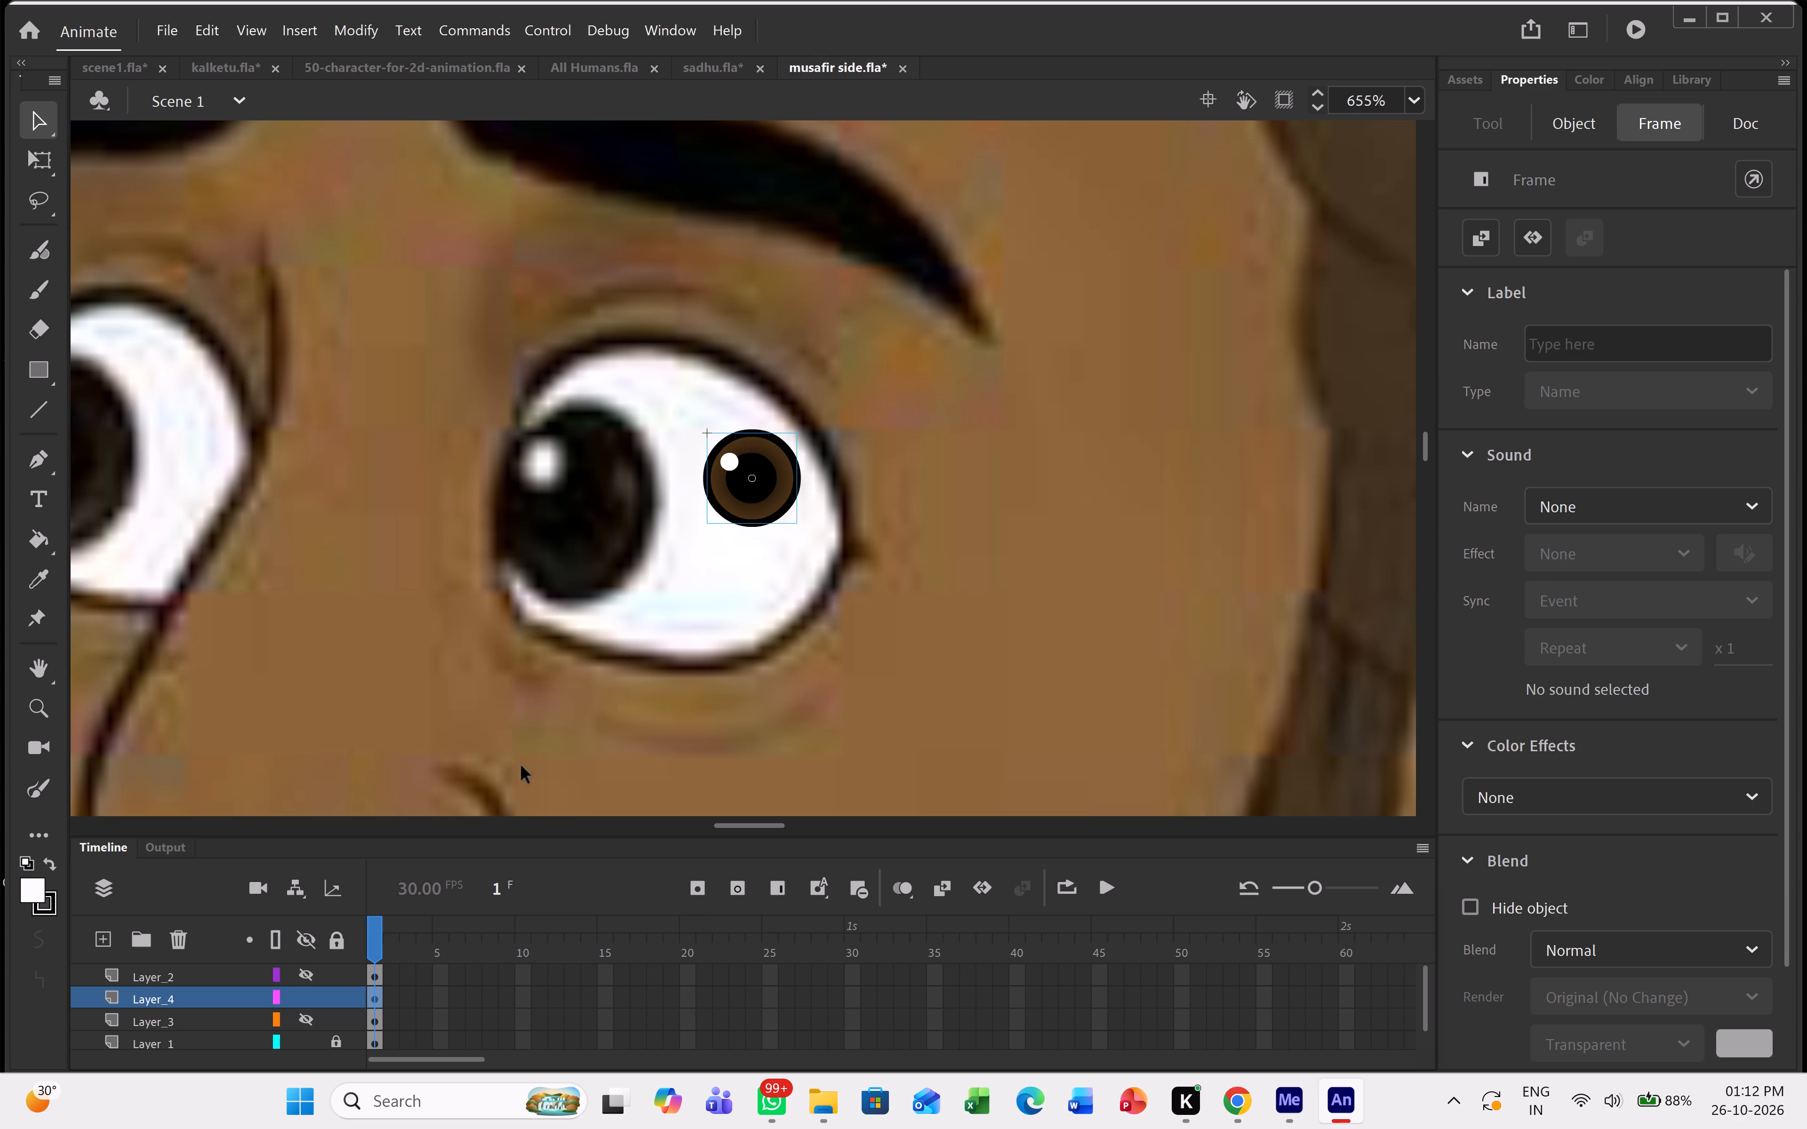
left_click_drag(758, 498, 544, 534)
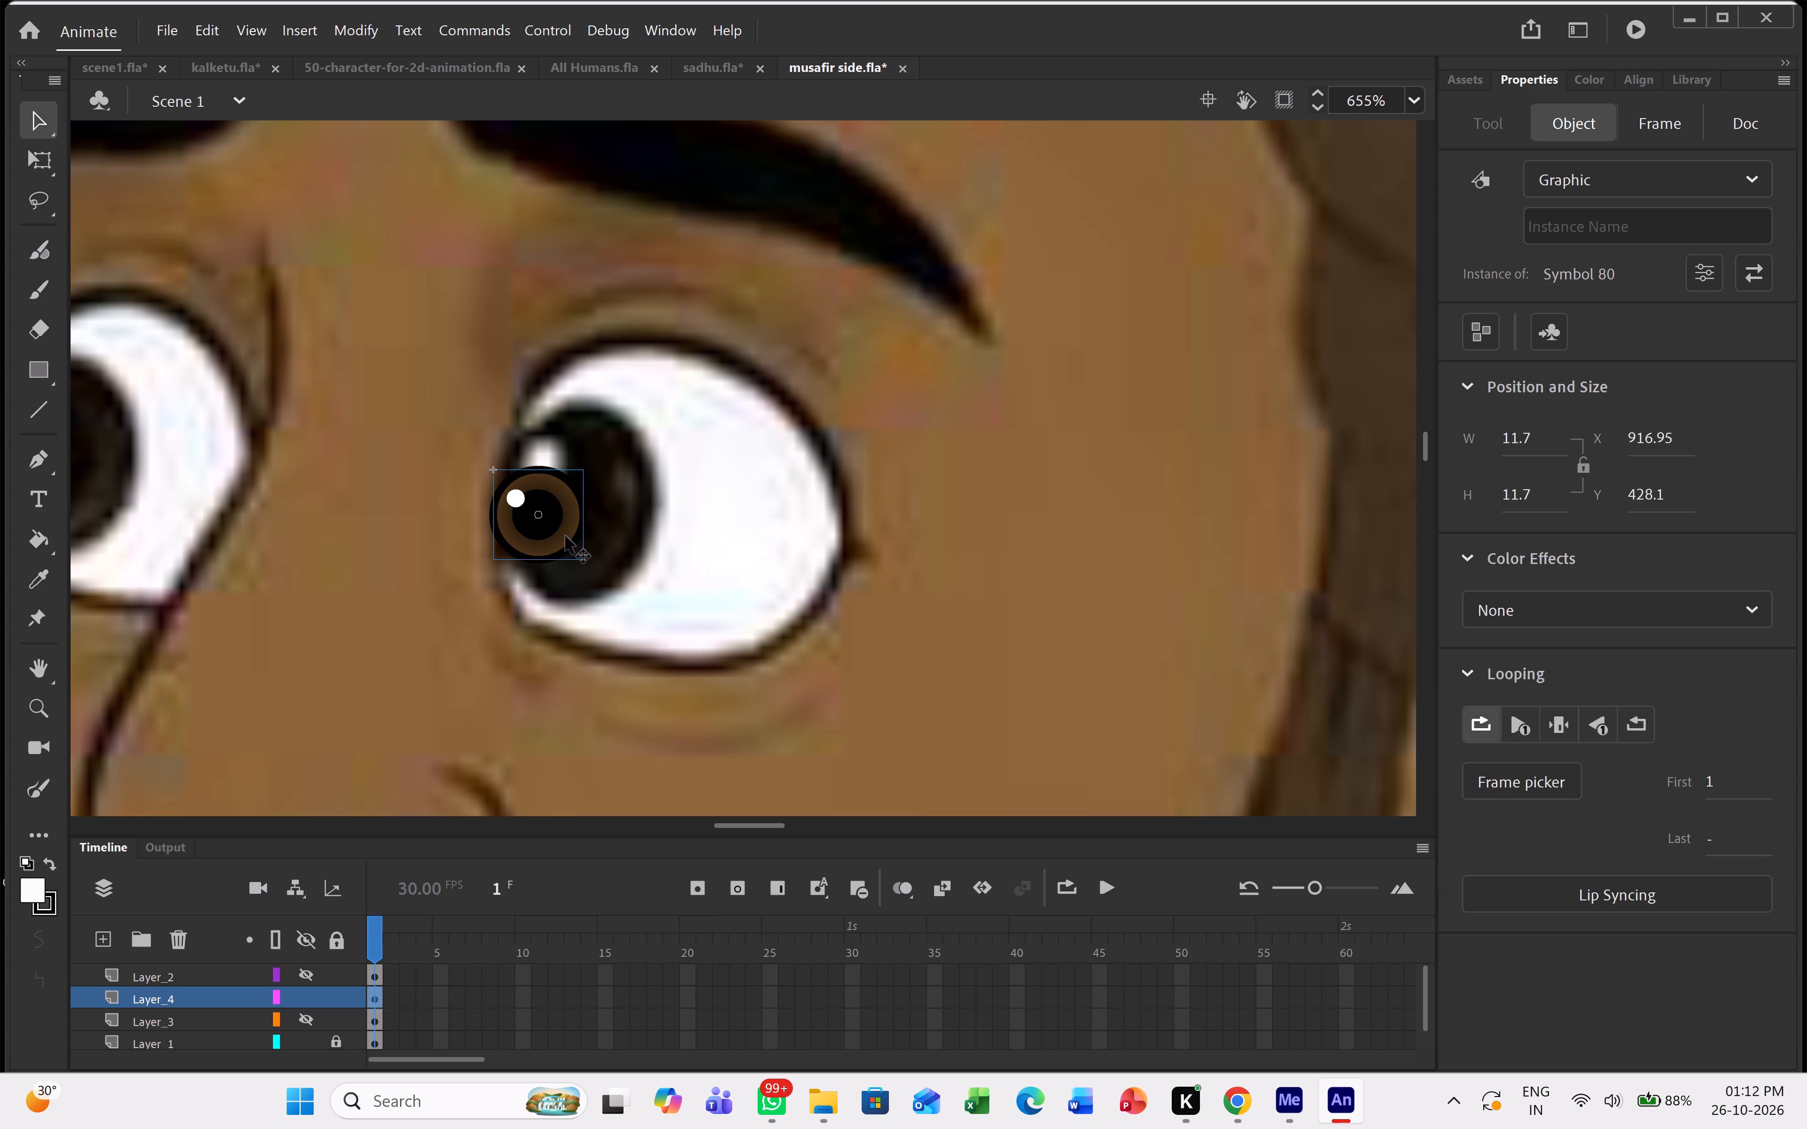
Enlarge and stretch the pupil into an upright oval, about 18.45 by 22.8, matching the reference pupil.
left_click(52, 161)
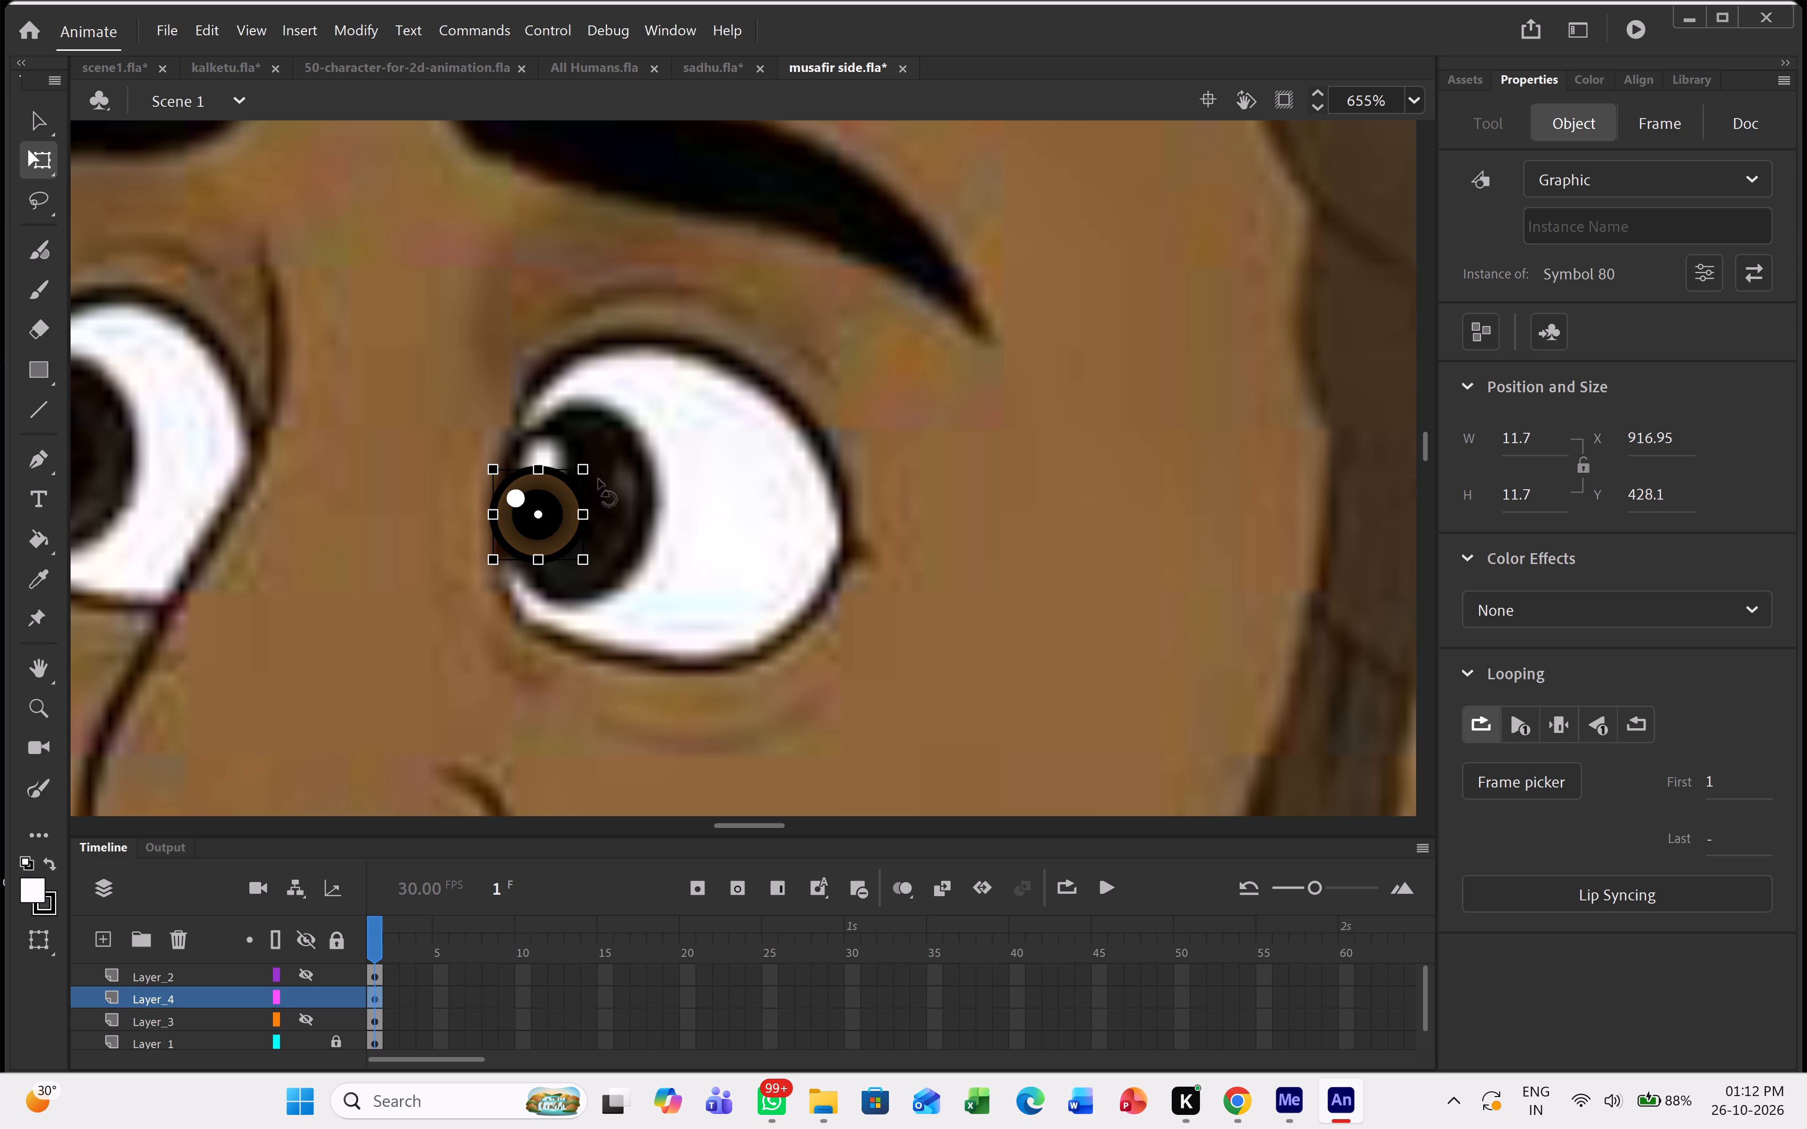
left_click_drag(582, 470, 609, 433, "shift")
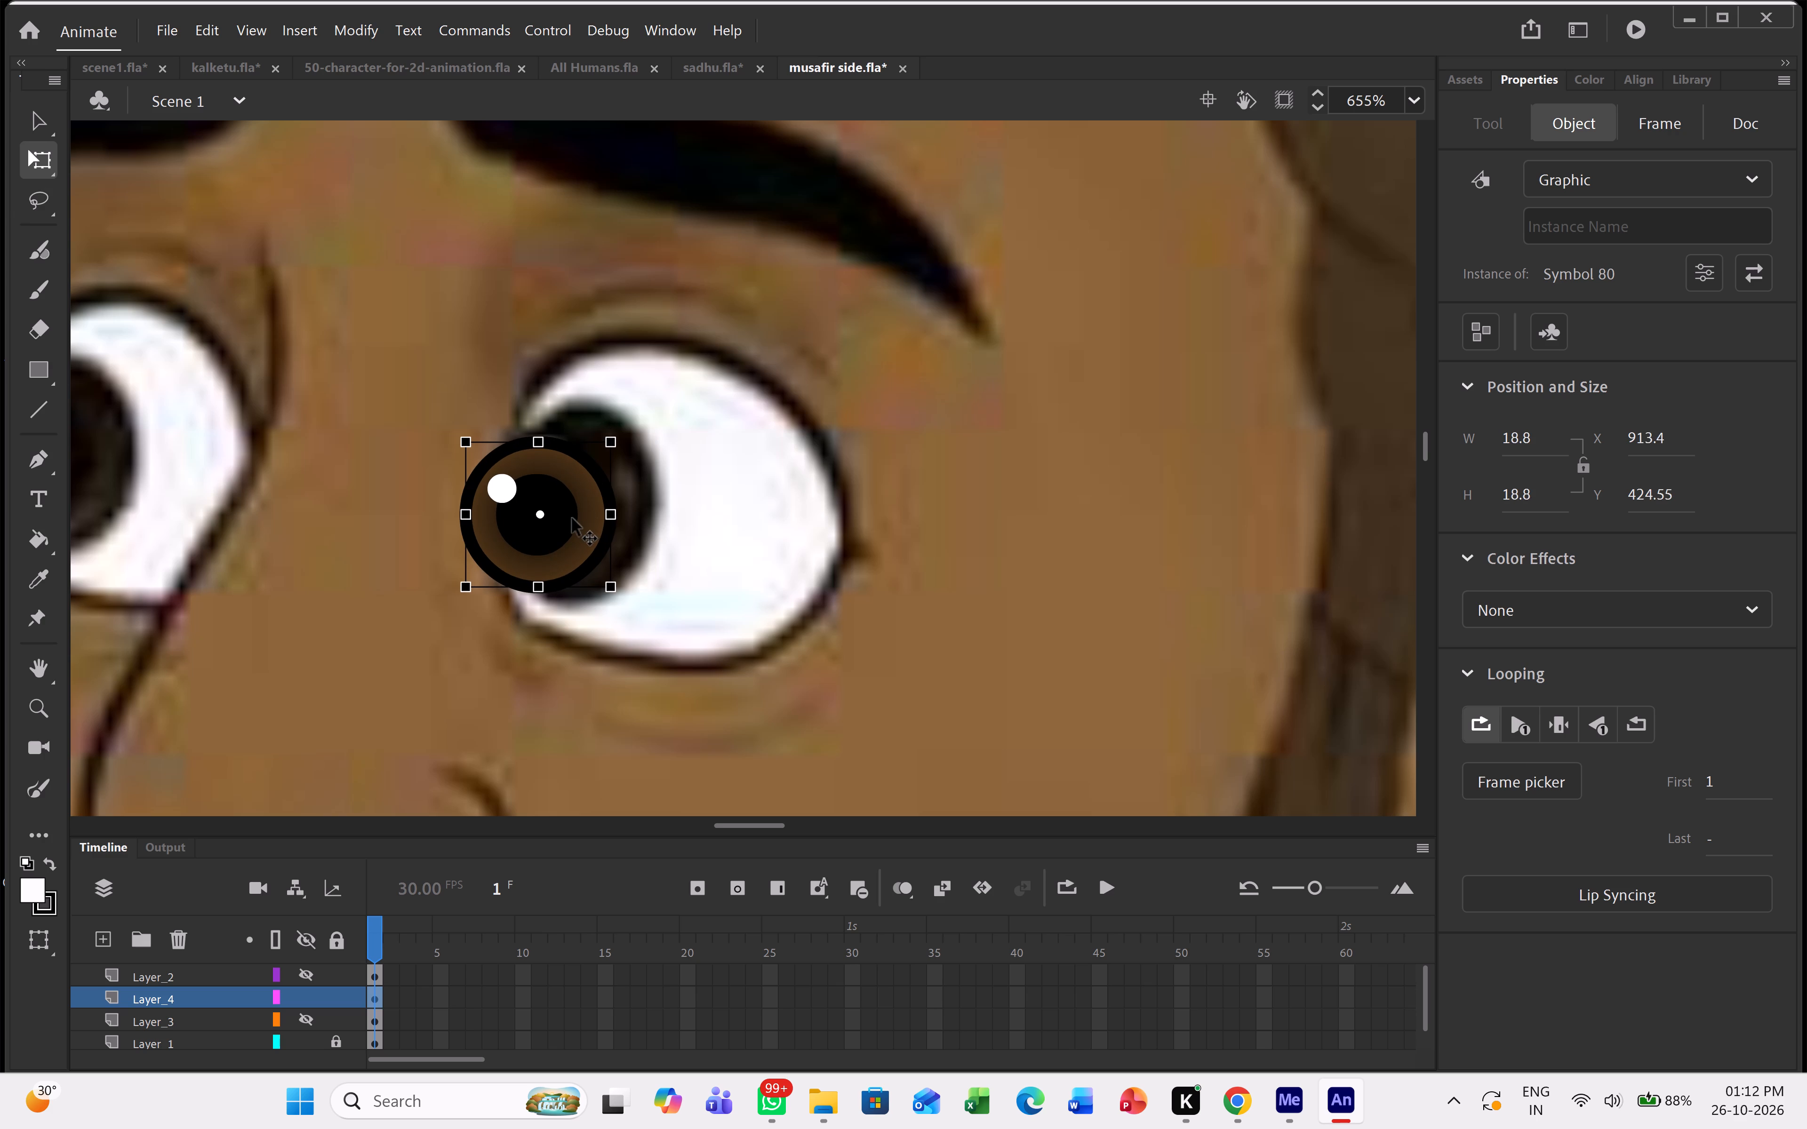
left_click_drag(572, 518, 609, 495)
left_click(573, 560)
left_click_drag(573, 560, 573, 569)
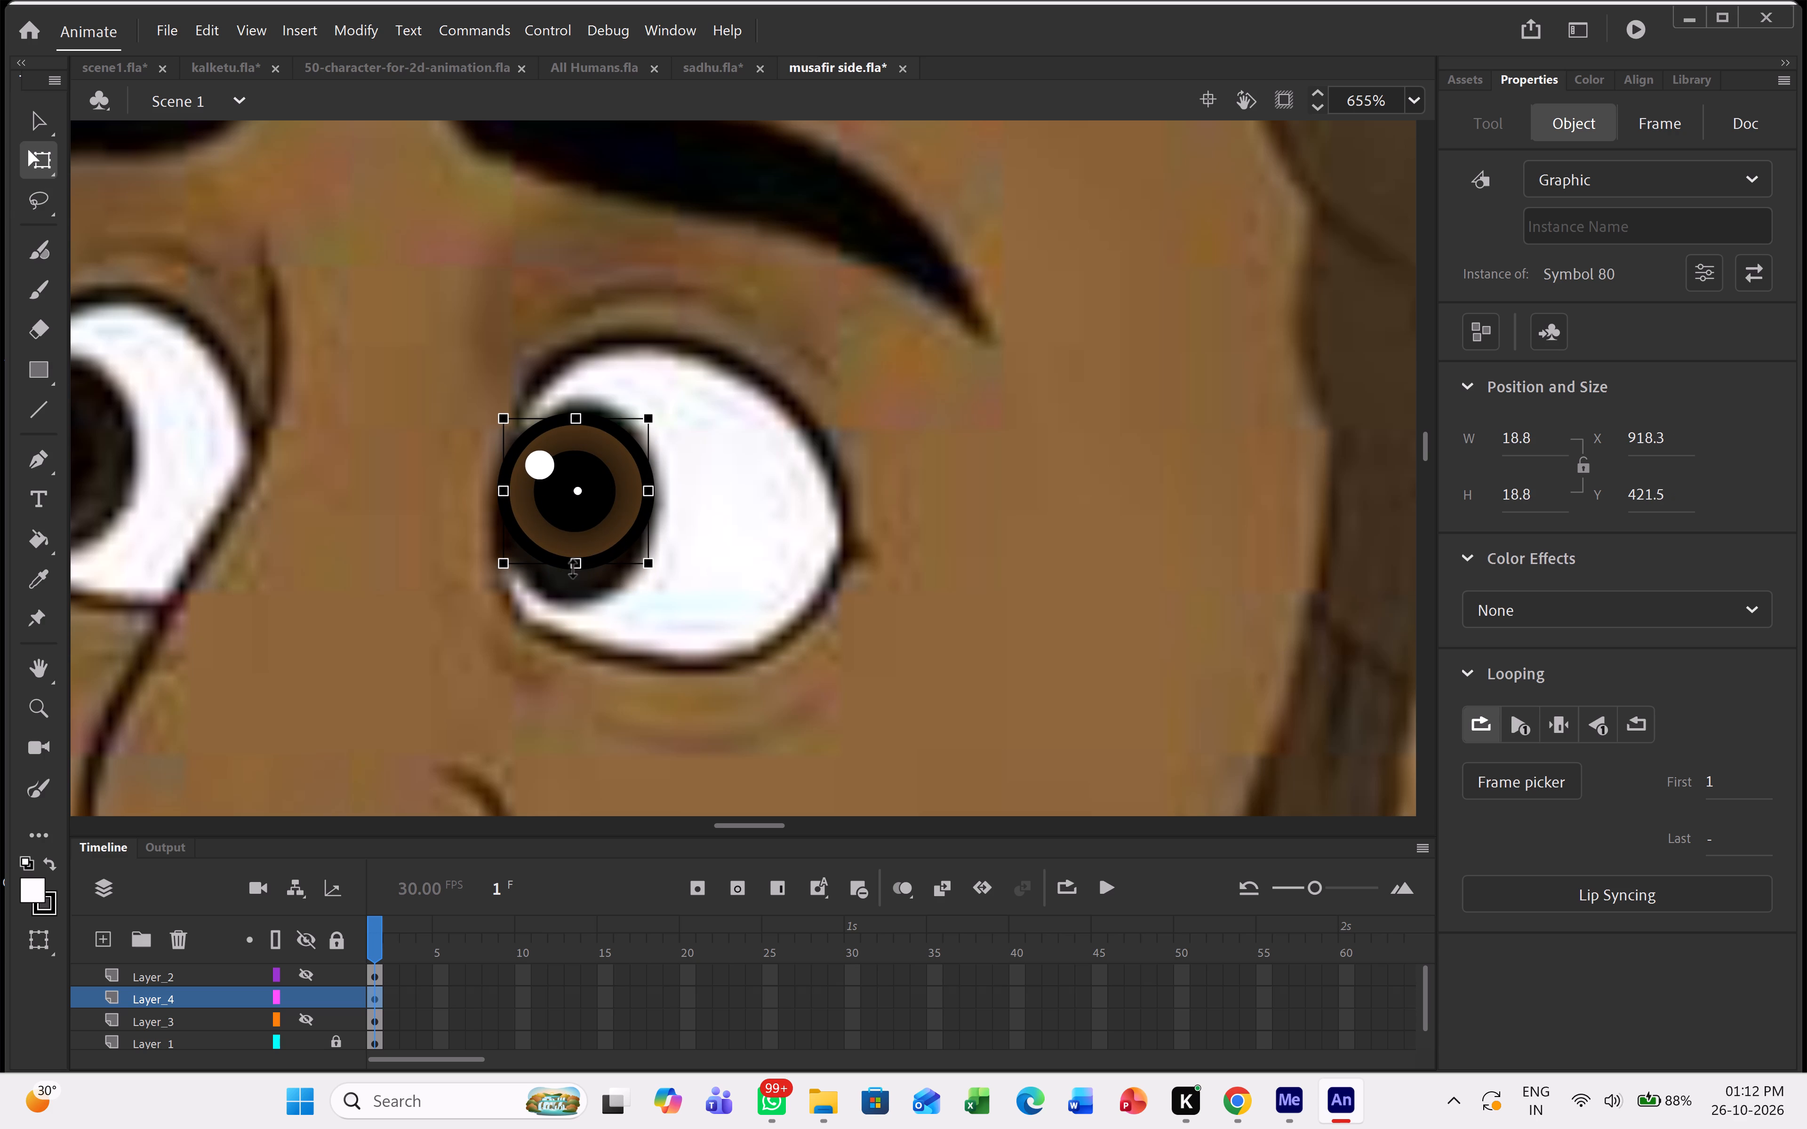
left_click_drag(573, 569, 573, 577)
double_click(567, 592)
left_click_drag(575, 564, 575, 580)
left_click_drag(588, 535, 582, 556)
left_click(646, 511)
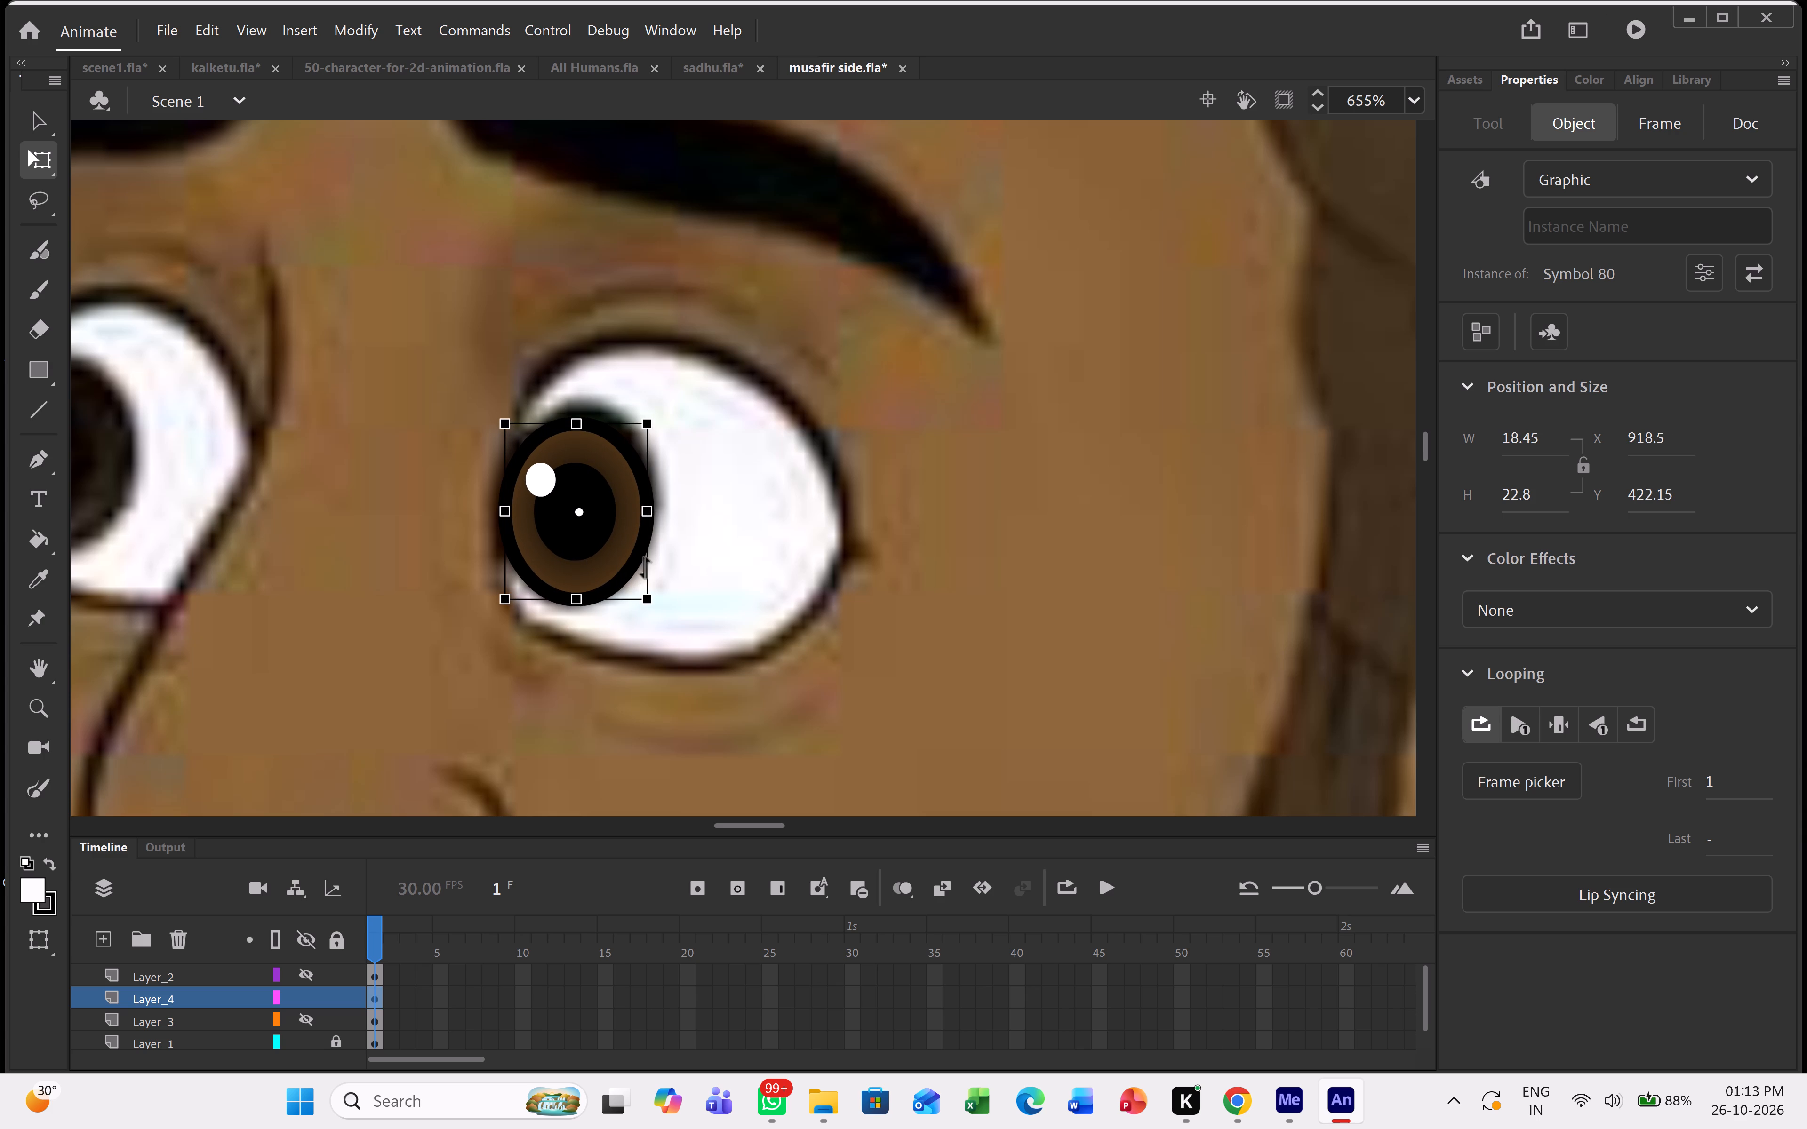
Show Layer_3 and move the pupil from Layer_4 onto it, keeping the same position over the traced white eye.
key("ctrl+x")
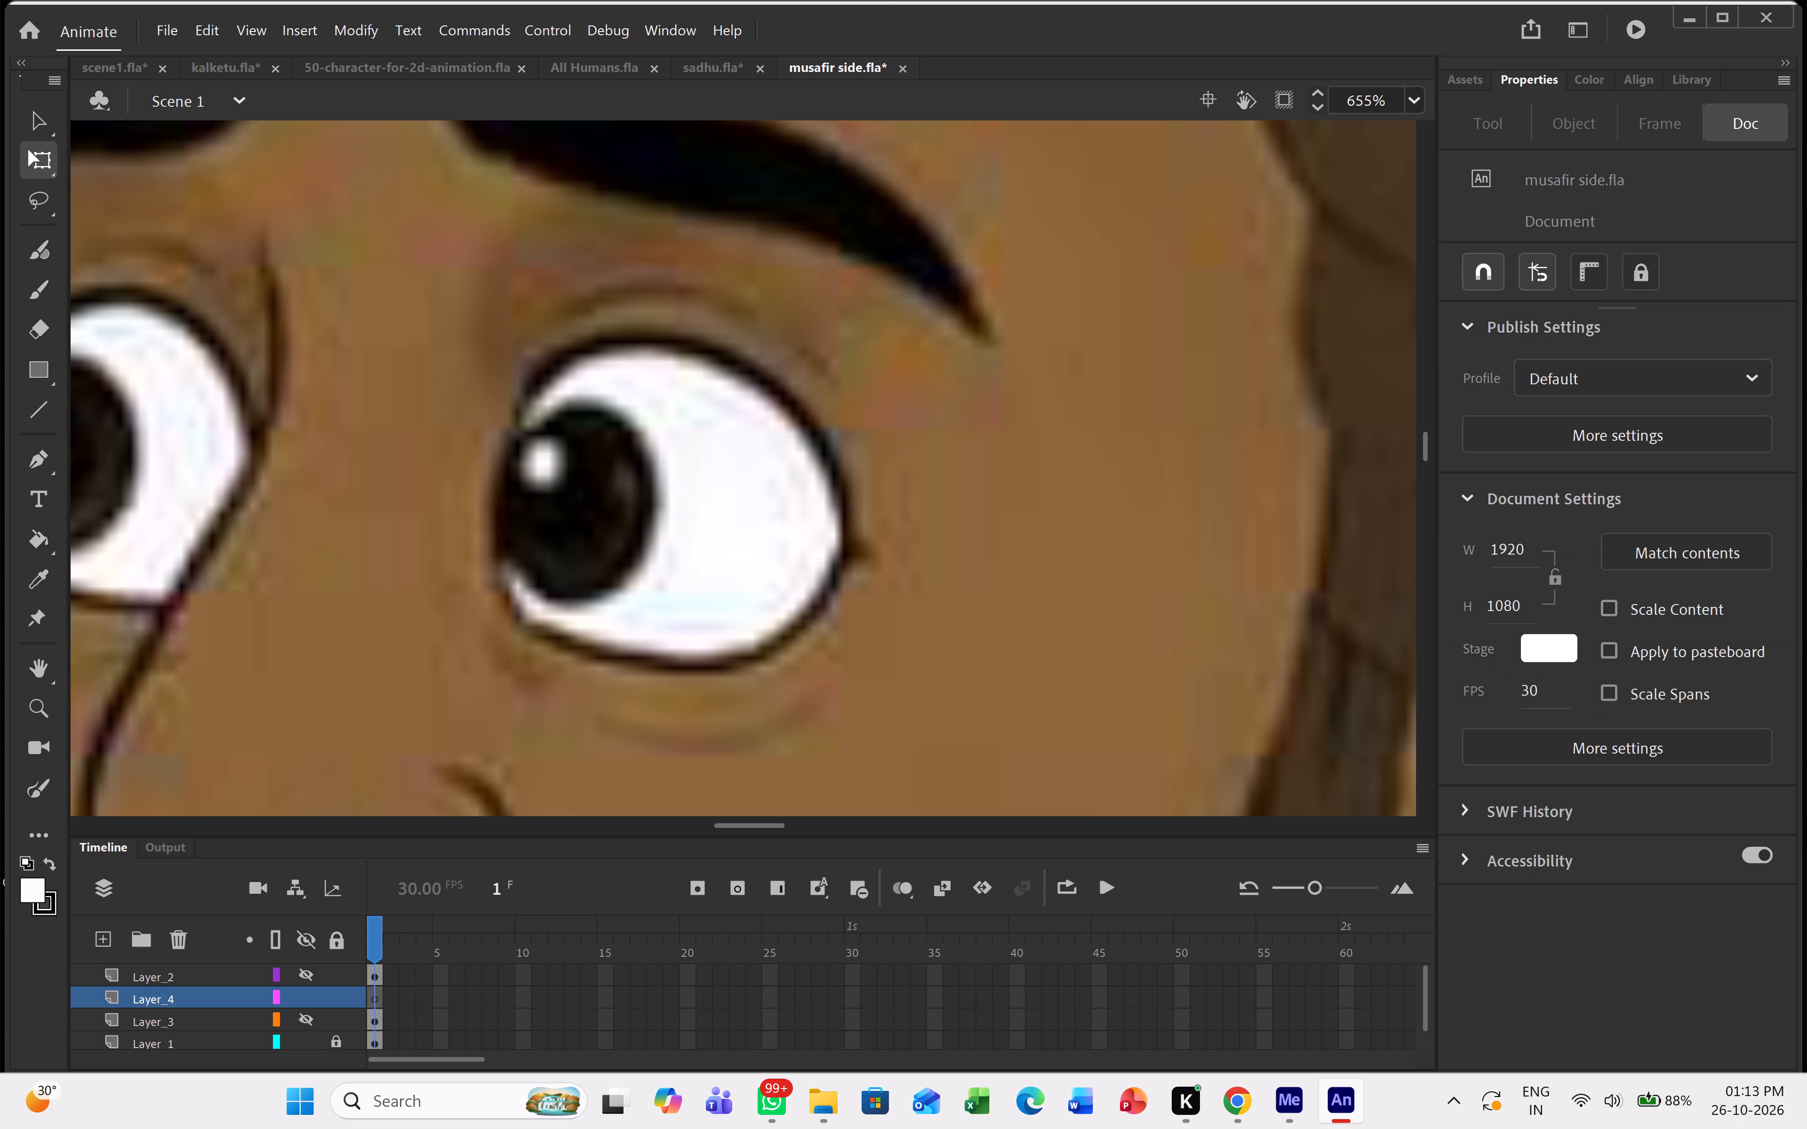
left_click(308, 1023)
left_click(176, 1017)
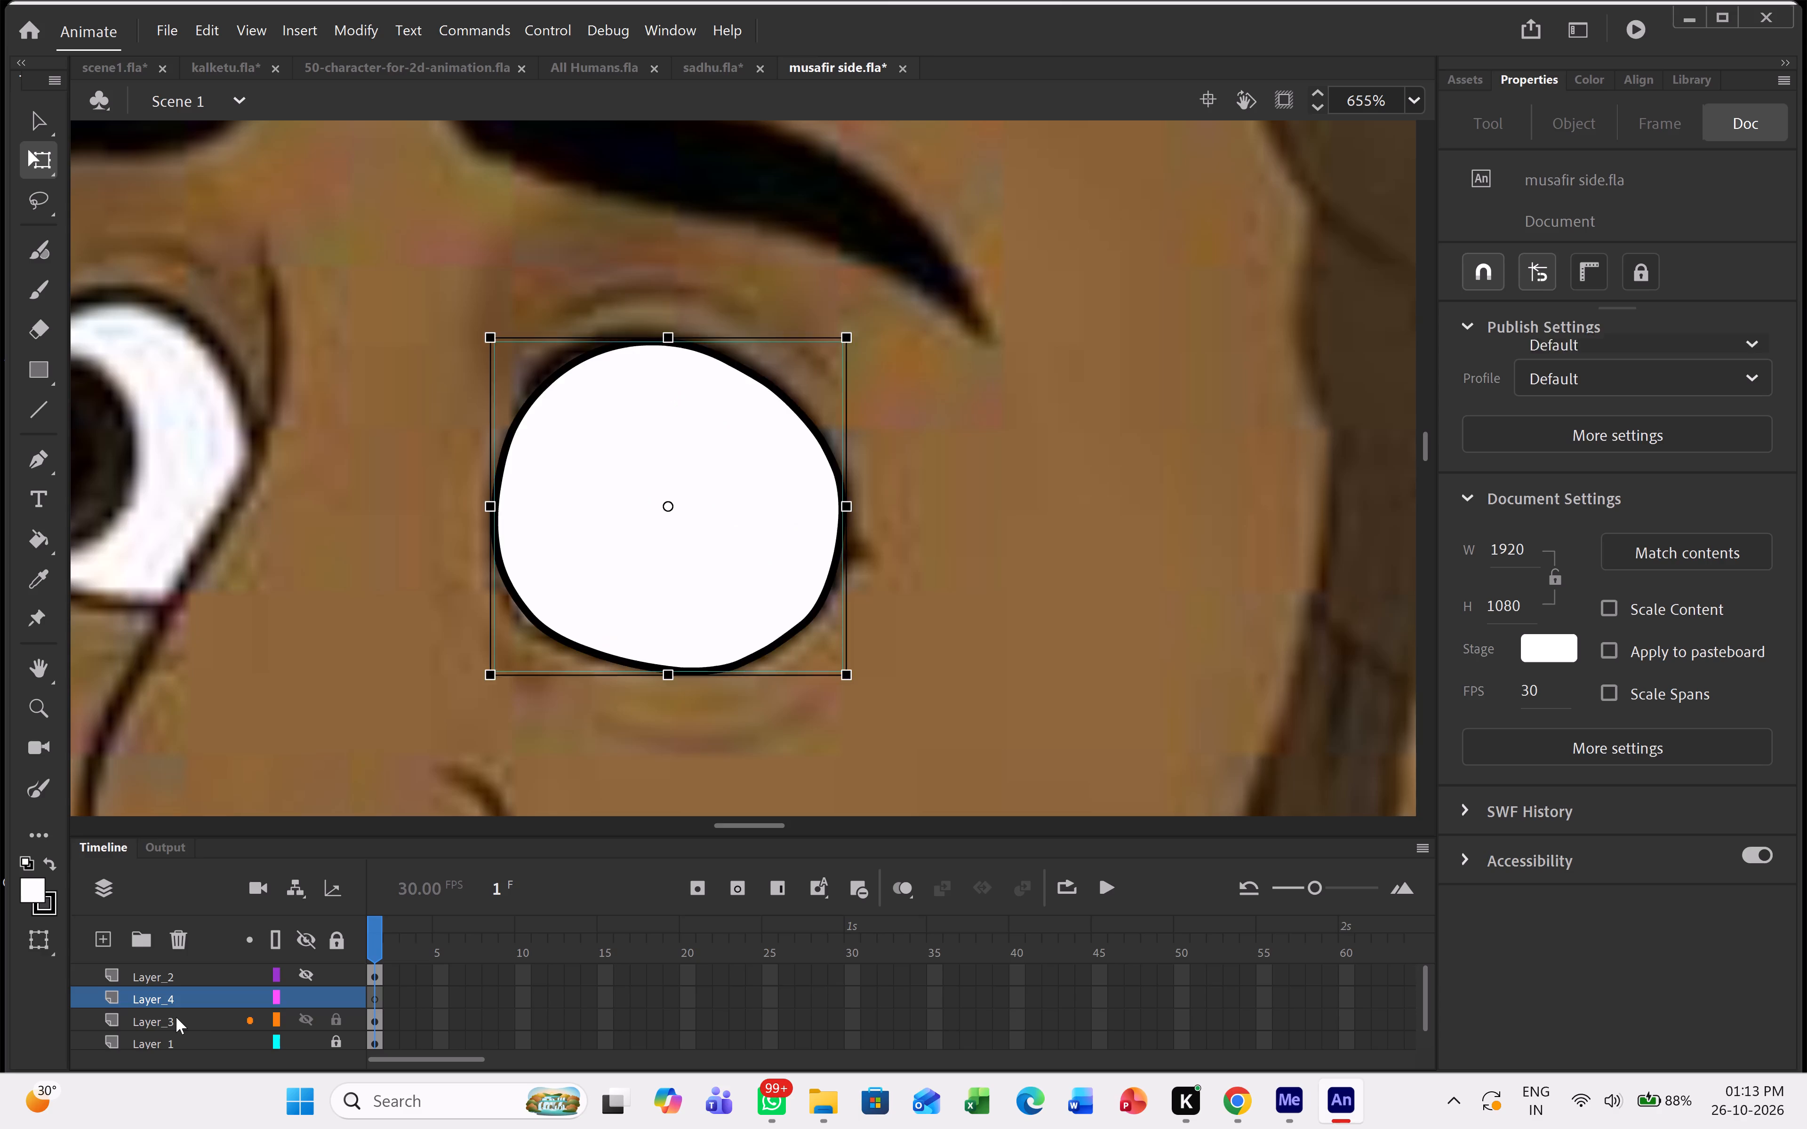
key("ctrl+shift+v")
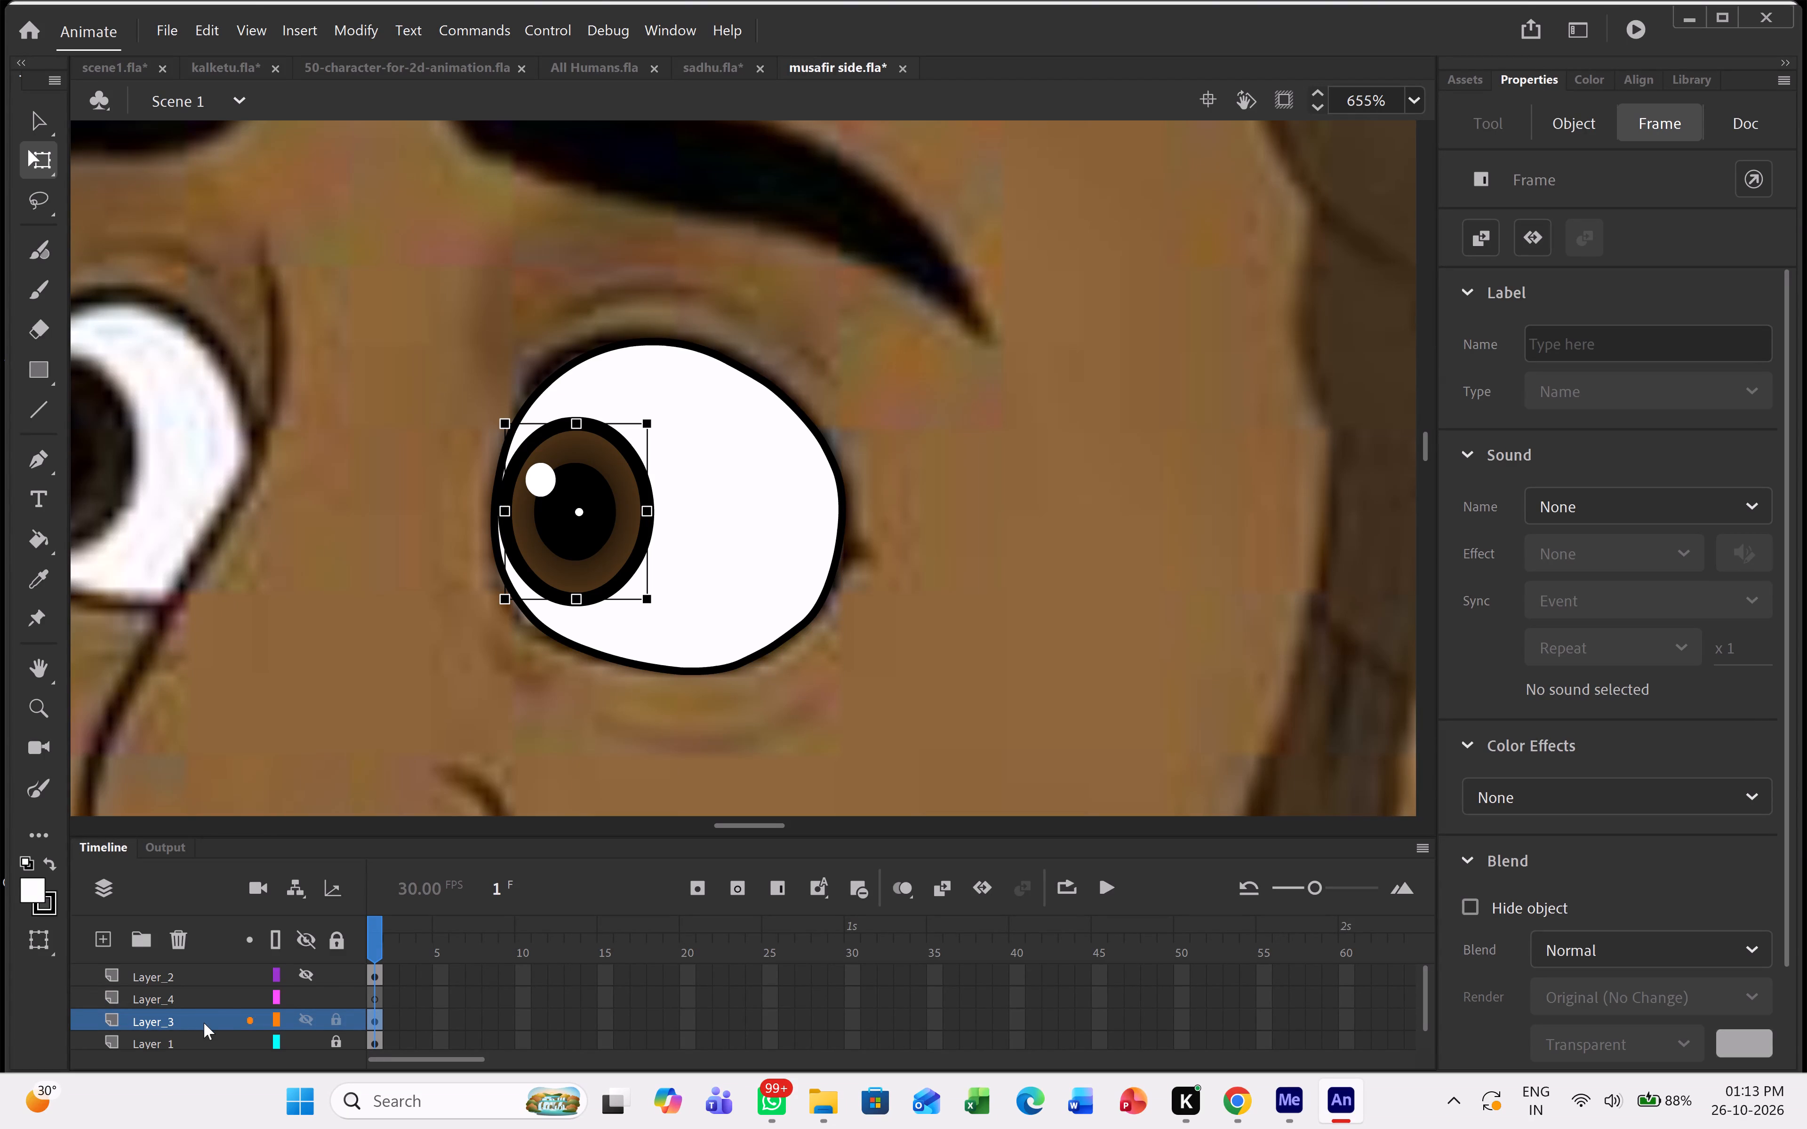
Enlarge the pupil proportionally to about 21.15 by 26.1 and align it with the eye's nose-side edge.
scroll(554, 521, "down", 4, "ctrl")
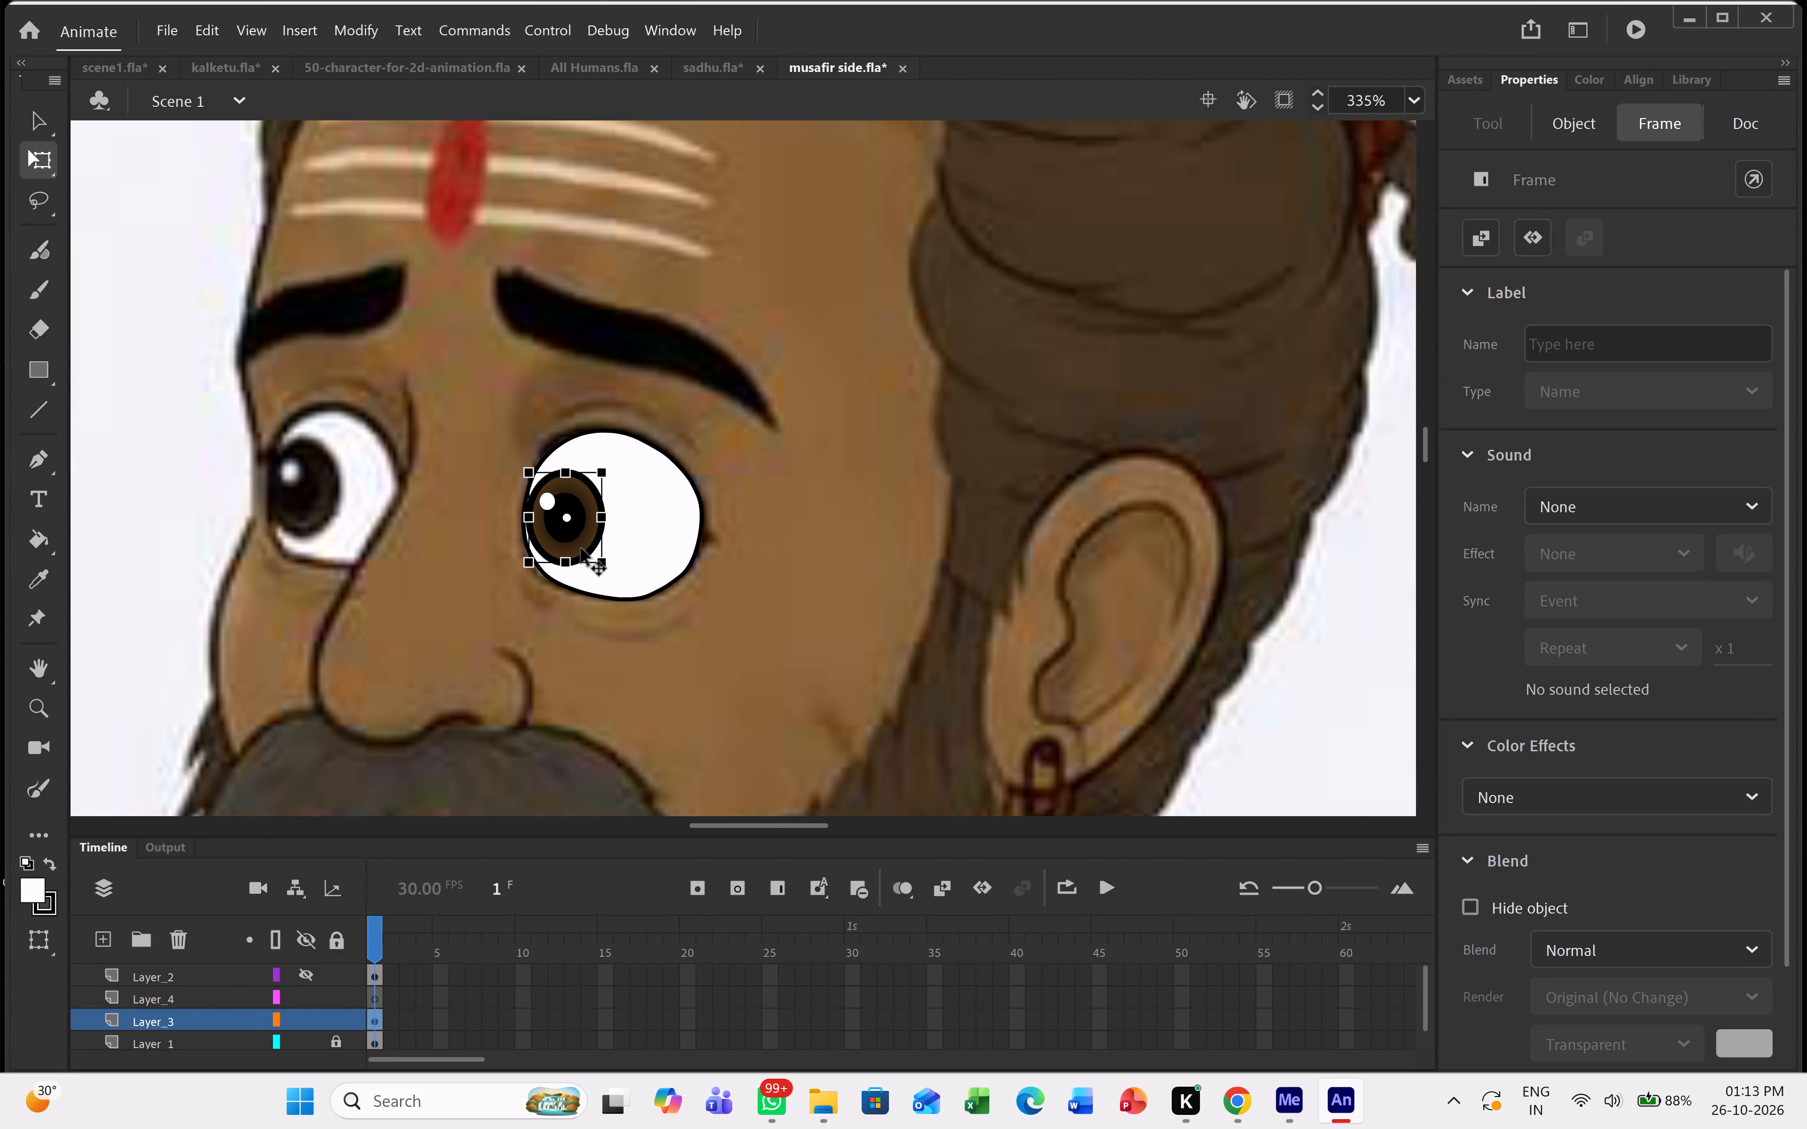
scroll(561, 509, "up", 9, "ctrl")
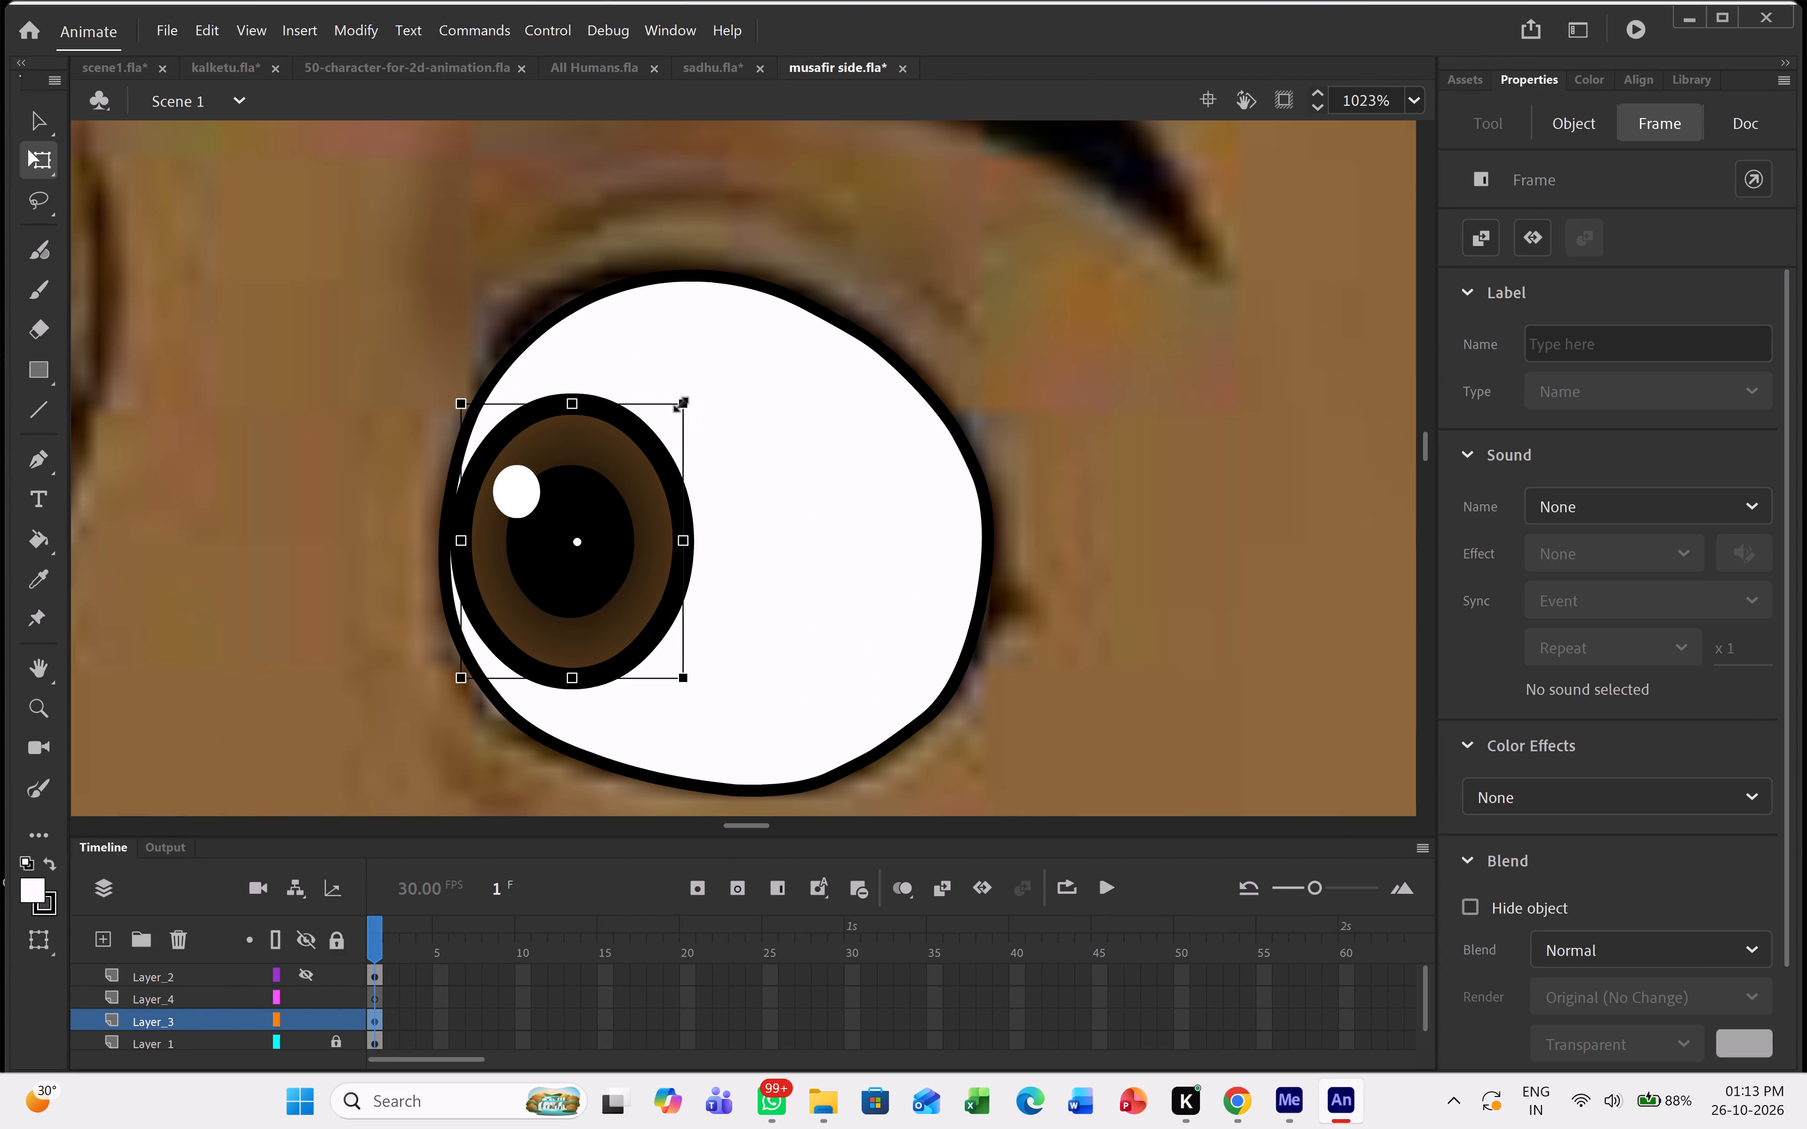
left_click_drag(681, 405, 690, 391, "shift")
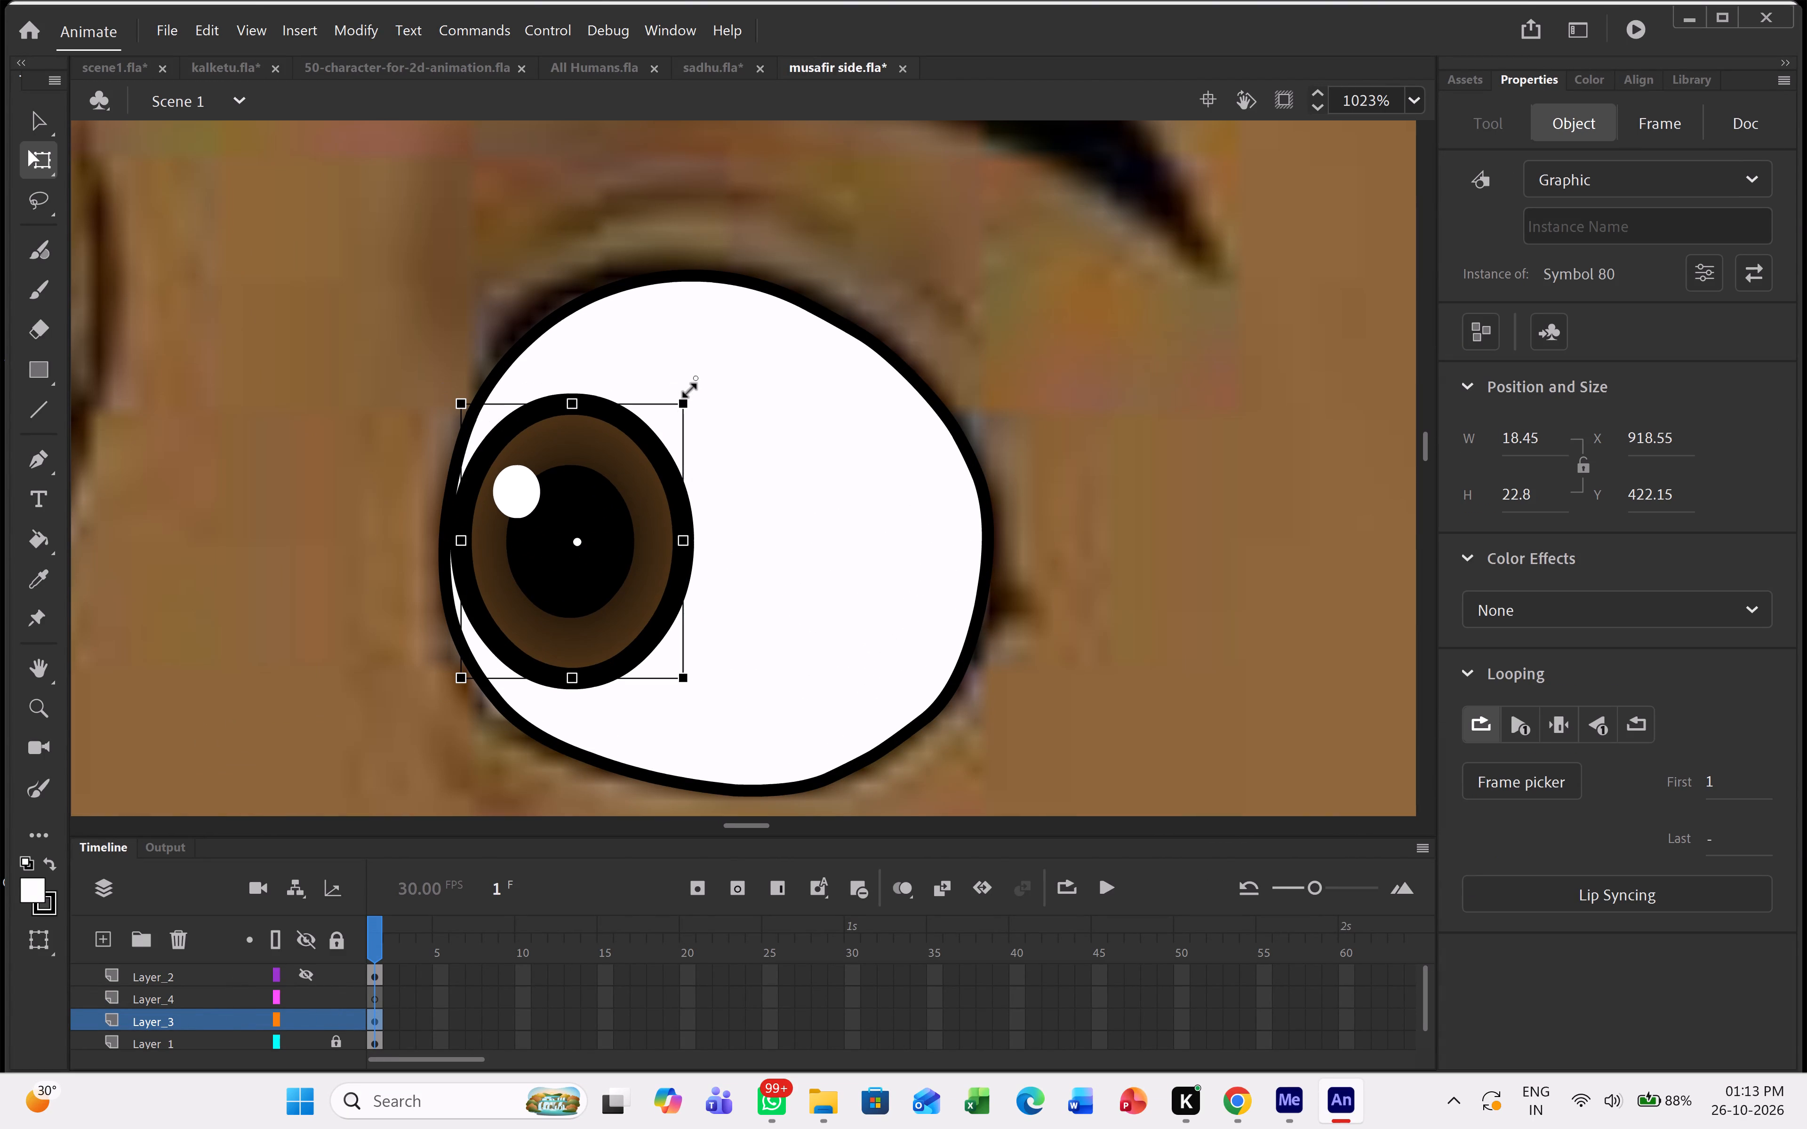
left_click_drag(690, 391, 697, 382, "shift")
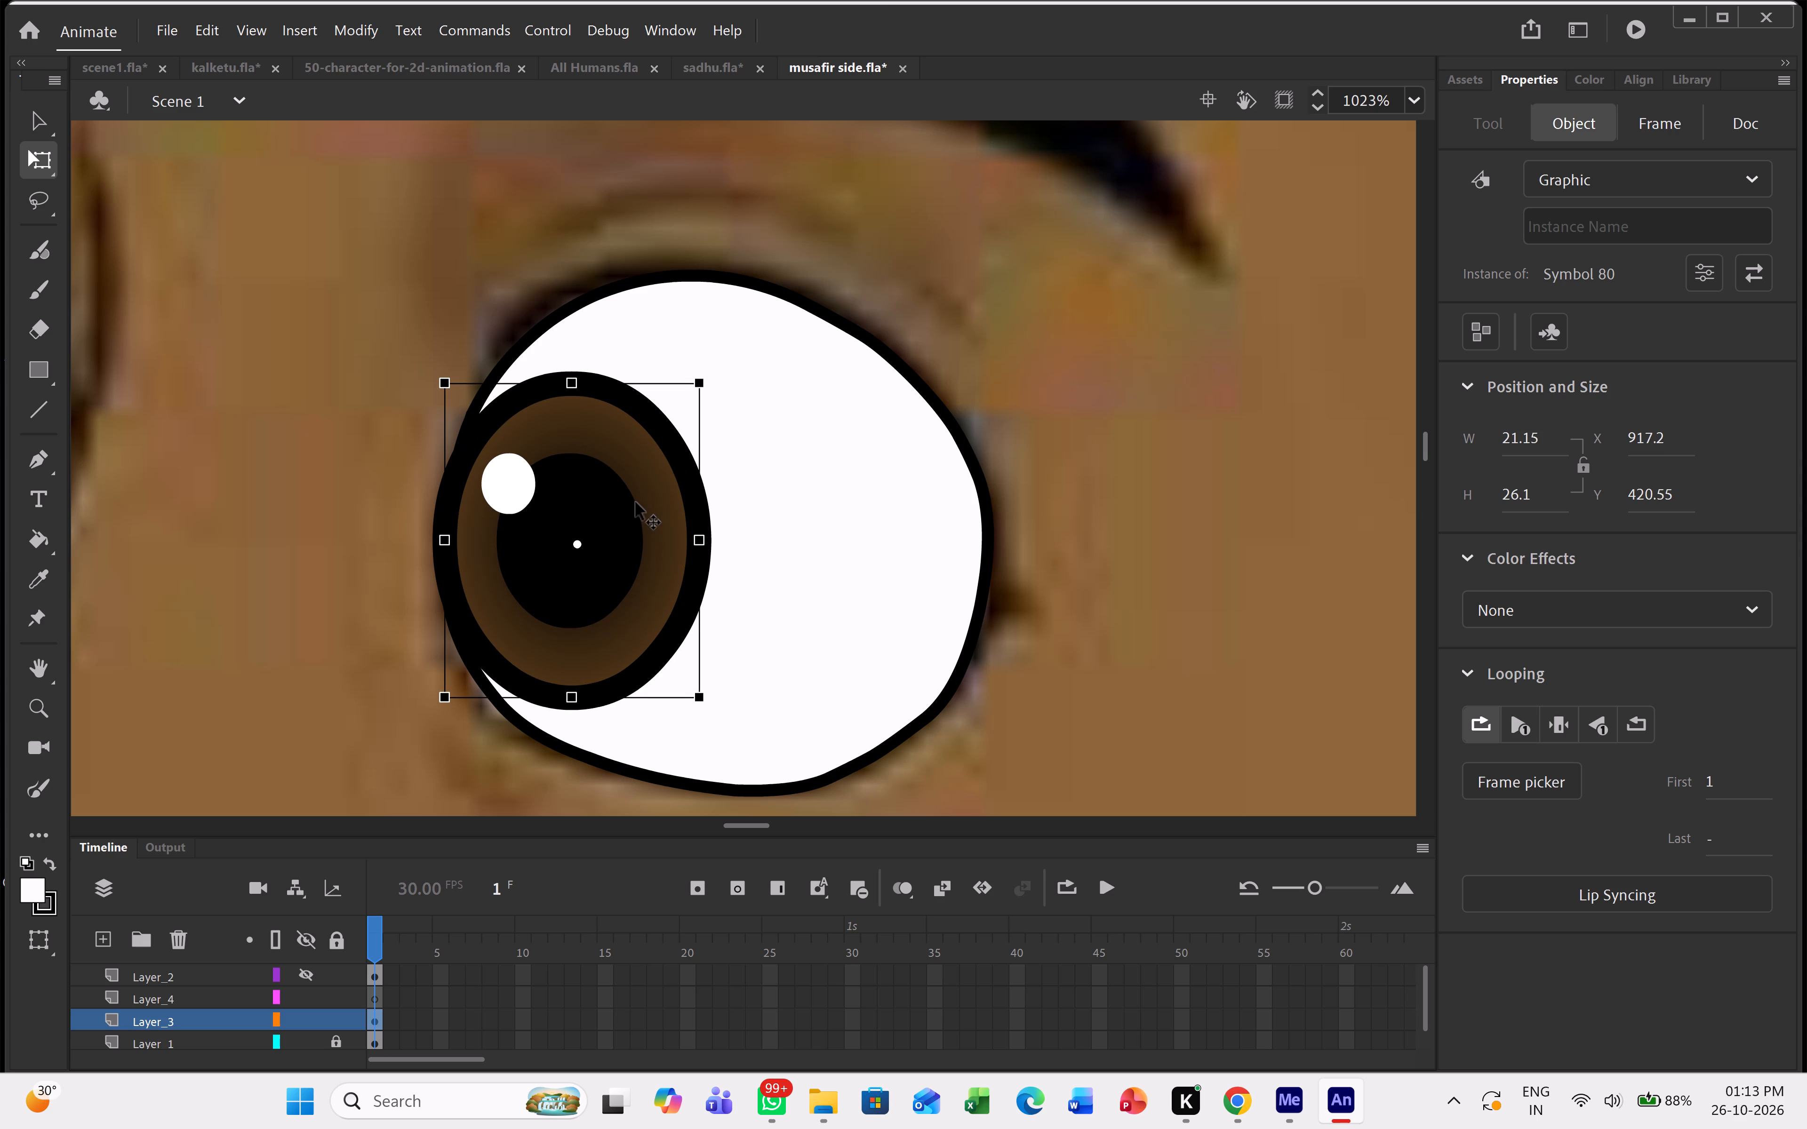
left_click_drag(636, 502, 647, 499)
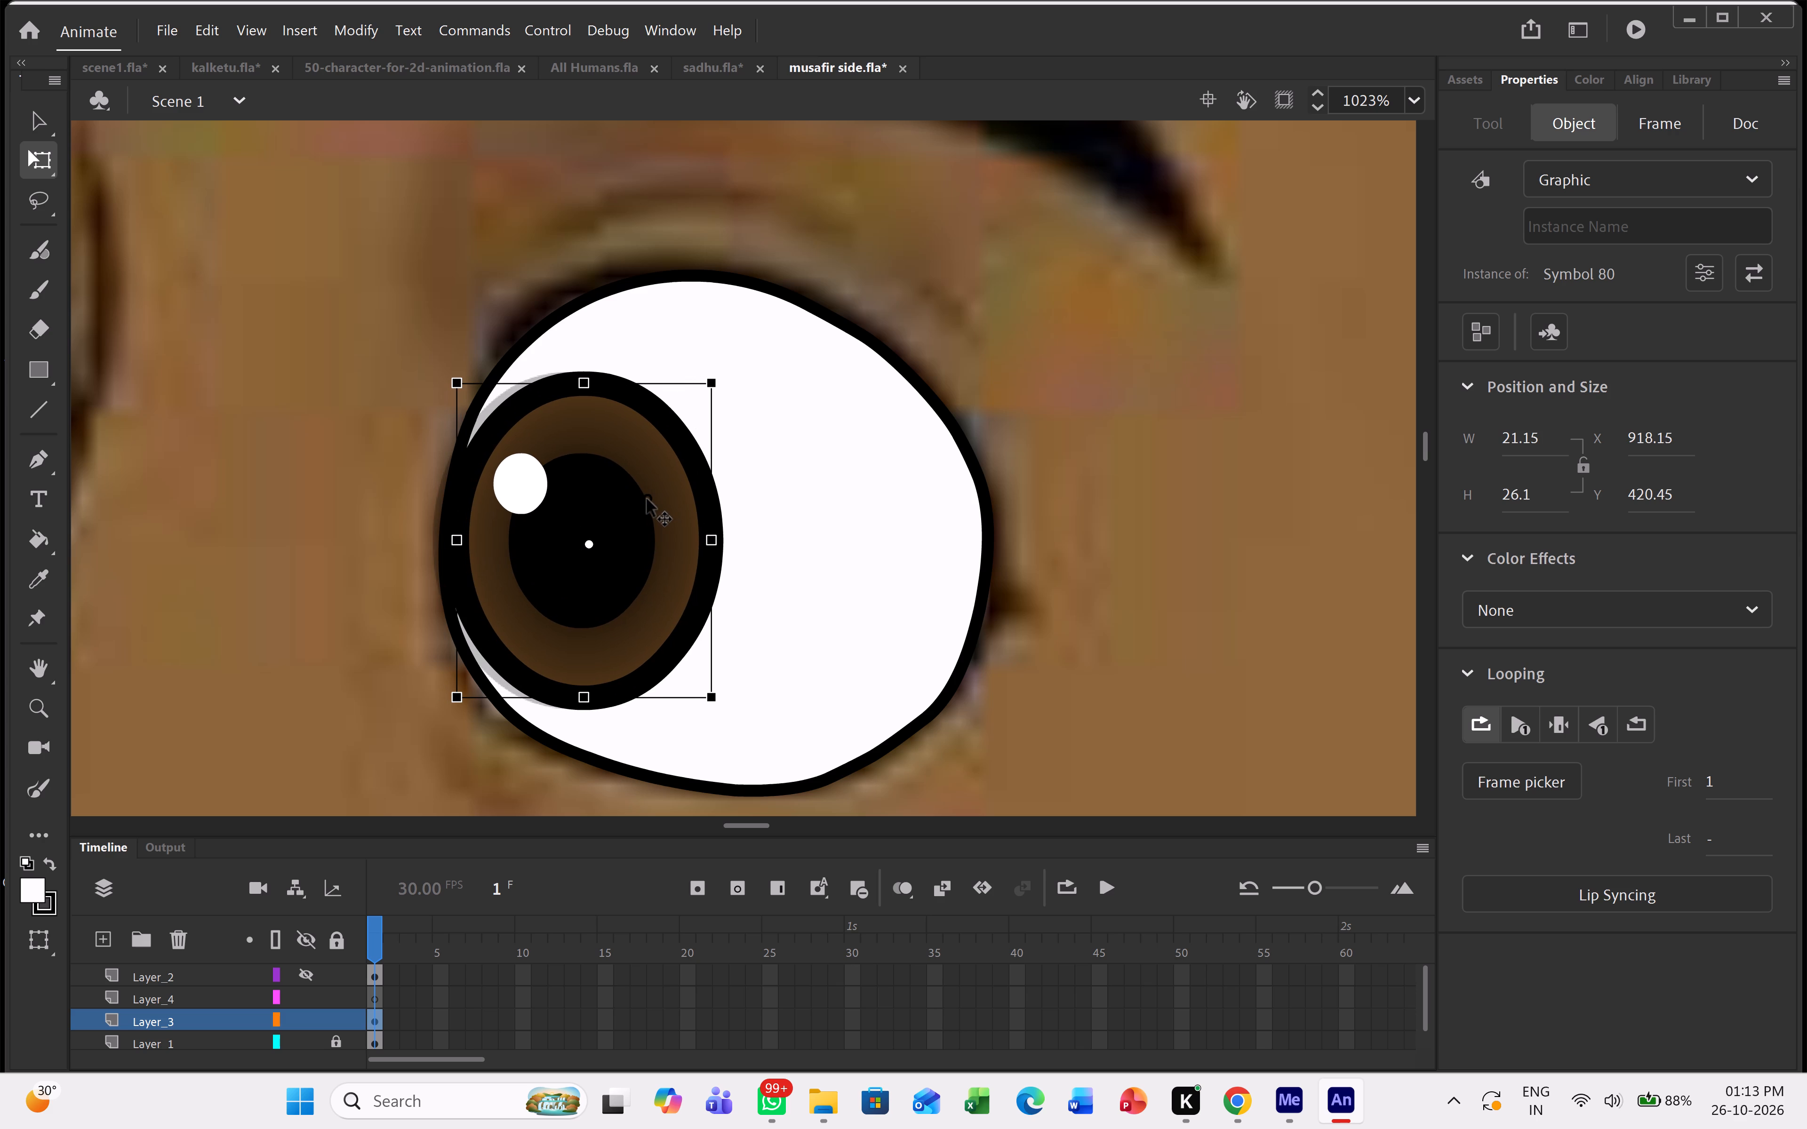
left_click_drag(647, 499, 645, 499)
scroll(649, 538, "down", 8, "ctrl")
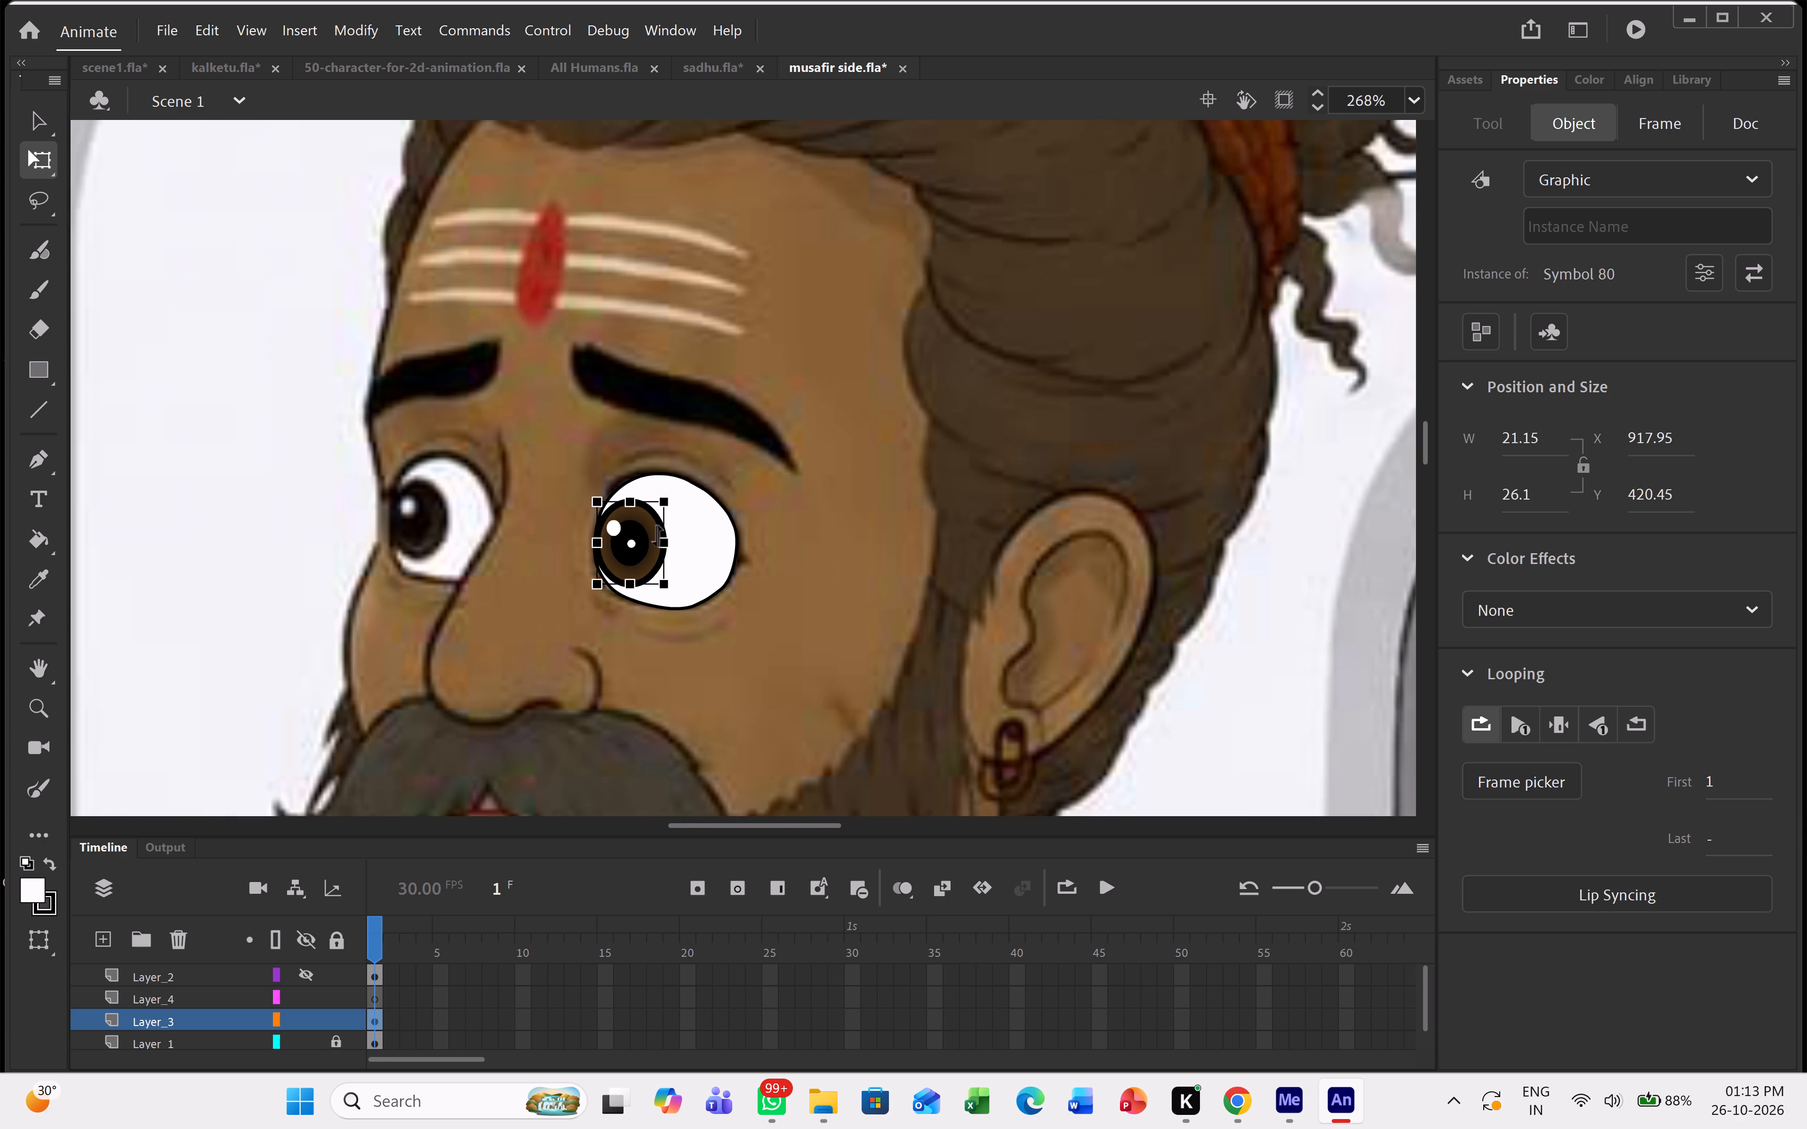
Group the pupil with the traced white eye.
left_click(603, 431)
left_click_drag(571, 429, 814, 631)
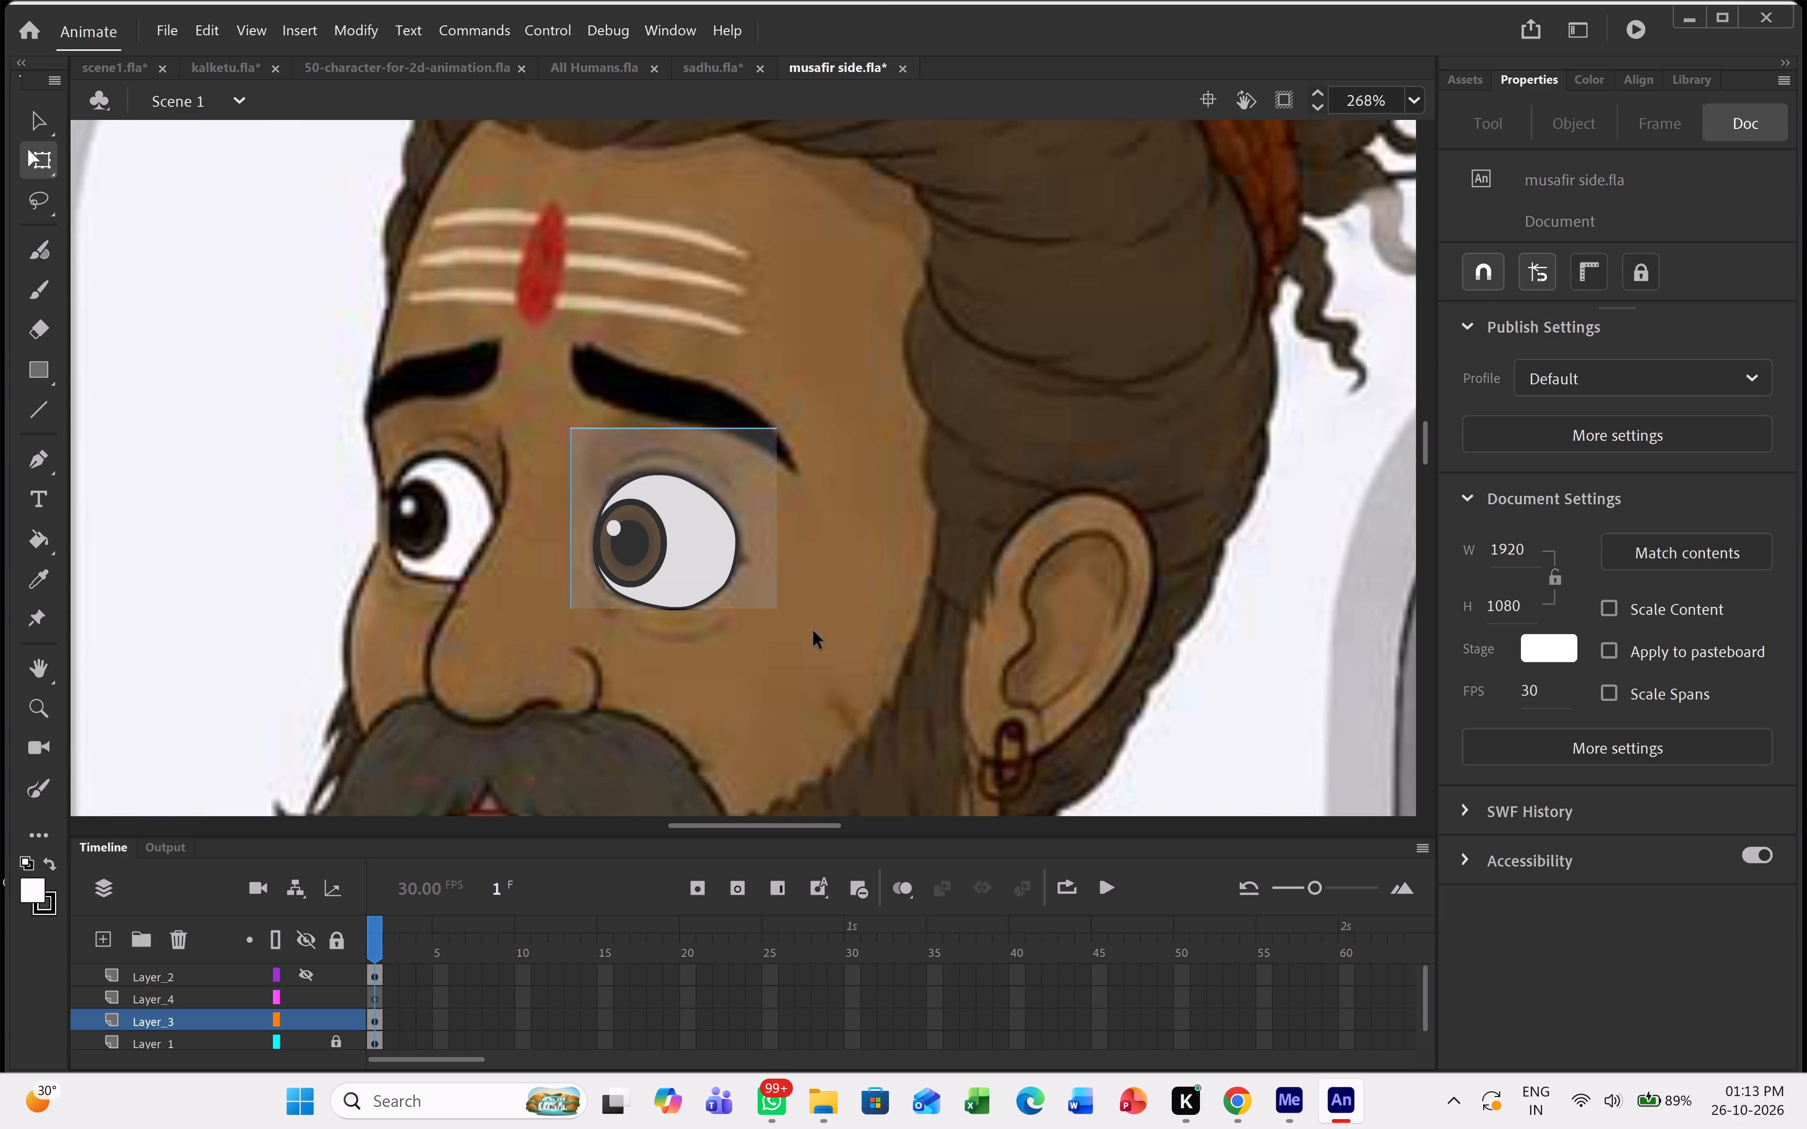
left_click_drag(814, 631, 827, 642)
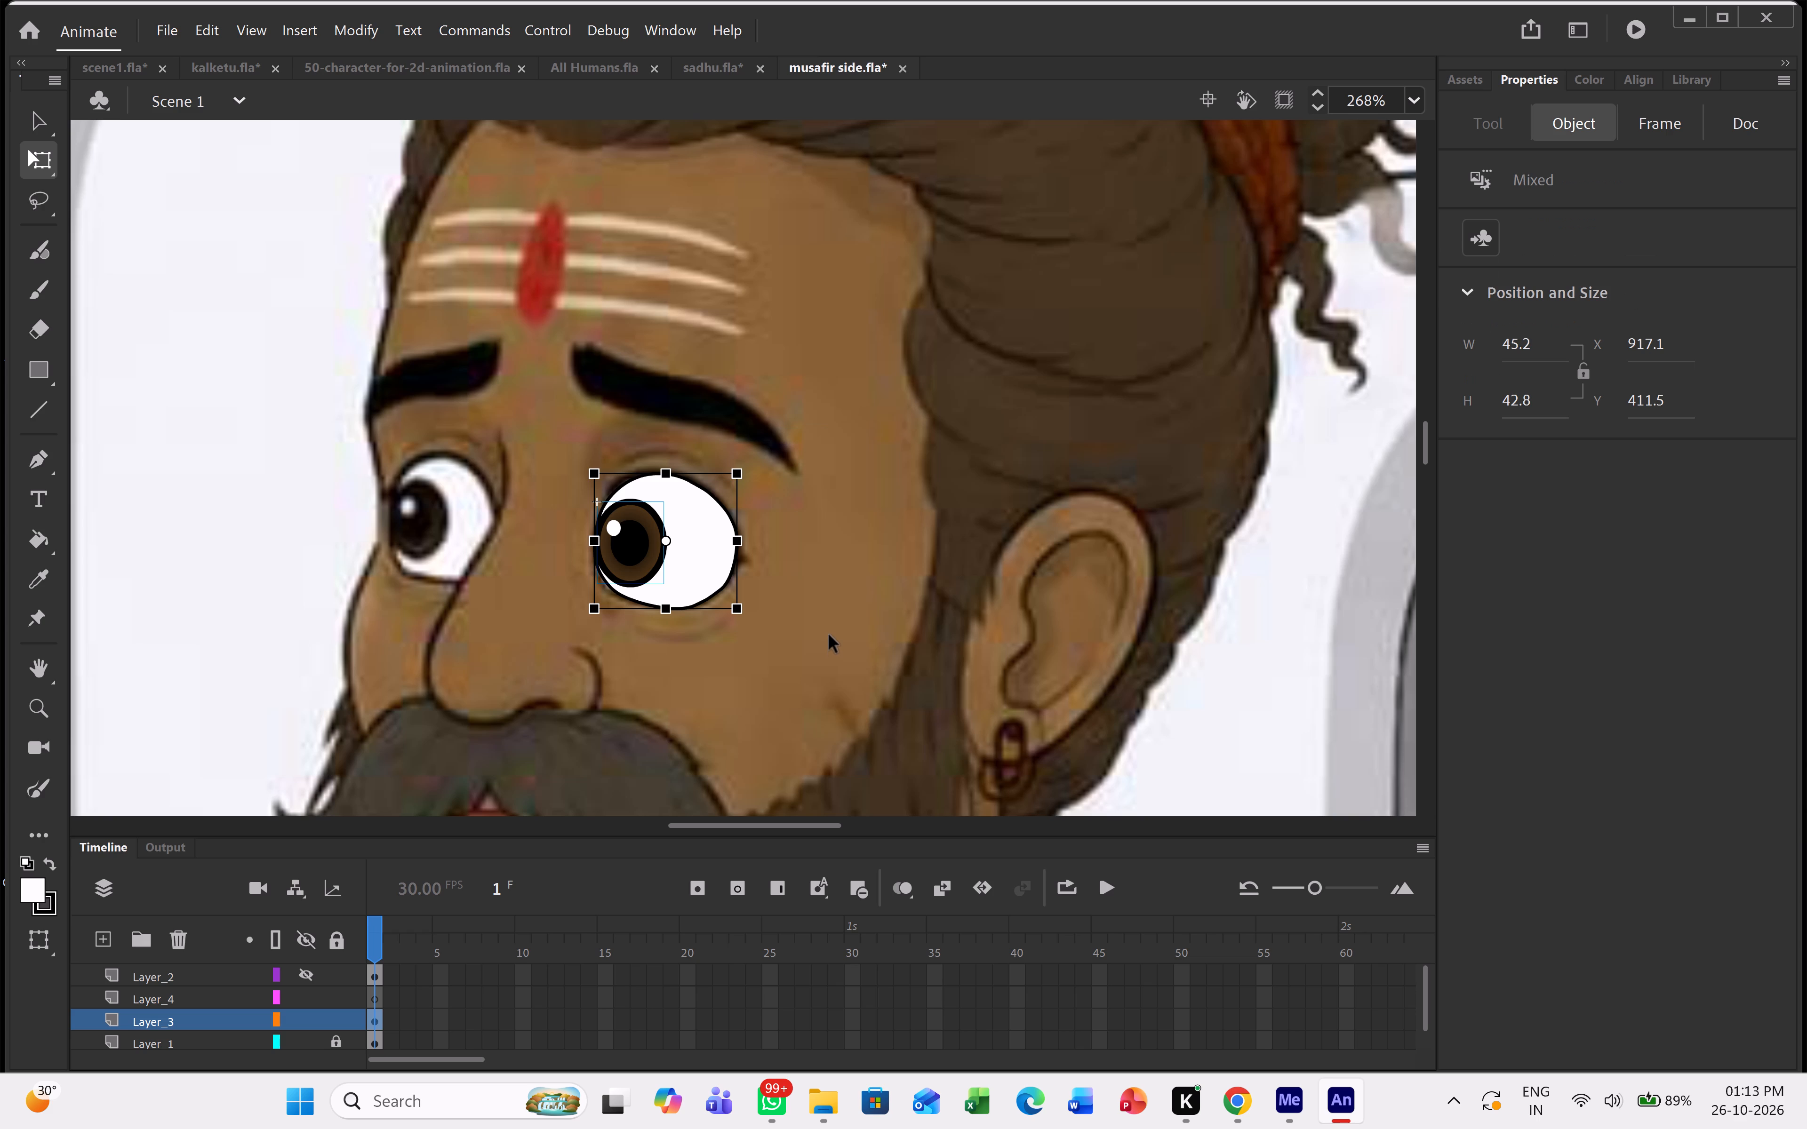
key("ctrl+g")
Duplicate the eye group and place the copy over the reference's far eye, beyond the nose bridge.
key("ctrl+c")
key("ctrl+v")
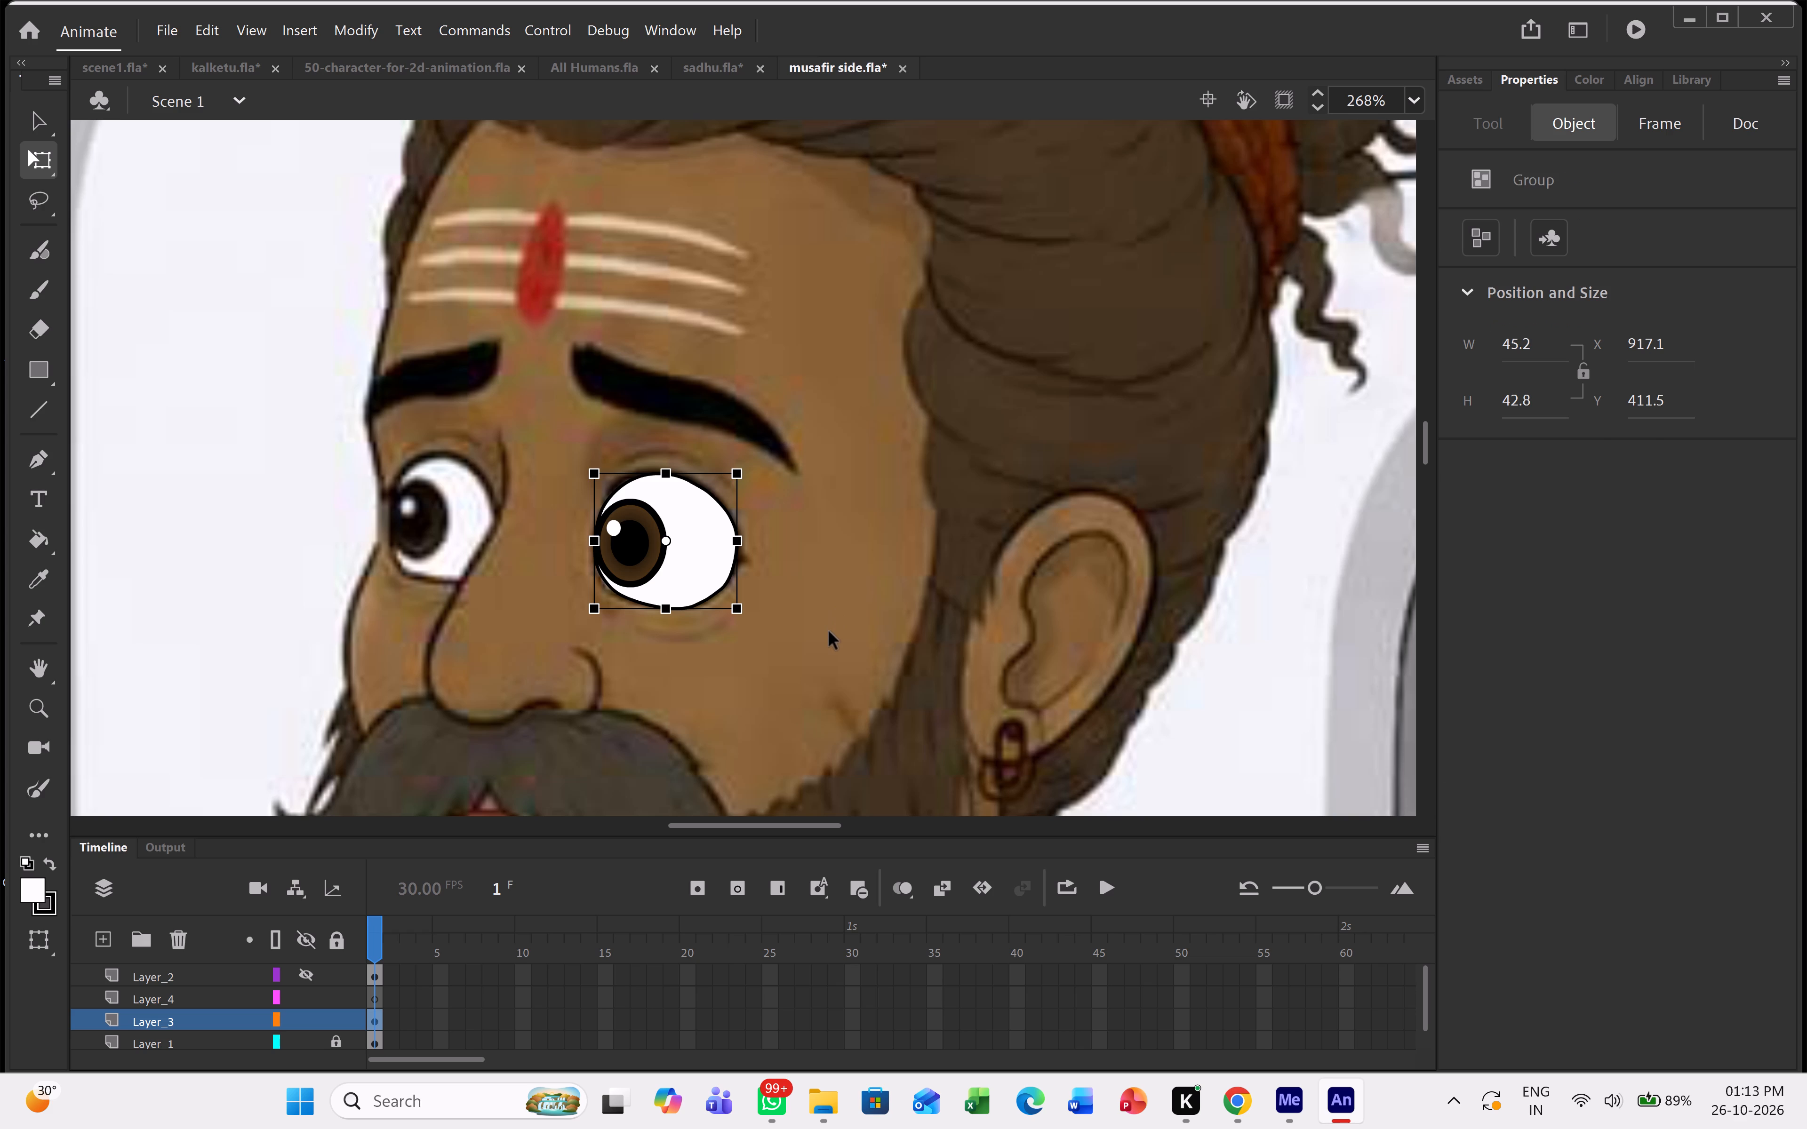
left_click_drag(790, 487, 501, 520)
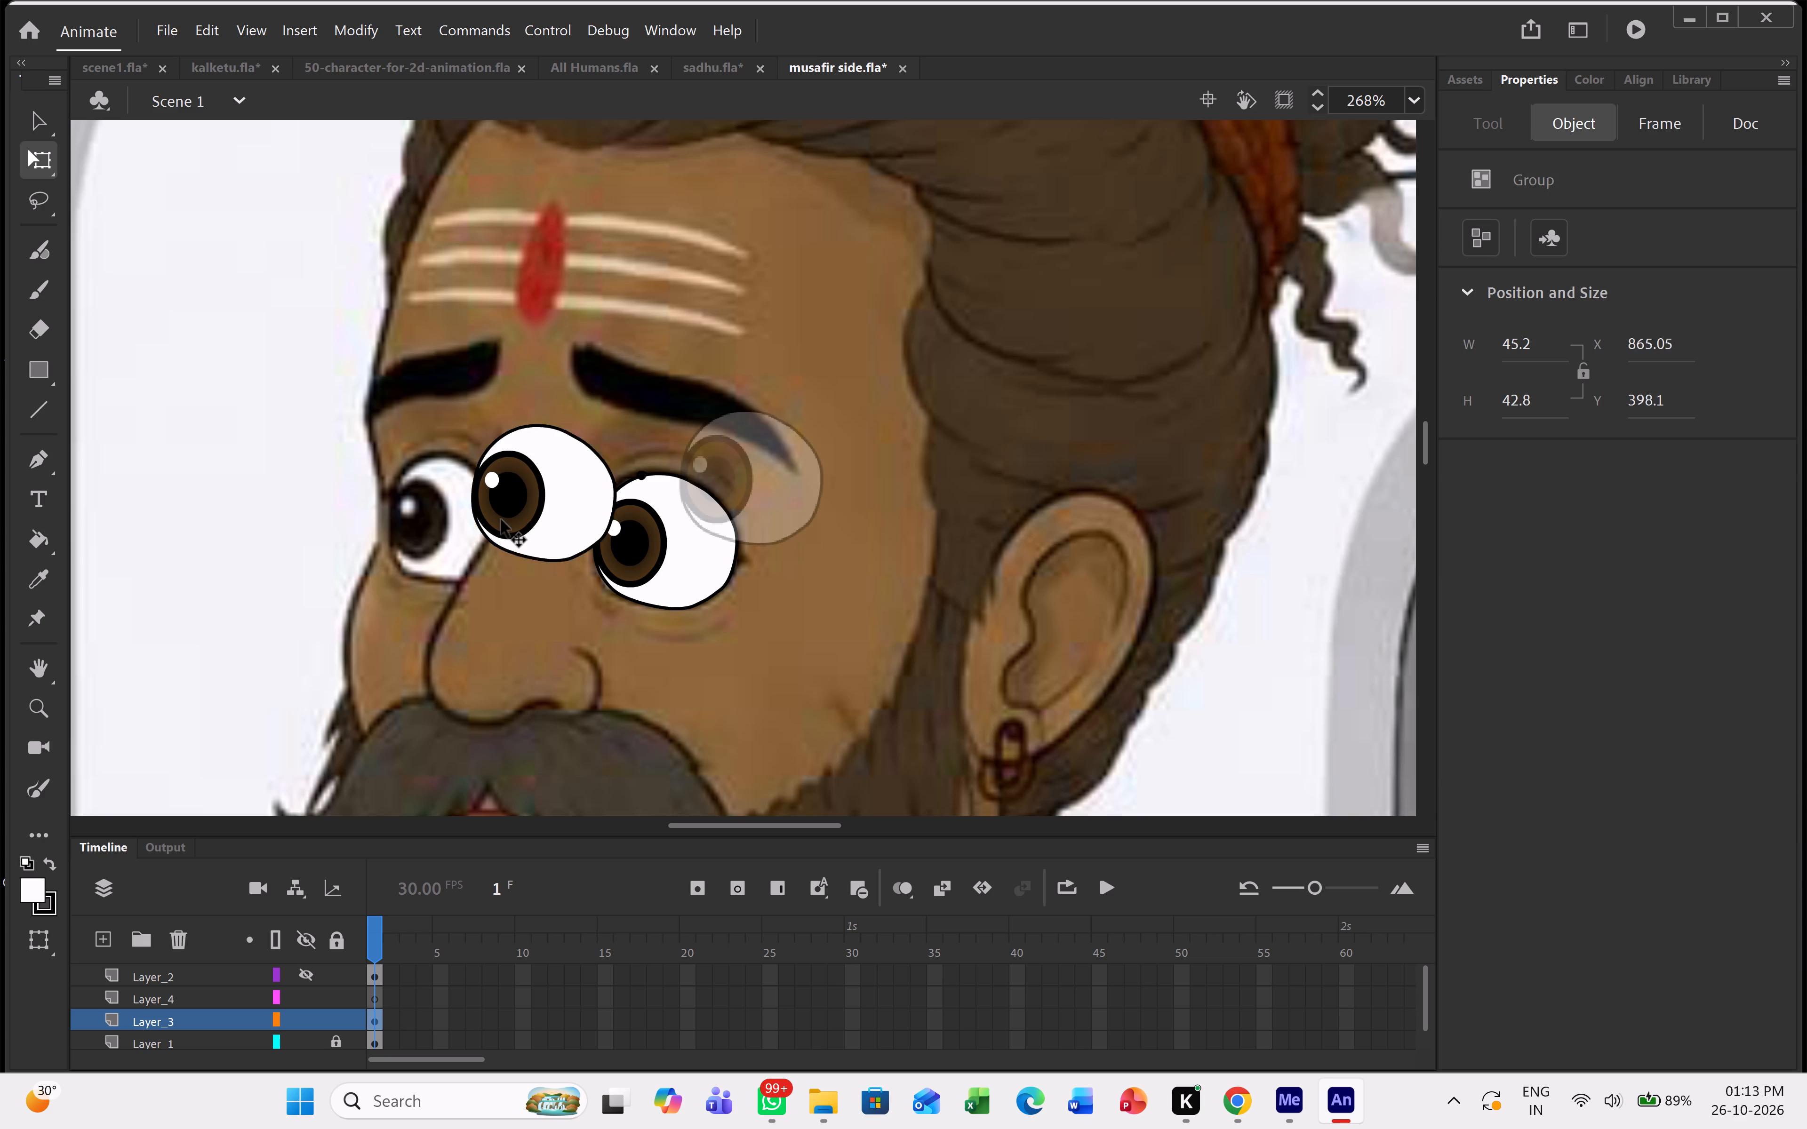
left_click_drag(501, 520, 492, 533)
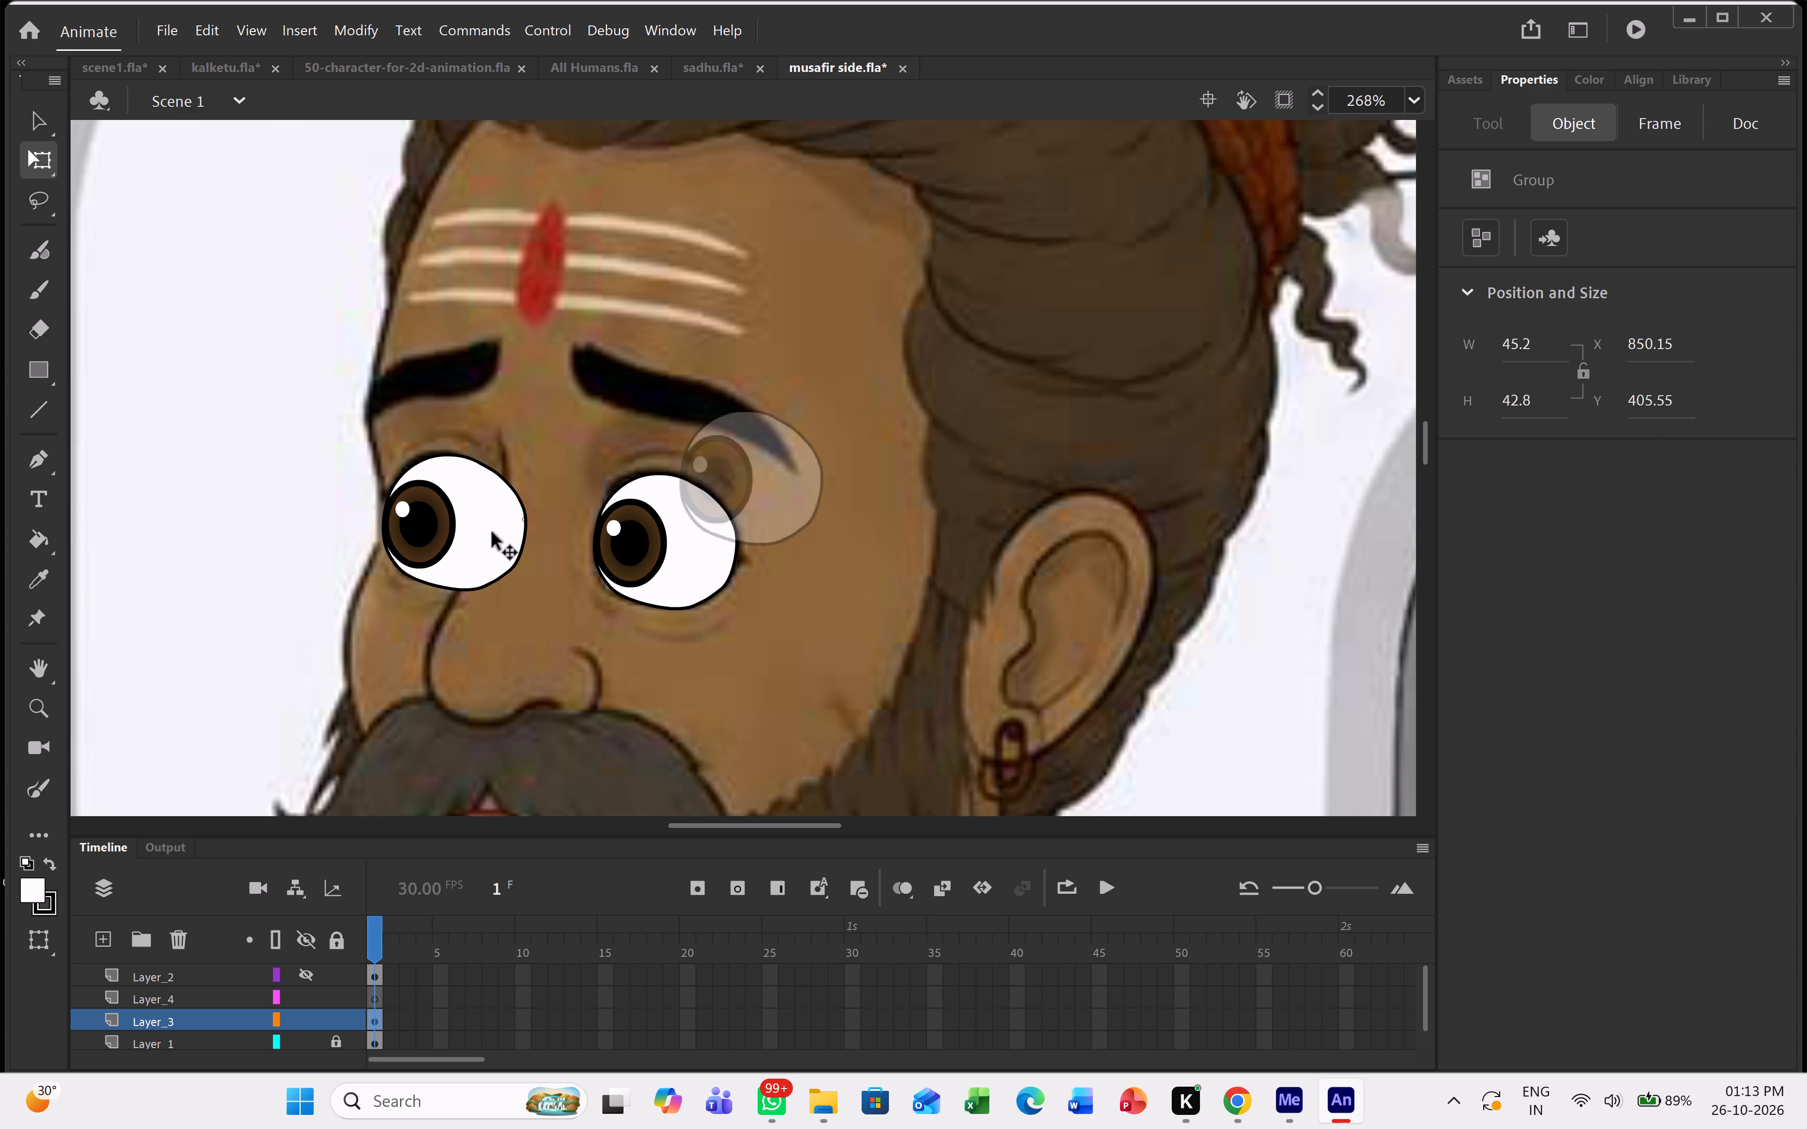
left_click_drag(492, 533, 492, 527)
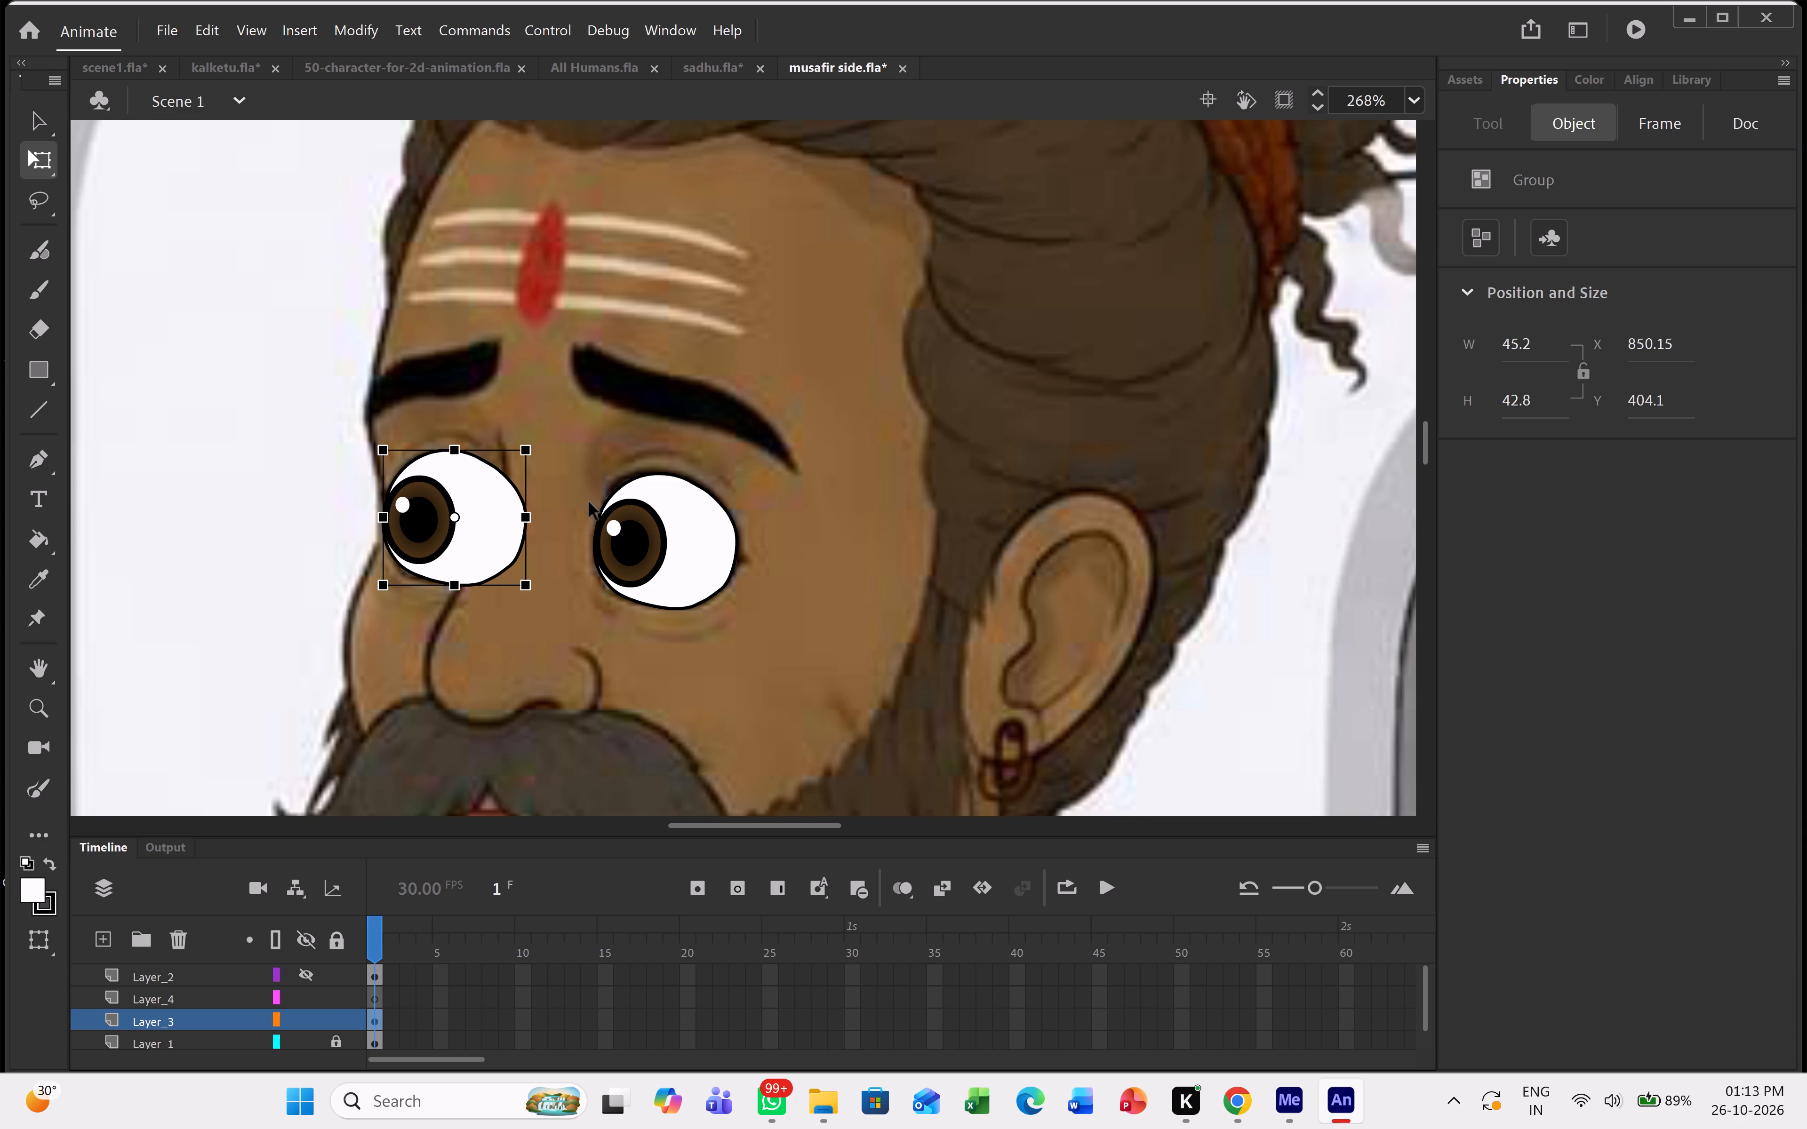
Scale the far eye's group to 90% and reposition it over the reference eye, at about X 851.3, Y 406.2.
key("ctrl+alt+s")
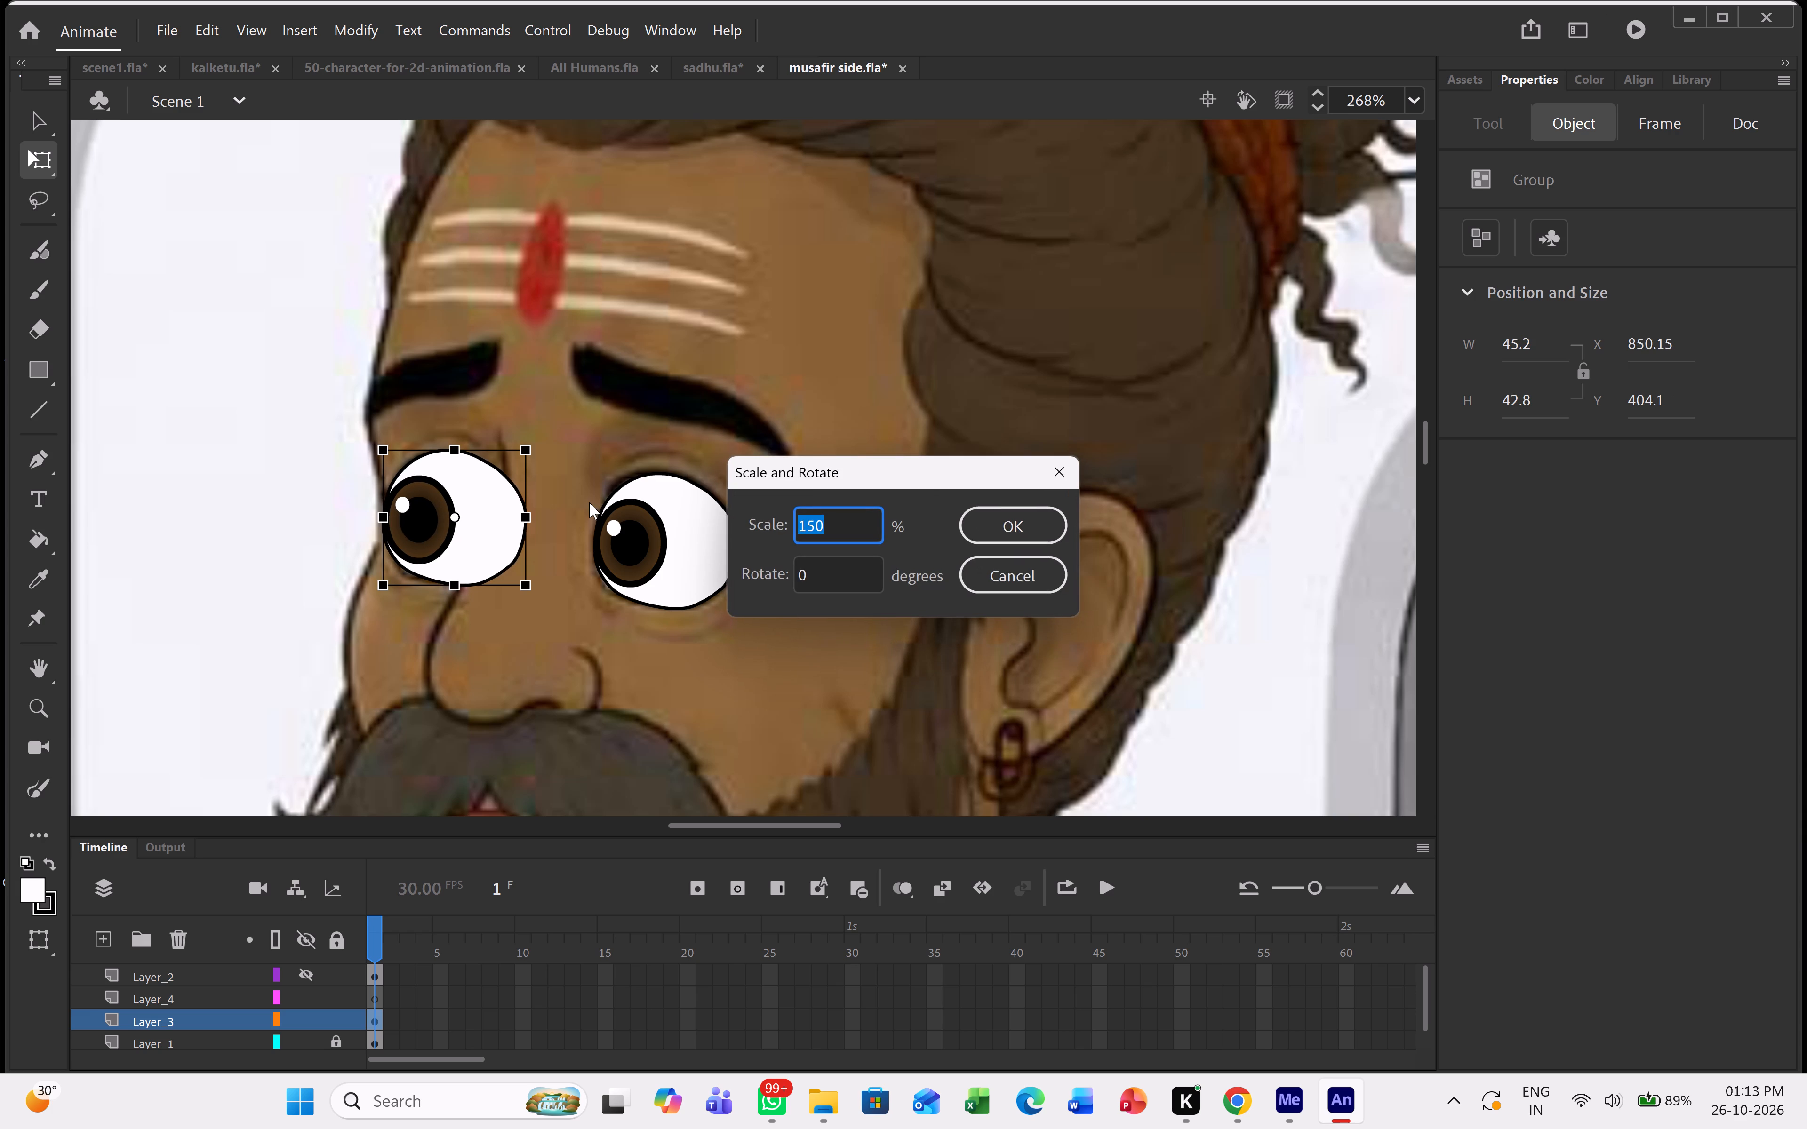
type("90")
key("Return")
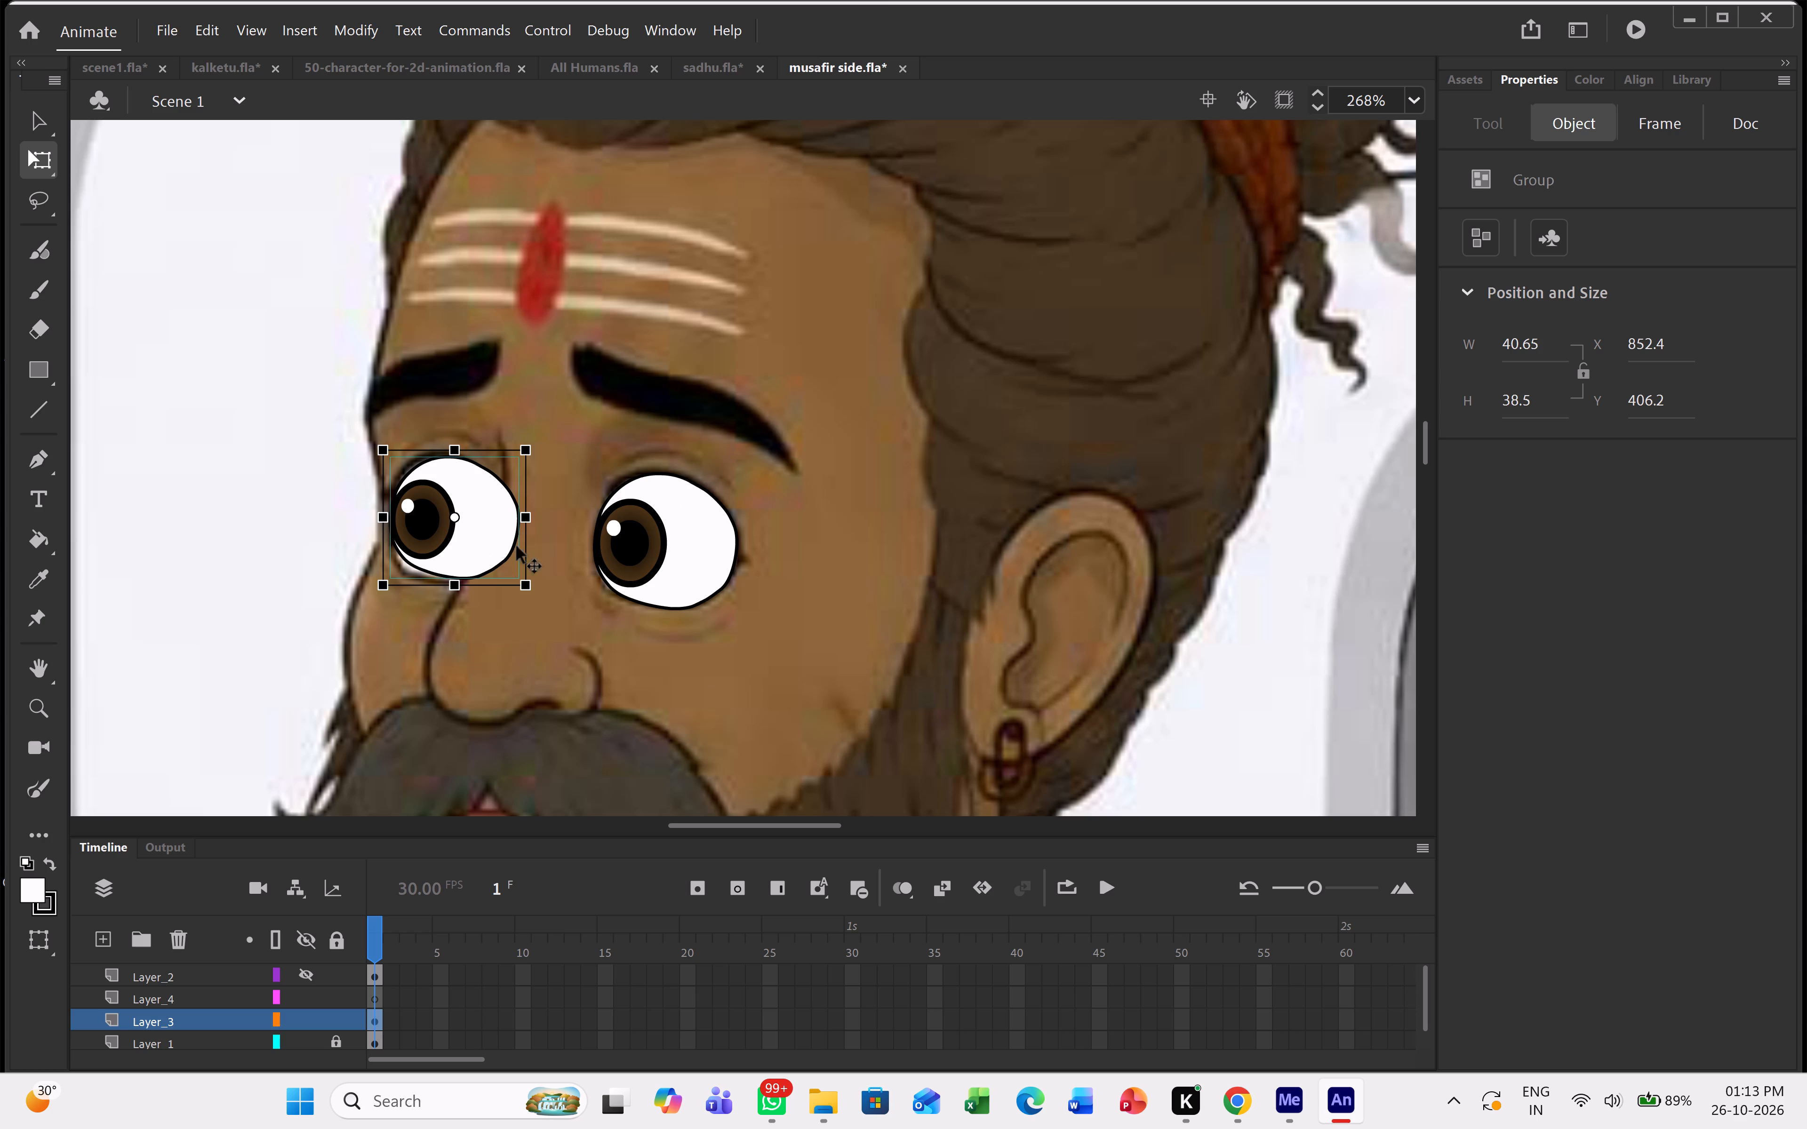
left_click_drag(467, 537, 459, 533)
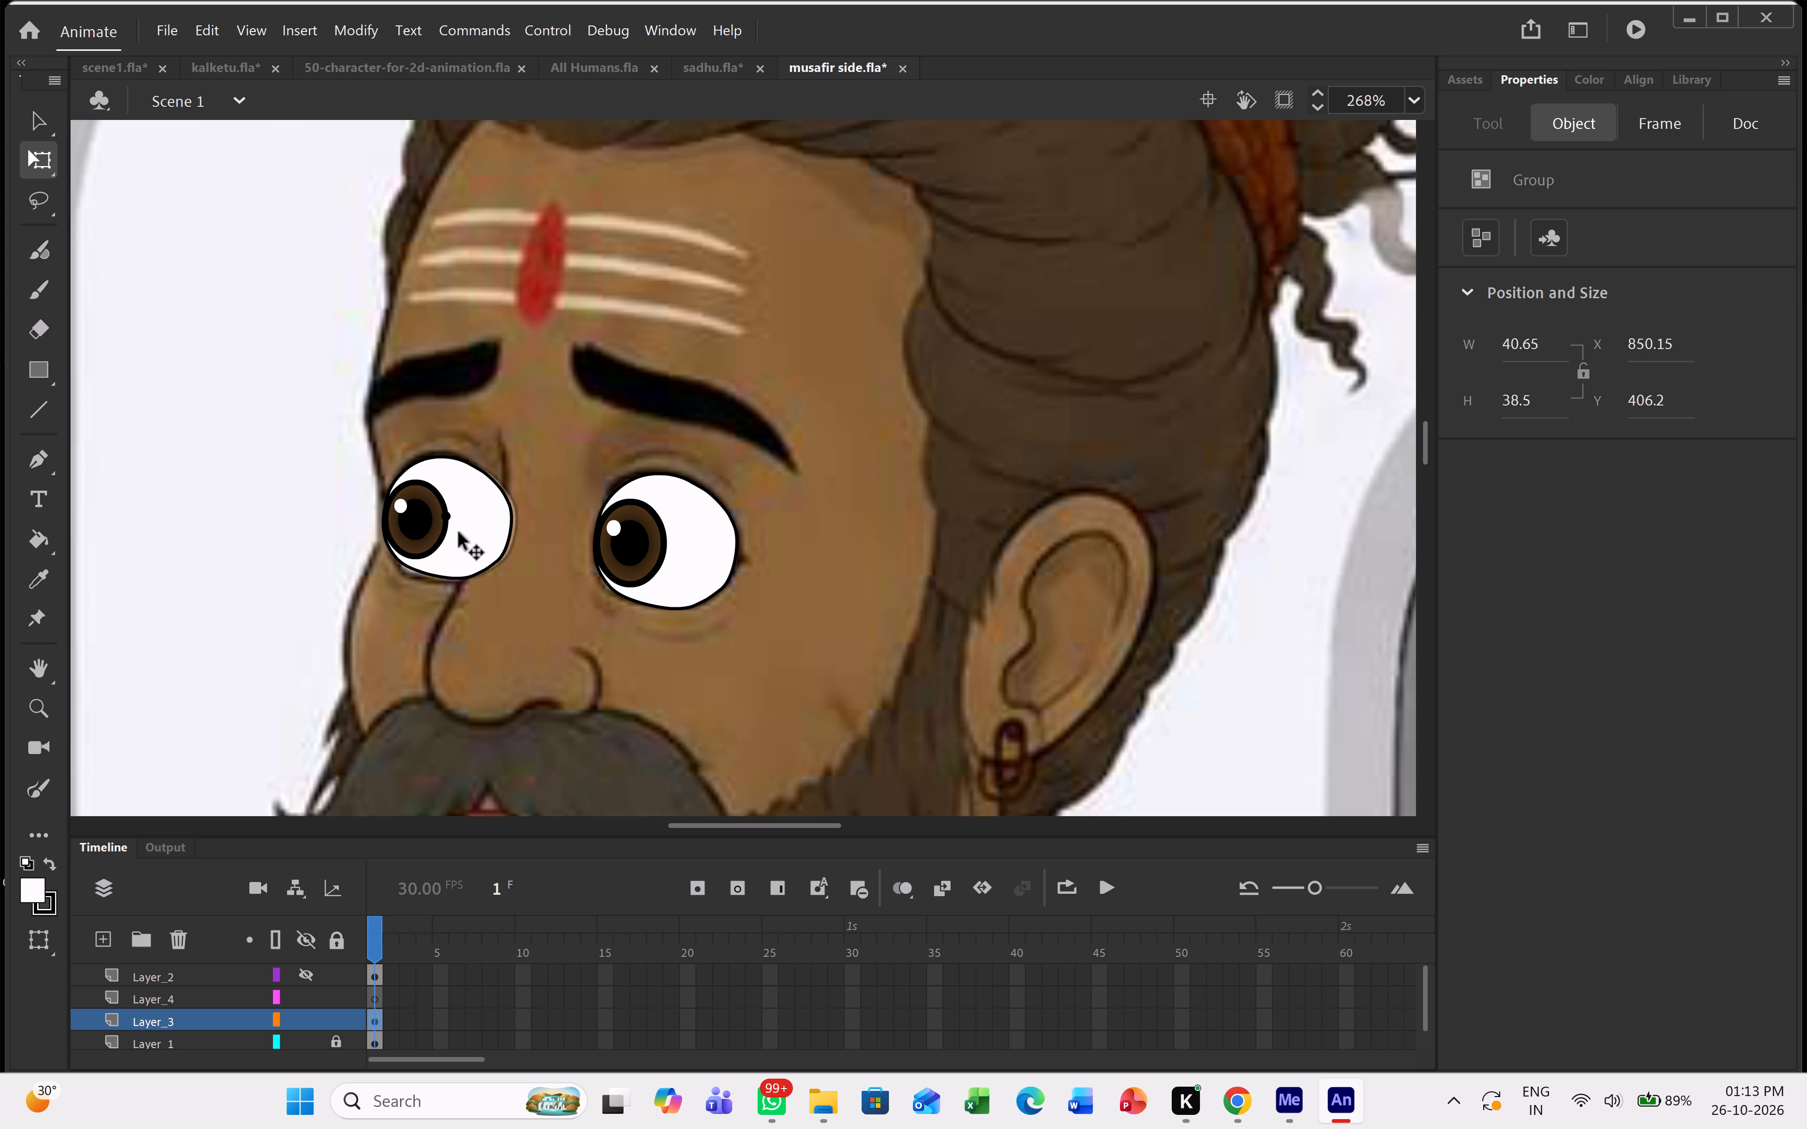
left_click_drag(459, 533, 463, 536)
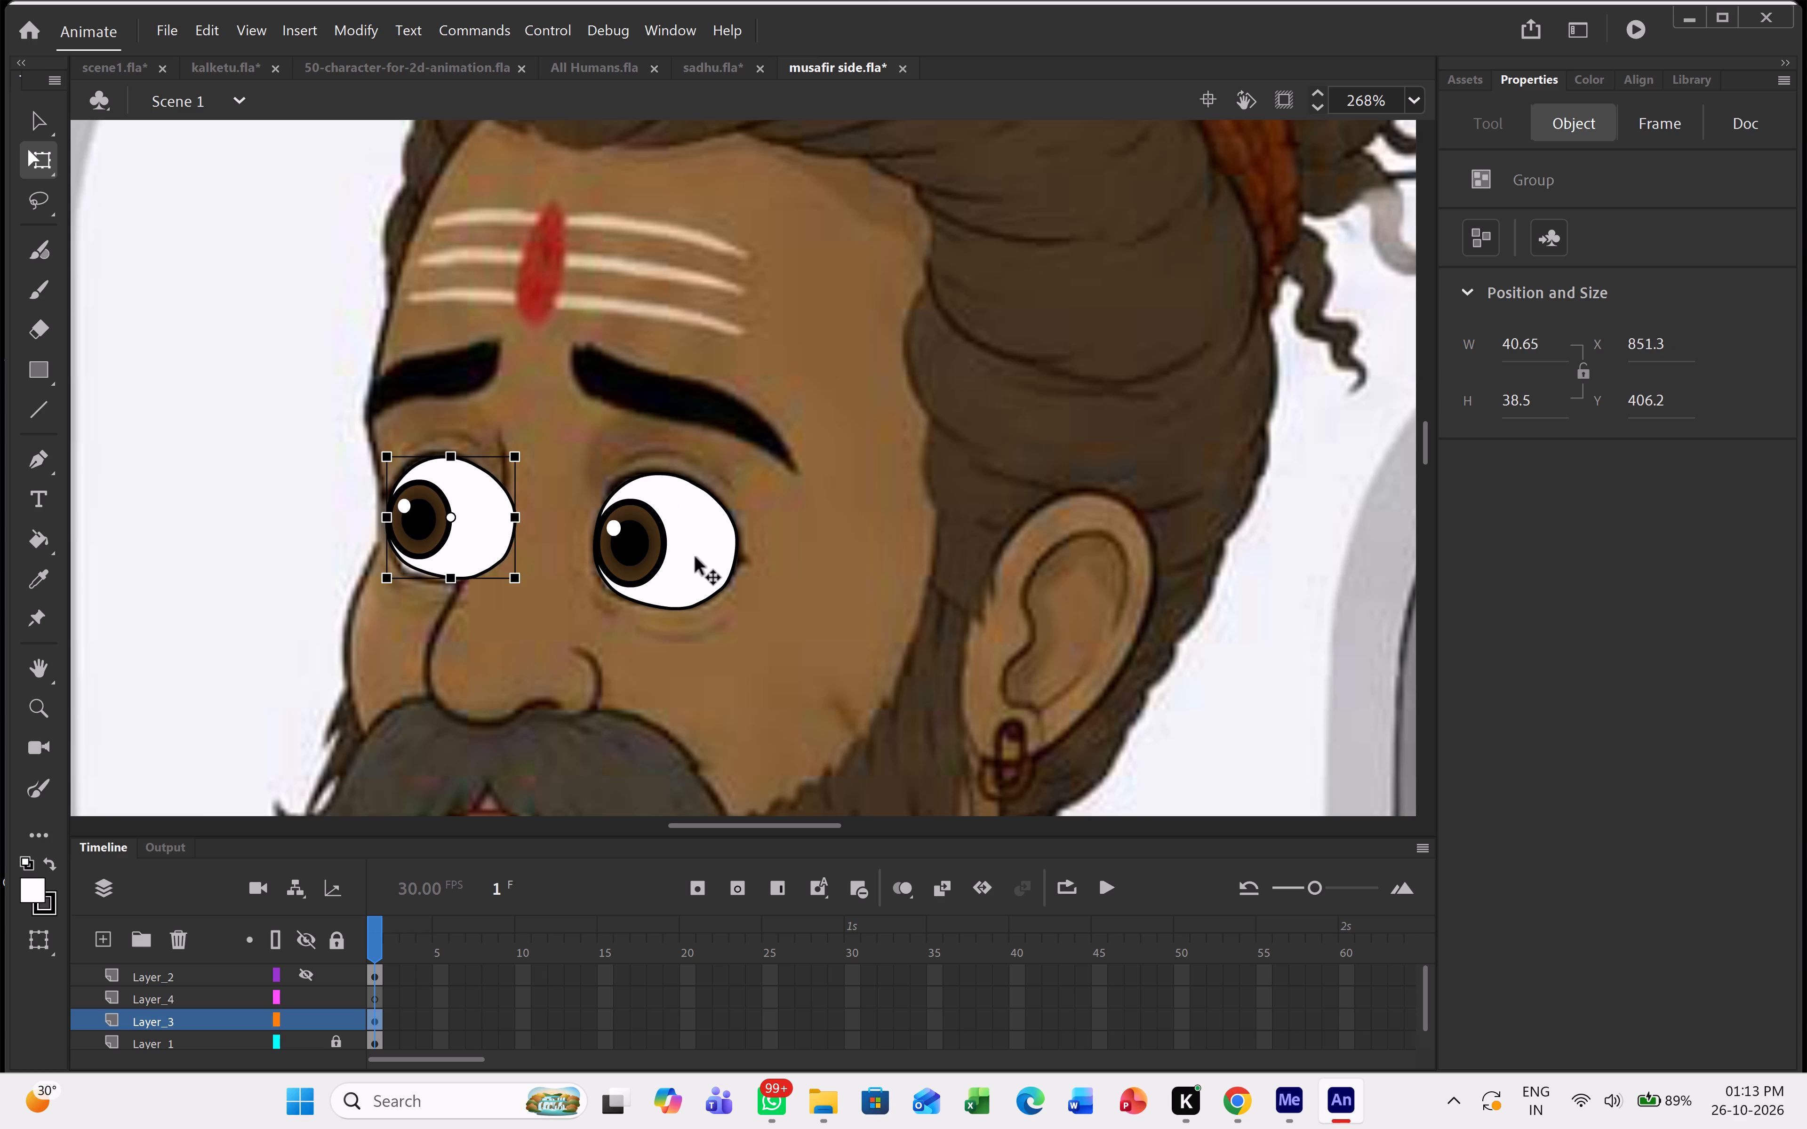
Select the near eye group together with the far eye group and cut both from the drawing.
left_click(696, 557, "shift")
key("ctrl+x")
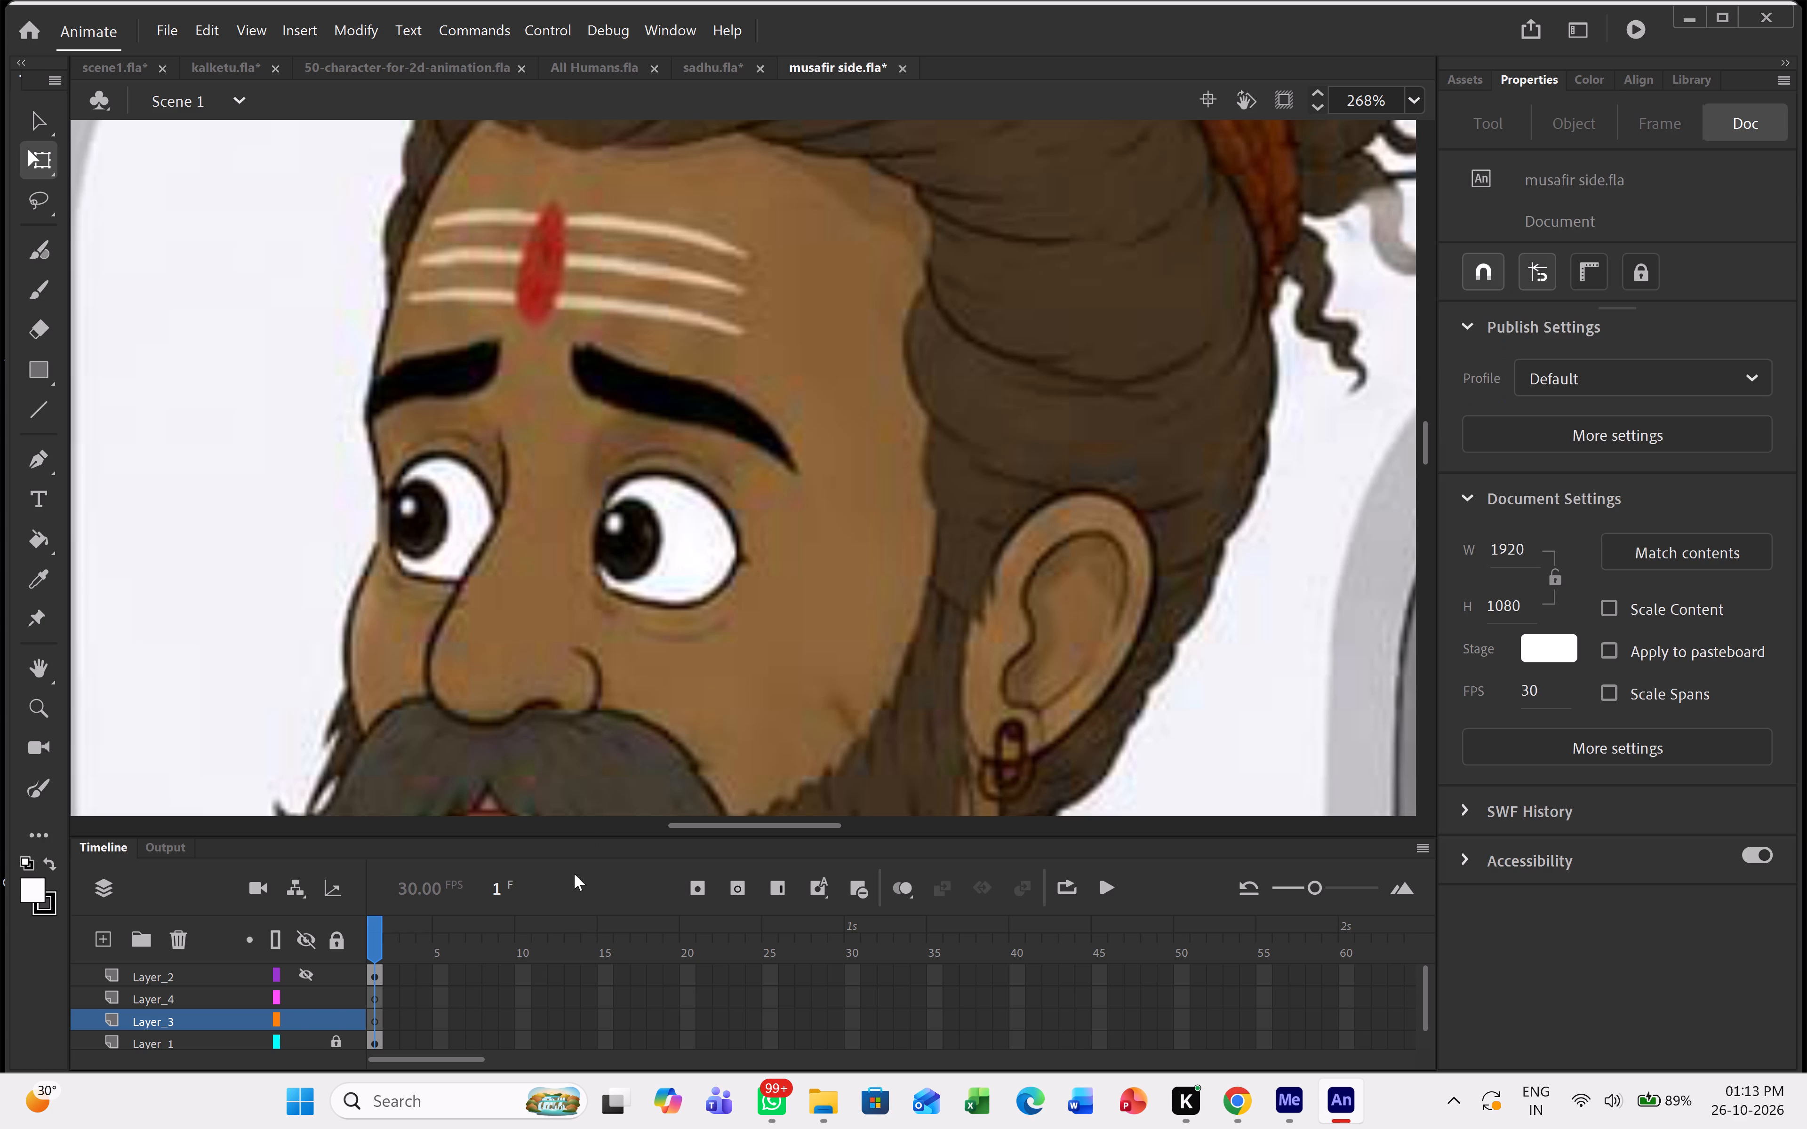
Delete Layer_4 from the timeline, leaving the reference and head-part layers in place.
left_click(311, 1004)
left_click(312, 1001)
left_click(194, 995)
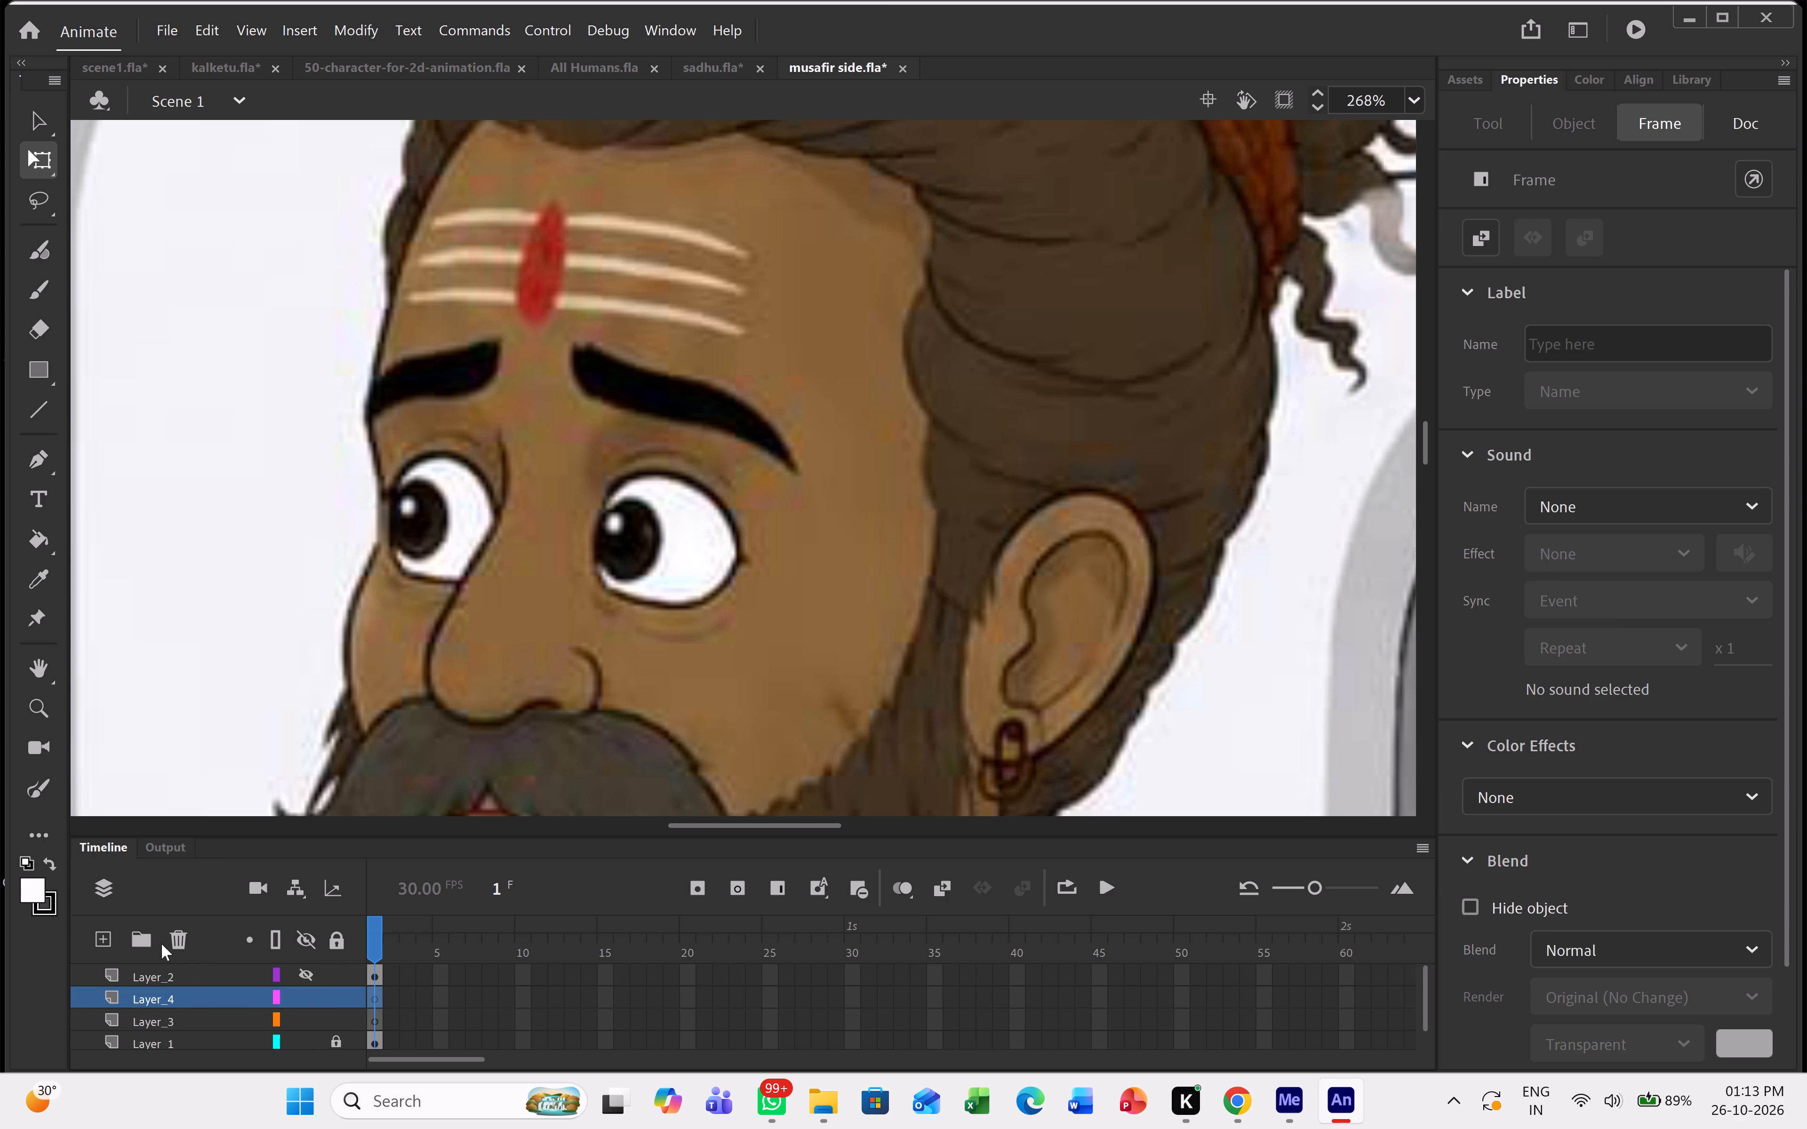
left_click(182, 942)
Show Layer_2 with the traced head parts and paste both eye groups in place on it.
left_click(306, 975)
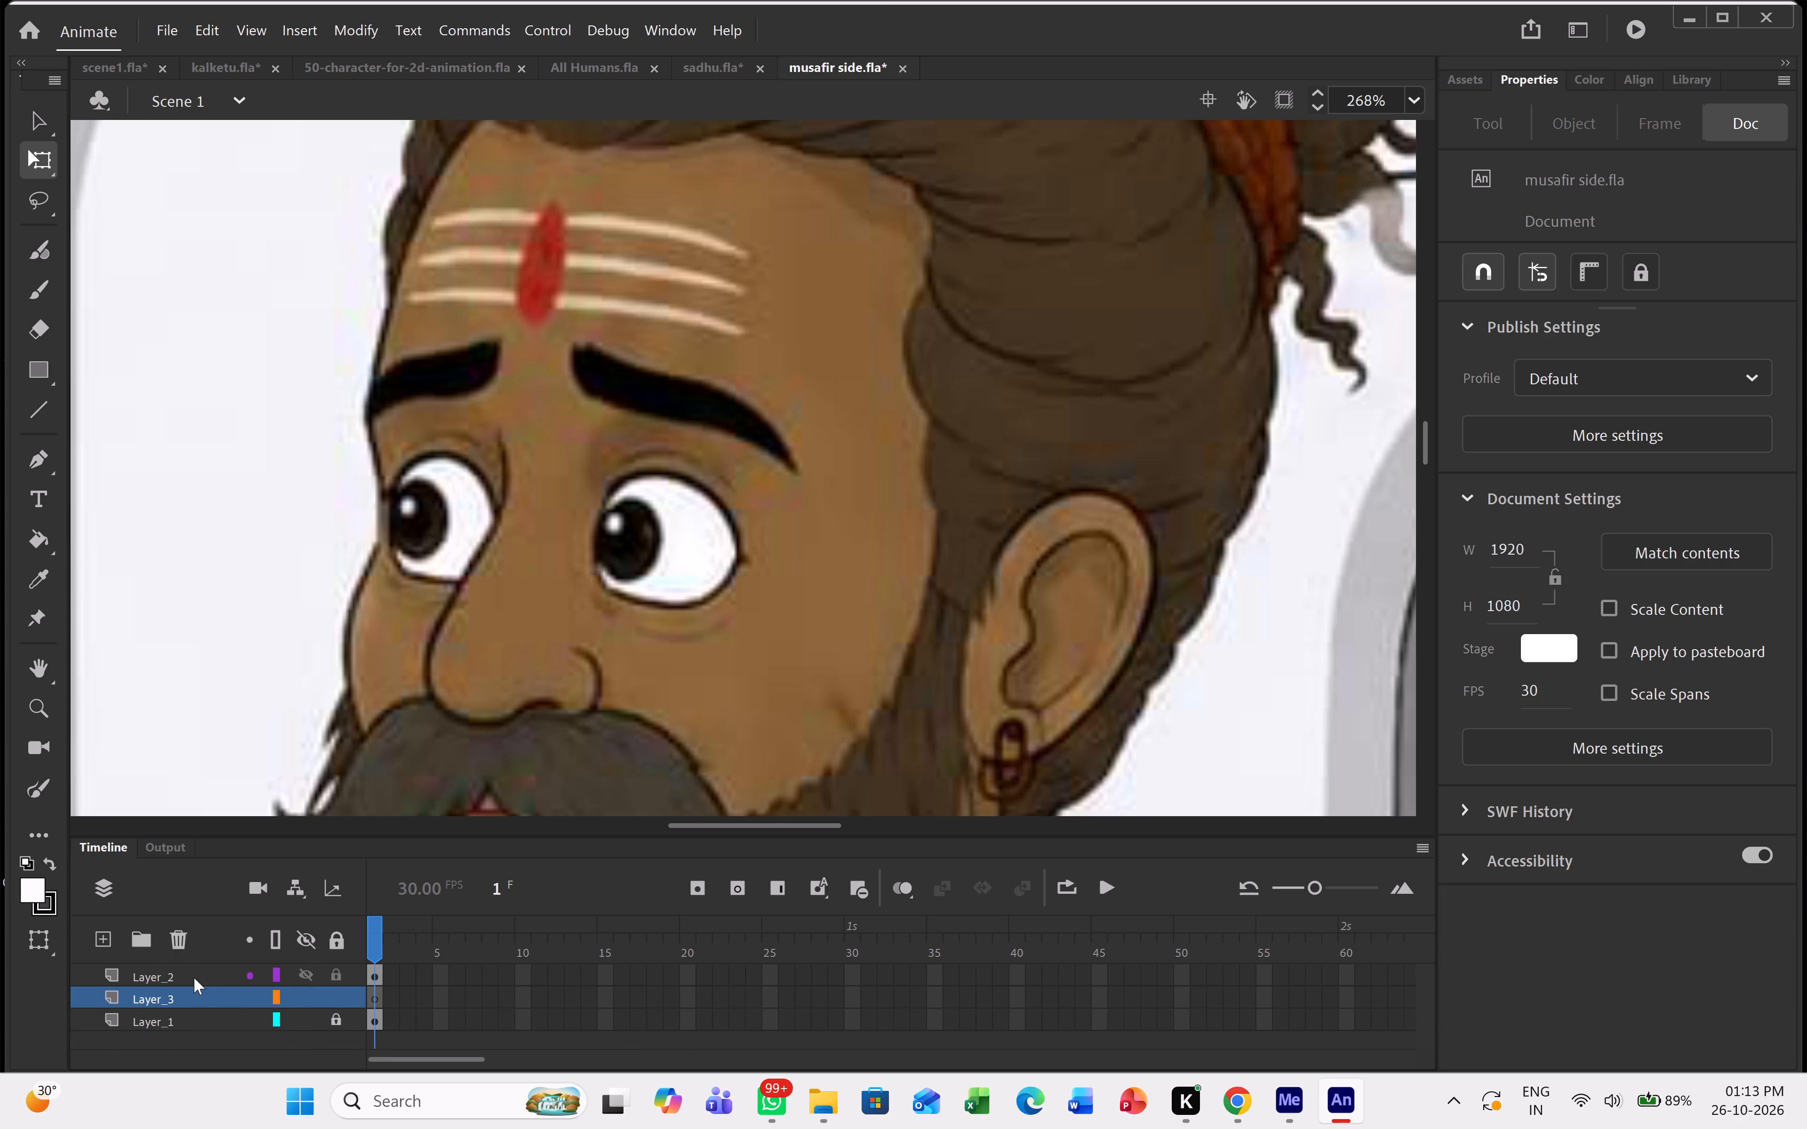
left_click(194, 978)
left_click(156, 637)
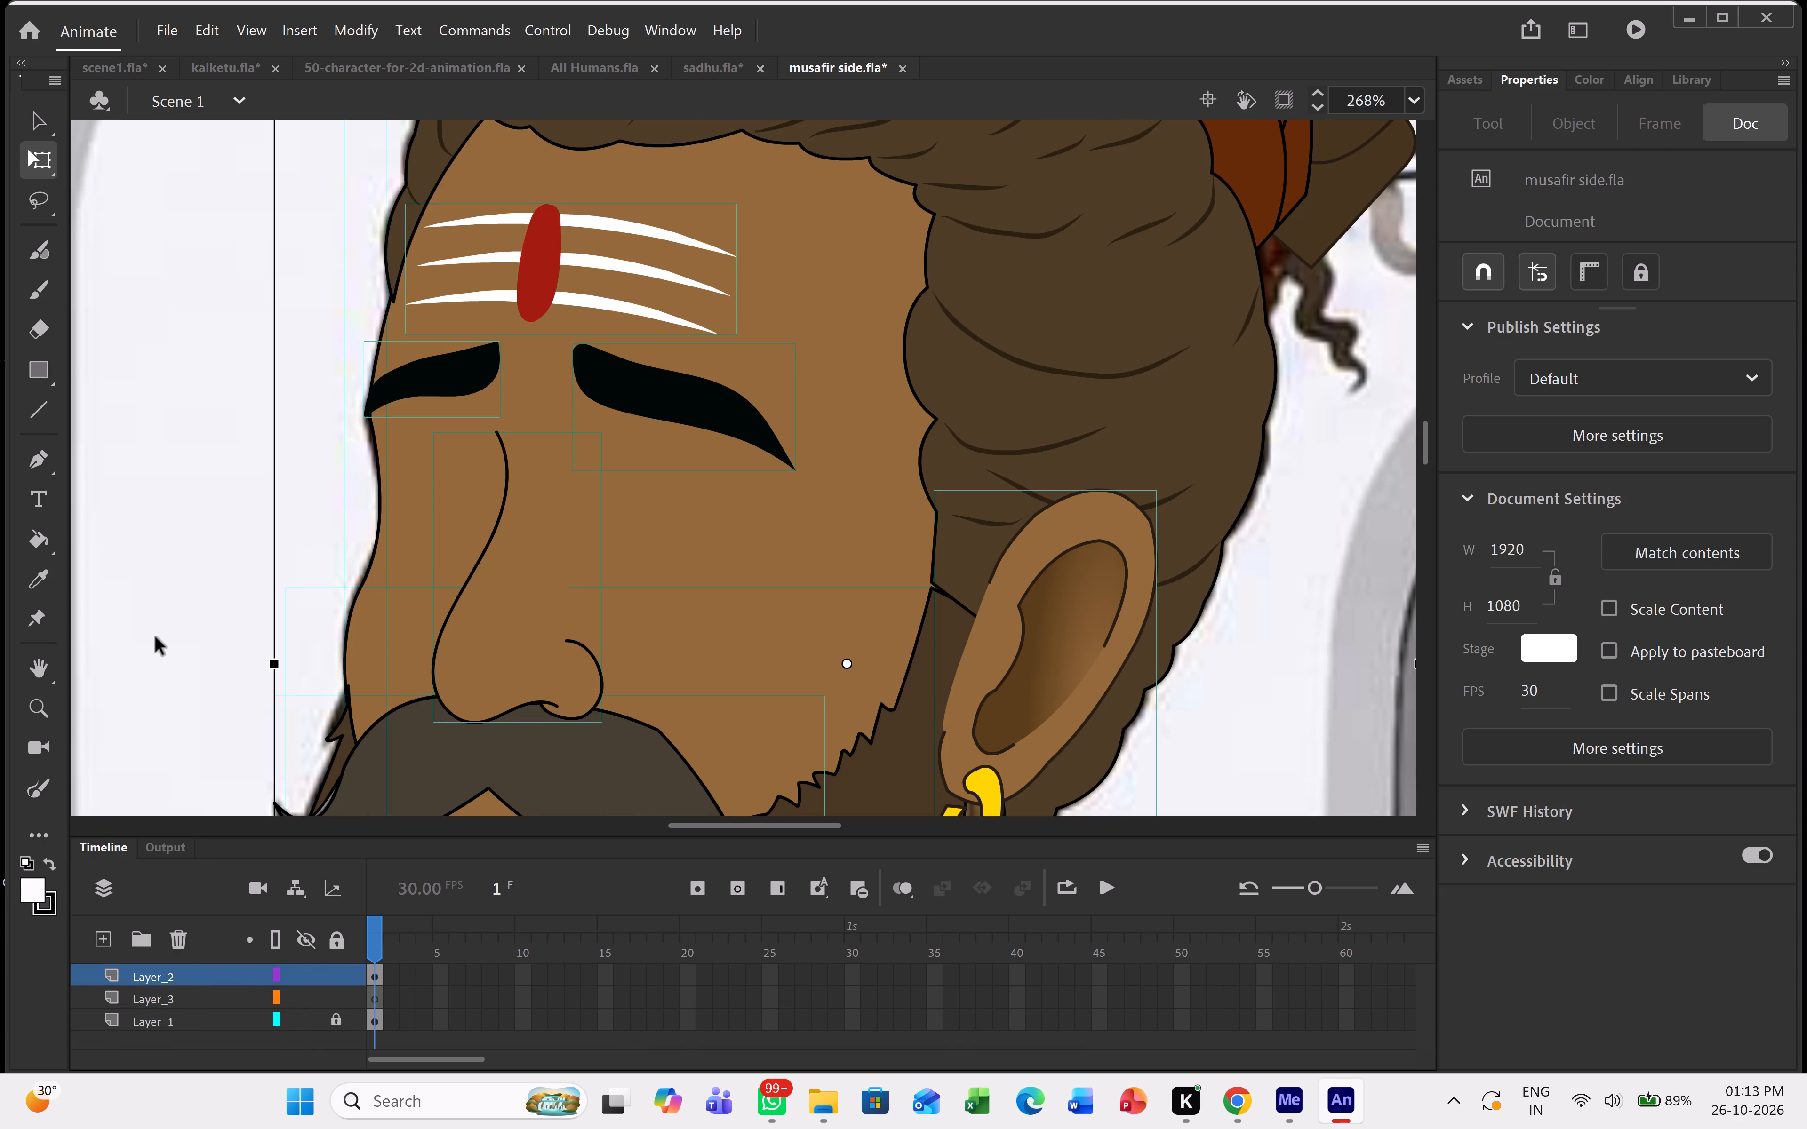
key("ctrl+shift+v")
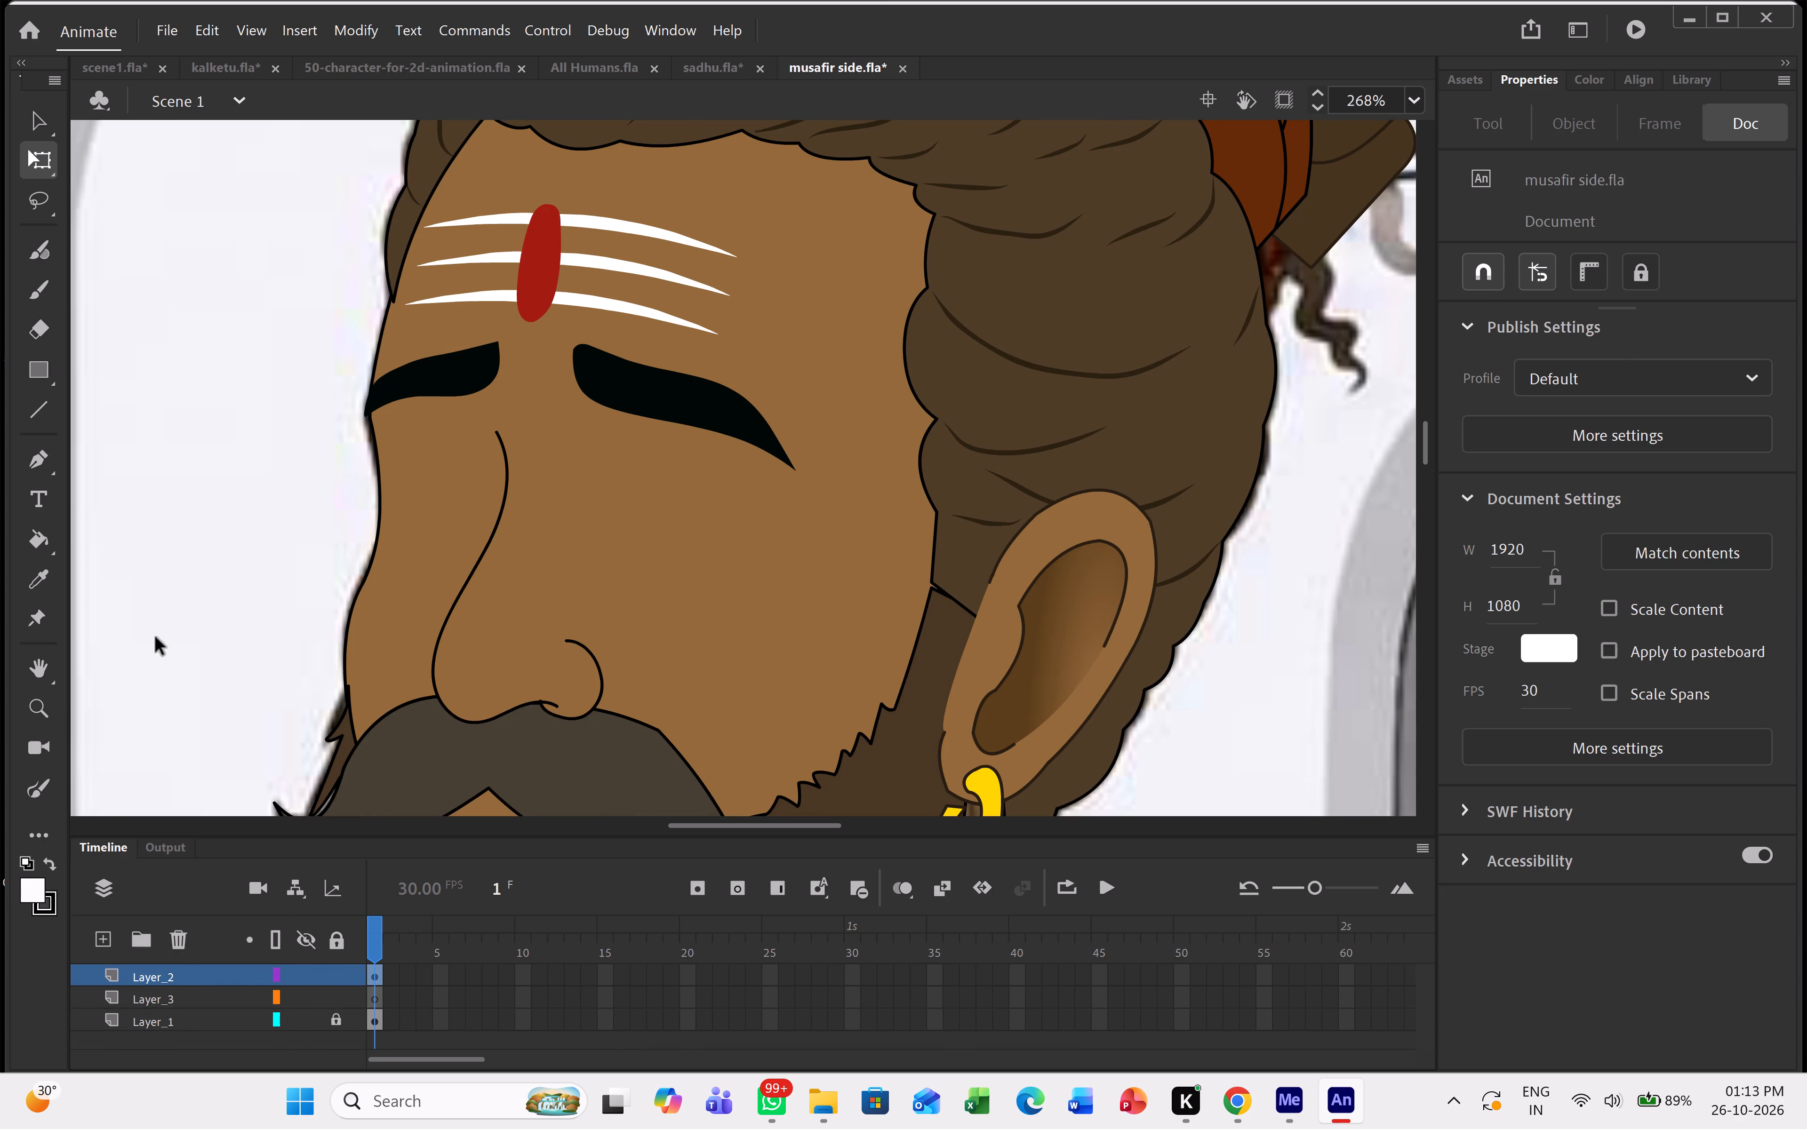
Bring the nose group to the front so it overlaps the inner edge of the far eye.
left_click(512, 668)
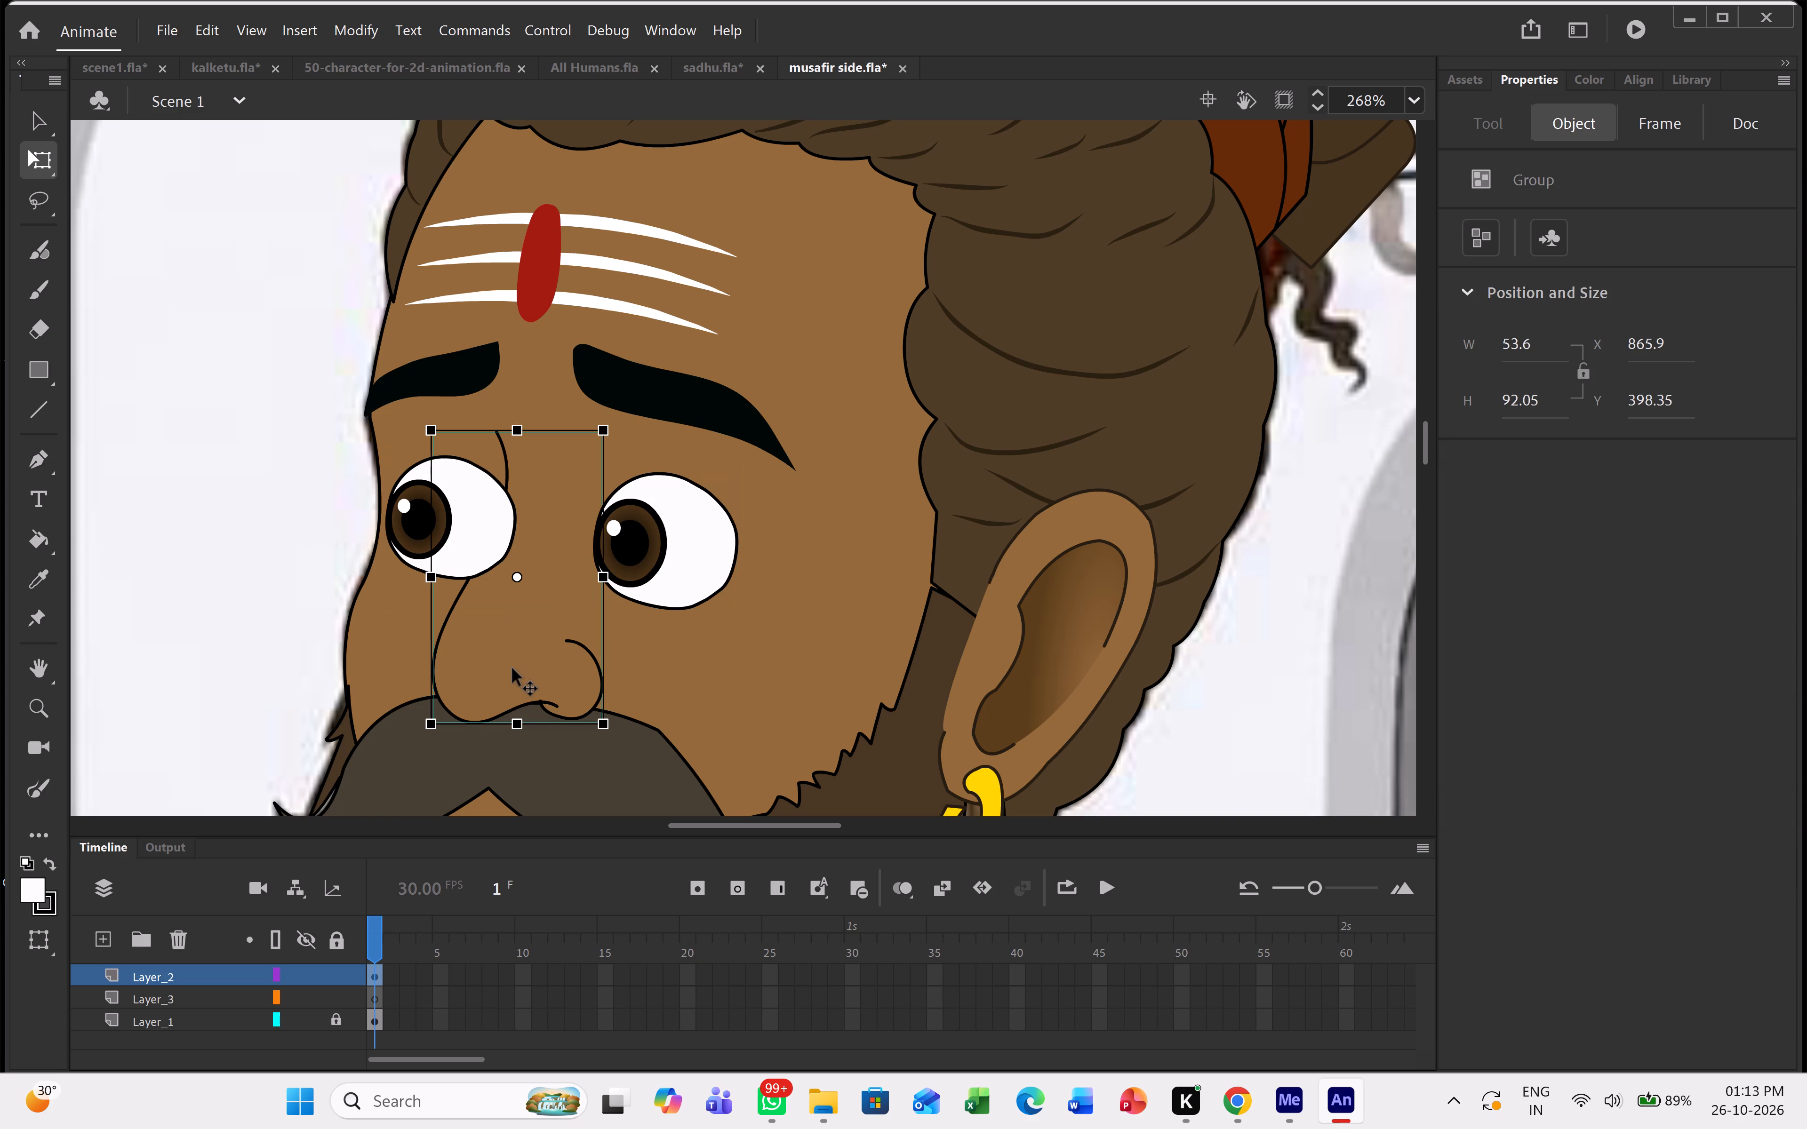
key("ctrl+shift+Up")
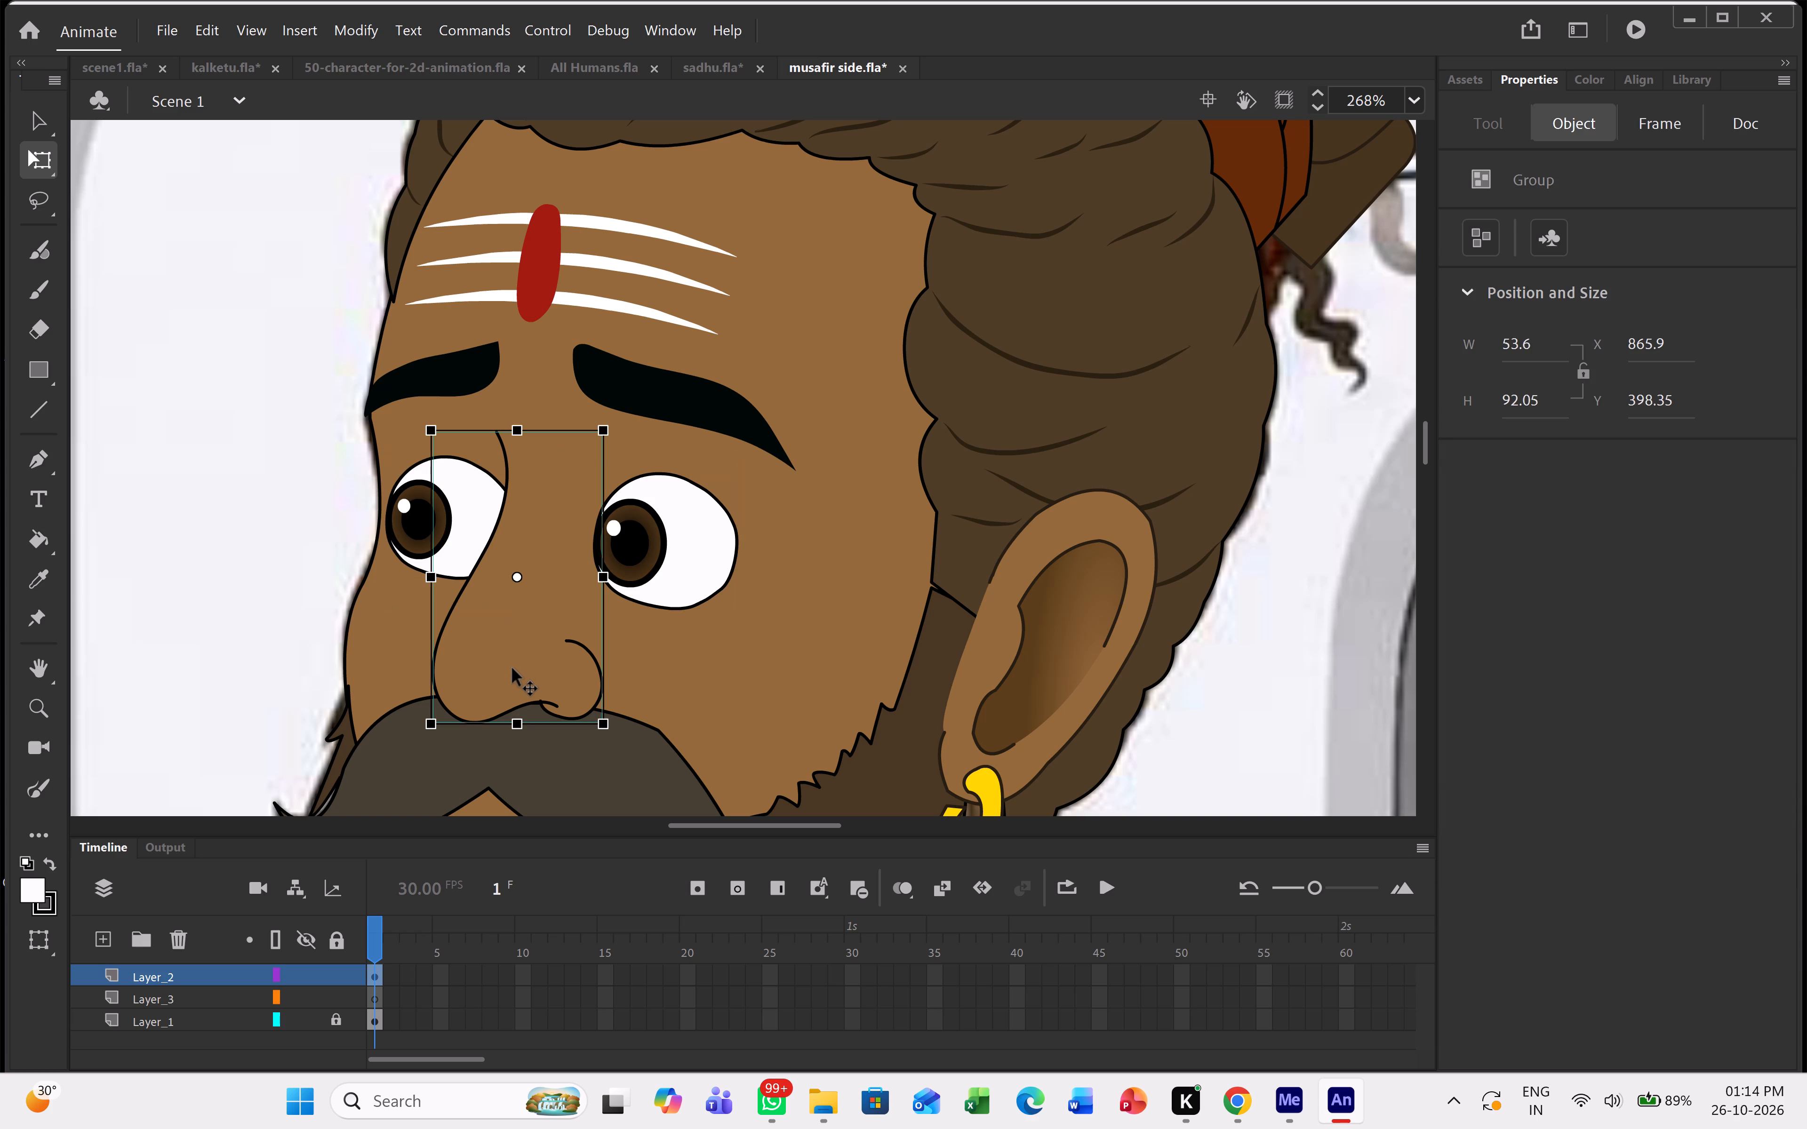
left_click(234, 606)
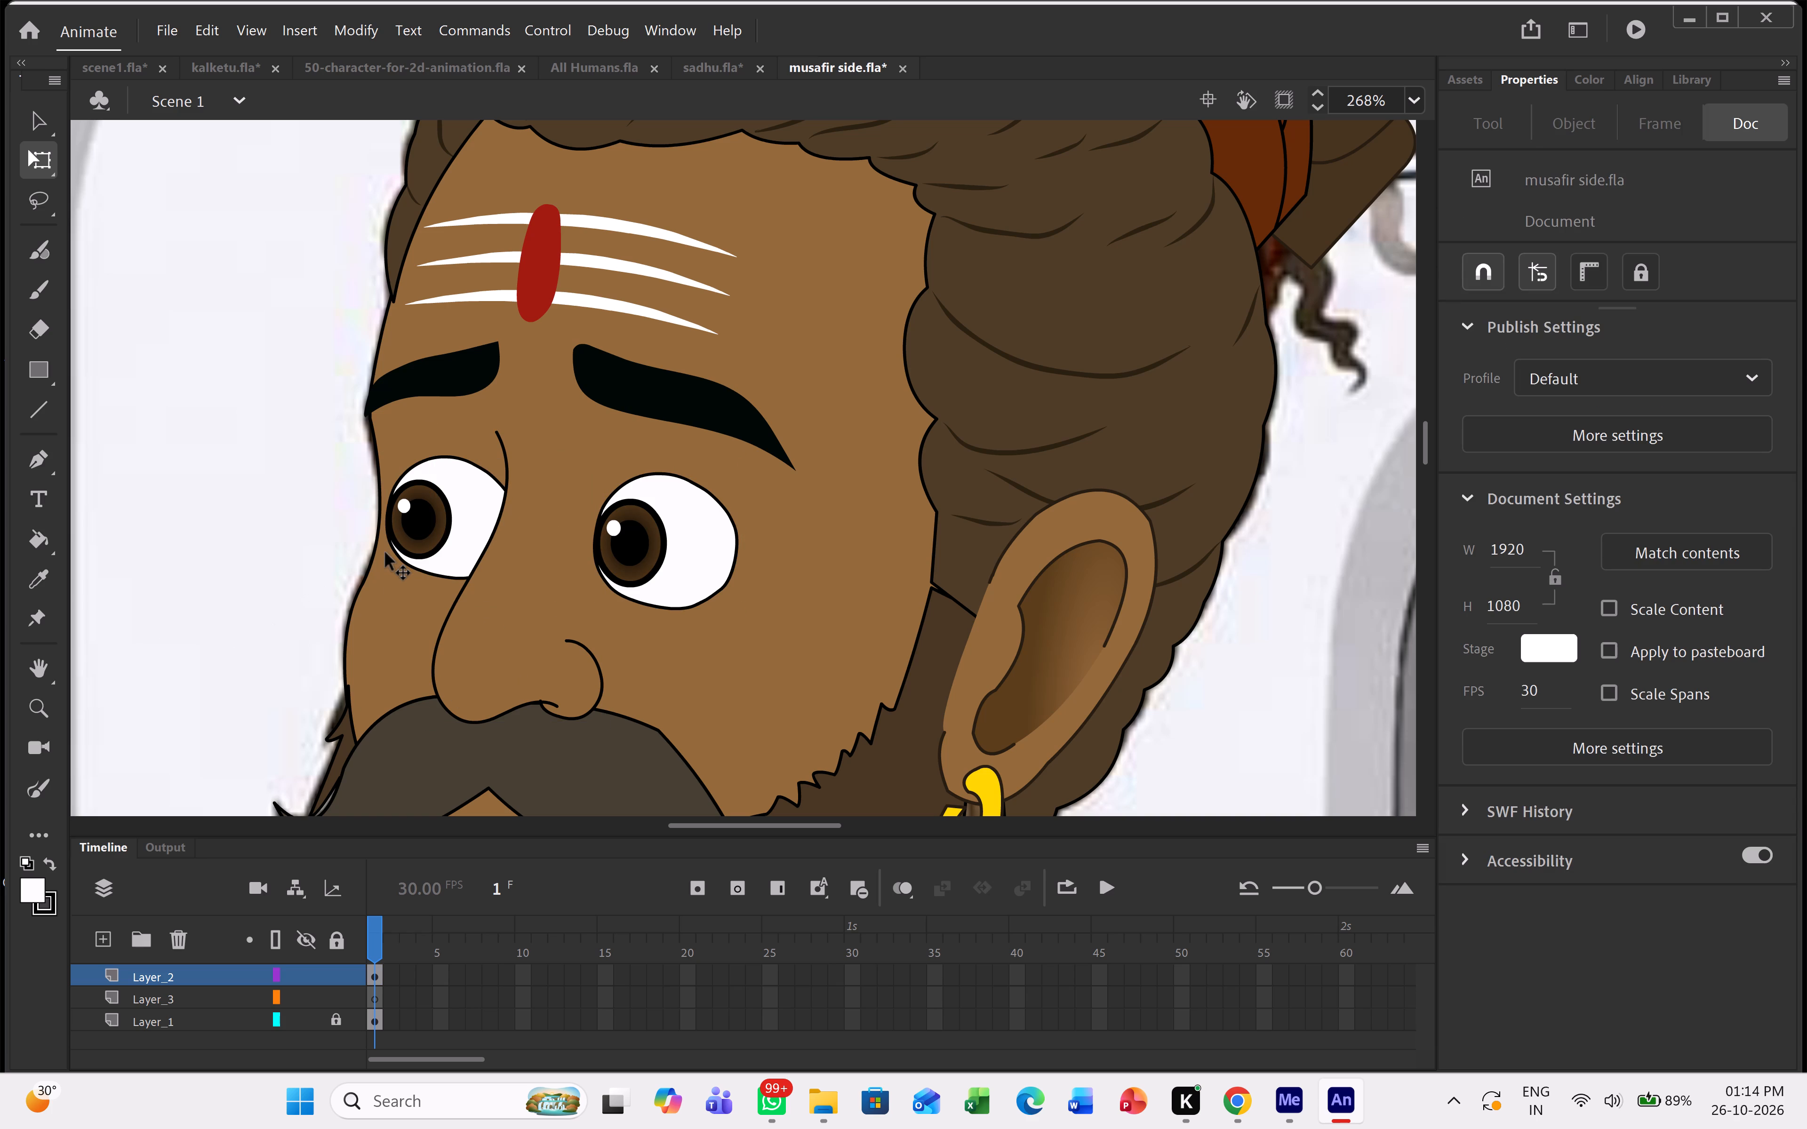
Select all the traced head parts, including hair, face, eyes and beard, and group them together.
scroll(636, 493, "down", 8, "ctrl")
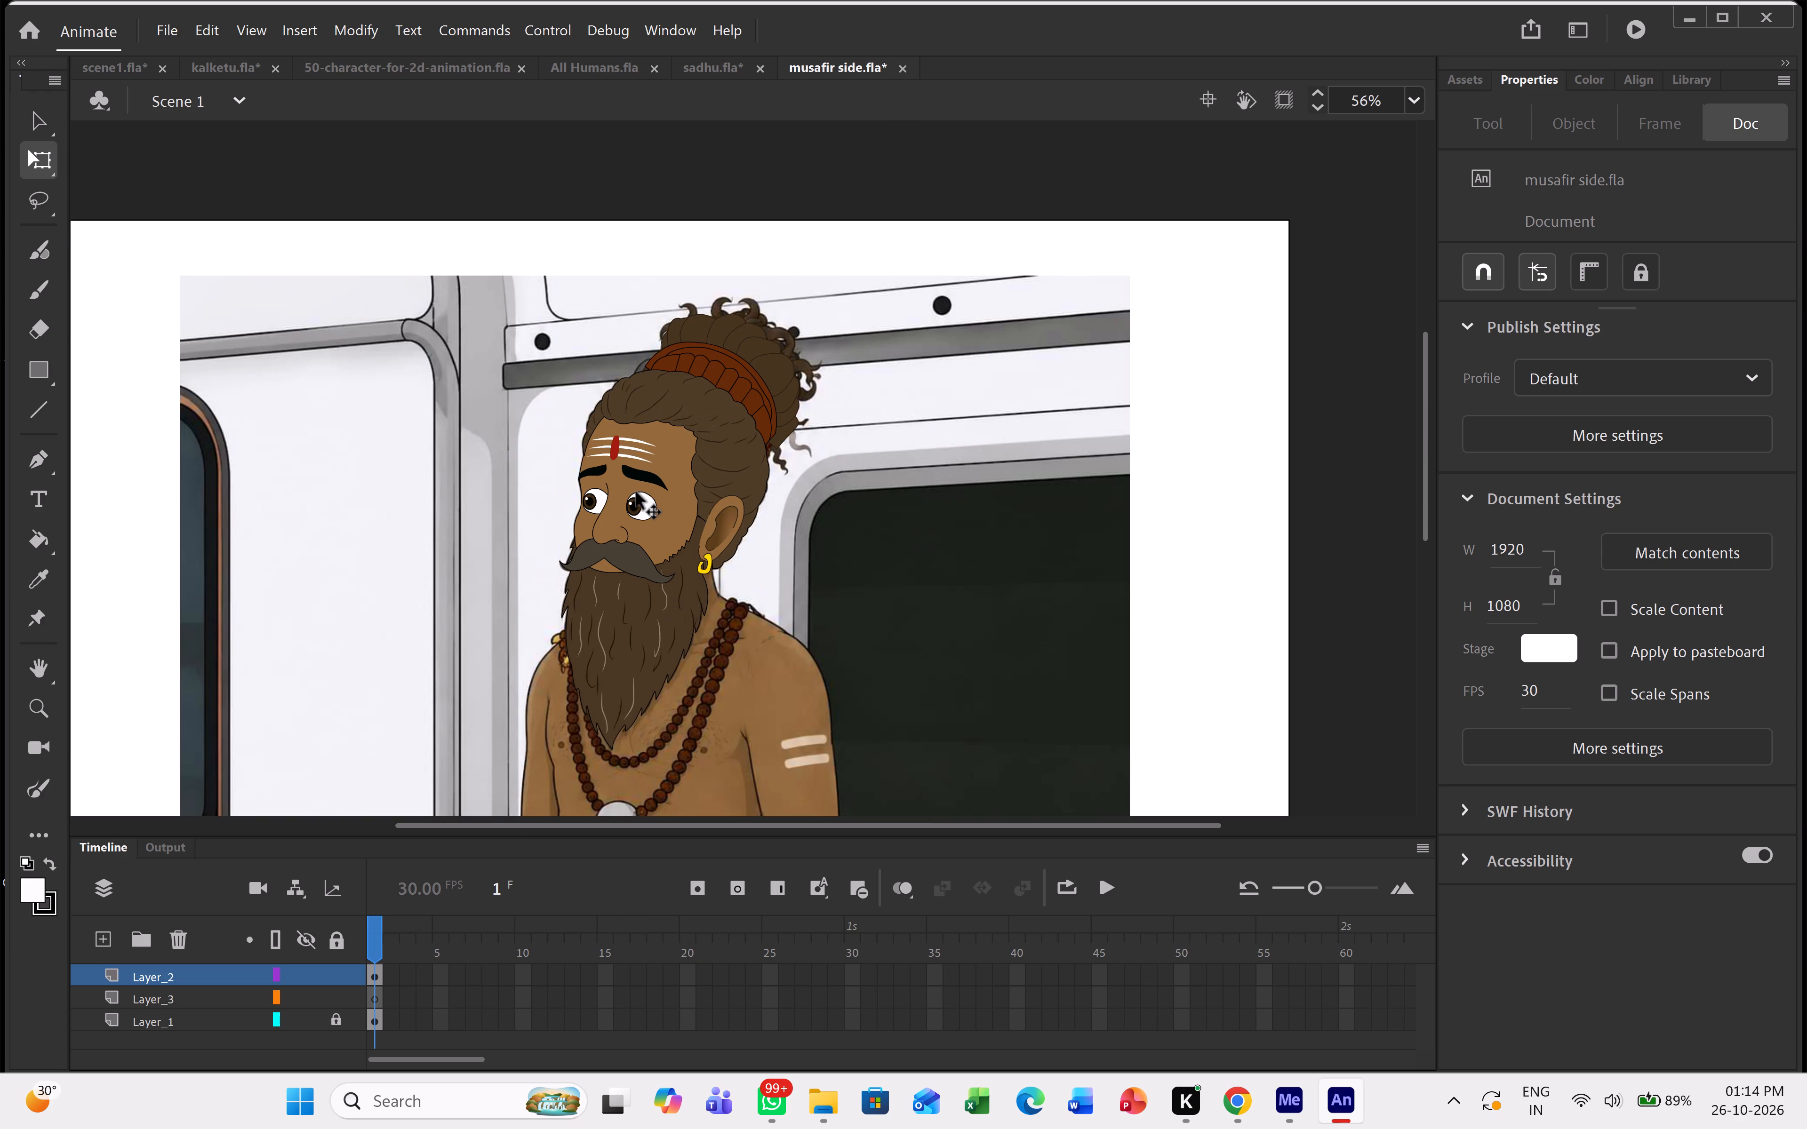
left_click(480, 394)
left_click_drag(449, 279, 860, 744)
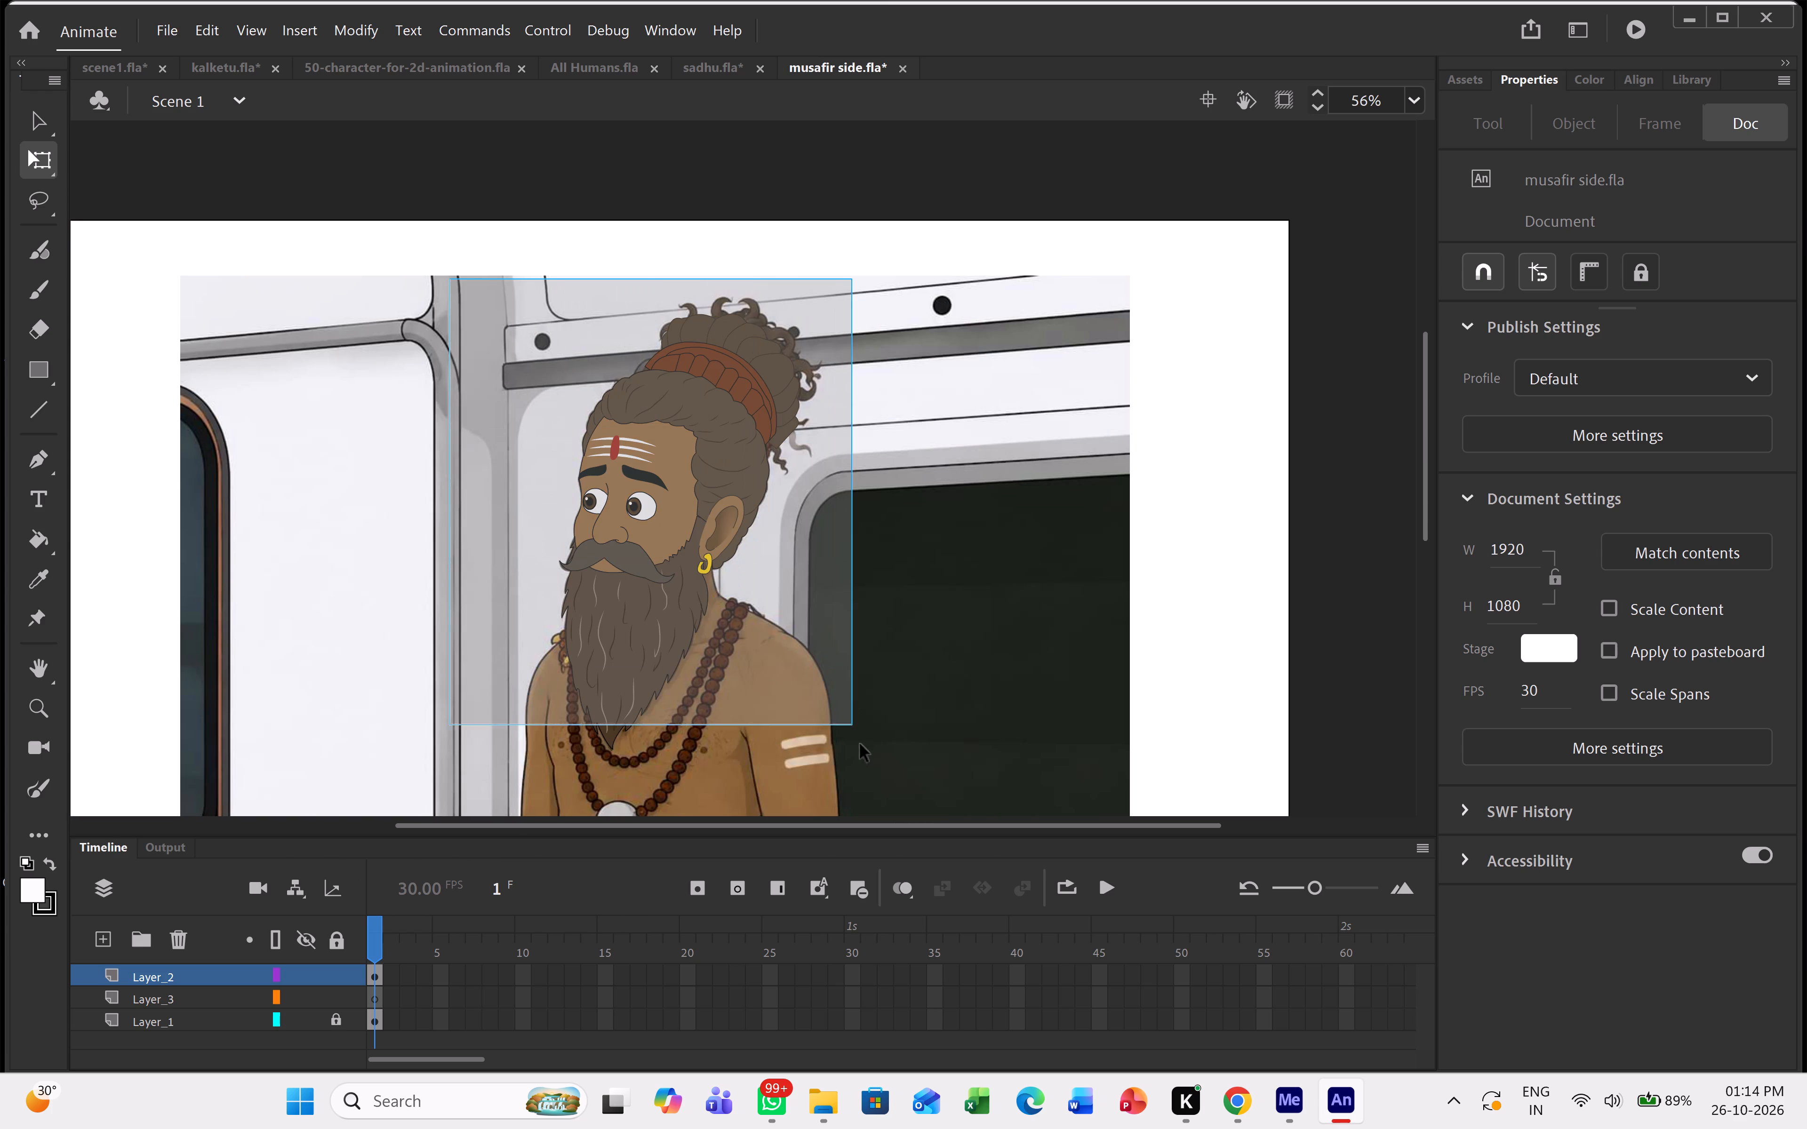
left_click_drag(860, 744, 877, 775)
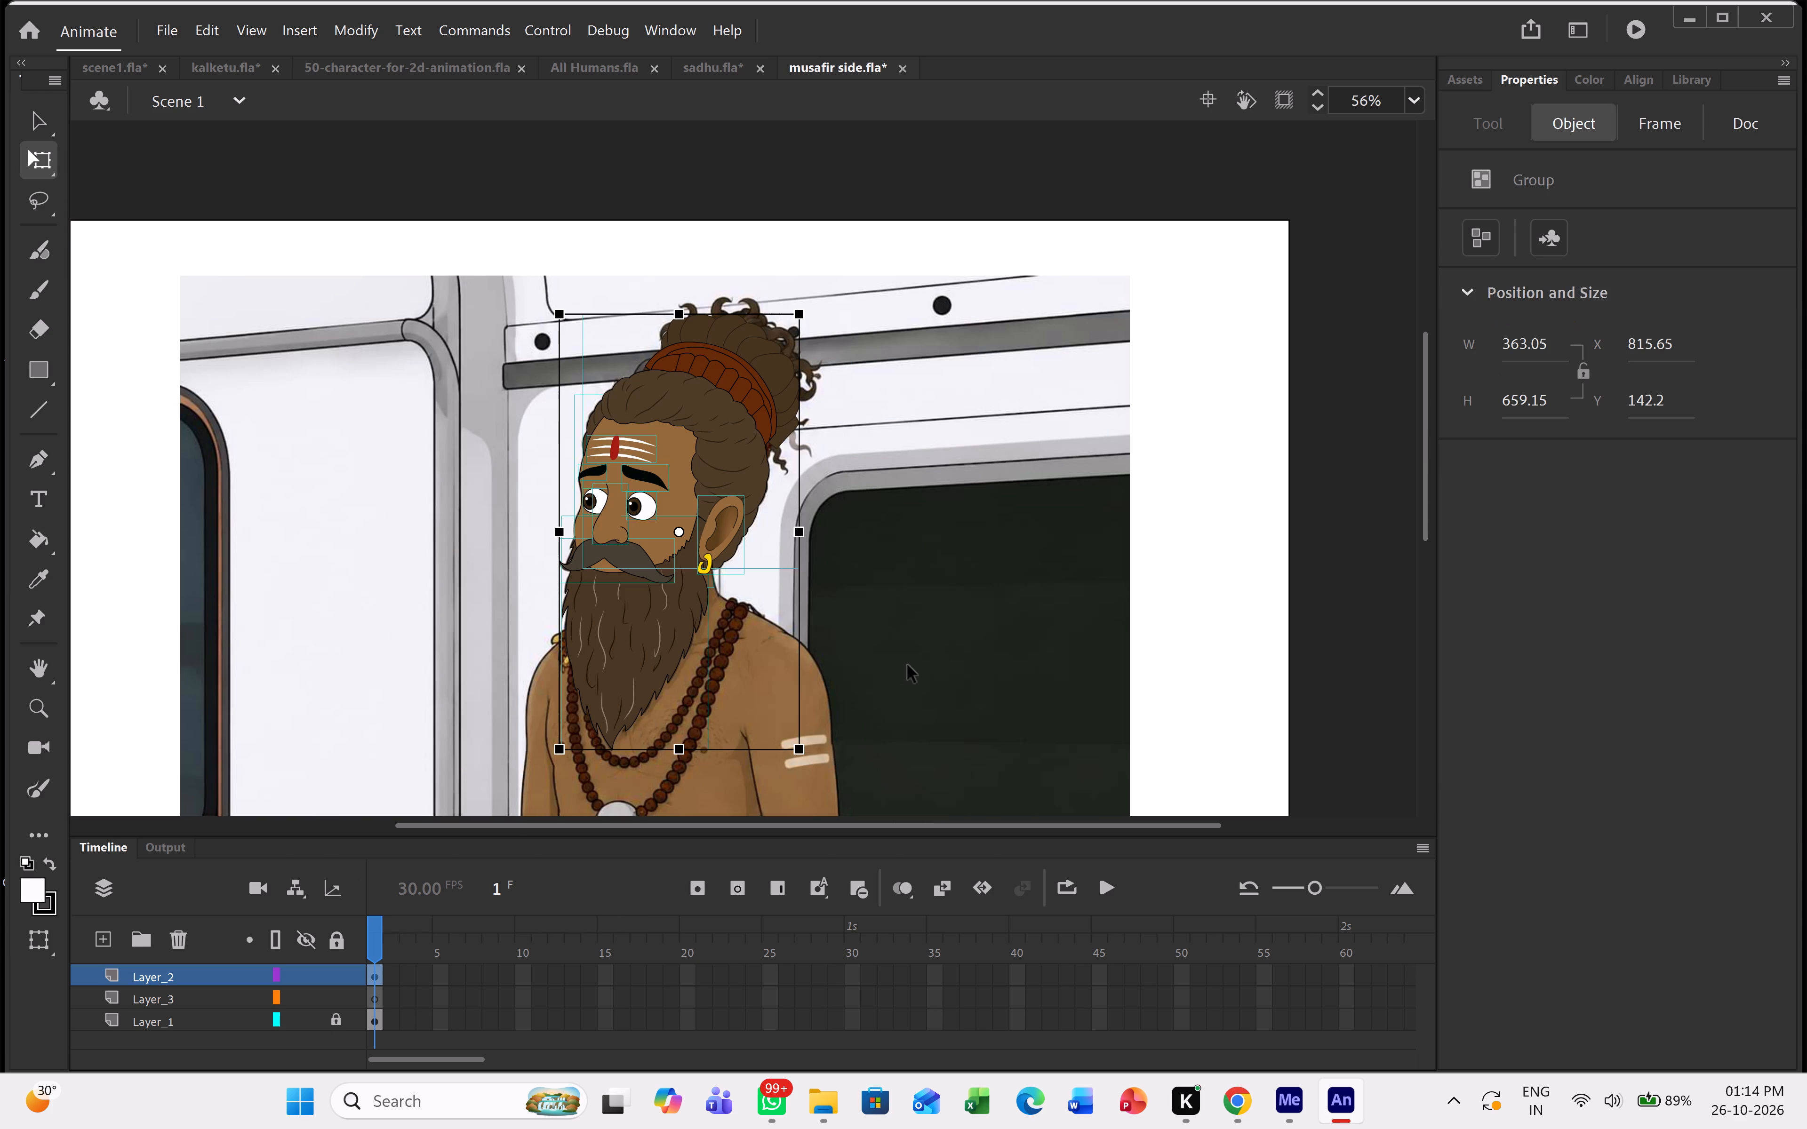
key("ctrl+g")
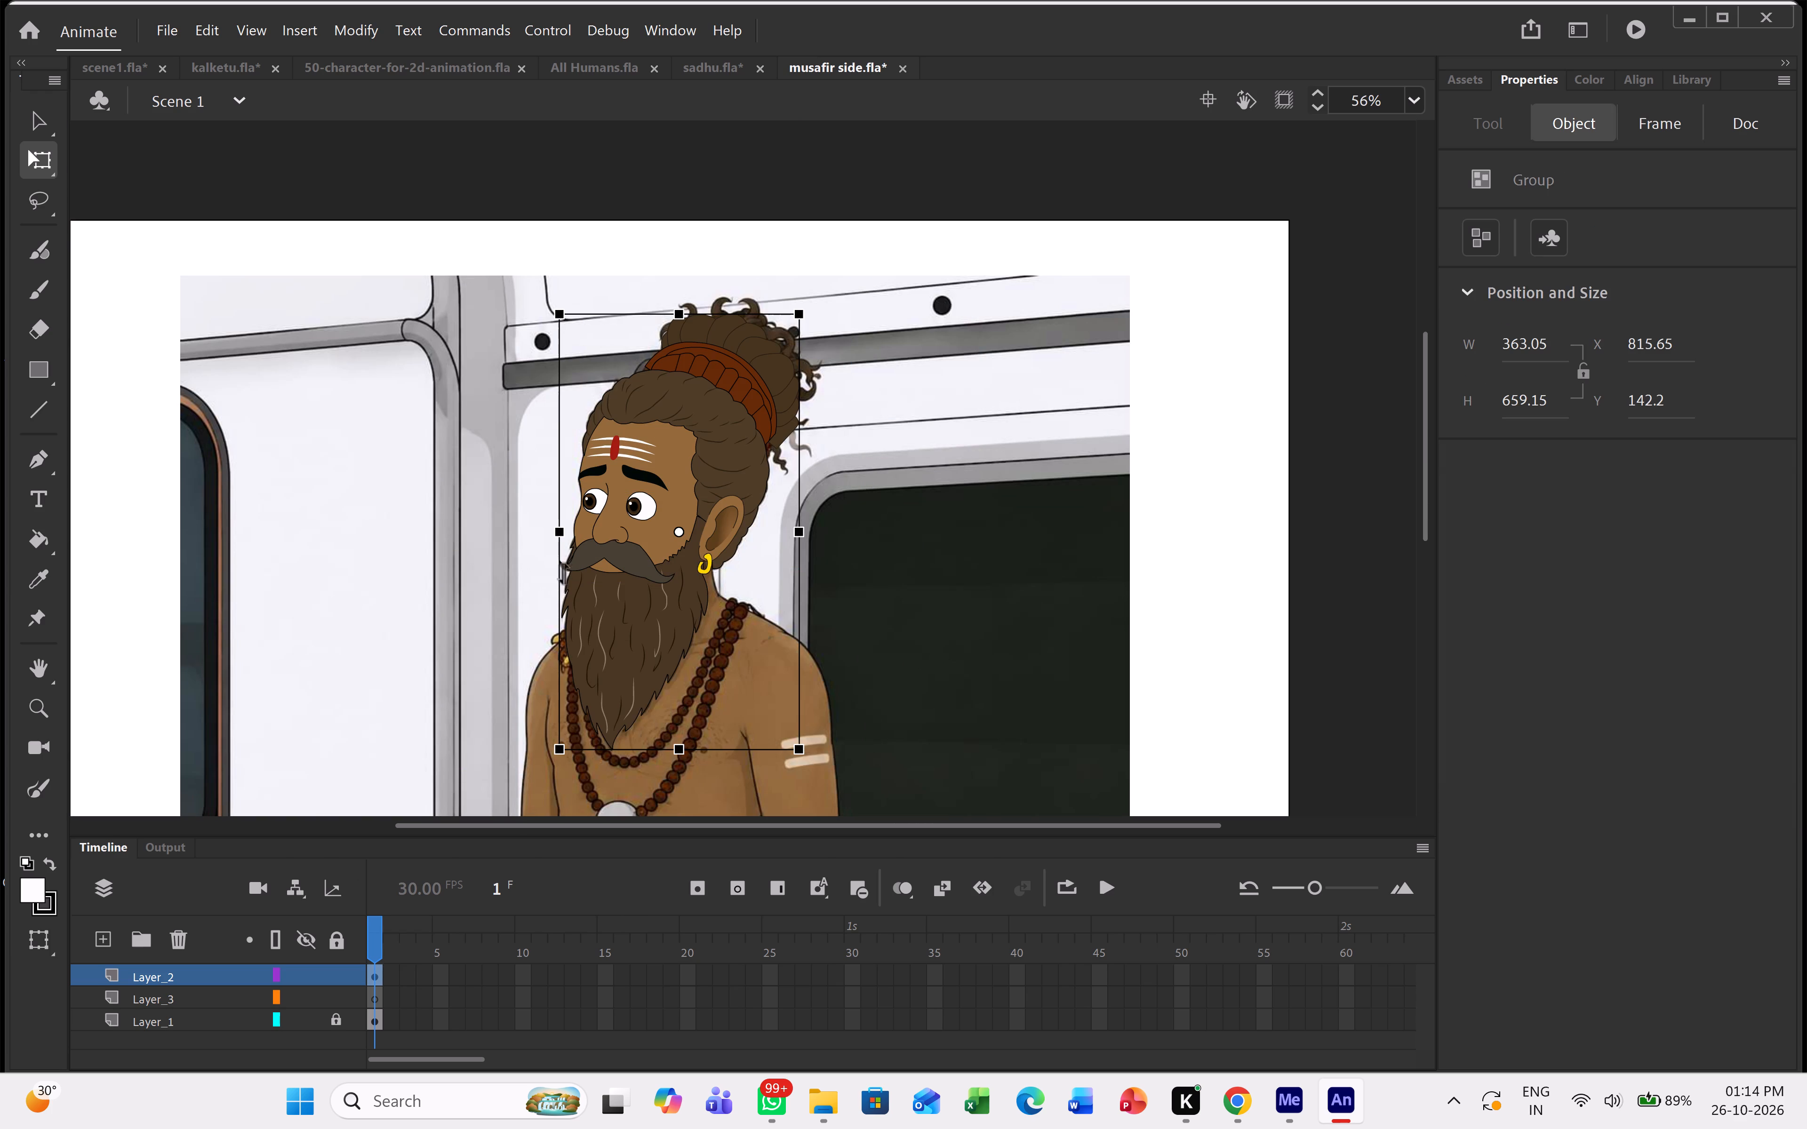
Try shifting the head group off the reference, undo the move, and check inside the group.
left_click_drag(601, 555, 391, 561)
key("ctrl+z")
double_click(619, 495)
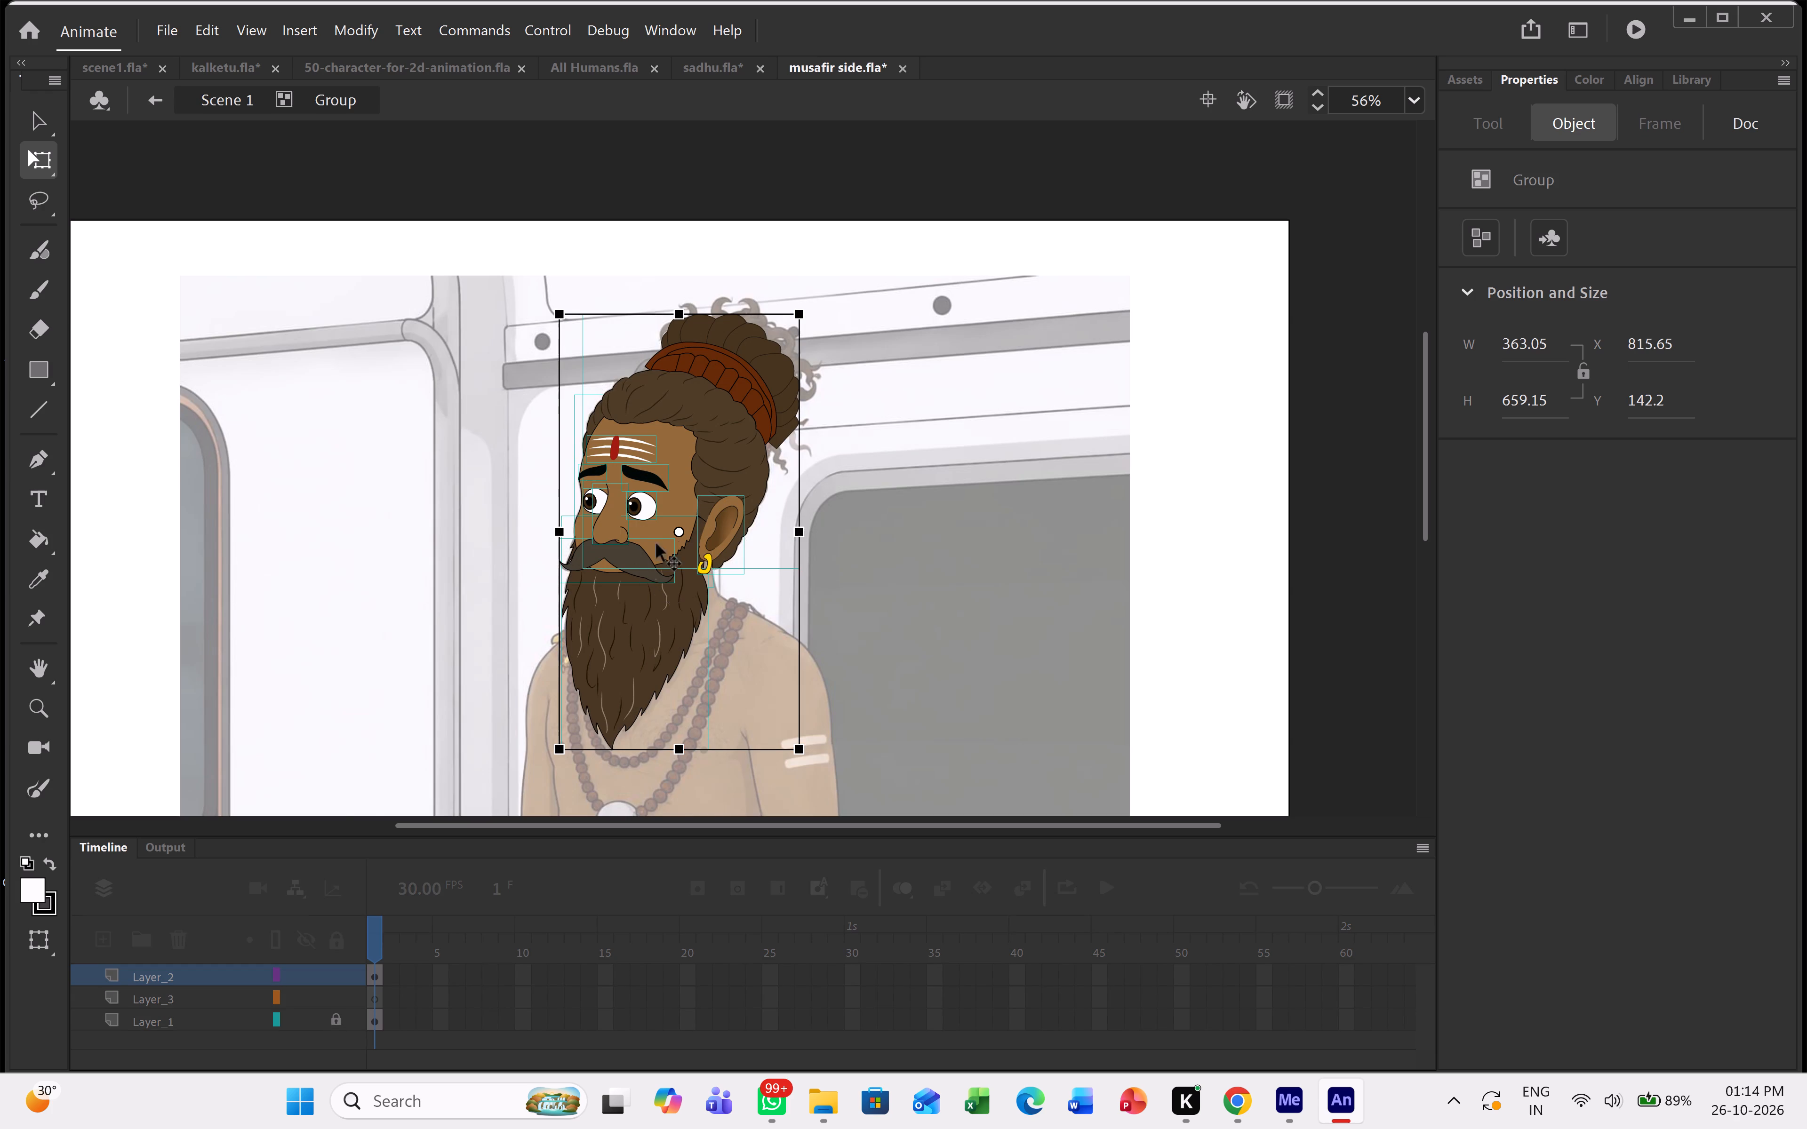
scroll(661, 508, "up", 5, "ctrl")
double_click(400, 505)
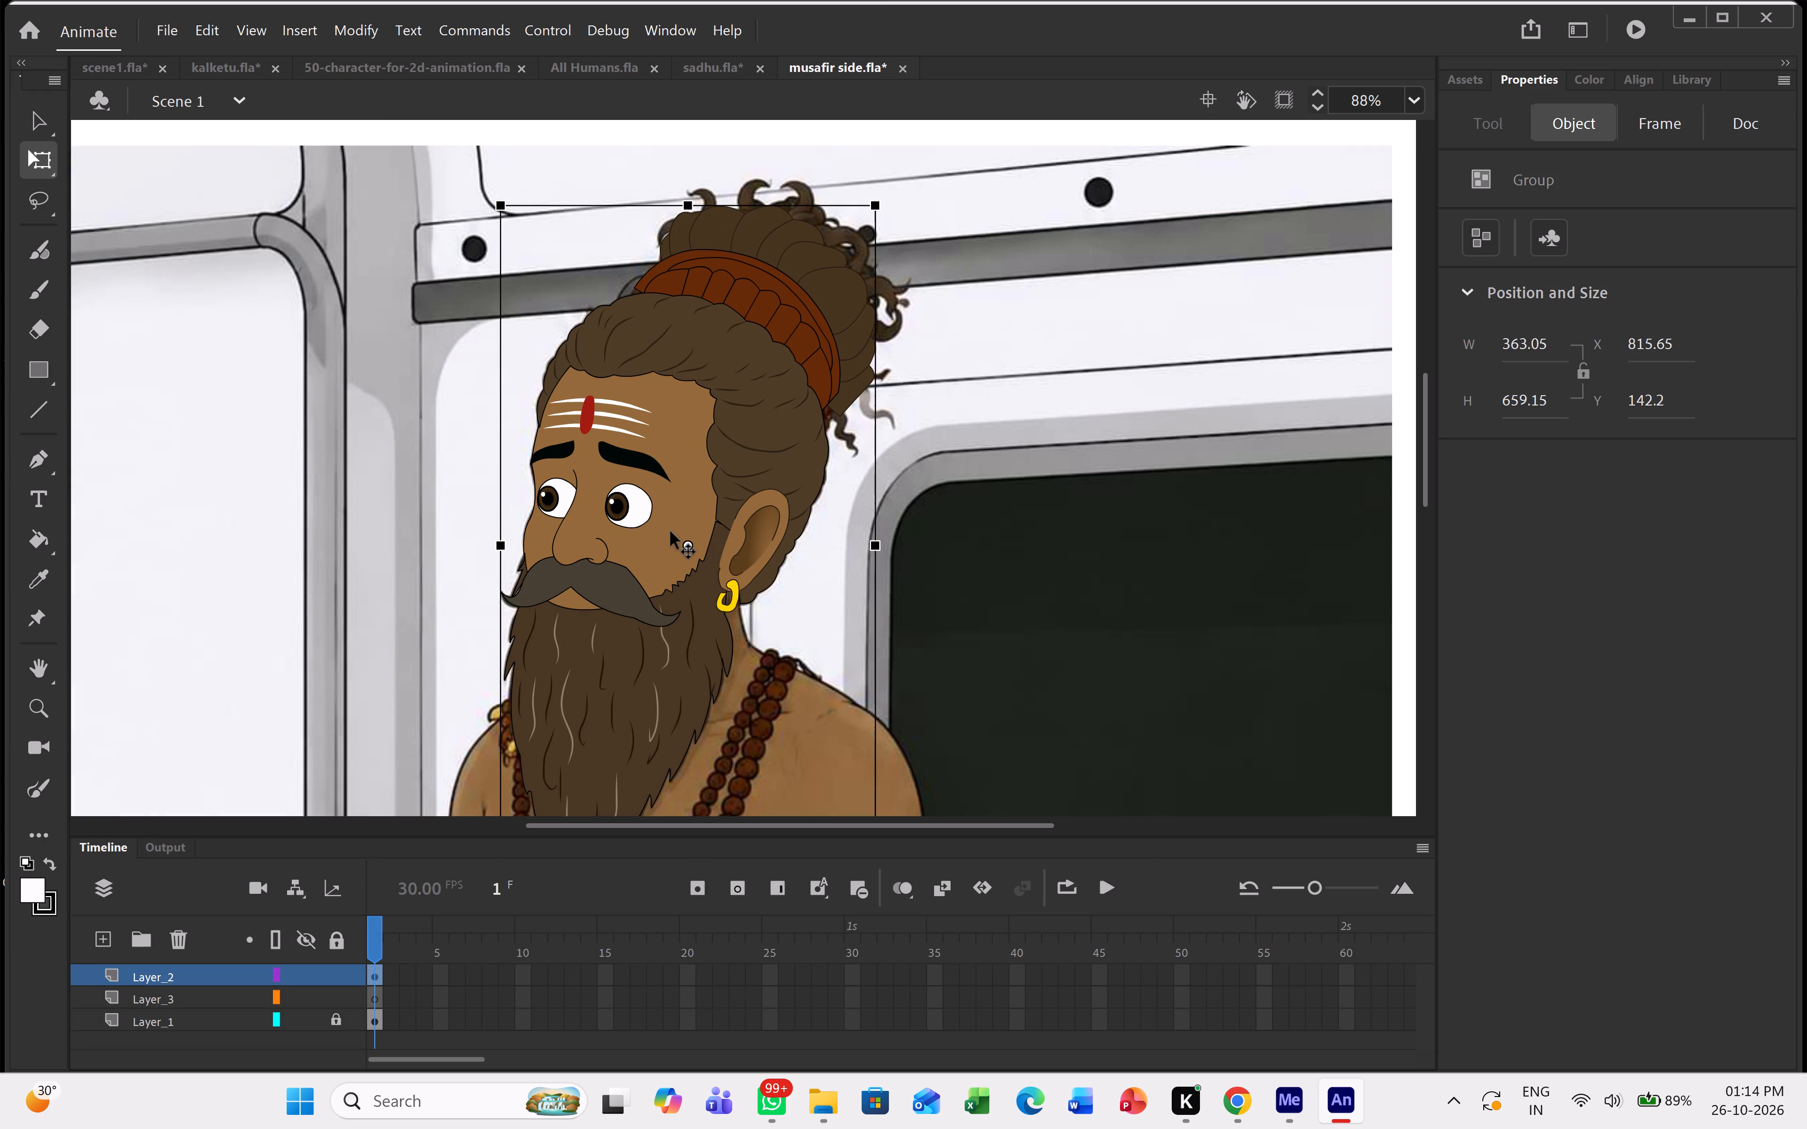
Convert the head group to a Graphic symbol with the default name.
left_click(671, 532)
key("F8")
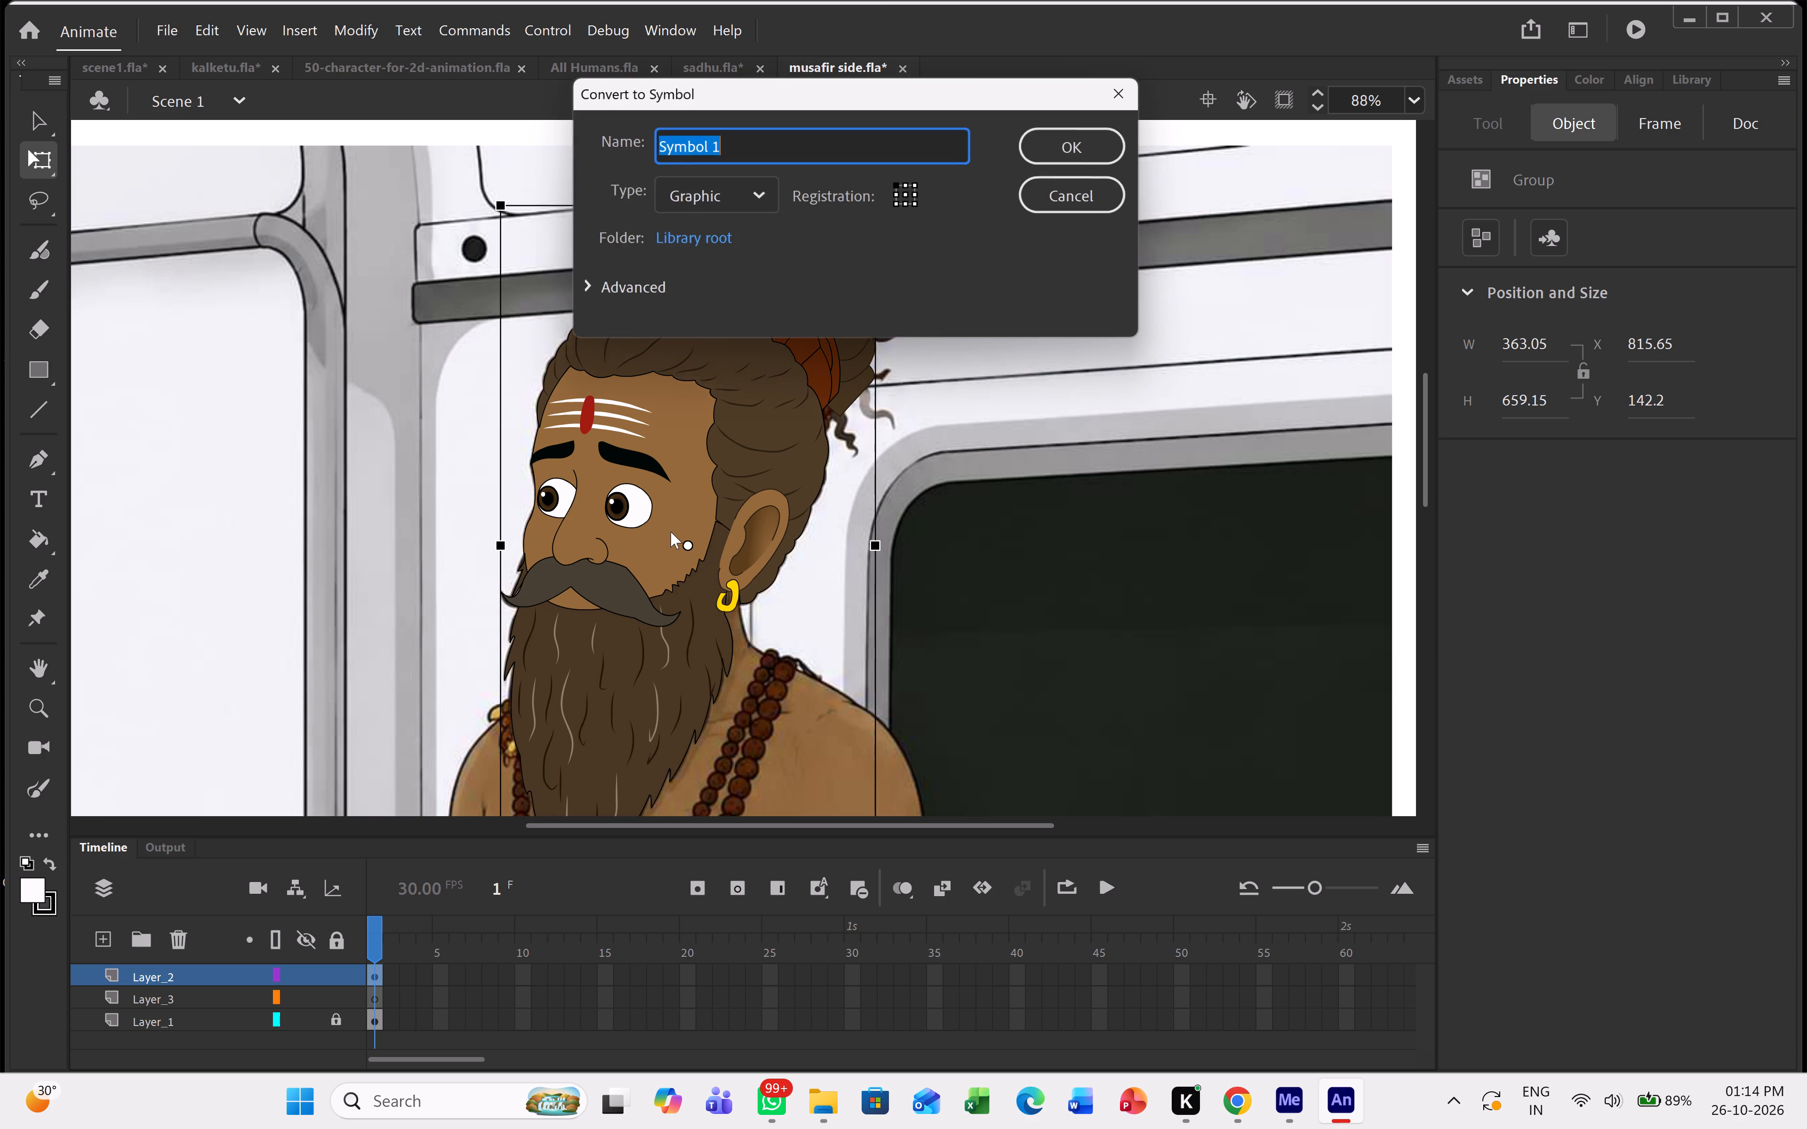
key("Return")
Inside the new head symbol, break the head group apart into its separate face parts.
double_click(641, 469)
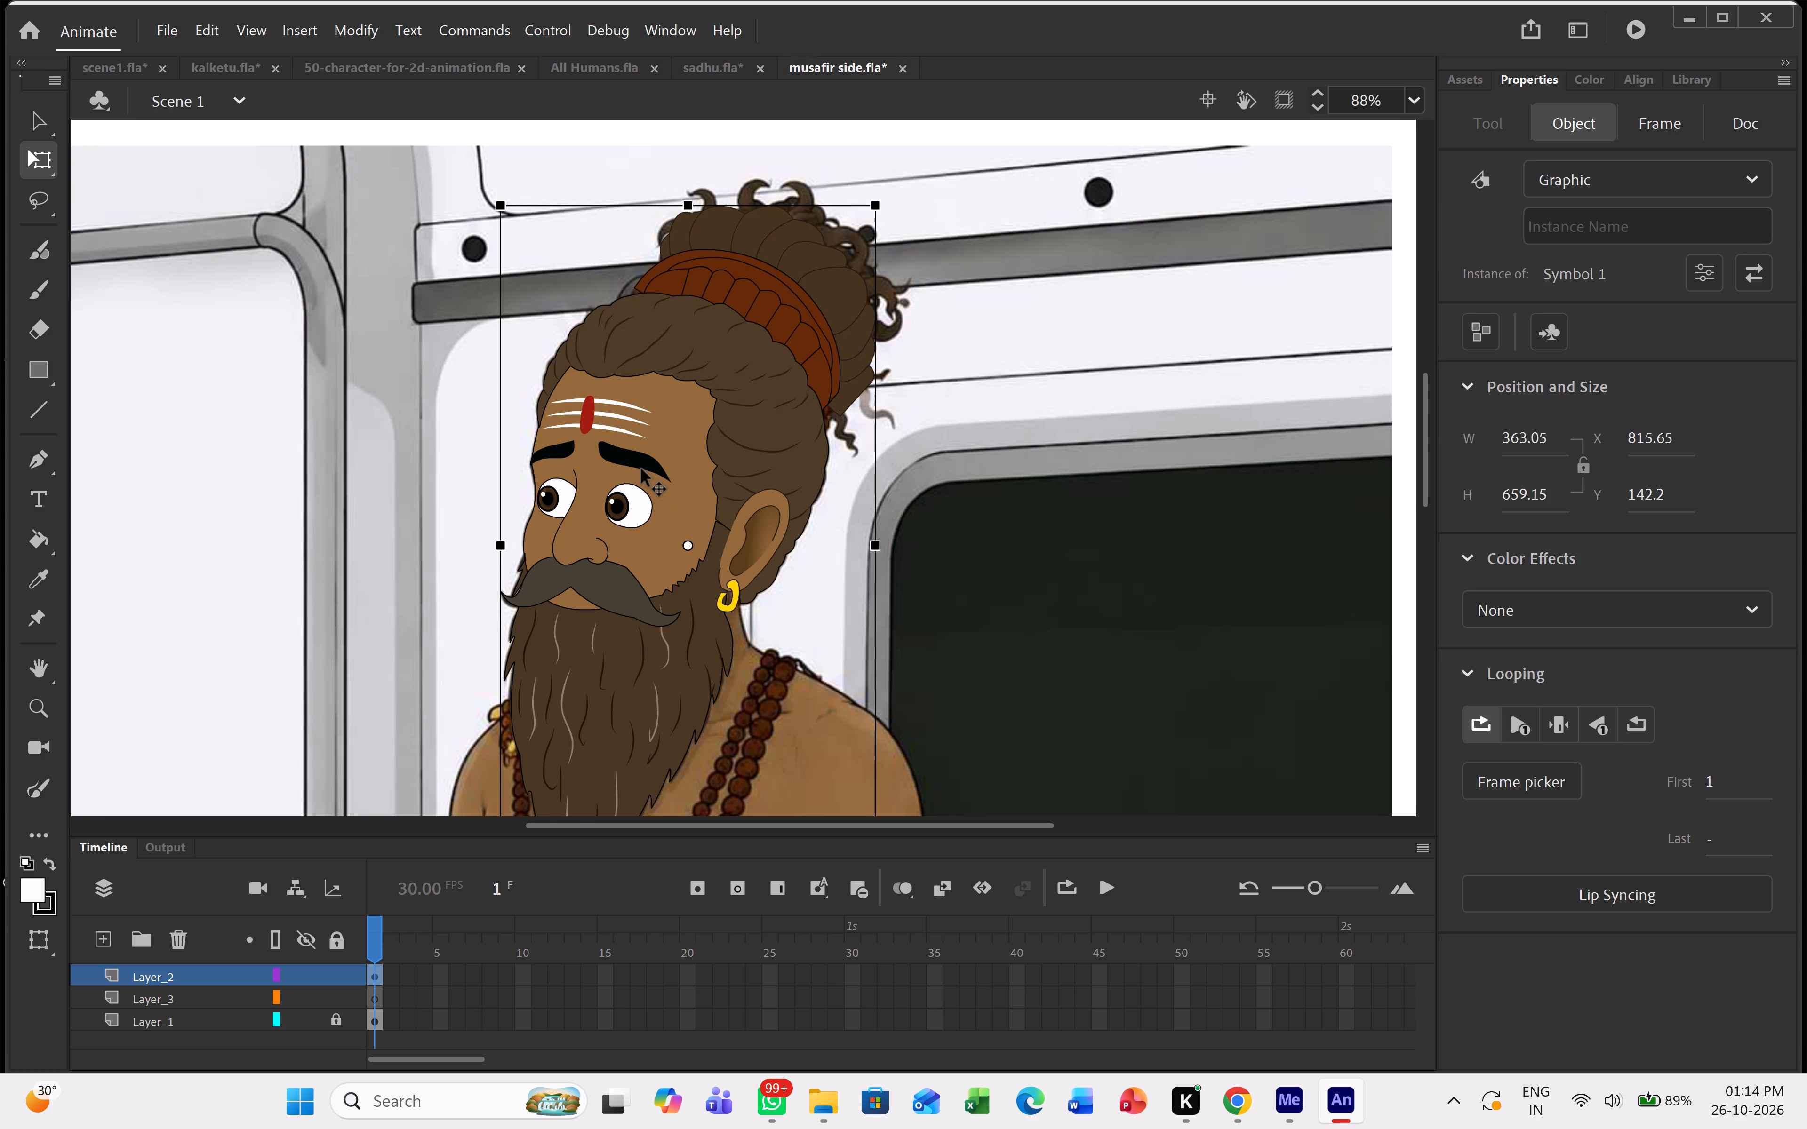
scroll(759, 574, "down", 4, "ctrl")
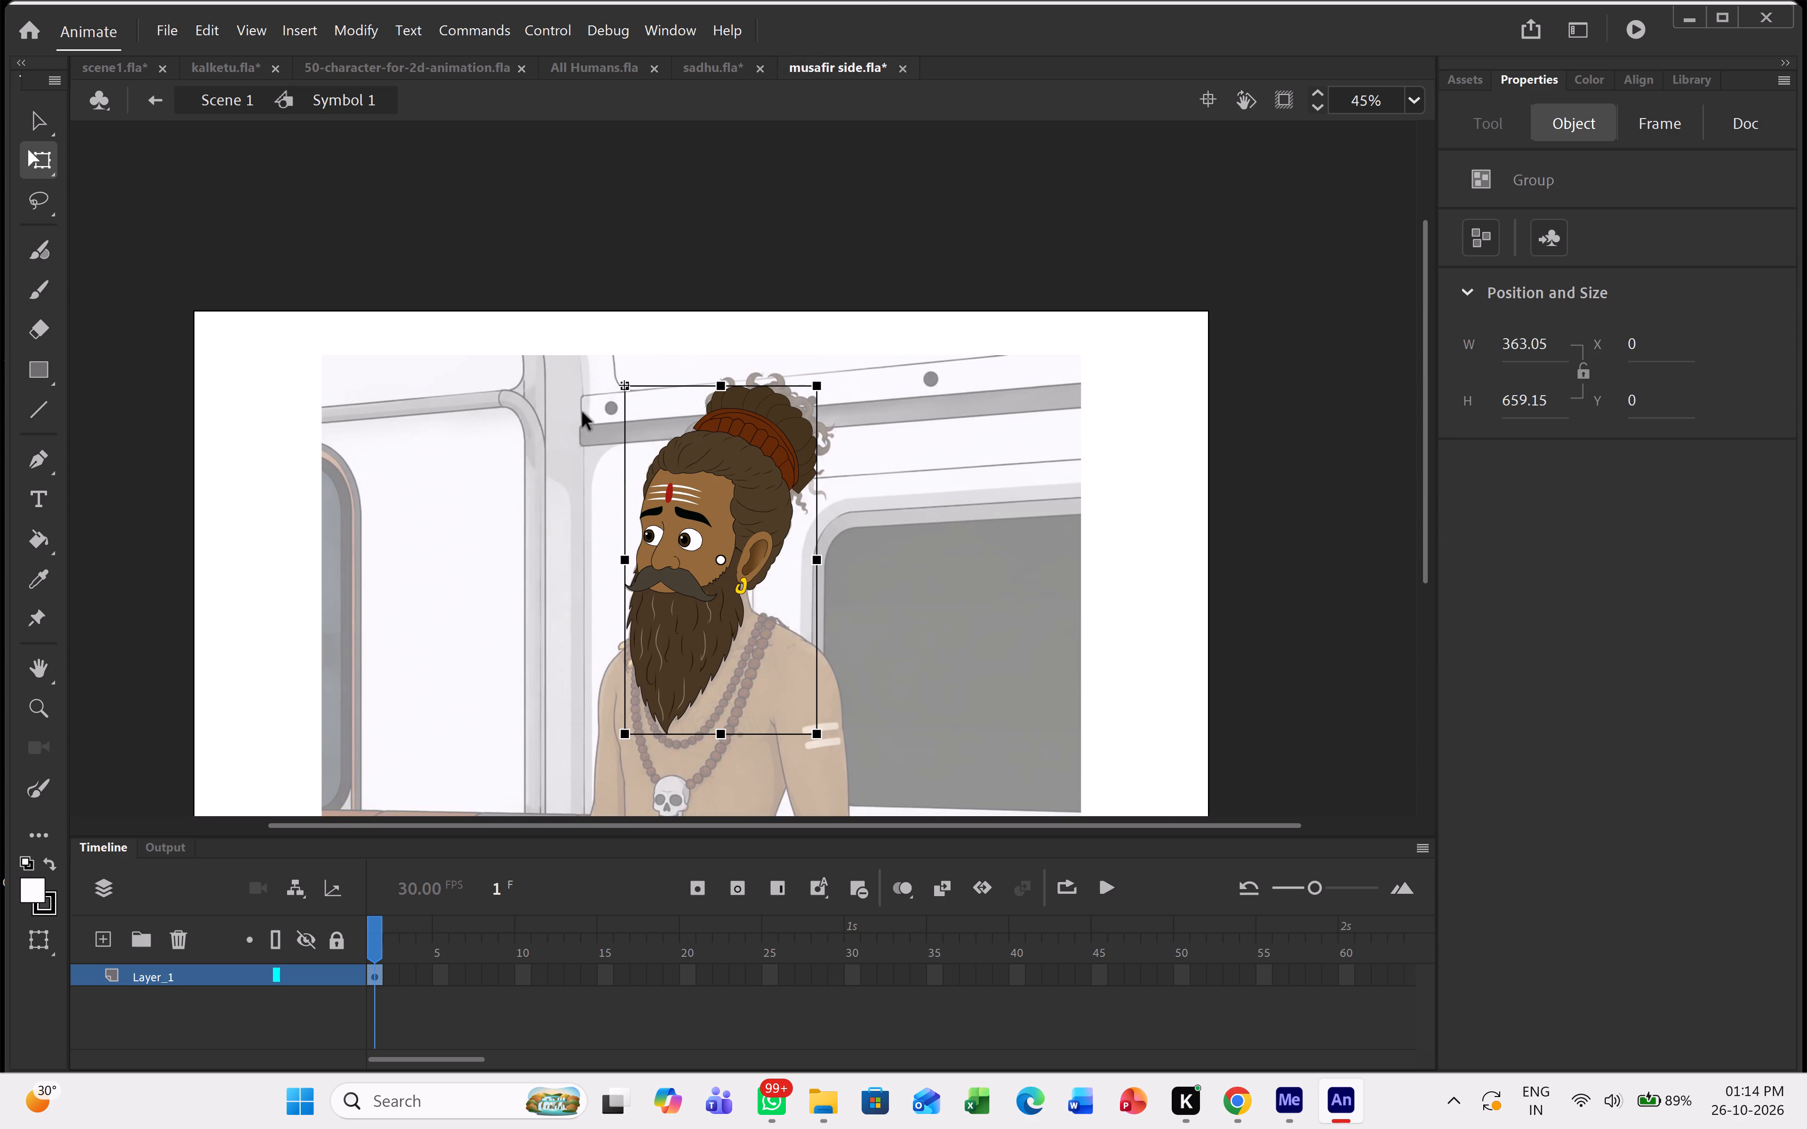
key("ctrl+b")
left_click(948, 562)
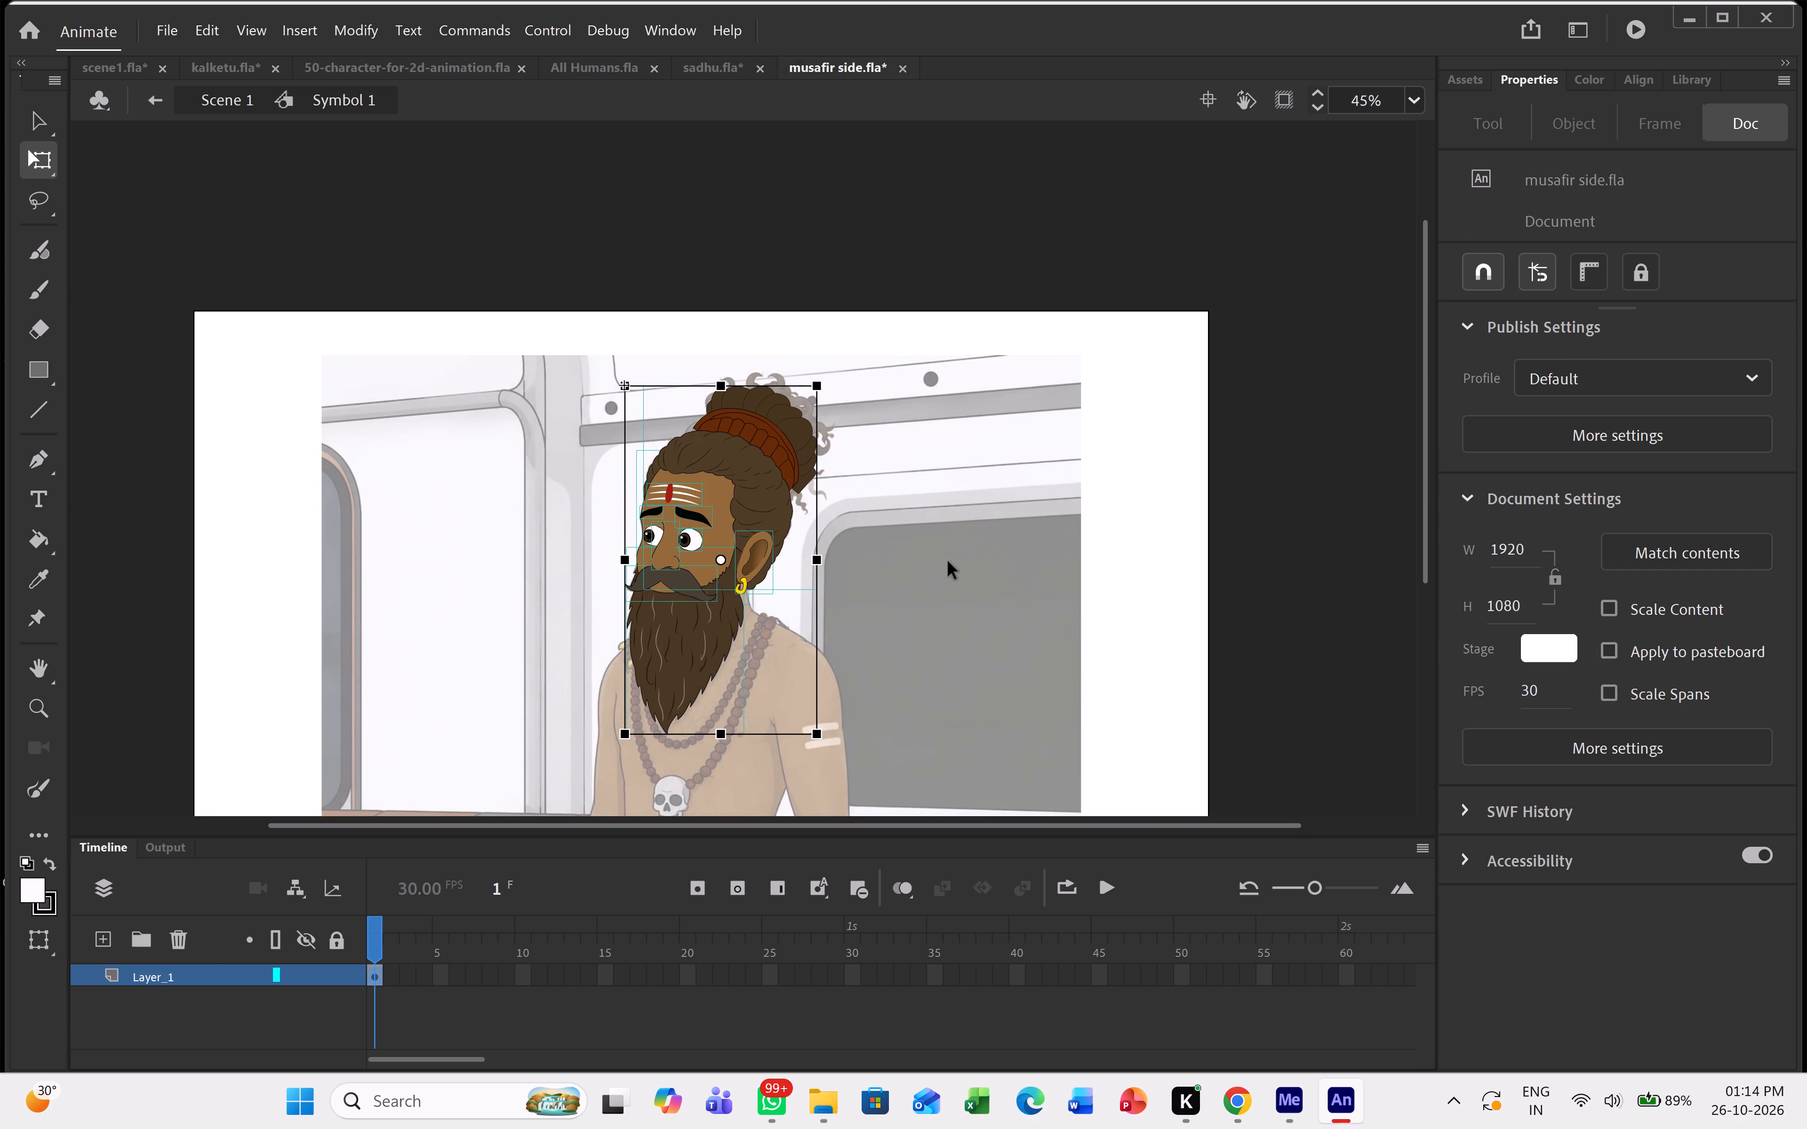
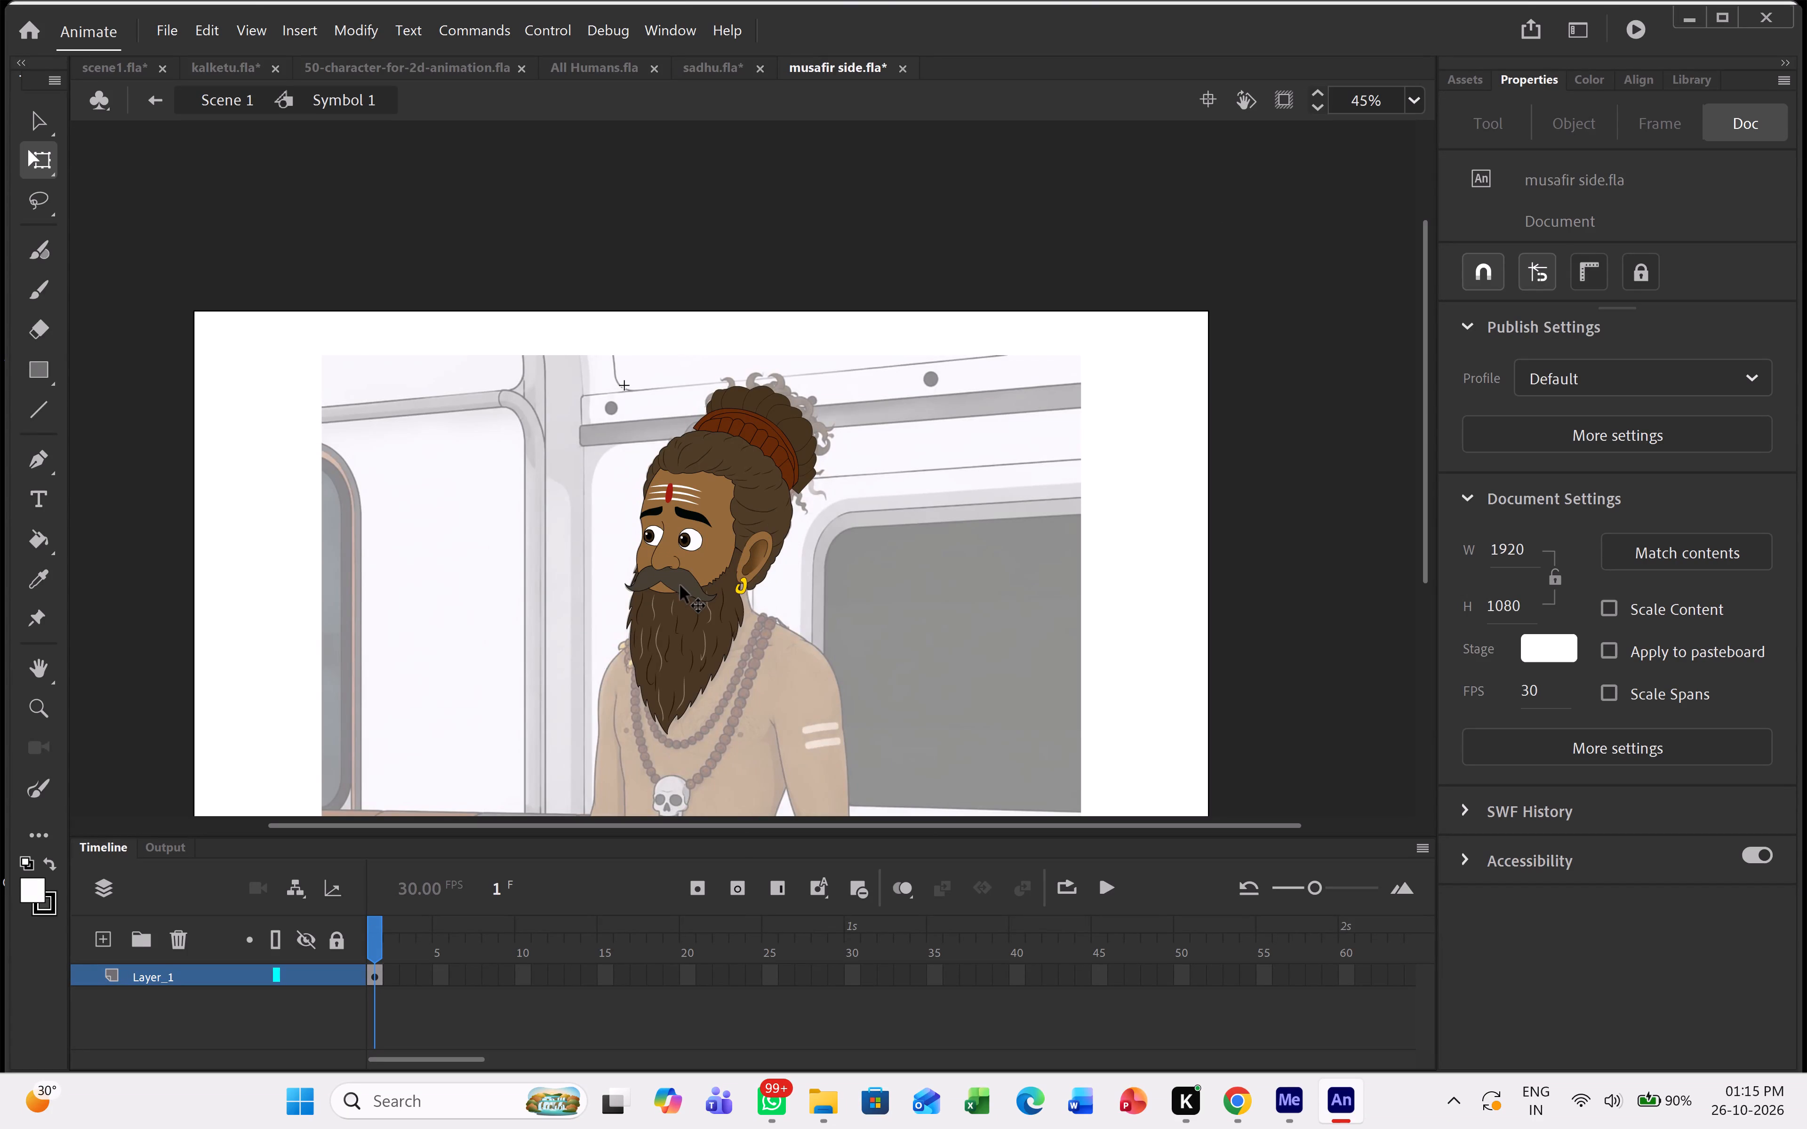
Convert the hair group with its top bun to a Graphic symbol with the default name.
scroll(682, 565, "down", 2, "ctrl")
scroll(682, 565, "up", 6, "ctrl")
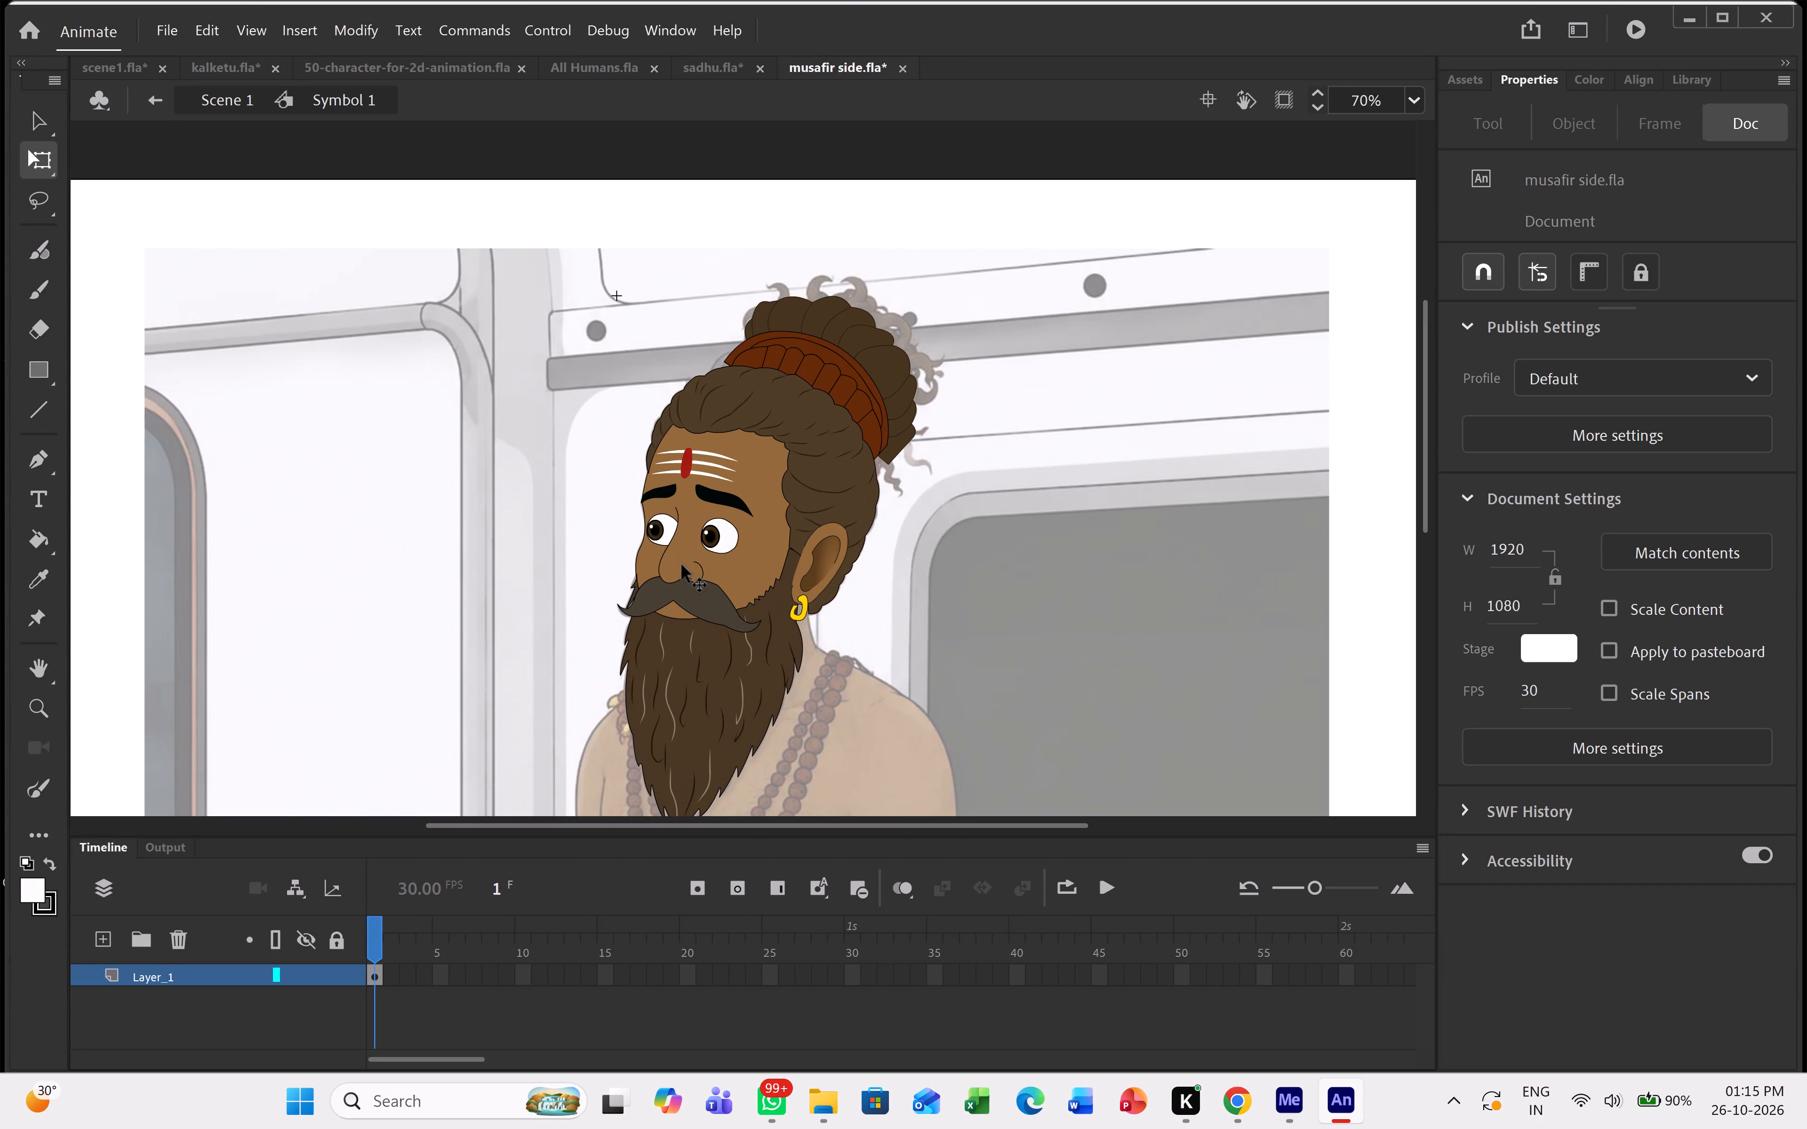
left_click_drag(500, 307, 980, 910)
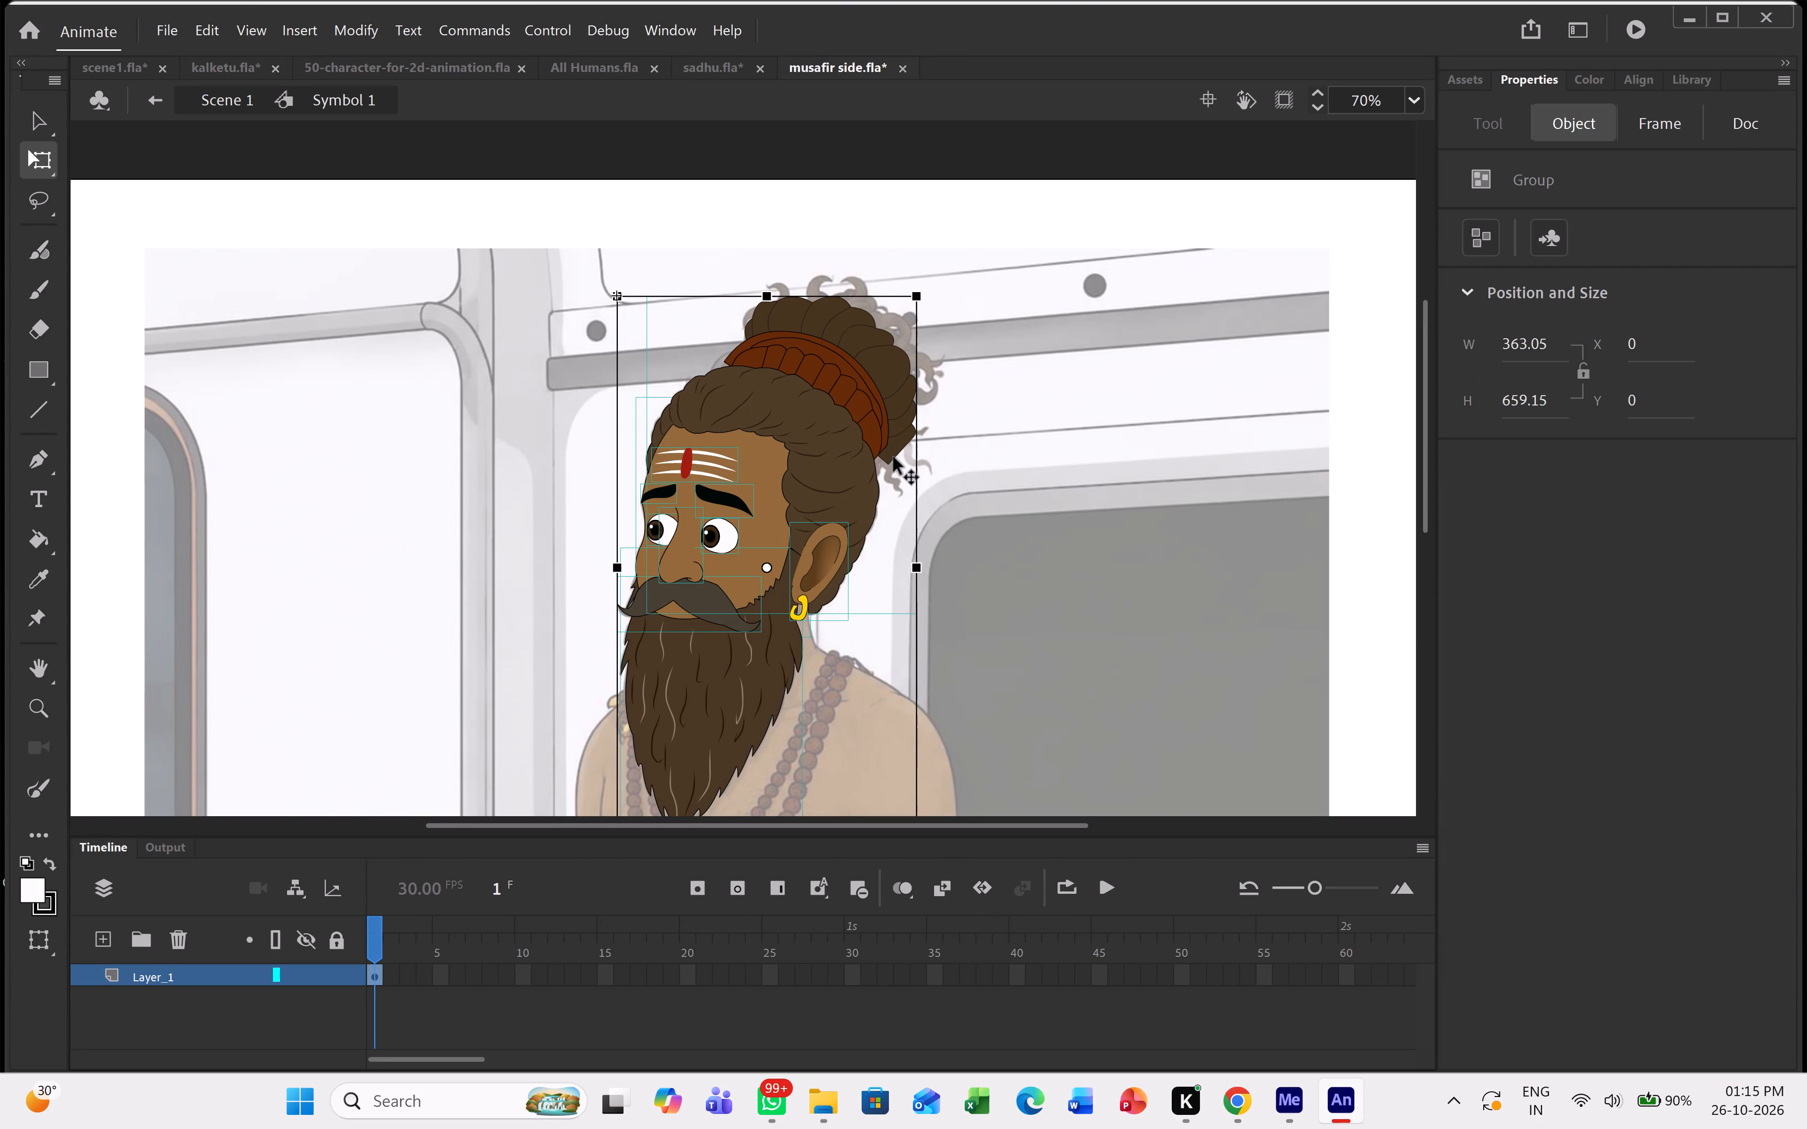
left_click(1015, 457)
left_click(846, 457)
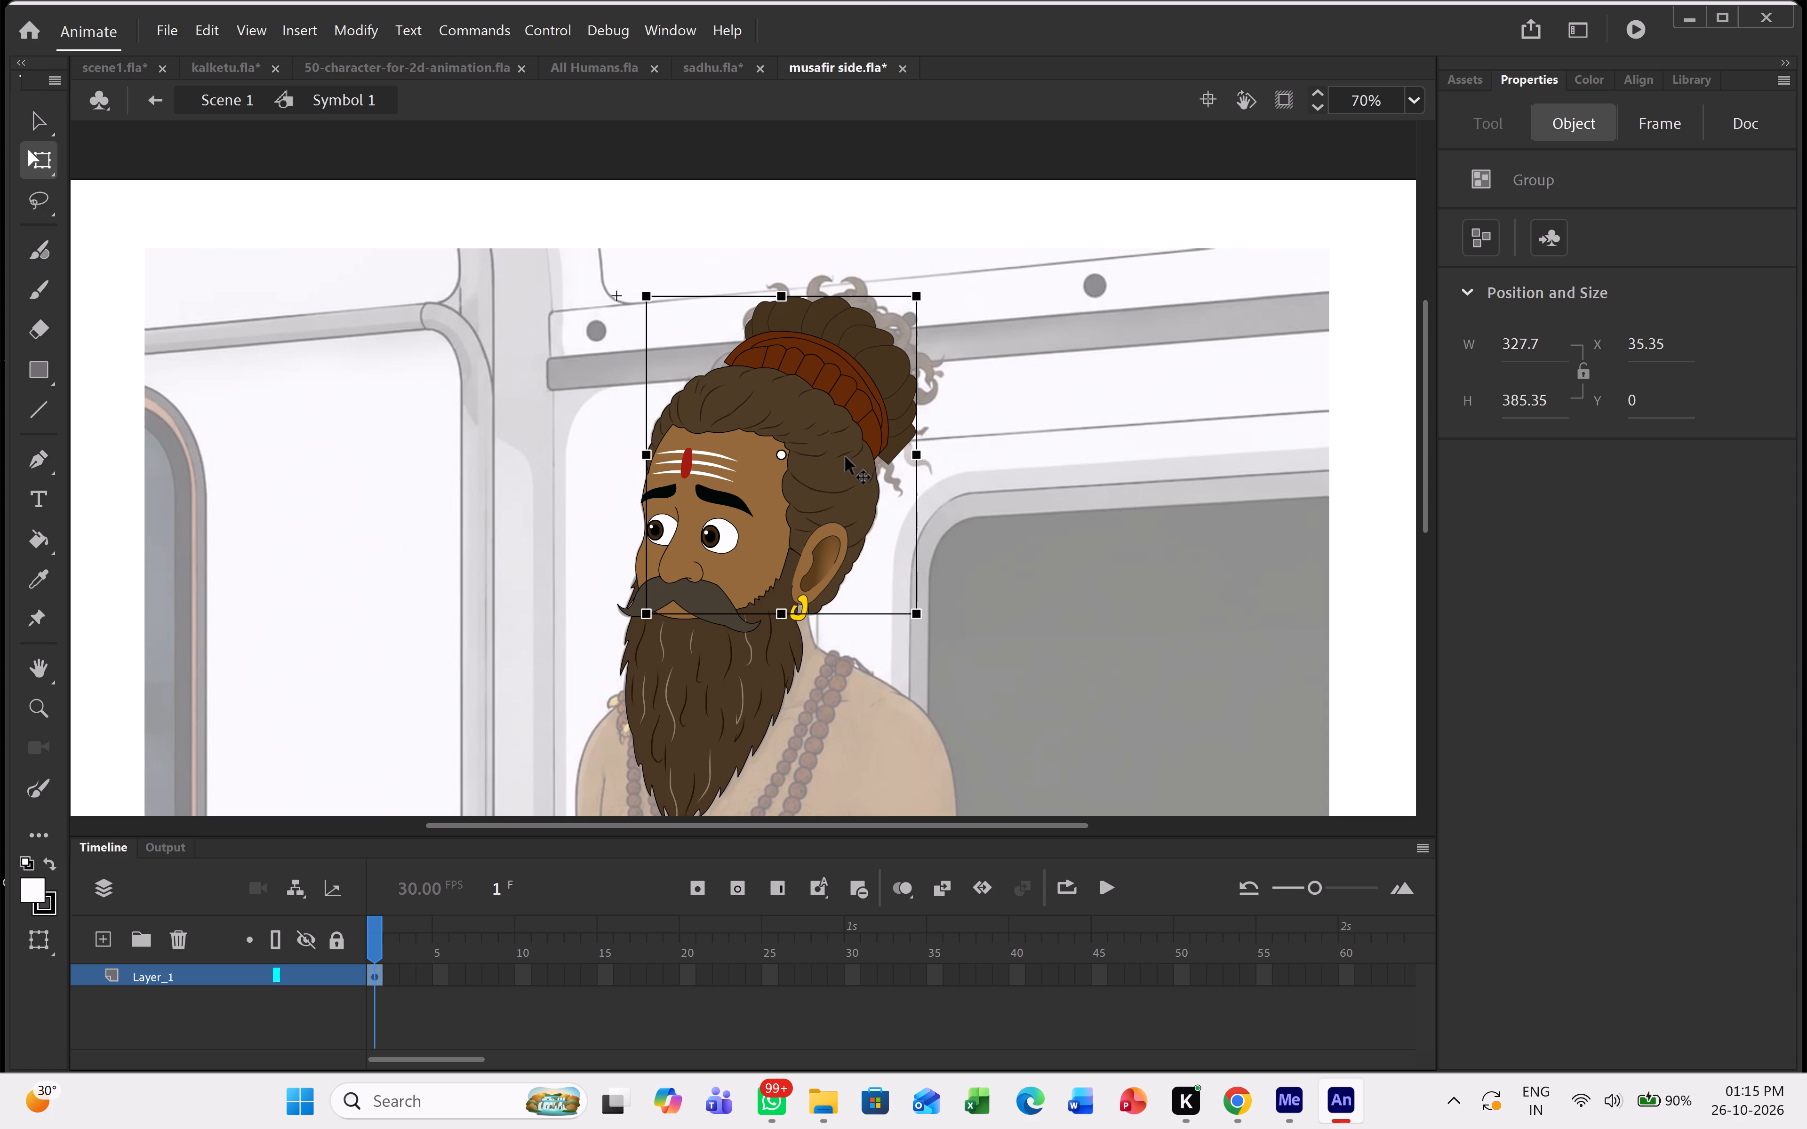
key("F8")
key("Return")
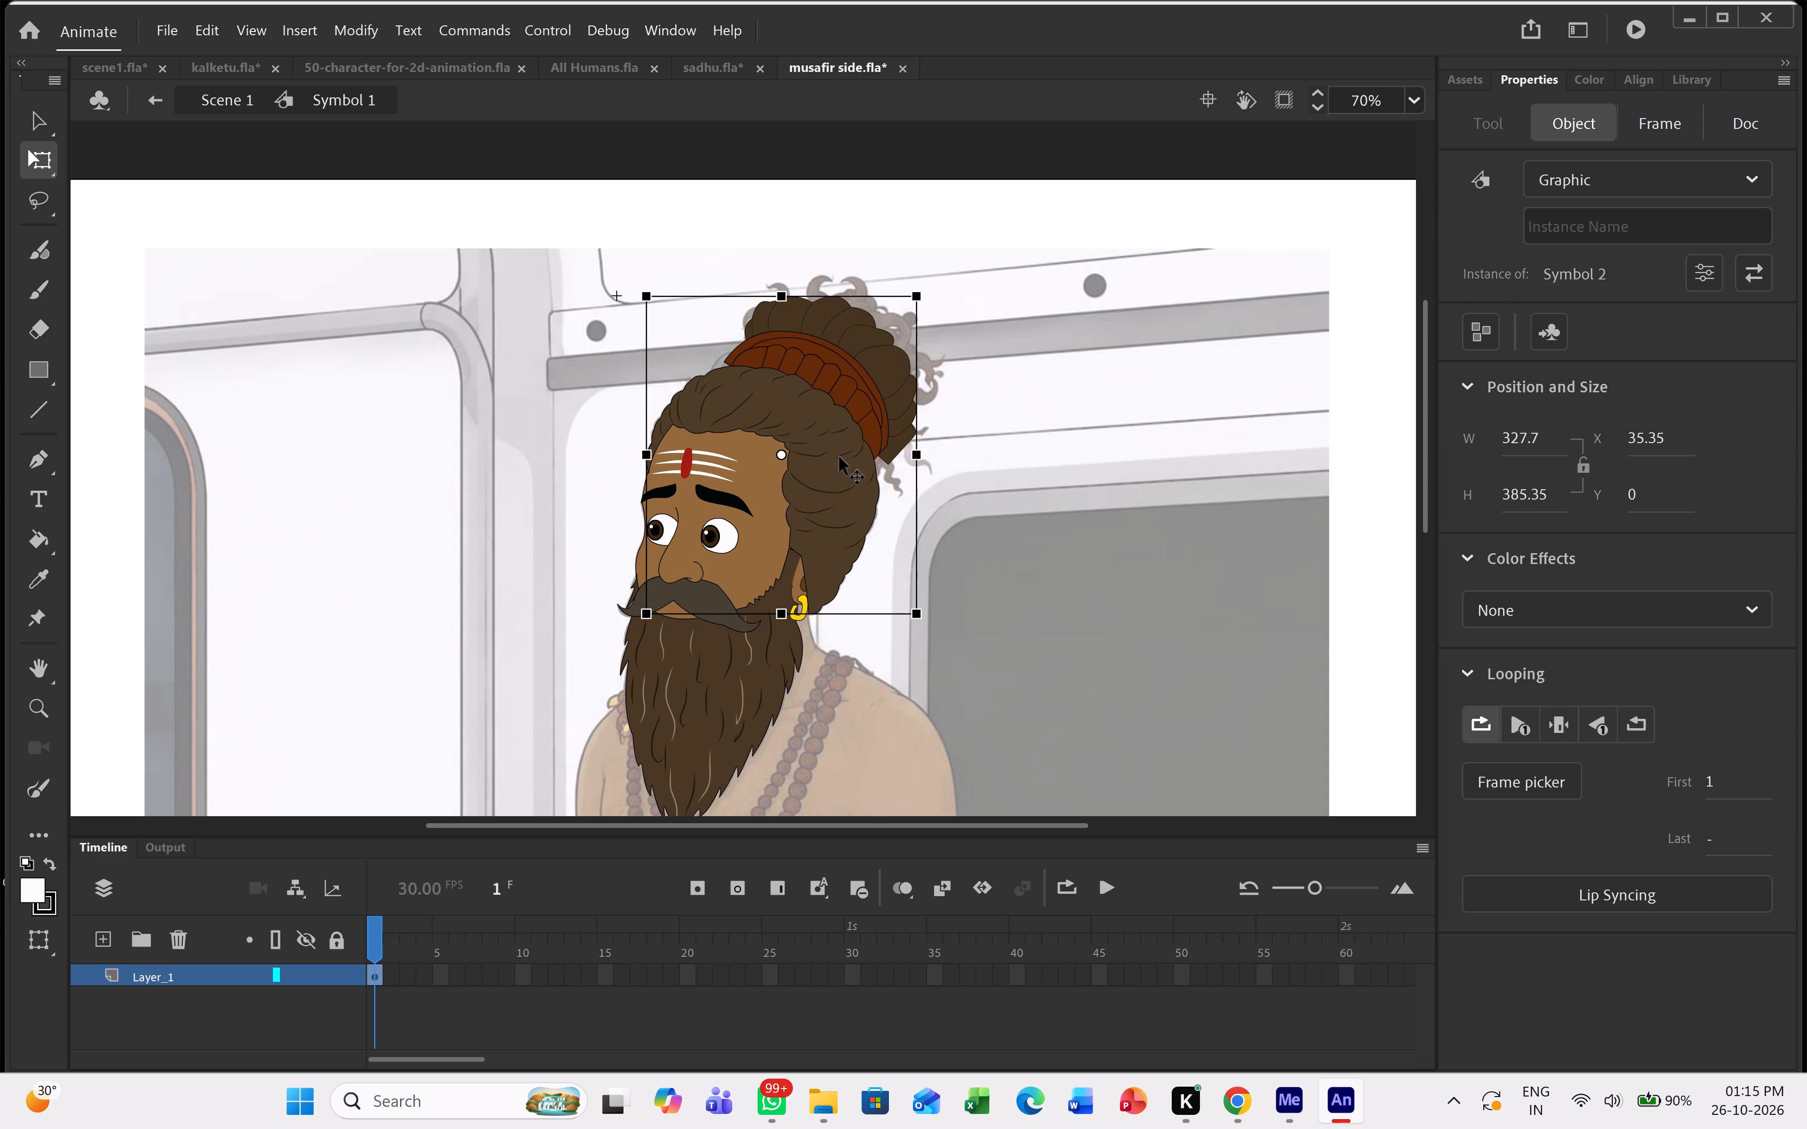
Convert the ear group with its gold earring to a Graphic symbol with the default name.
left_click(797, 584)
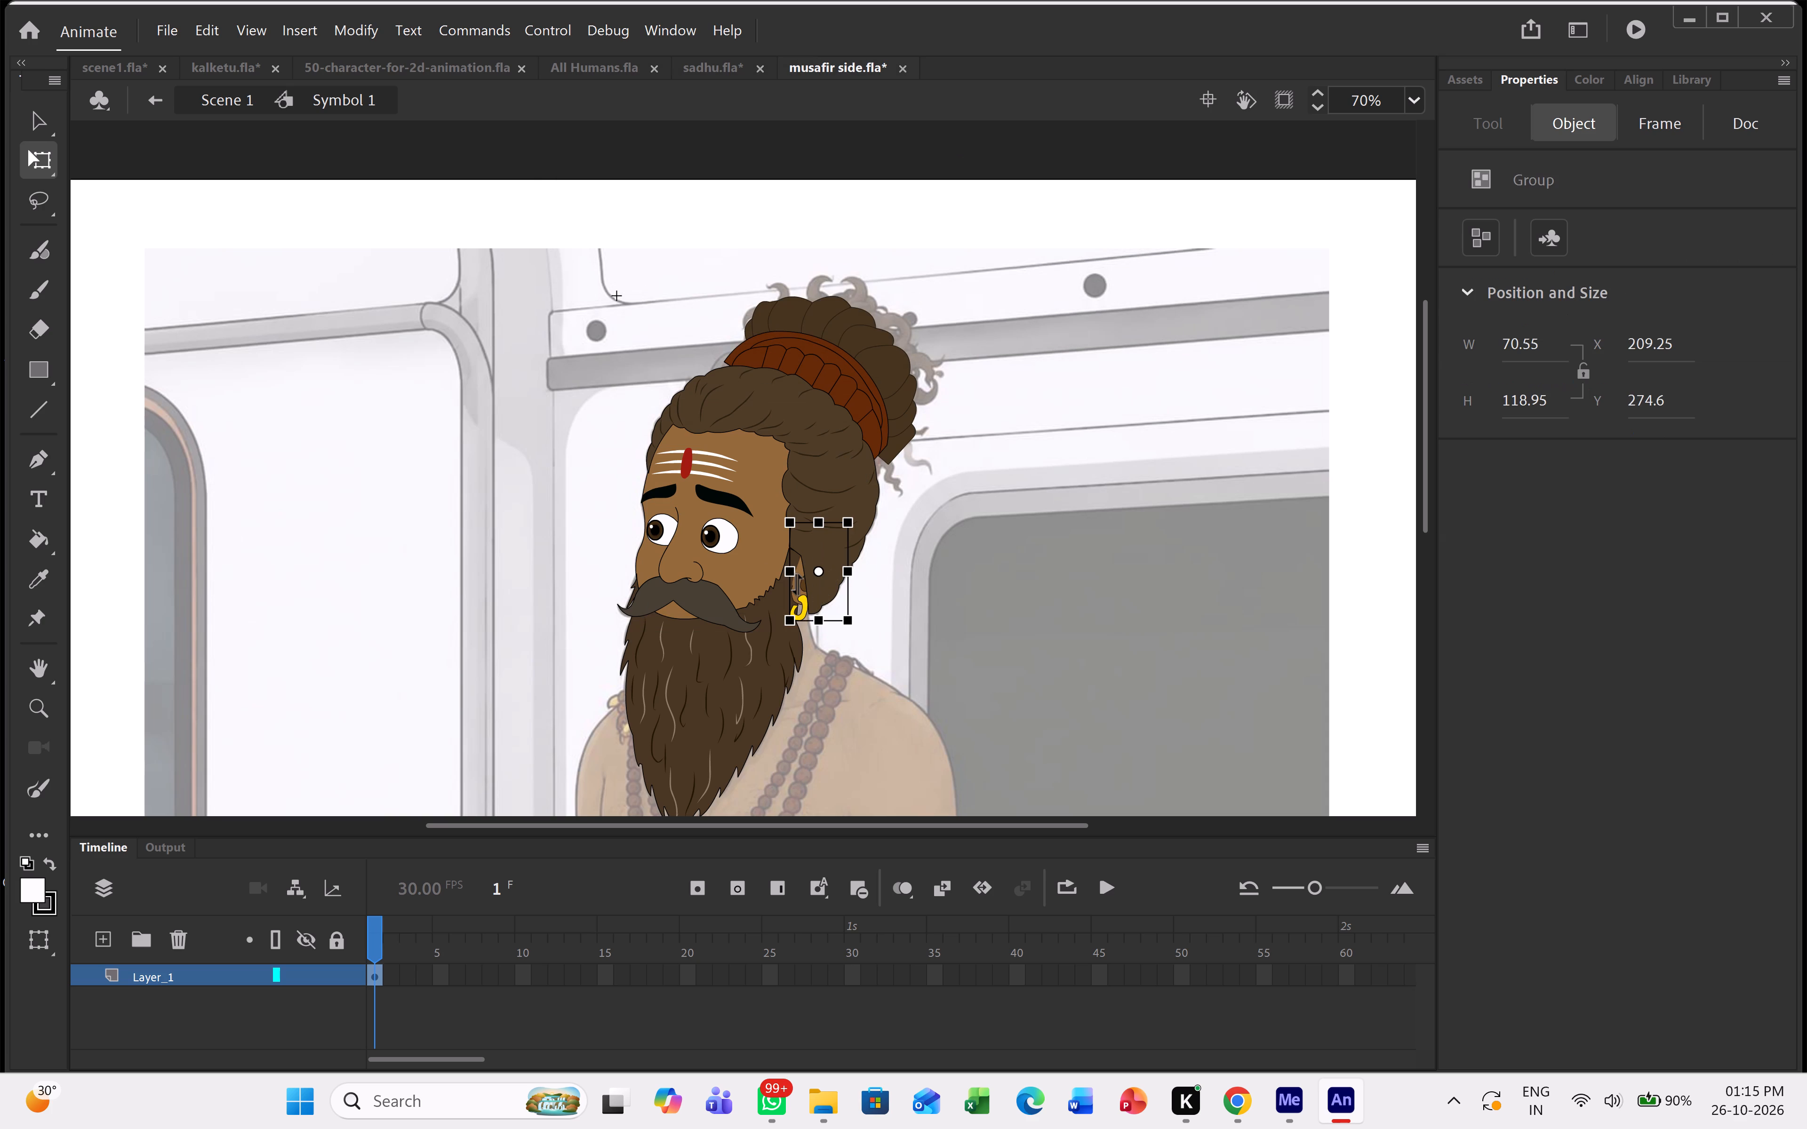
key("F8")
key("Return")
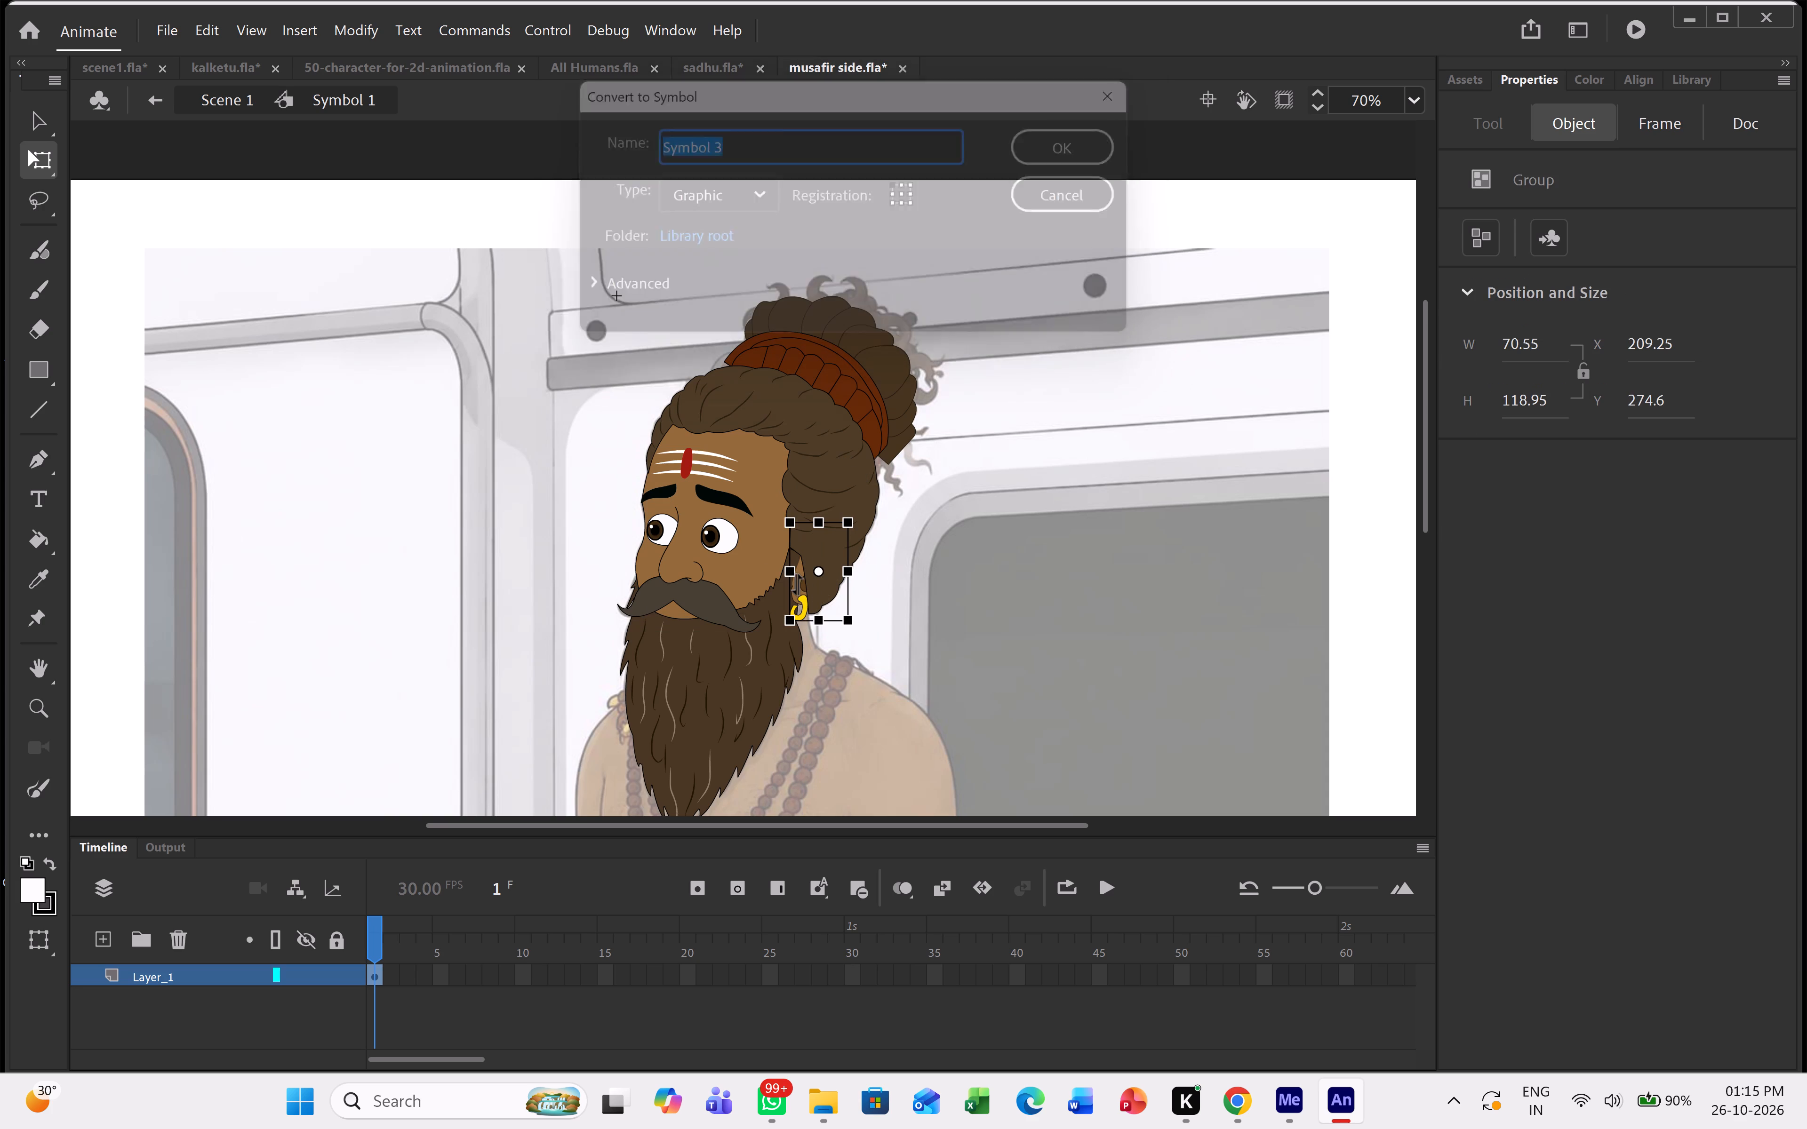
Try shifting the beard group down, undo the move, and convert the beard to a Graphic symbol with the default name.
left_click(737, 714)
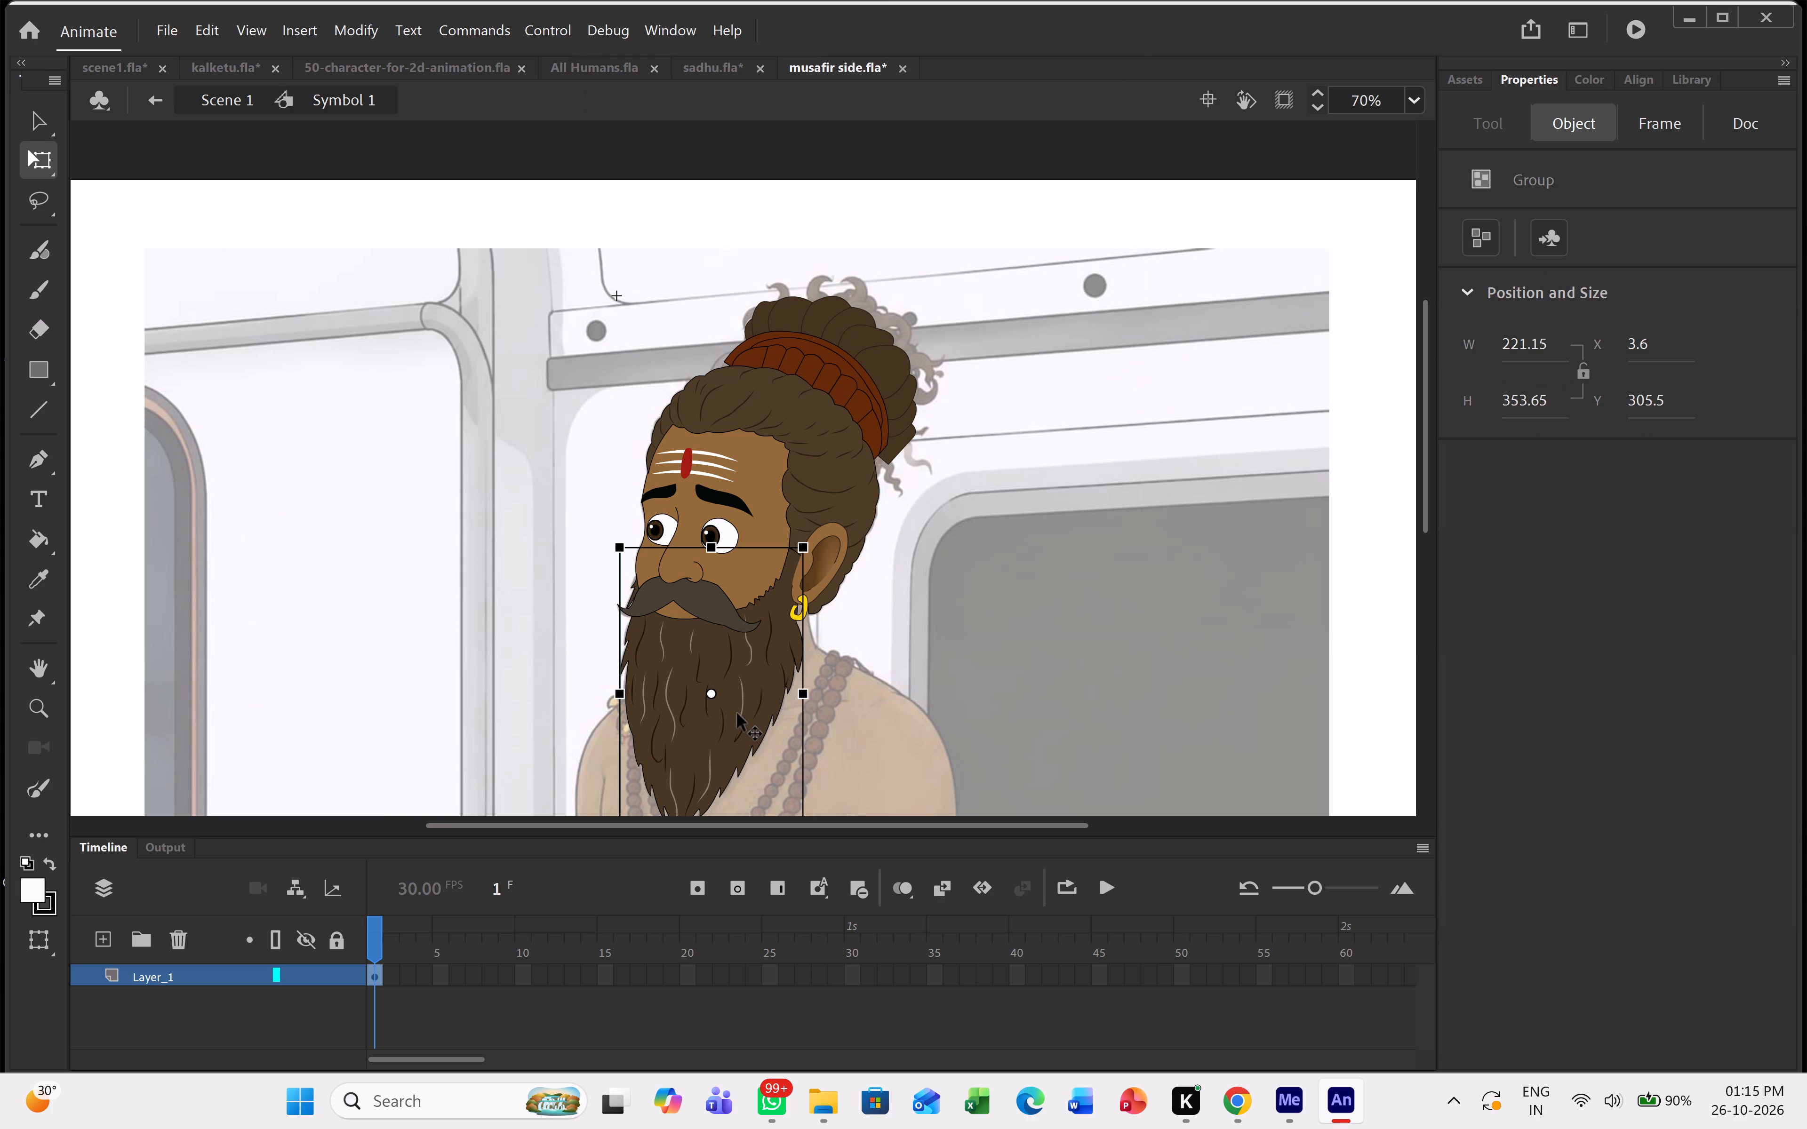
left_click_drag(737, 714, 730, 775)
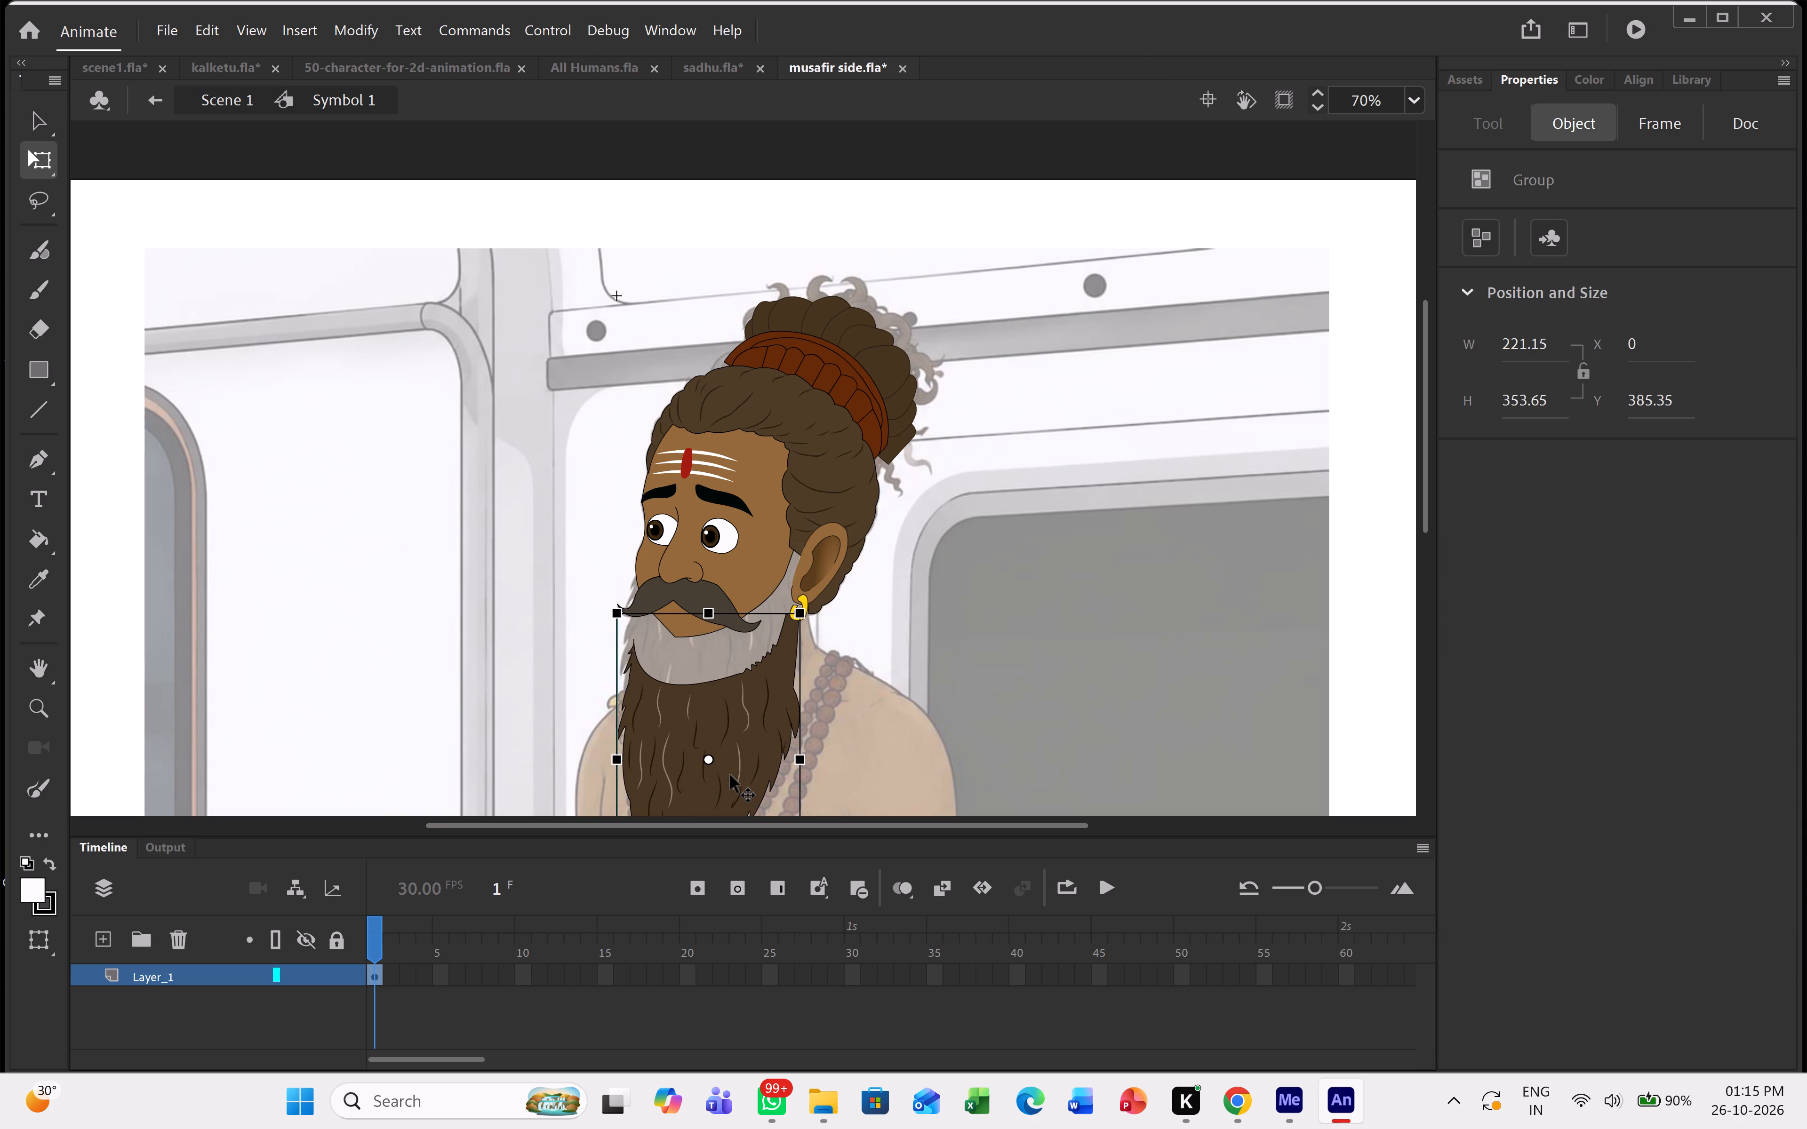
key("ctrl+z")
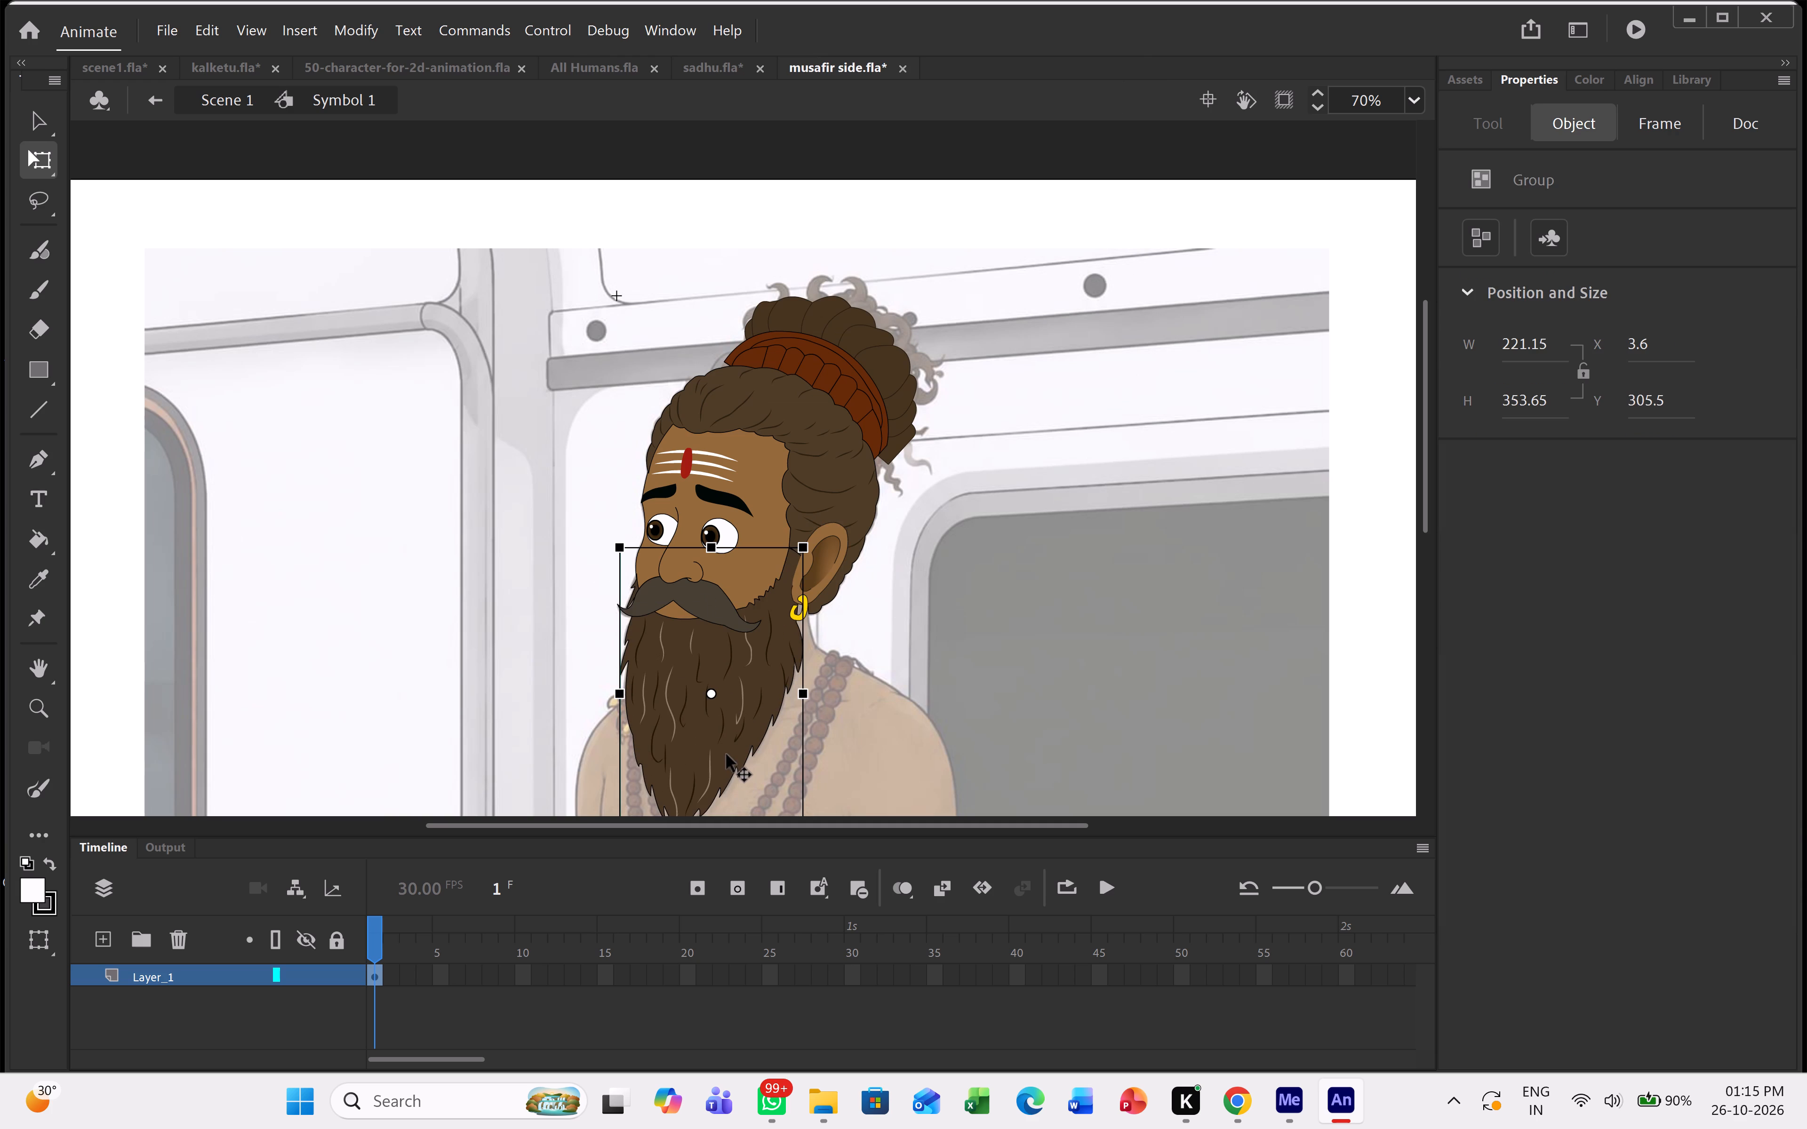
key("F8")
key("Return")
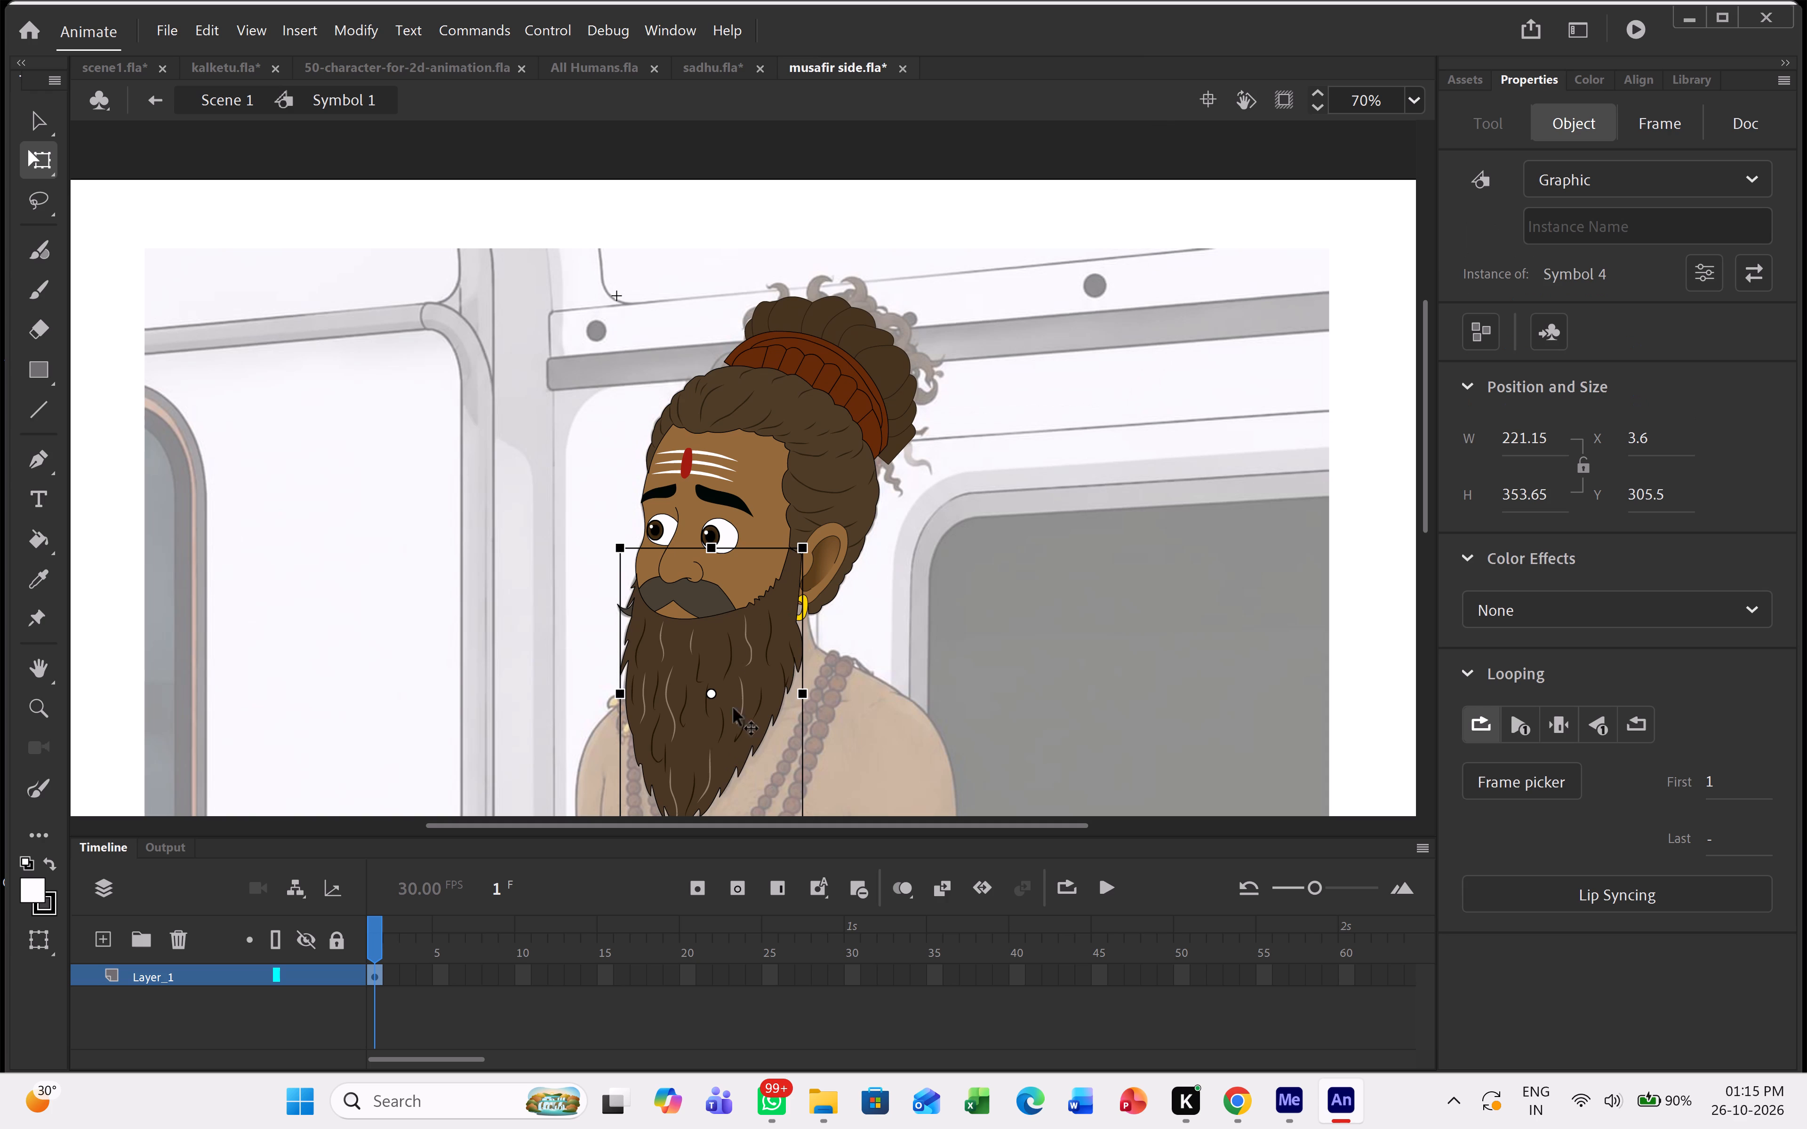
Convert the moustache group to a Graphic symbol with the default name.
scroll(698, 598, "up", 6, "ctrl")
left_click(698, 598)
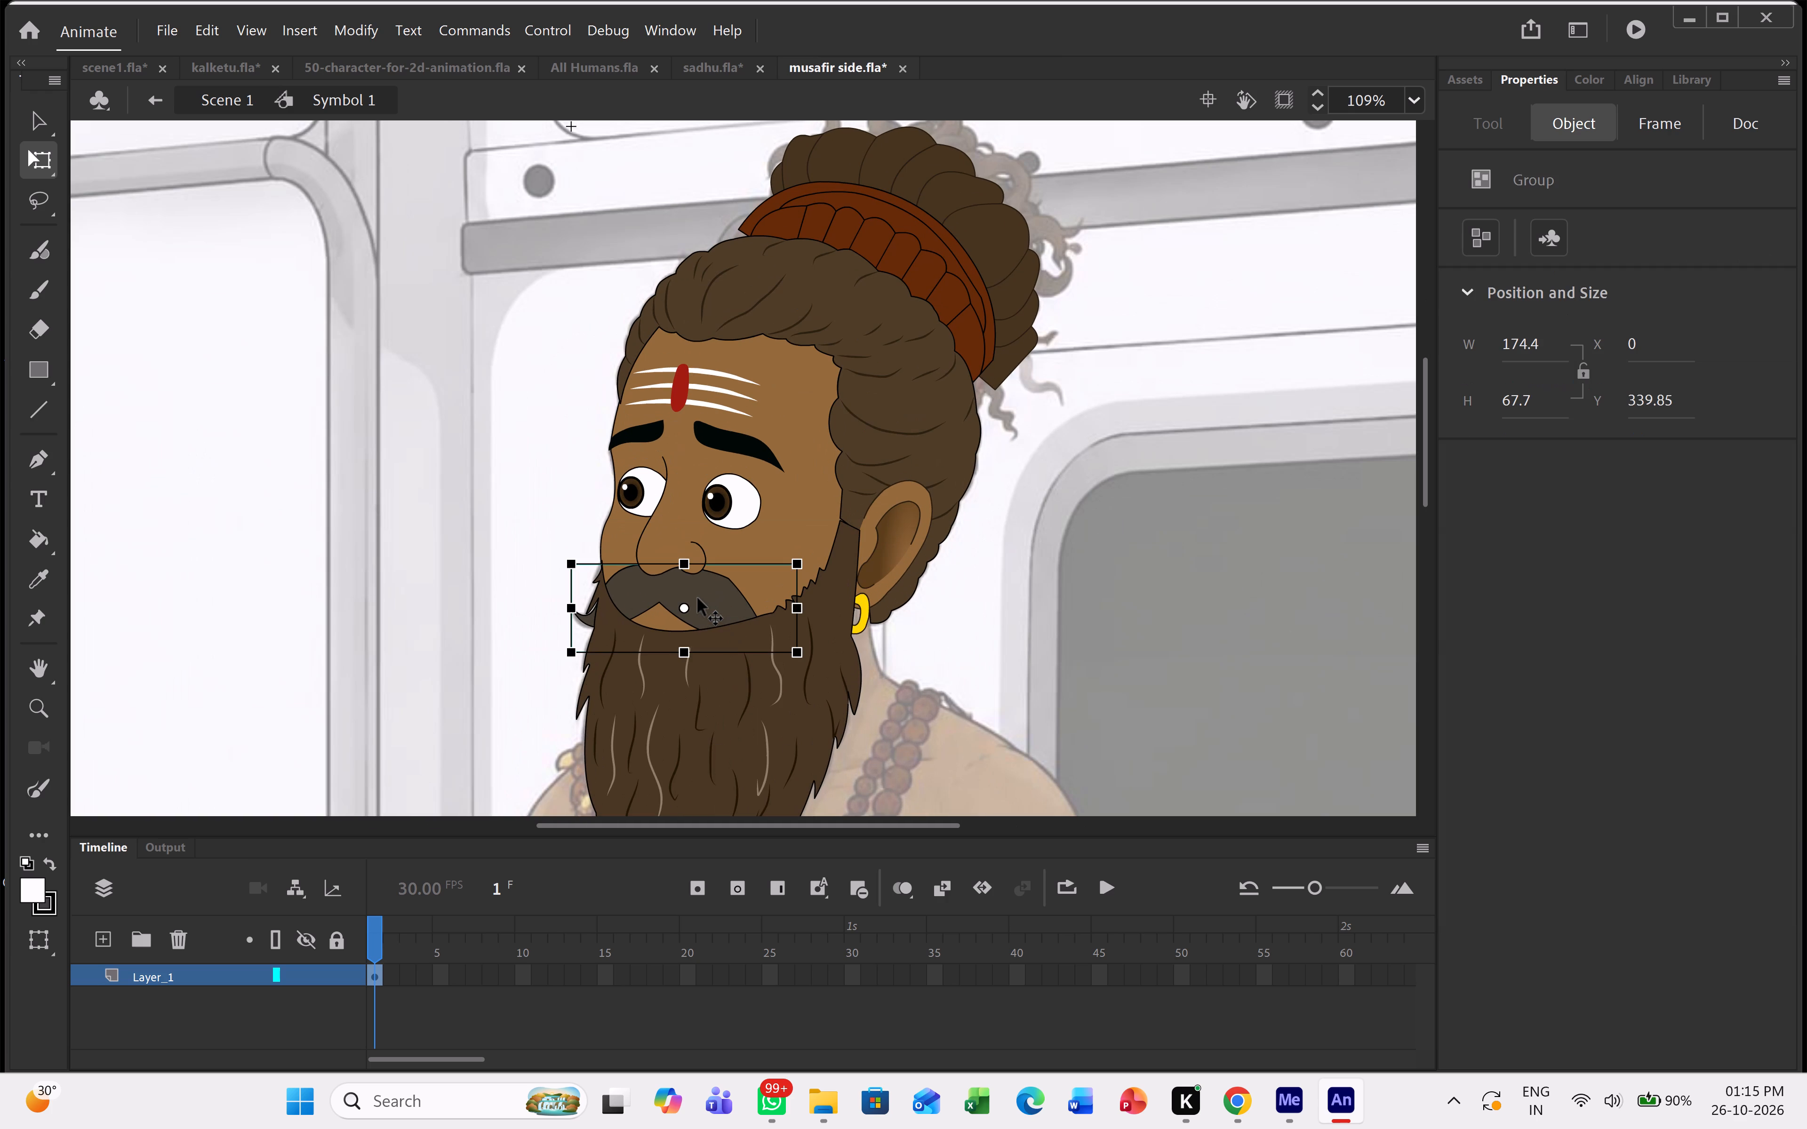
key("F8")
key("Return")
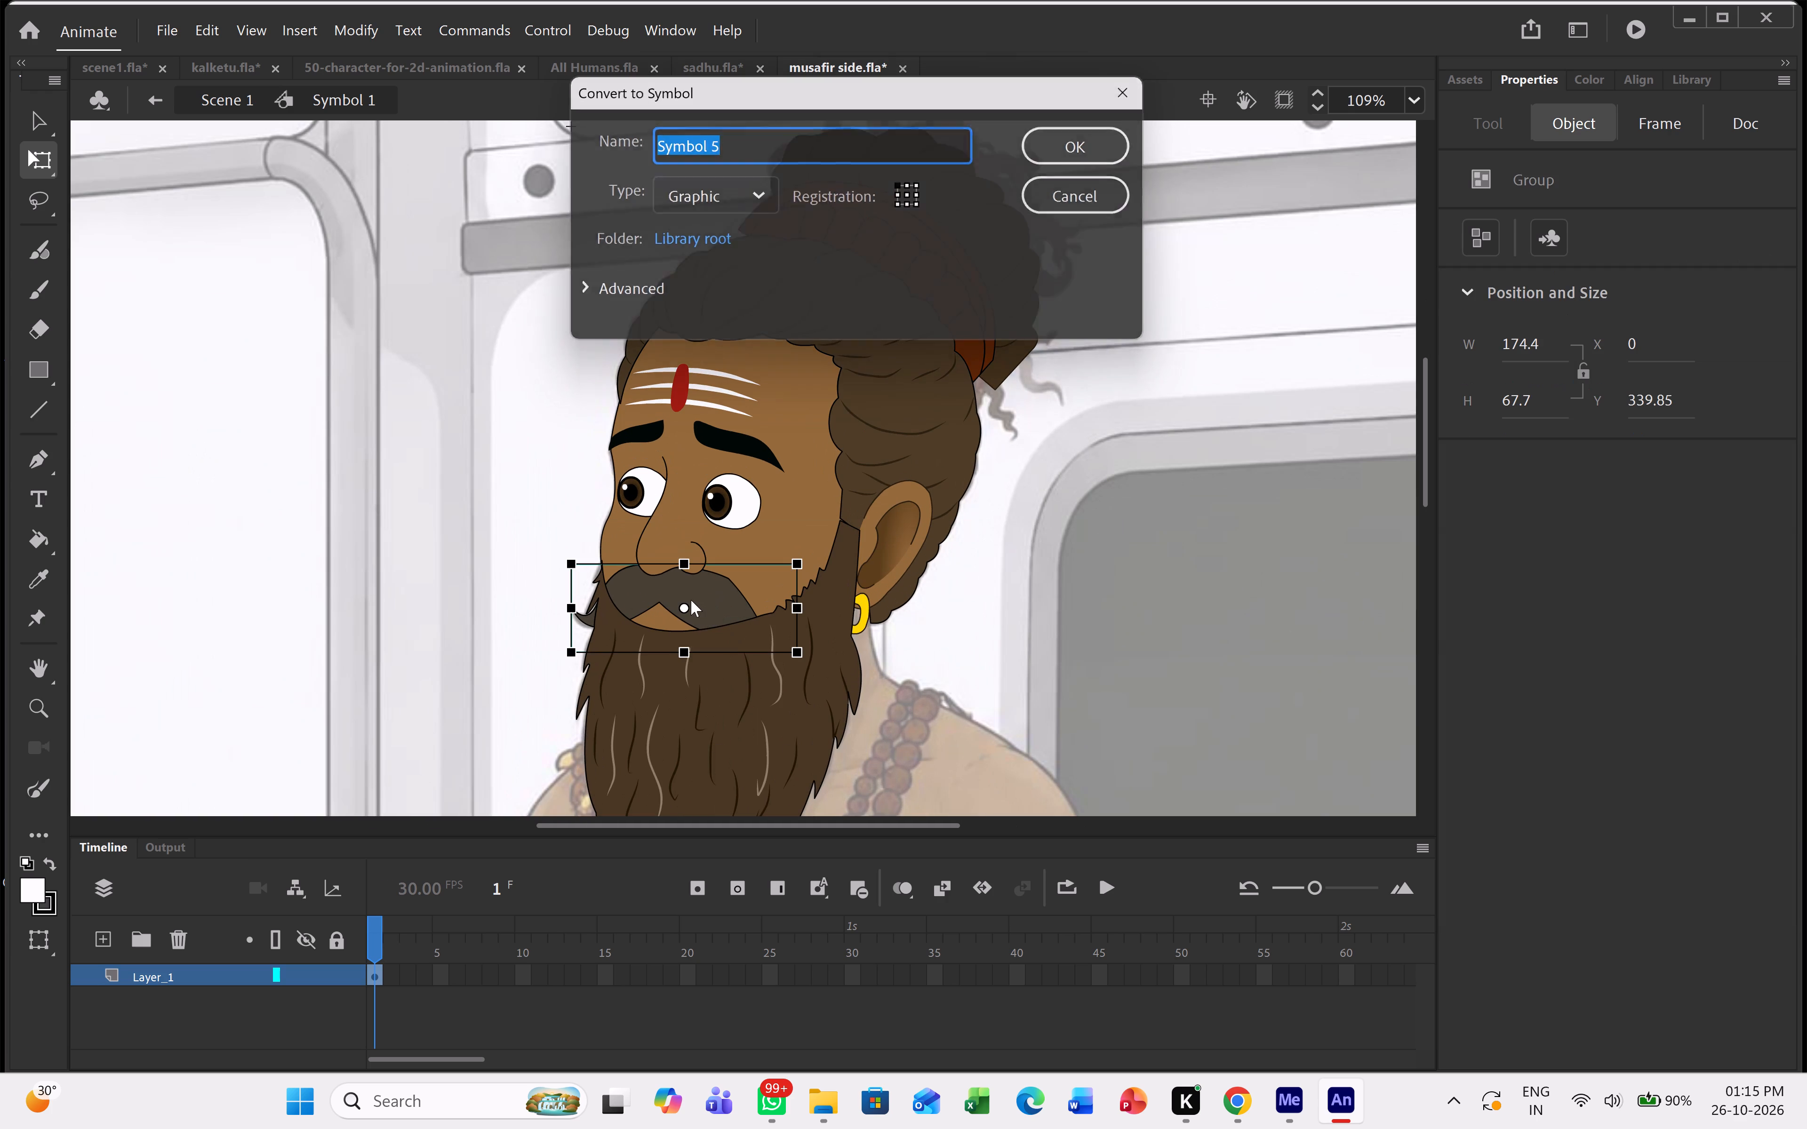
Convert the bare face shape to a Graphic symbol with the default name and send it behind all other head parts.
left_click(665, 533)
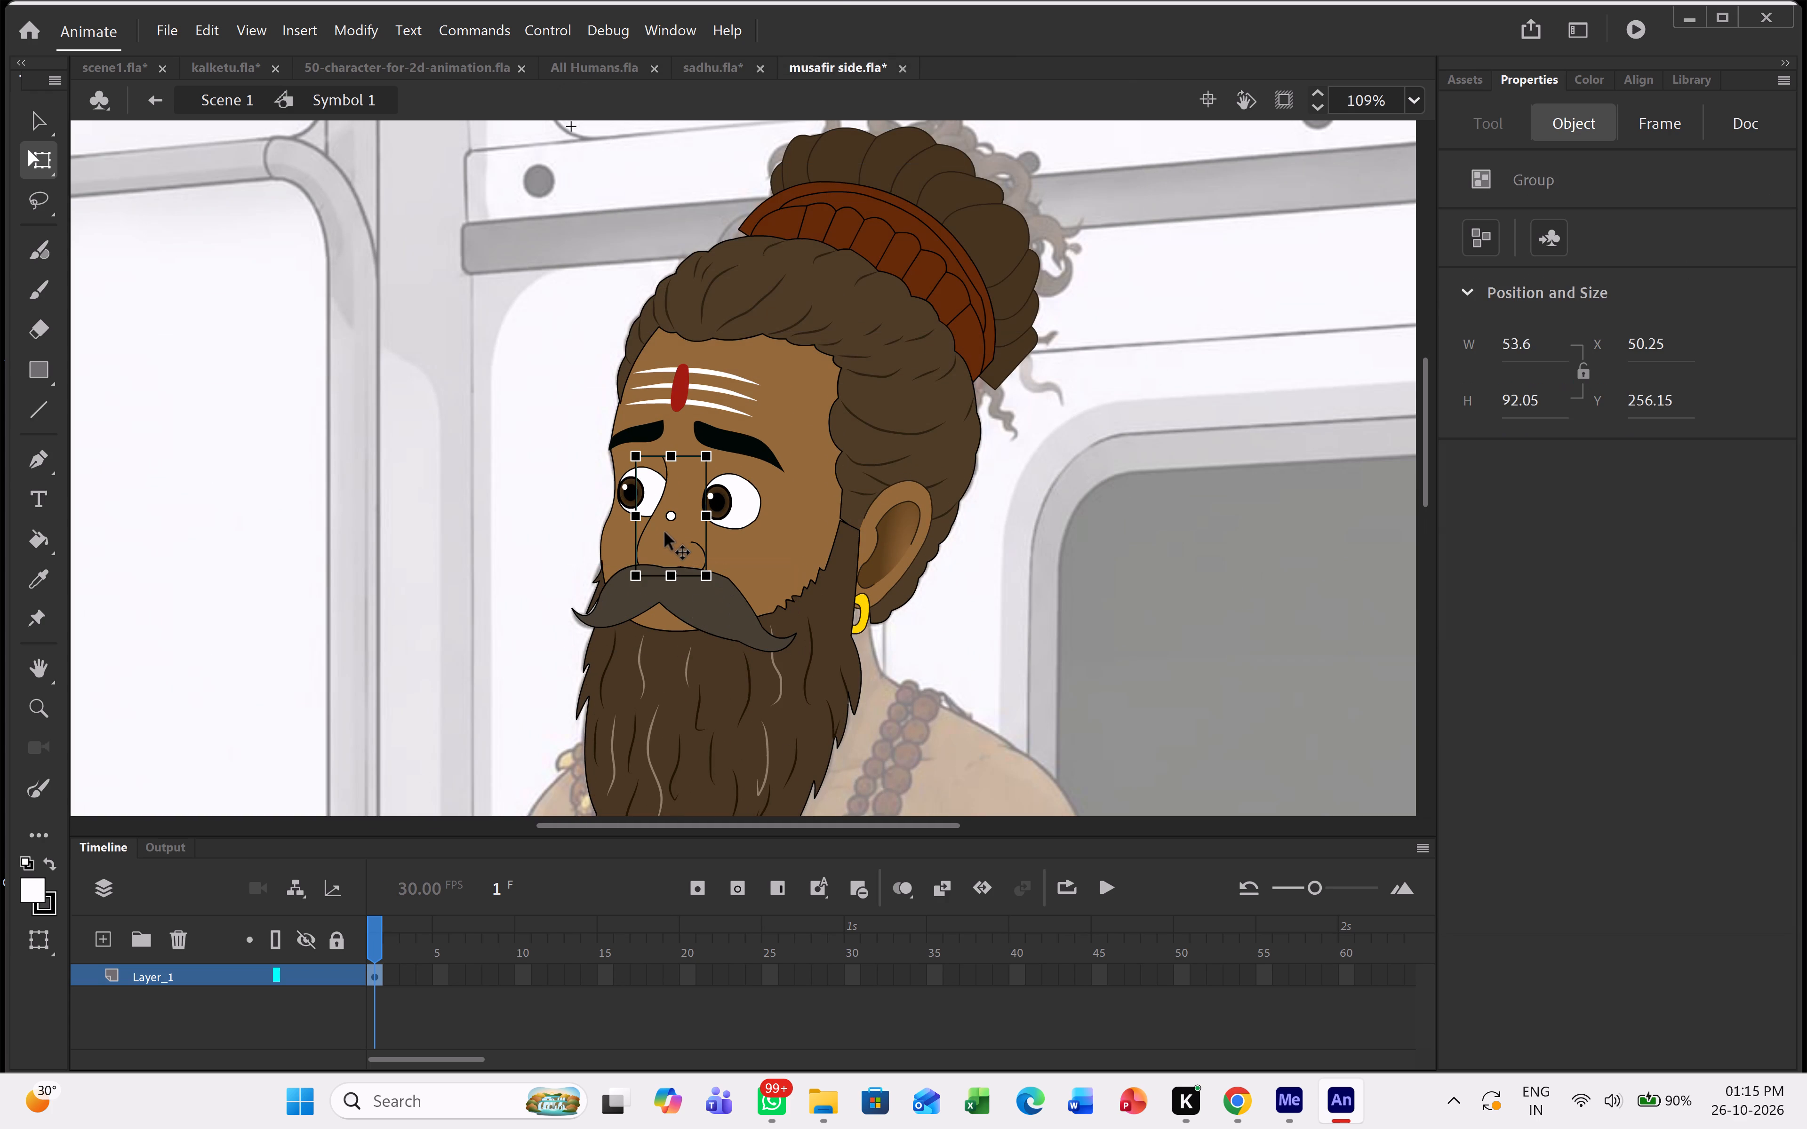
scroll(742, 506, "up", 9, "ctrl")
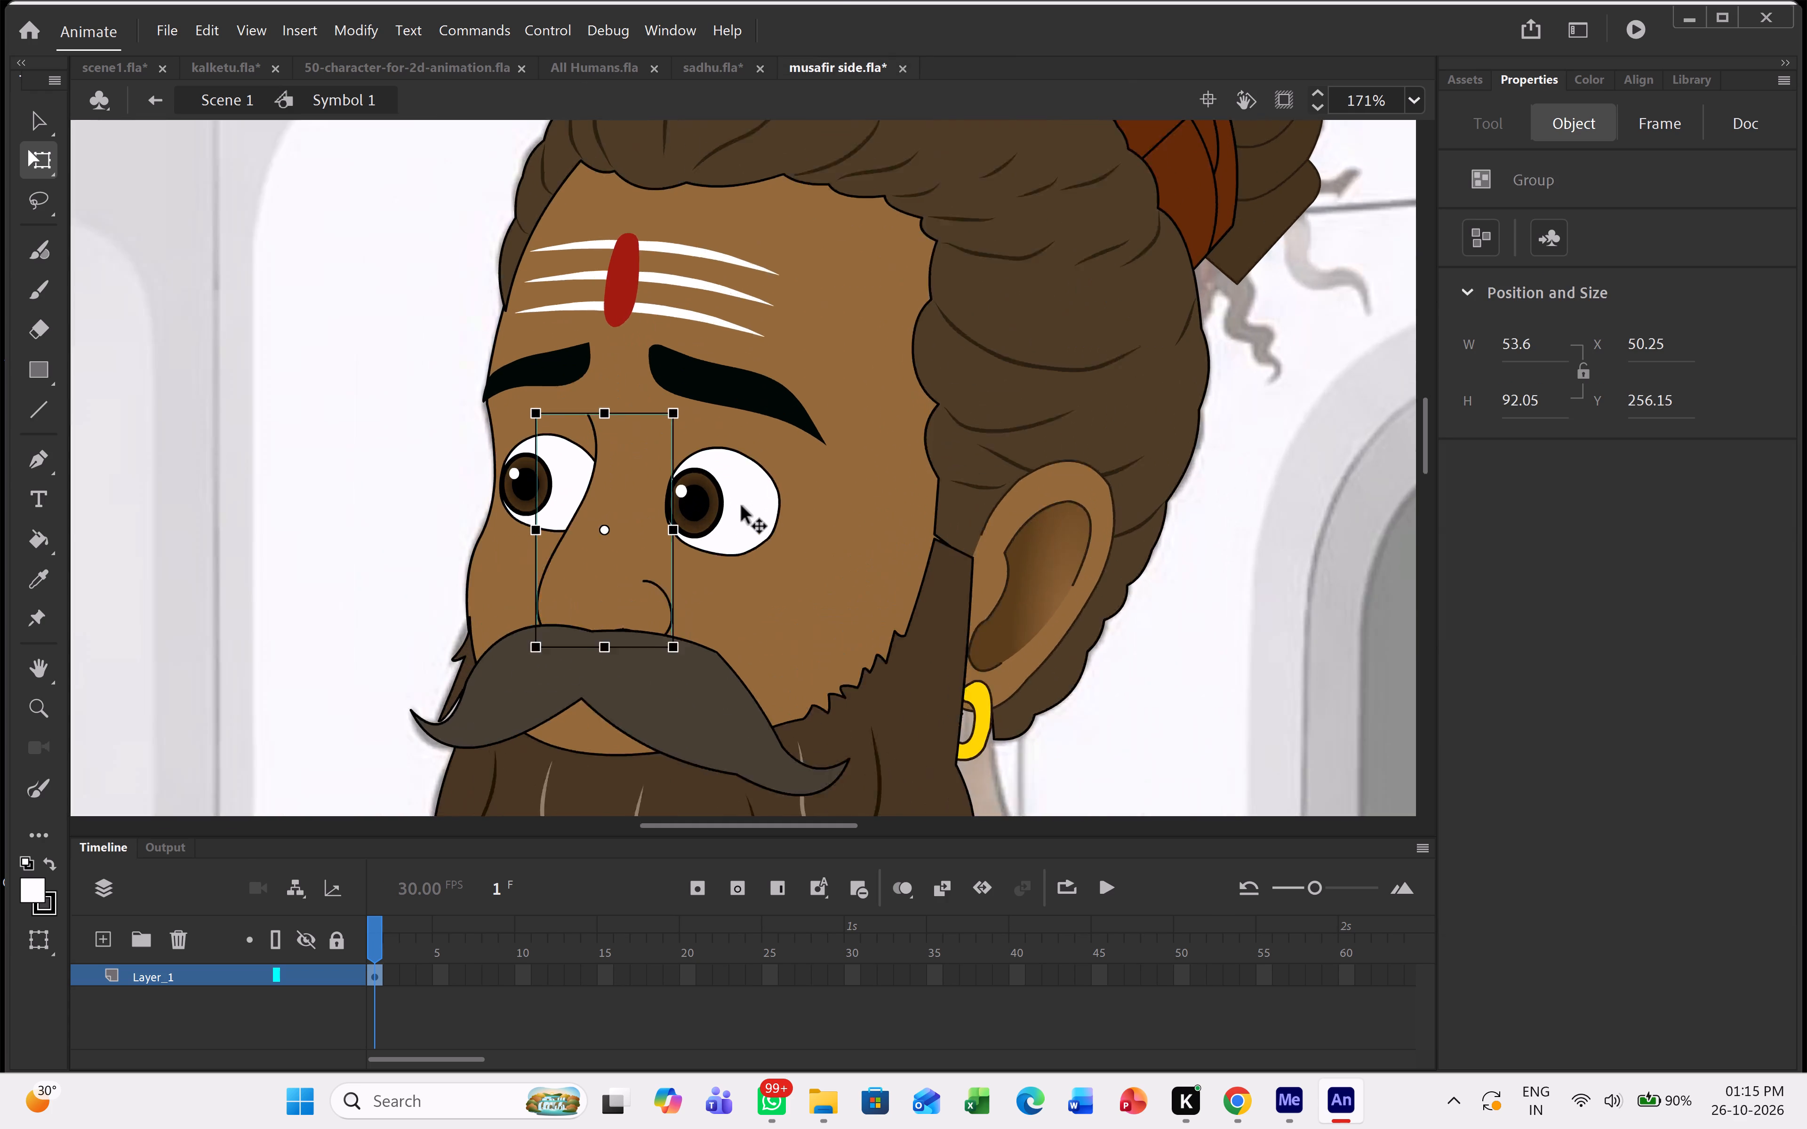
scroll(742, 506, "down", 5, "ctrl")
left_click(854, 489)
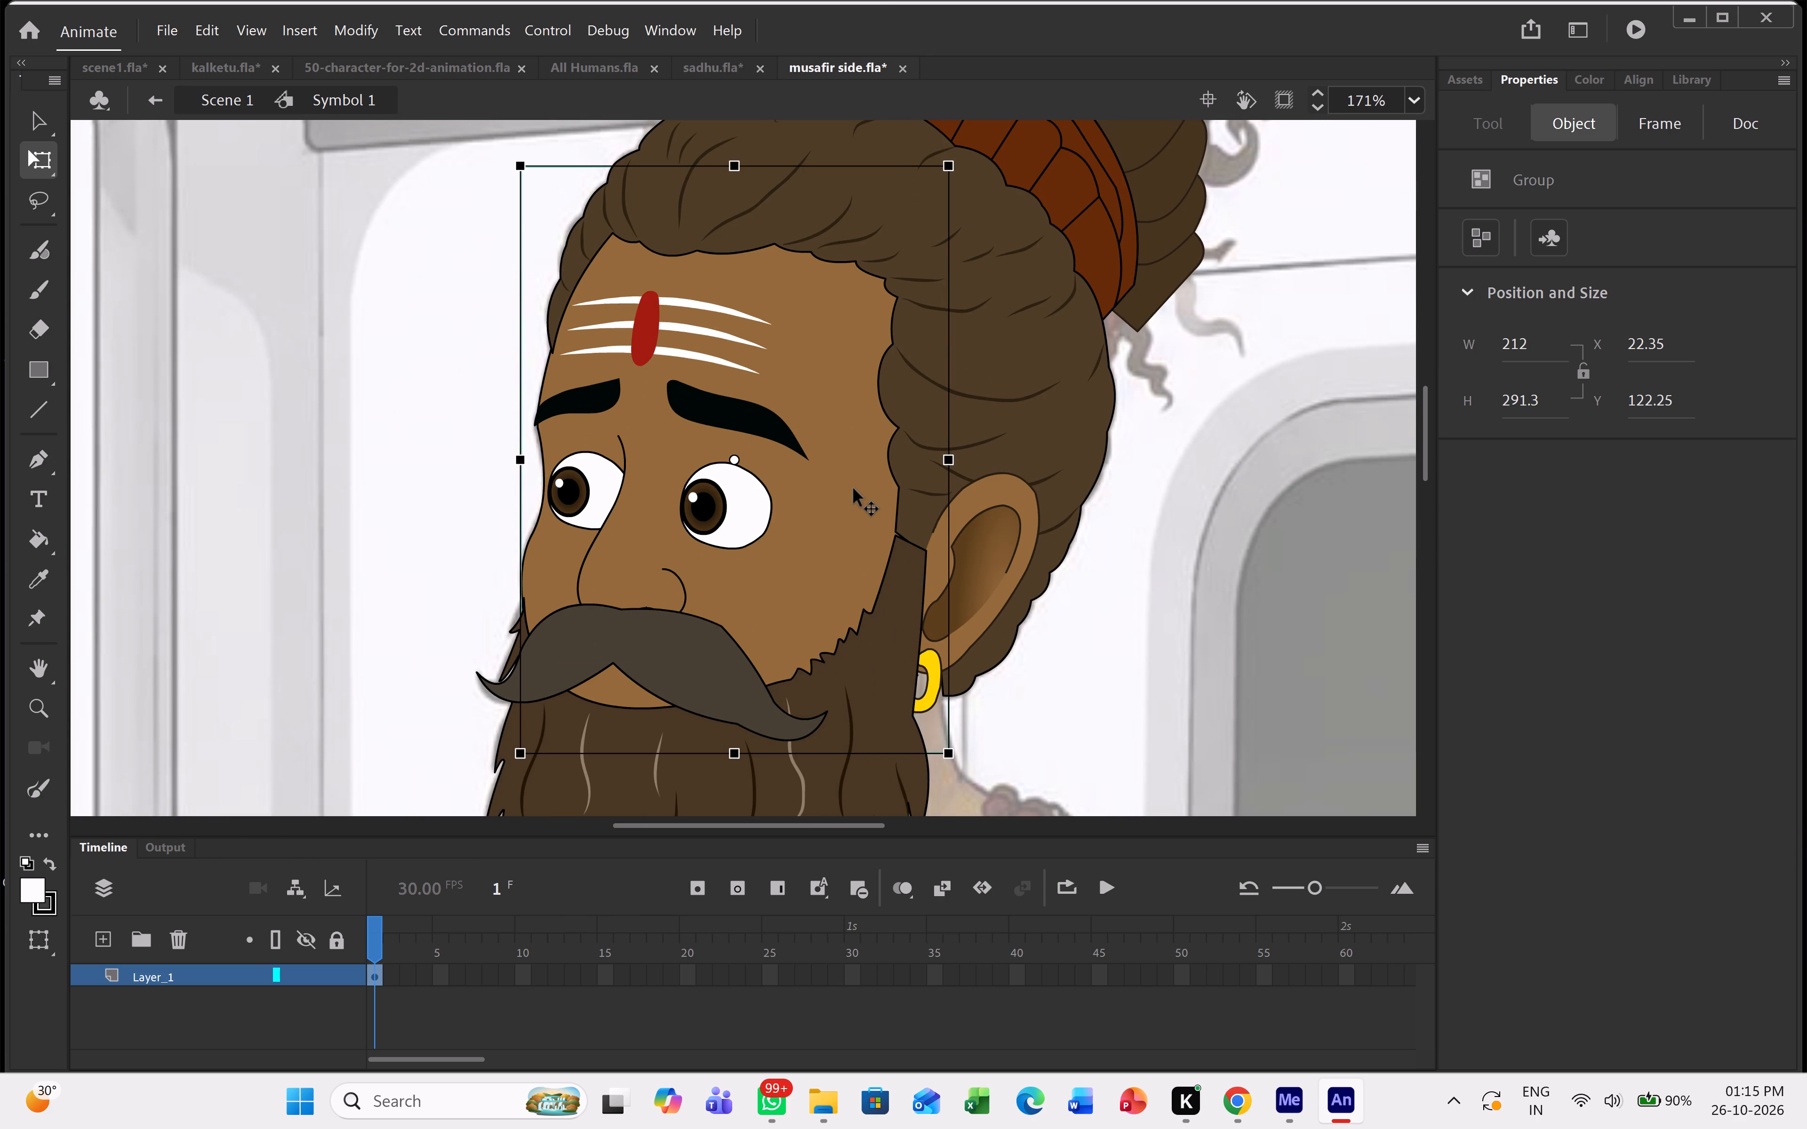
left_click_drag(854, 489, 909, 491)
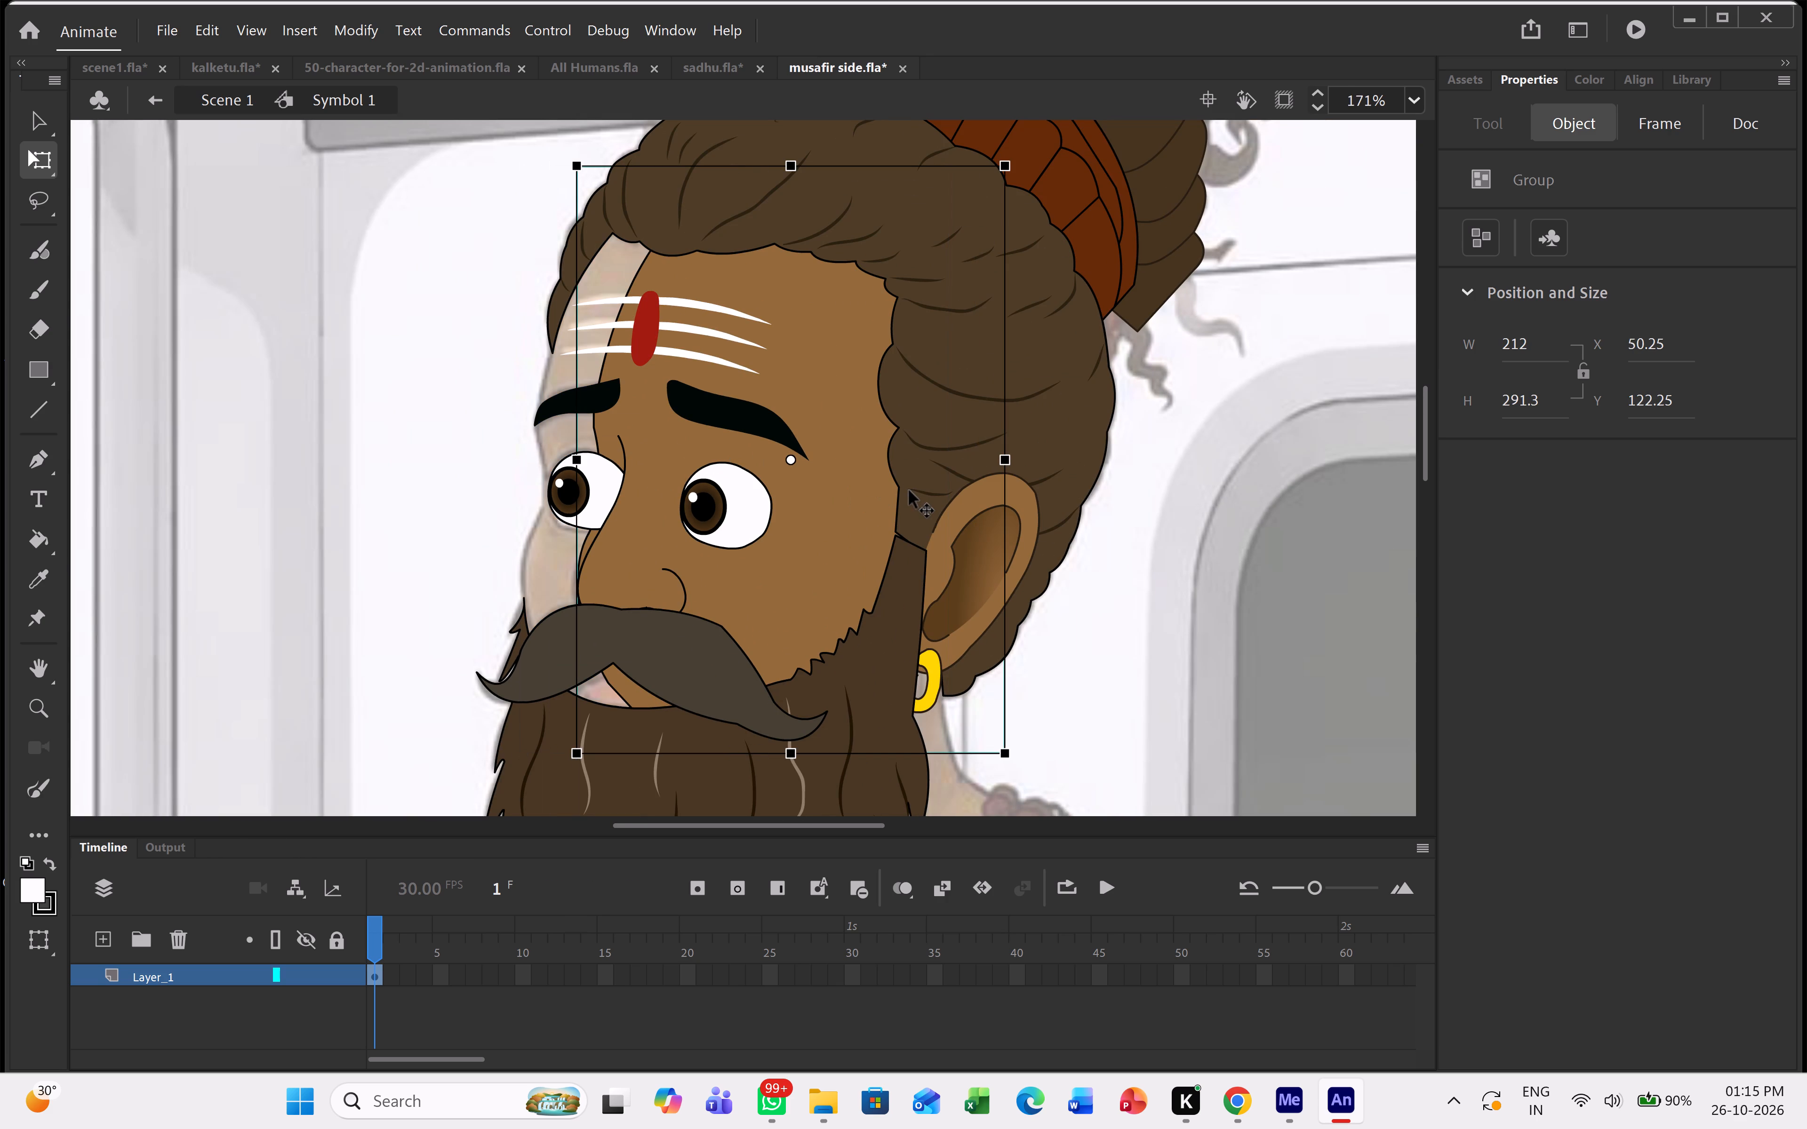
key("ctrl+z")
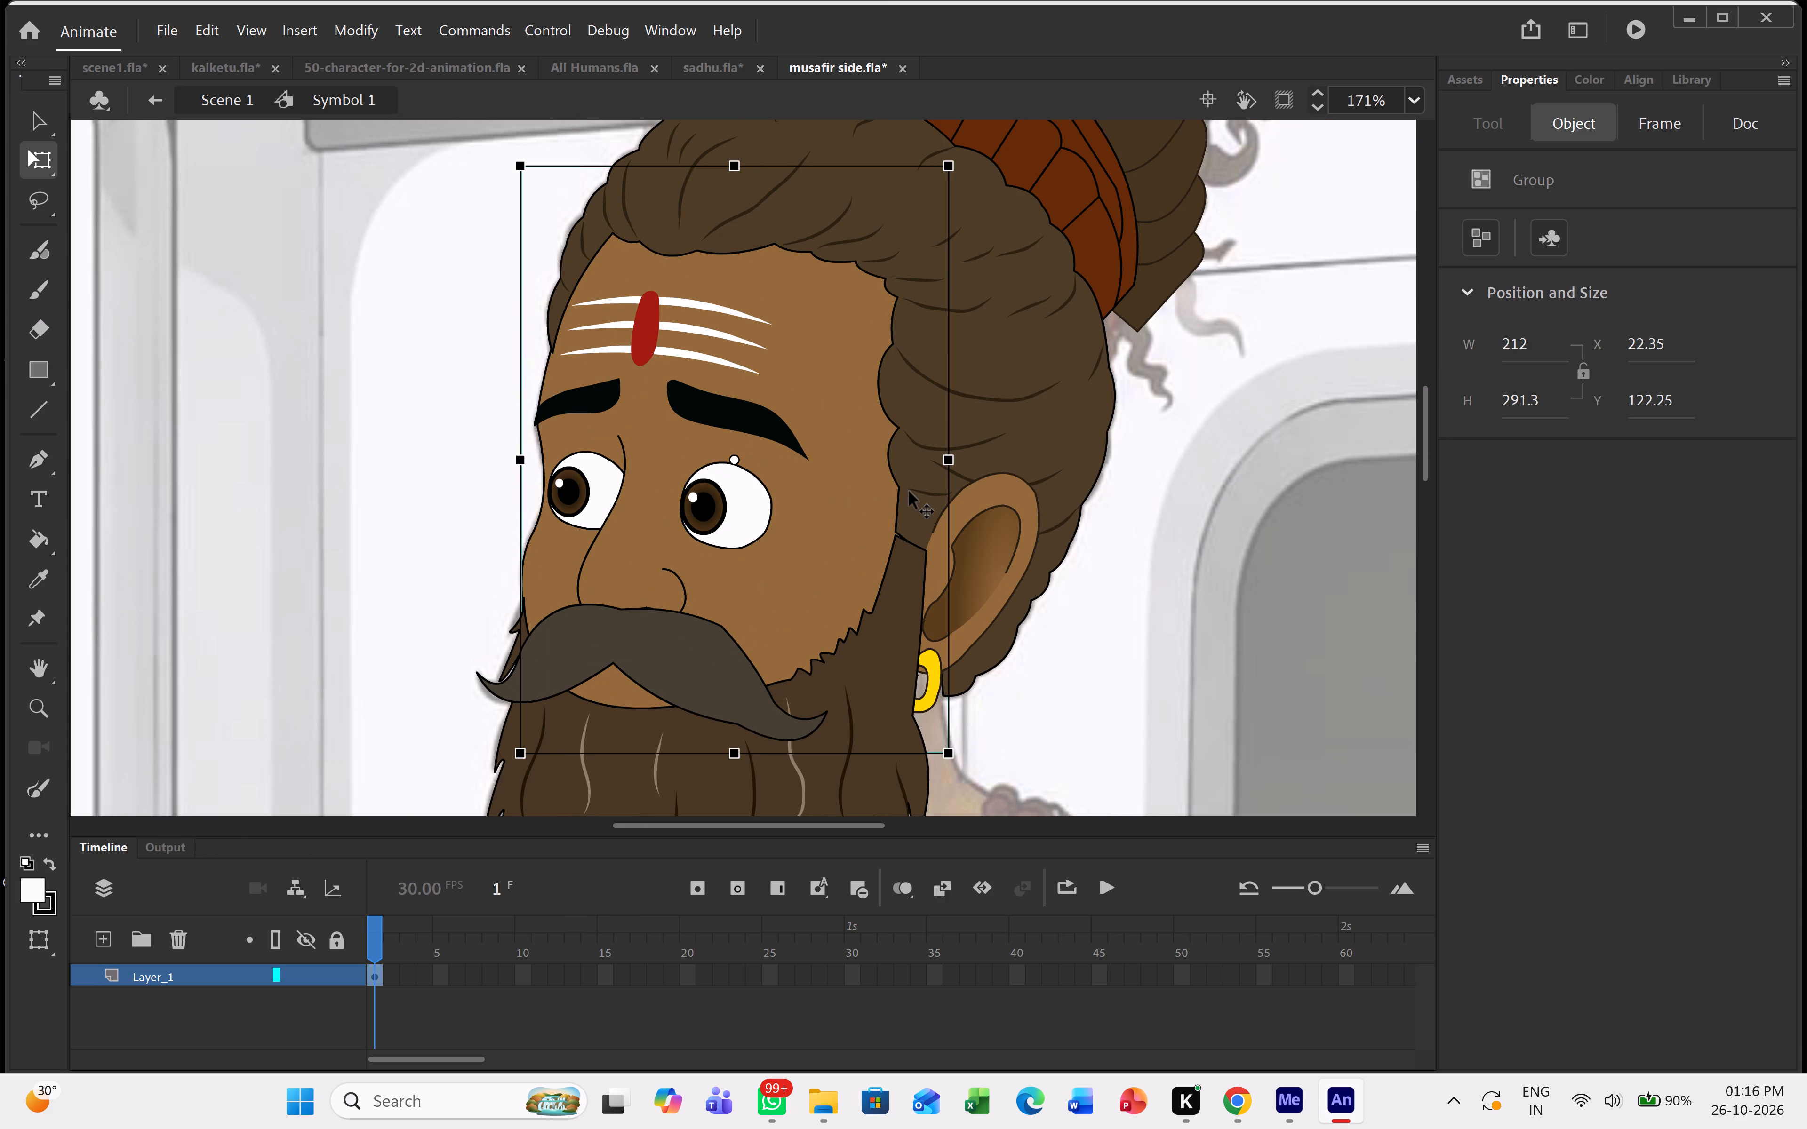
key("F8")
key("Return")
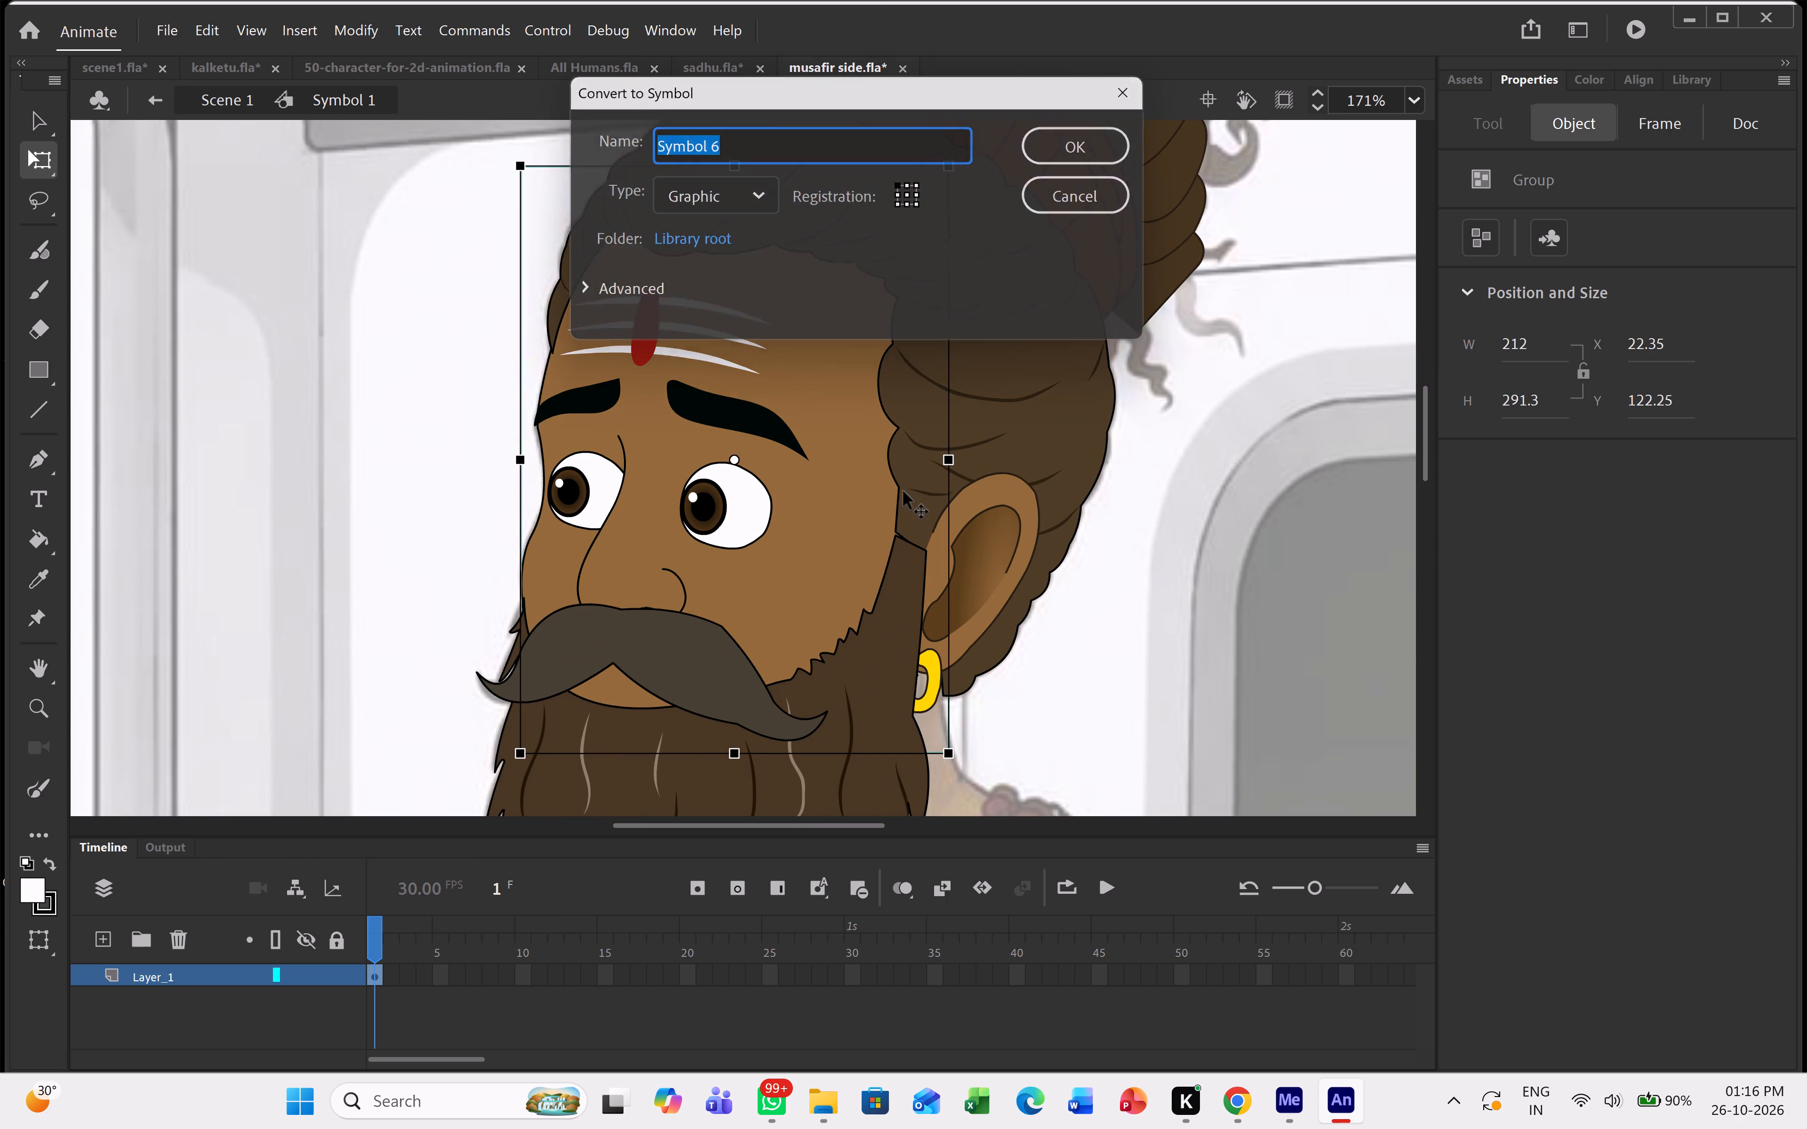
key("ctrl+shift+Down")
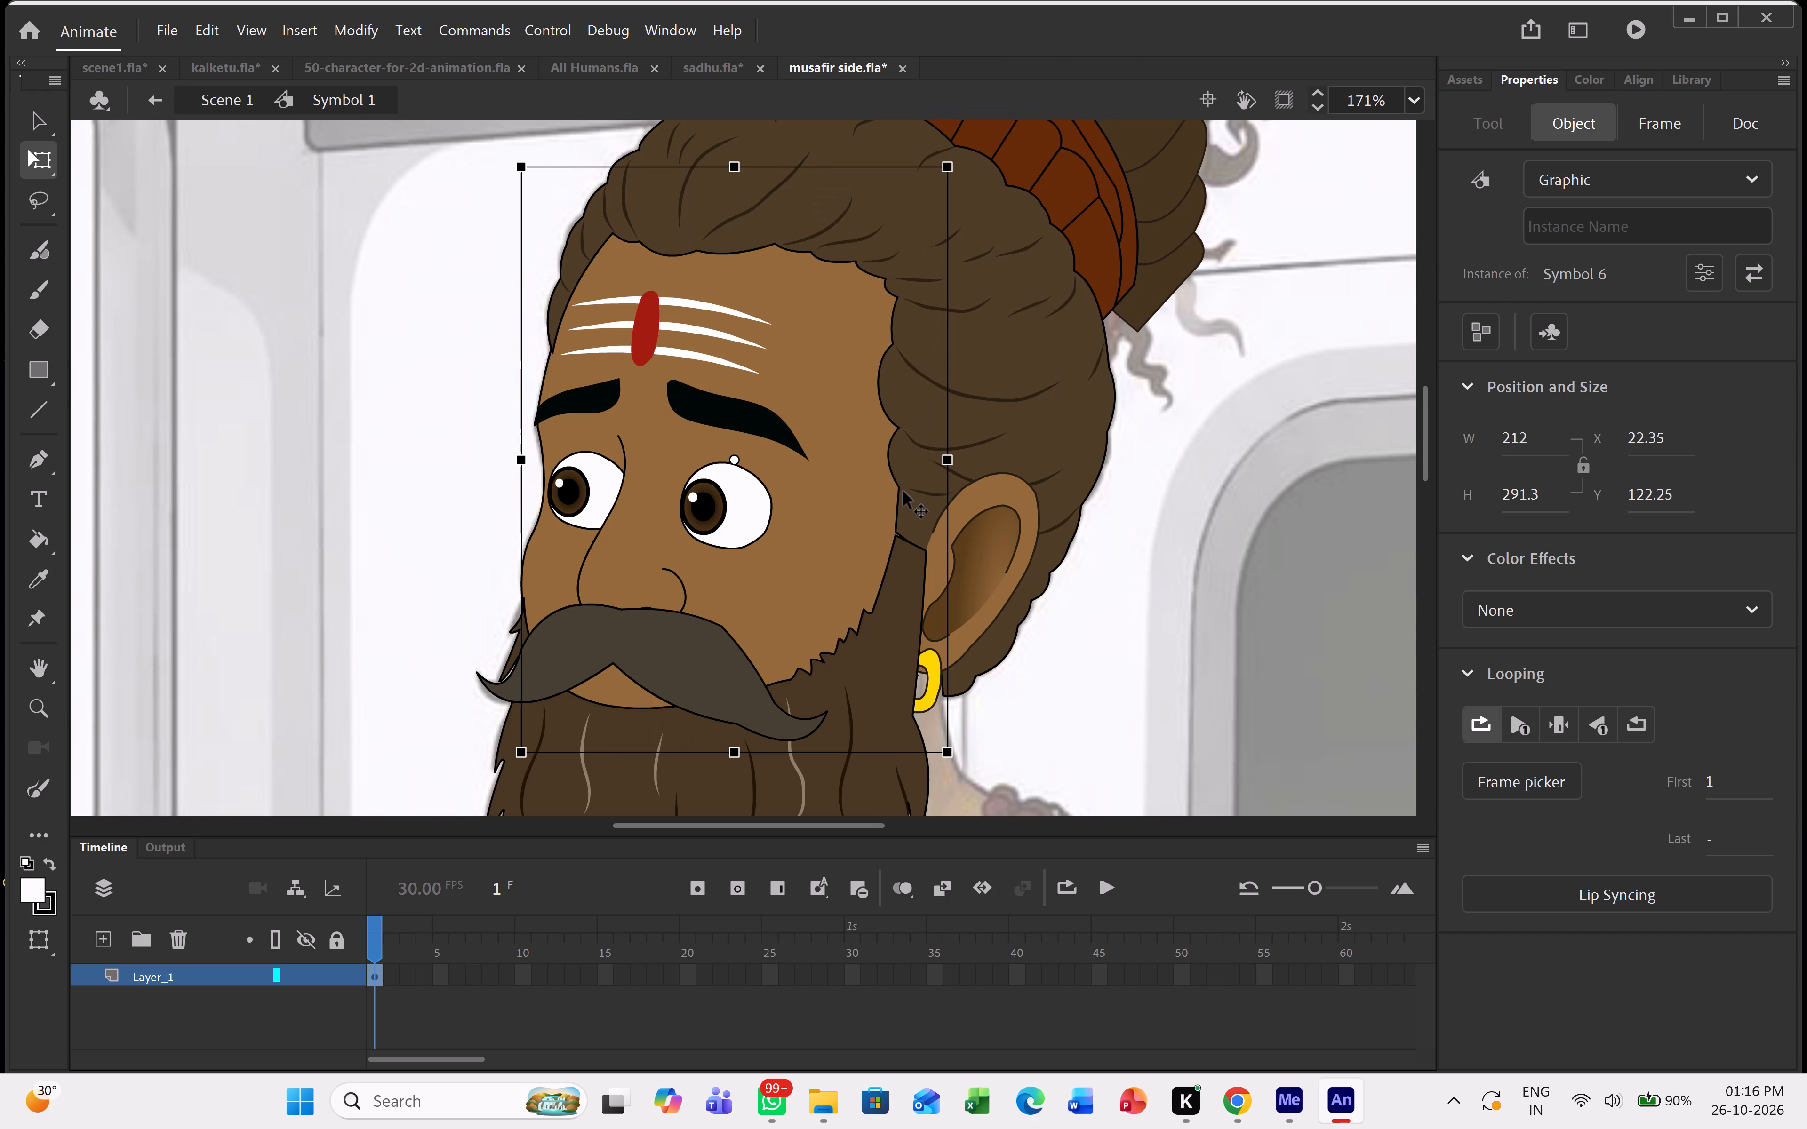
Convert the forehead tilak, both eyebrows and both eyes together to one Graphic symbol with the default name.
left_click(717, 345)
scroll(666, 348, "up", 5, "ctrl")
left_click(624, 338)
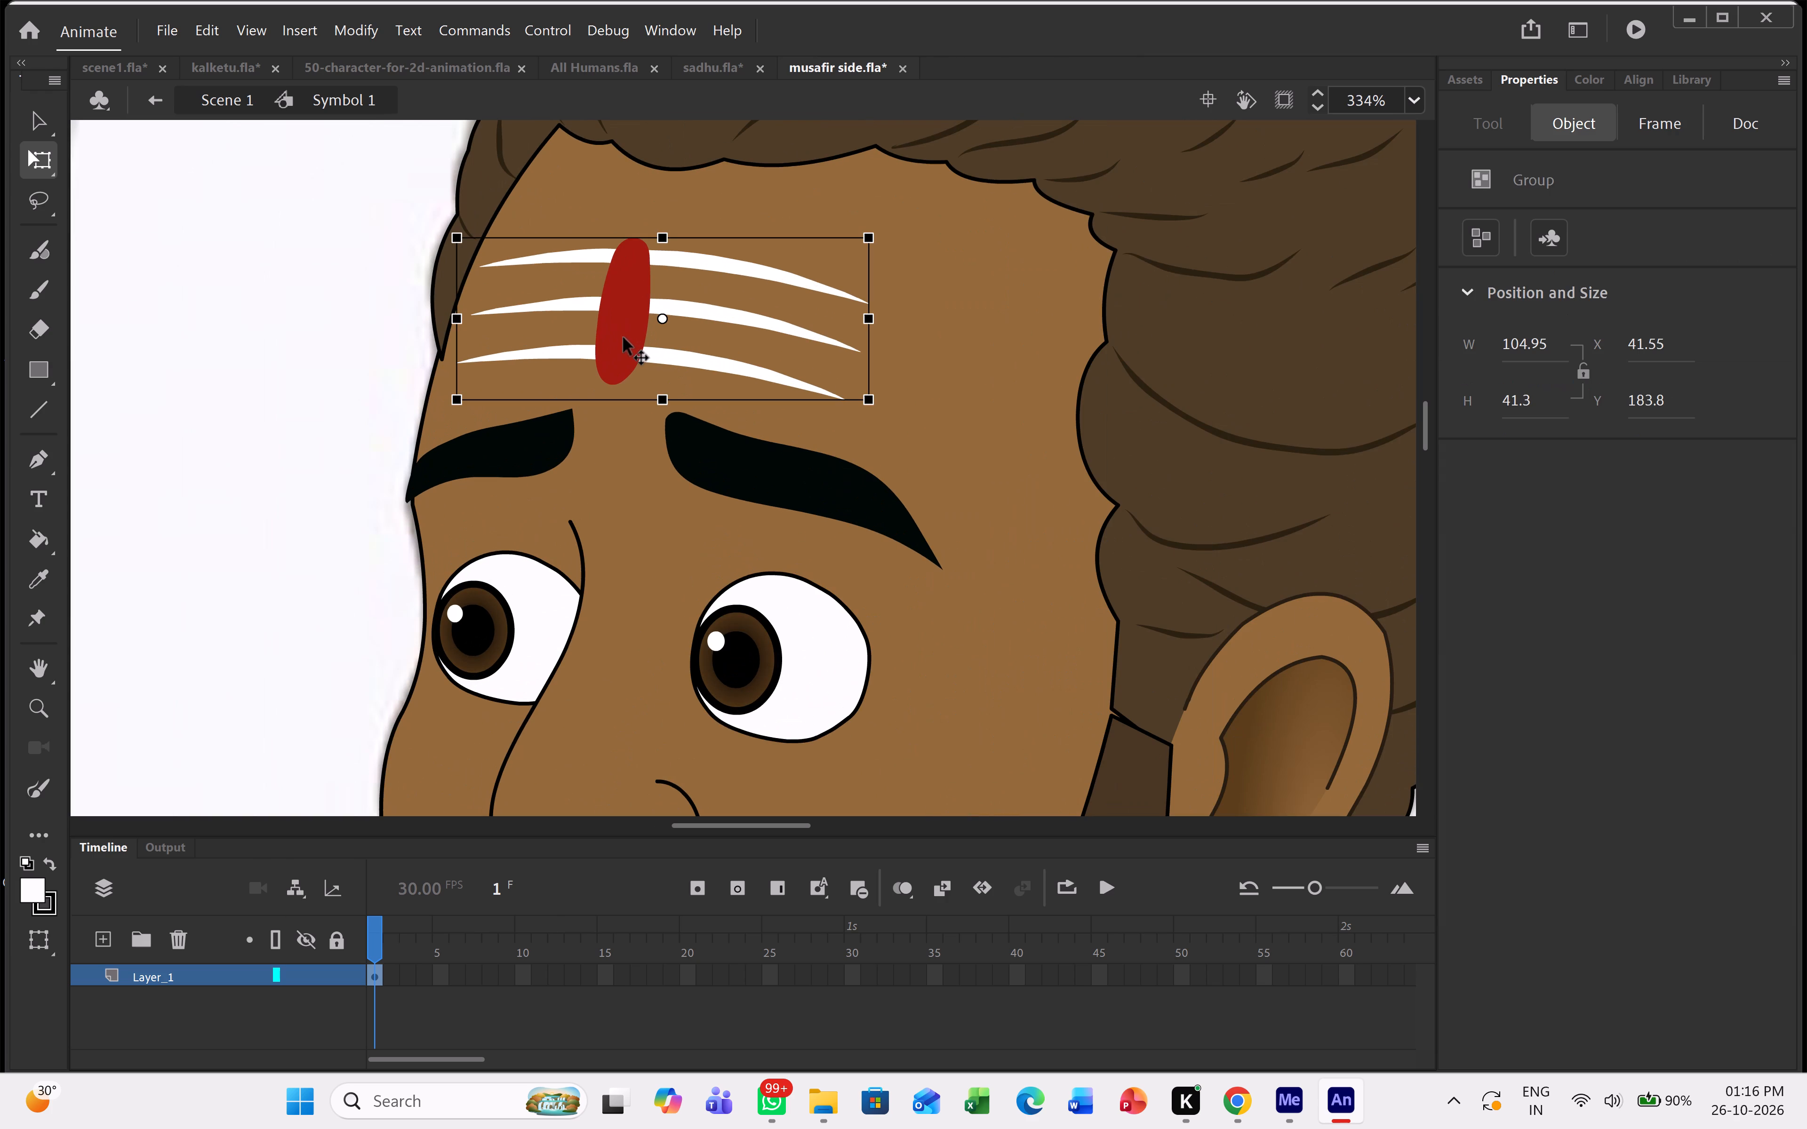
left_click(714, 456, "shift")
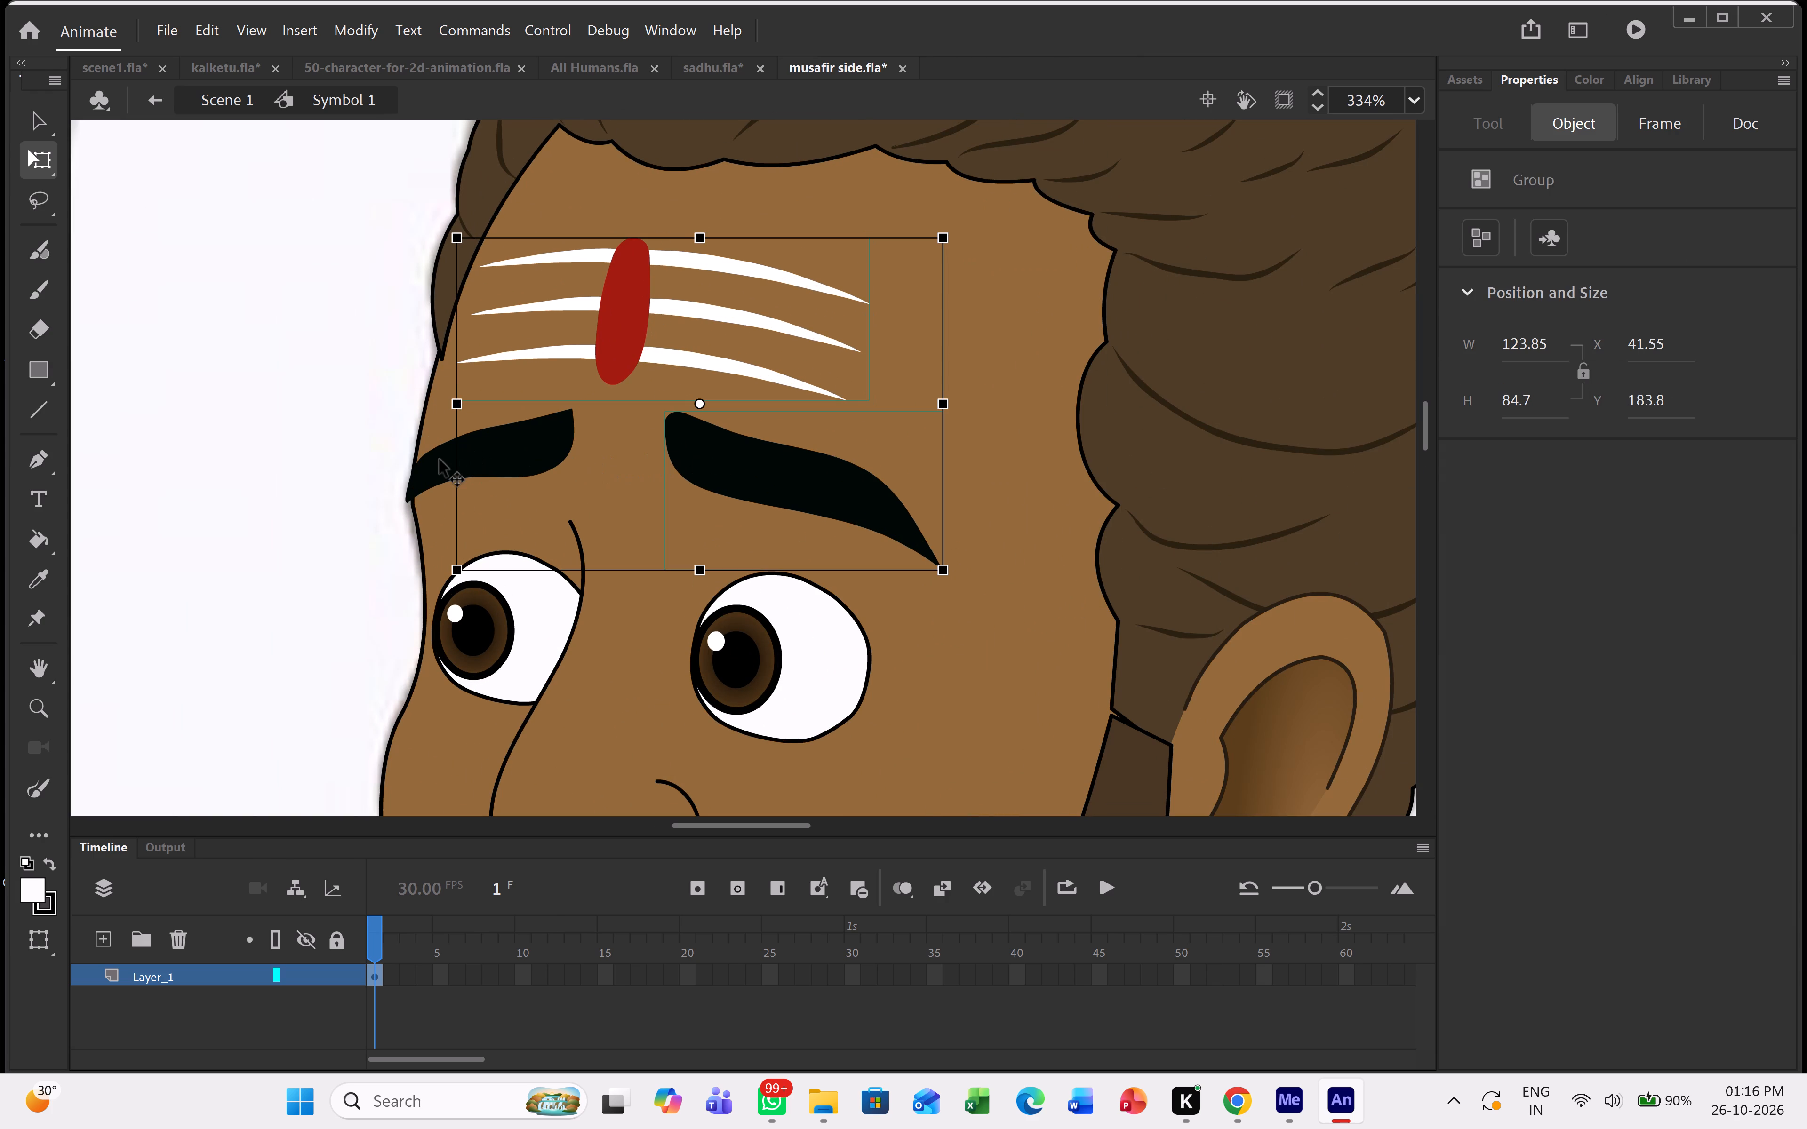
left_click(438, 464, "shift")
left_click(501, 610, "shift")
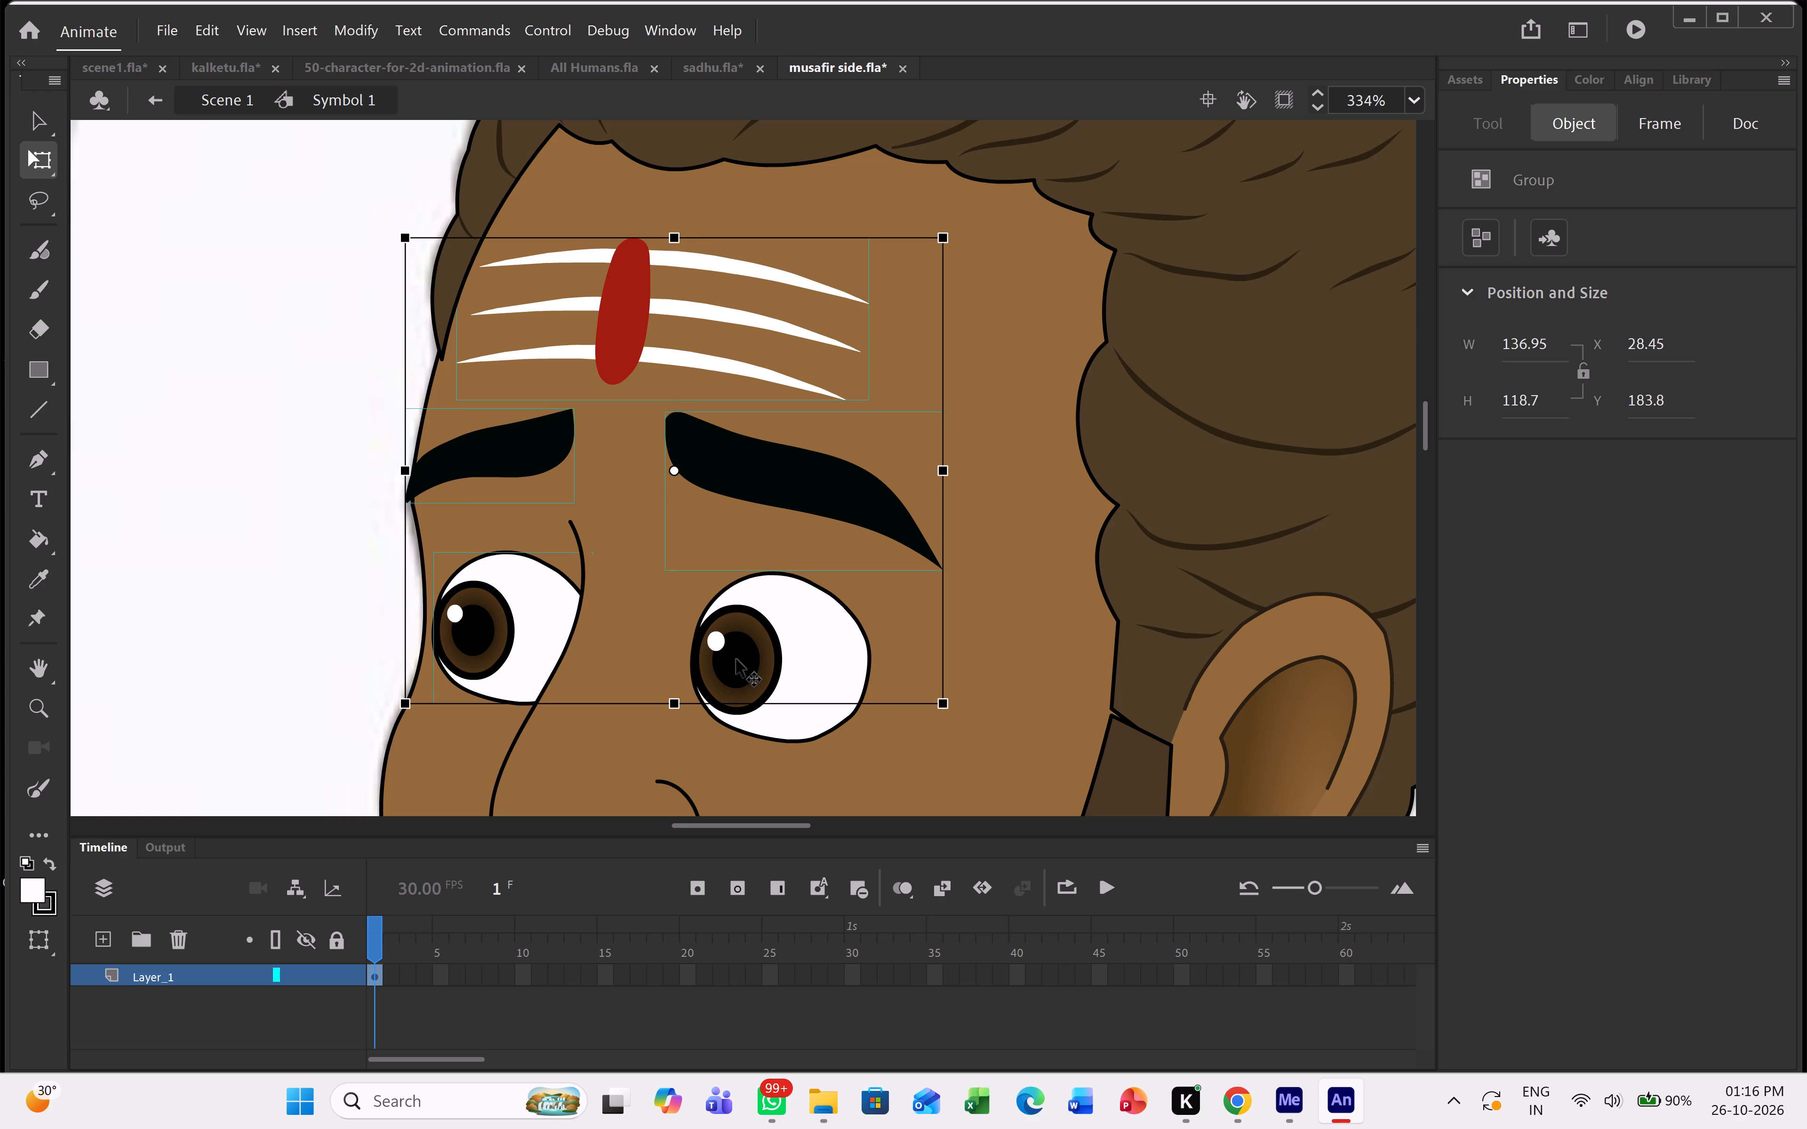
left_click(736, 660, "shift")
key("F8")
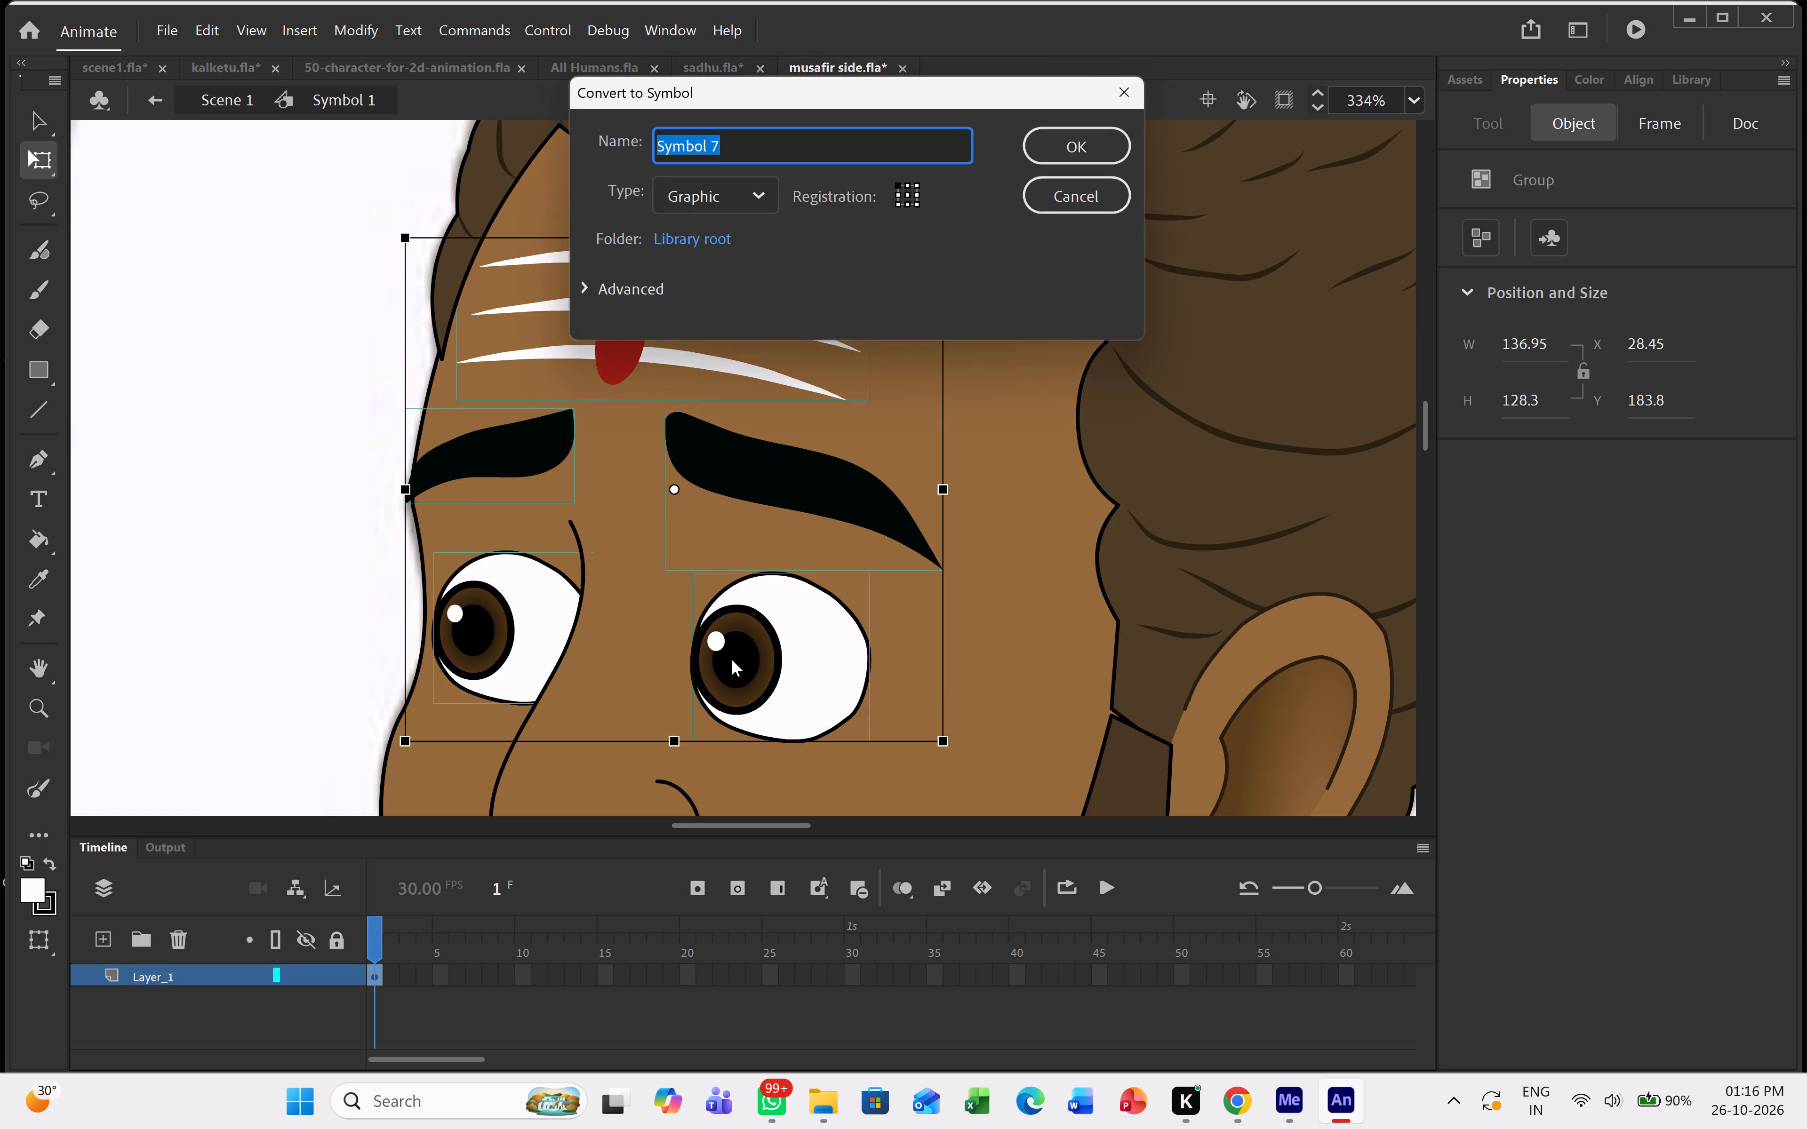
key("Return")
Convert the nose group to a Graphic symbol with the default name and deselect it.
scroll(729, 660, "down", 2)
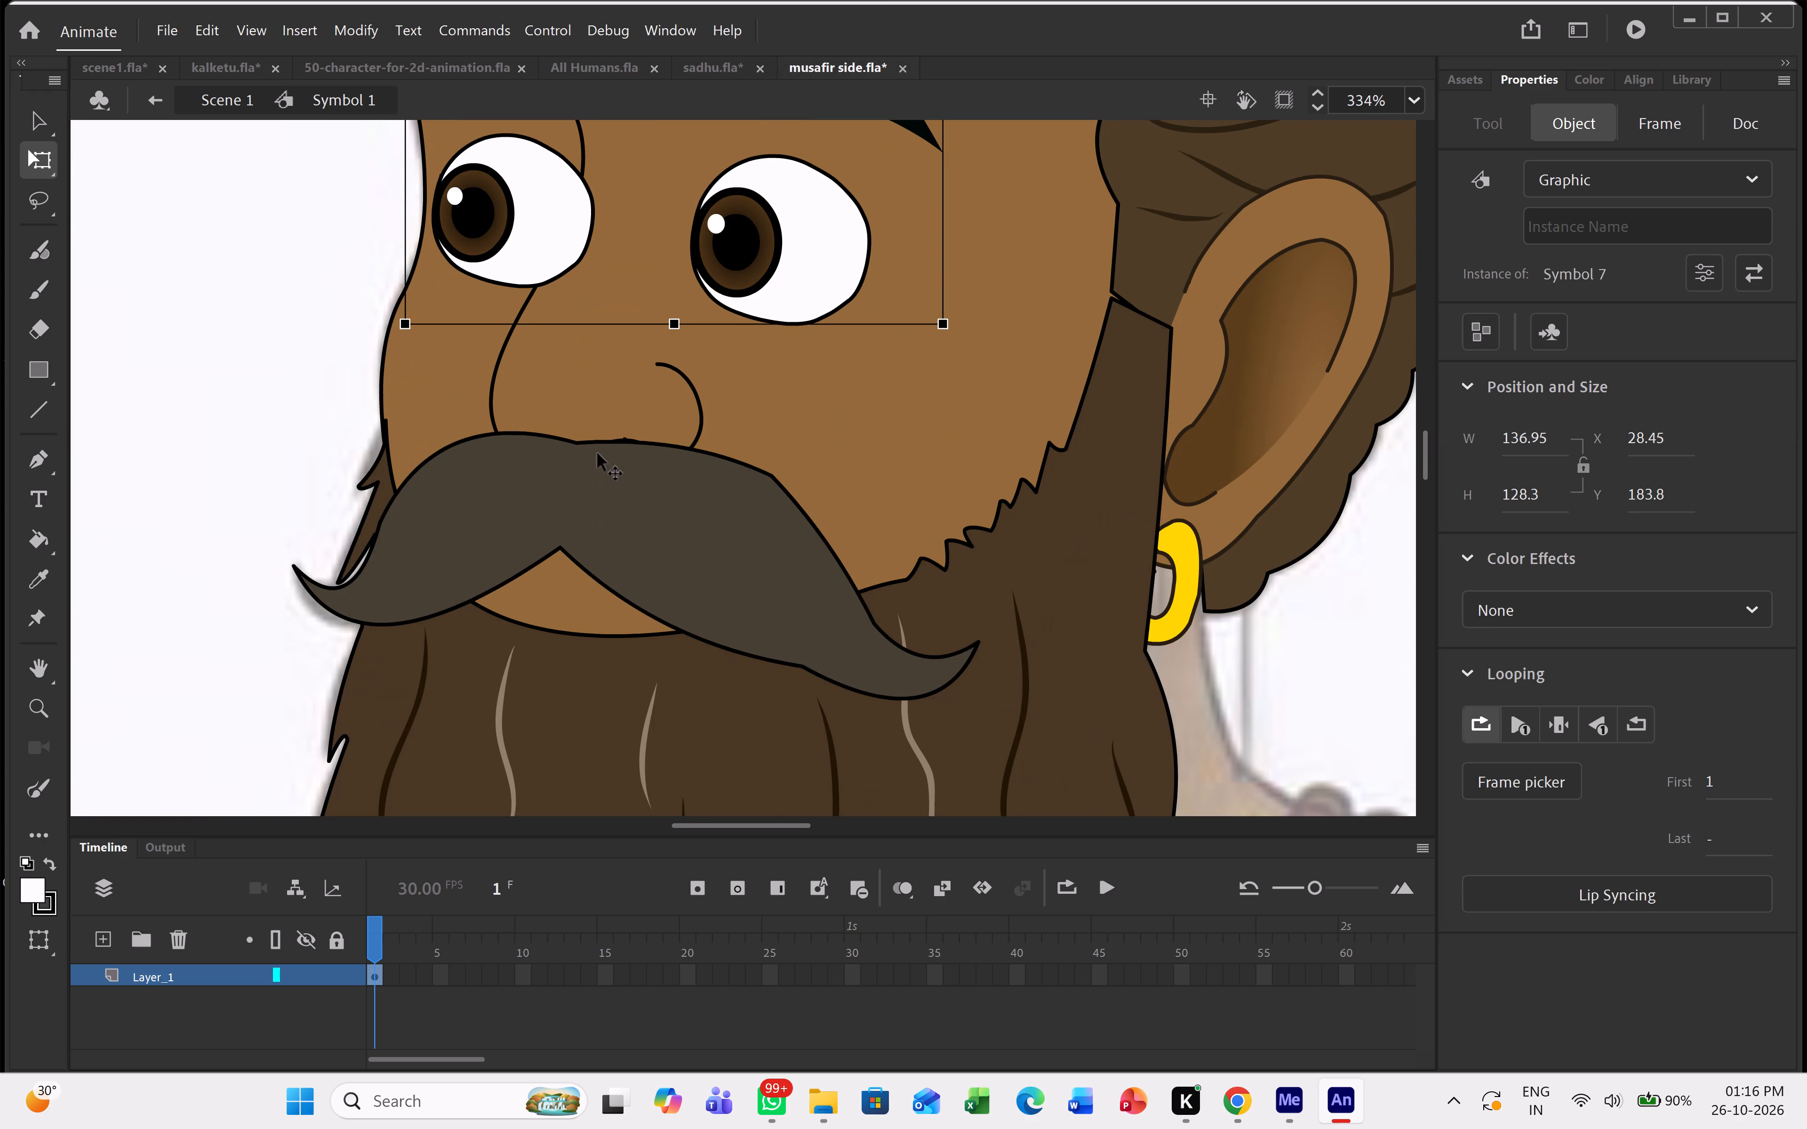
left_click(605, 416)
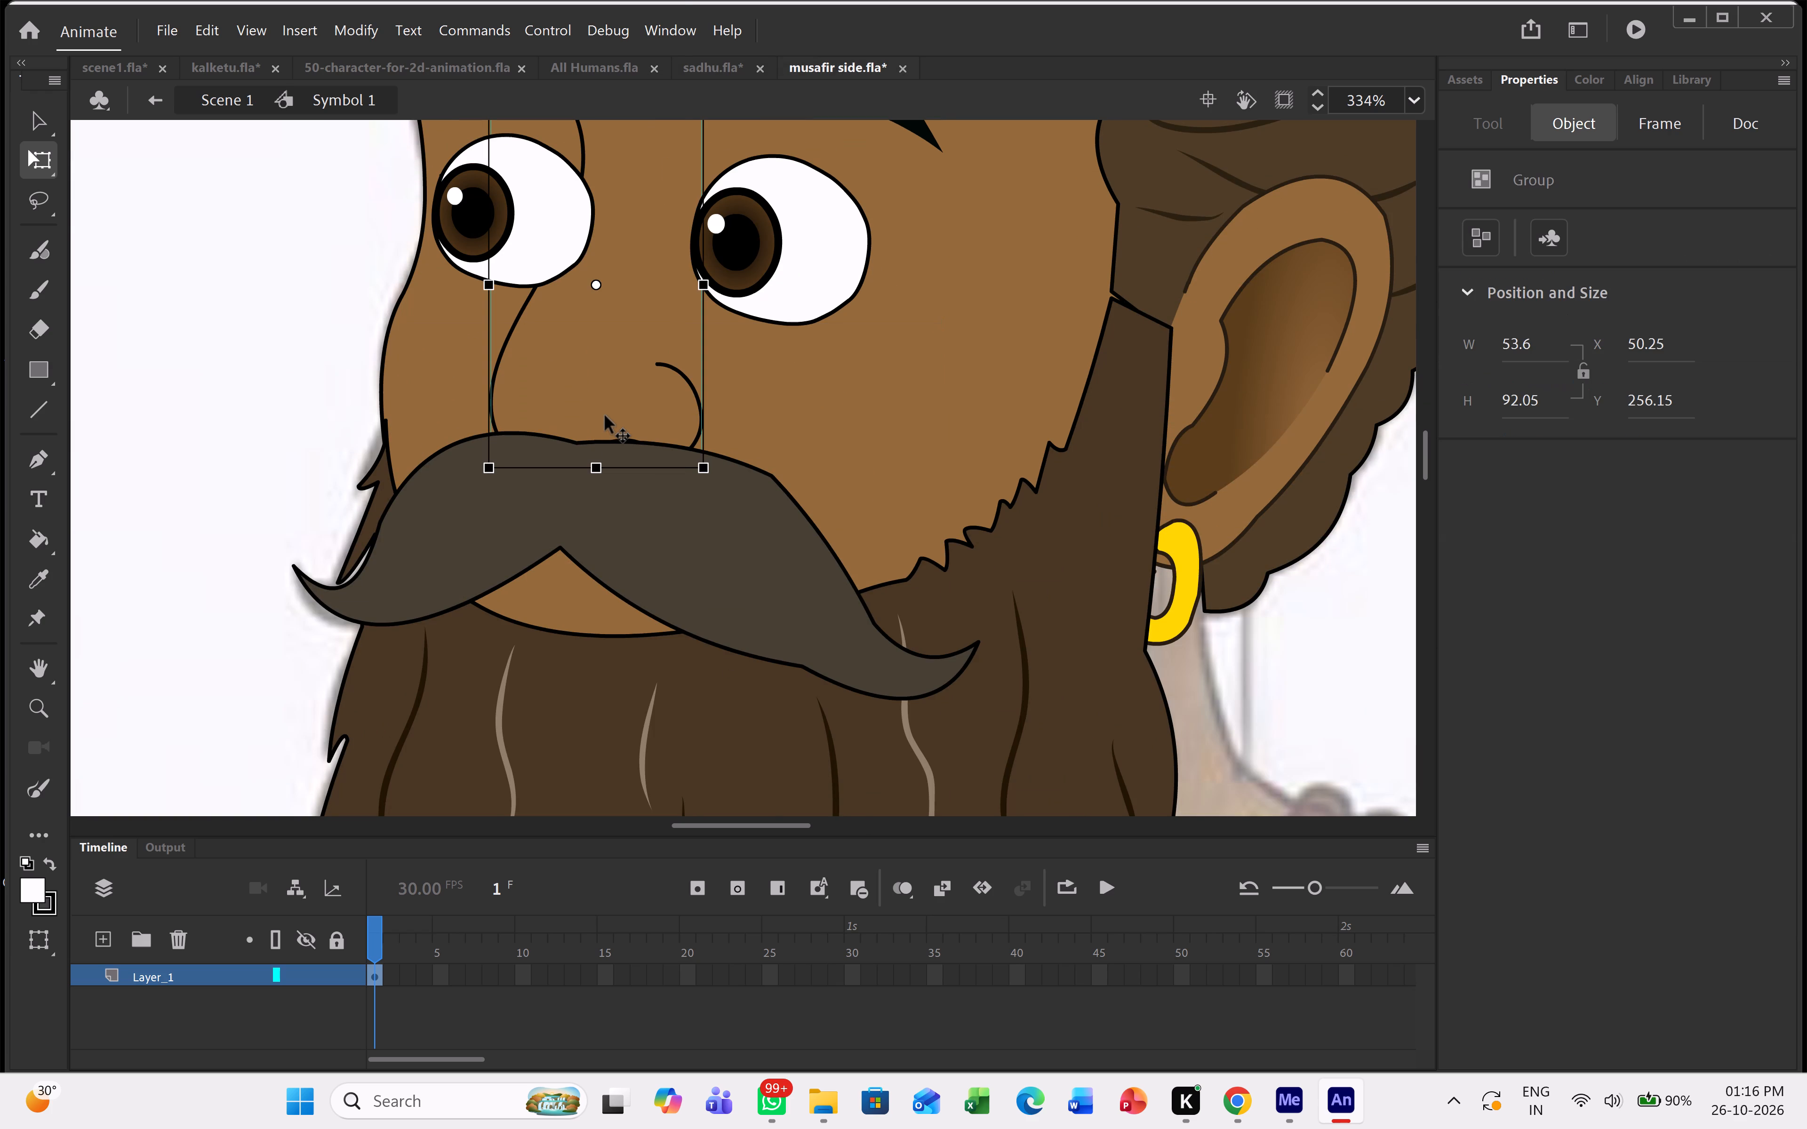
key("F9")
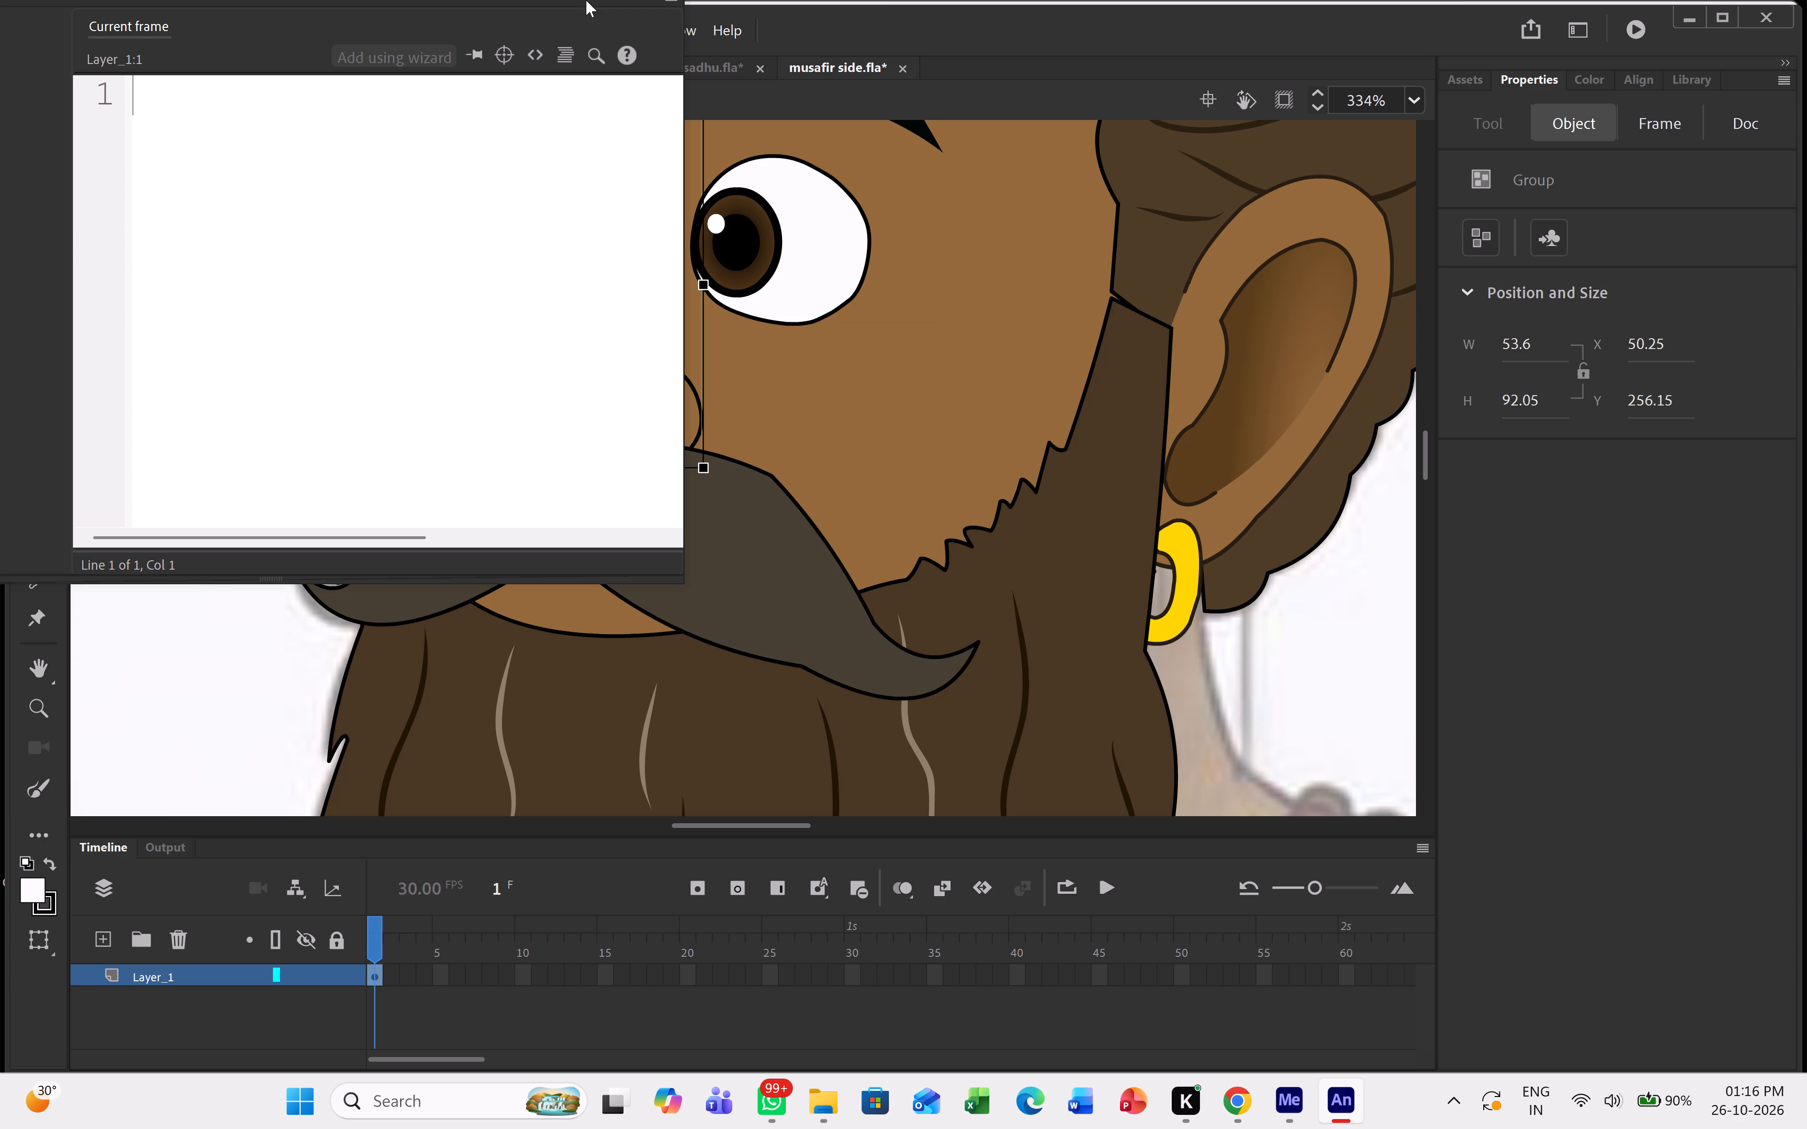
left_click(674, 0)
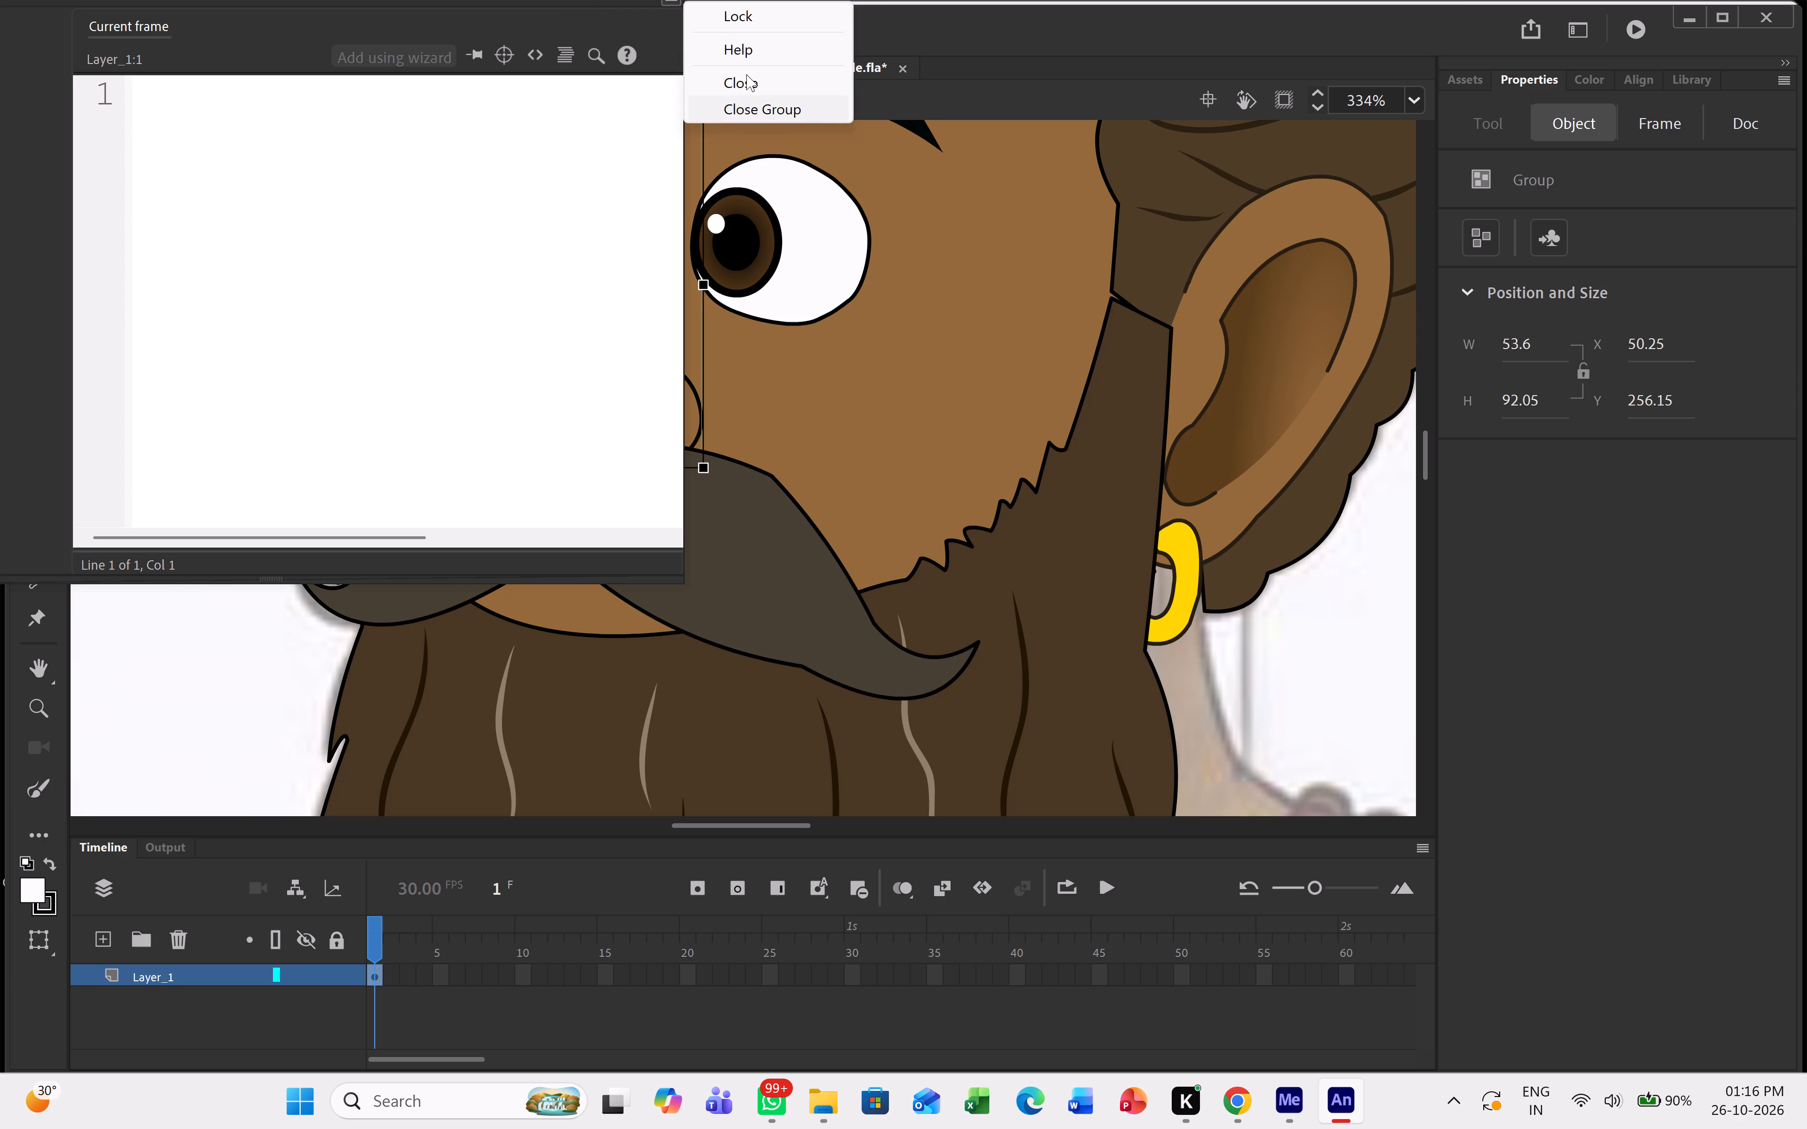
left_click(758, 87)
key("F8")
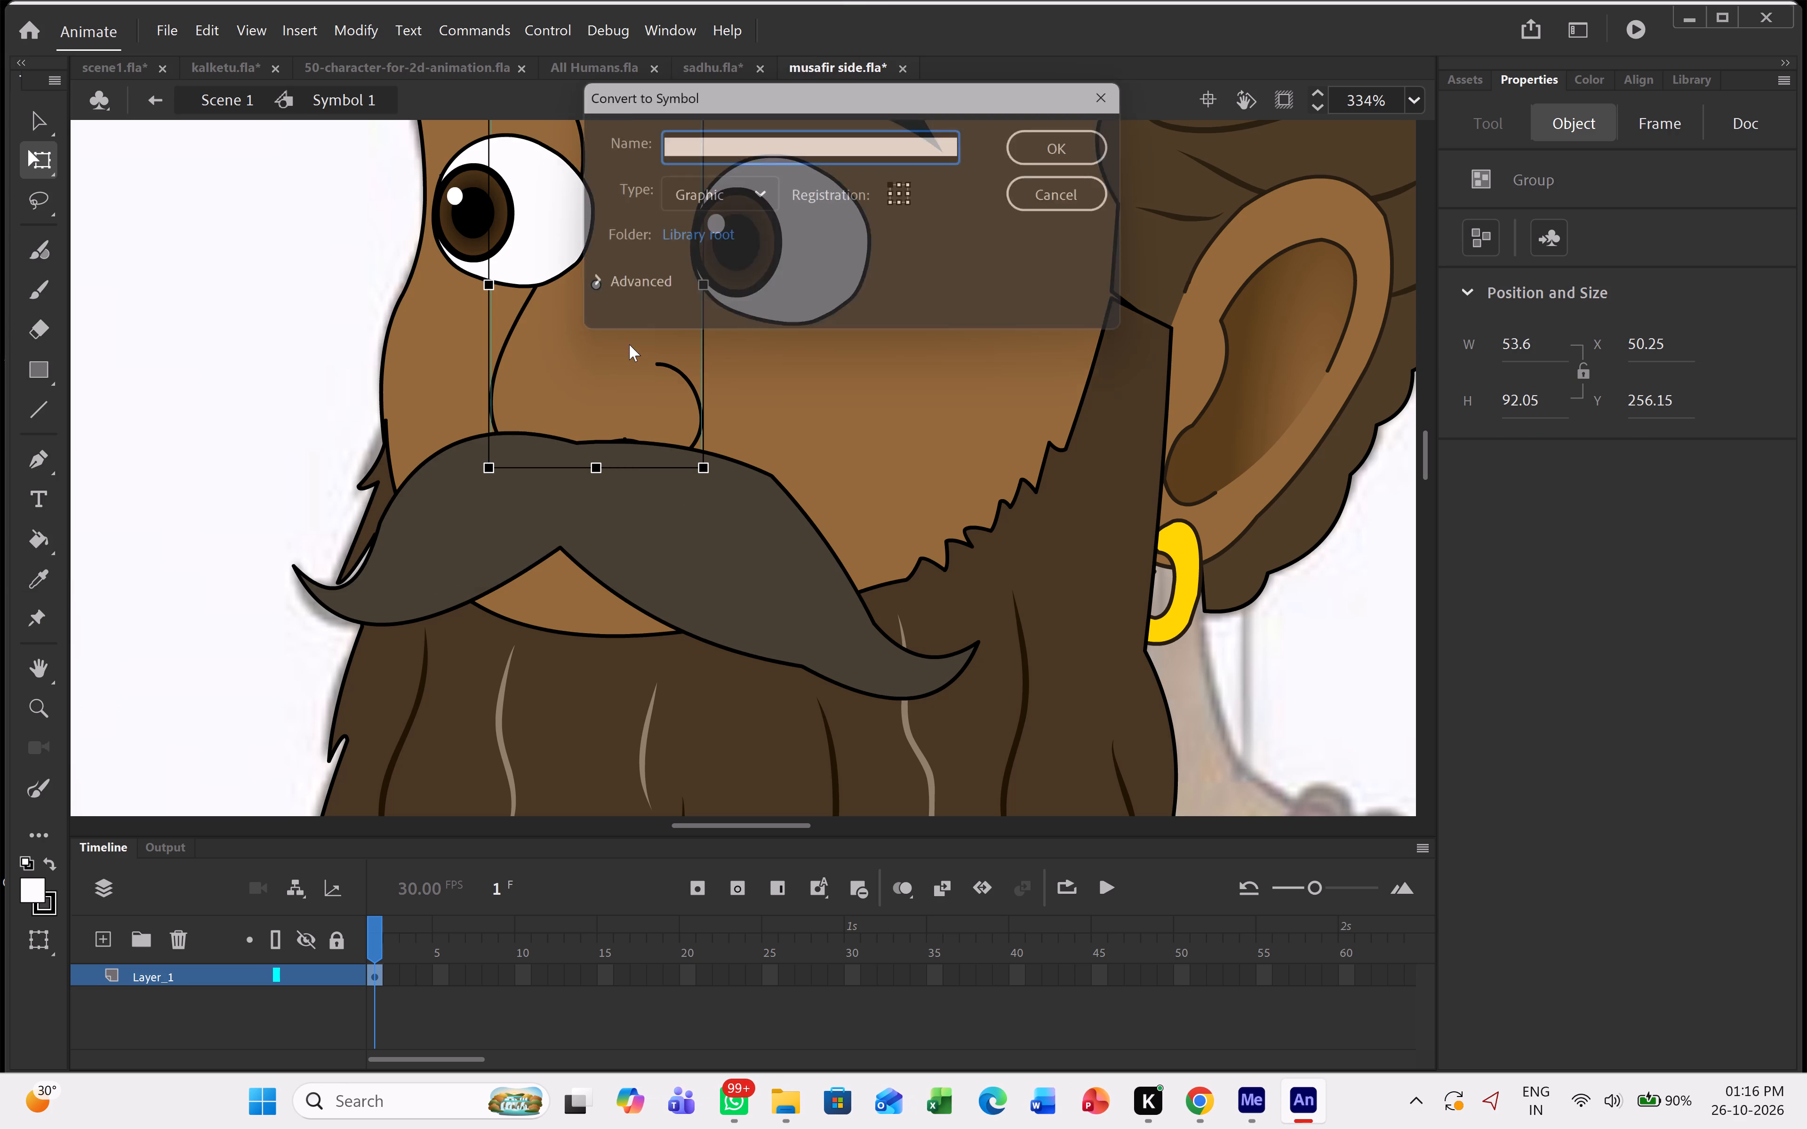
key("Return")
scroll(850, 580, "down", 5, "ctrl")
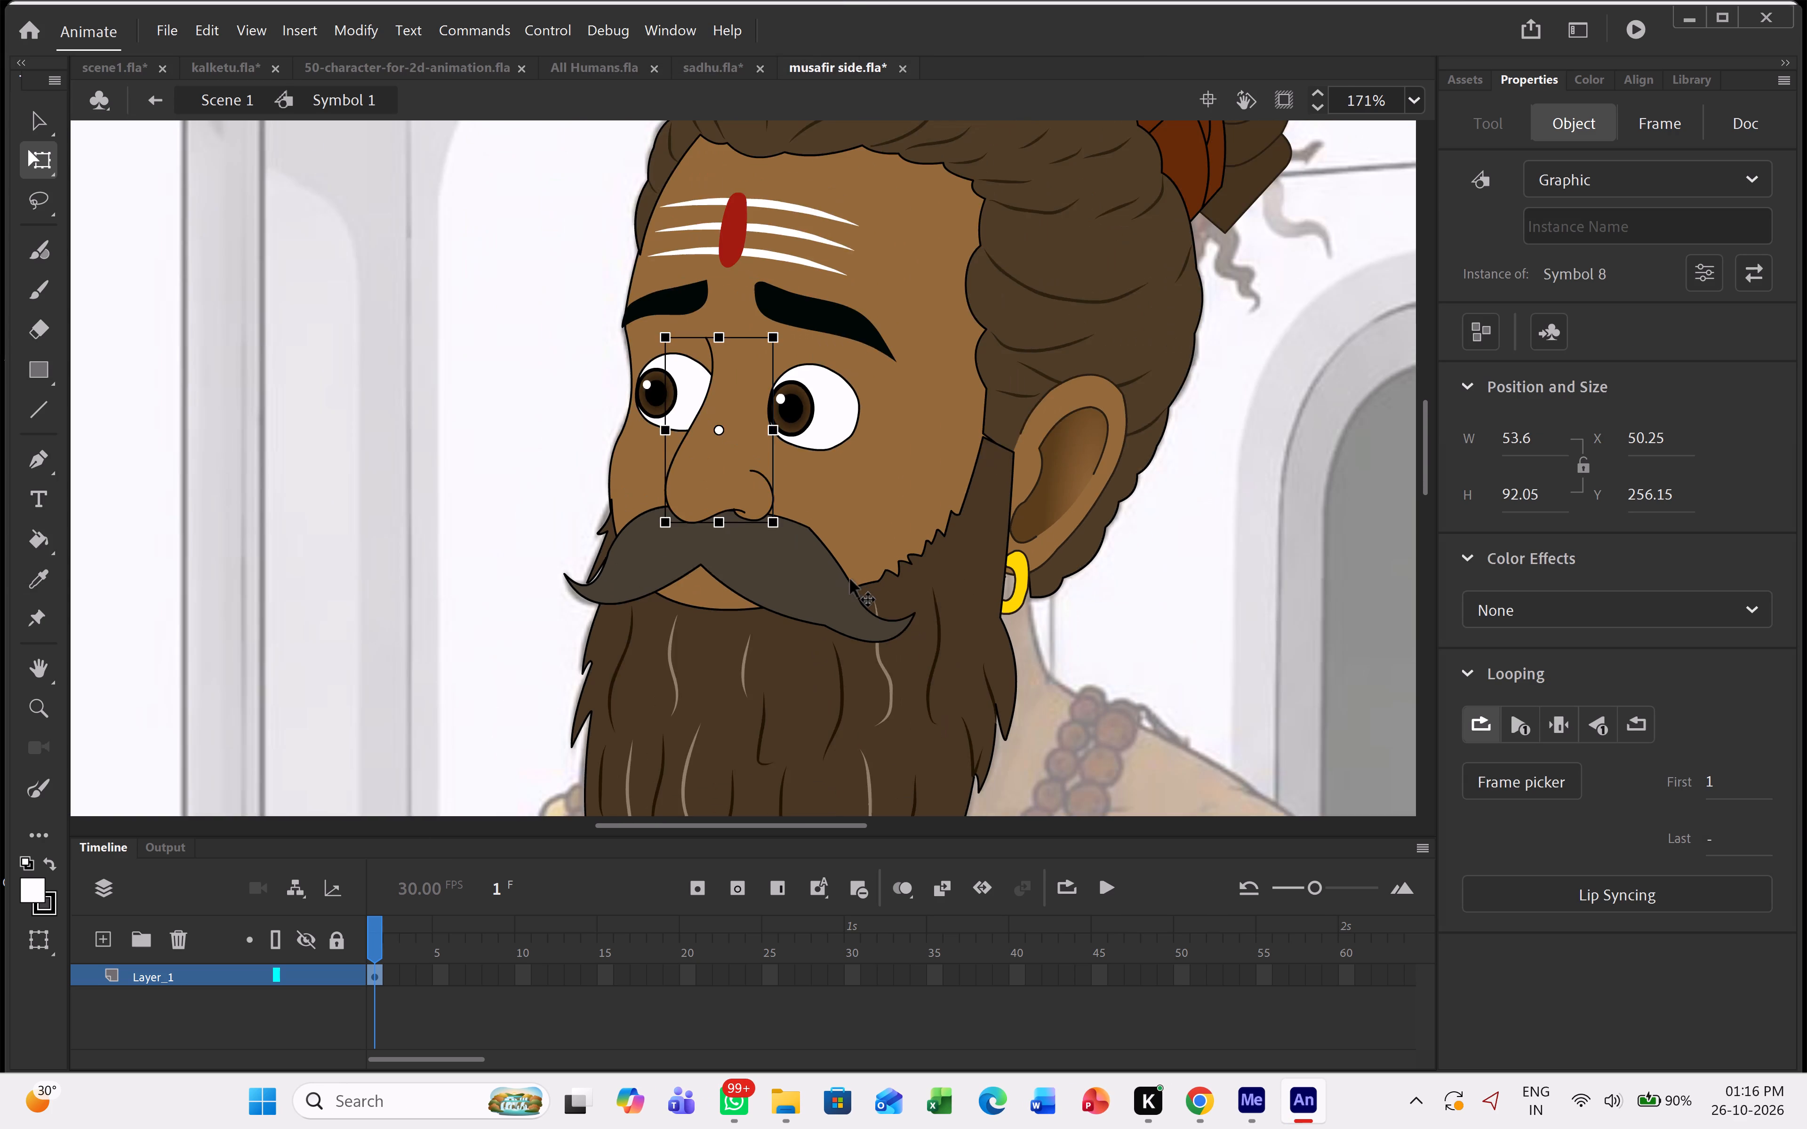
scroll(850, 580, "down", 1, "ctrl")
left_click(530, 461)
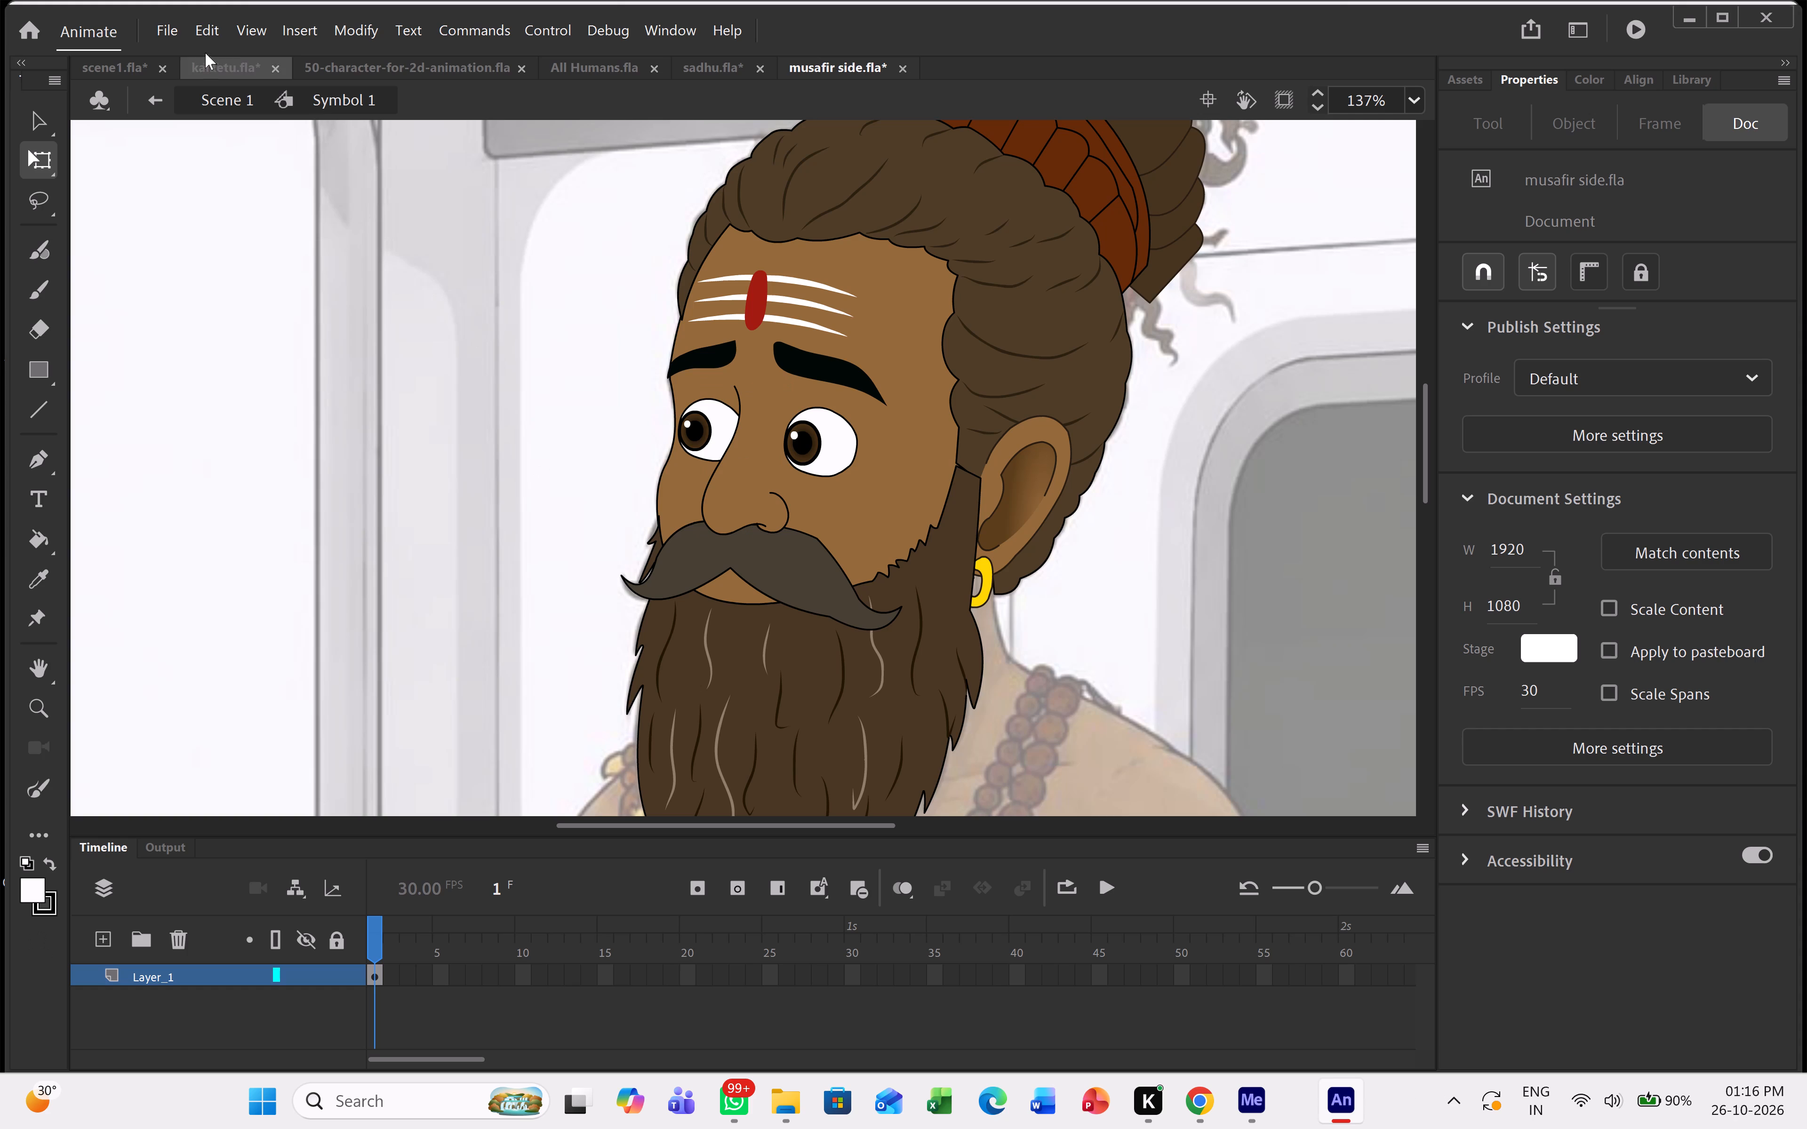
Inspect the sage's mouth symbol in sadhu.fla as a possible mouth source and return to musafir side.fla.
left_click(720, 81)
left_click(725, 74)
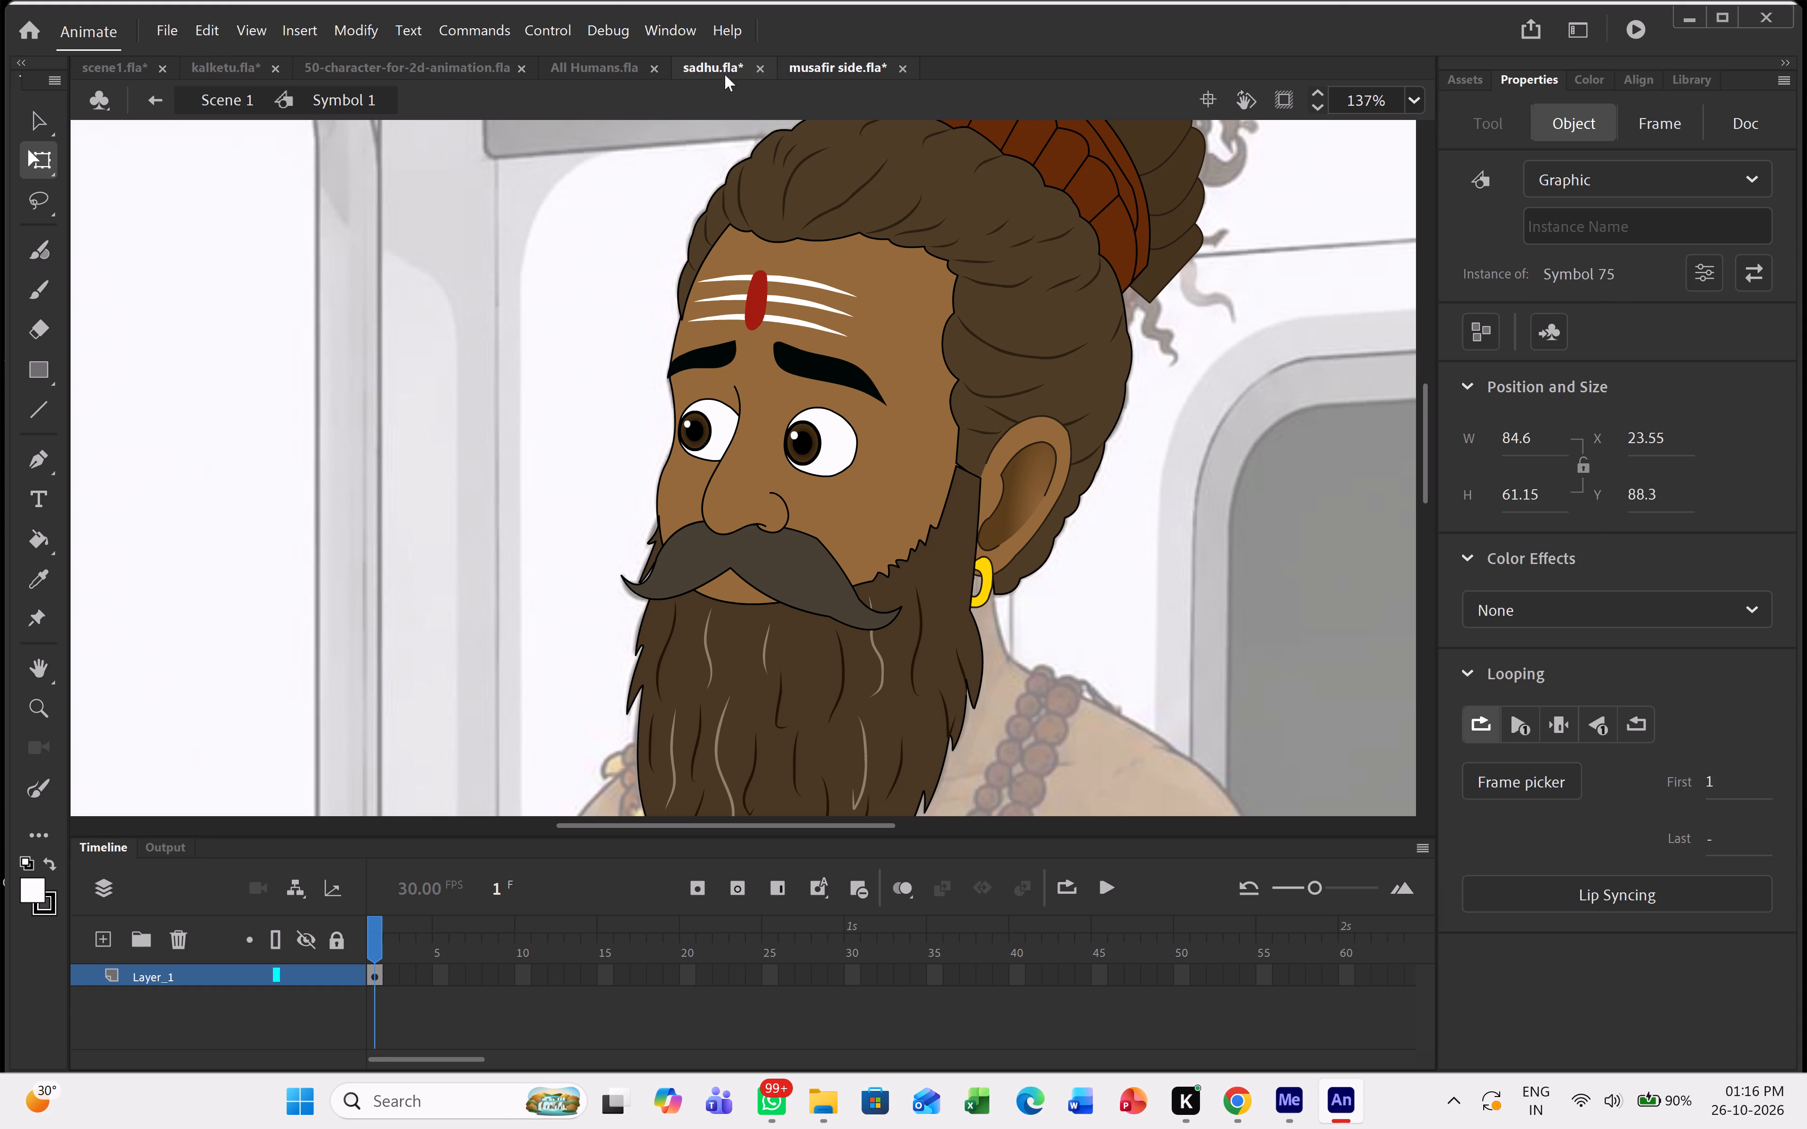
scroll(546, 501, "down", 3)
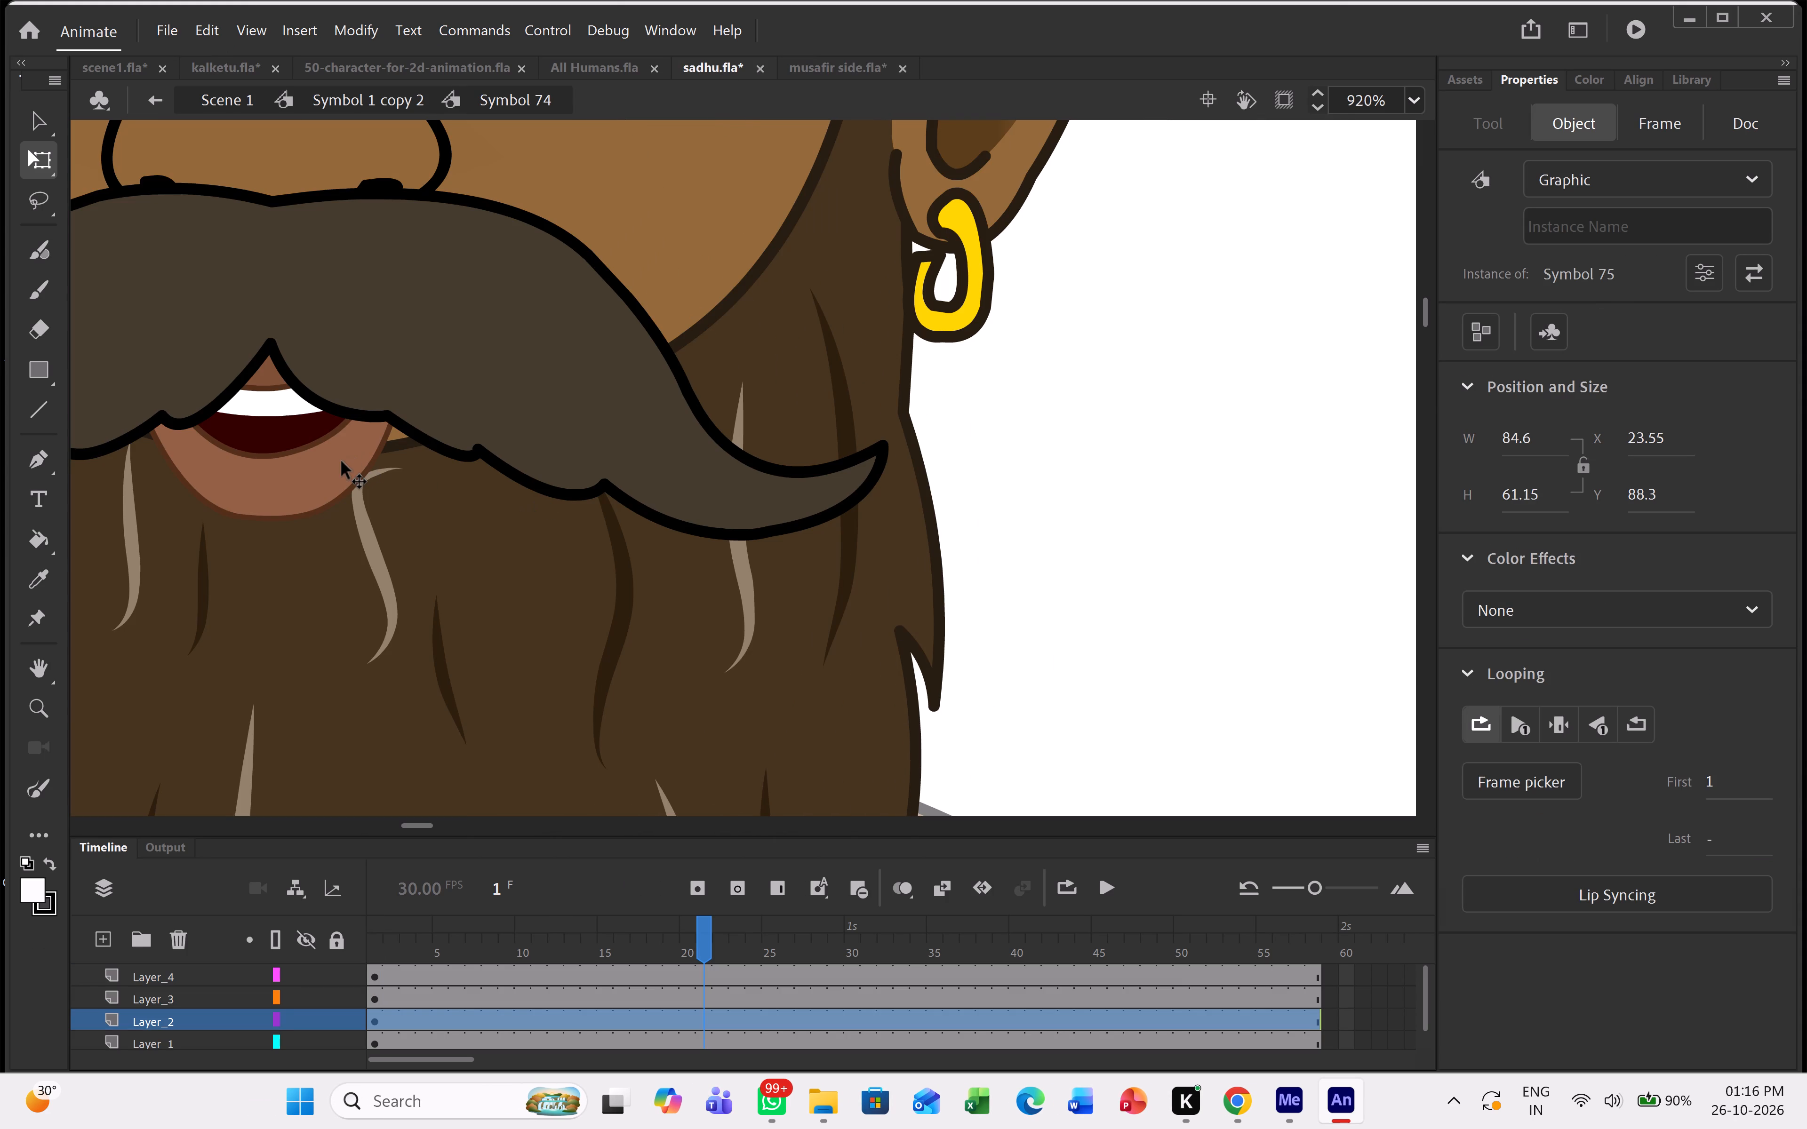
left_click(342, 461)
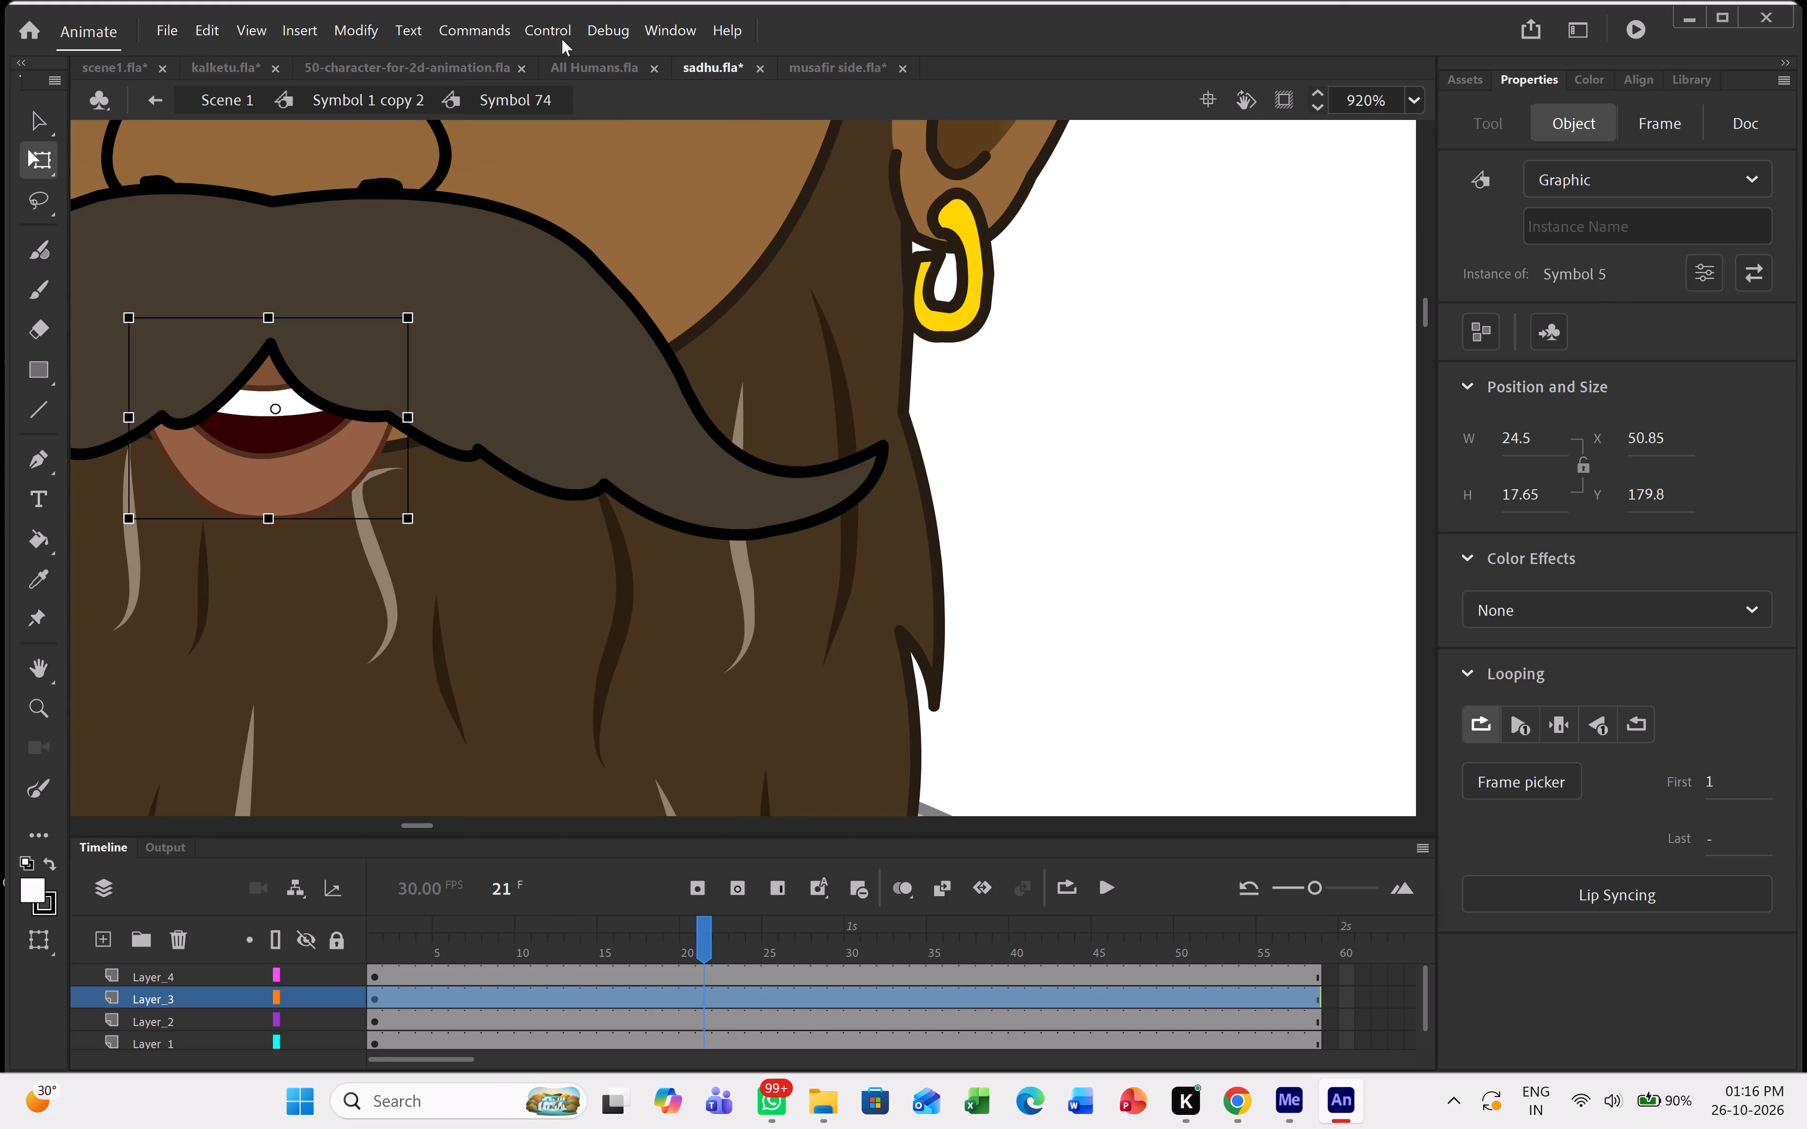
left_click(795, 72)
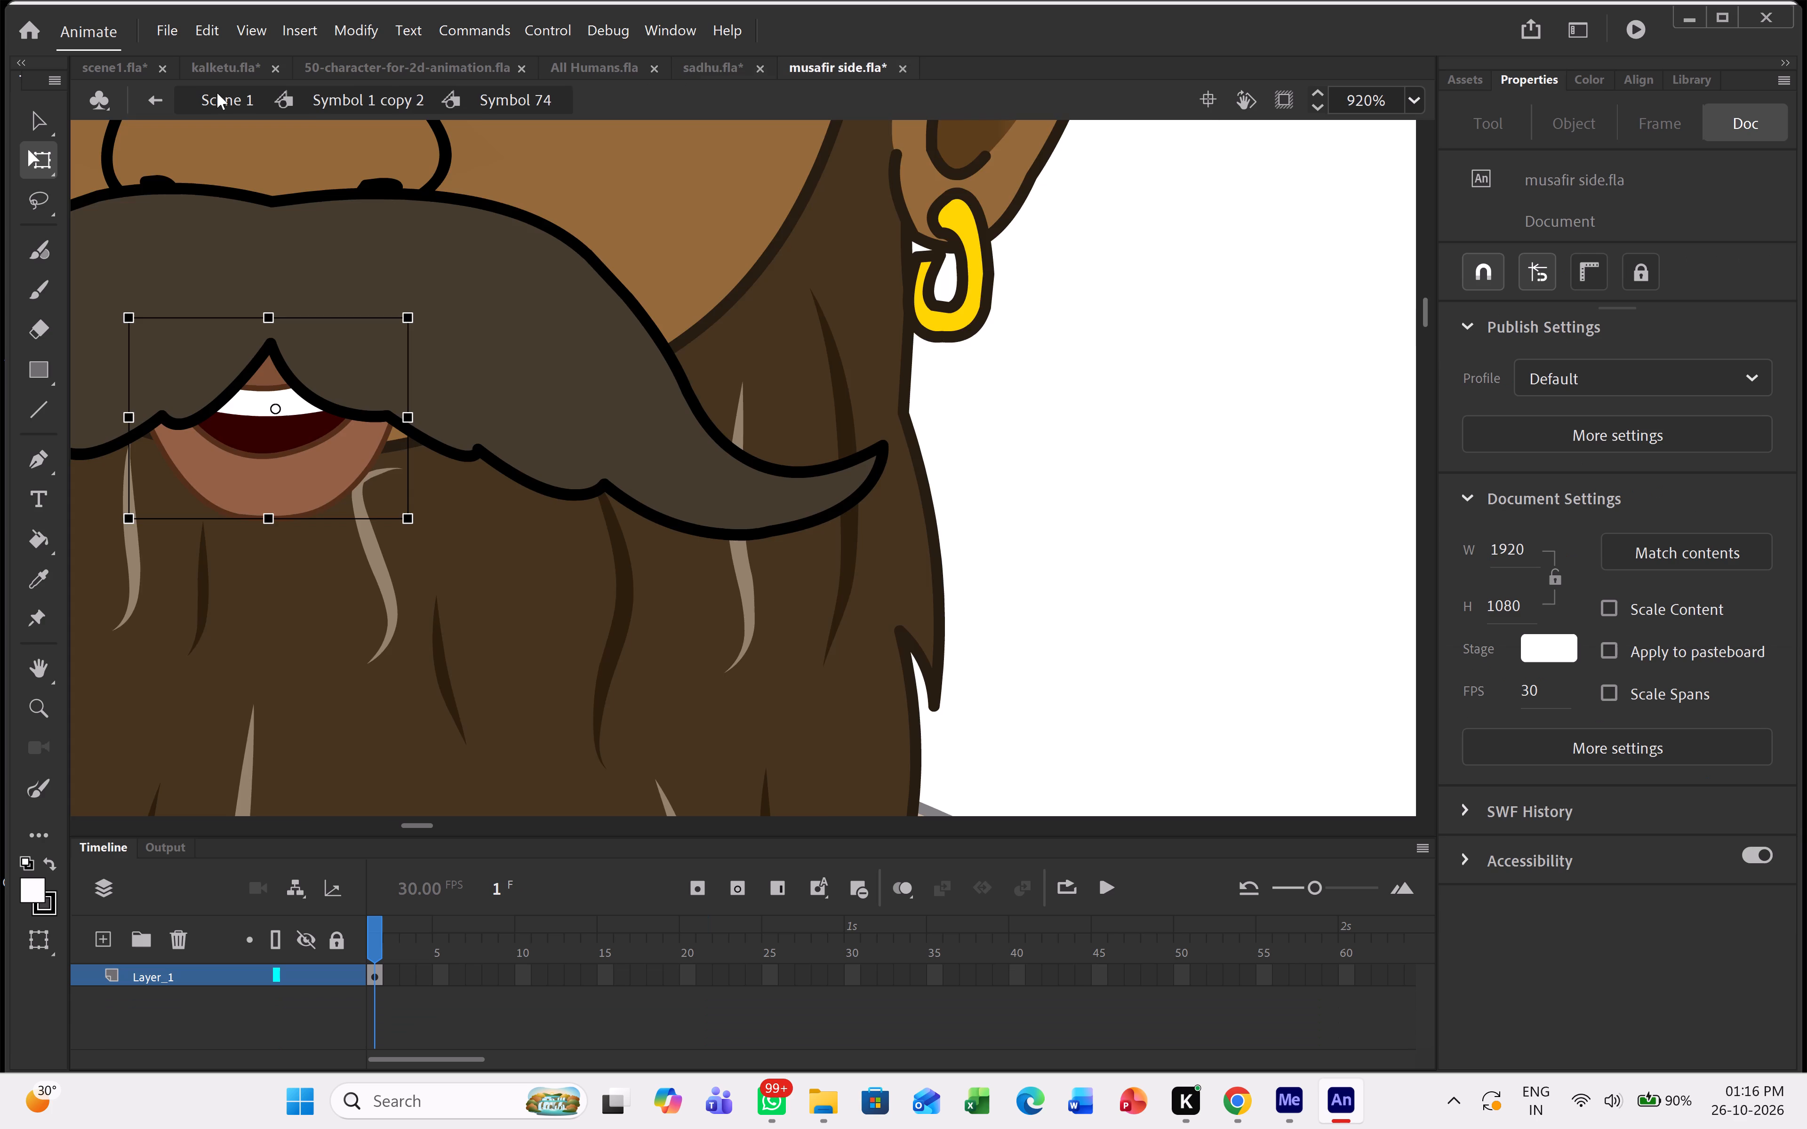
In kalketu.fla, enter the turbaned man's head, check the mouth symbol's lip-sync visemes, and copy that mouth.
left_click(216, 69)
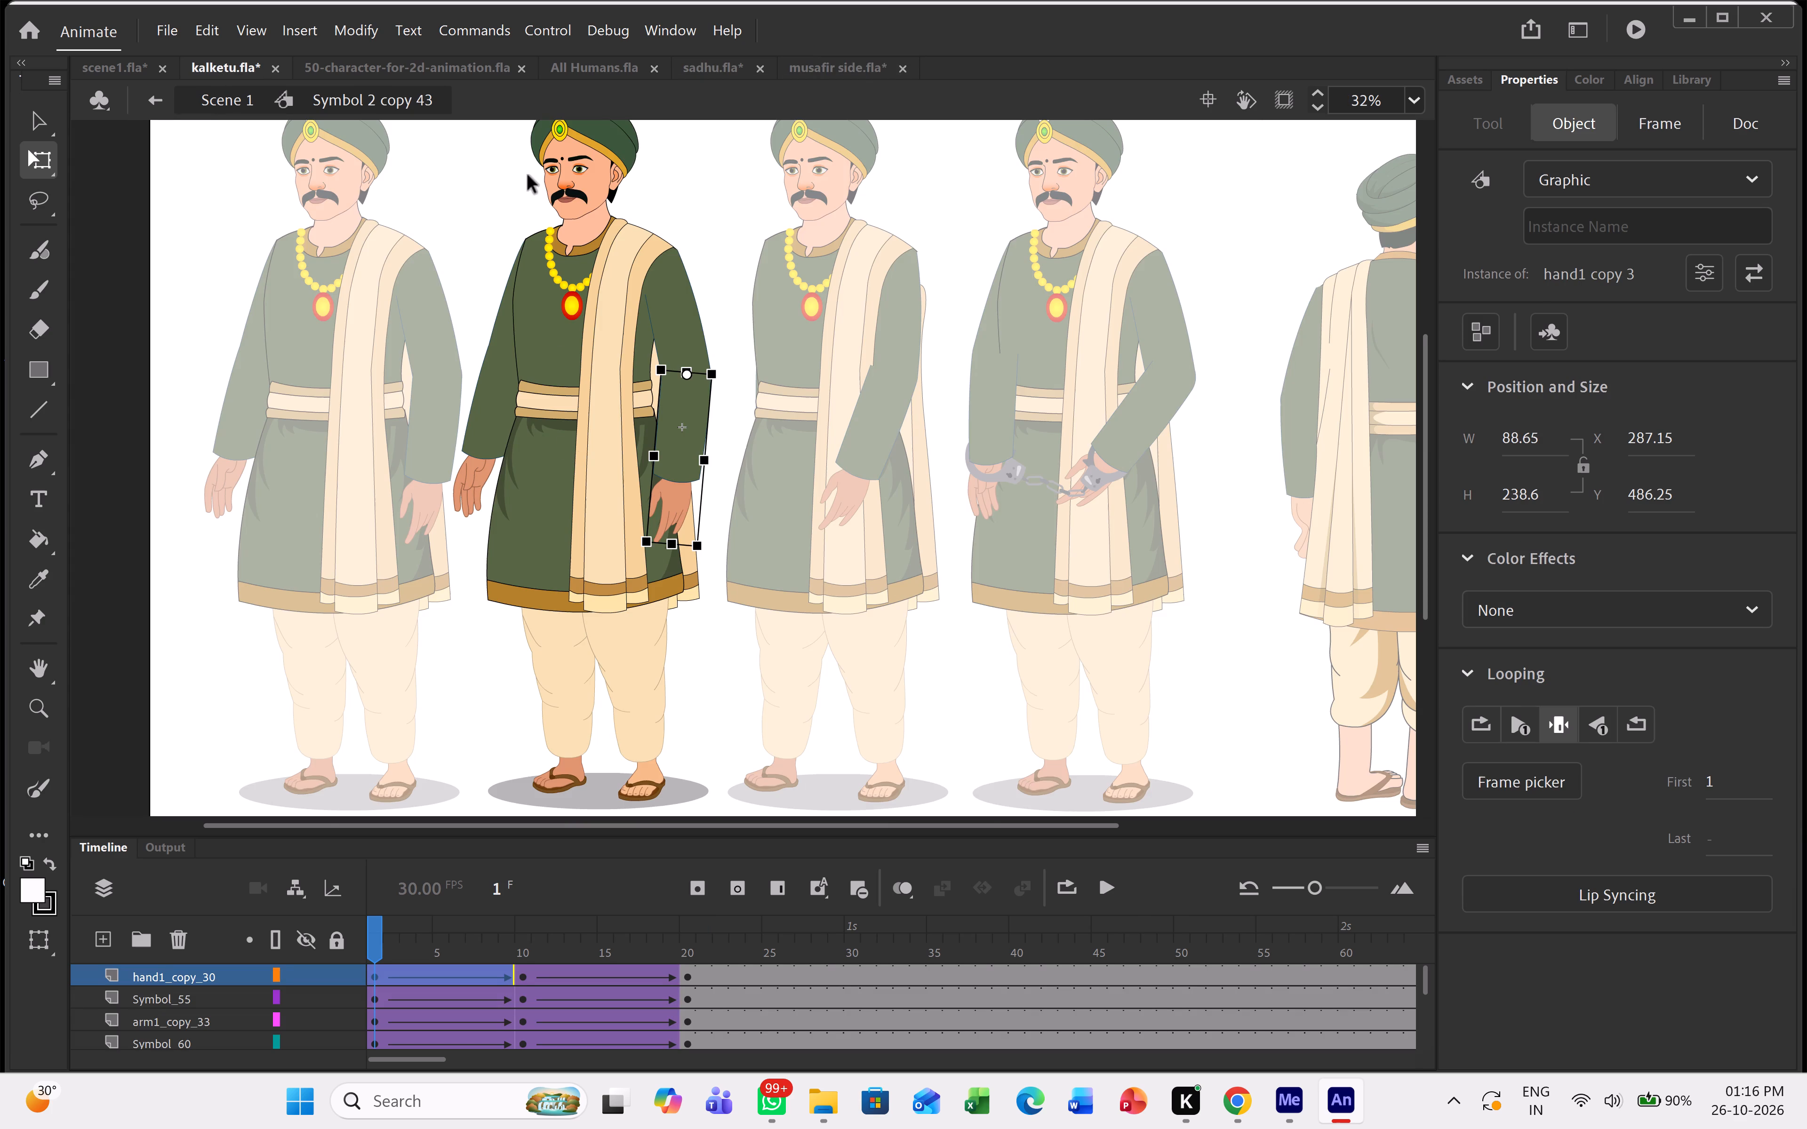
scroll(578, 170, "up", 10, "ctrl")
left_click(512, 256)
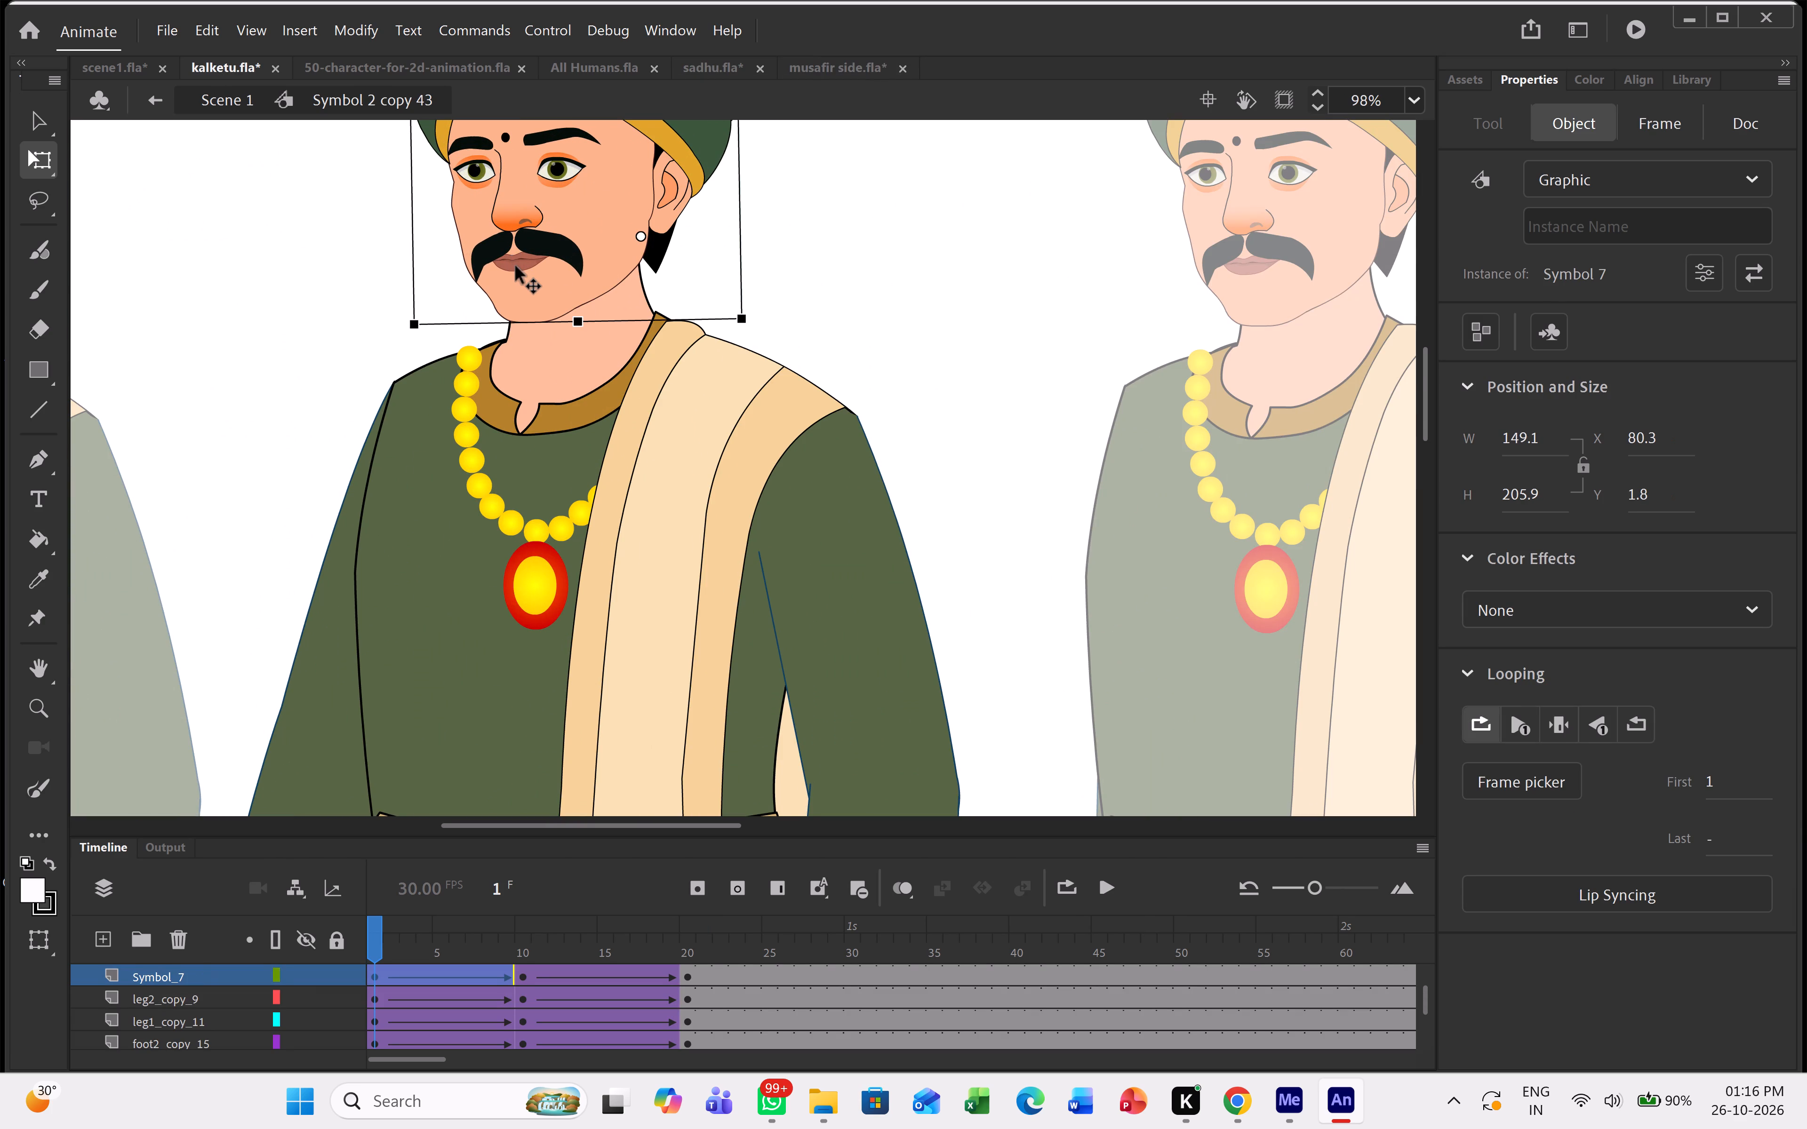
double_click(516, 267)
scroll(516, 267, "up", 6, "ctrl")
left_click(520, 267)
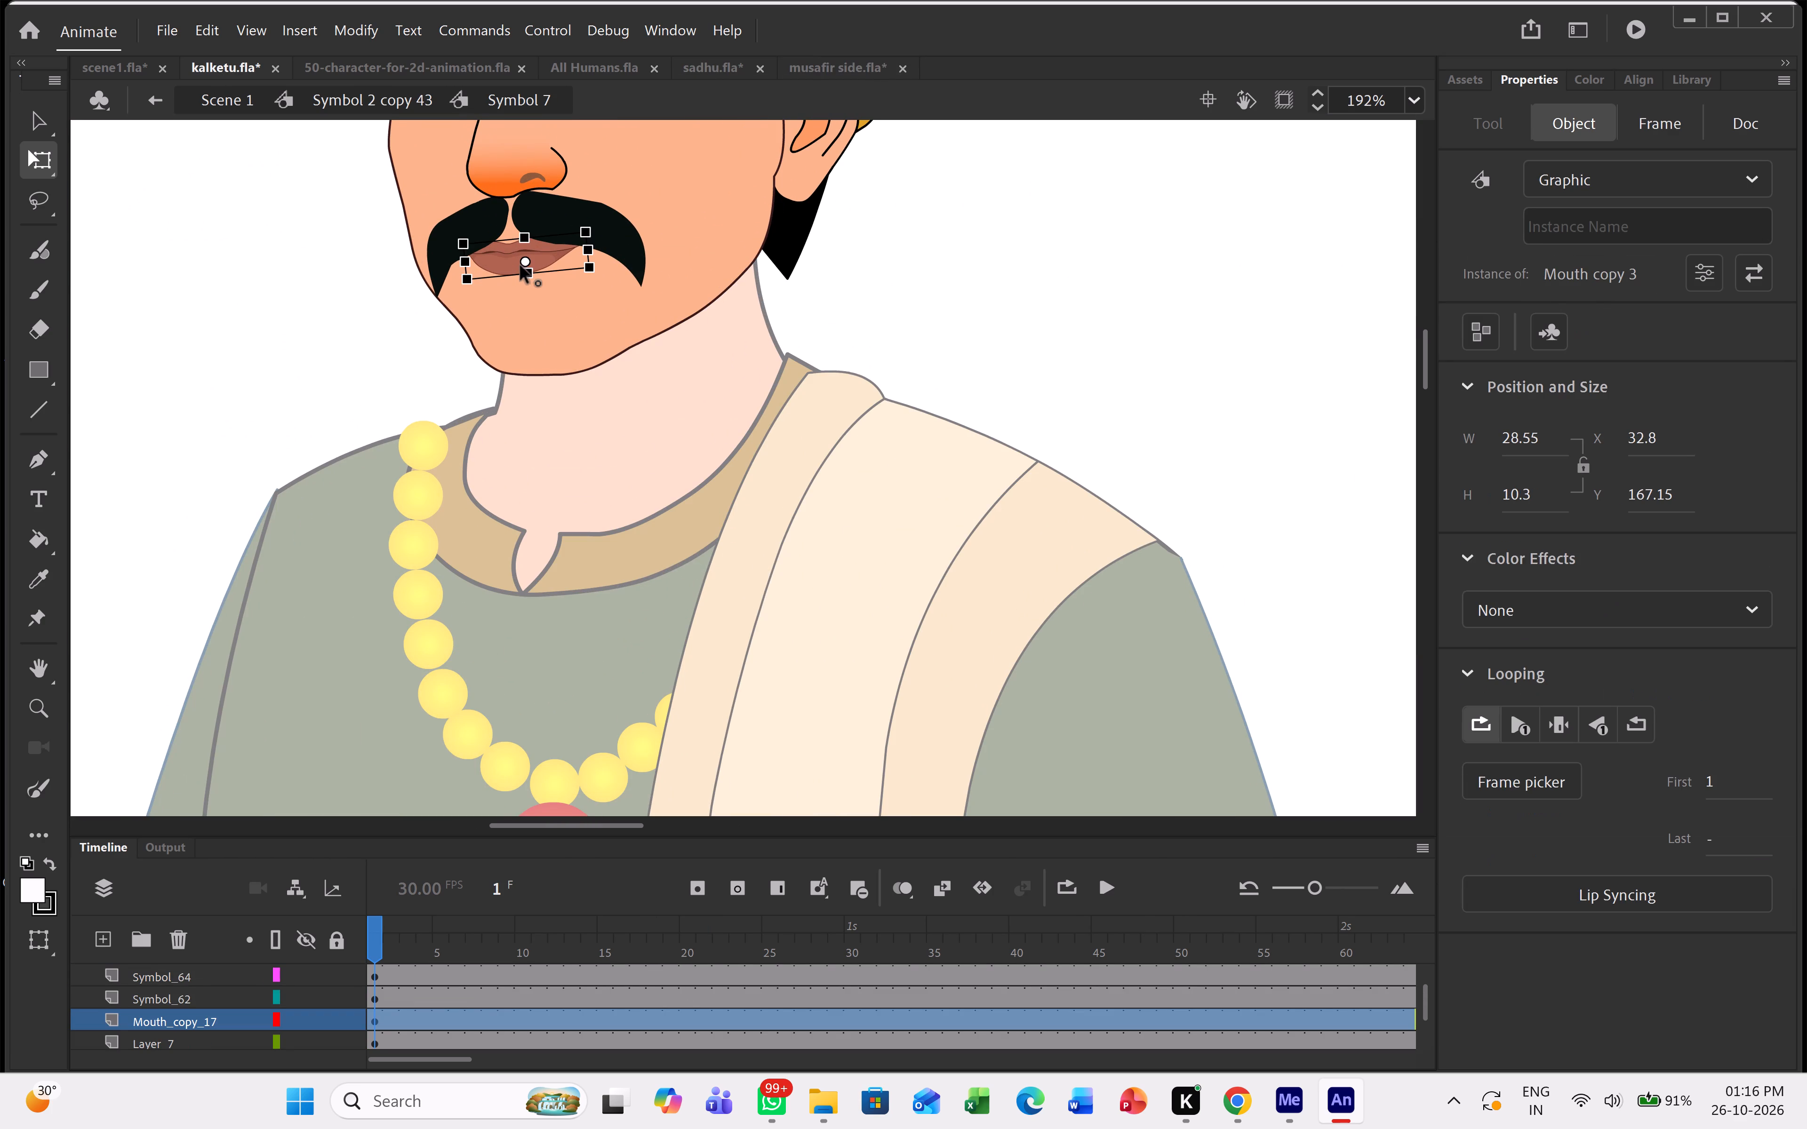
left_click(1560, 899)
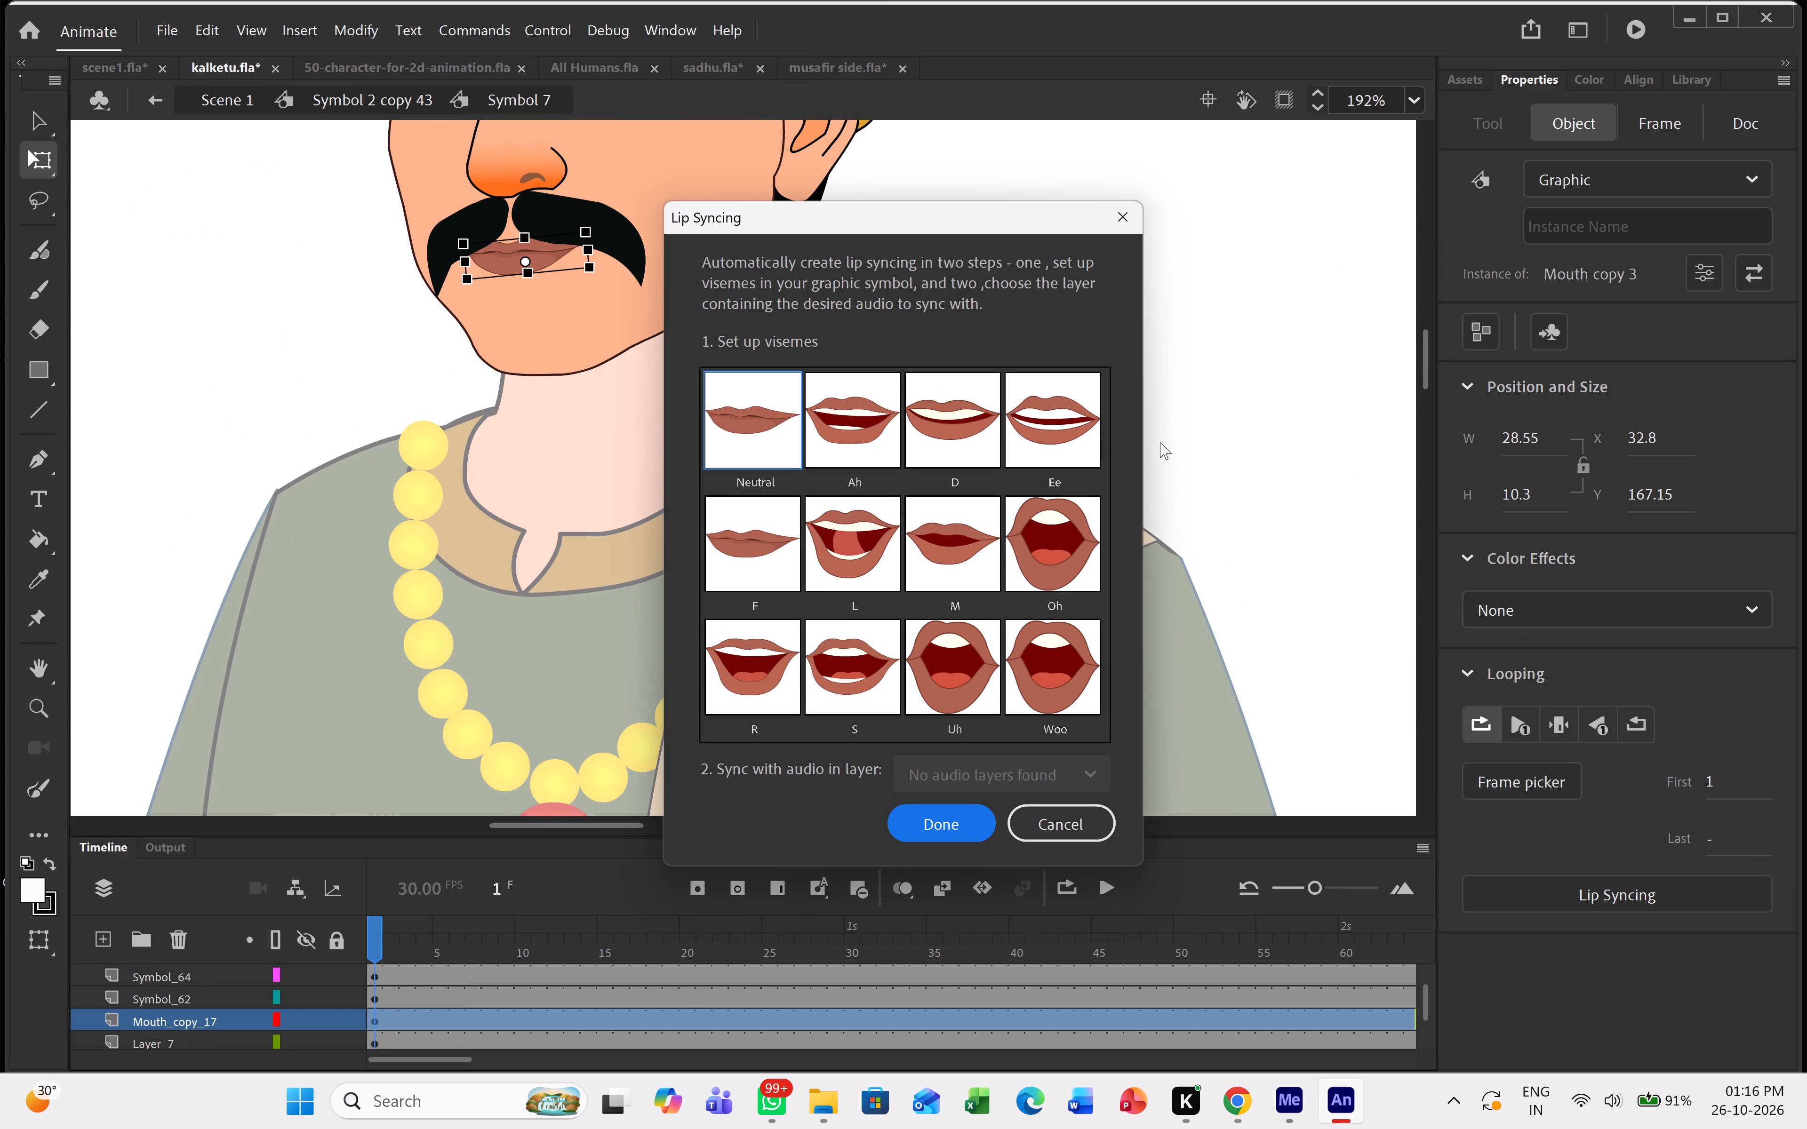
left_click(1117, 213)
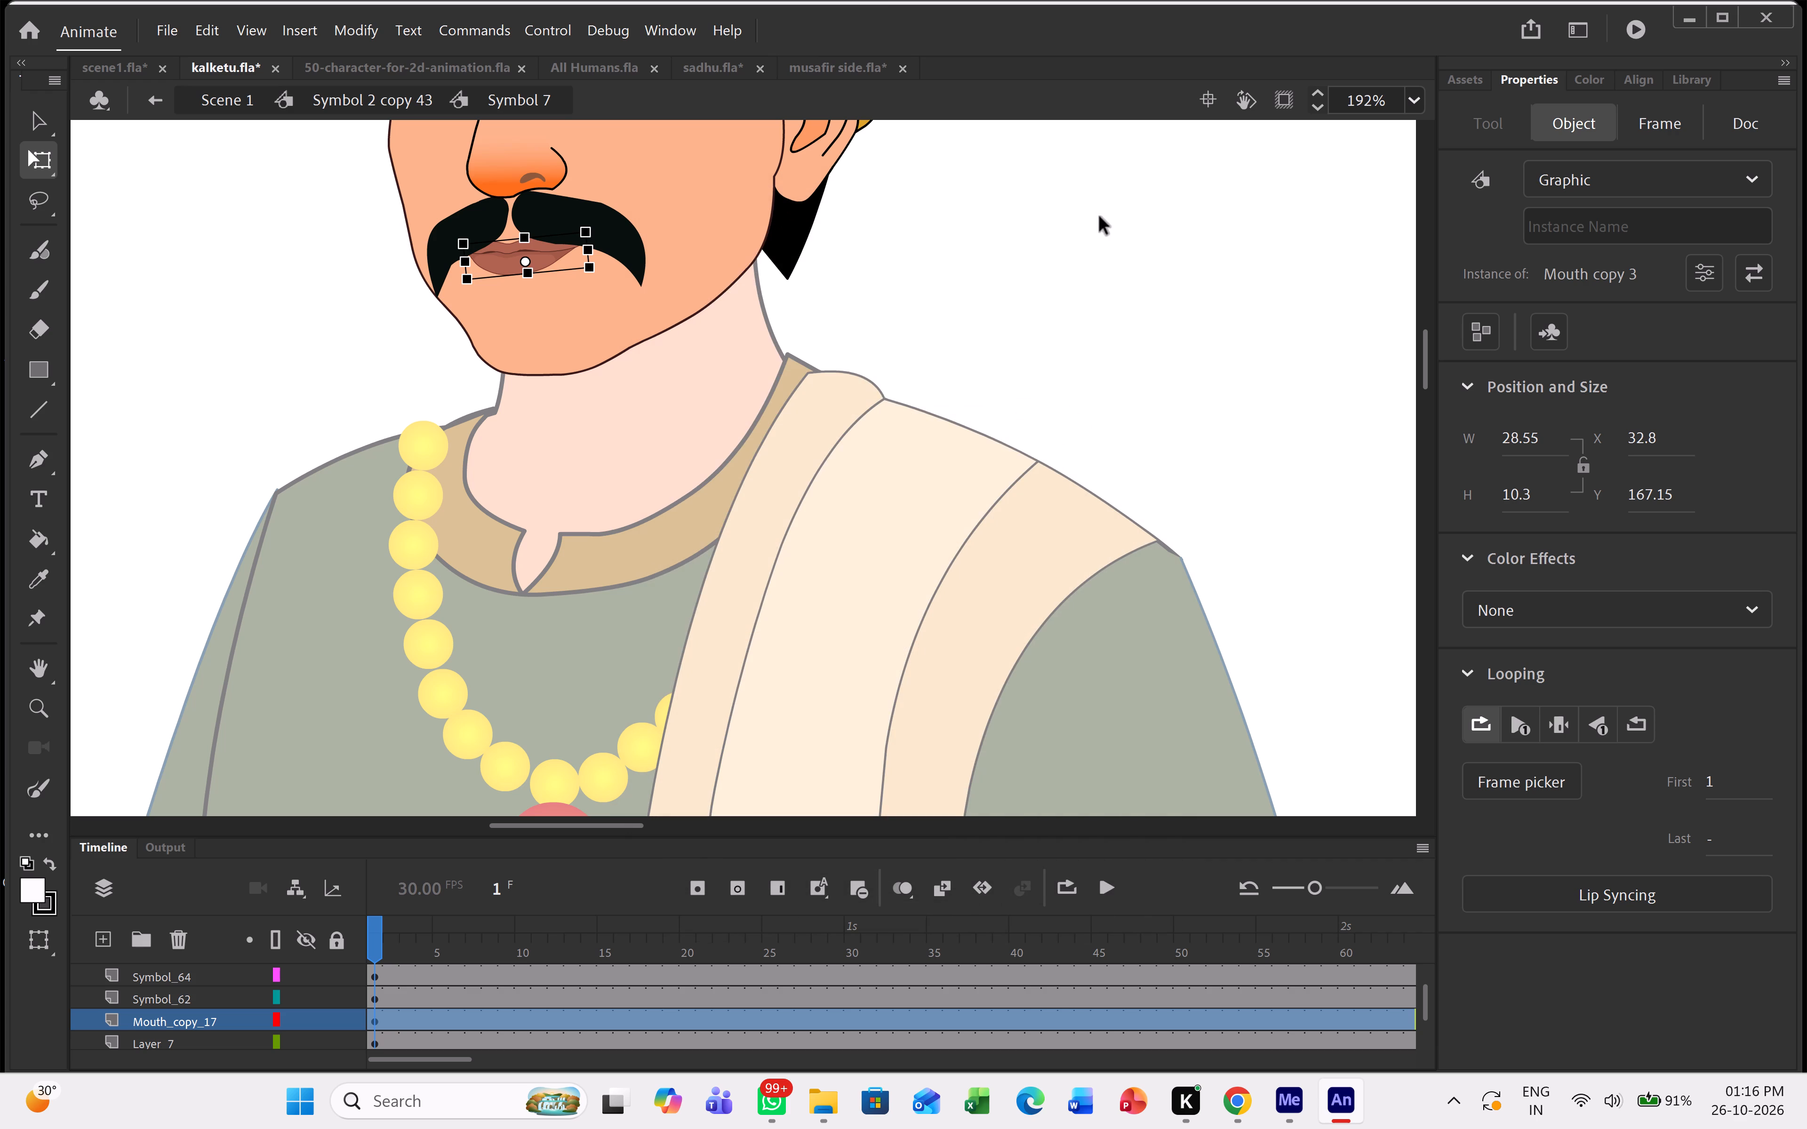
key("ctrl+c")
key("ctrl+c")
key("ctrl+c")
Paste the copied mouth into the head symbol in musafir side.fla and place it at the moustache's central gap, below the nose.
left_click(803, 68)
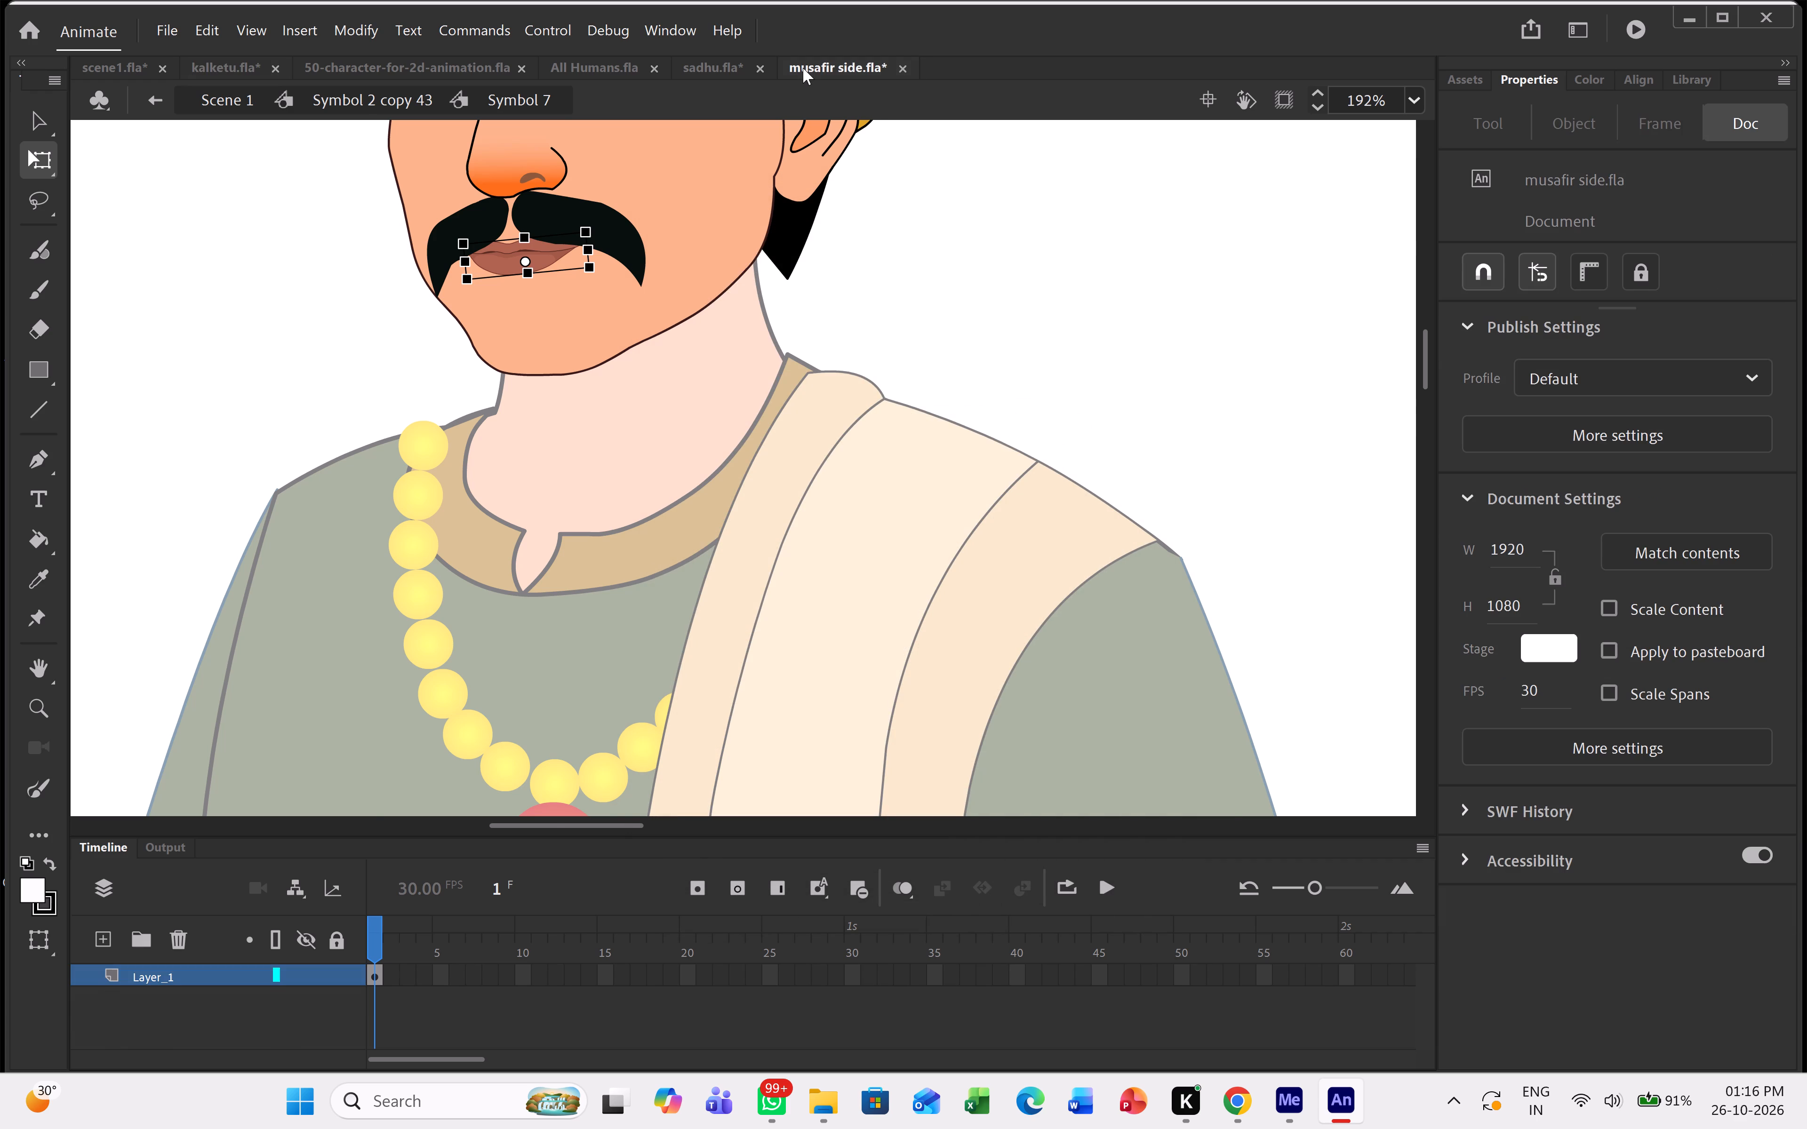
scroll(767, 644, "down", 1)
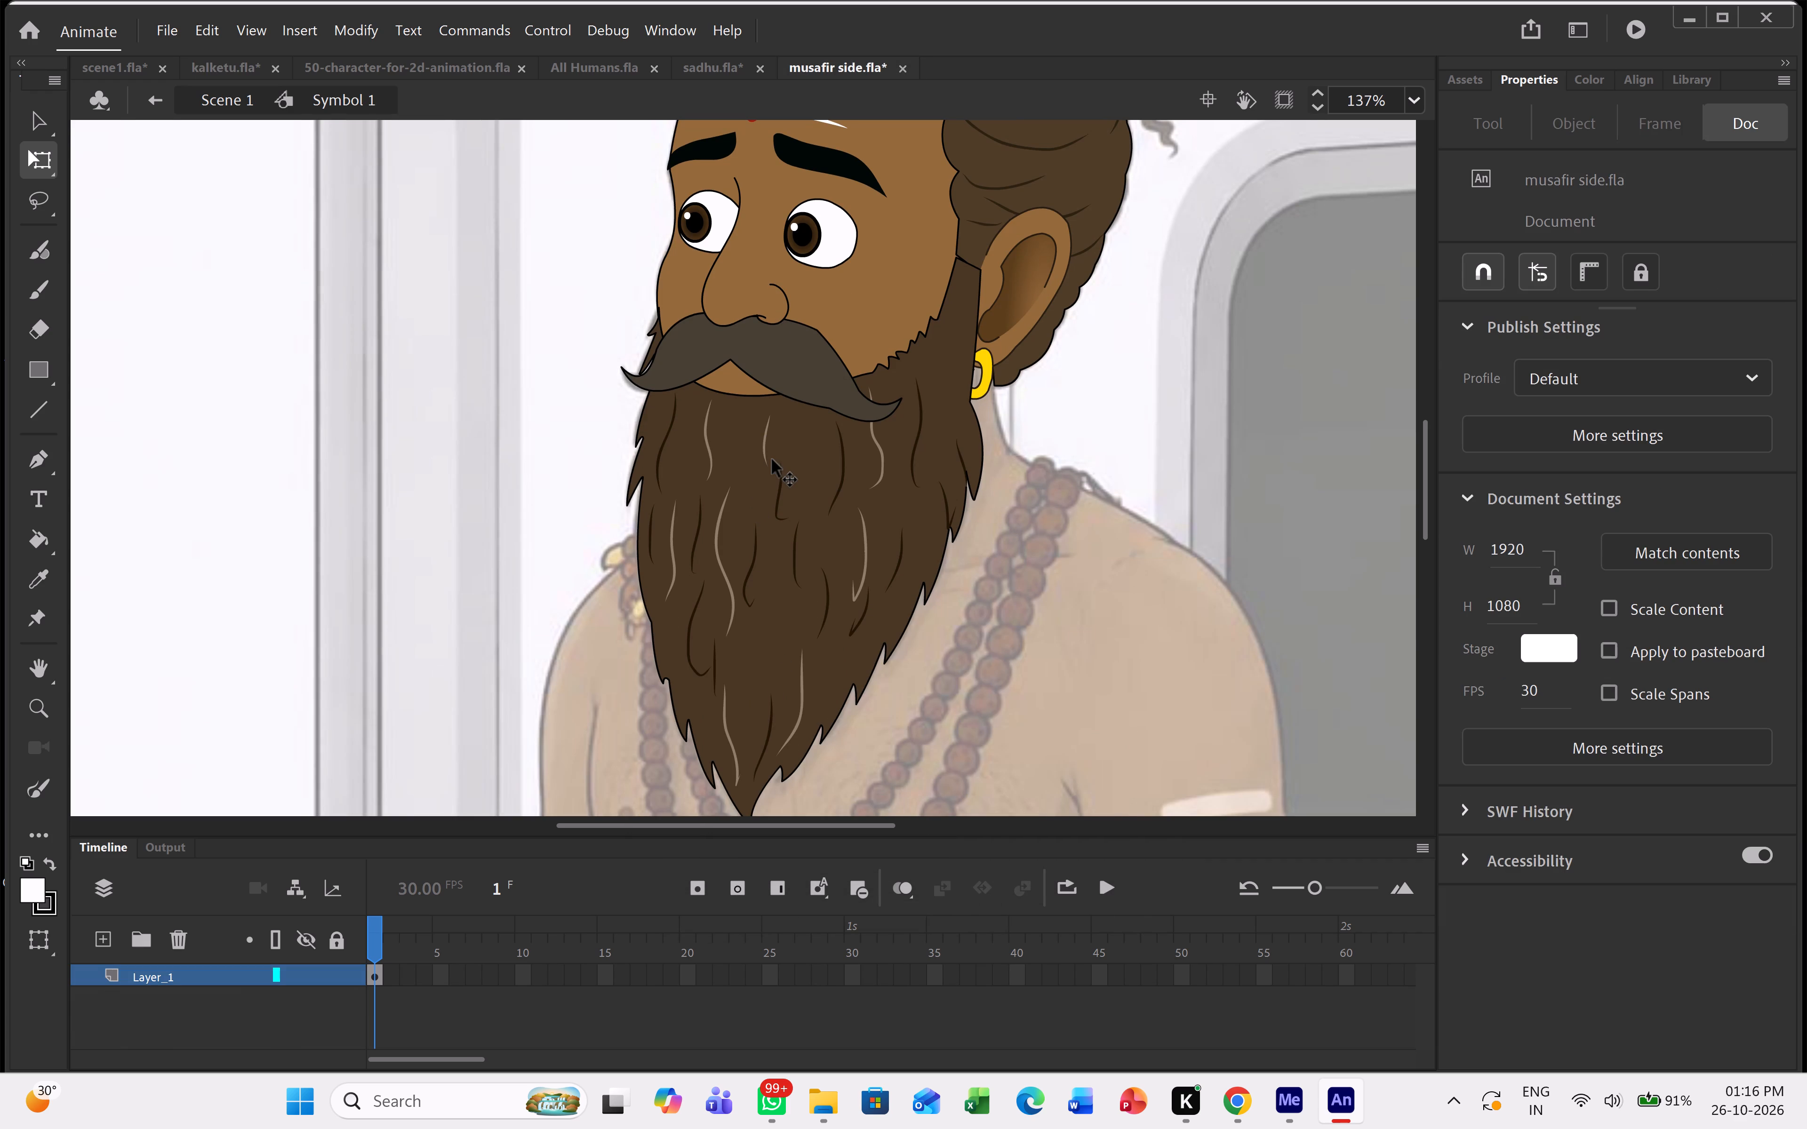
key("ctrl+v")
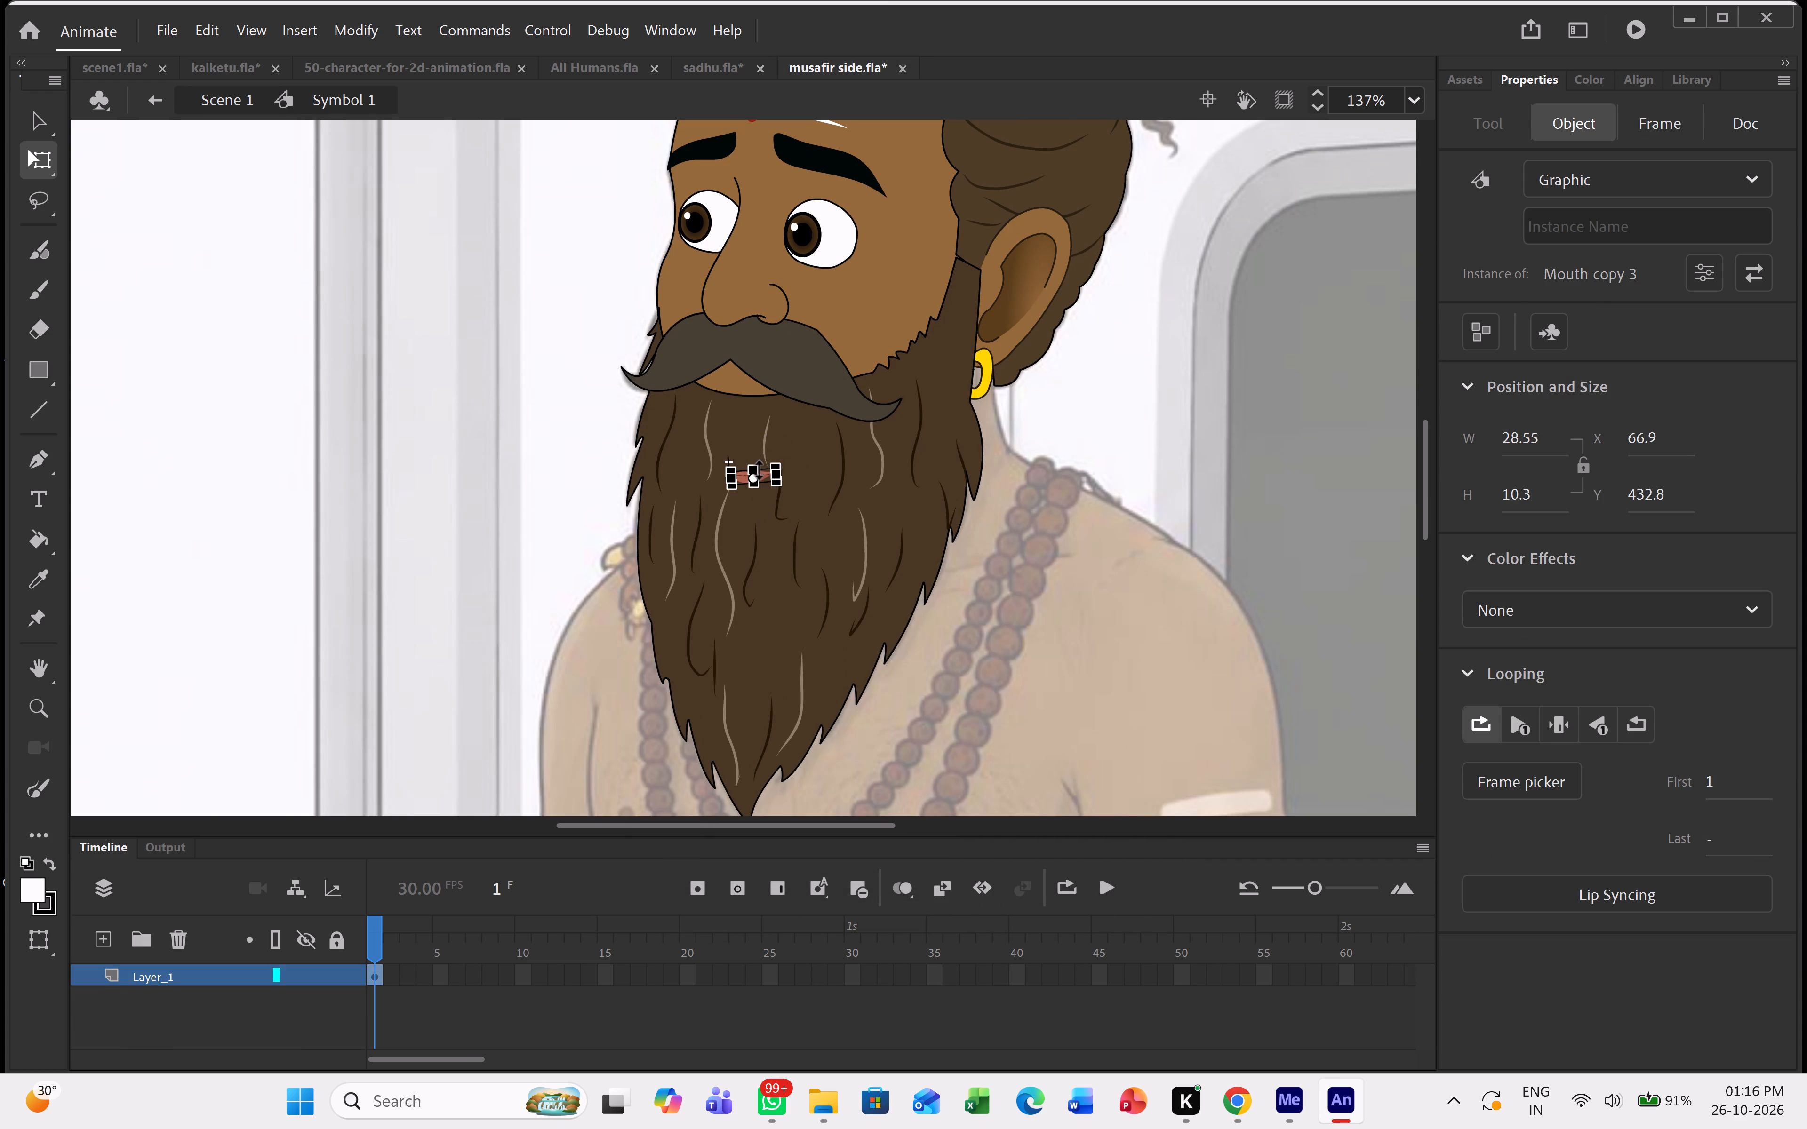
scroll(759, 470, "up", 11, "ctrl")
left_click_drag(773, 514, 663, 132)
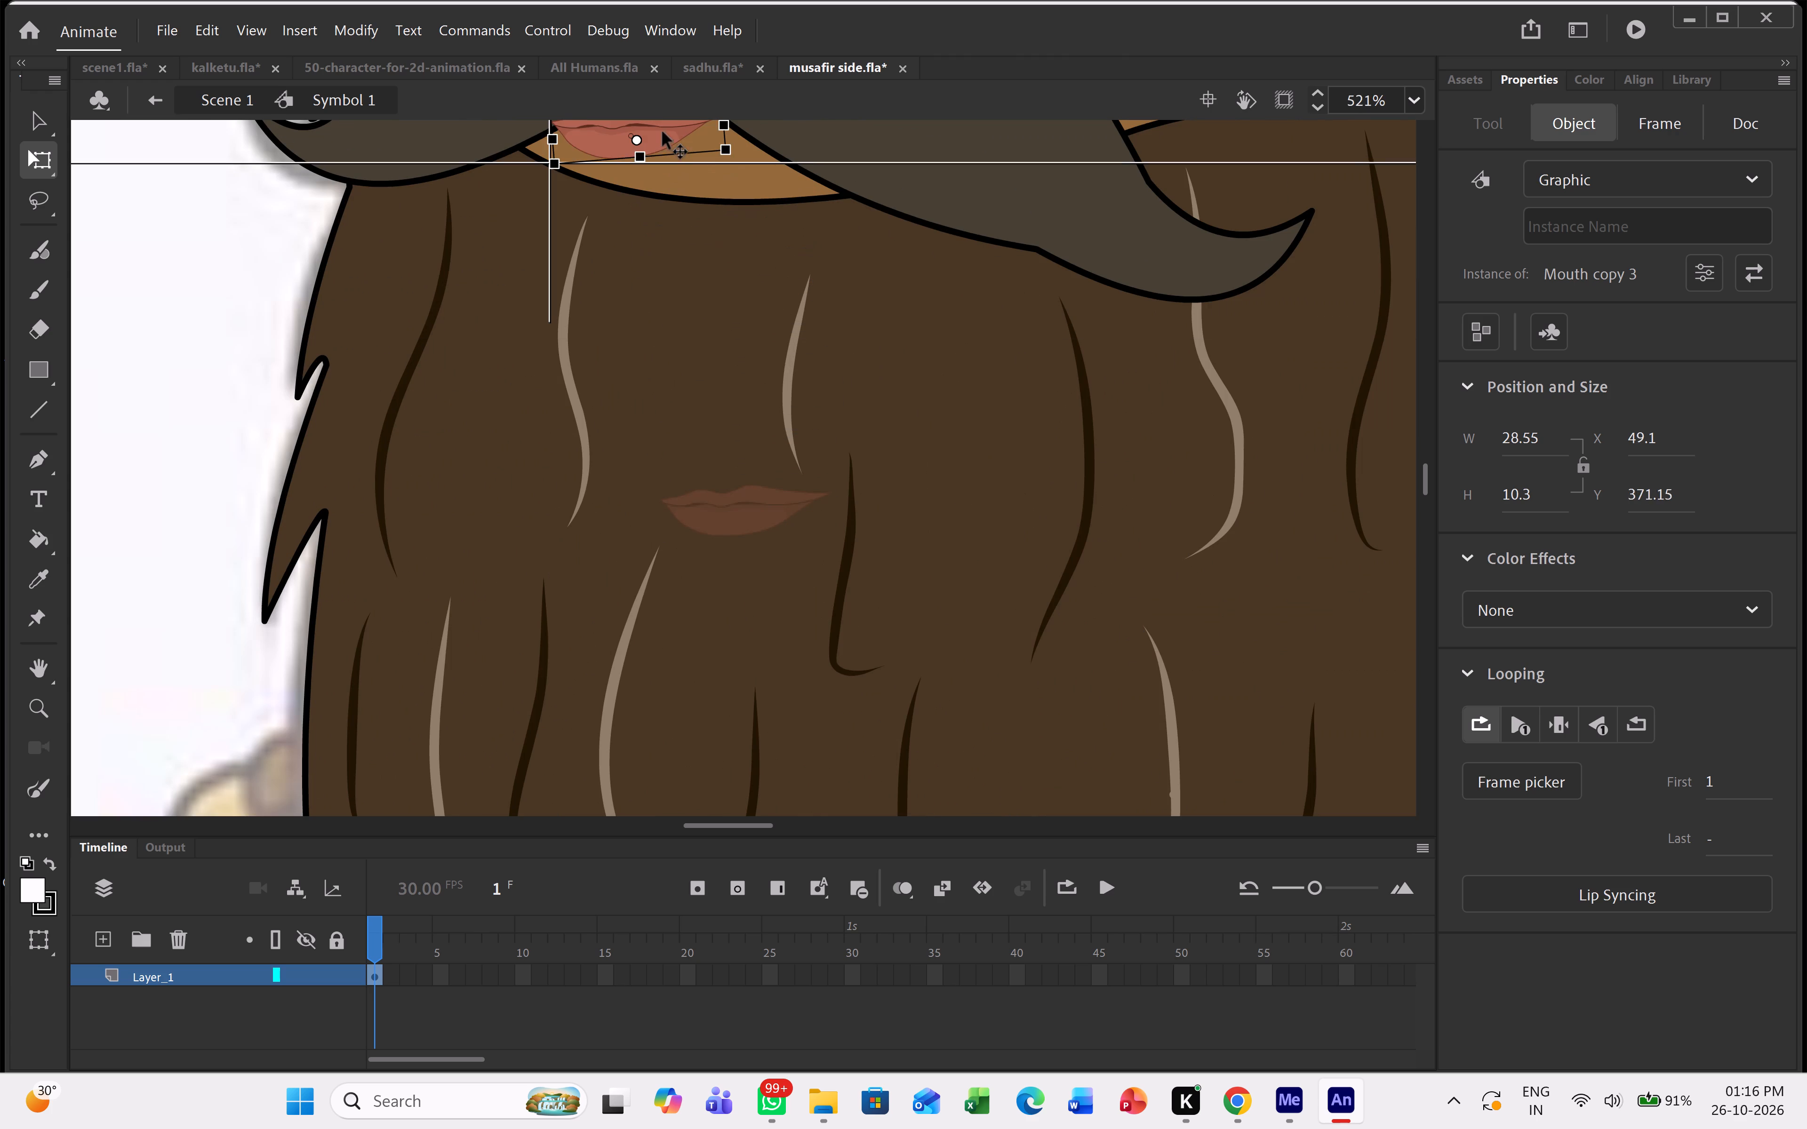
left_click_drag(663, 132, 664, 124)
scroll(676, 175, "up", 2)
left_click_drag(672, 534, 702, 513)
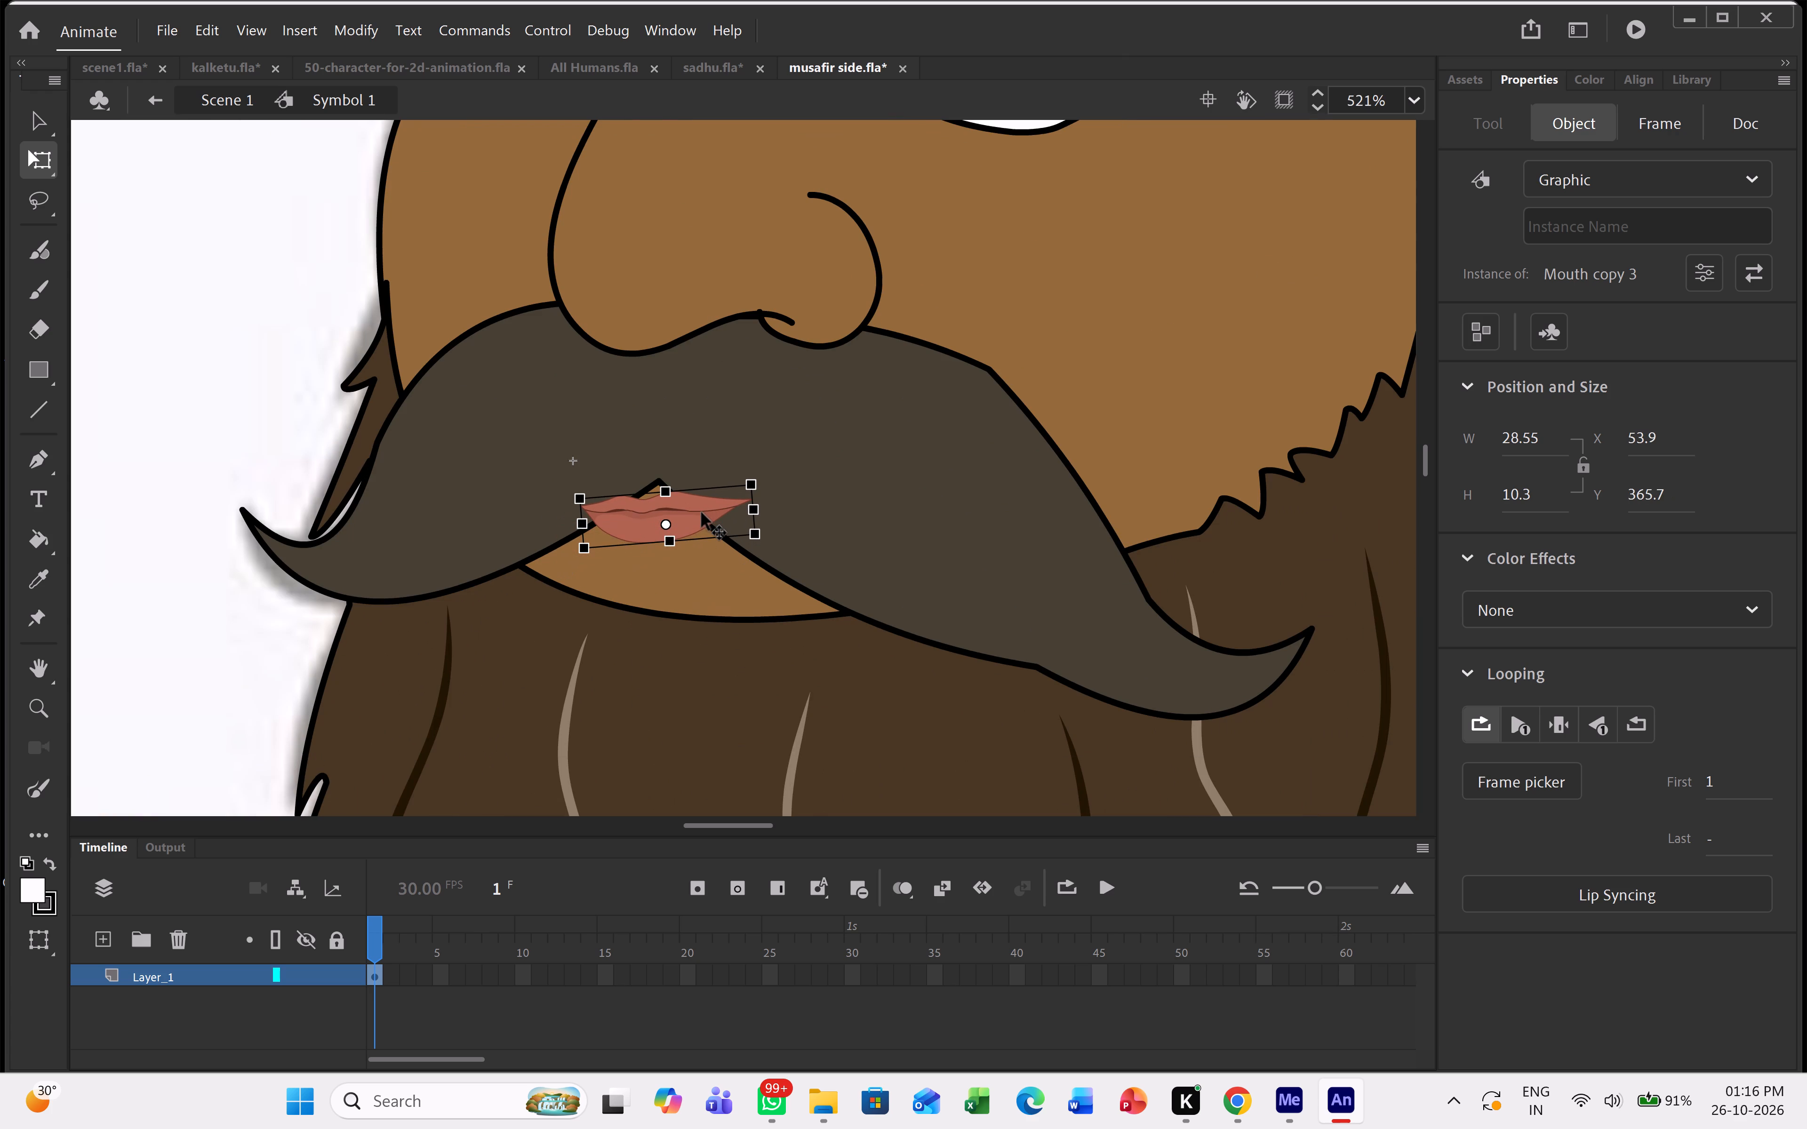
Scale the pasted mouth at the moustache's central gap to 150% without rotating it.
key("ctrl+alt+s")
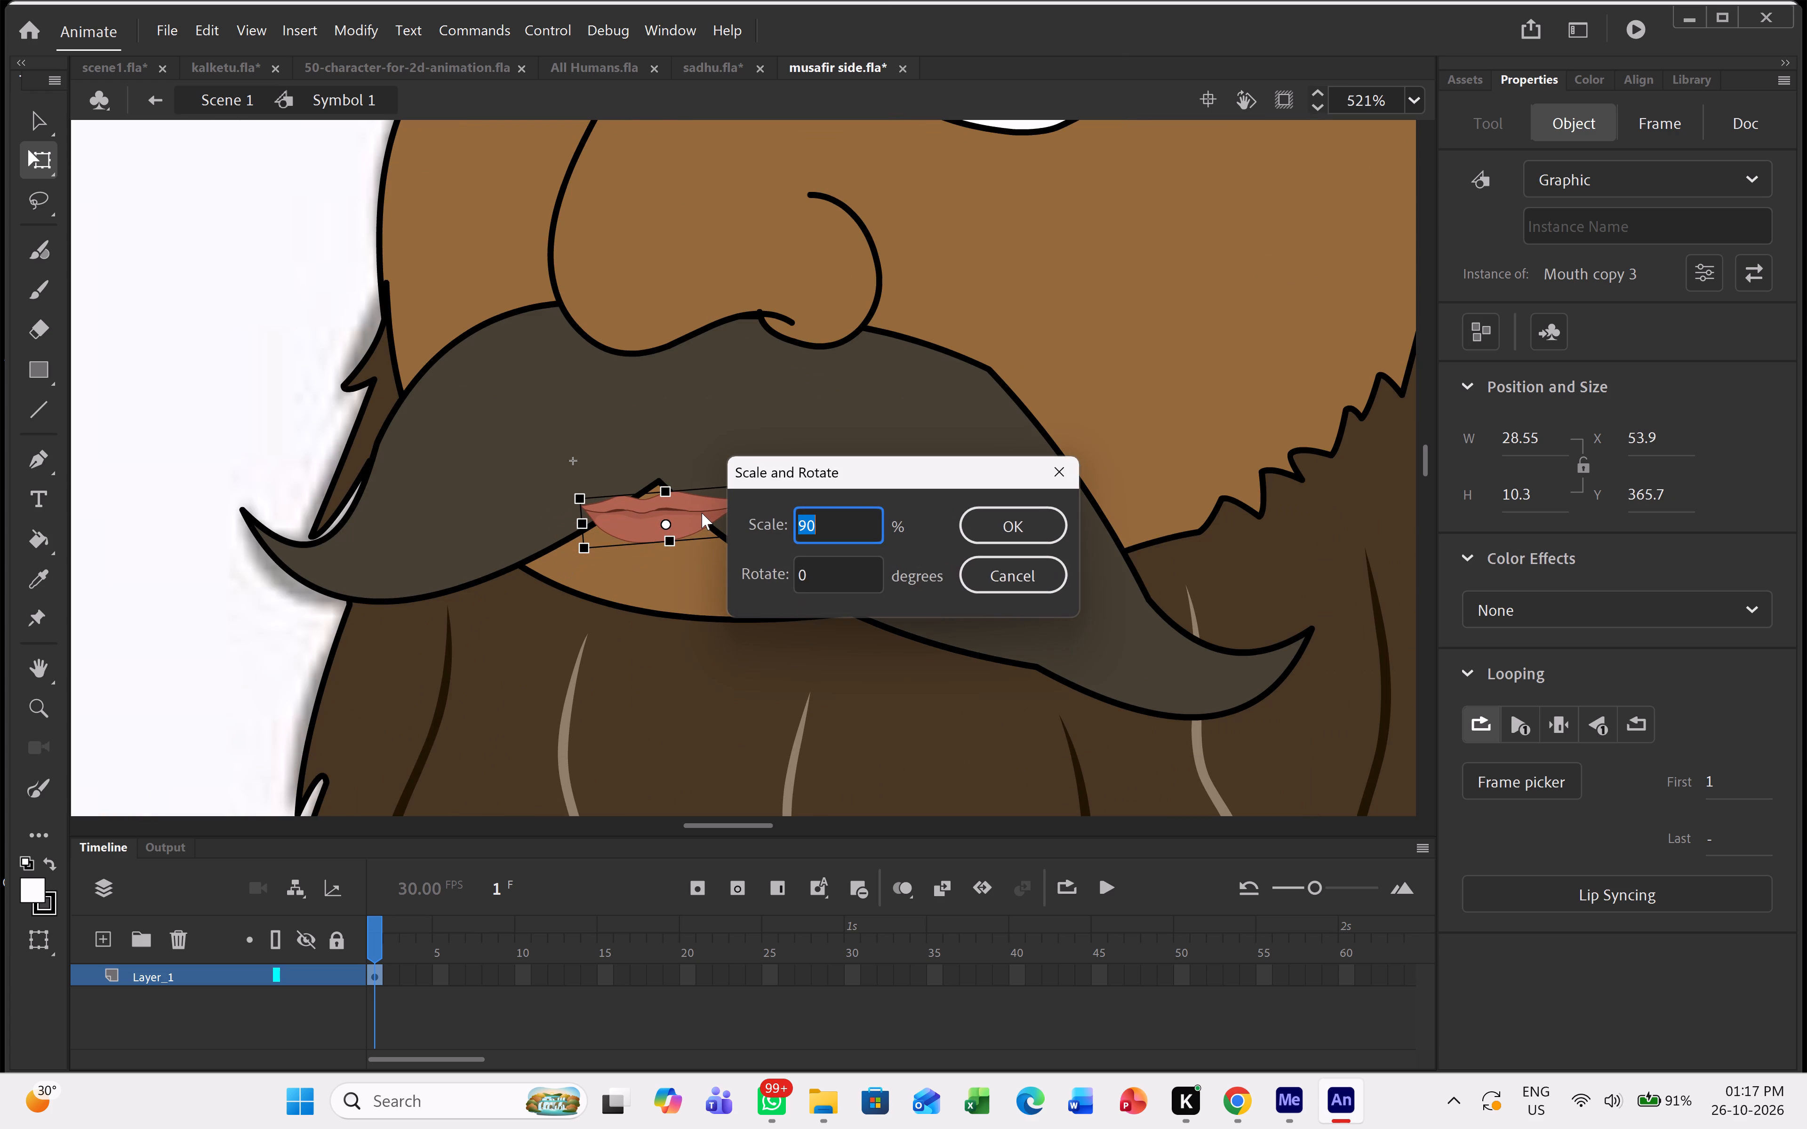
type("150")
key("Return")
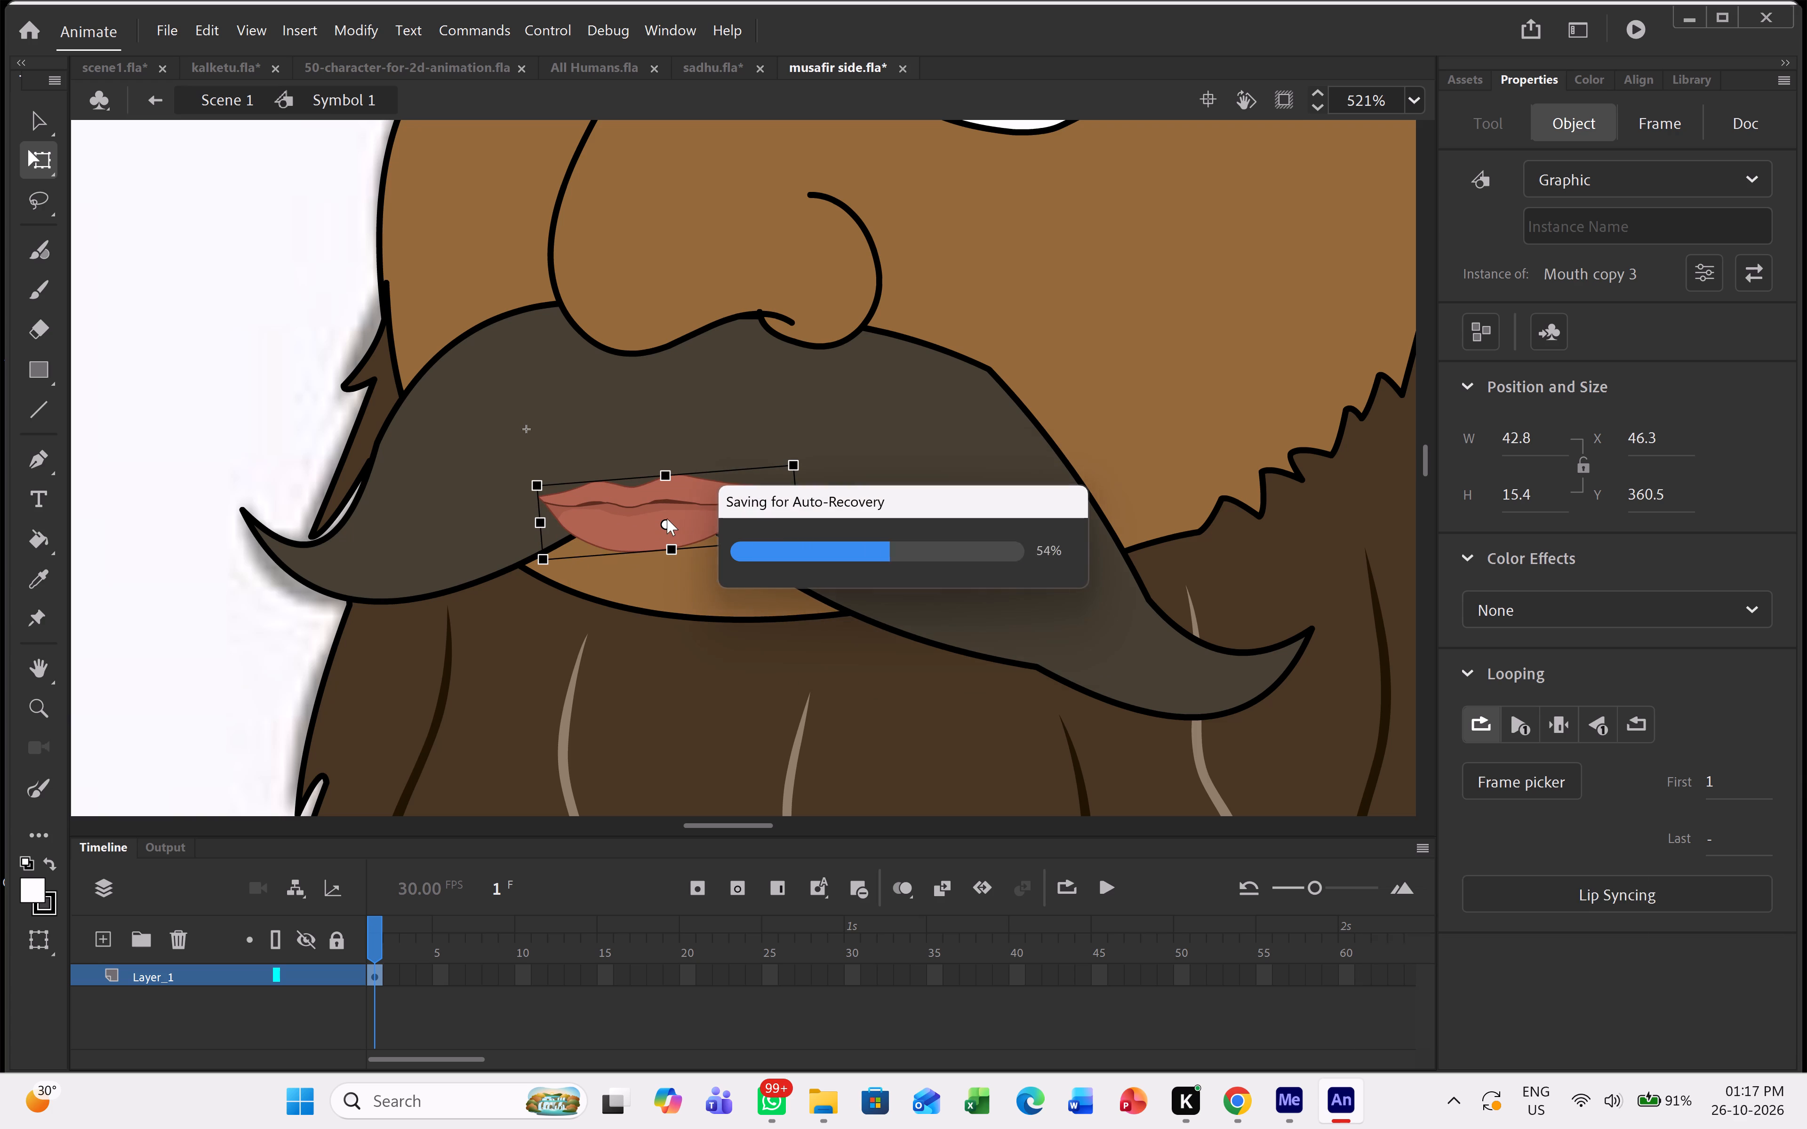
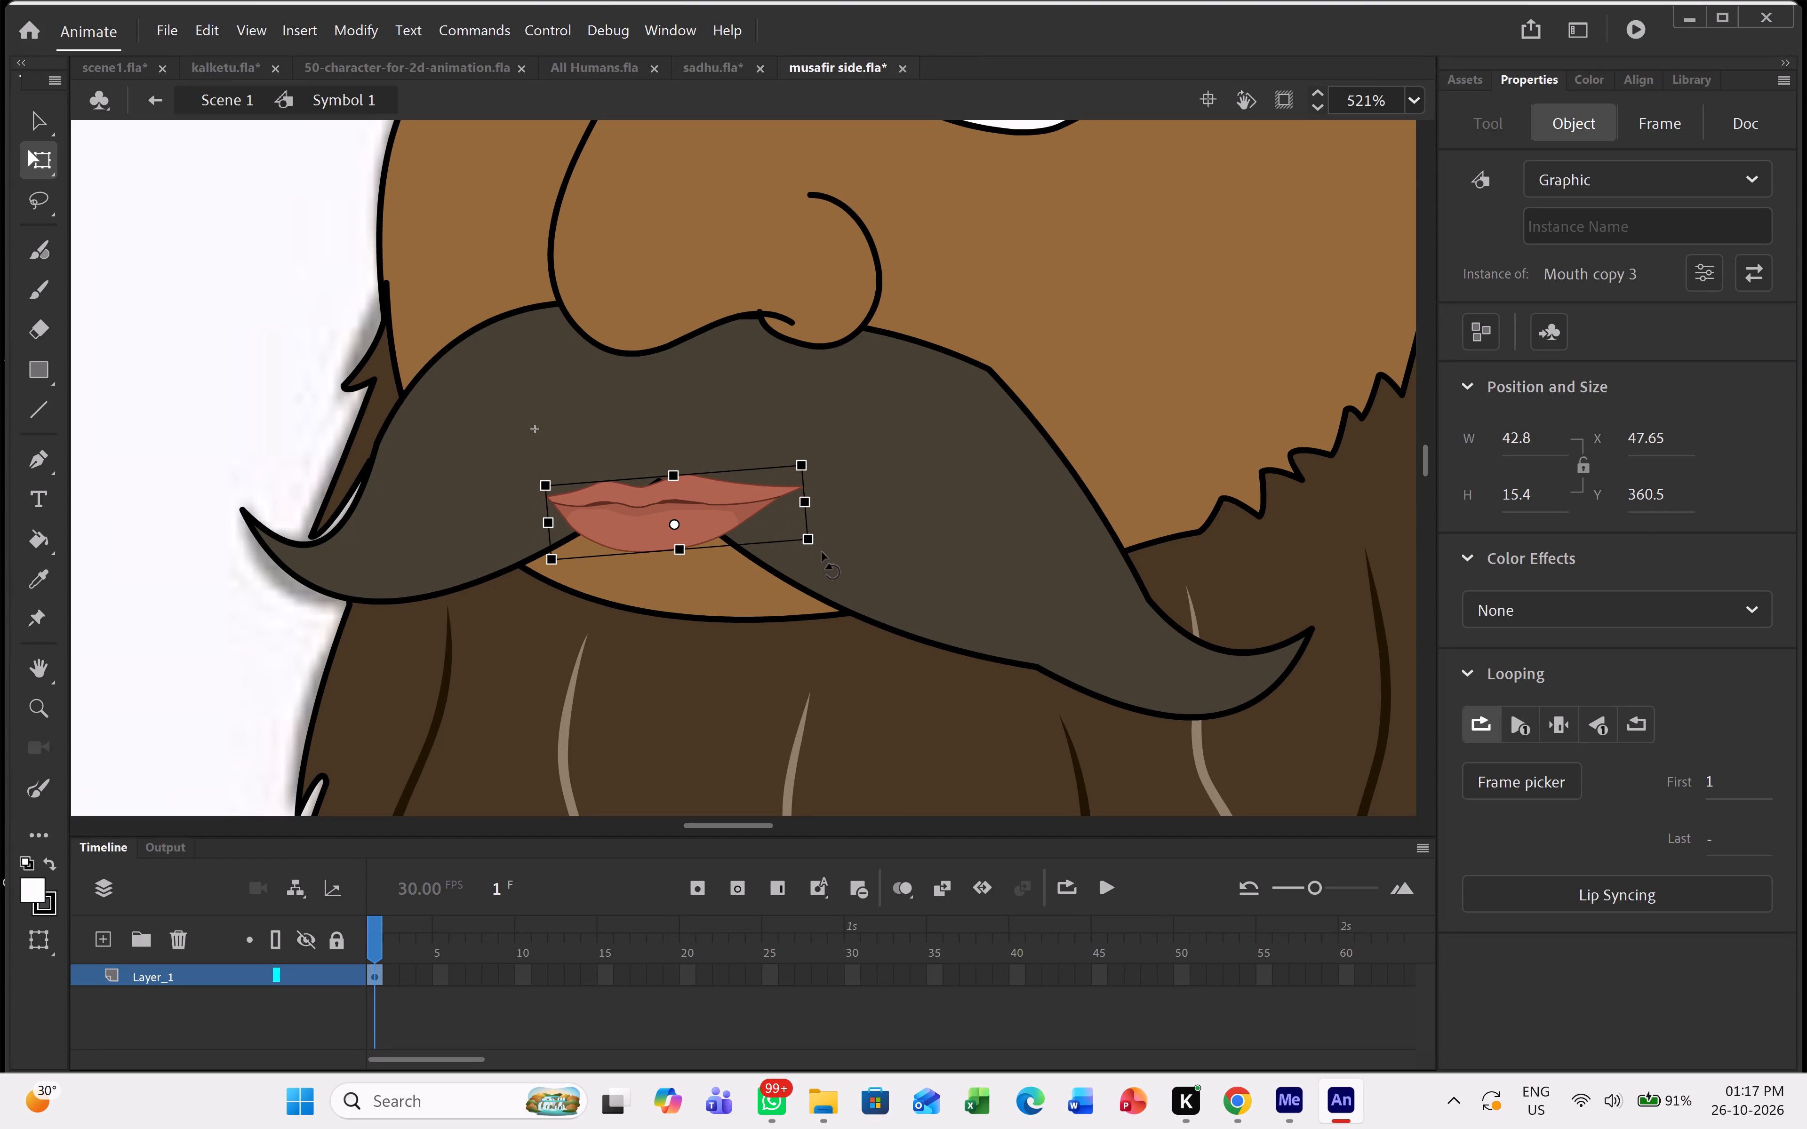
Rotate the mouth clockwise until it sits nearly level and nudge it slightly lower within the moustache's central gap.
left_click_drag(822, 552, 825, 564)
left_click_drag(721, 510, 728, 520)
left_click_drag(823, 558, 824, 579)
right_click(824, 560)
right_click(826, 566)
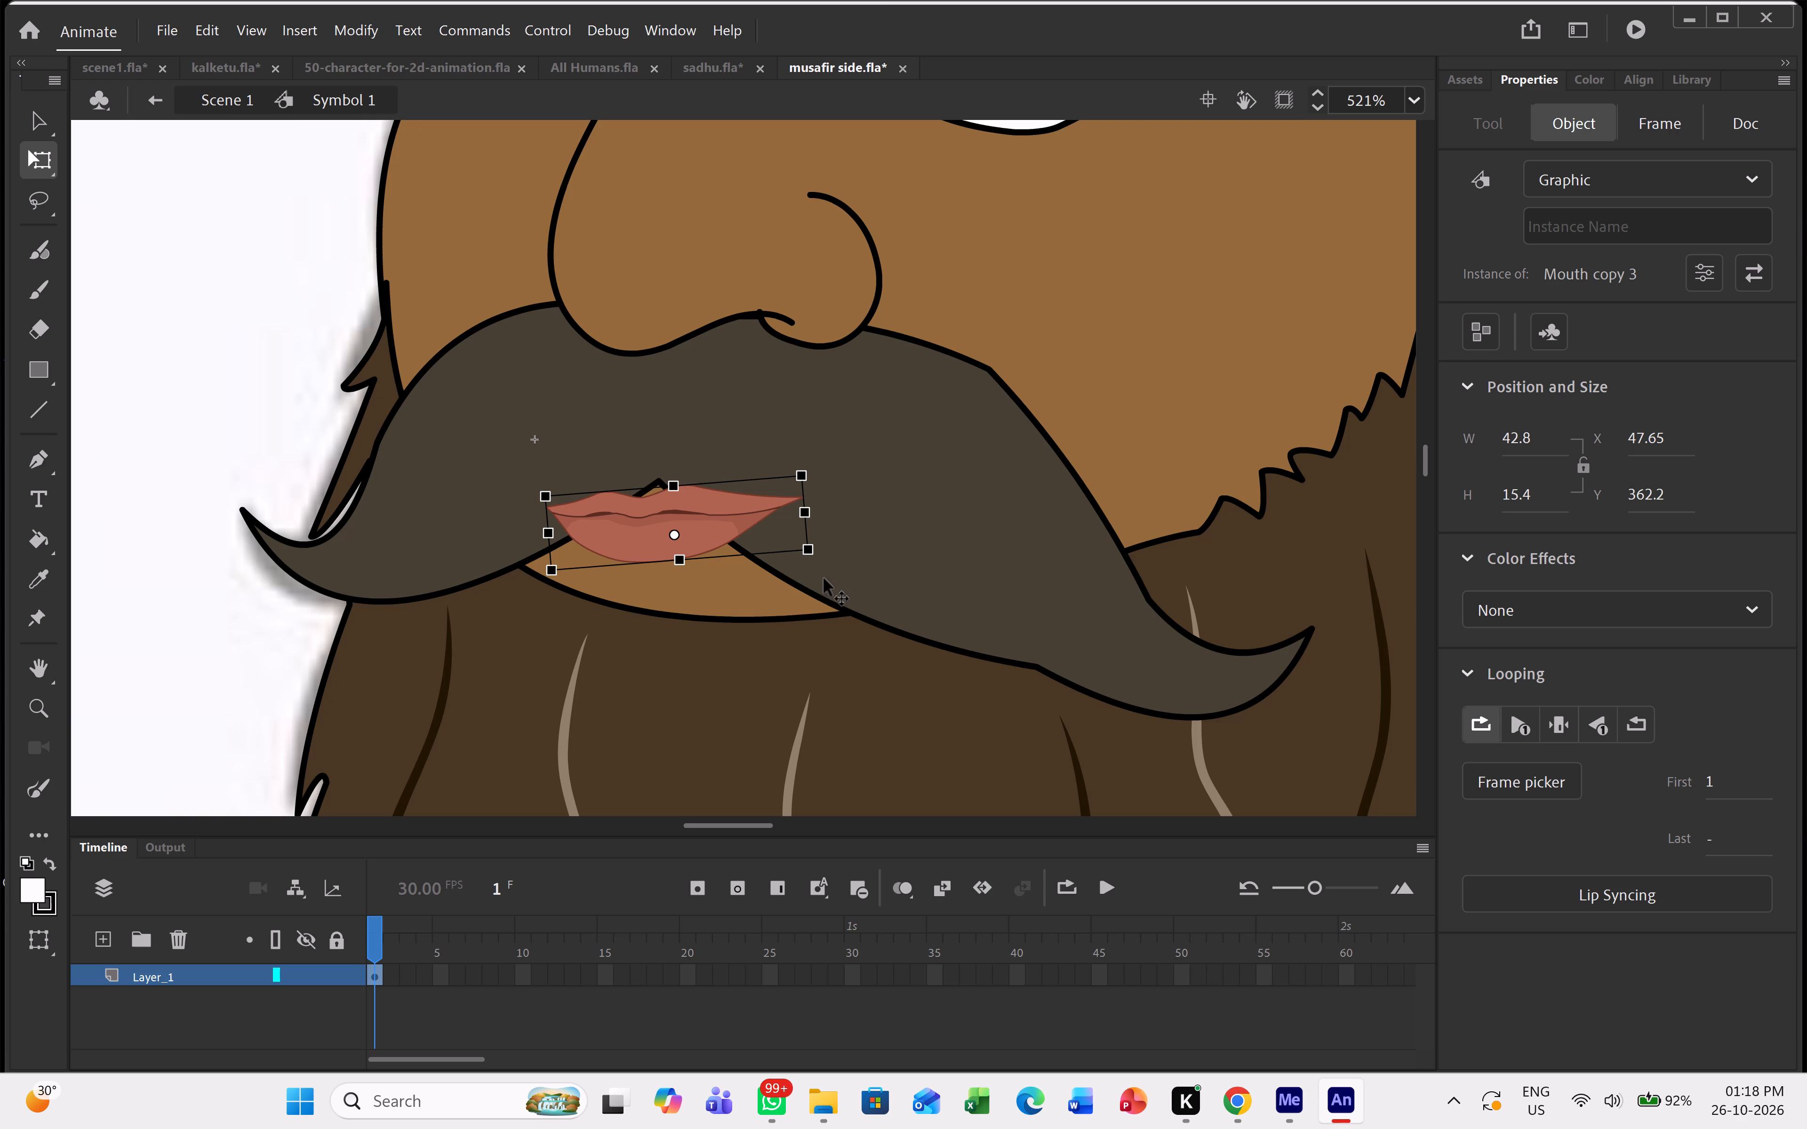
left_click_drag(824, 579, 819, 584)
left_click_drag(817, 561, 816, 576)
right_click(816, 576)
scroll(829, 567, "down", 10, "ctrl")
scroll(842, 560, "up", 6, "ctrl")
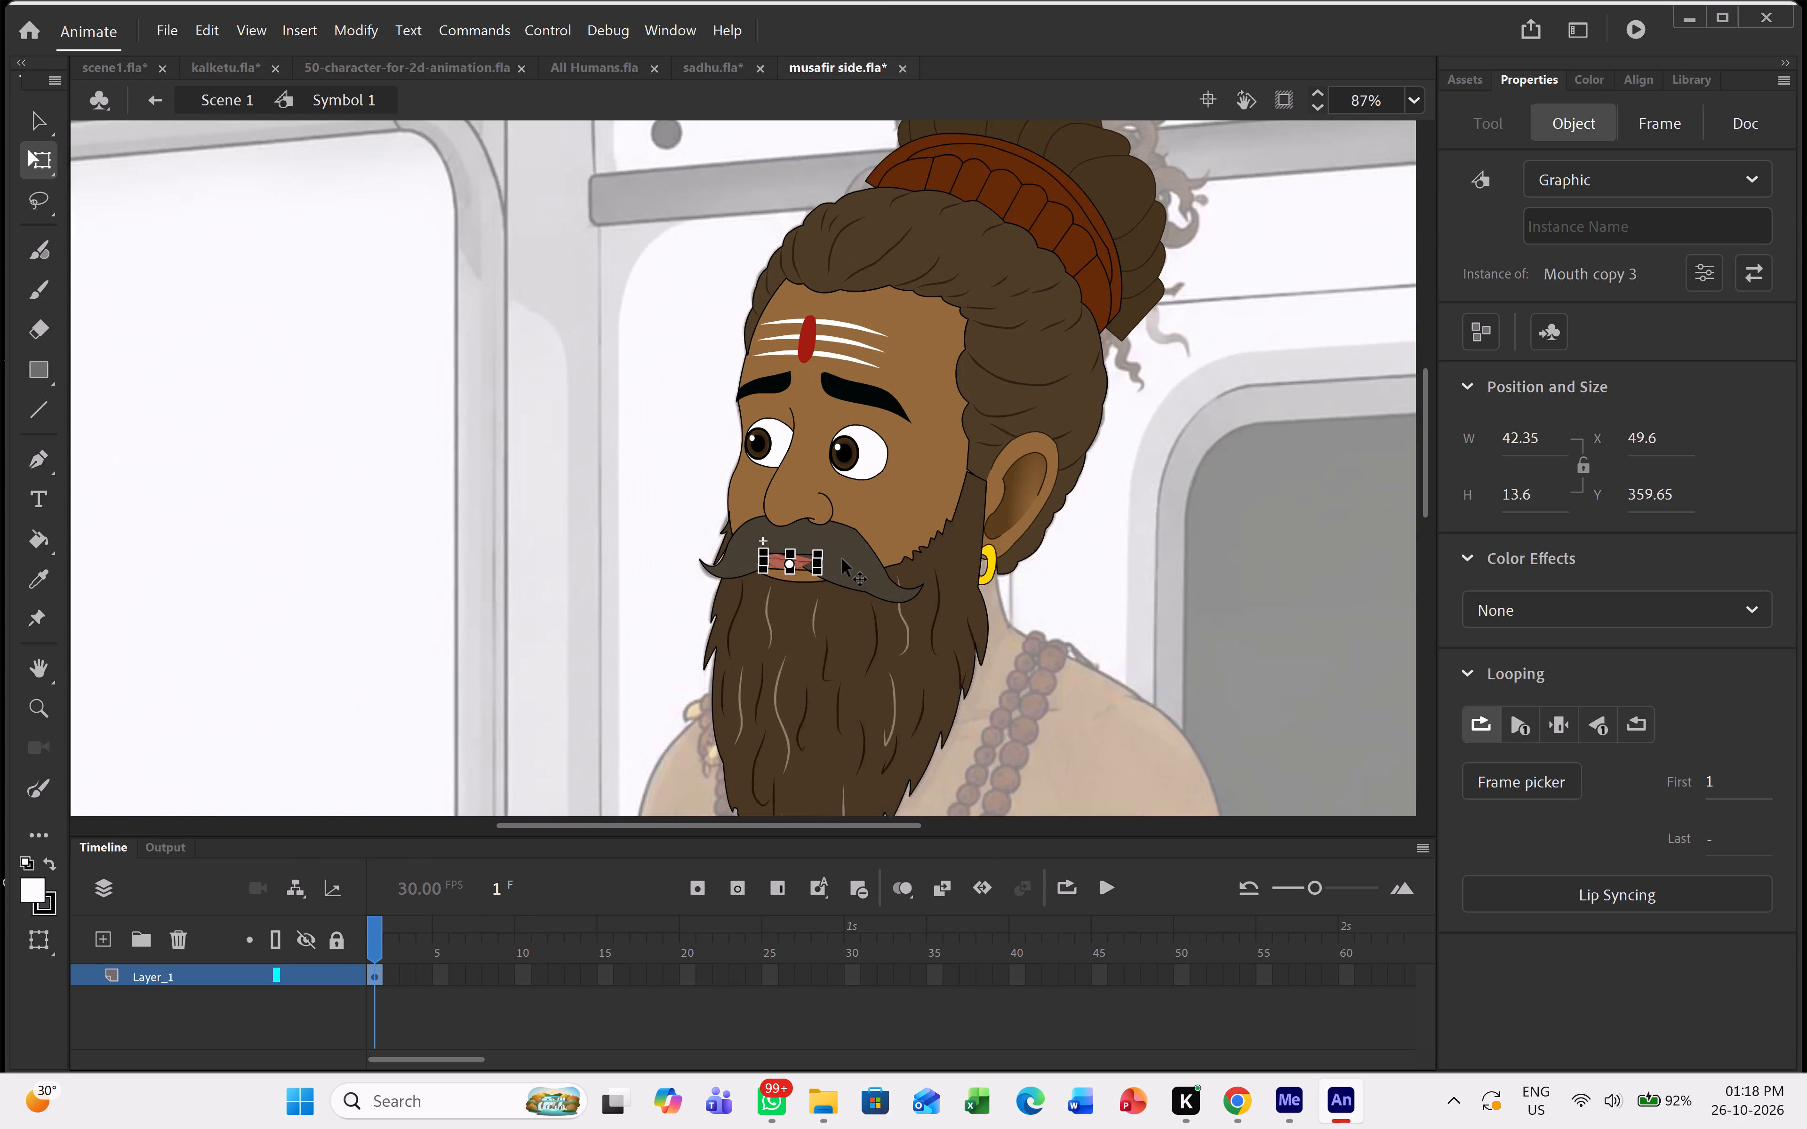
scroll(842, 559, "up", 6, "ctrl")
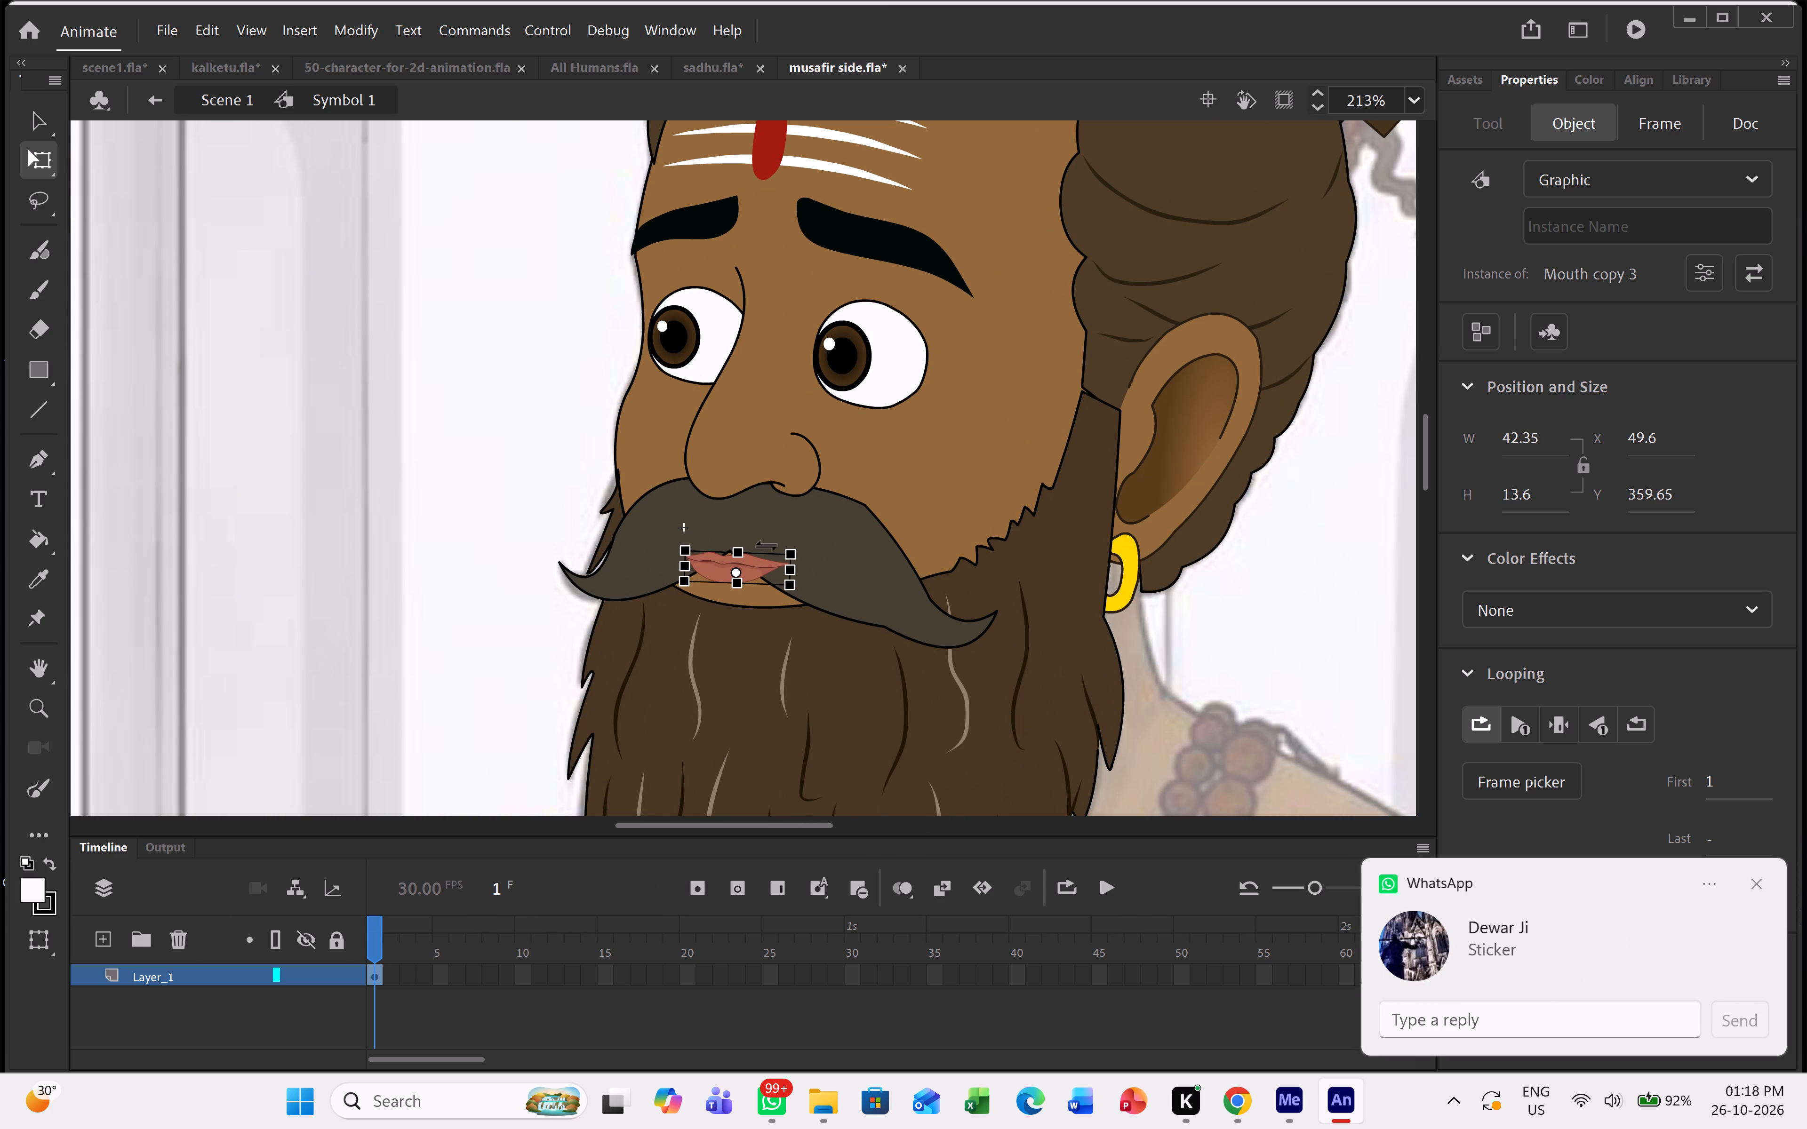
Enlarge the mouth with Scale and Rotate, first by 150% and then reducing that result to 90%.
key("ctrl+alt+s")
key("Return")
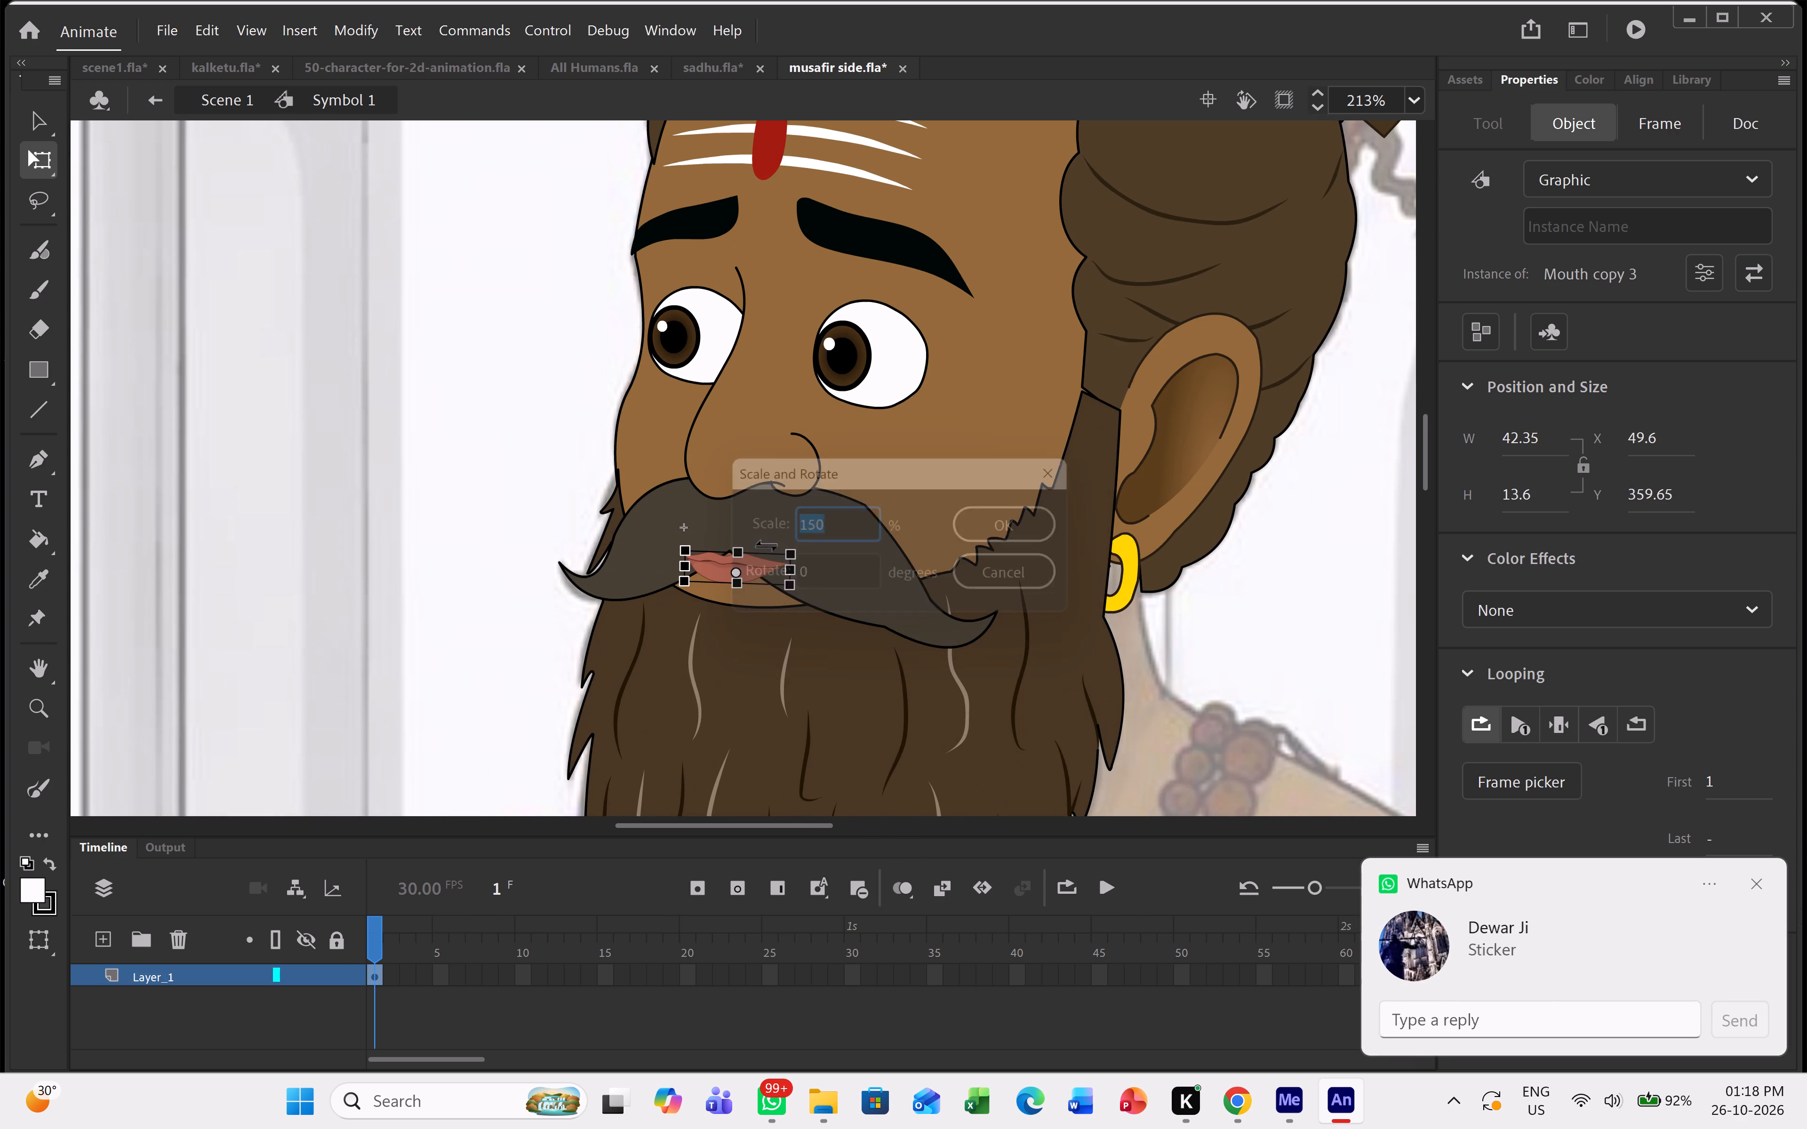
key("ctrl+alt+s")
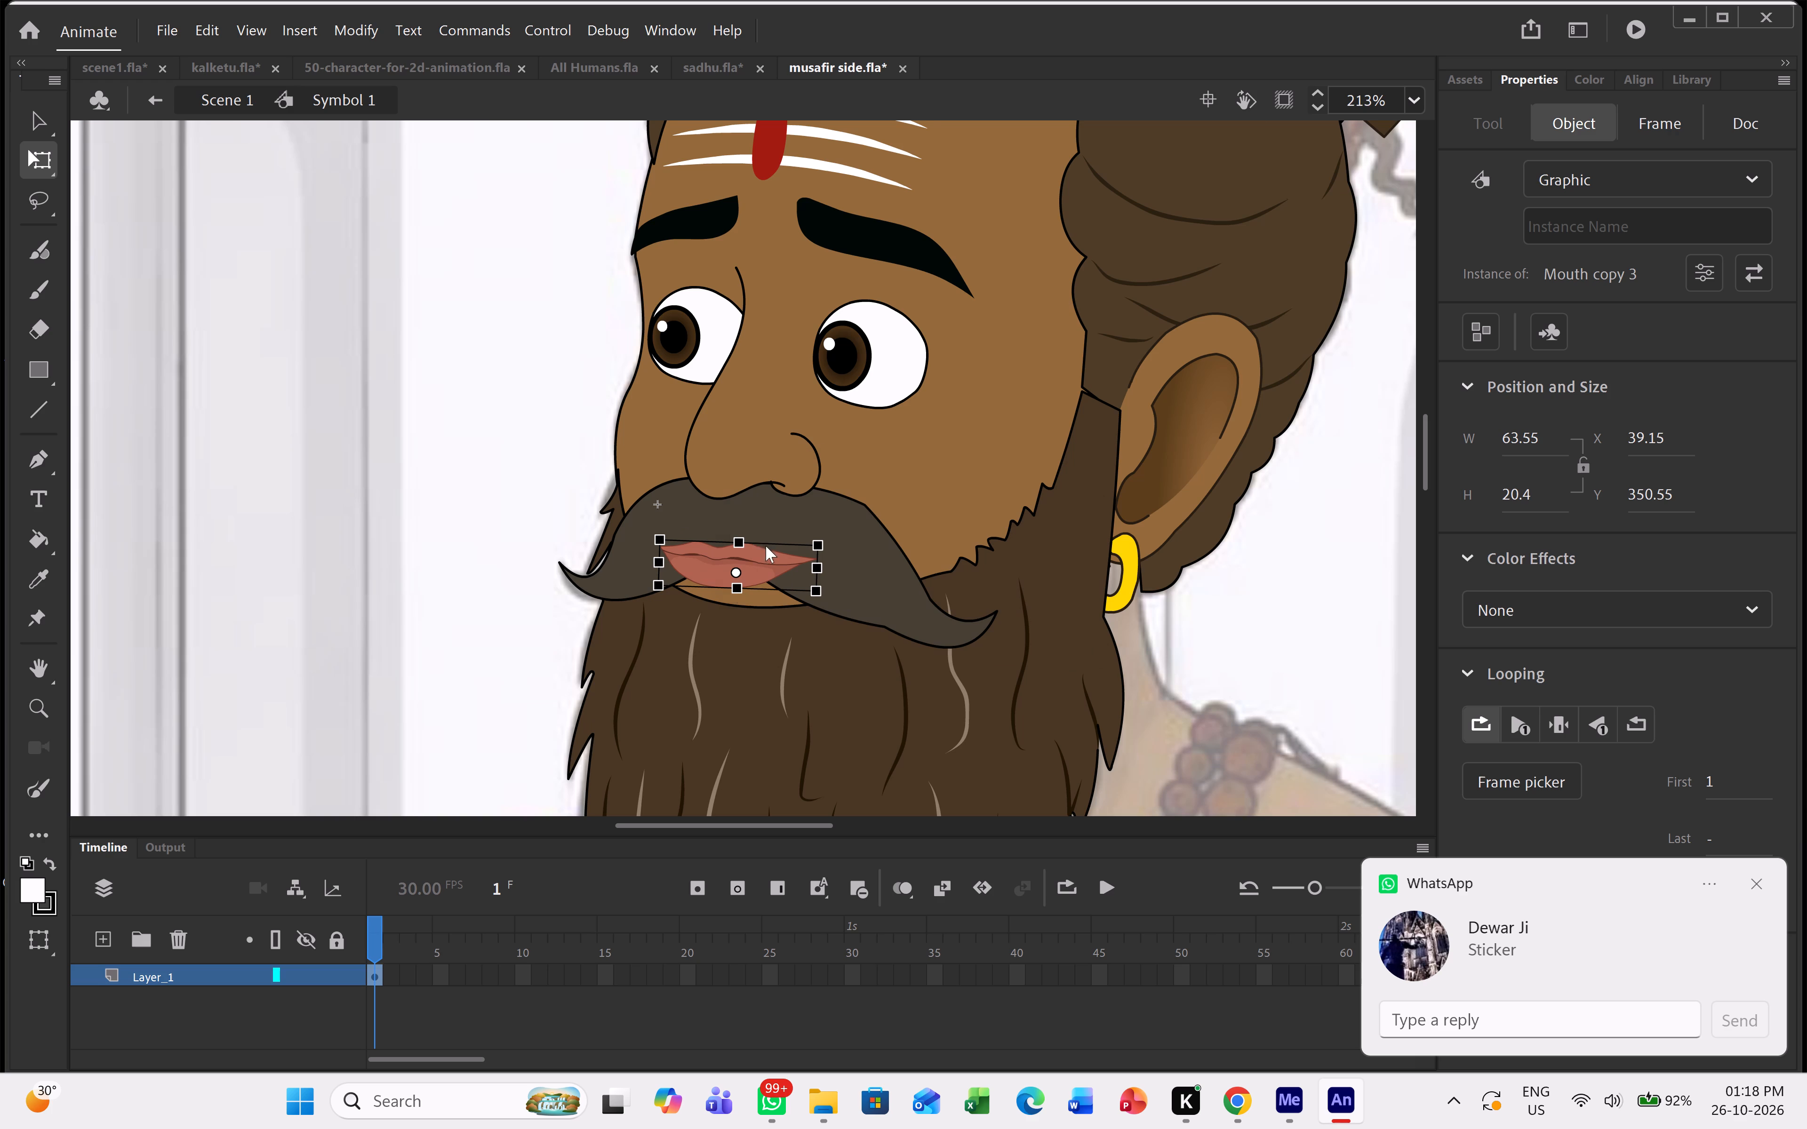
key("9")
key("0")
key("Return")
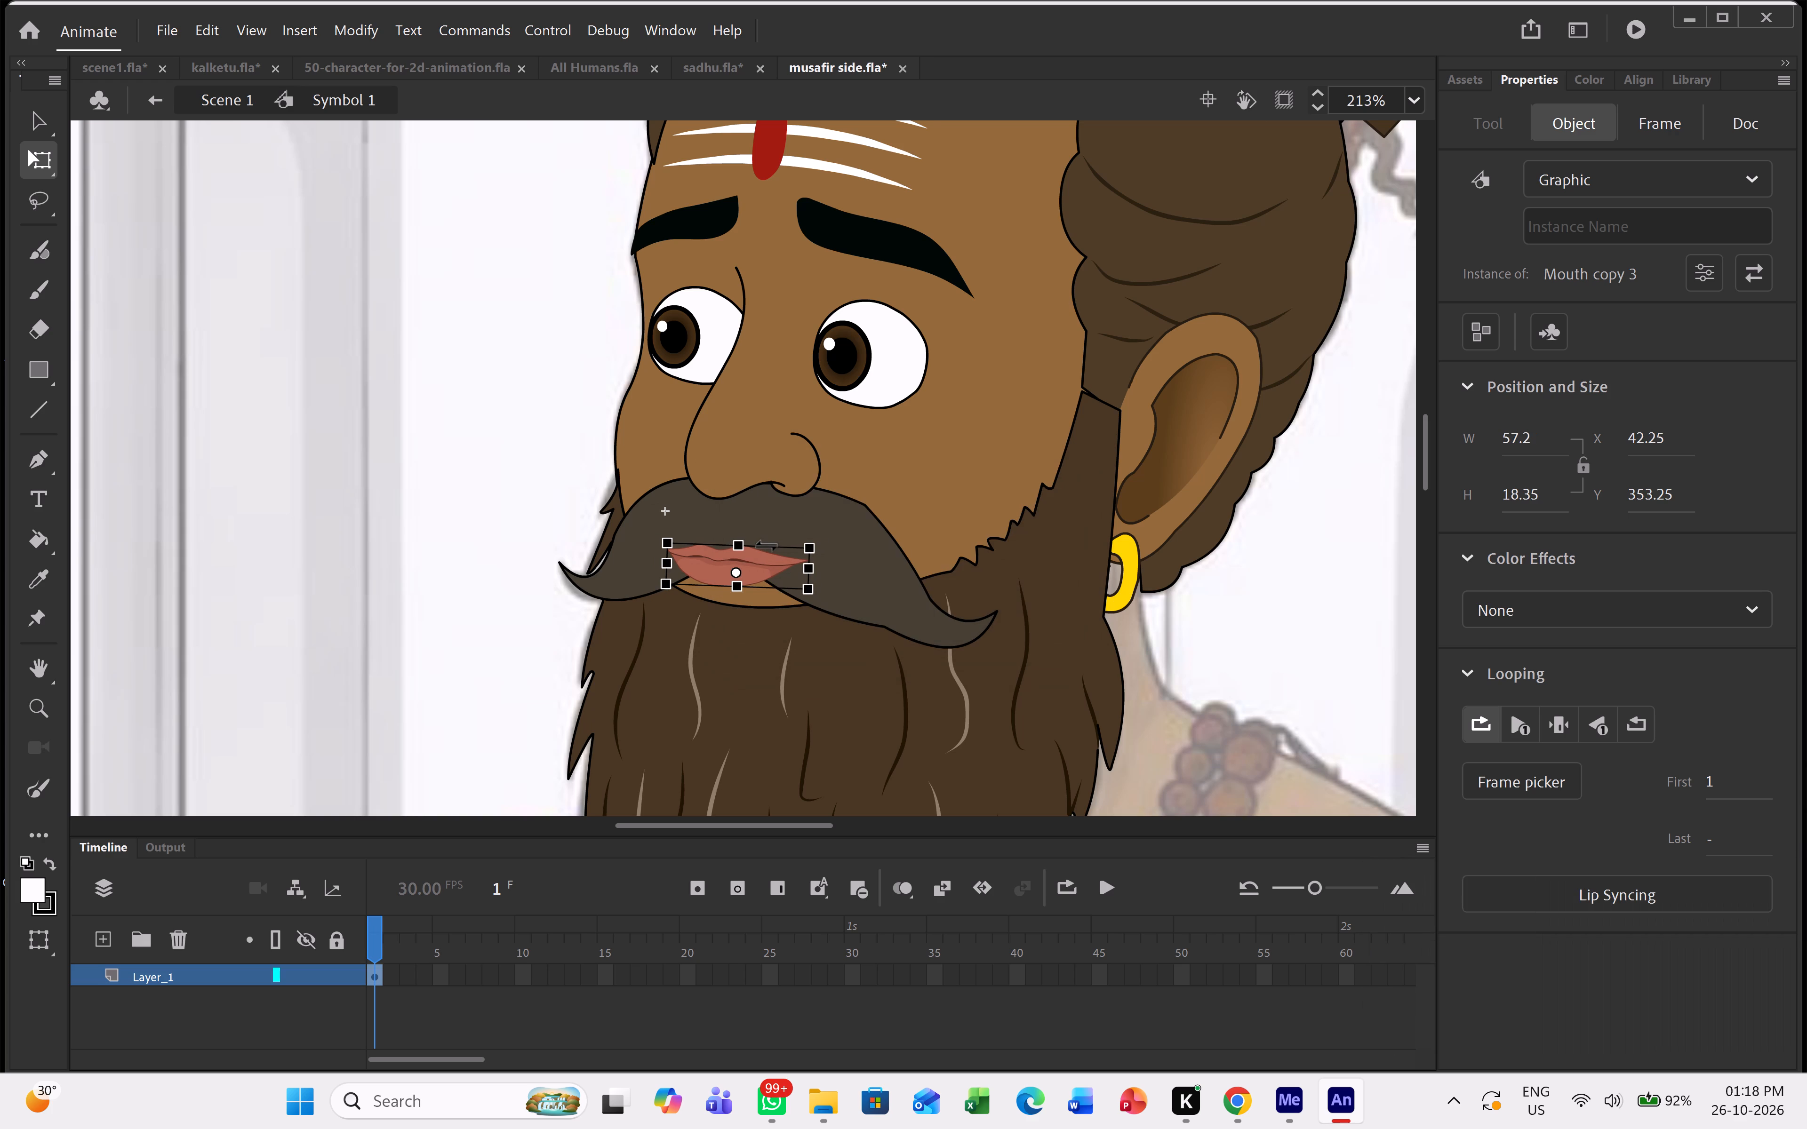
Bring the moustache in front of the mouth and nudge the mouth slightly down and sideways to sit in the moustache's central gap.
left_click(860, 564)
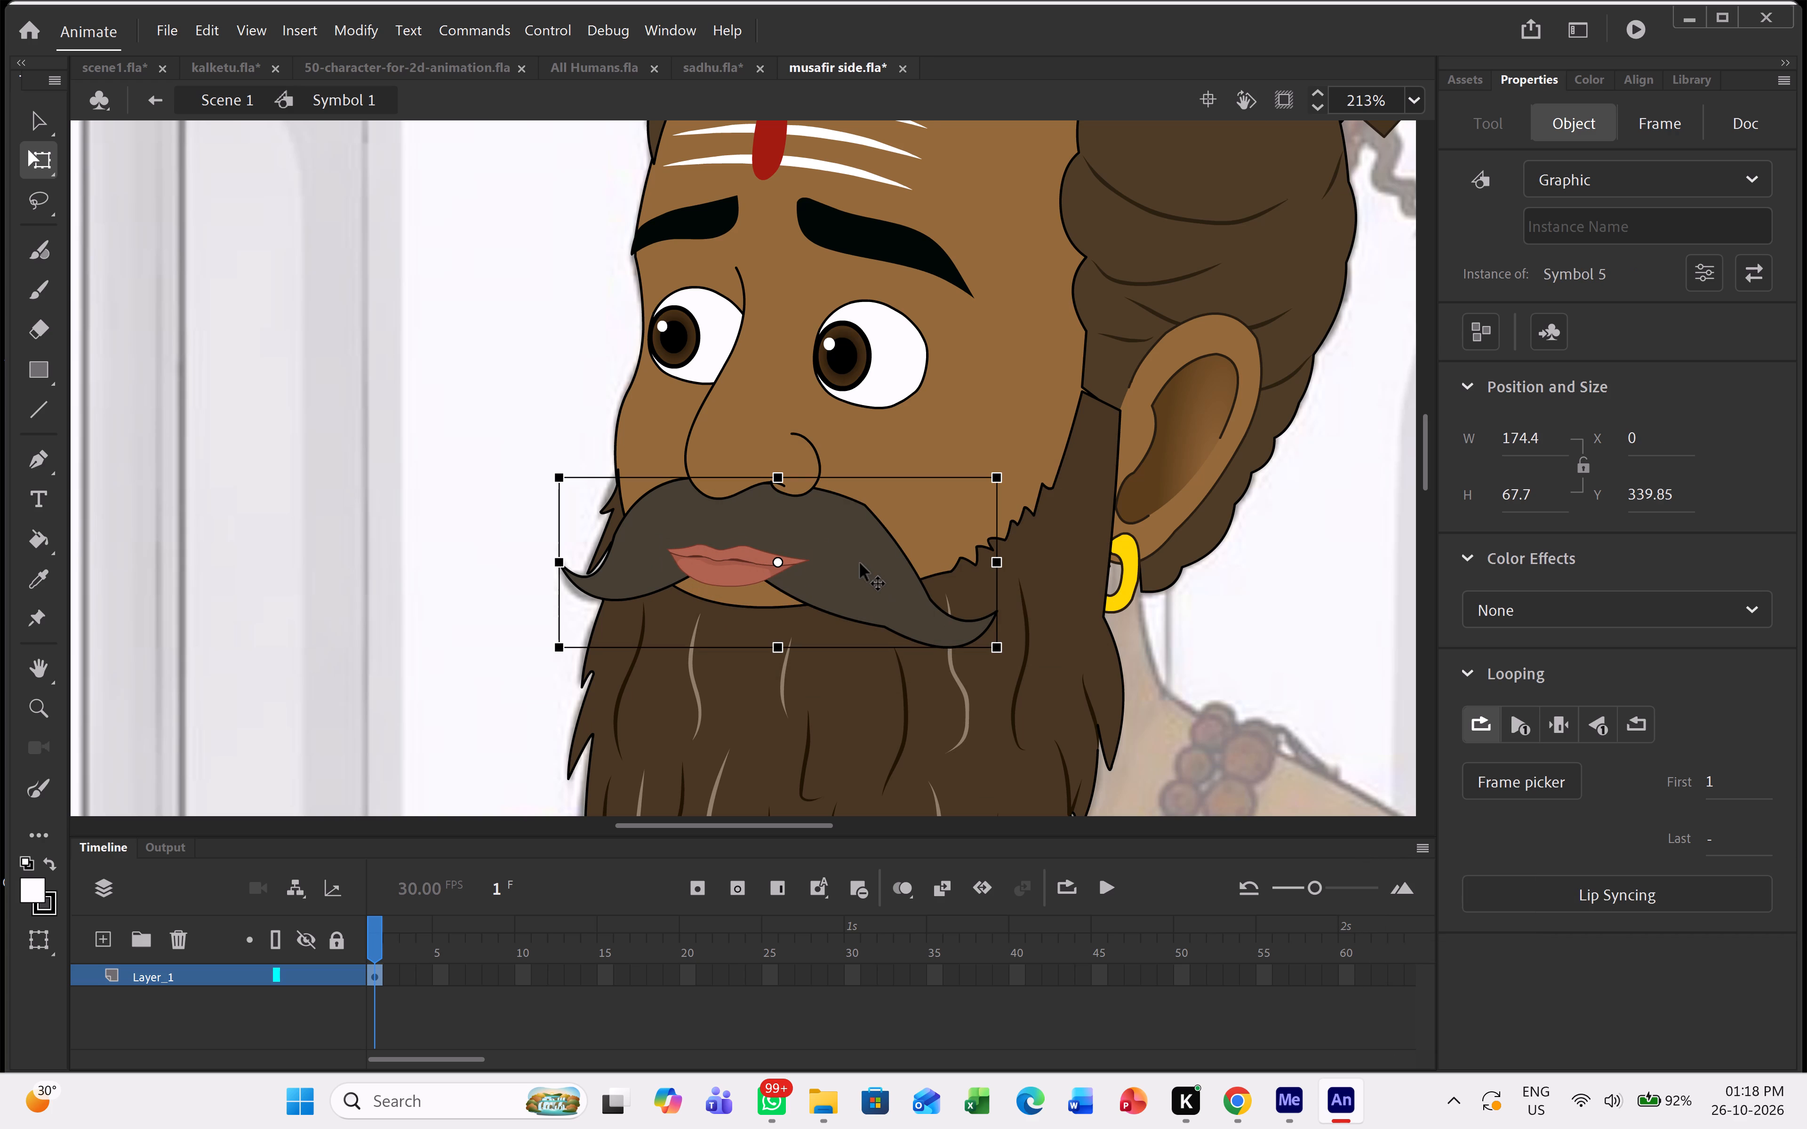
key("ctrl+shift+Up")
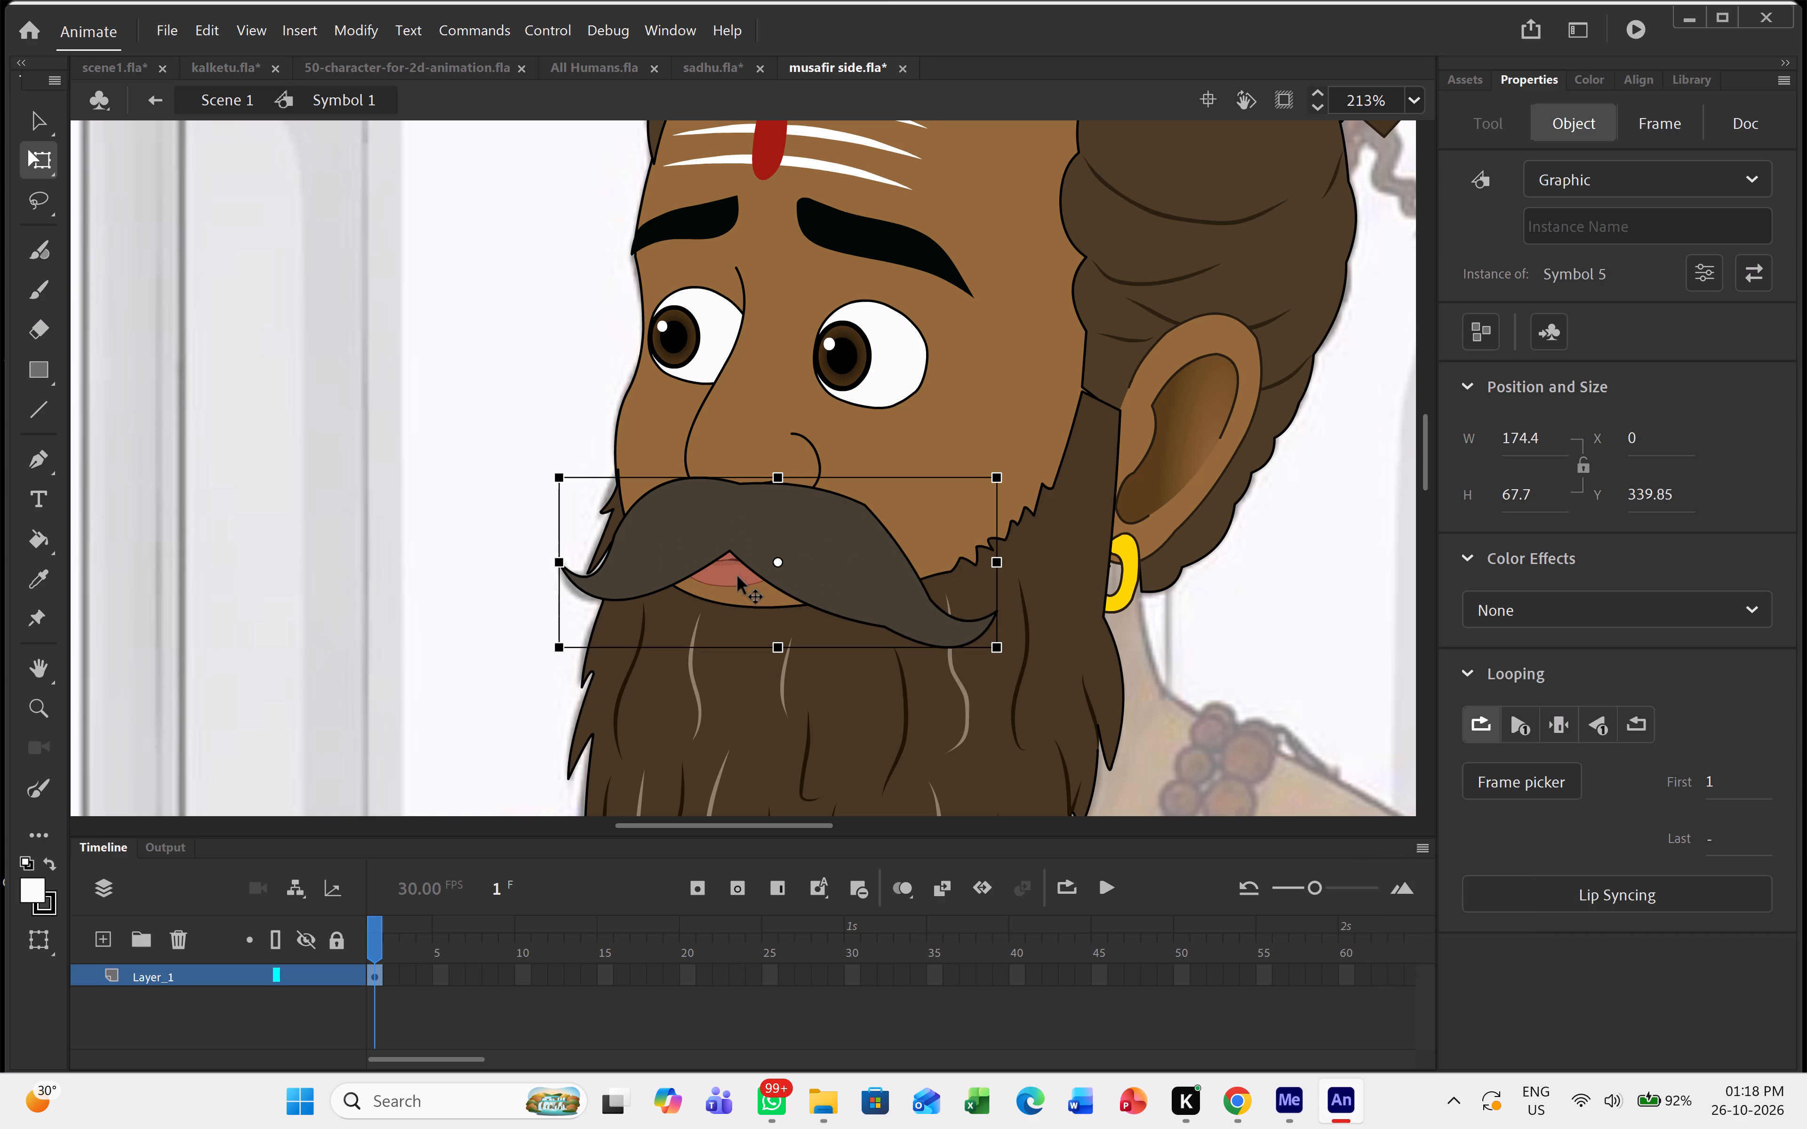
left_click(729, 577)
left_click_drag(729, 577, 733, 590)
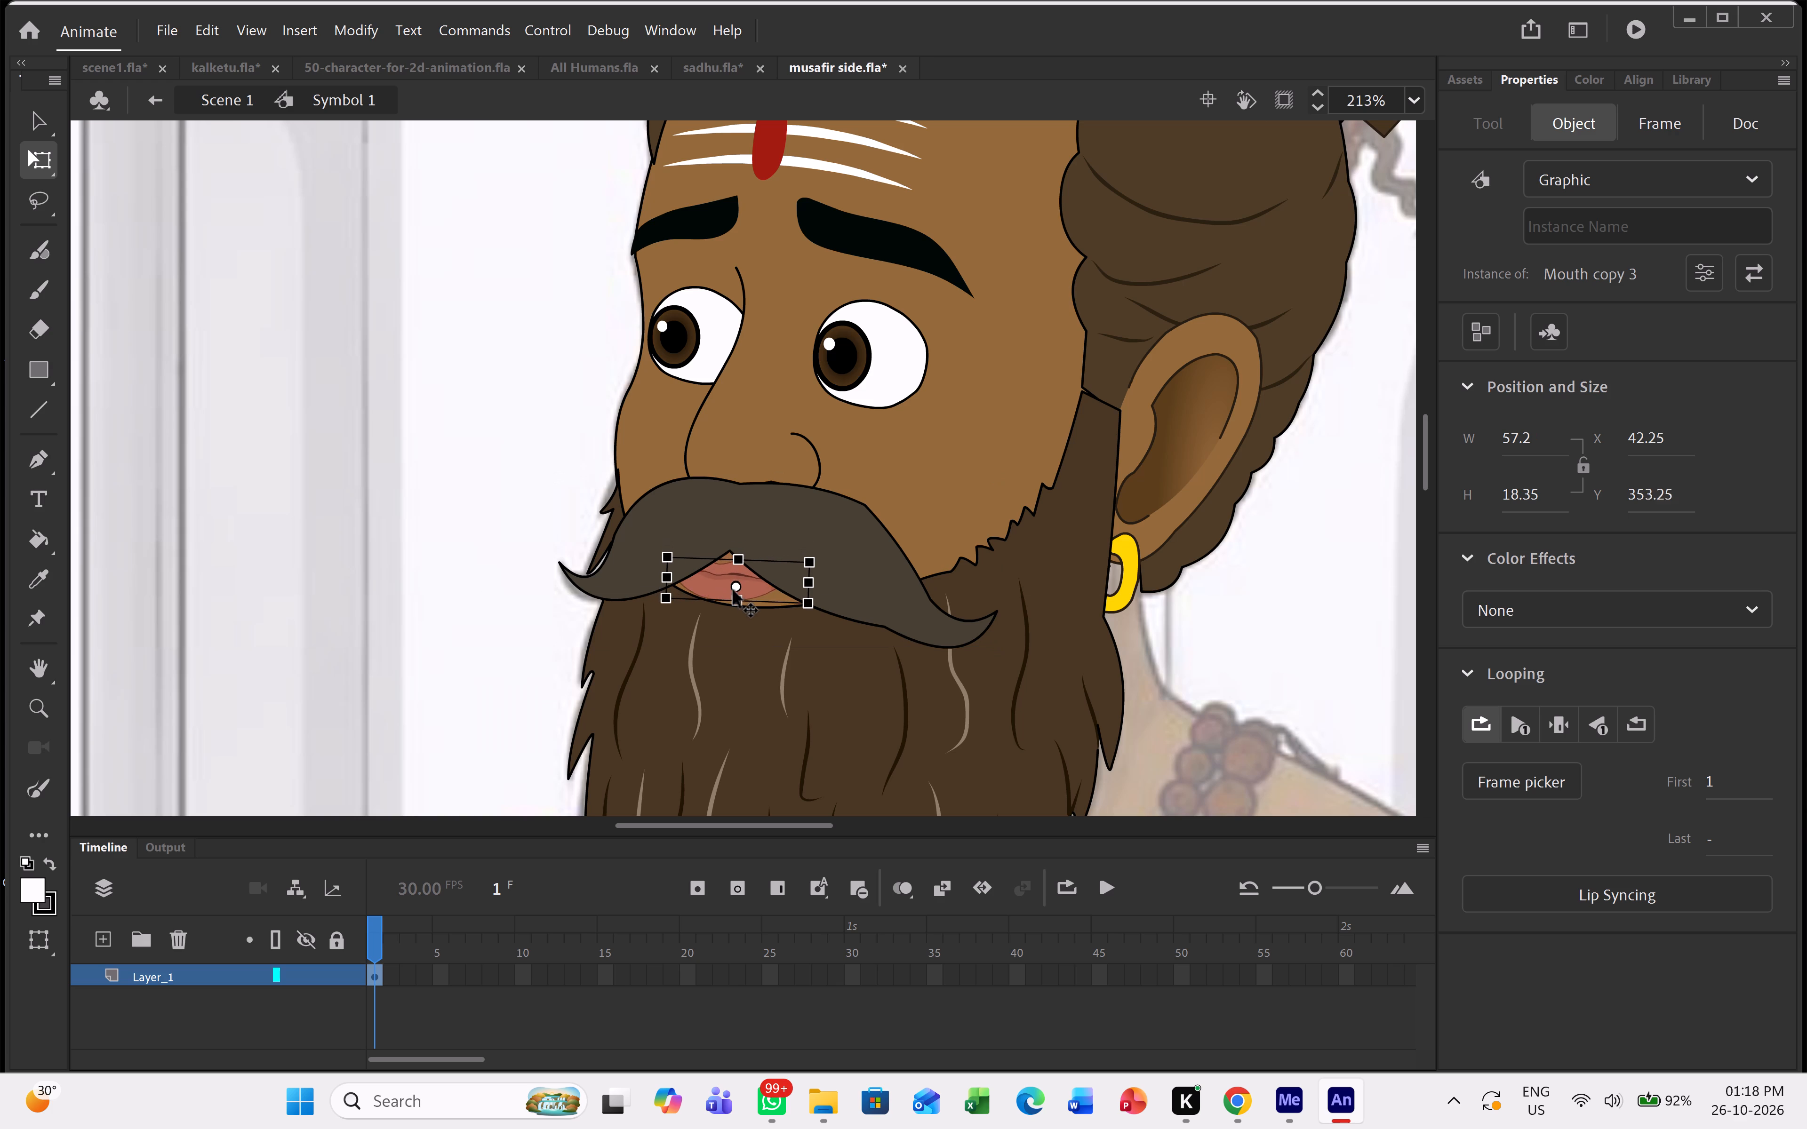
left_click_drag(733, 590, 736, 586)
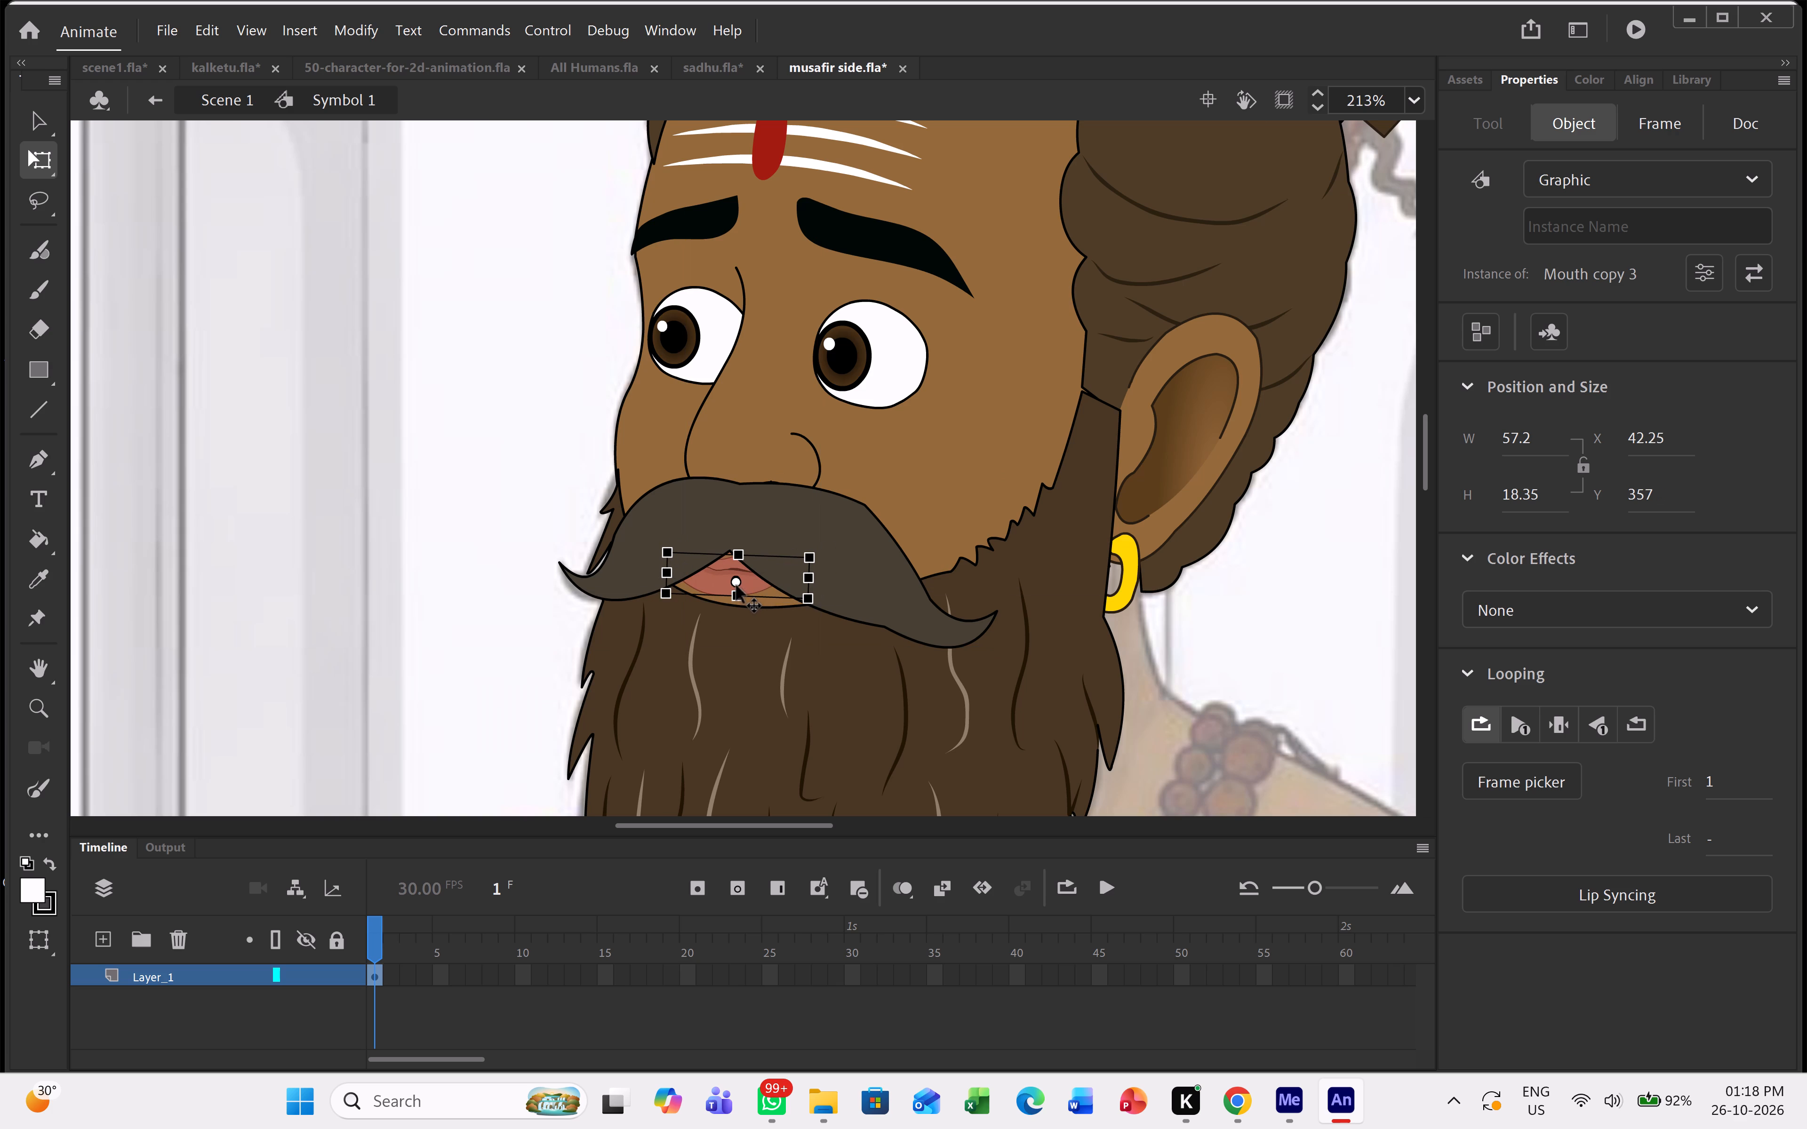
left_click_drag(736, 586, 740, 586)
Bring the nose symbol to the front, above the moustache, and clear the selection.
left_click(795, 446)
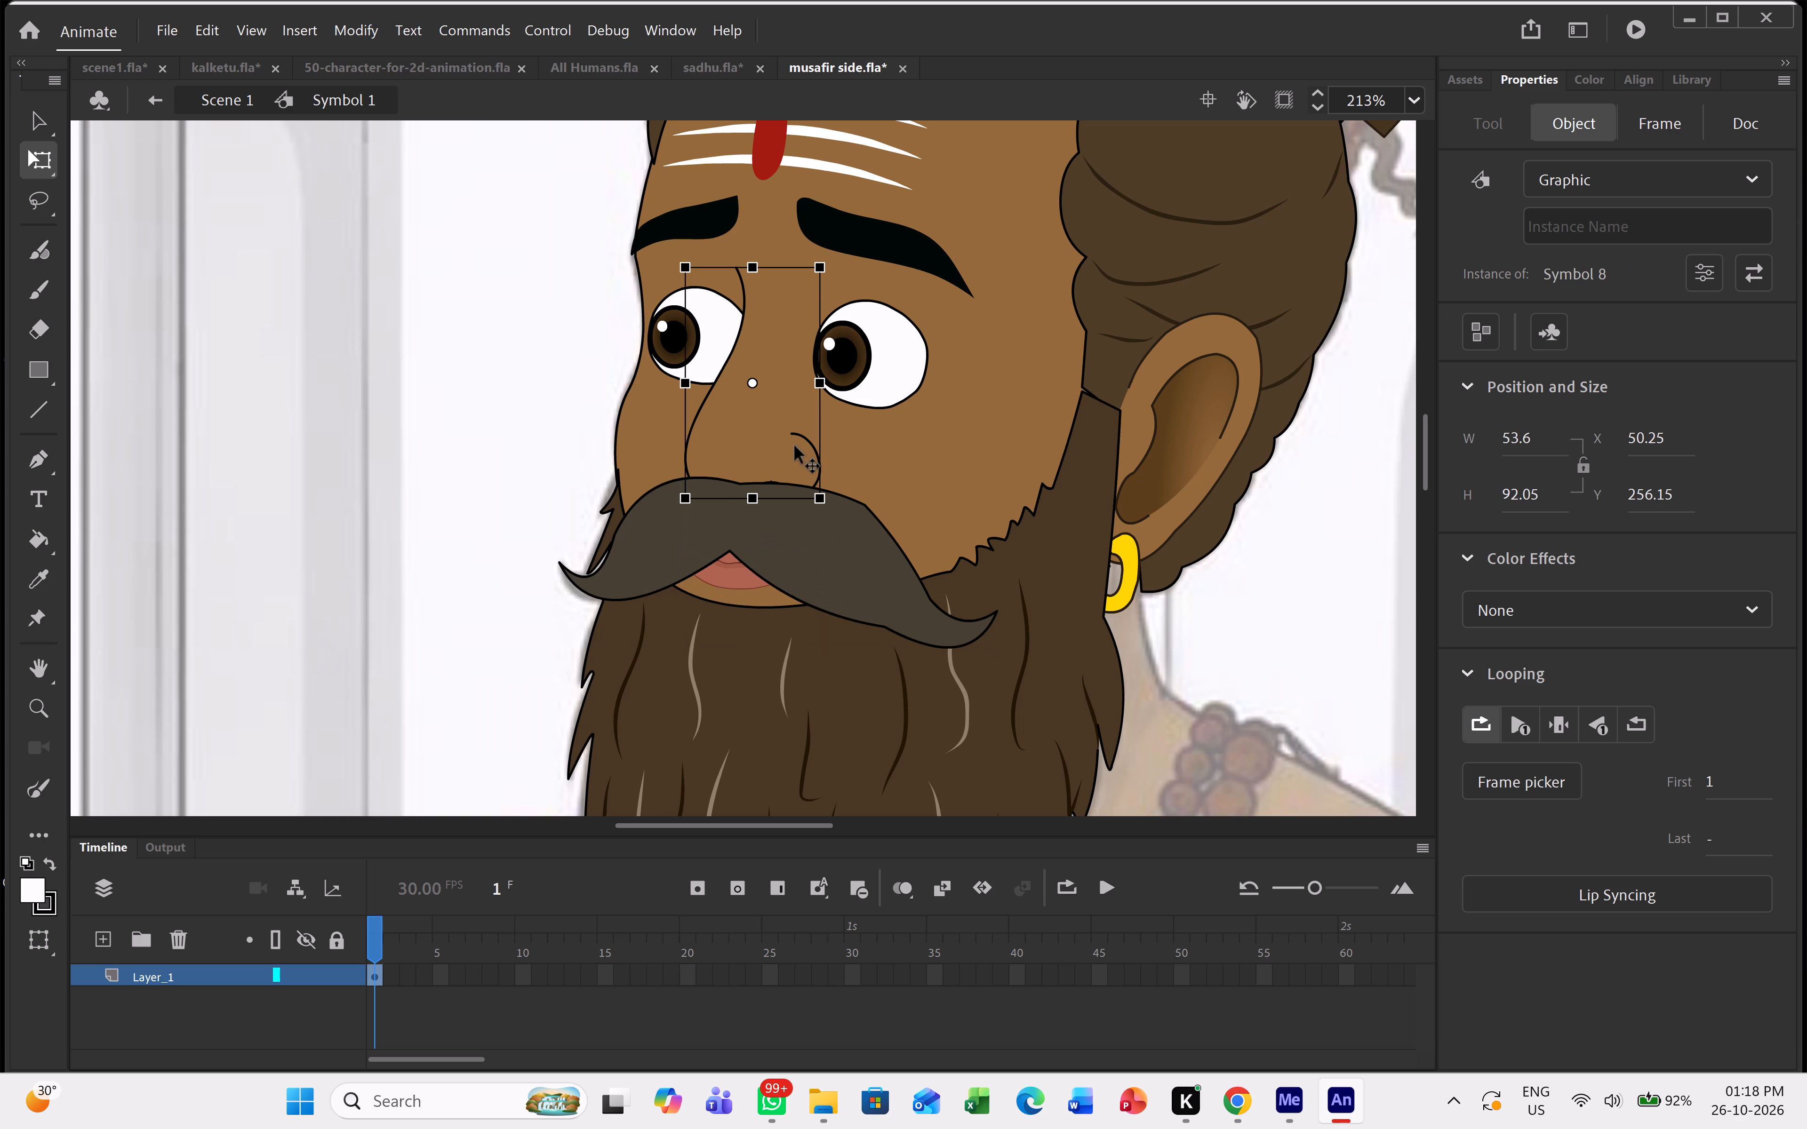
key("ctrl+shift+Up")
scroll(795, 446, "down", 3, "ctrl")
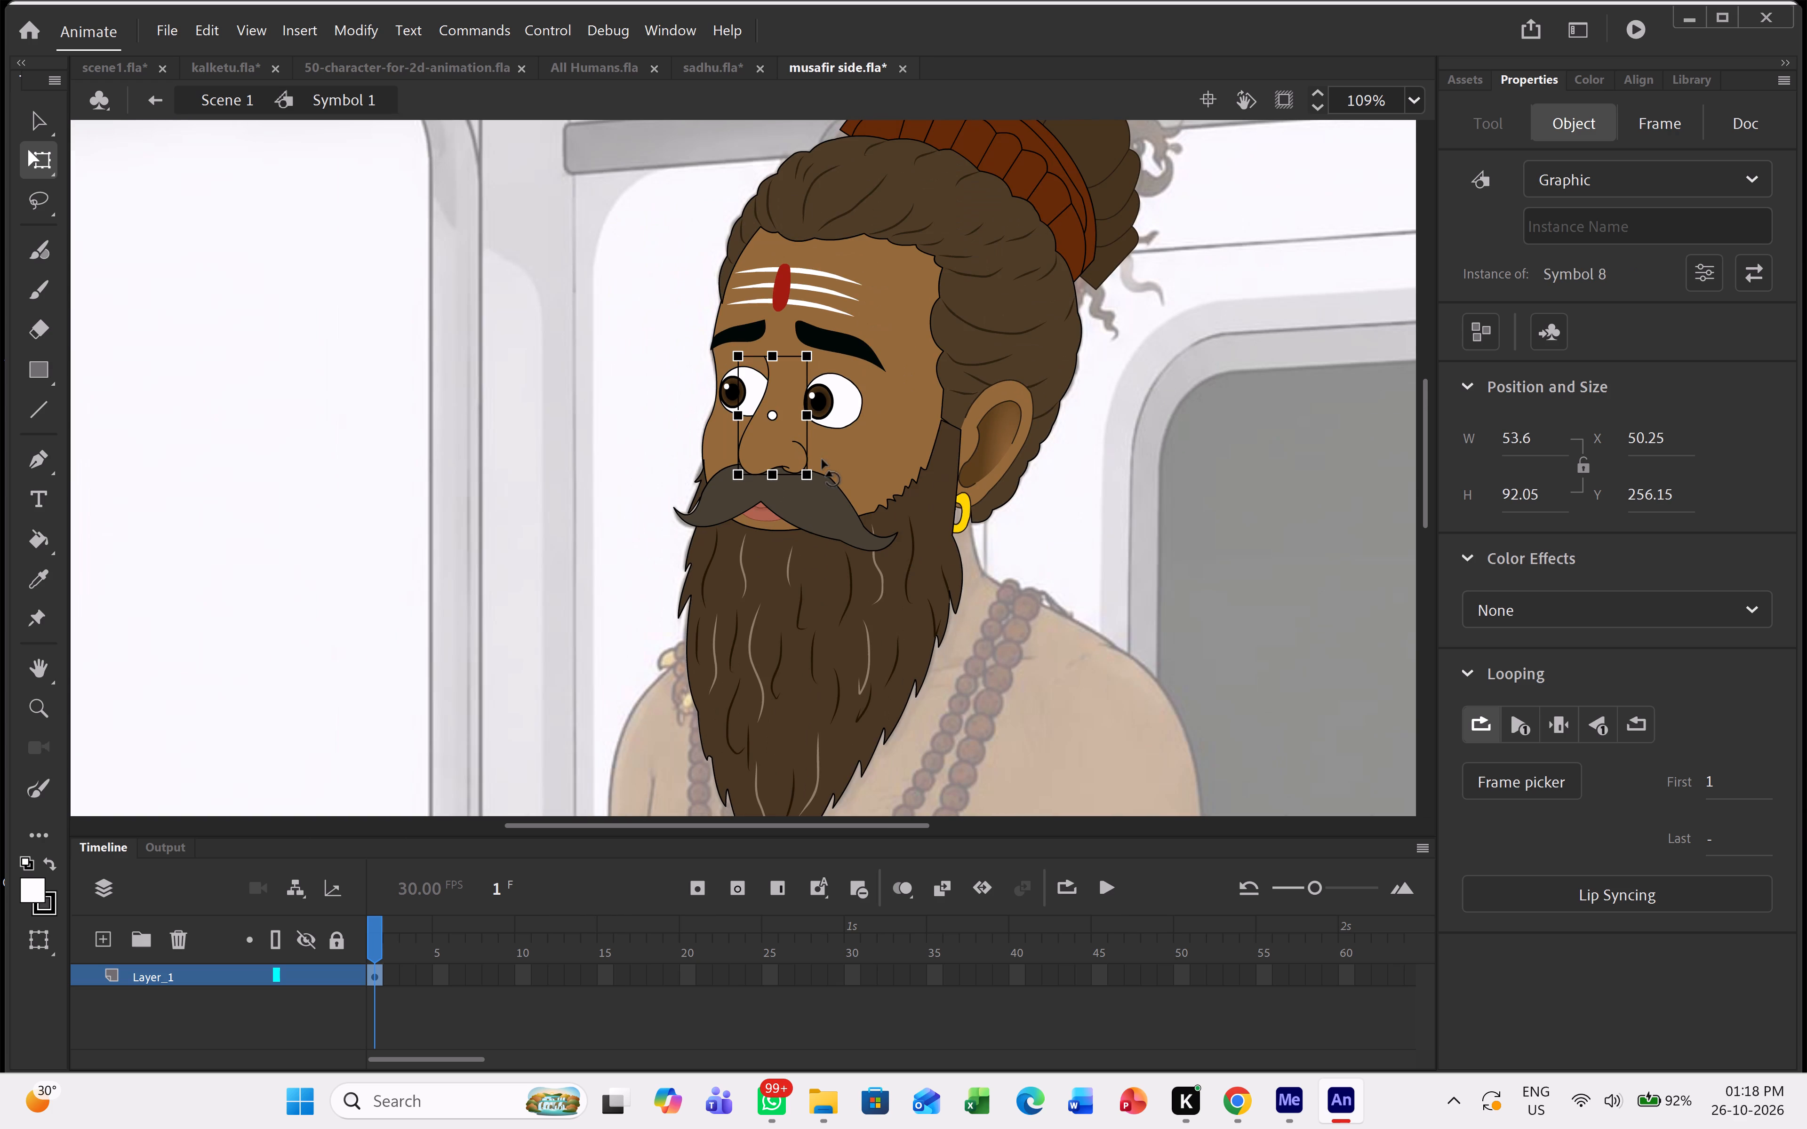
left_click(767, 517)
left_click(576, 579)
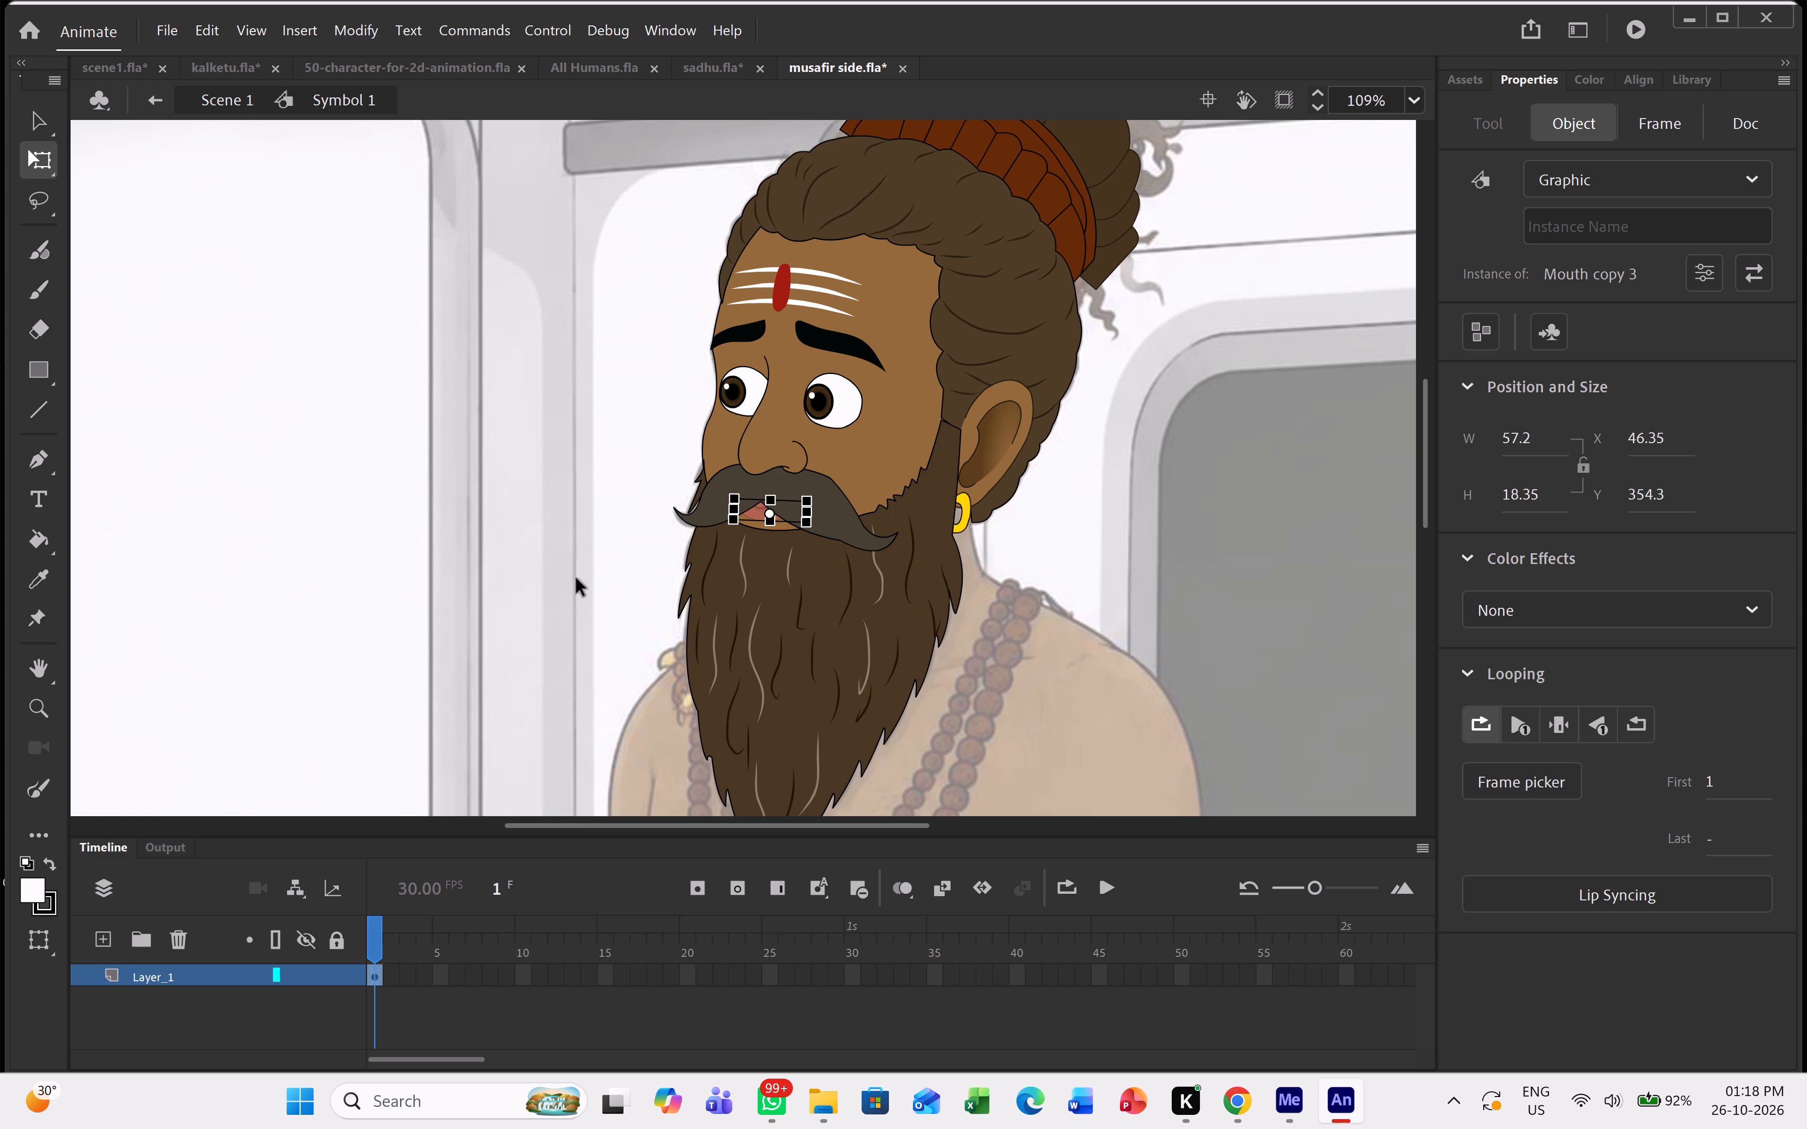
Select all of the sage's head parts and distribute them to separate layers, then review the layer list and deselect.
scroll(719, 291, "down", 3, "ctrl")
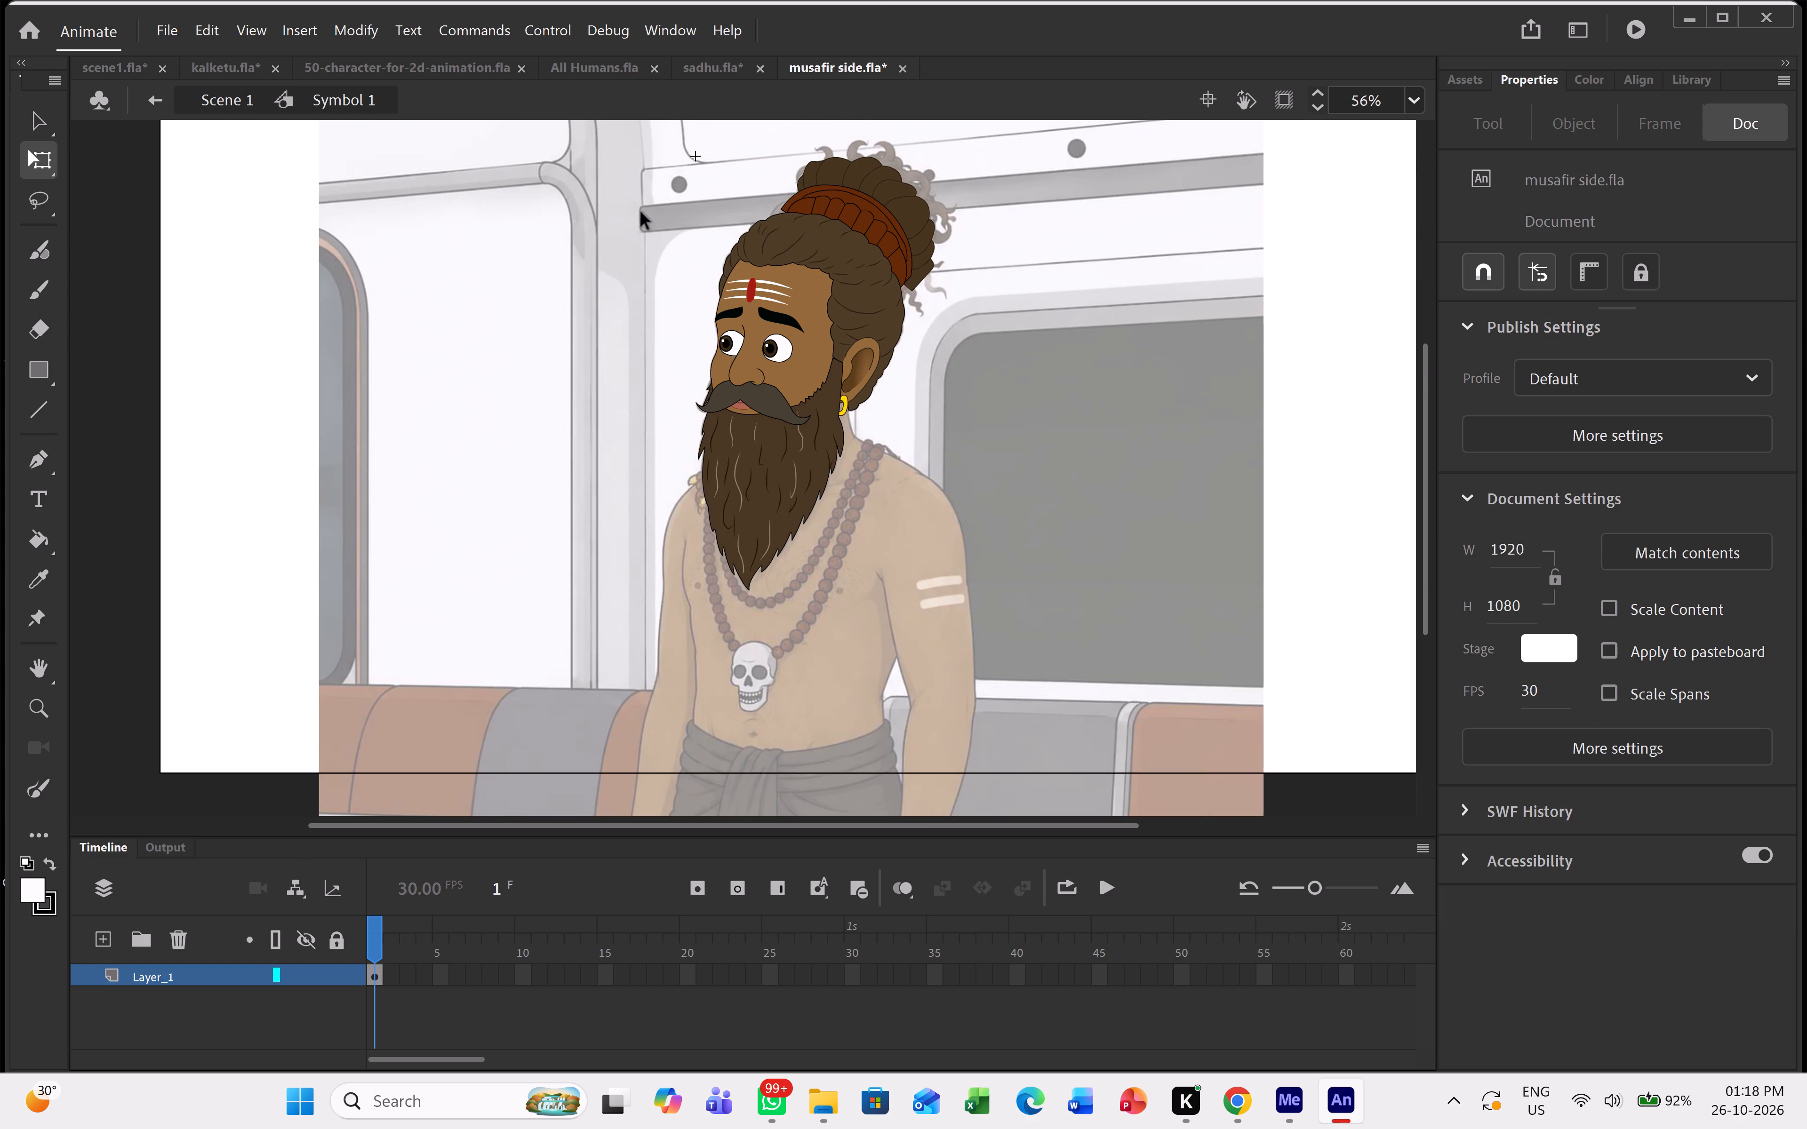
left_click_drag(560, 135, 906, 605)
right_click_drag(895, 581, 906, 605)
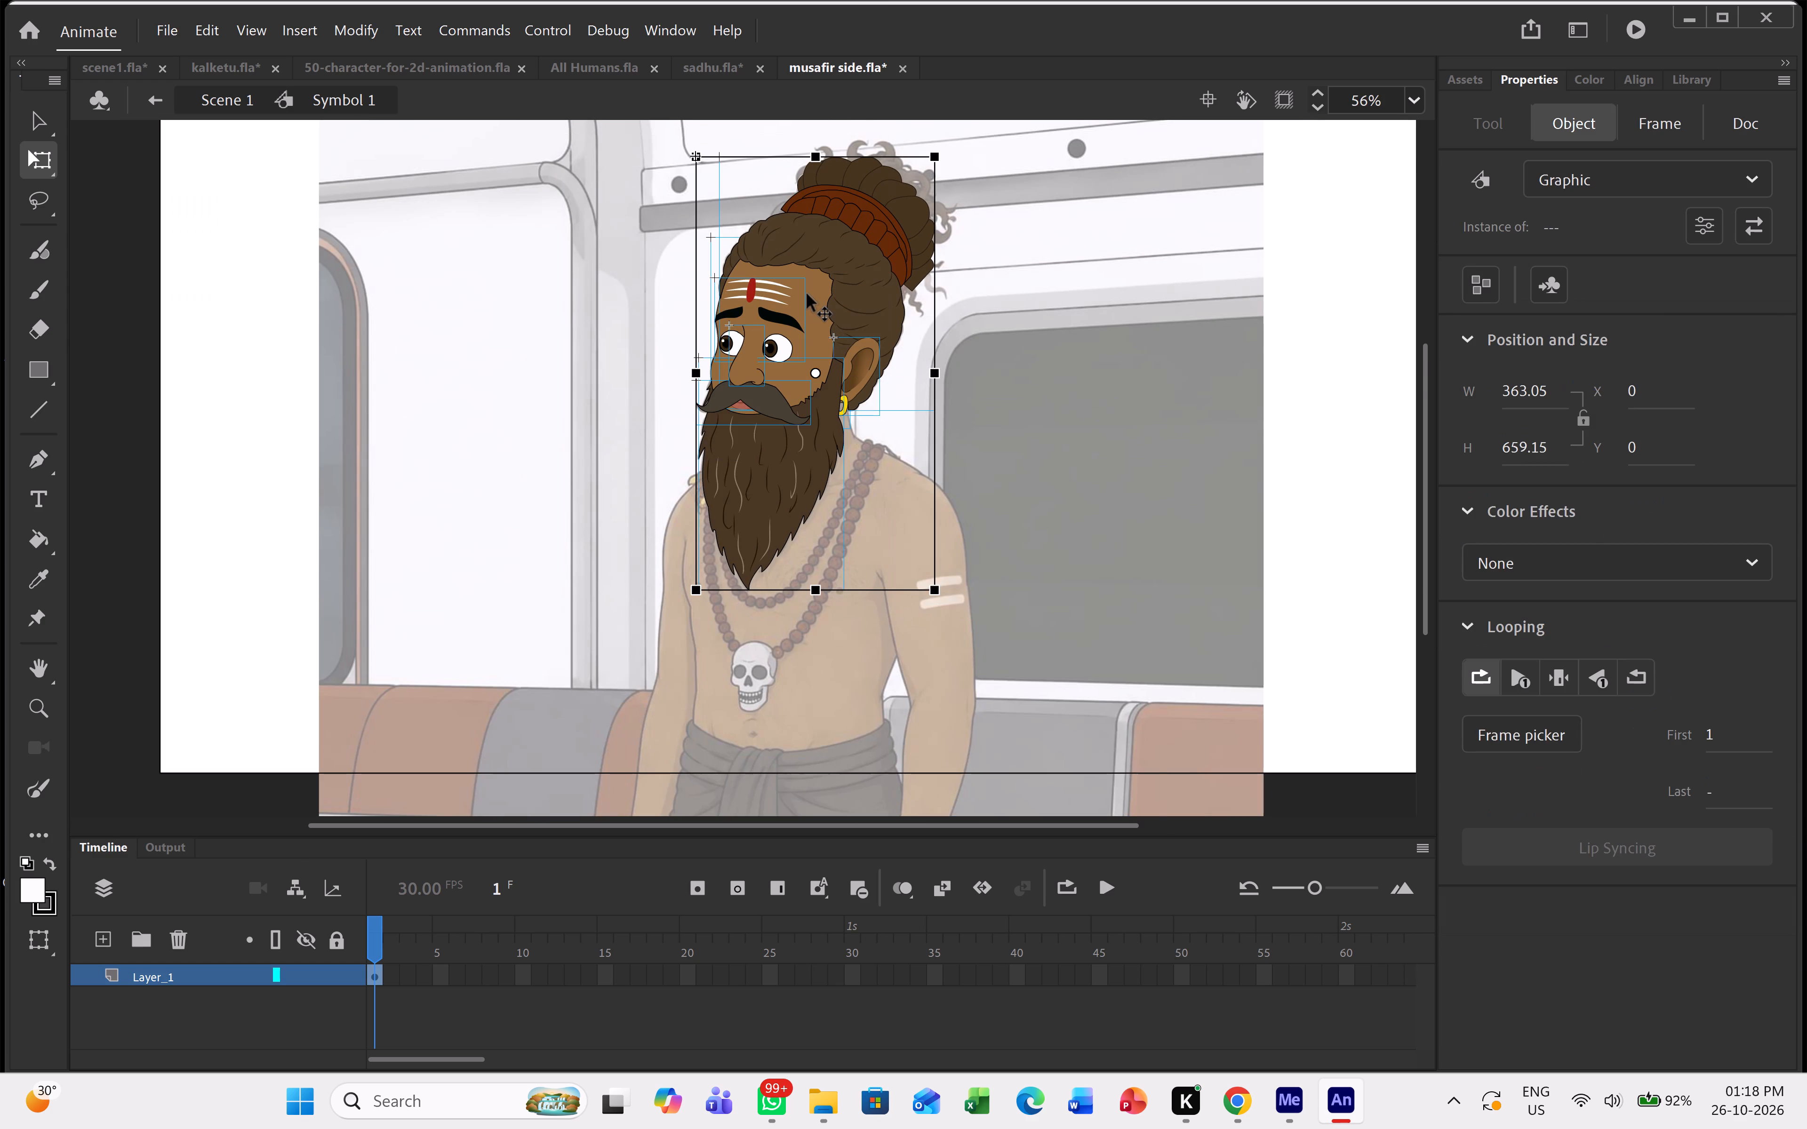
right_click(807, 294)
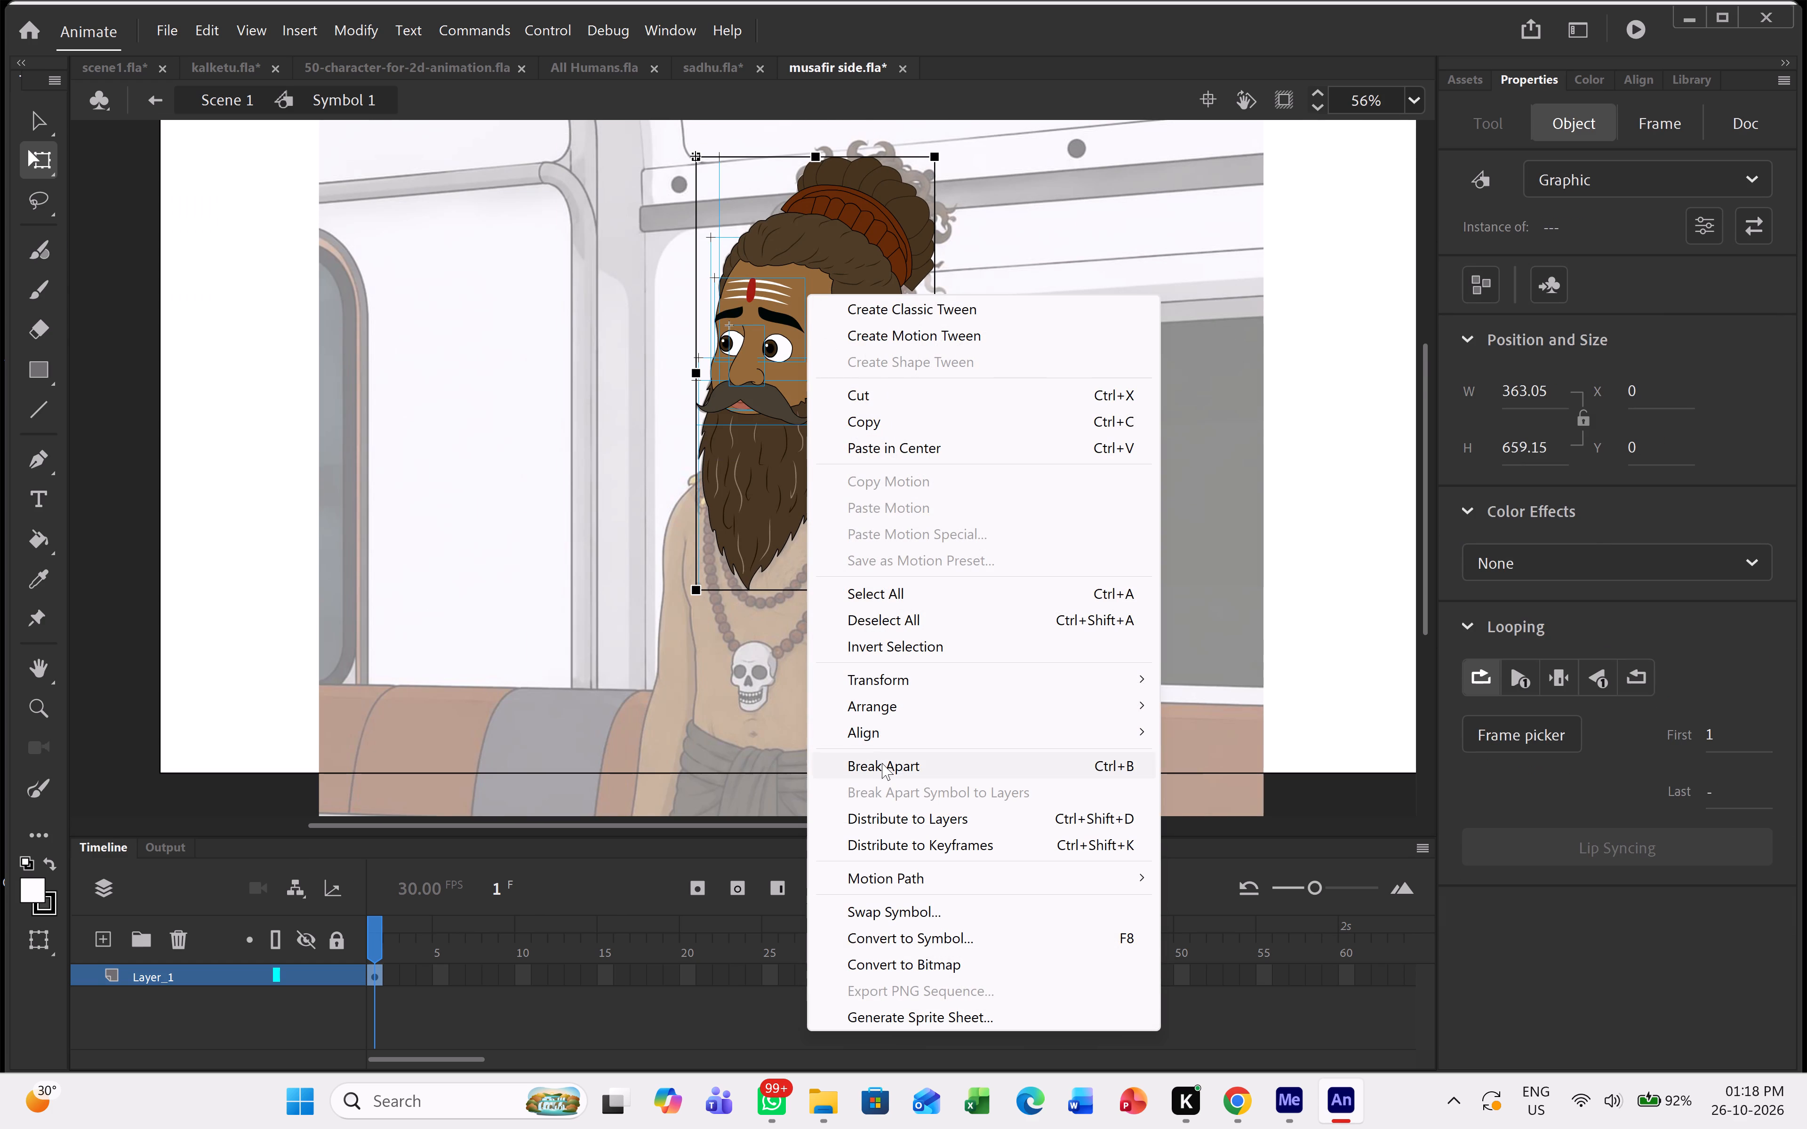
left_click(919, 817)
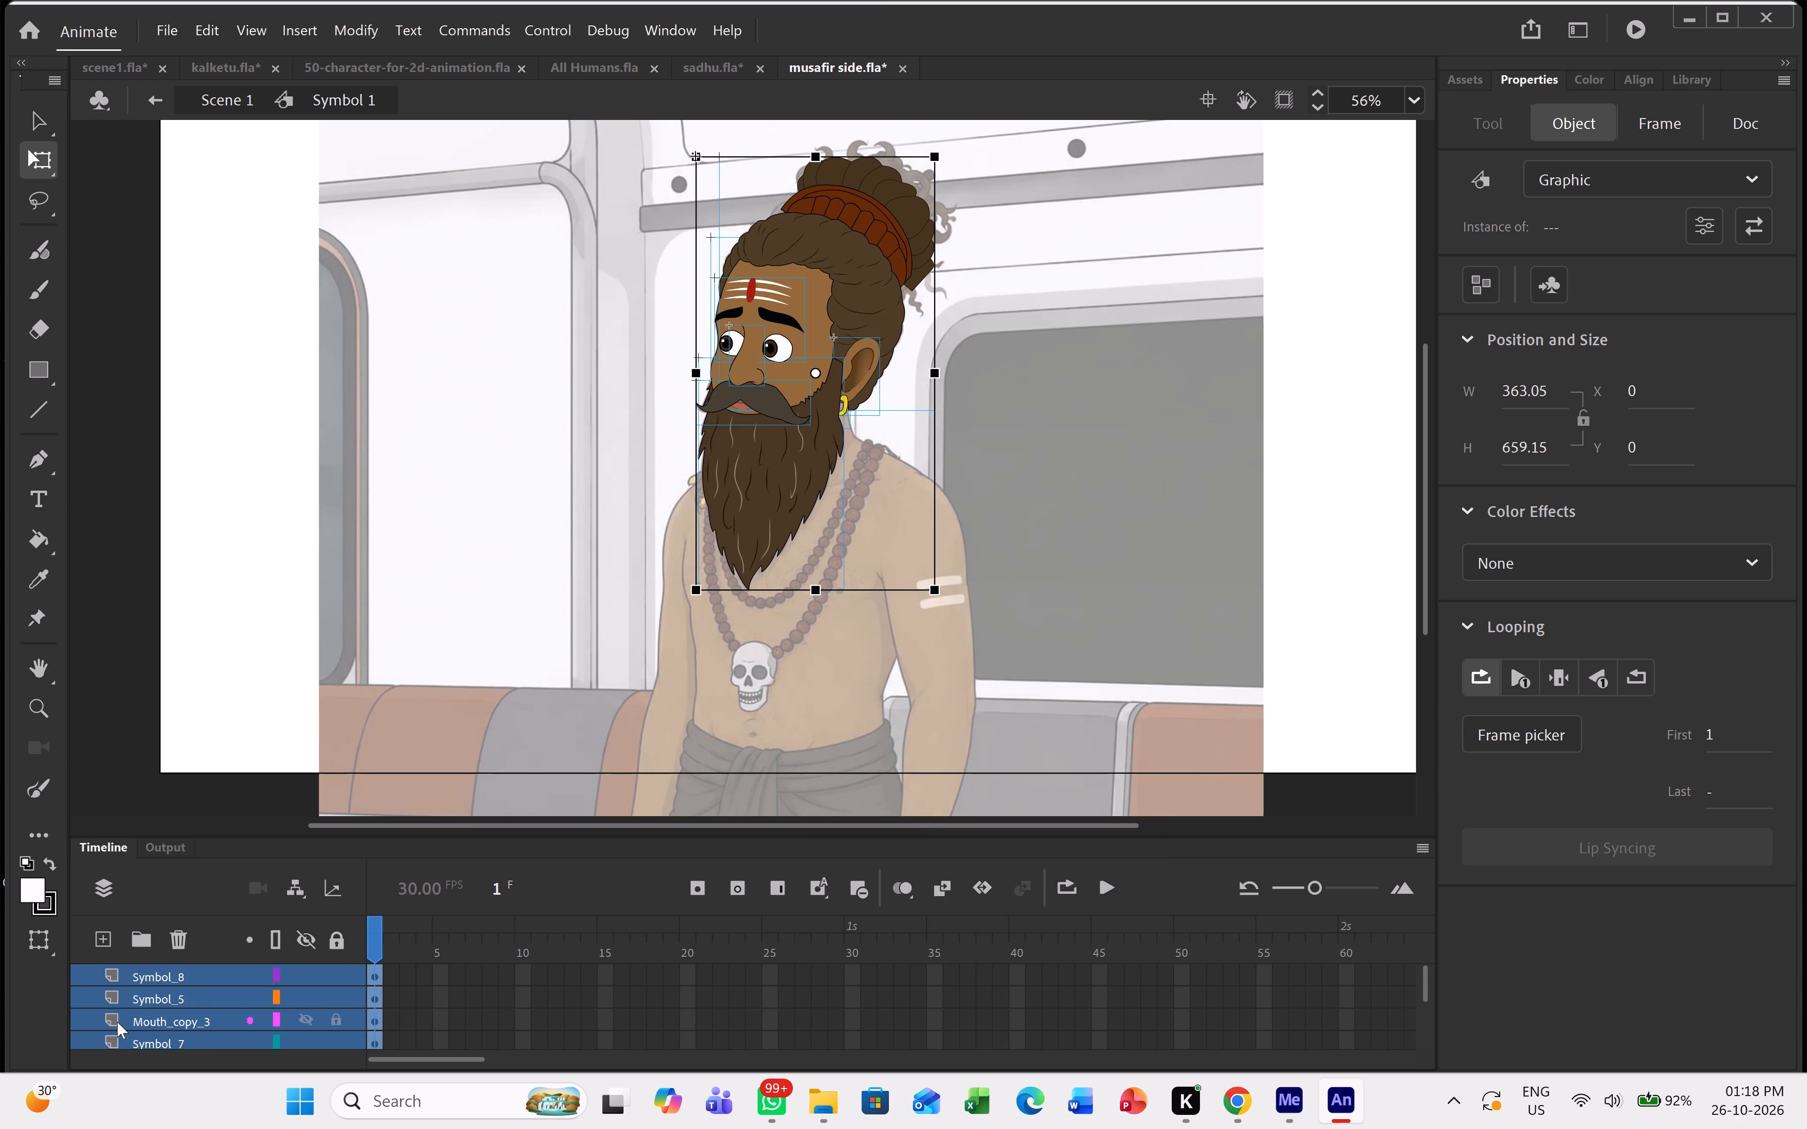
scroll(204, 1028, "down", 7)
scroll(204, 1026, "up", 18)
left_click(616, 415)
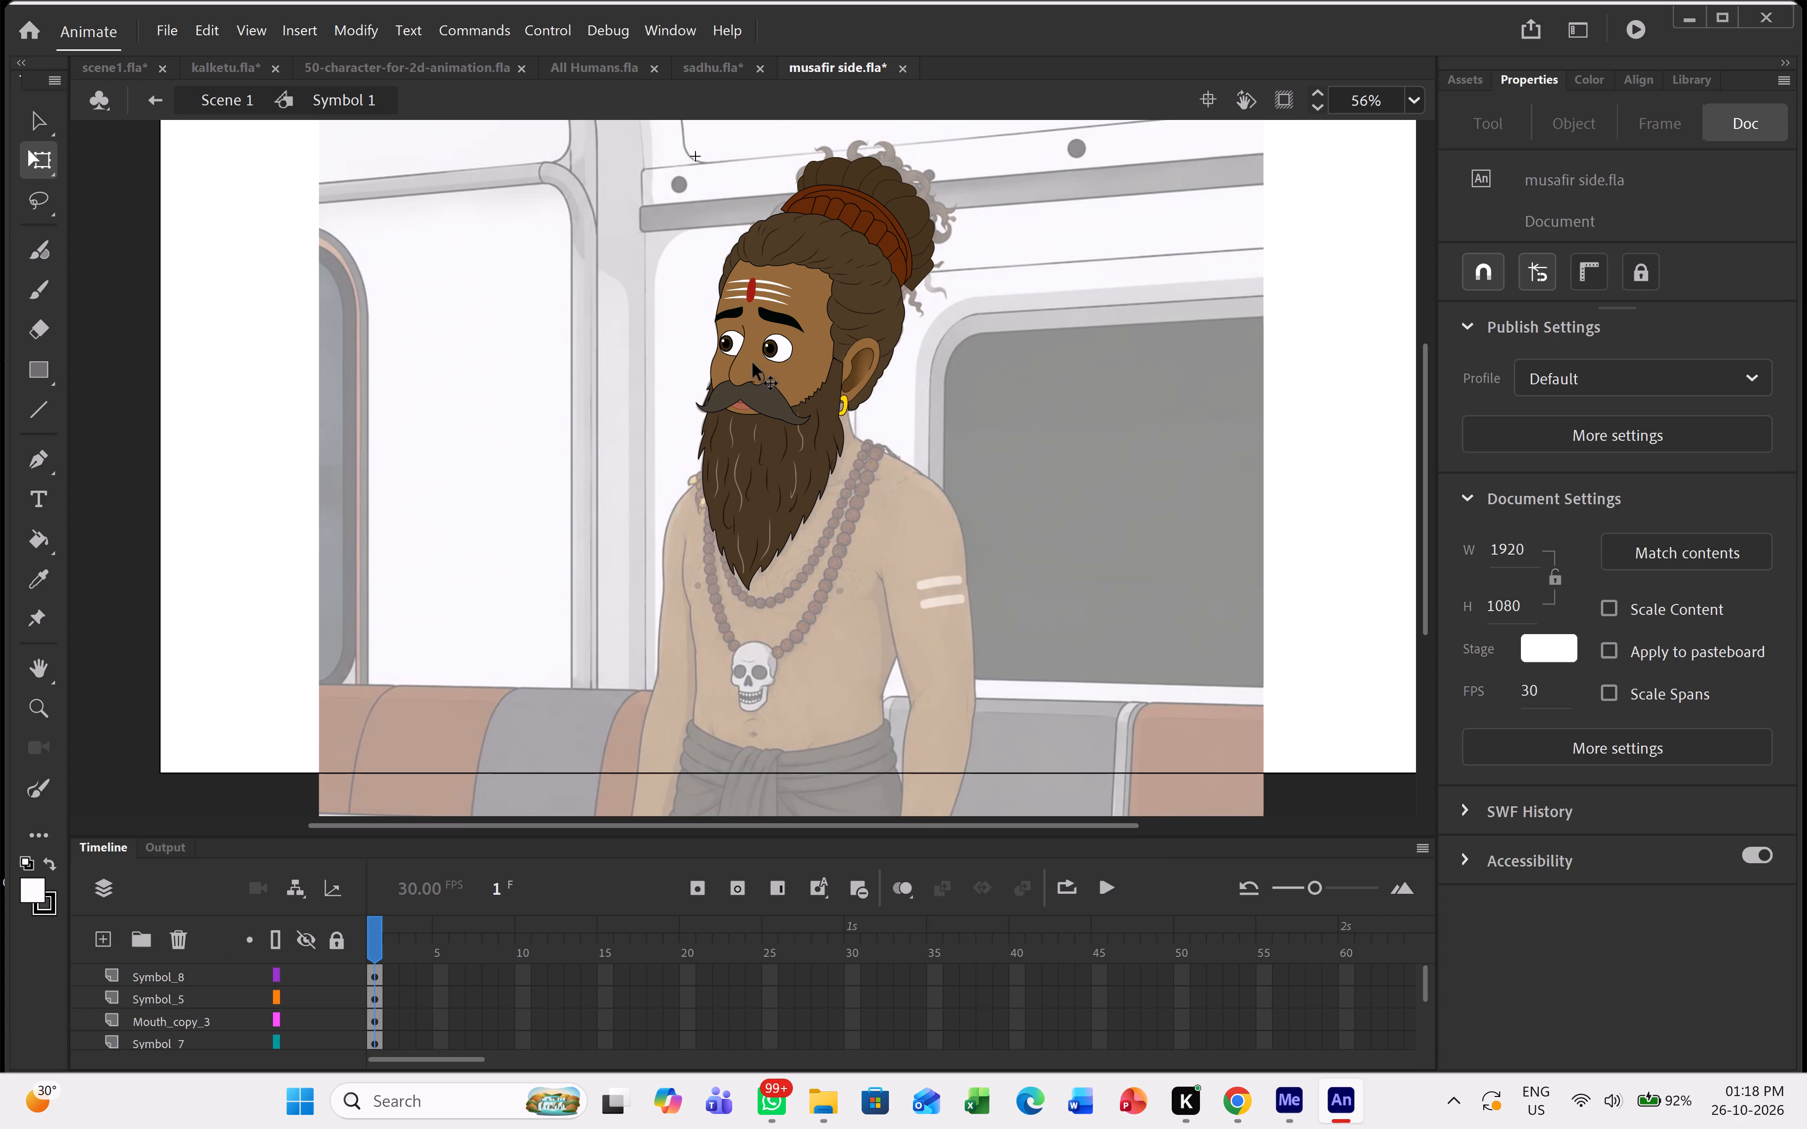
Inside the symbol holding the eyes and brows, convert the forehead tilak group to a Graphic symbol with the default name.
scroll(775, 311, "up", 11, "ctrl")
left_click(783, 357)
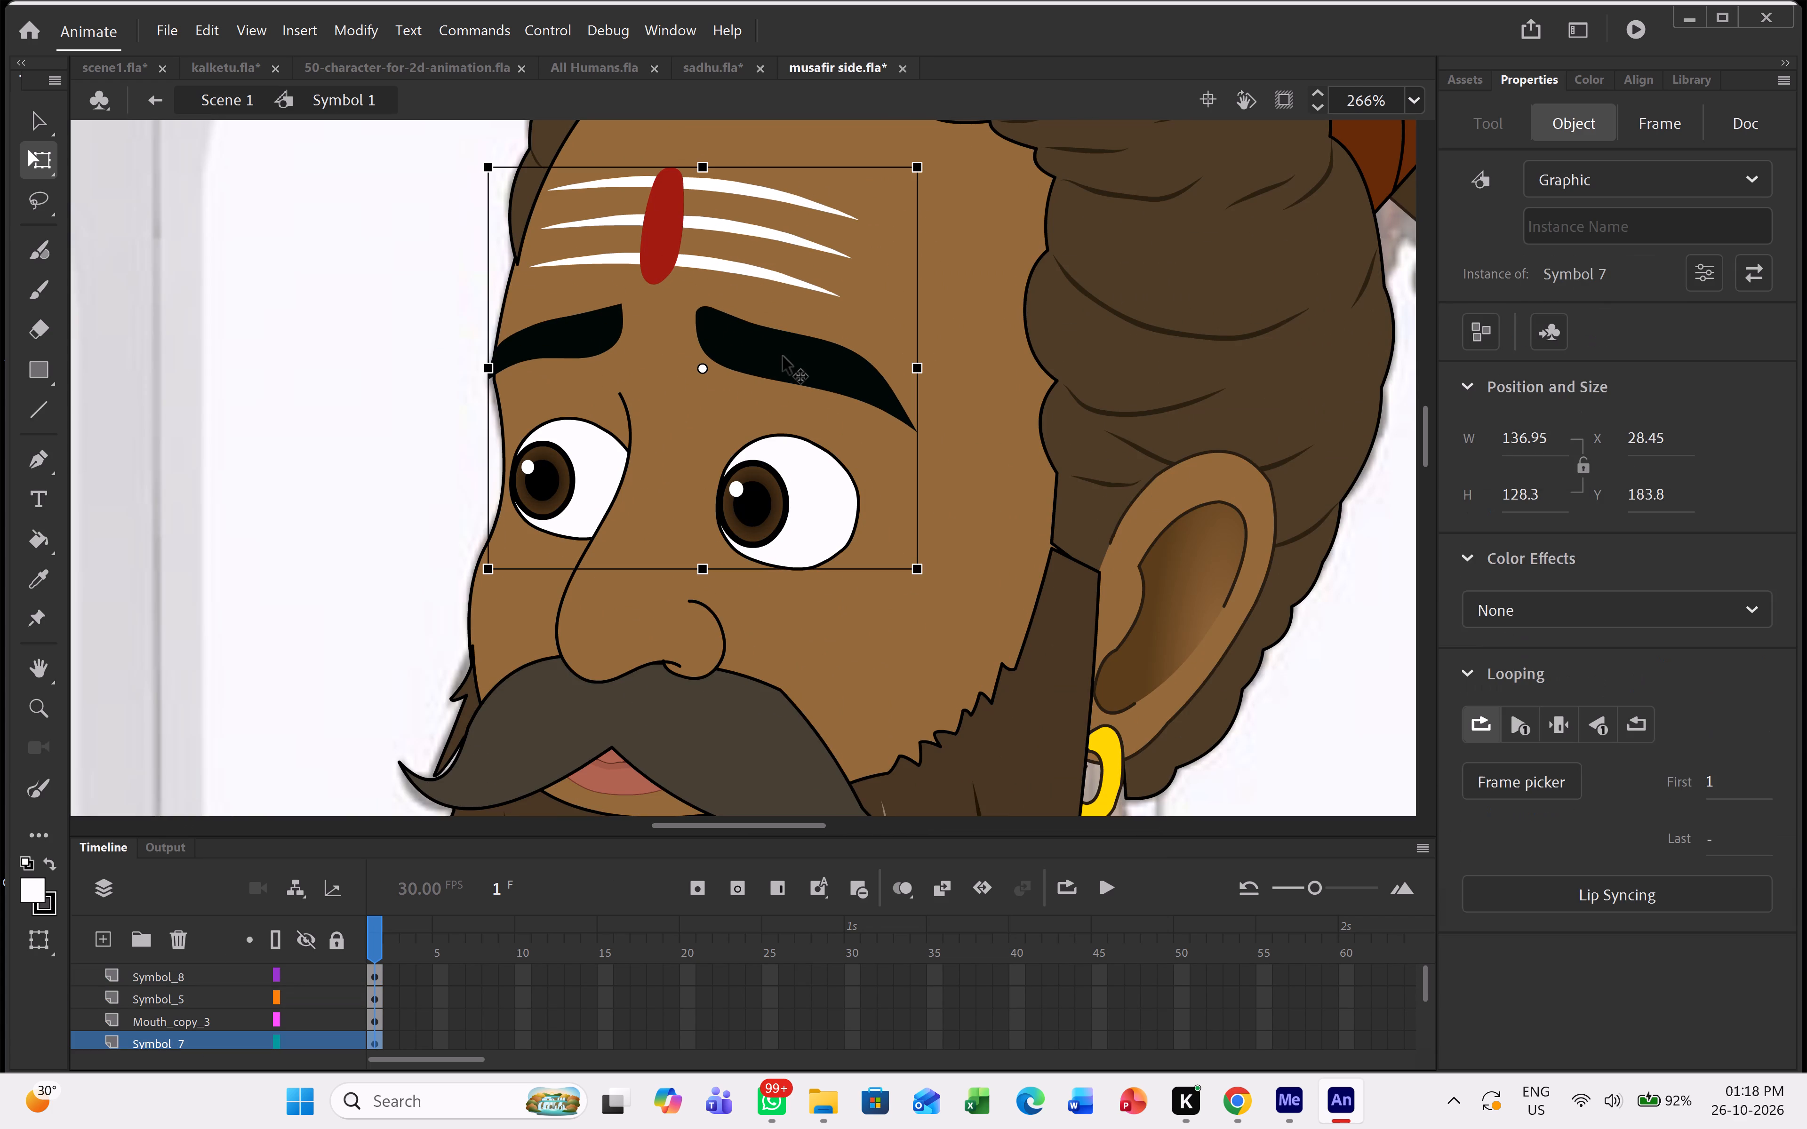
double_click(783, 357)
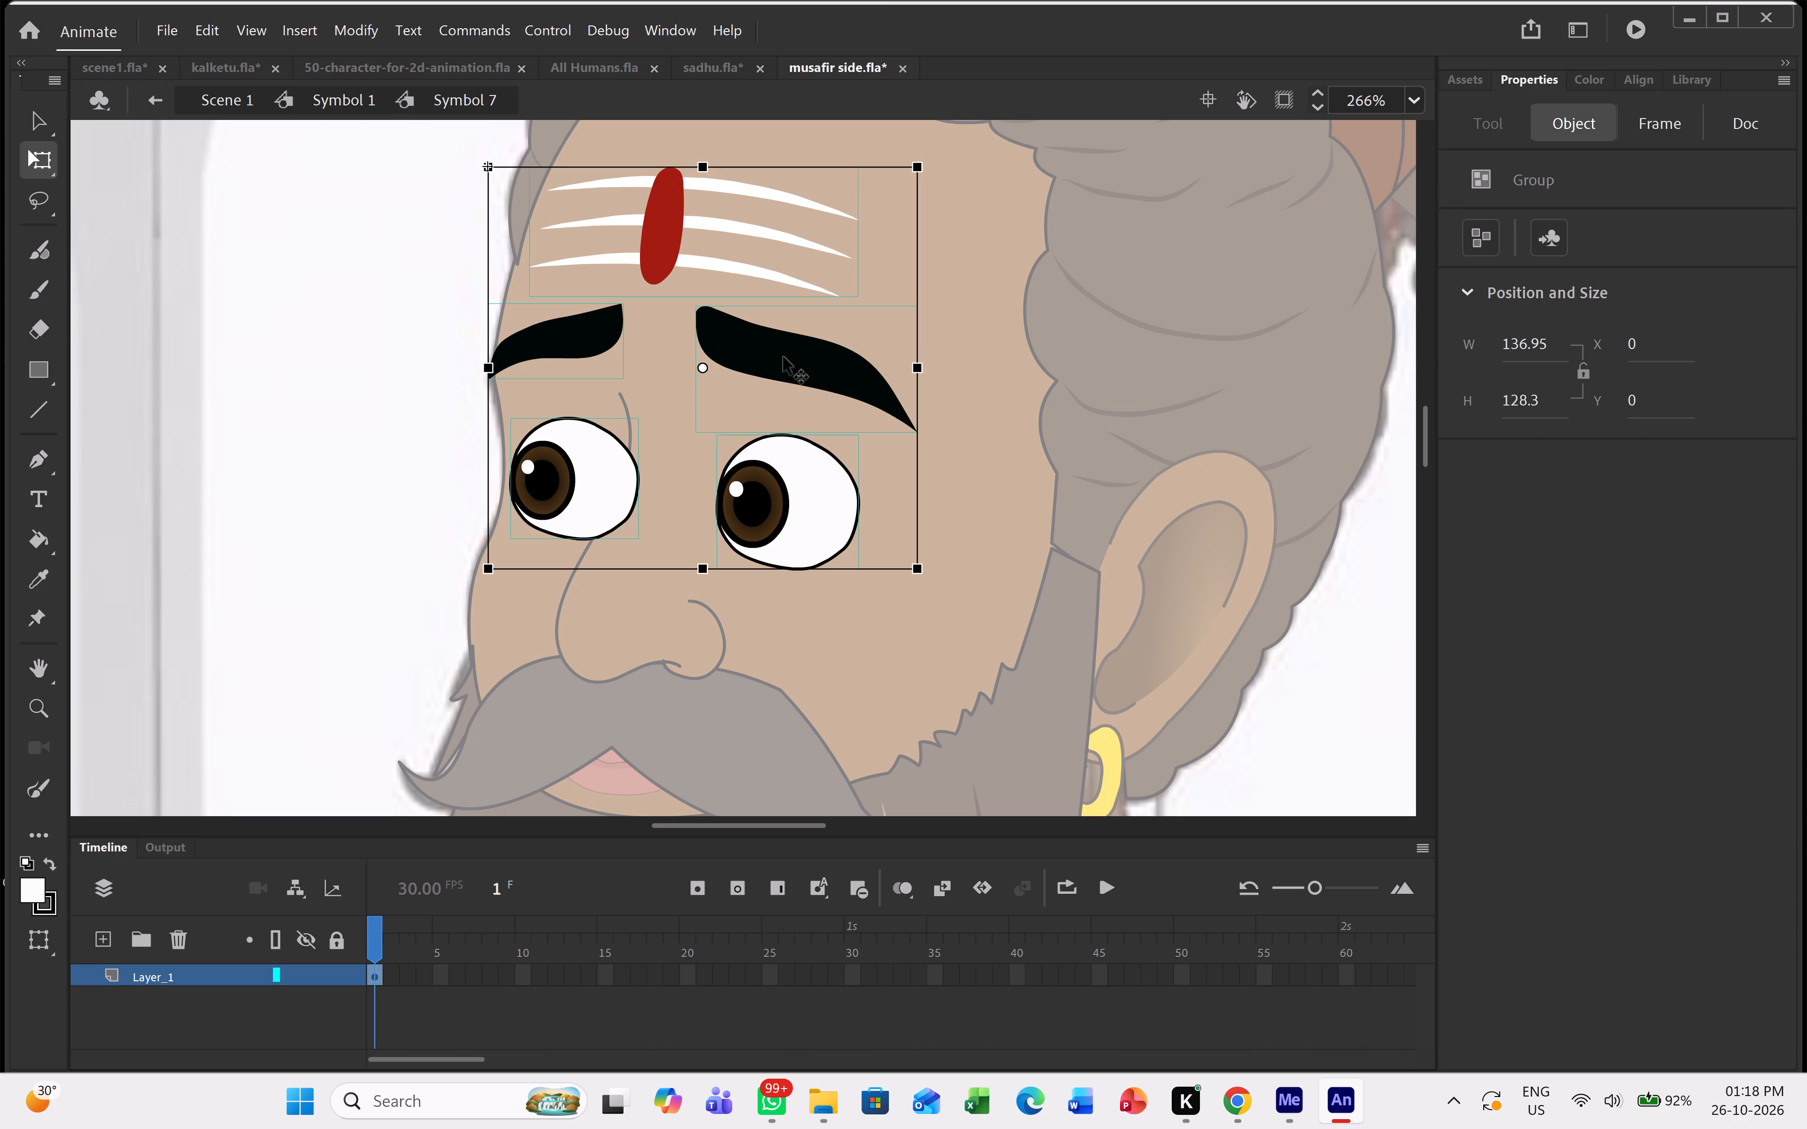
left_click(301, 437)
left_click(666, 241)
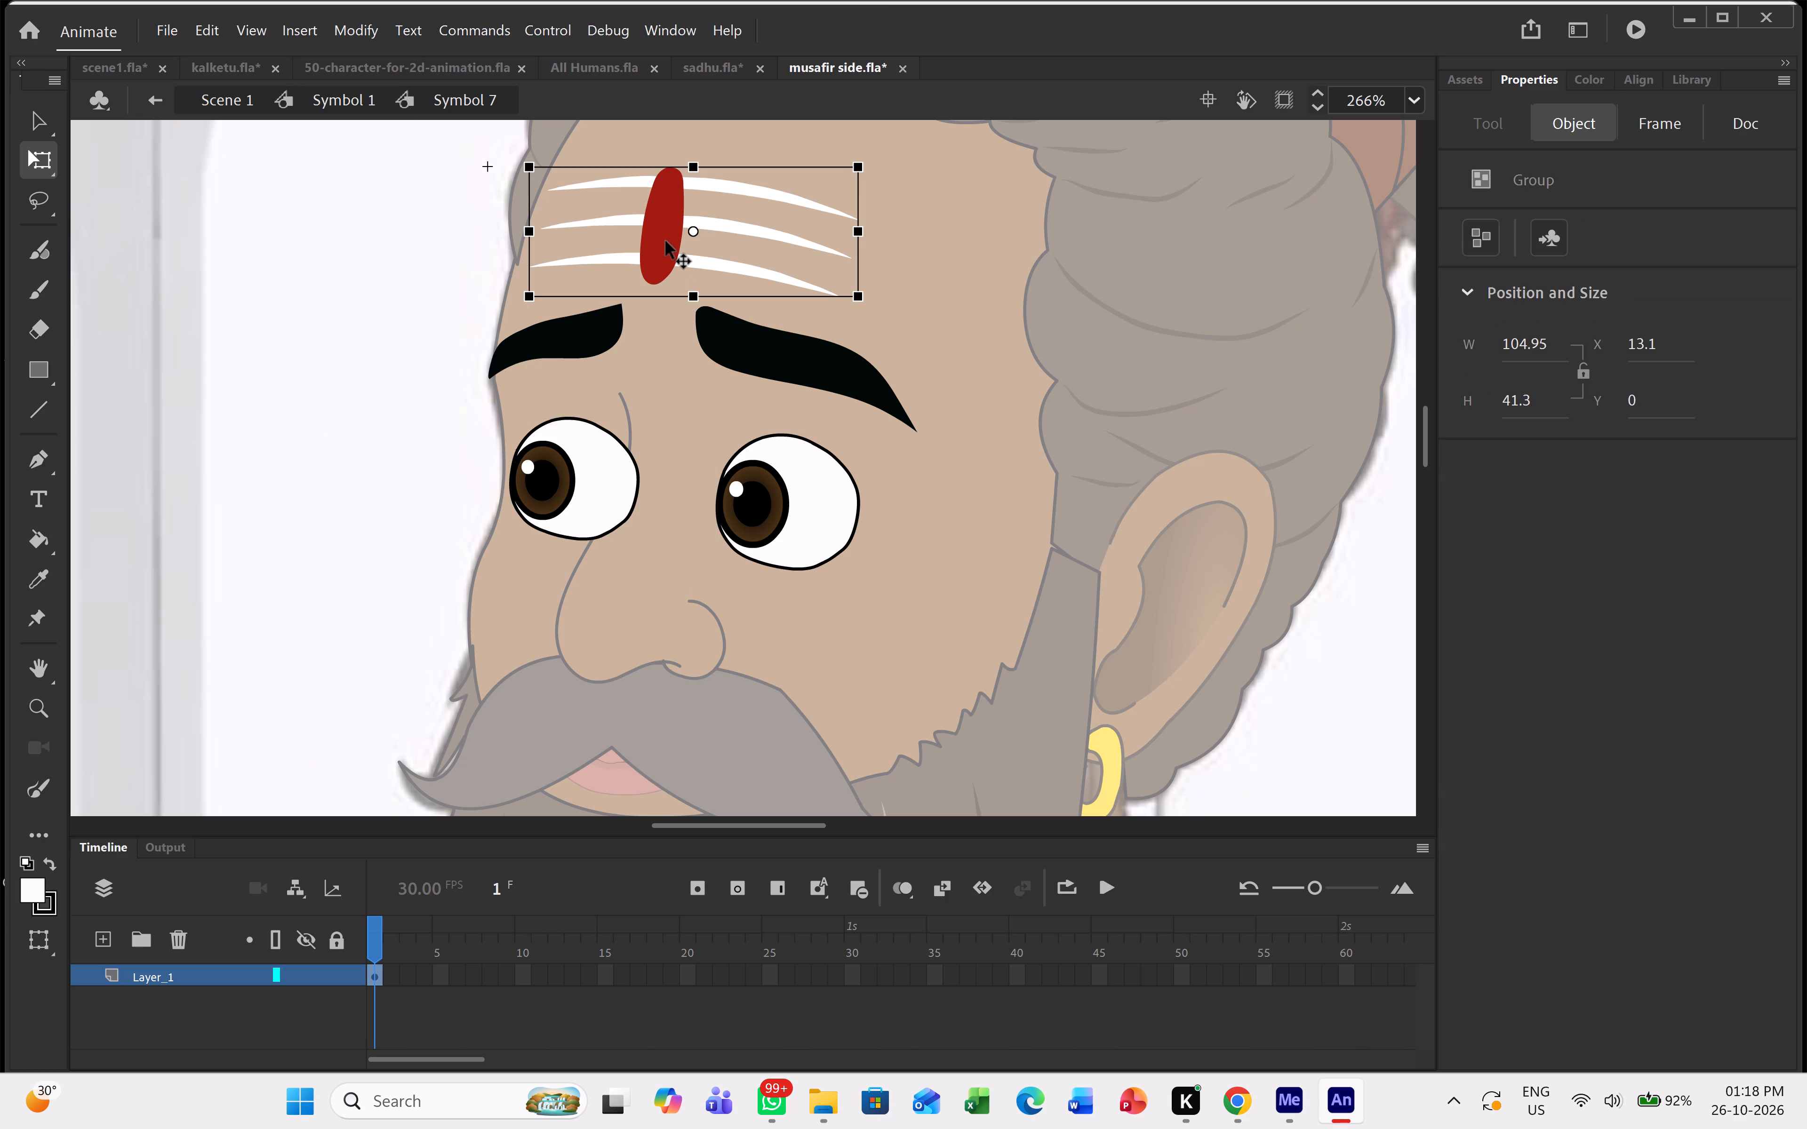
key("F8")
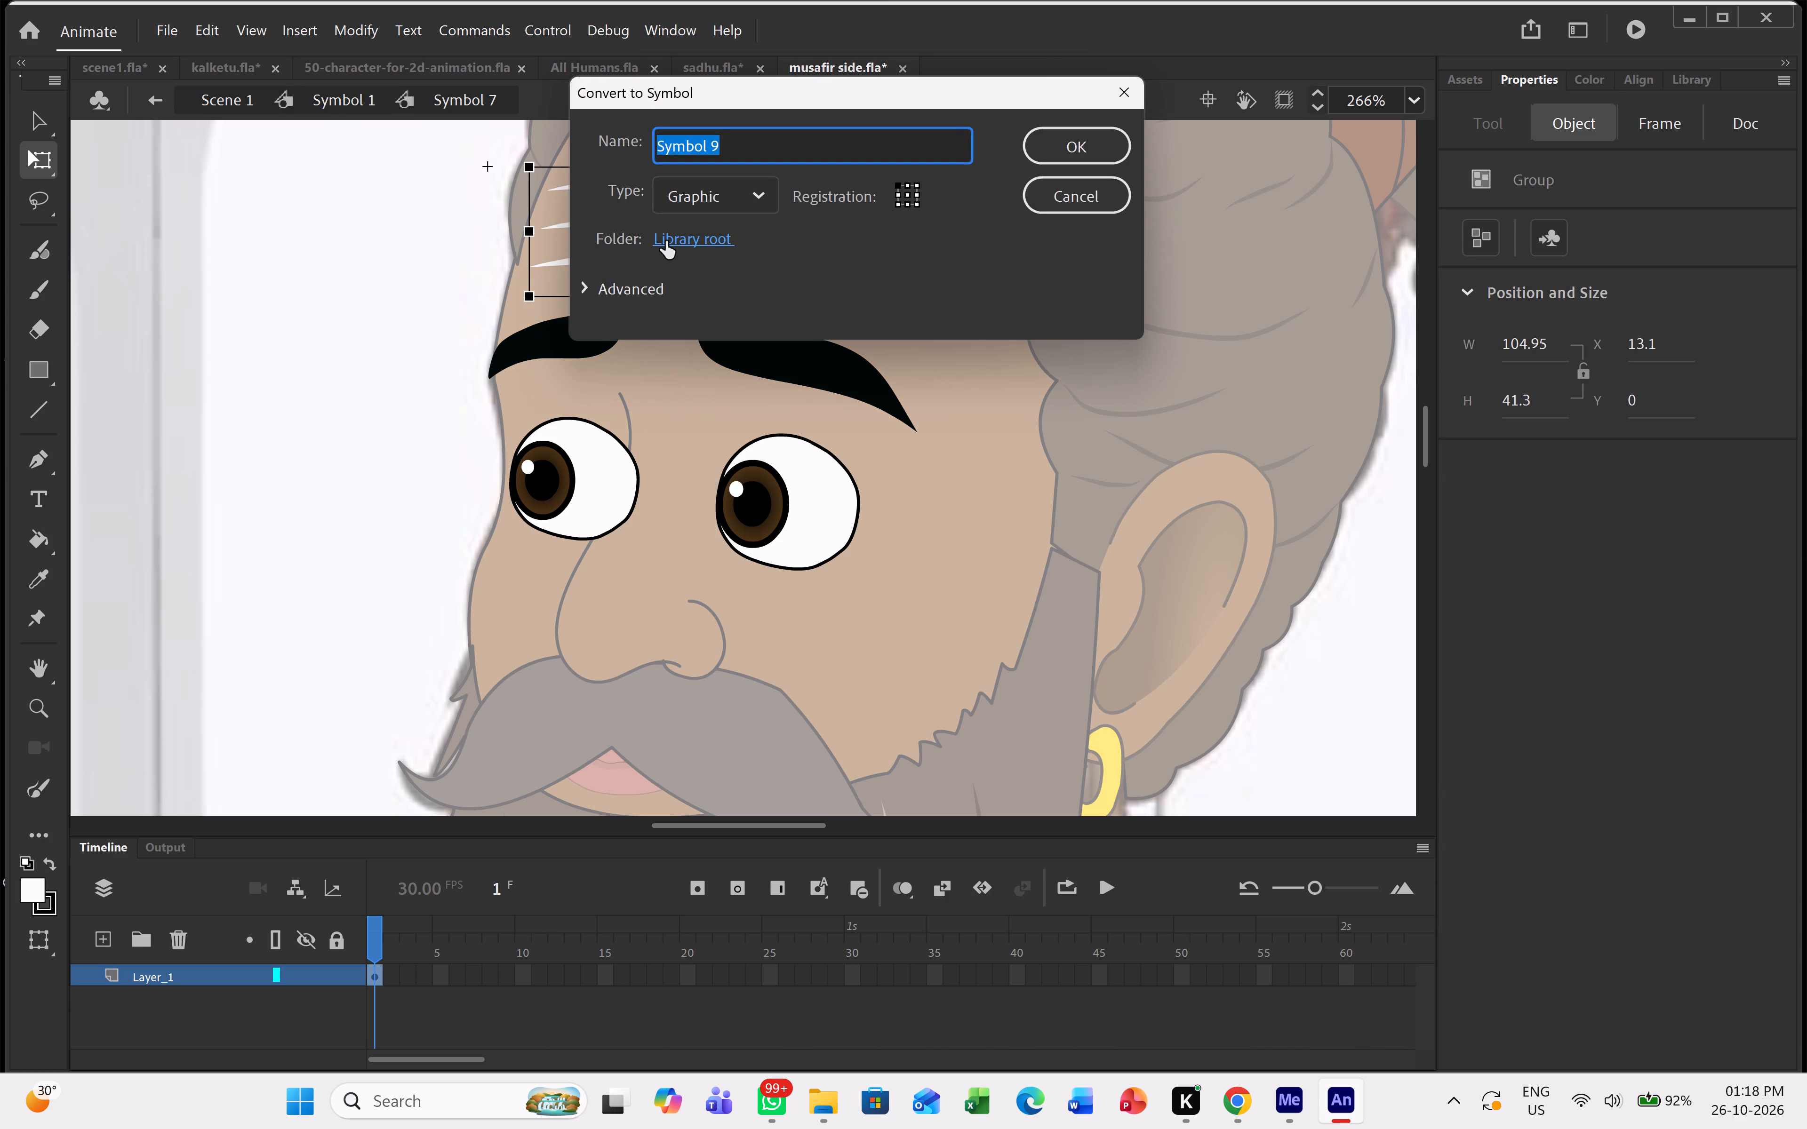
key("Return")
Convert both eyebrows together to one Graphic symbol with the default name and deselect it.
left_click(557, 343)
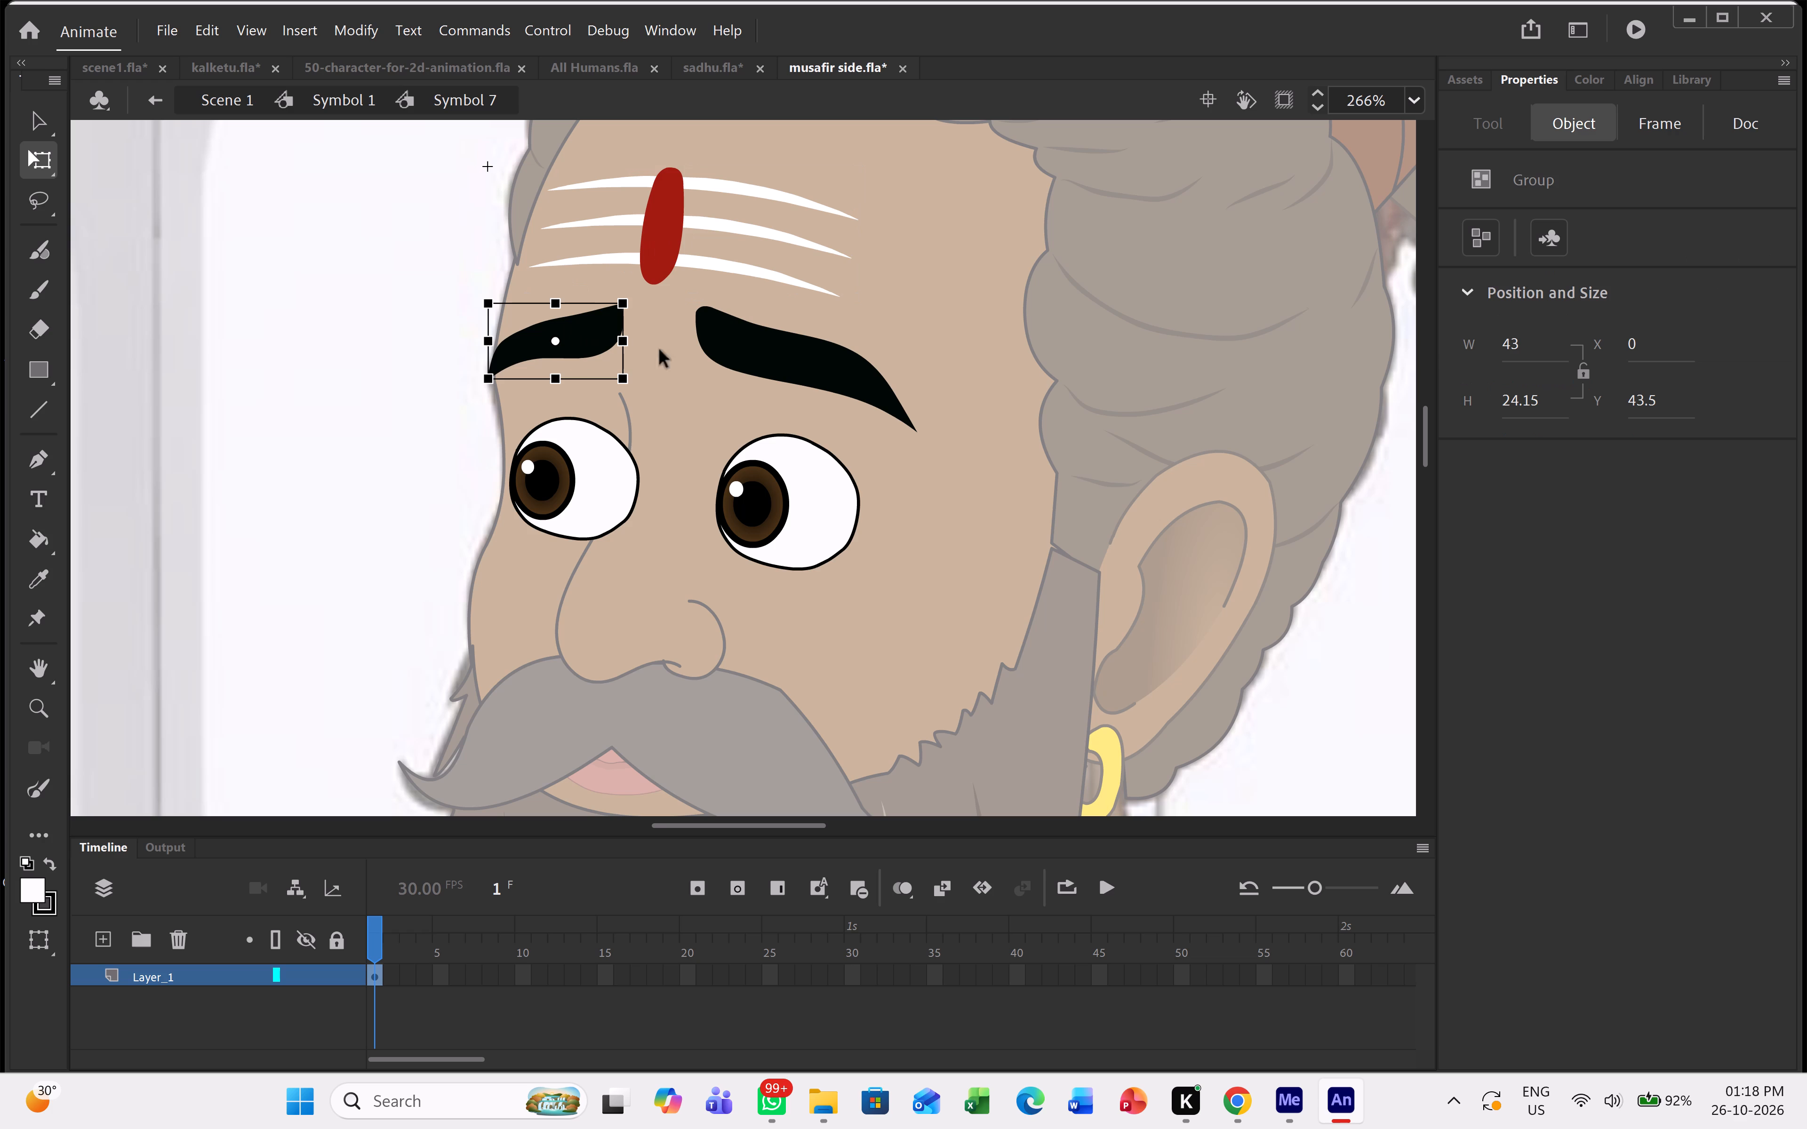
left_click(739, 351, "shift")
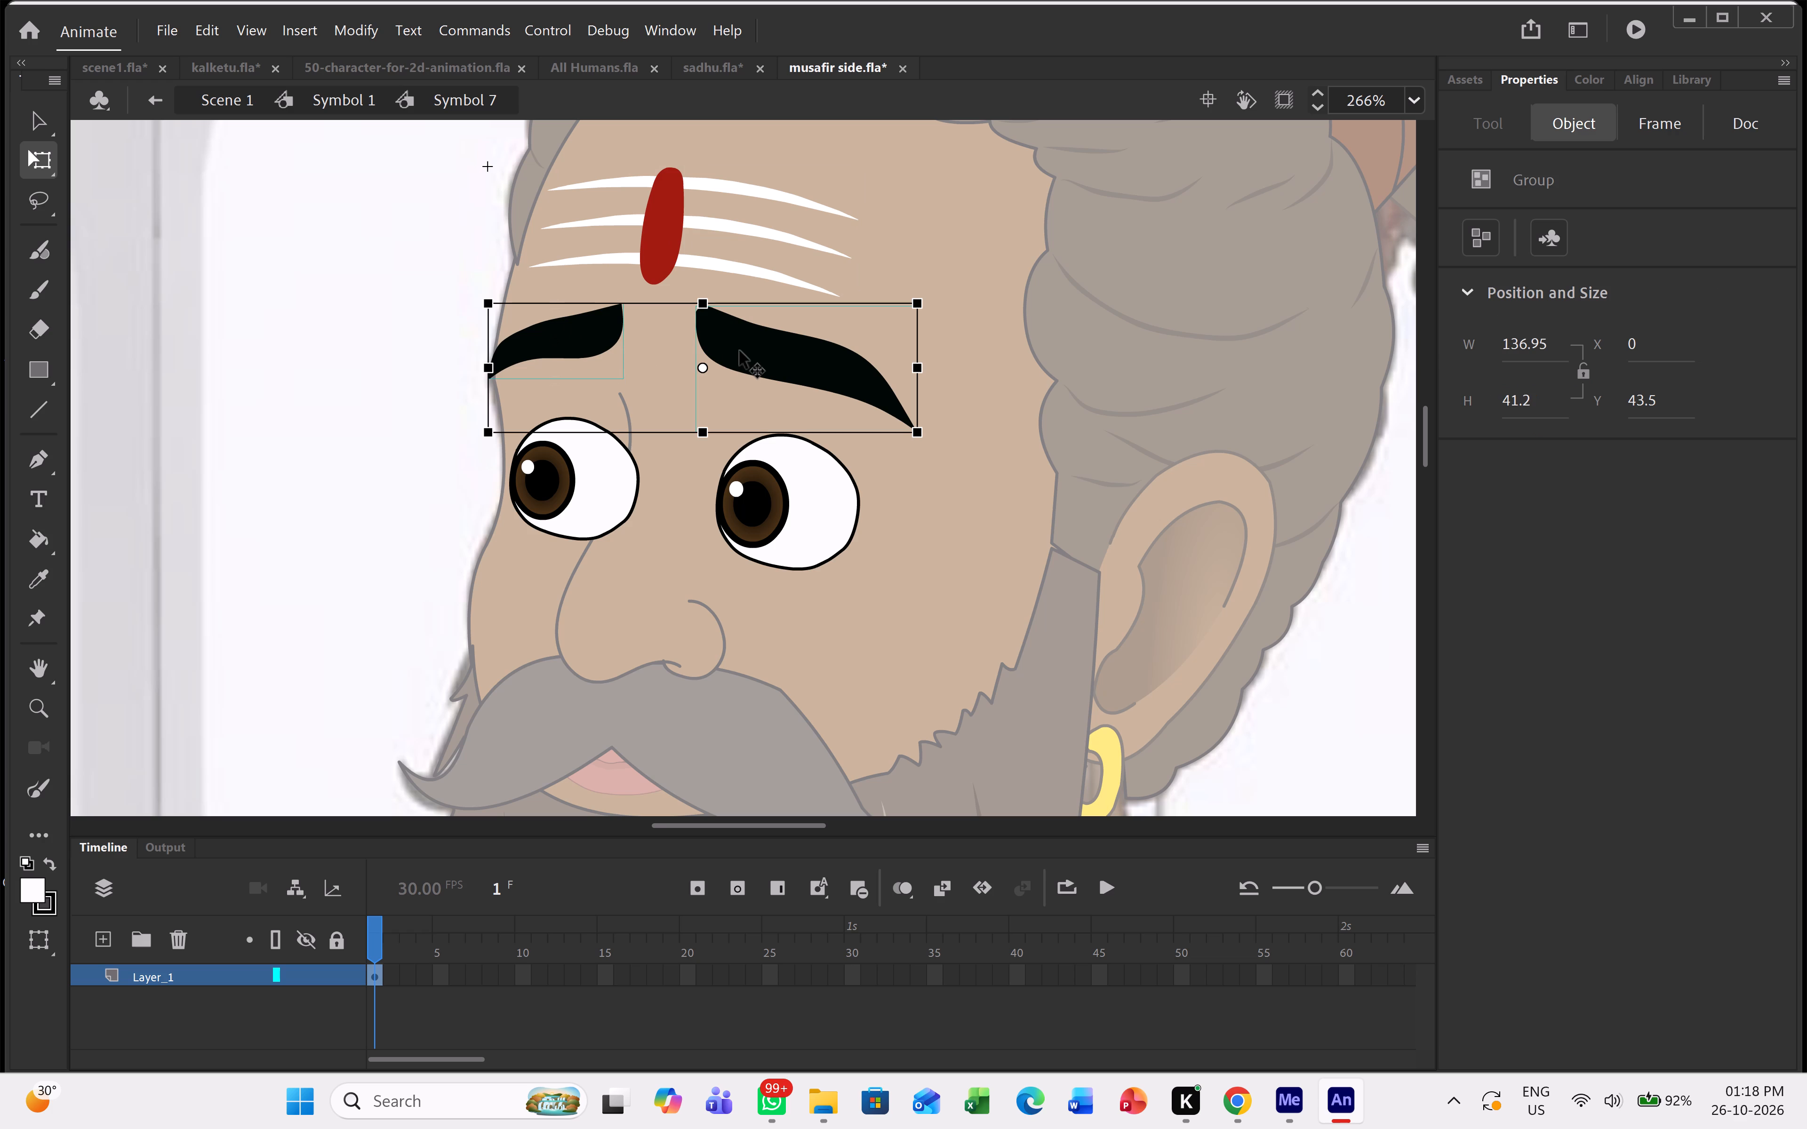
key("F8")
key("Return")
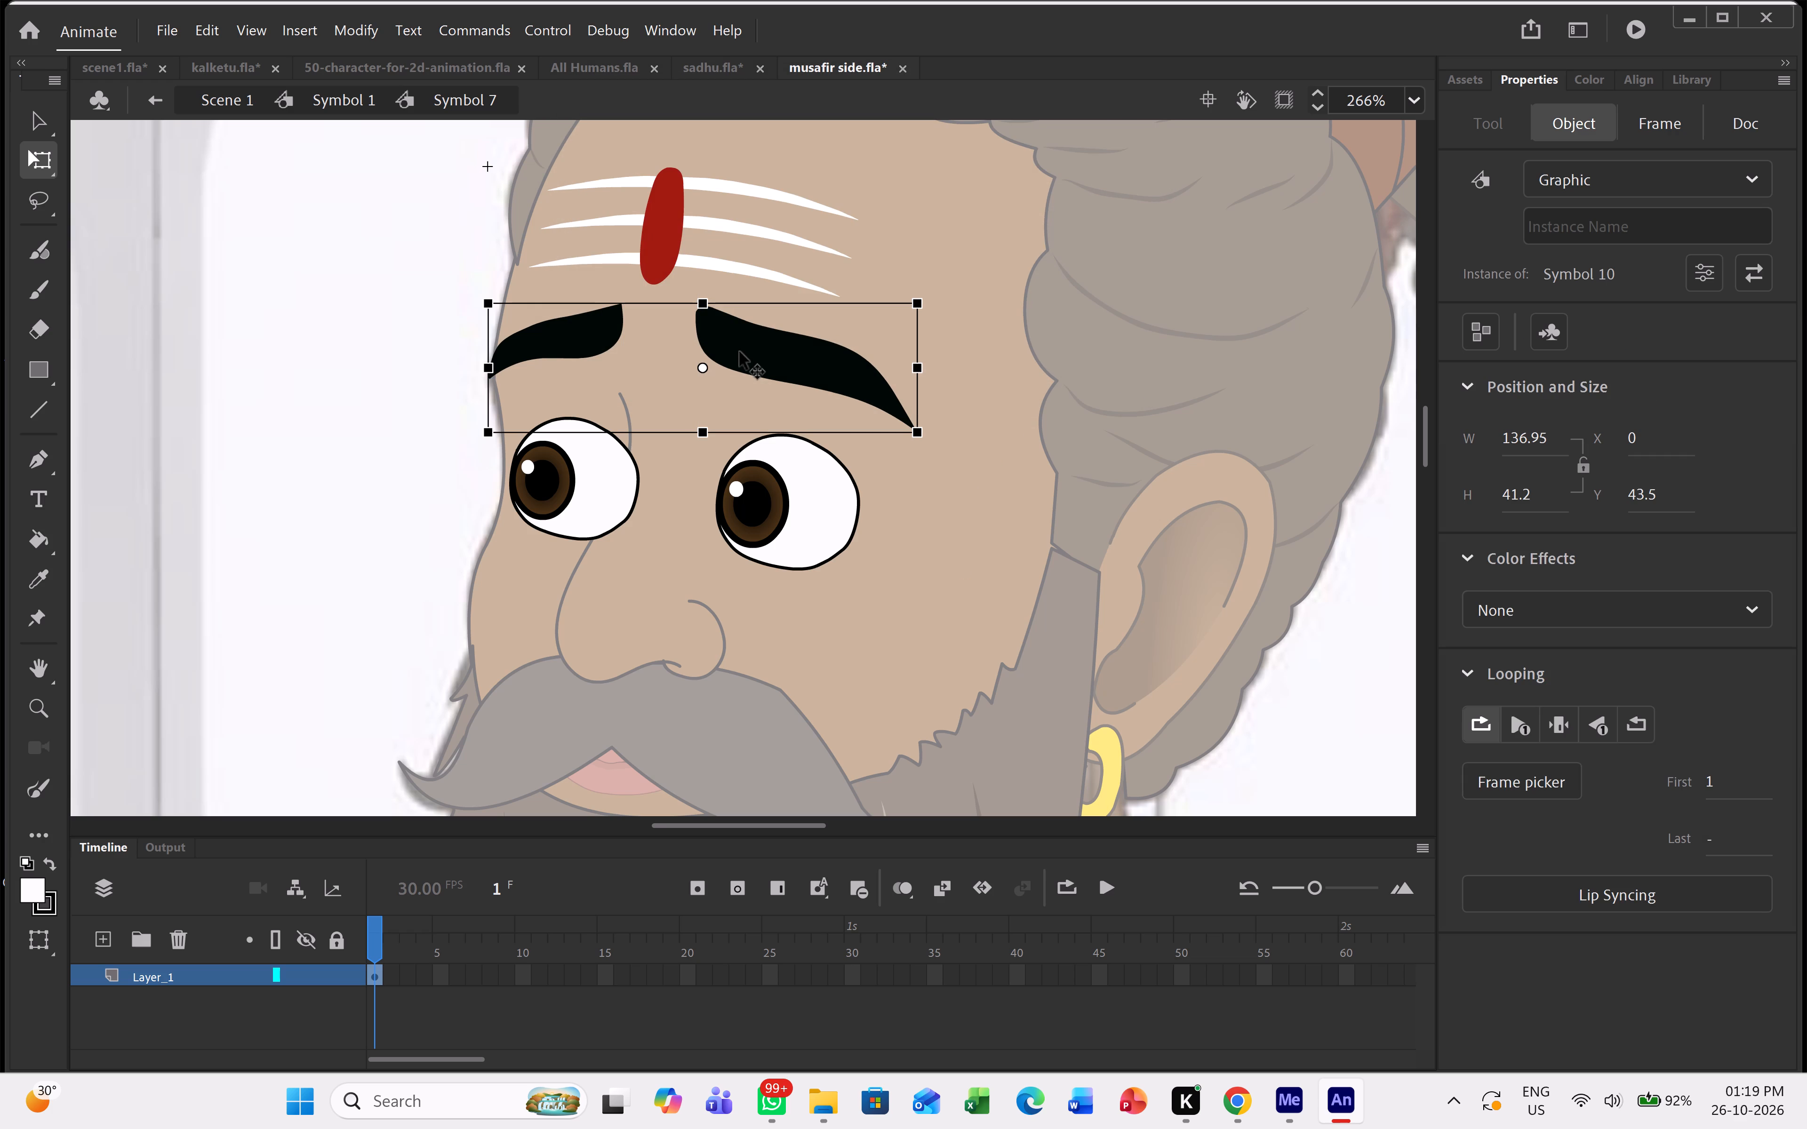
left_click(946, 520)
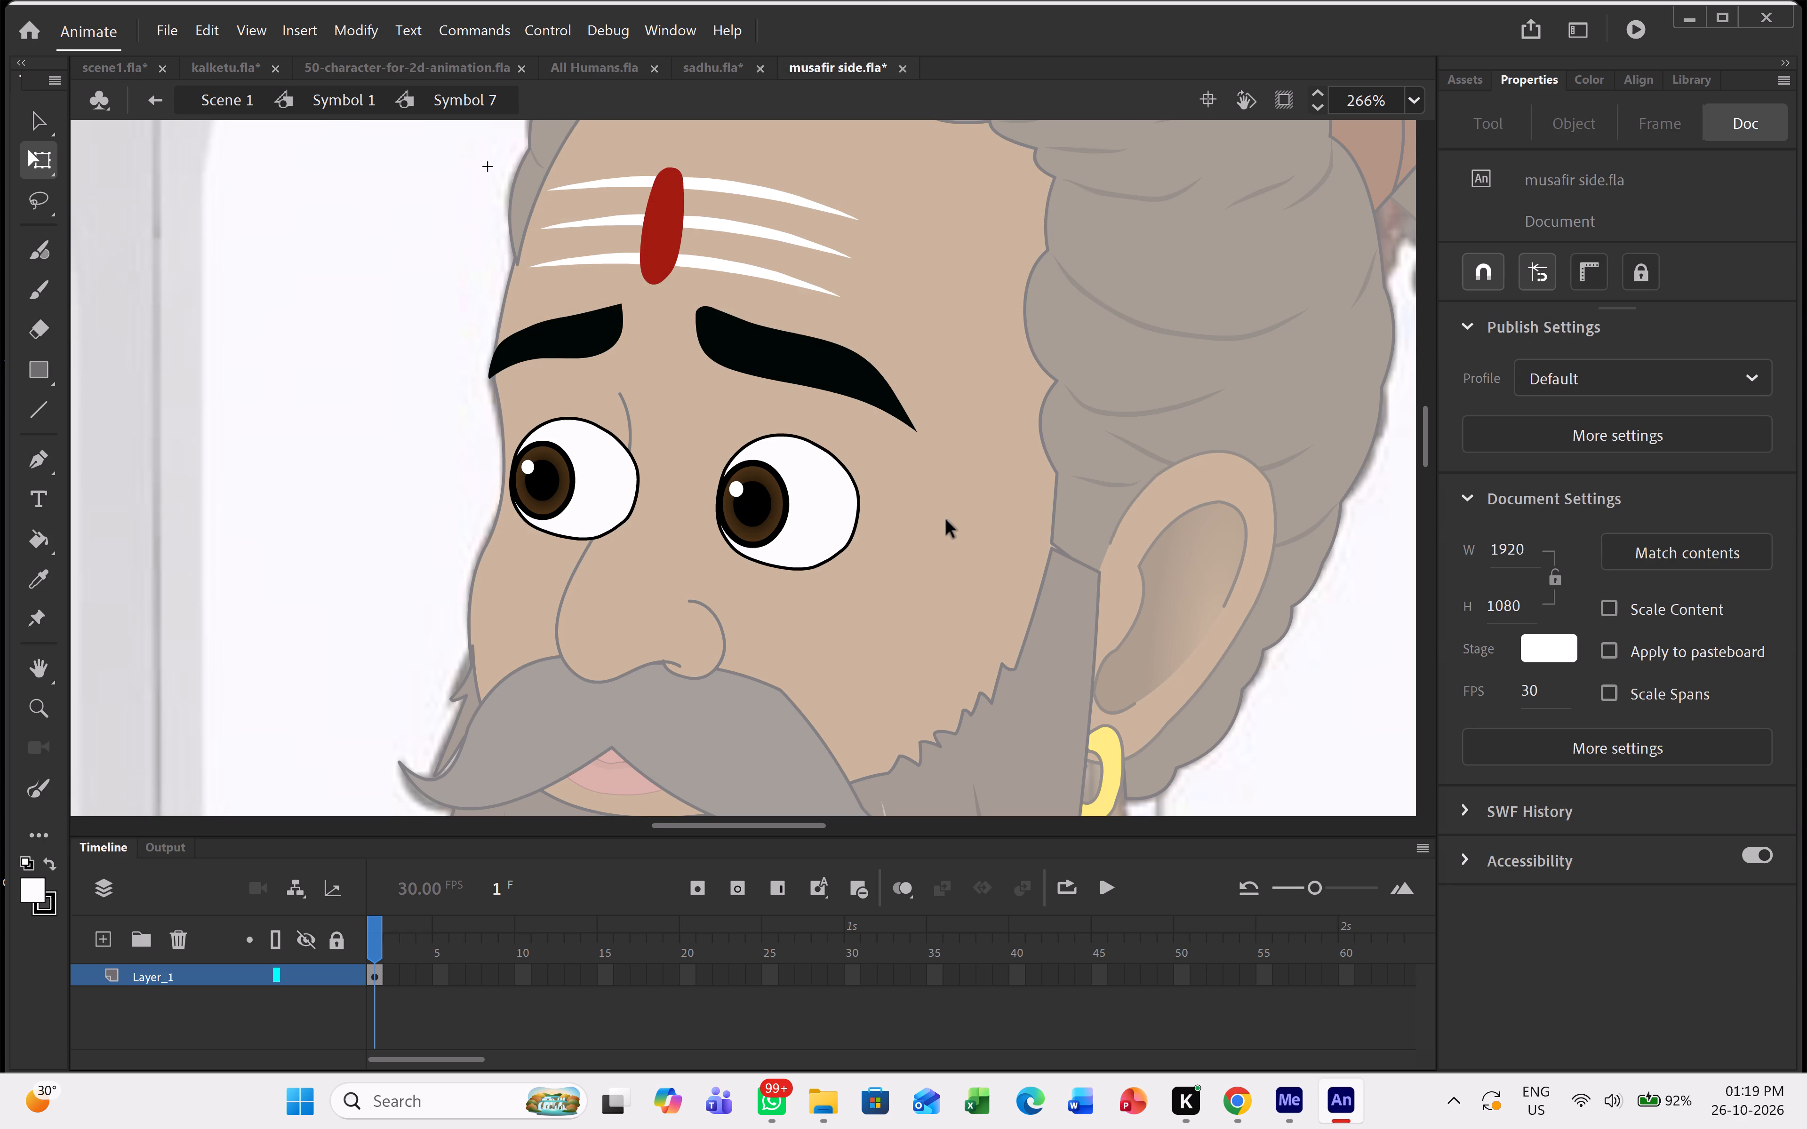